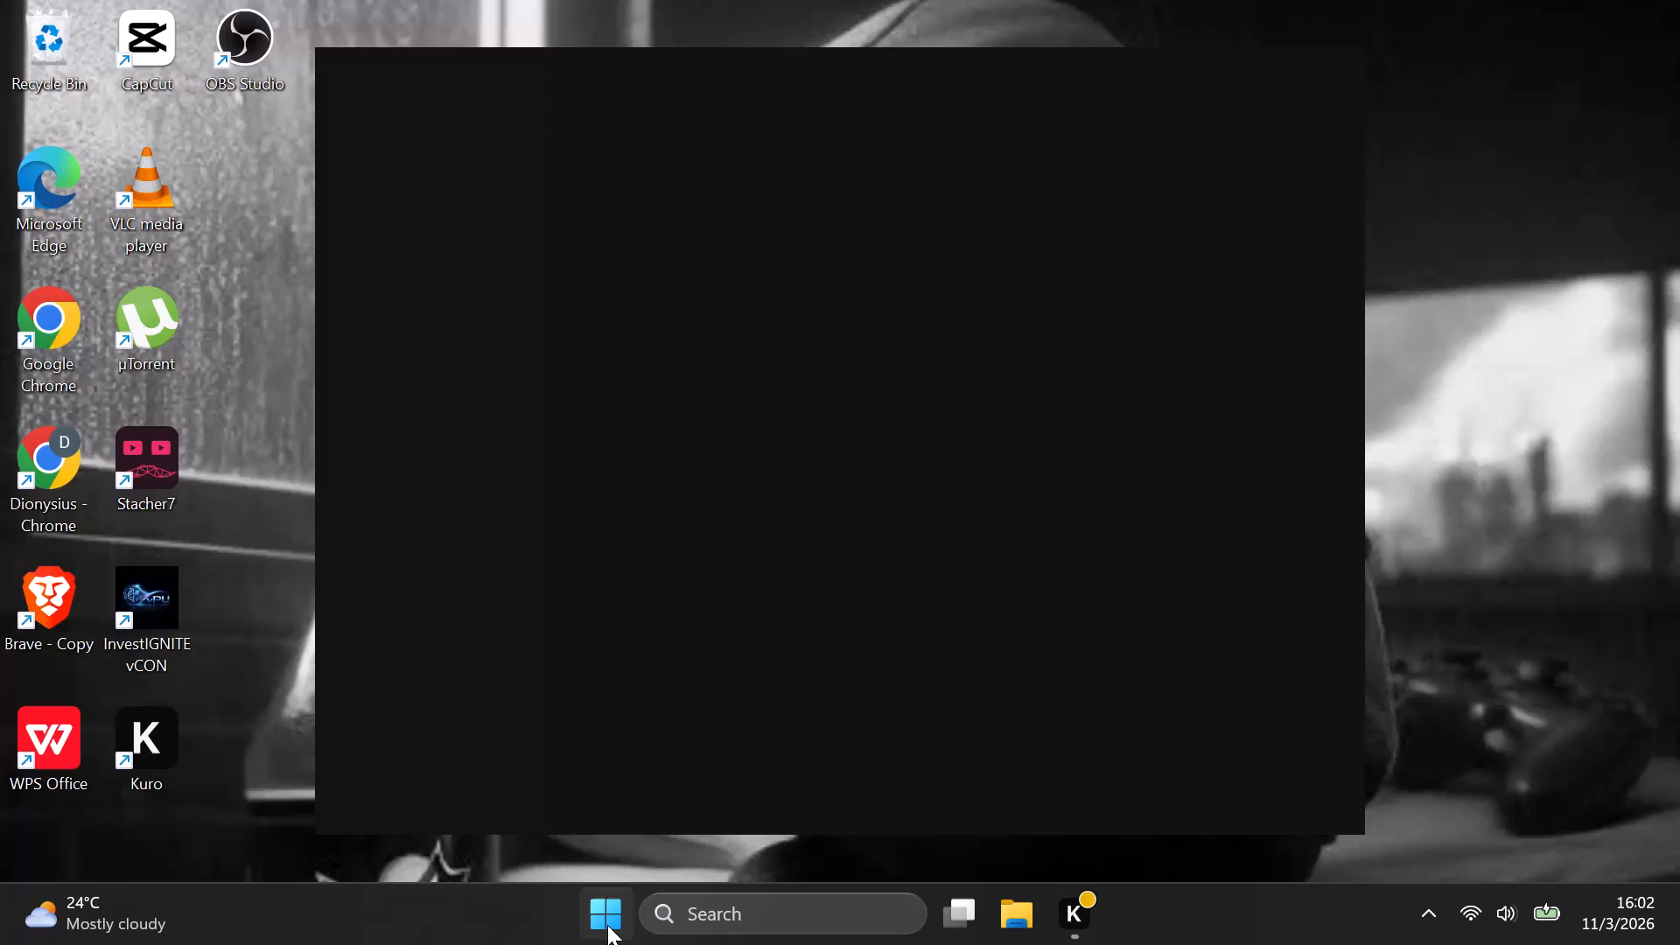
Launch CapCut from the desktop.
{"action": "left_click", "coordinate": [607, 925]}
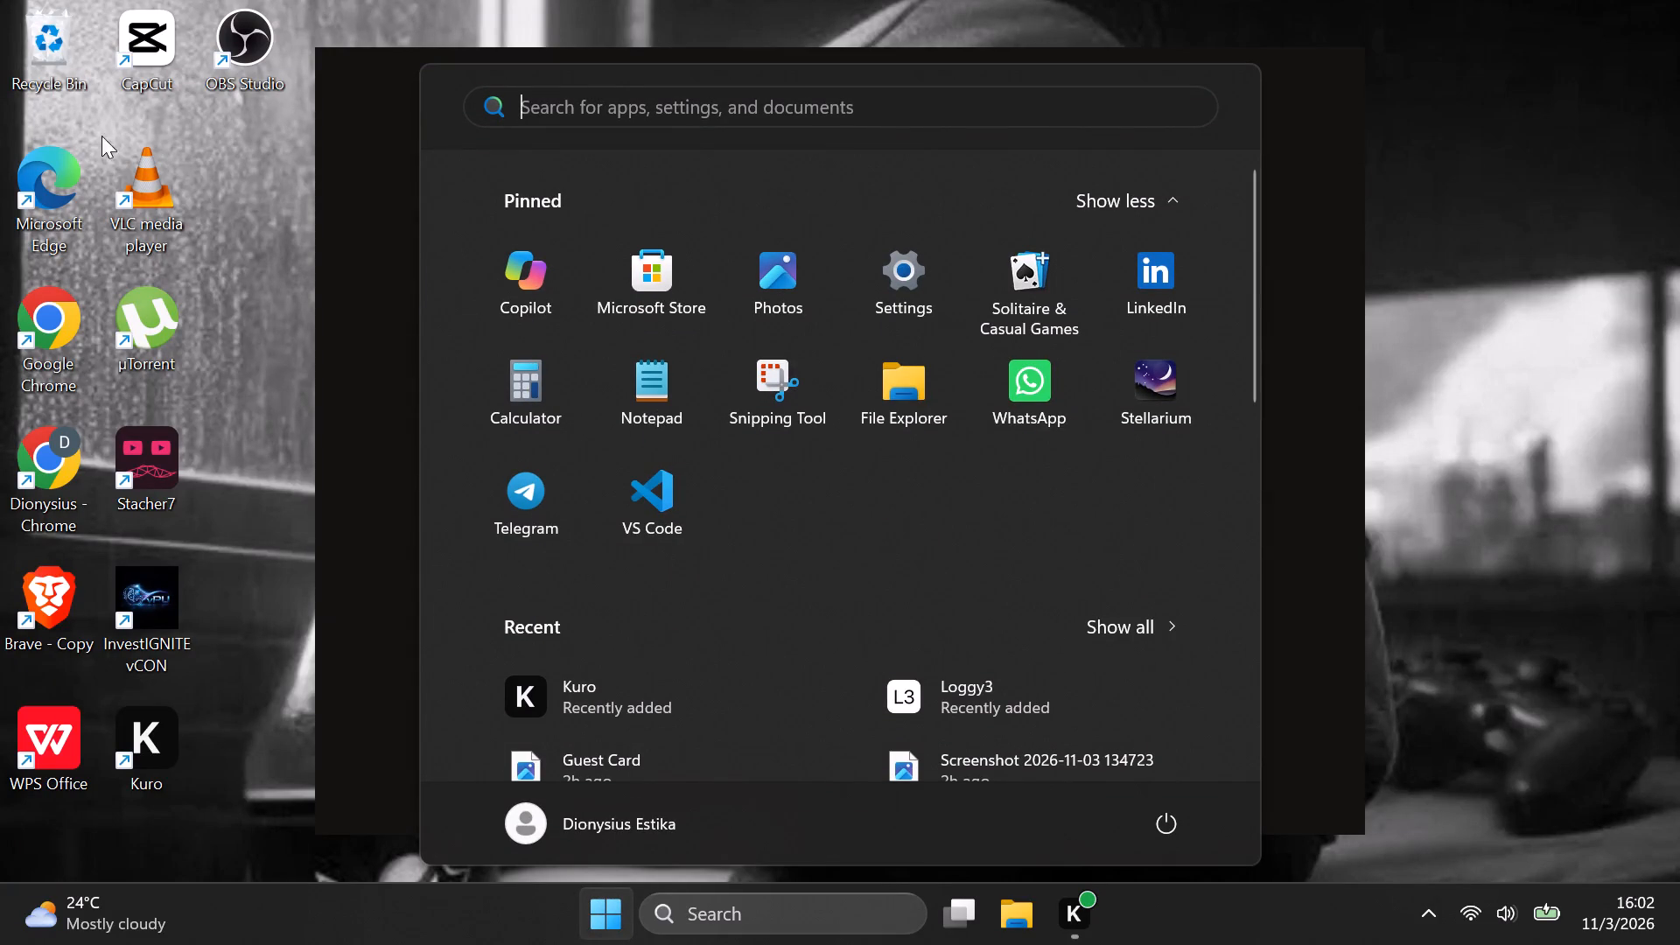
{"action": "left_click", "coordinate": [171, 39]}
{"action": "double_click", "coordinate": [172, 41]}
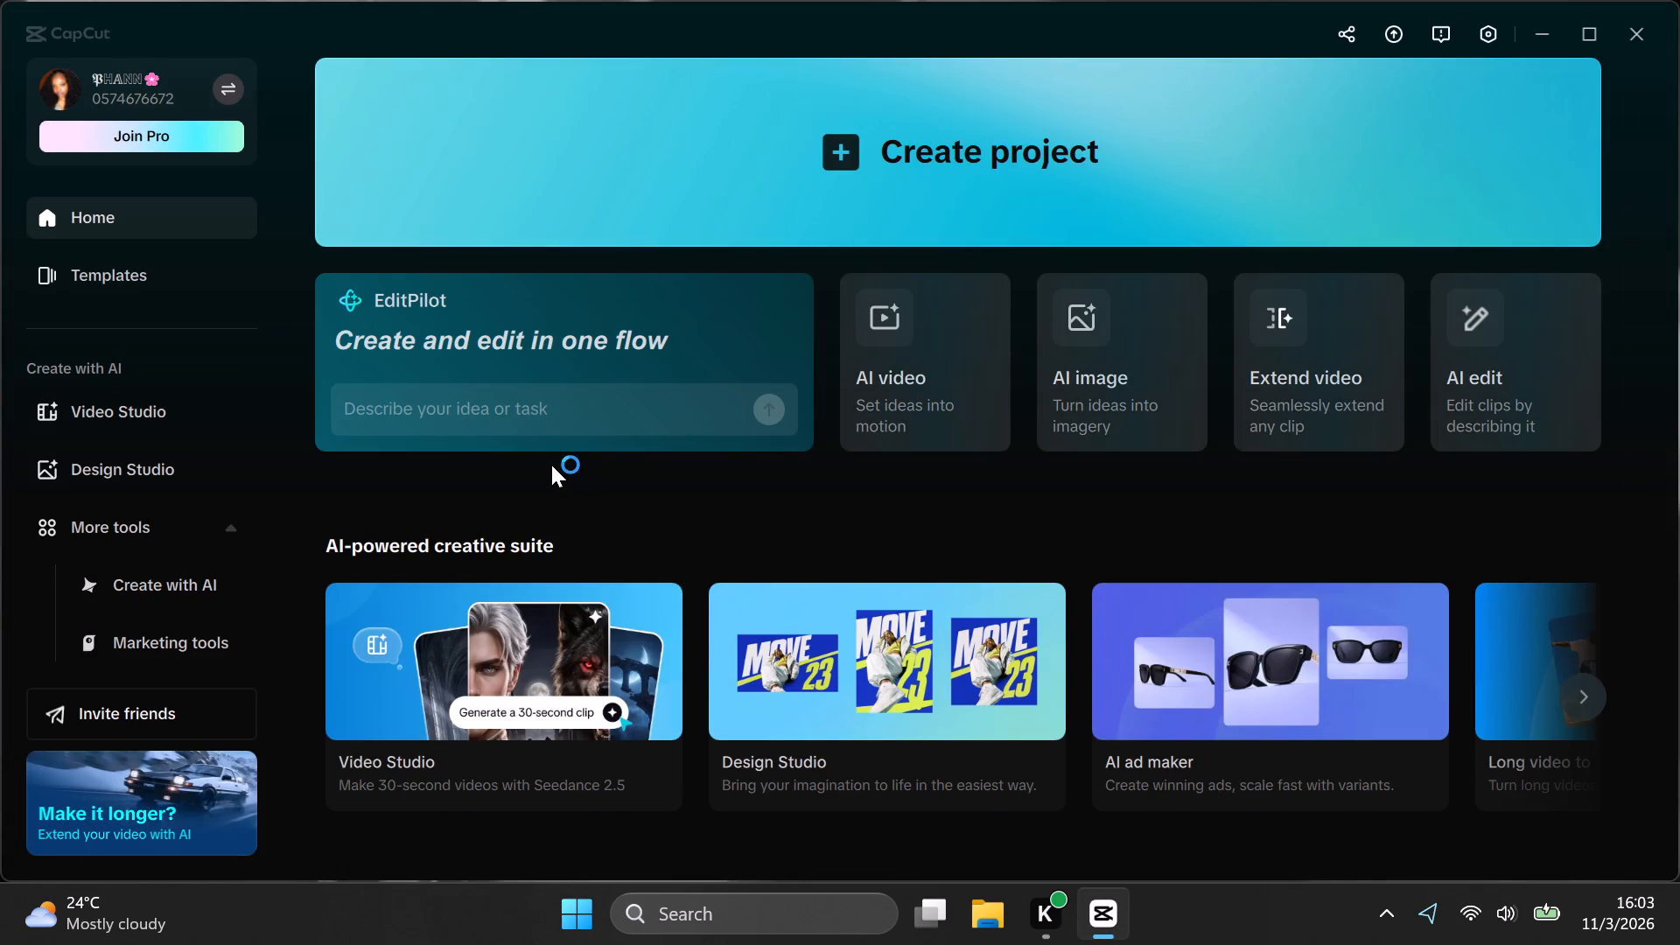
Open the existing project 1029 (1) from the Projects list.
{"action": "scroll", "coordinate": [701, 535], "scroll_direction": "down", "scroll_amount": 6}
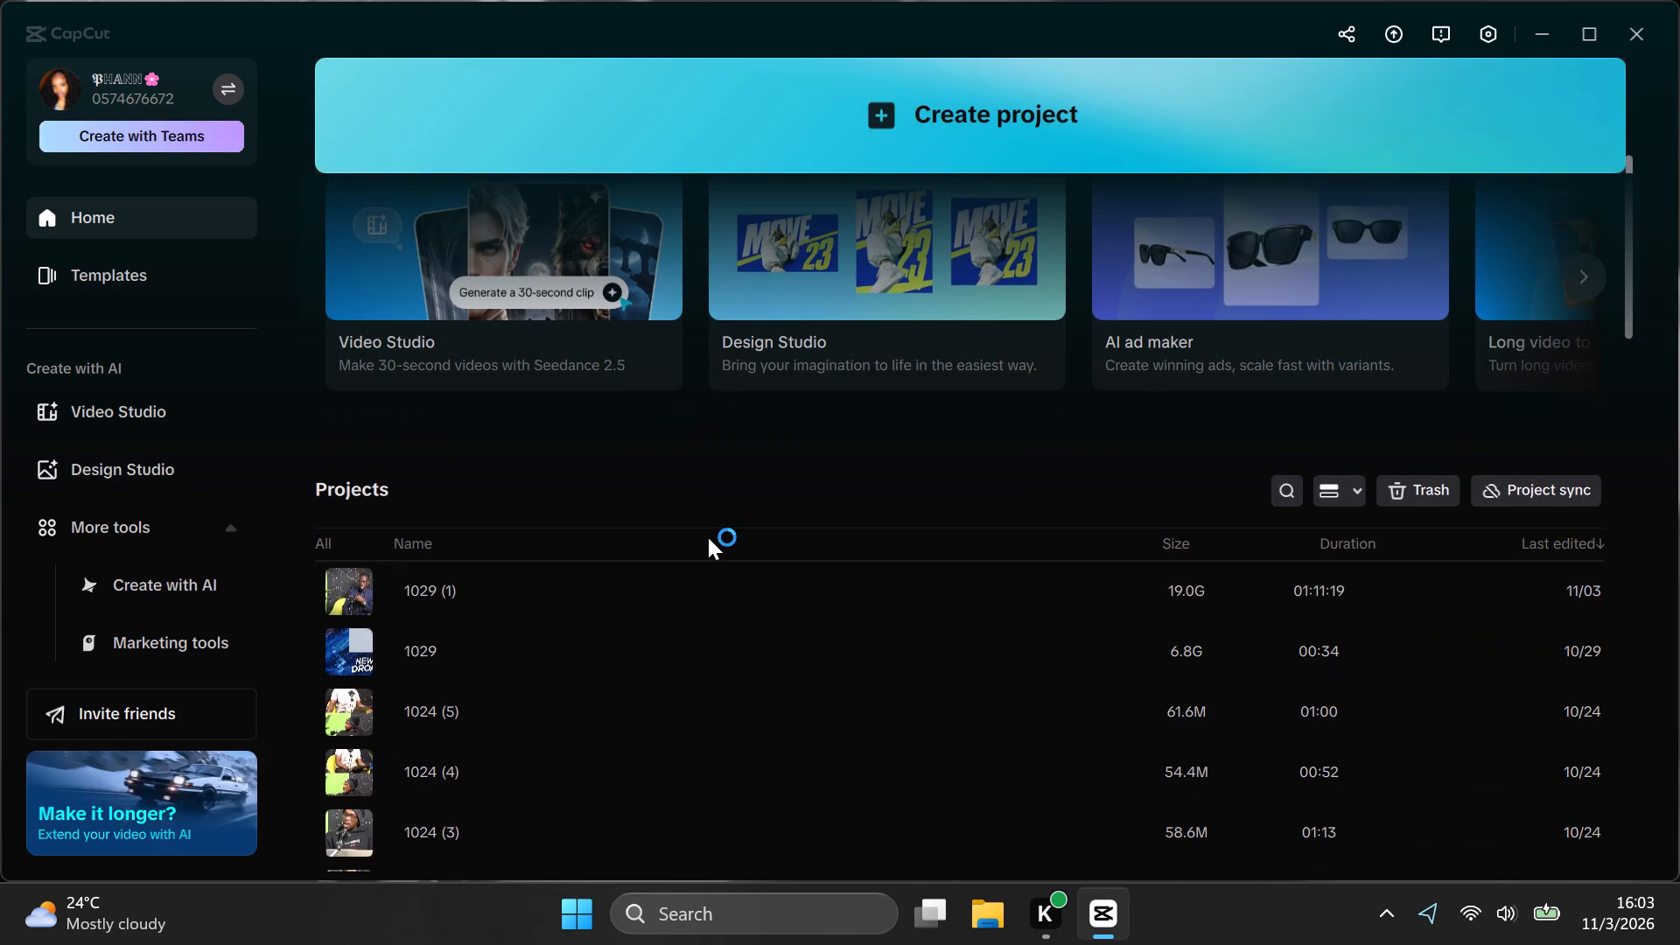
{"action": "scroll", "coordinate": [708, 544], "scroll_direction": "down", "scroll_amount": 4}
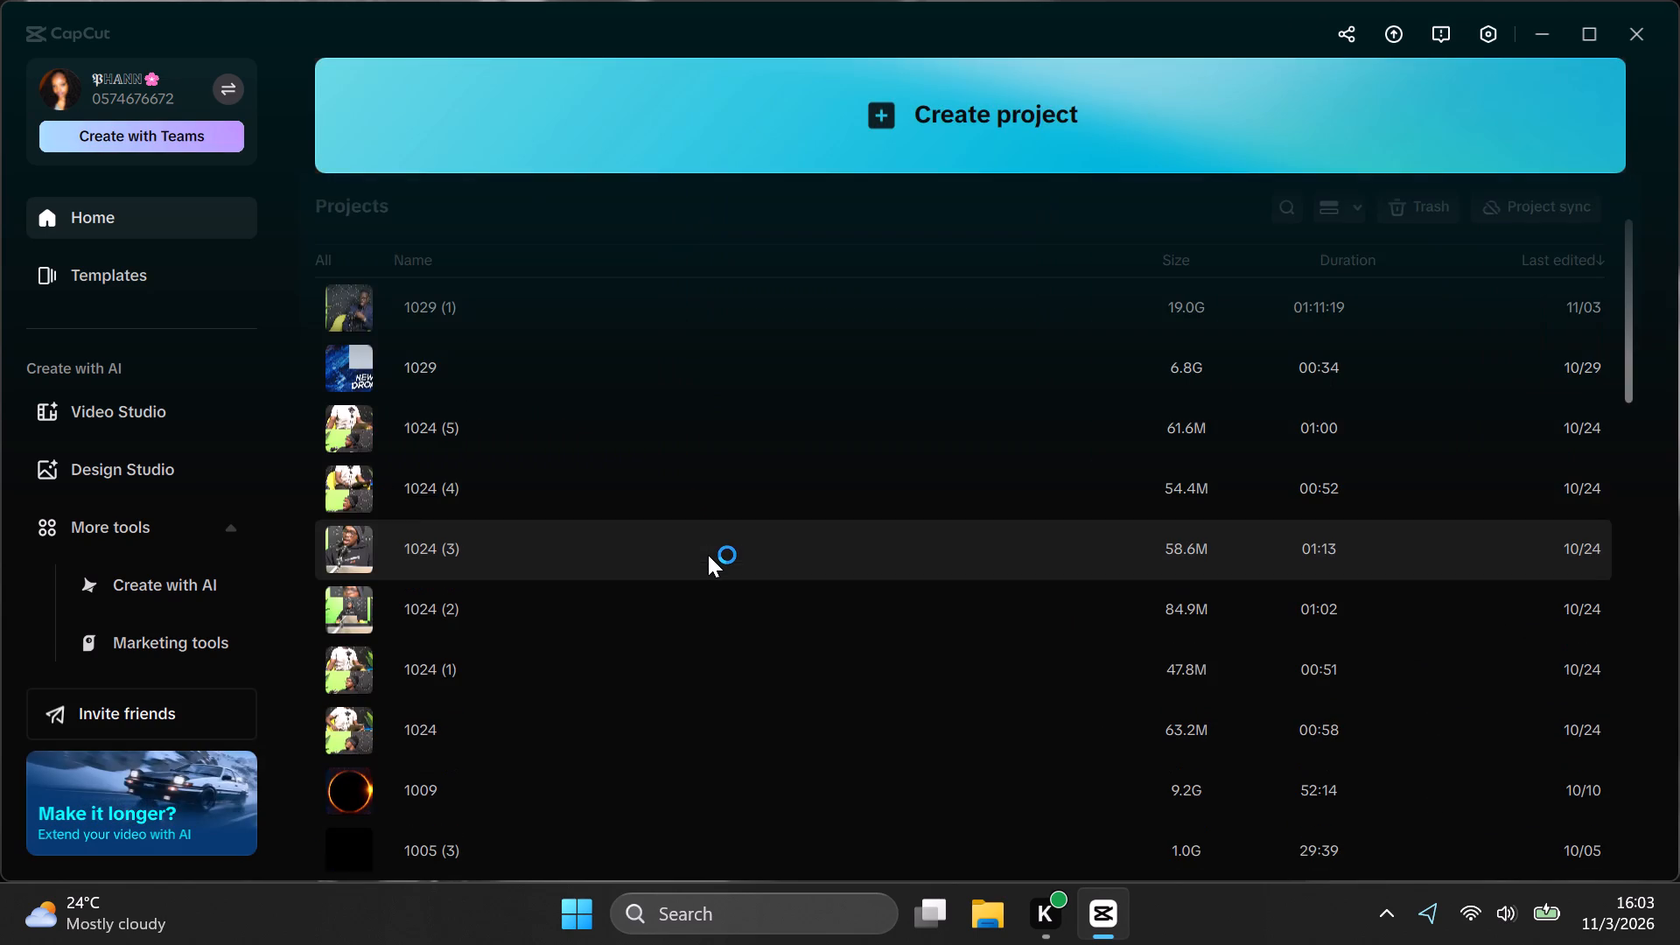
{"action": "scroll", "coordinate": [708, 555], "scroll_direction": "up", "scroll_amount": 9}
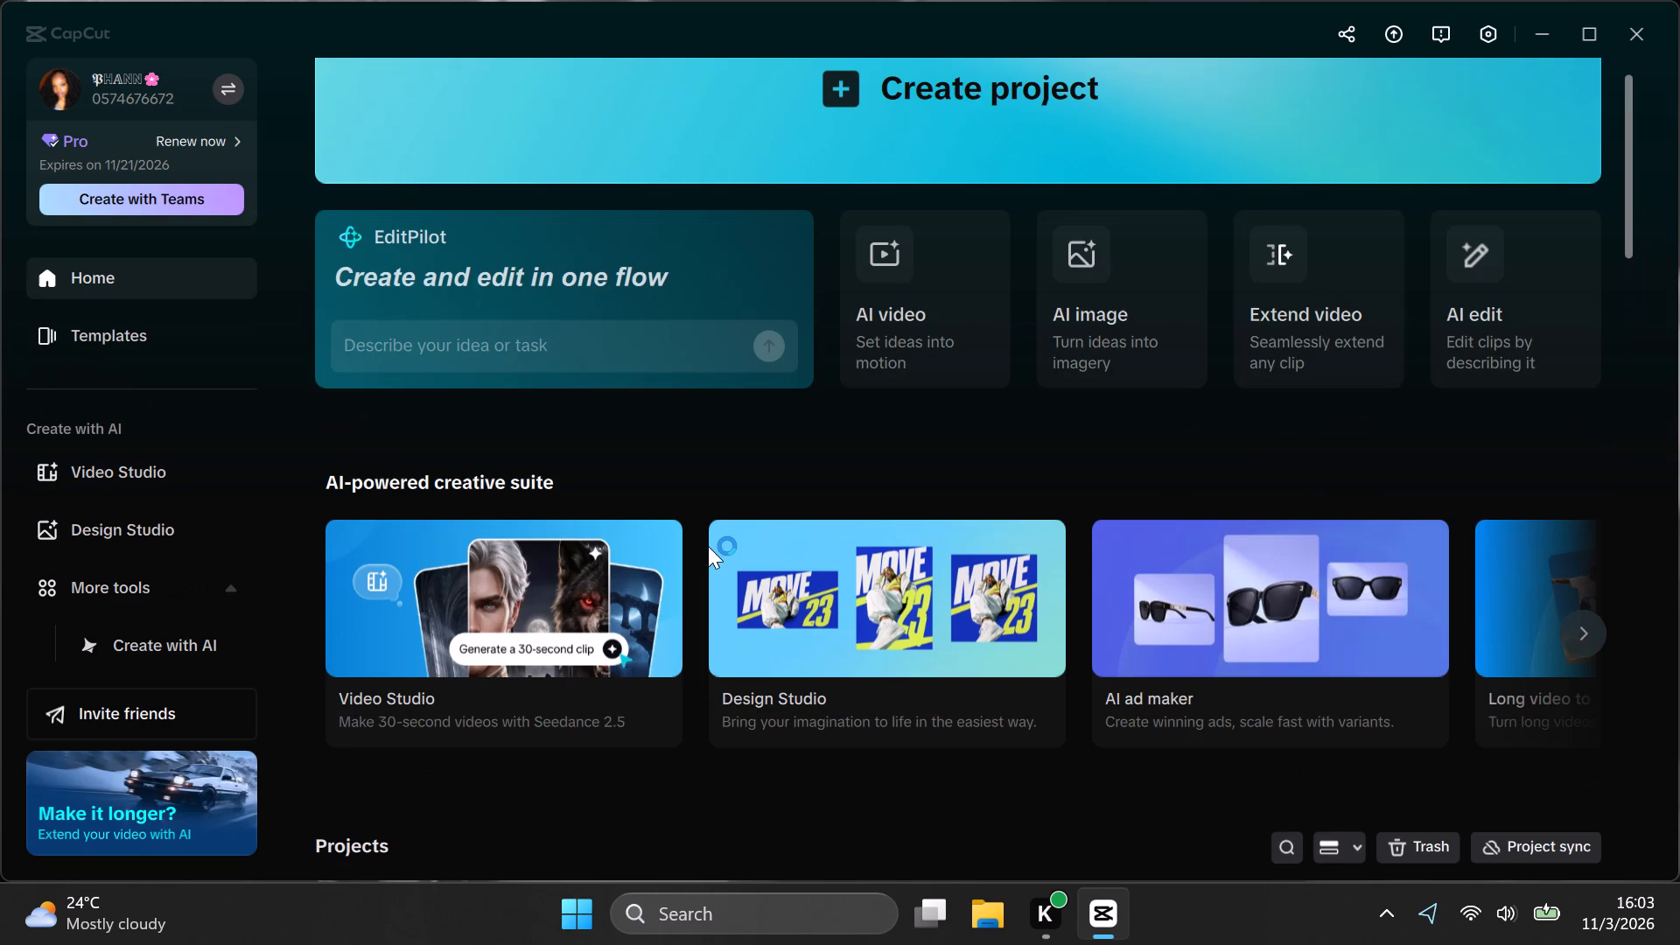
{"action": "scroll", "coordinate": [708, 546], "scroll_direction": "up", "scroll_amount": 4}
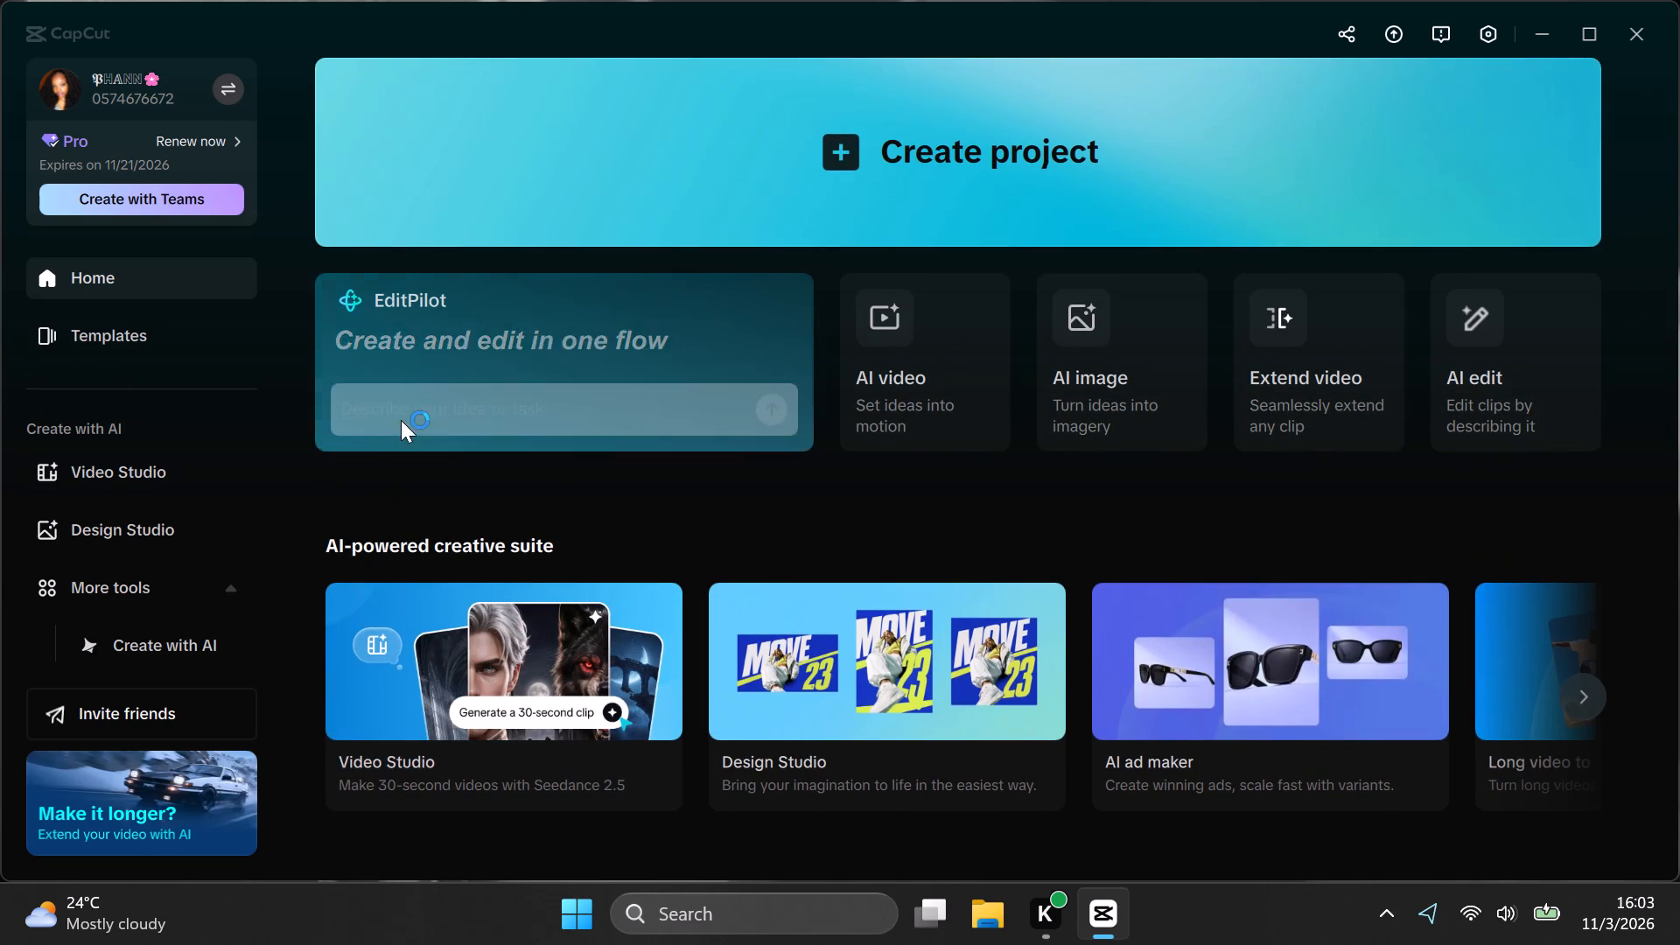
{"action": "scroll", "coordinate": [437, 462], "scroll_direction": "down", "scroll_amount": 5}
{"action": "double_click", "coordinate": [460, 746]}
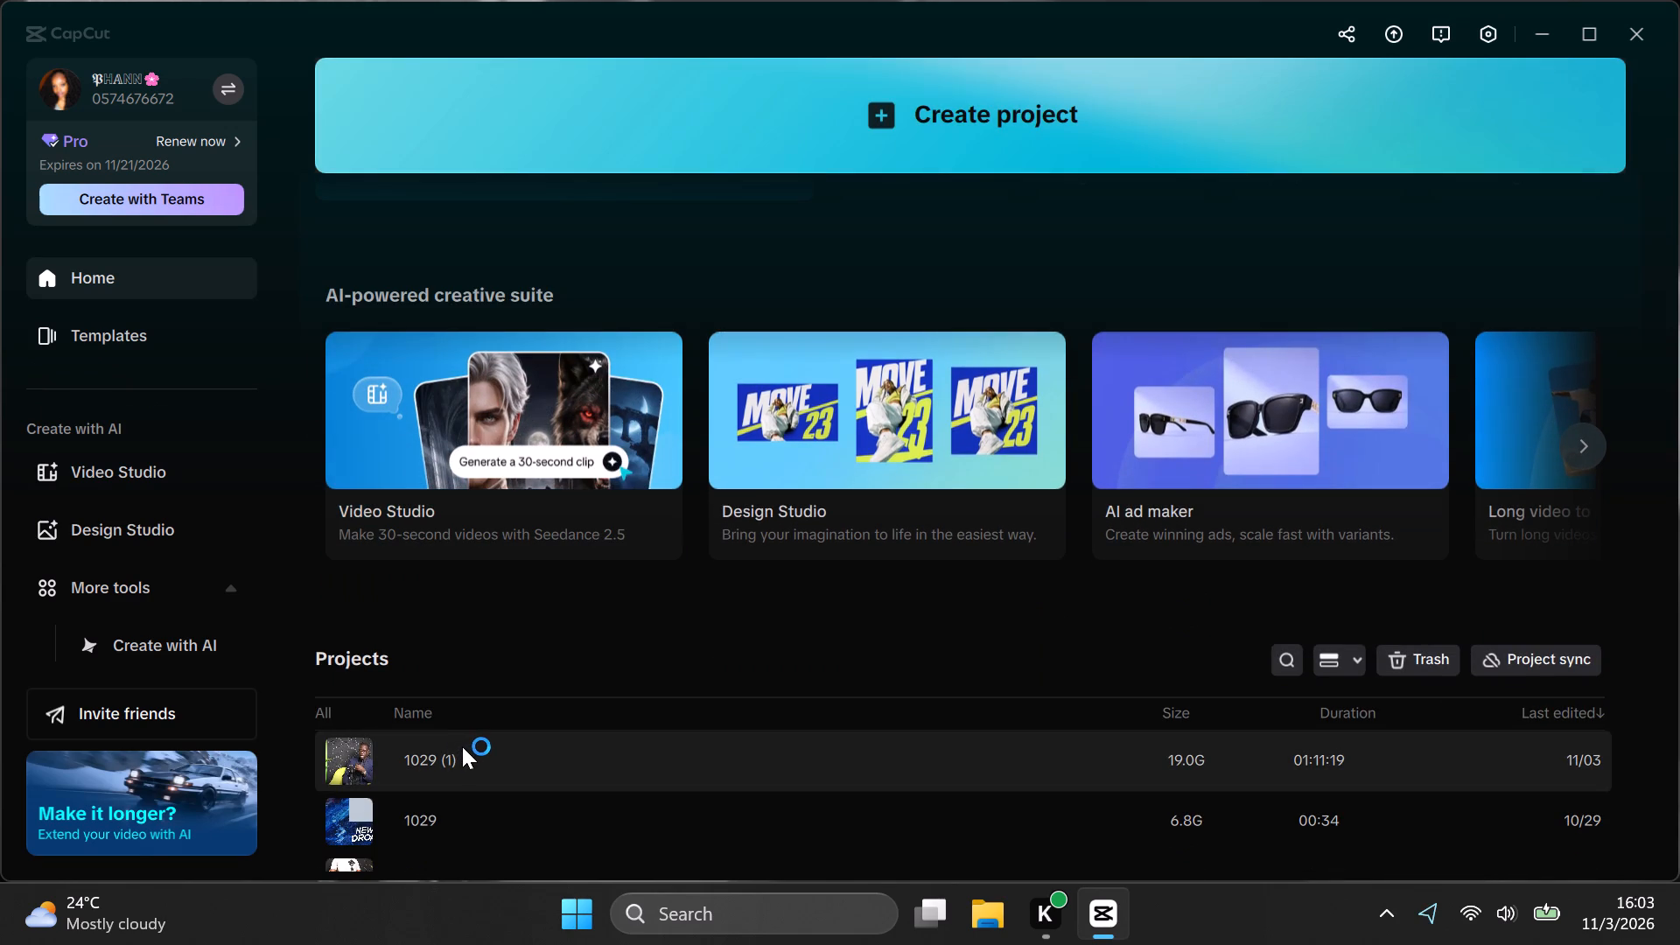
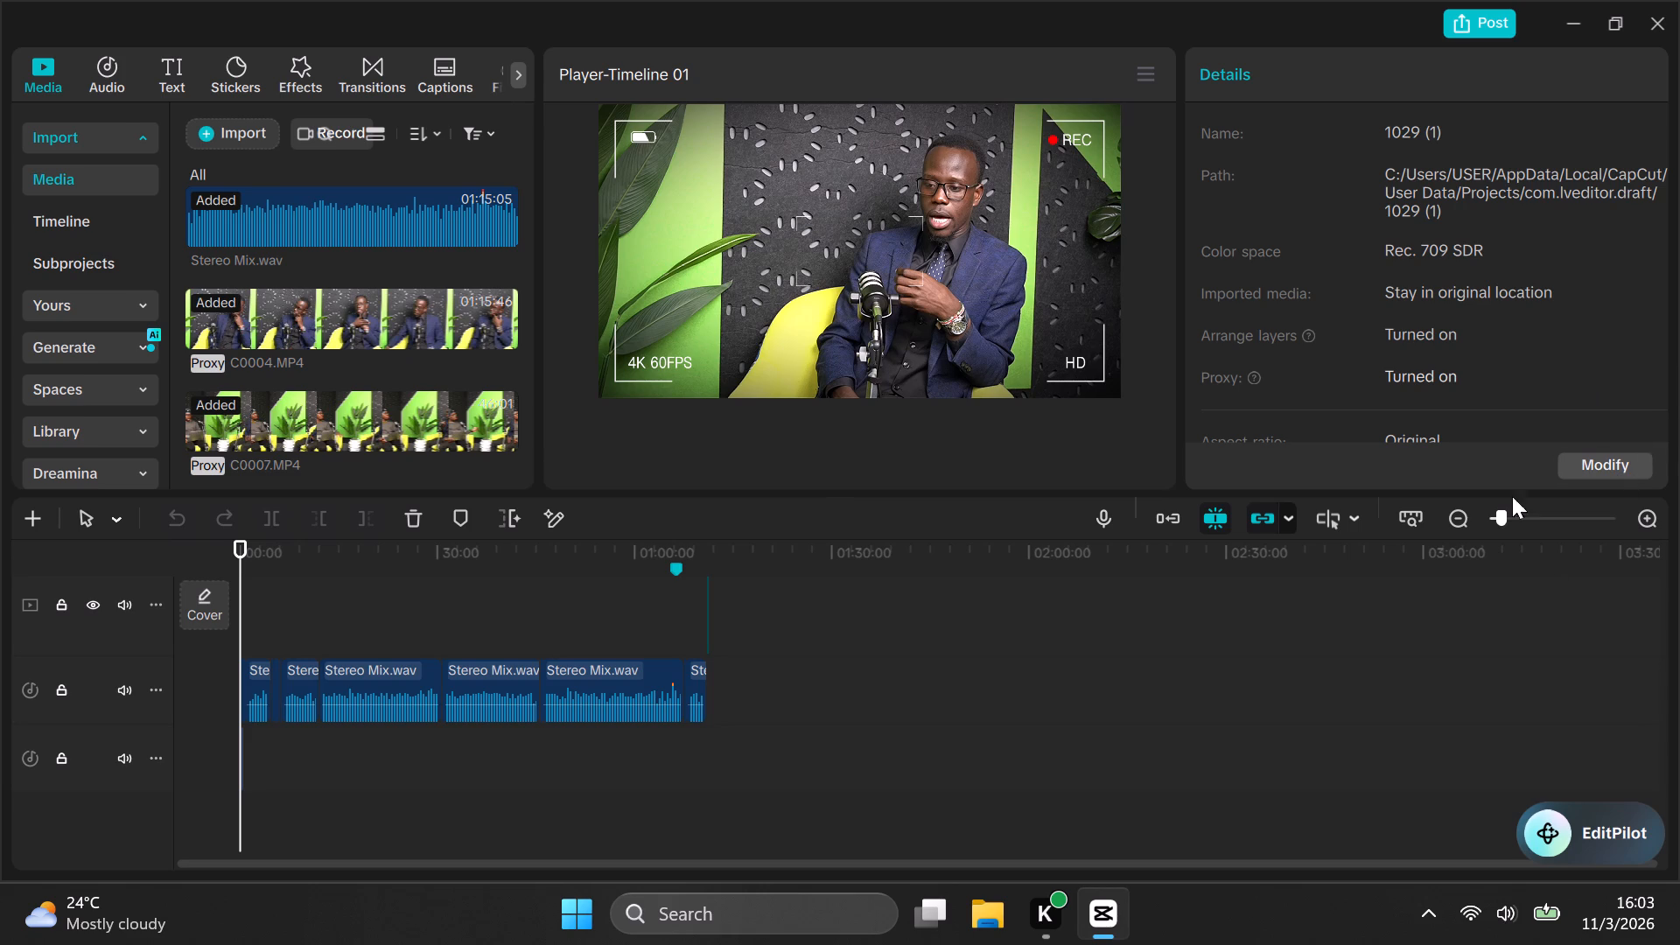
Place the playhead at about 00:11:15 in the timeline, at the start of the short overlay clip on the upper video track.
{"action": "left_click", "coordinate": [1656, 517]}
{"action": "left_click", "coordinate": [1643, 501]}
{"action": "double_click", "coordinate": [1641, 499]}
{"action": "left_click", "coordinate": [1649, 520]}
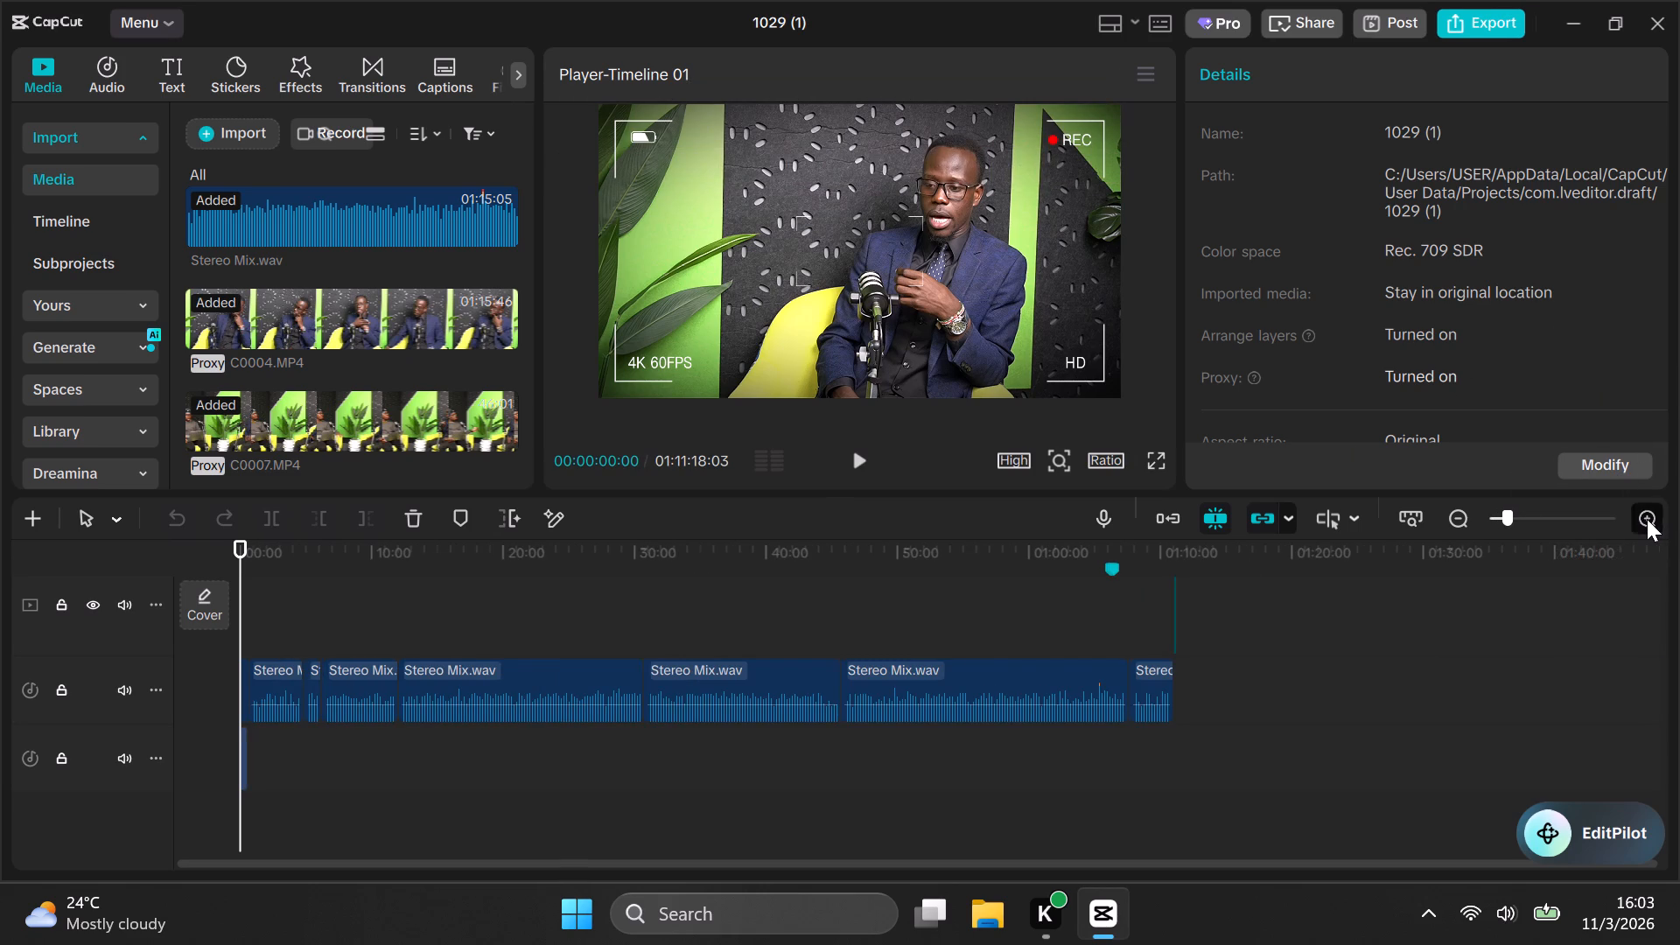
{"action": "left_click", "coordinate": [1647, 518]}
{"action": "left_click", "coordinate": [1648, 518]}
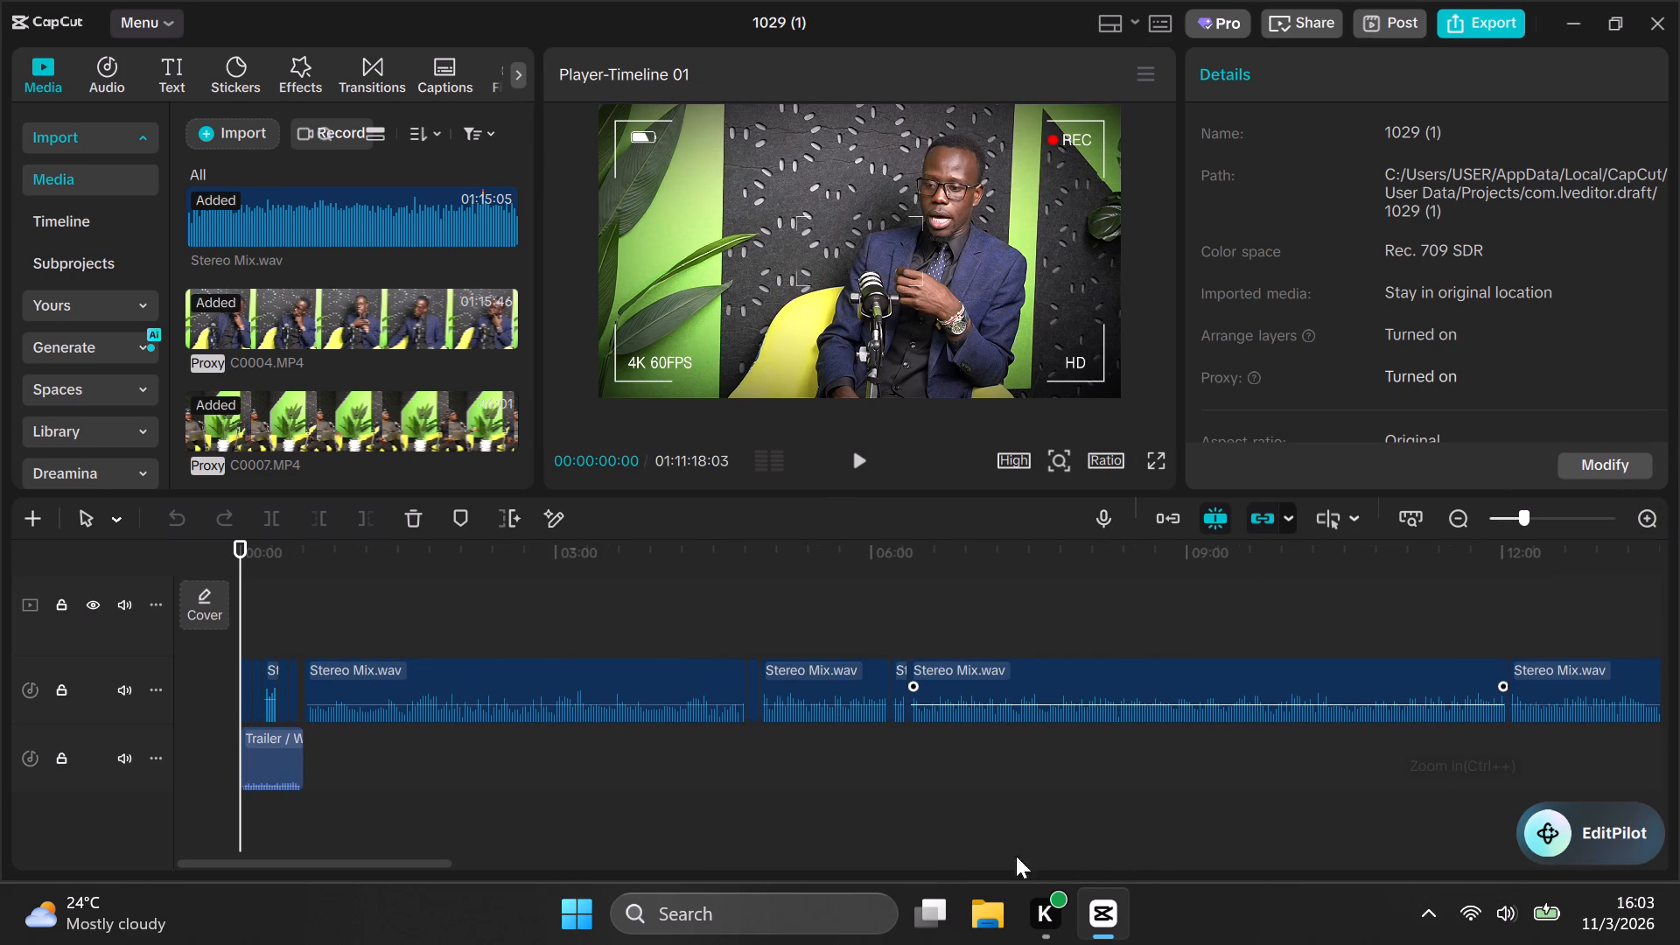
{"action": "scroll", "coordinate": [804, 815], "scroll_direction": "up", "scroll_amount": 4}
{"action": "scroll", "coordinate": [811, 710], "scroll_direction": "up", "scroll_amount": 5}
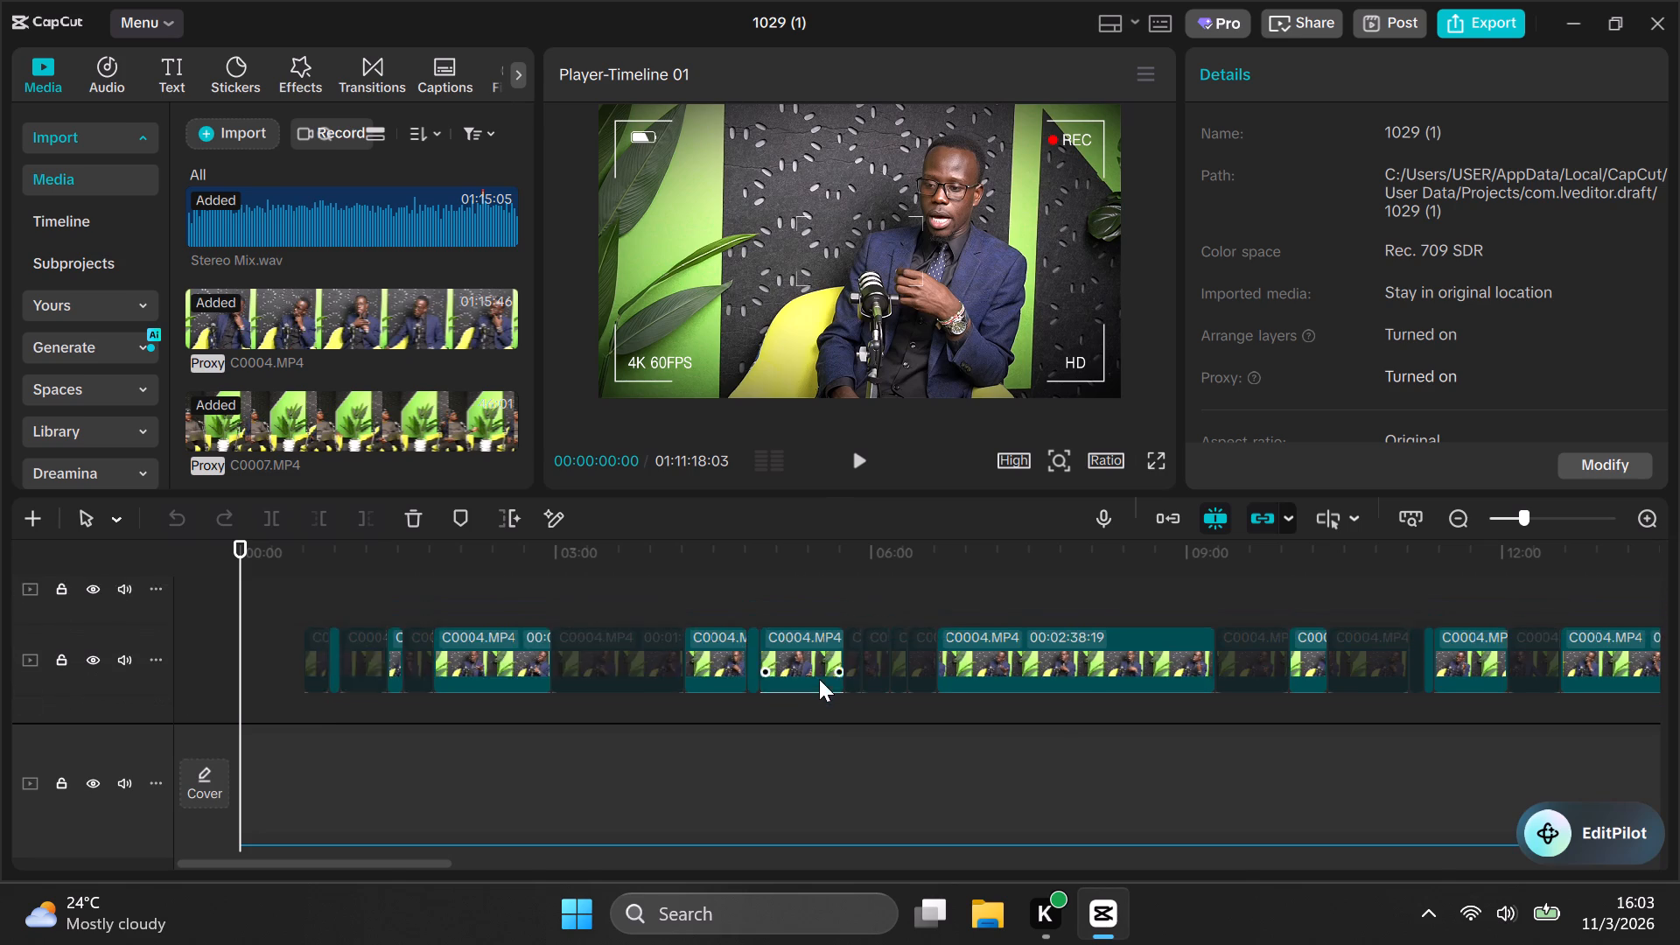
{"action": "scroll", "coordinate": [819, 679], "scroll_direction": "up", "scroll_amount": 9}
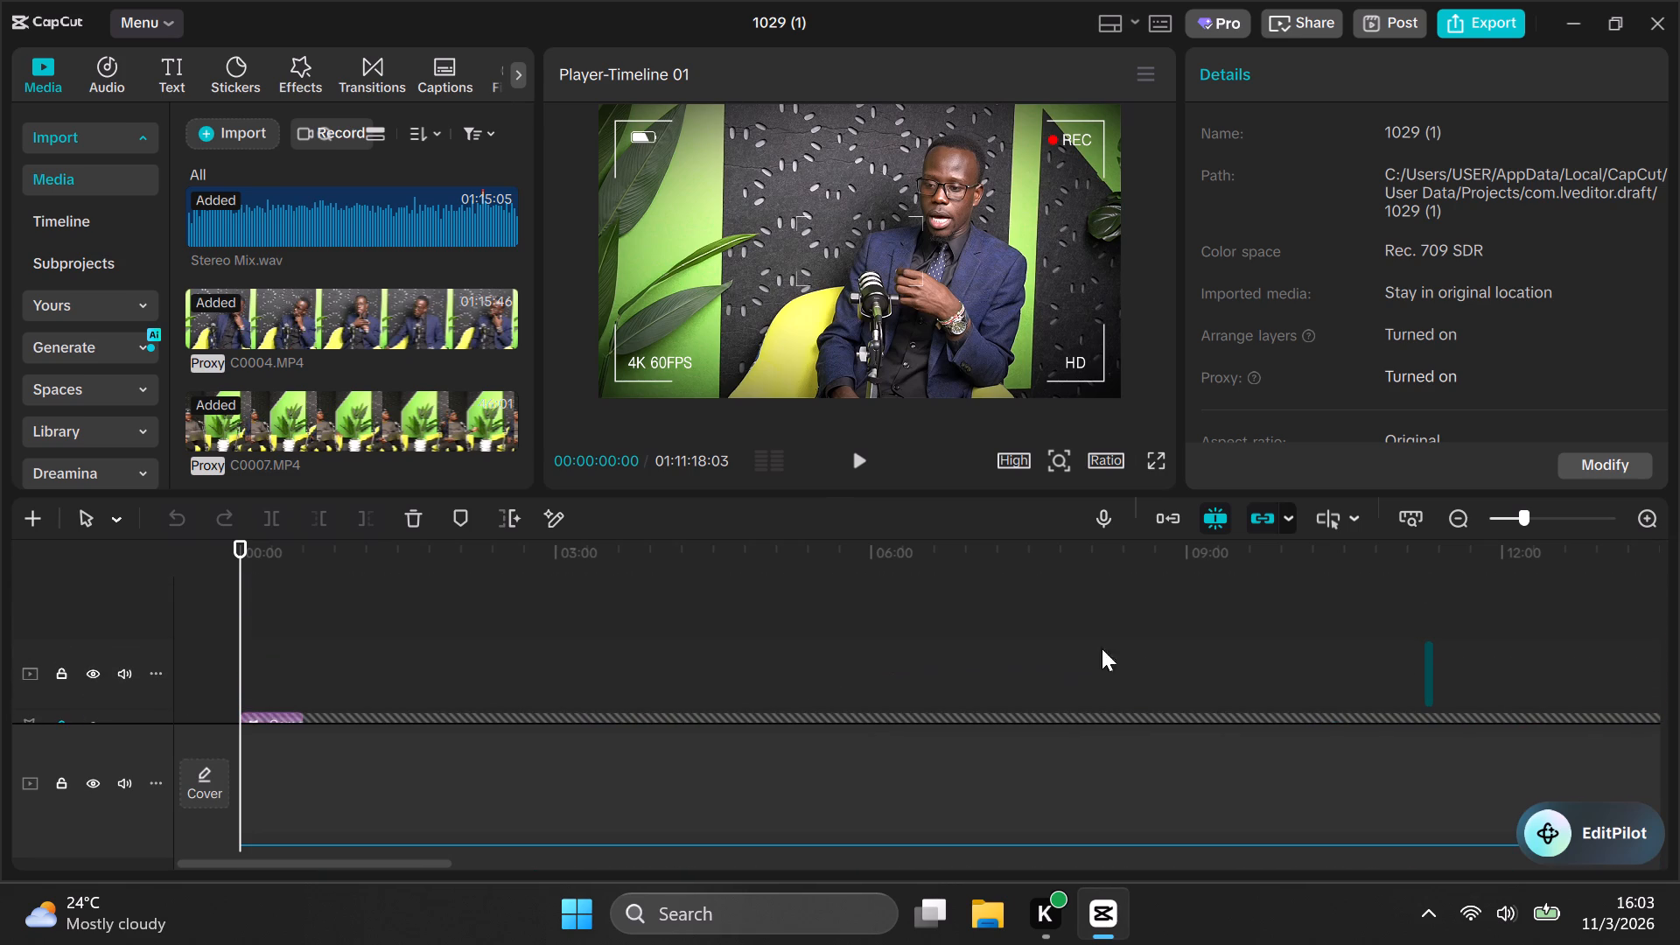
{"action": "double_click", "coordinate": [1419, 582]}
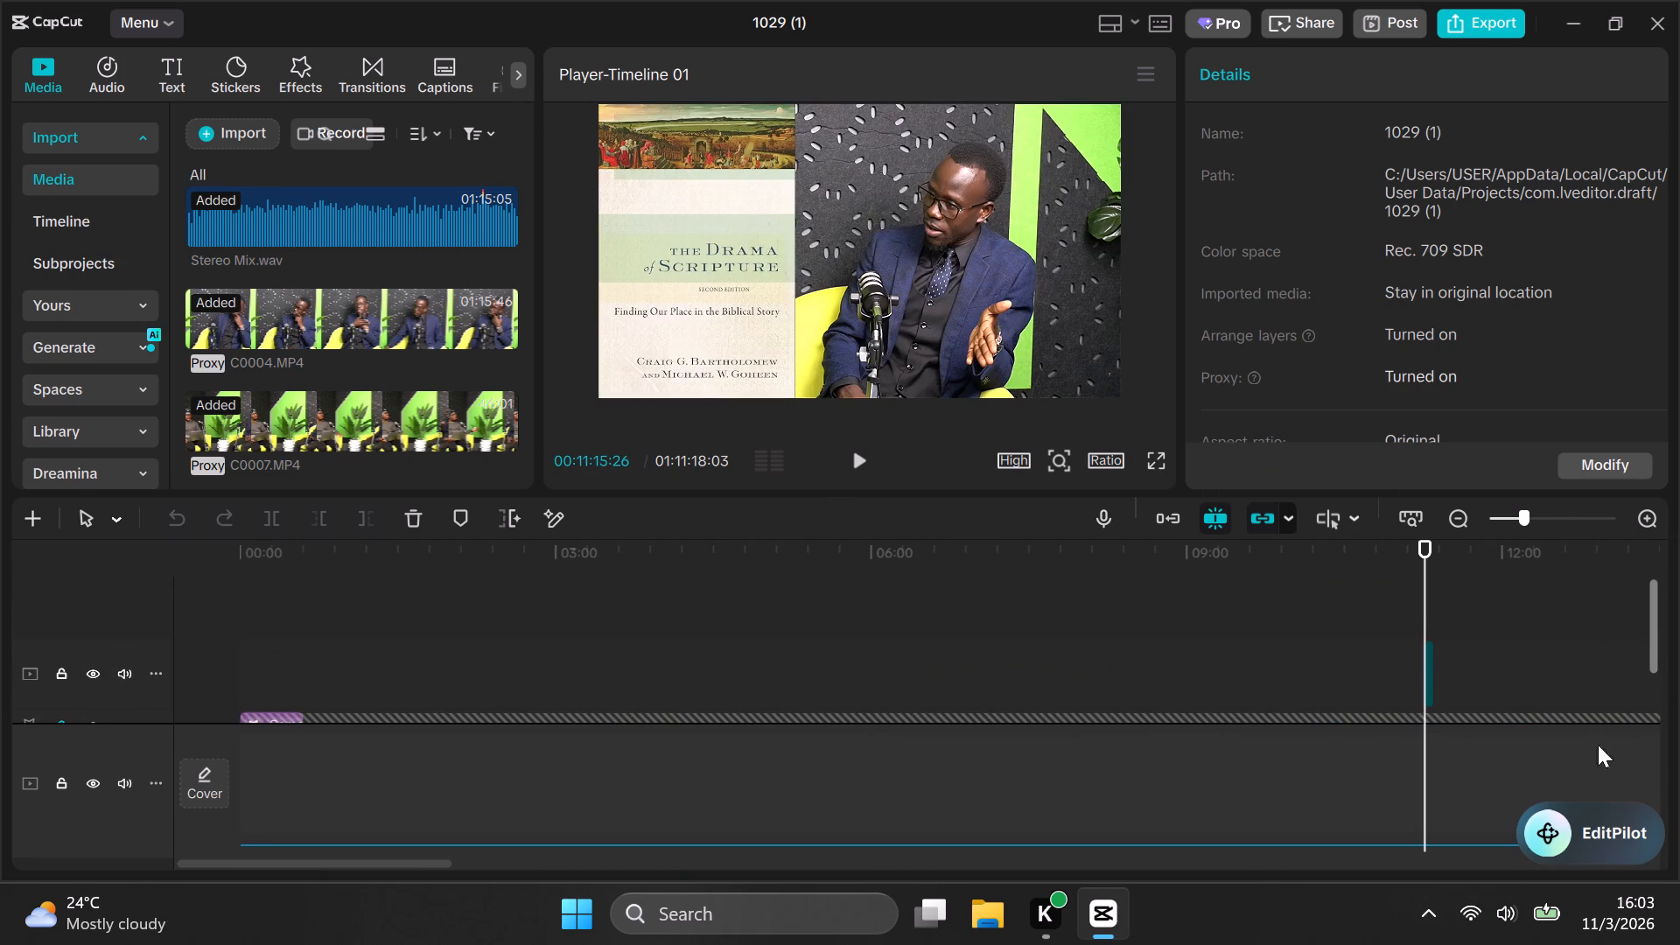
Open the animation options for the book cover overlay clip, The Drama of Scripture, at the playhead.
{"action": "double_click", "coordinate": [1642, 514]}
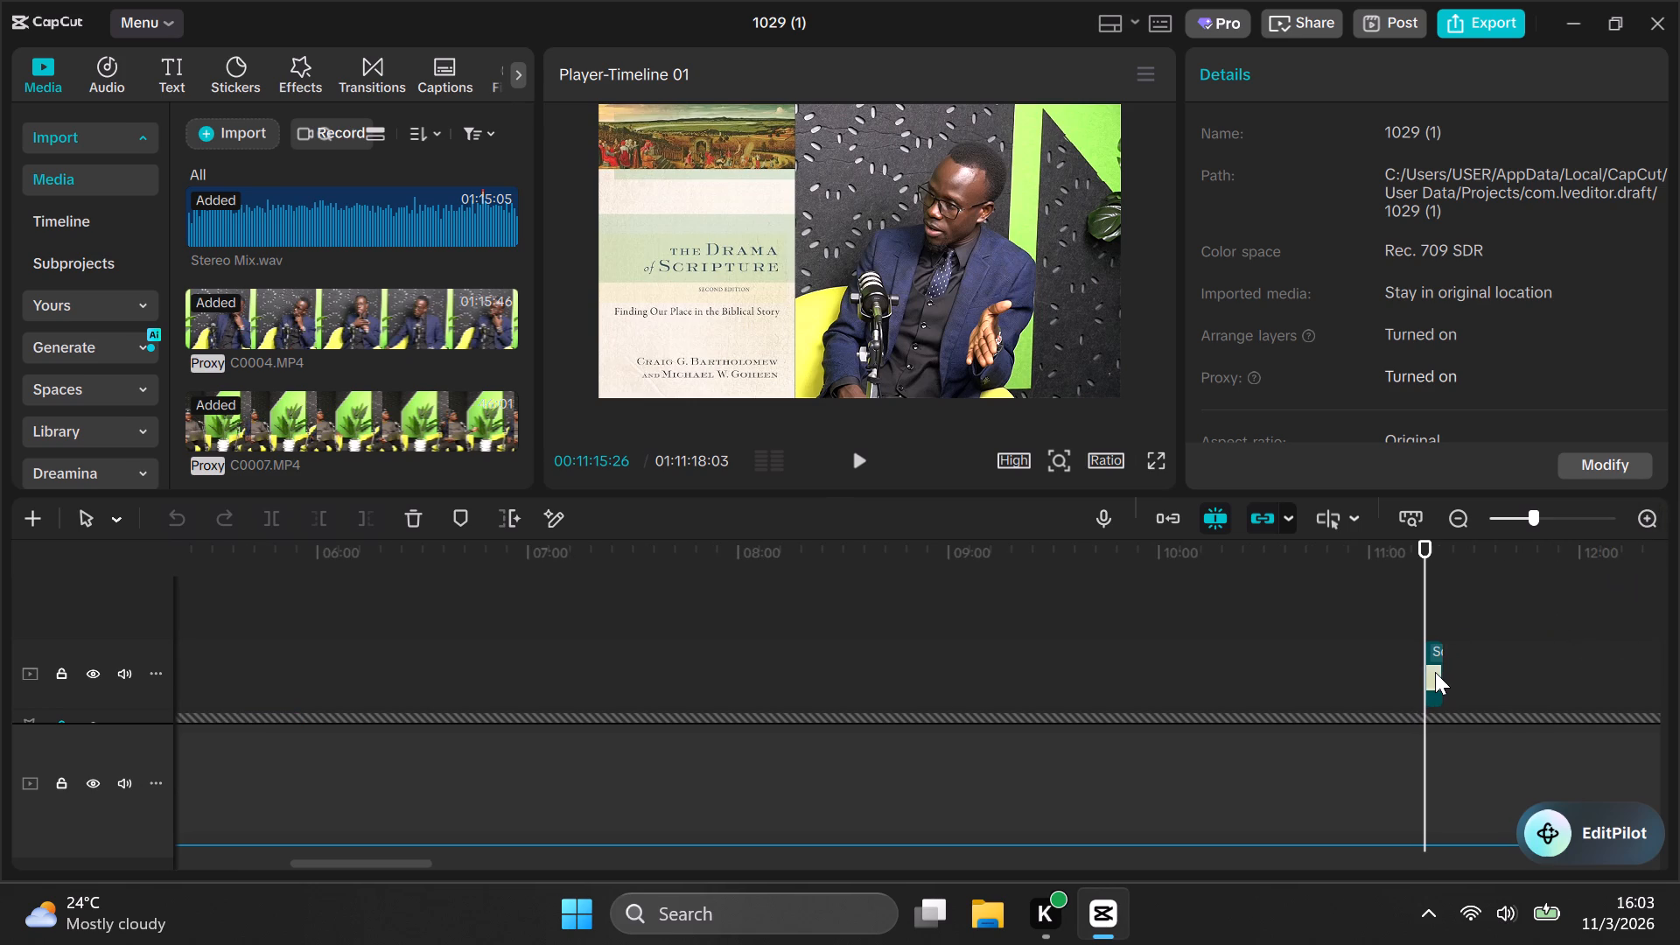
{"action": "left_click", "coordinate": [1435, 673]}
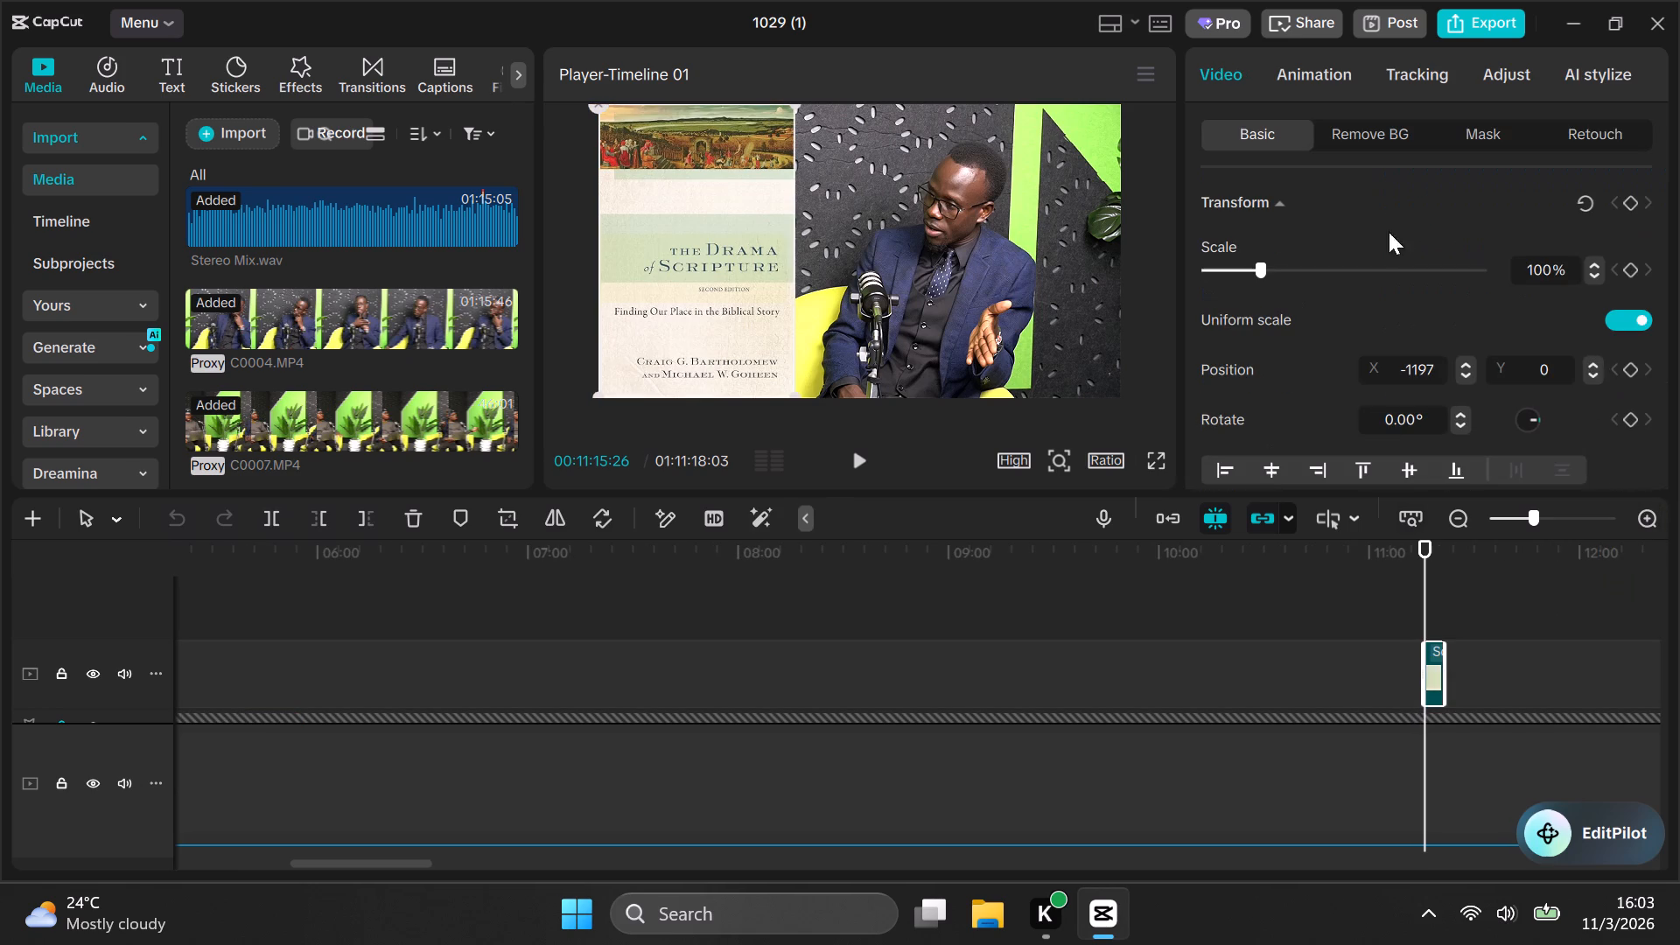
{"action": "left_click", "coordinate": [1306, 80]}
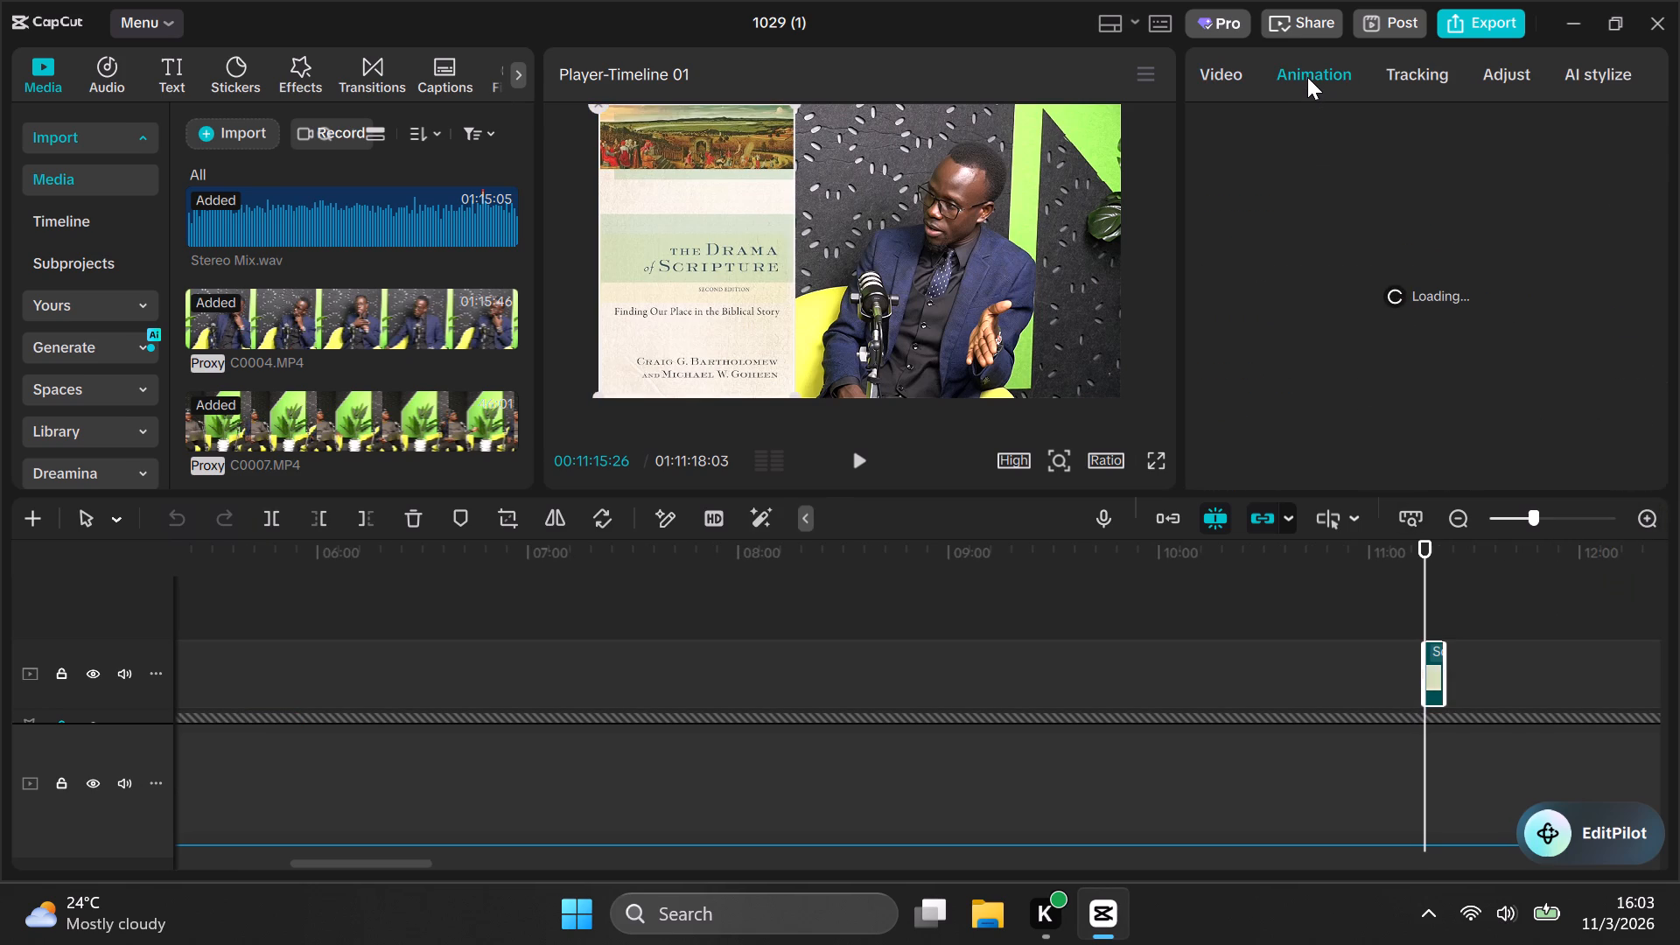
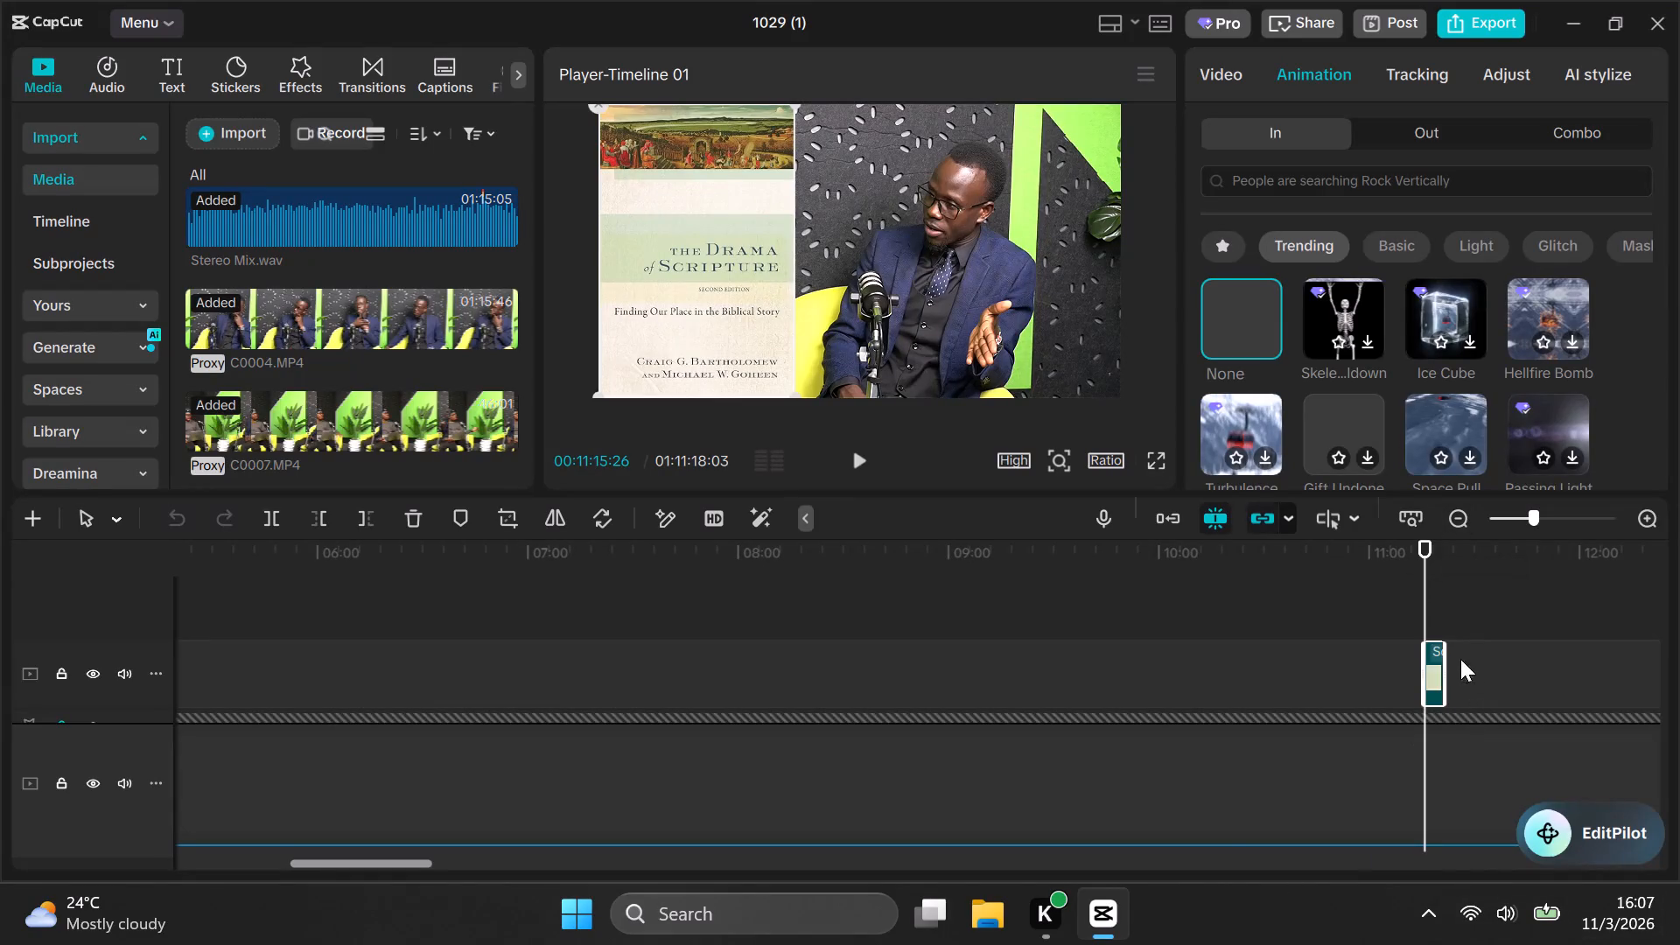
Search the In animations for slide and apply Slide Right to the book cover overlay clip.
{"action": "scroll", "coordinate": [1438, 661], "scroll_direction": "down", "scroll_amount": 5}
{"action": "scroll", "coordinate": [1445, 664], "scroll_direction": "up", "scroll_amount": 2}
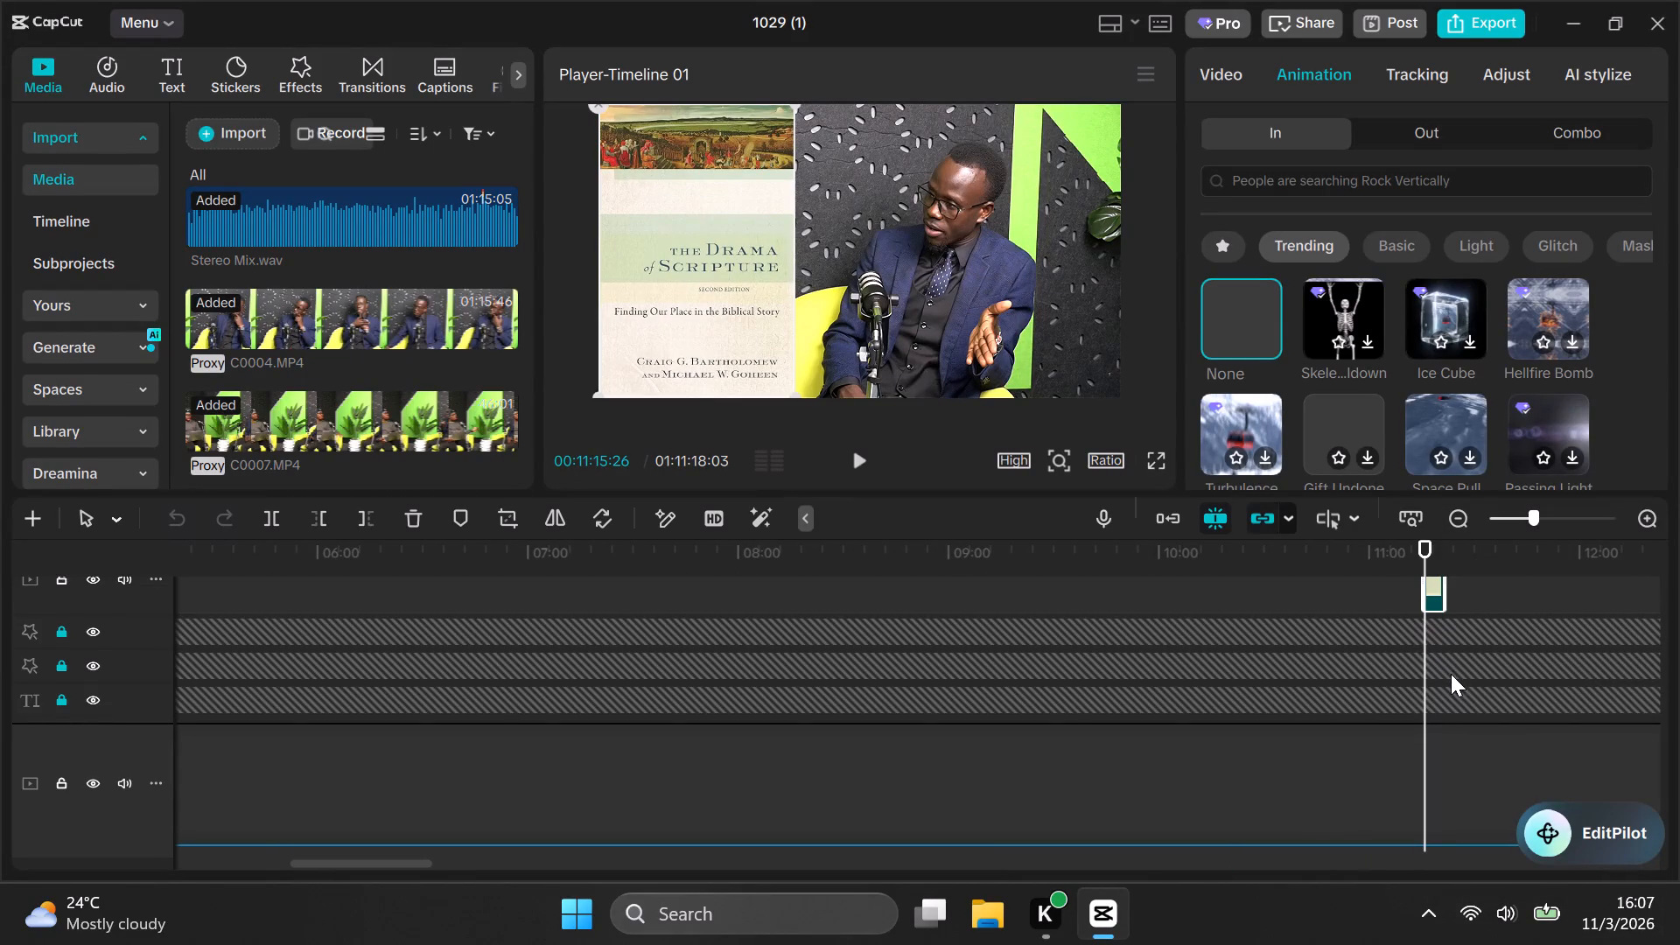
{"action": "scroll", "coordinate": [1451, 674], "scroll_direction": "up", "scroll_amount": 2}
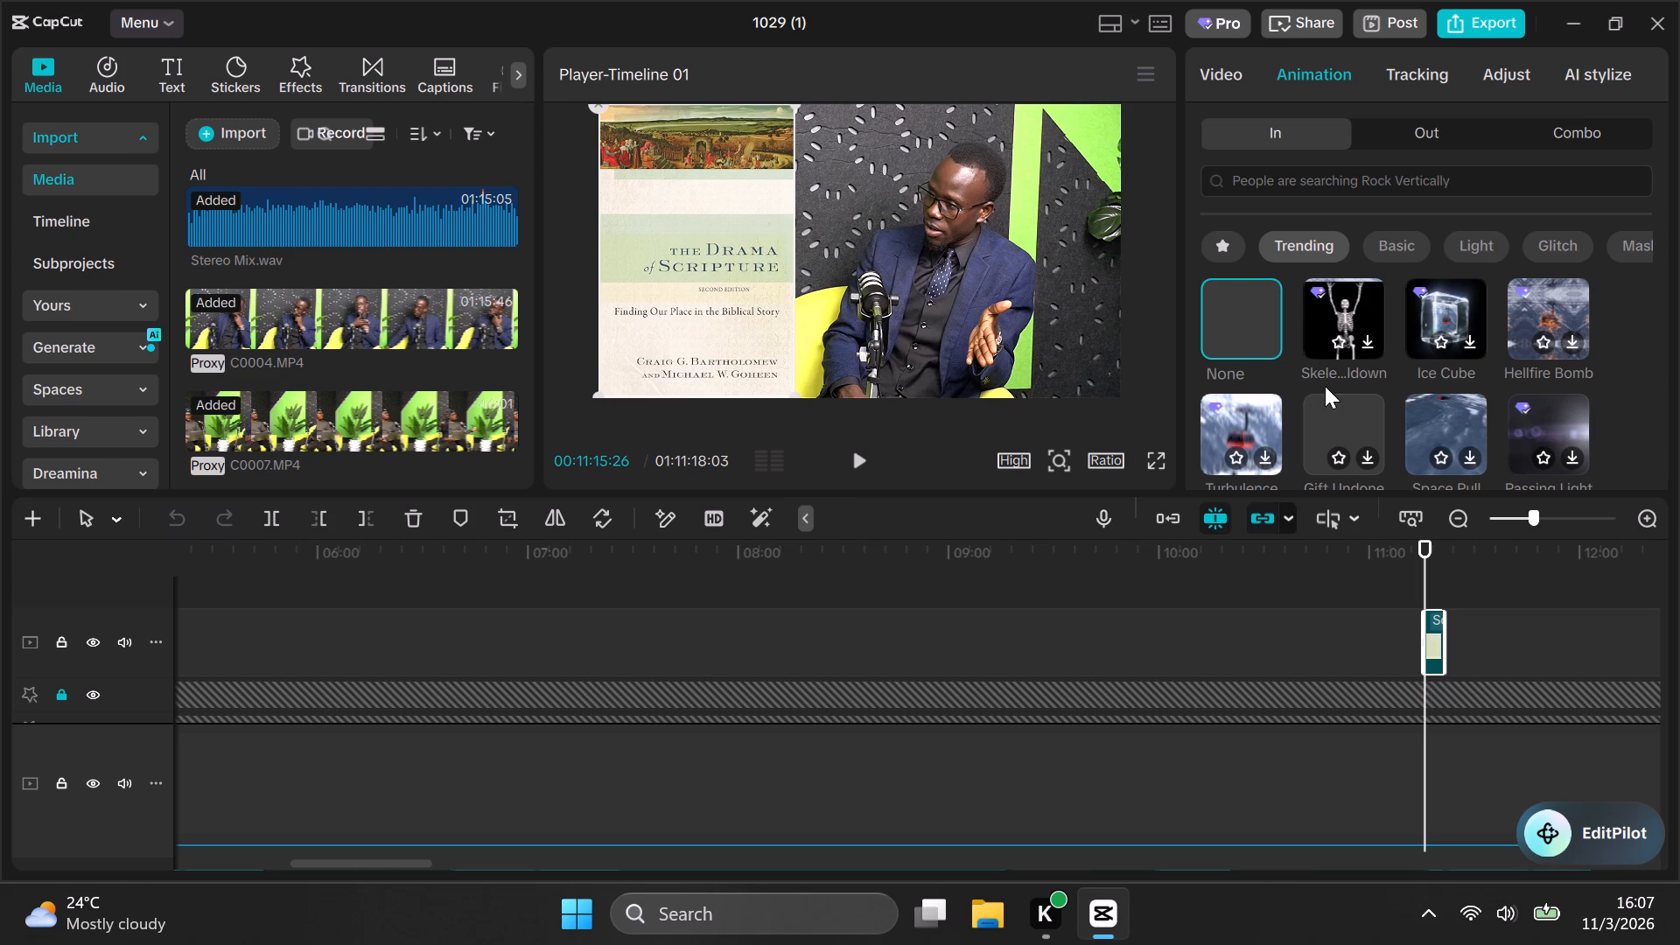
{"action": "scroll", "coordinate": [1334, 370], "scroll_direction": "down", "scroll_amount": 2}
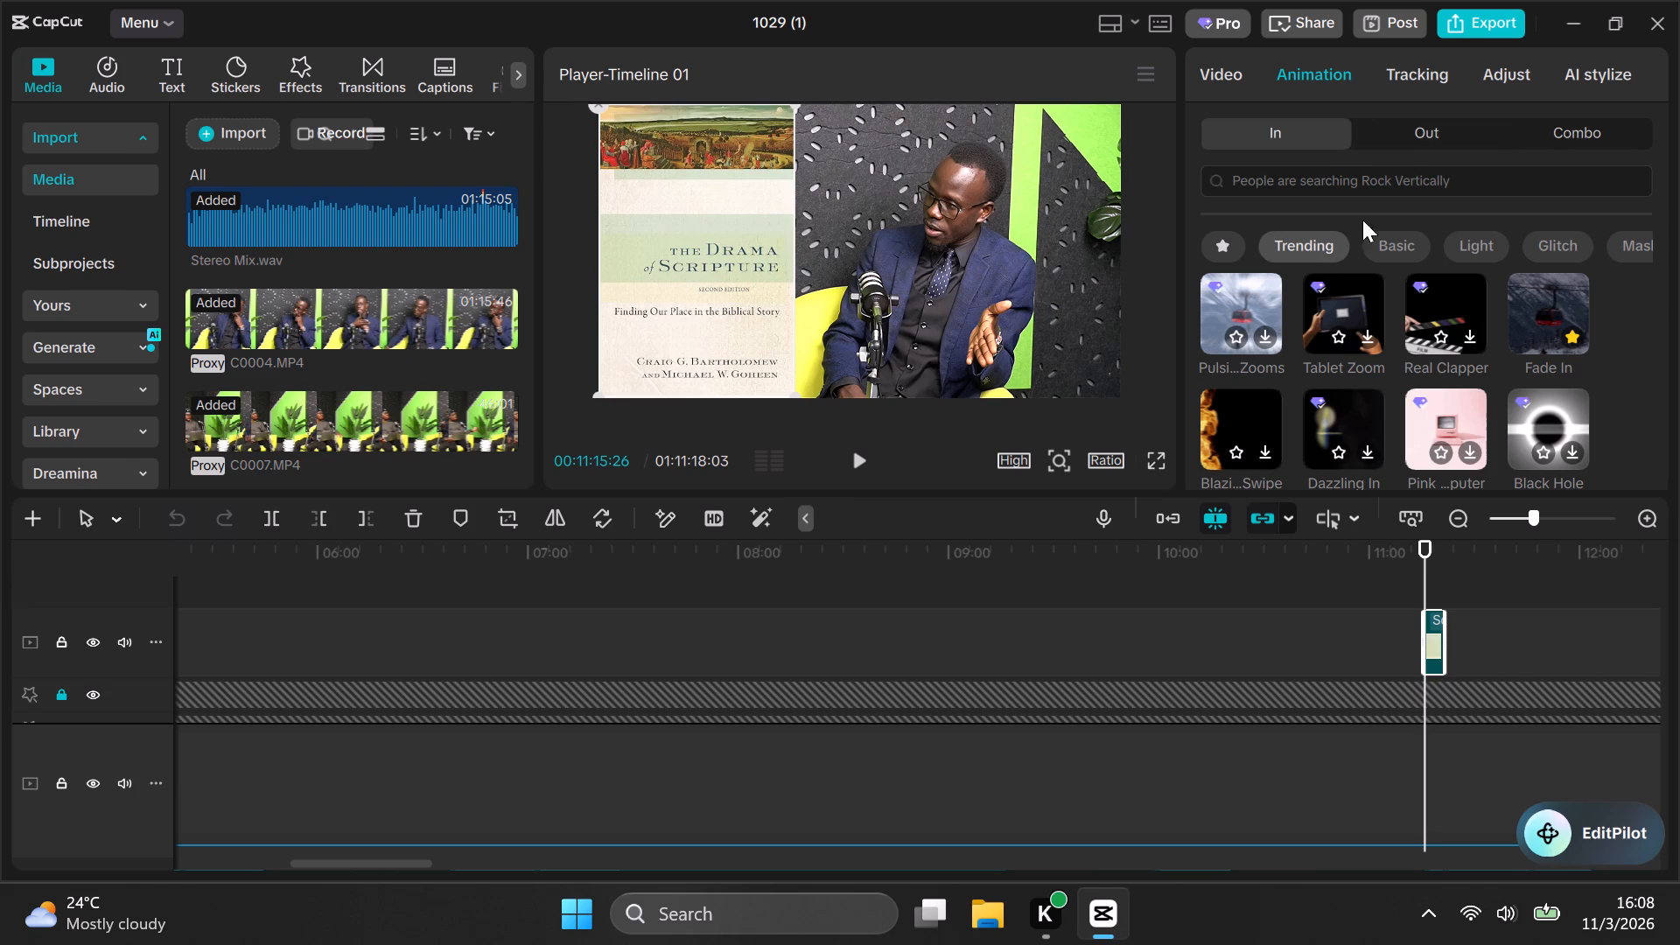
{"action": "left_click", "coordinate": [1328, 185]}
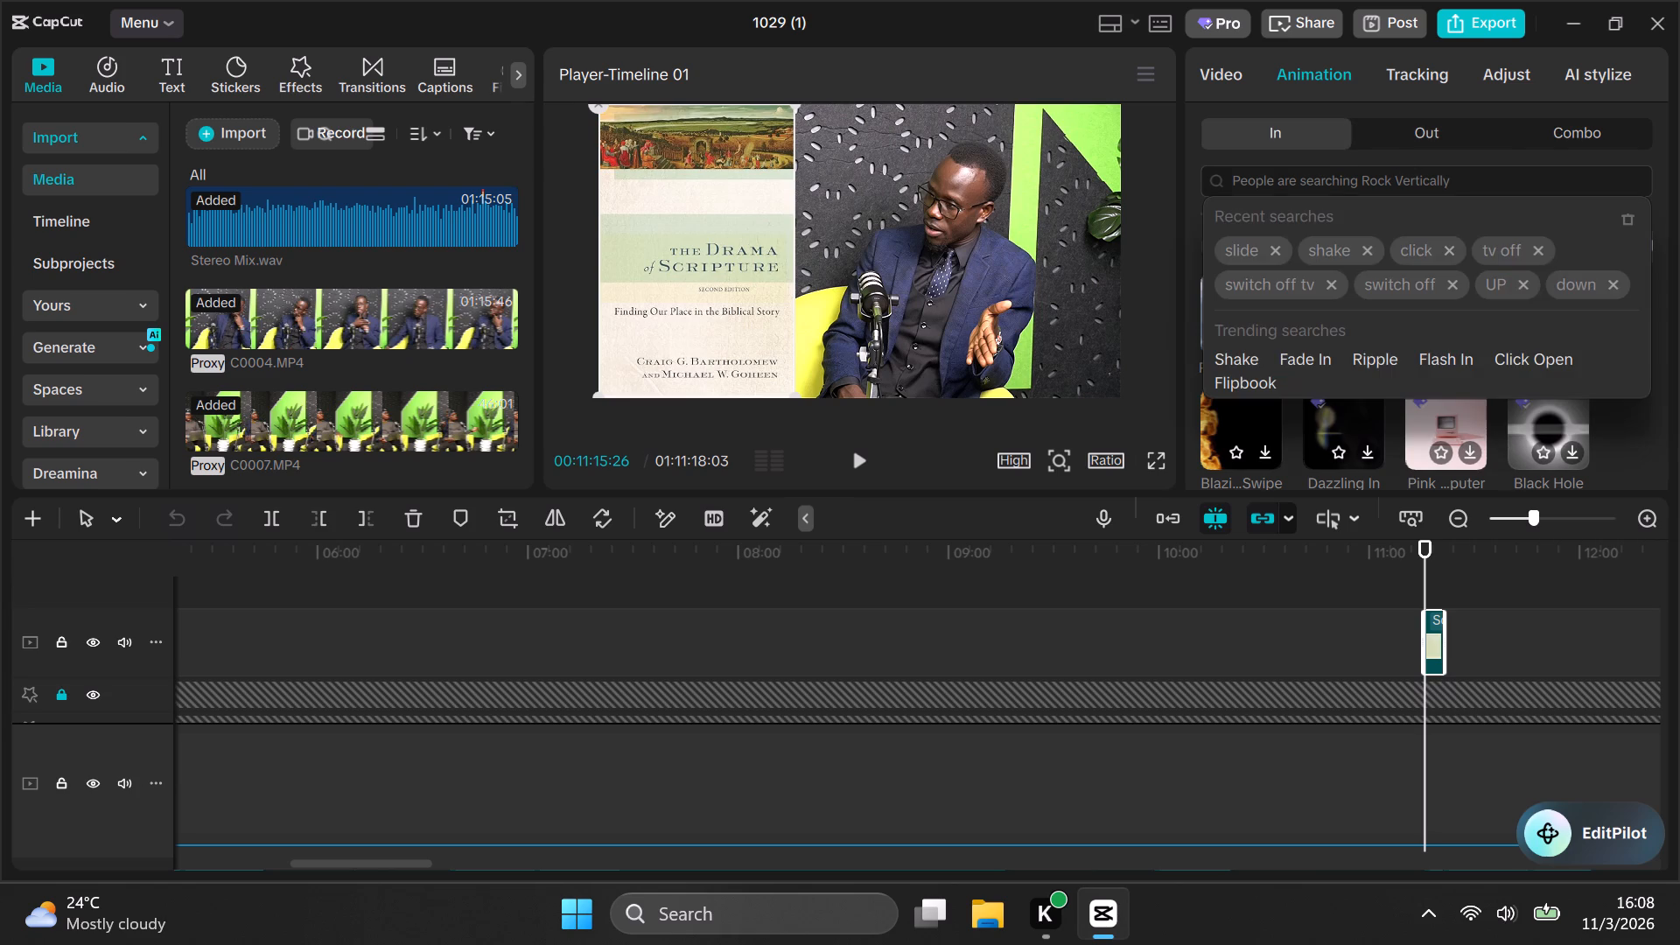
{"action": "left_click", "coordinate": [1255, 253]}
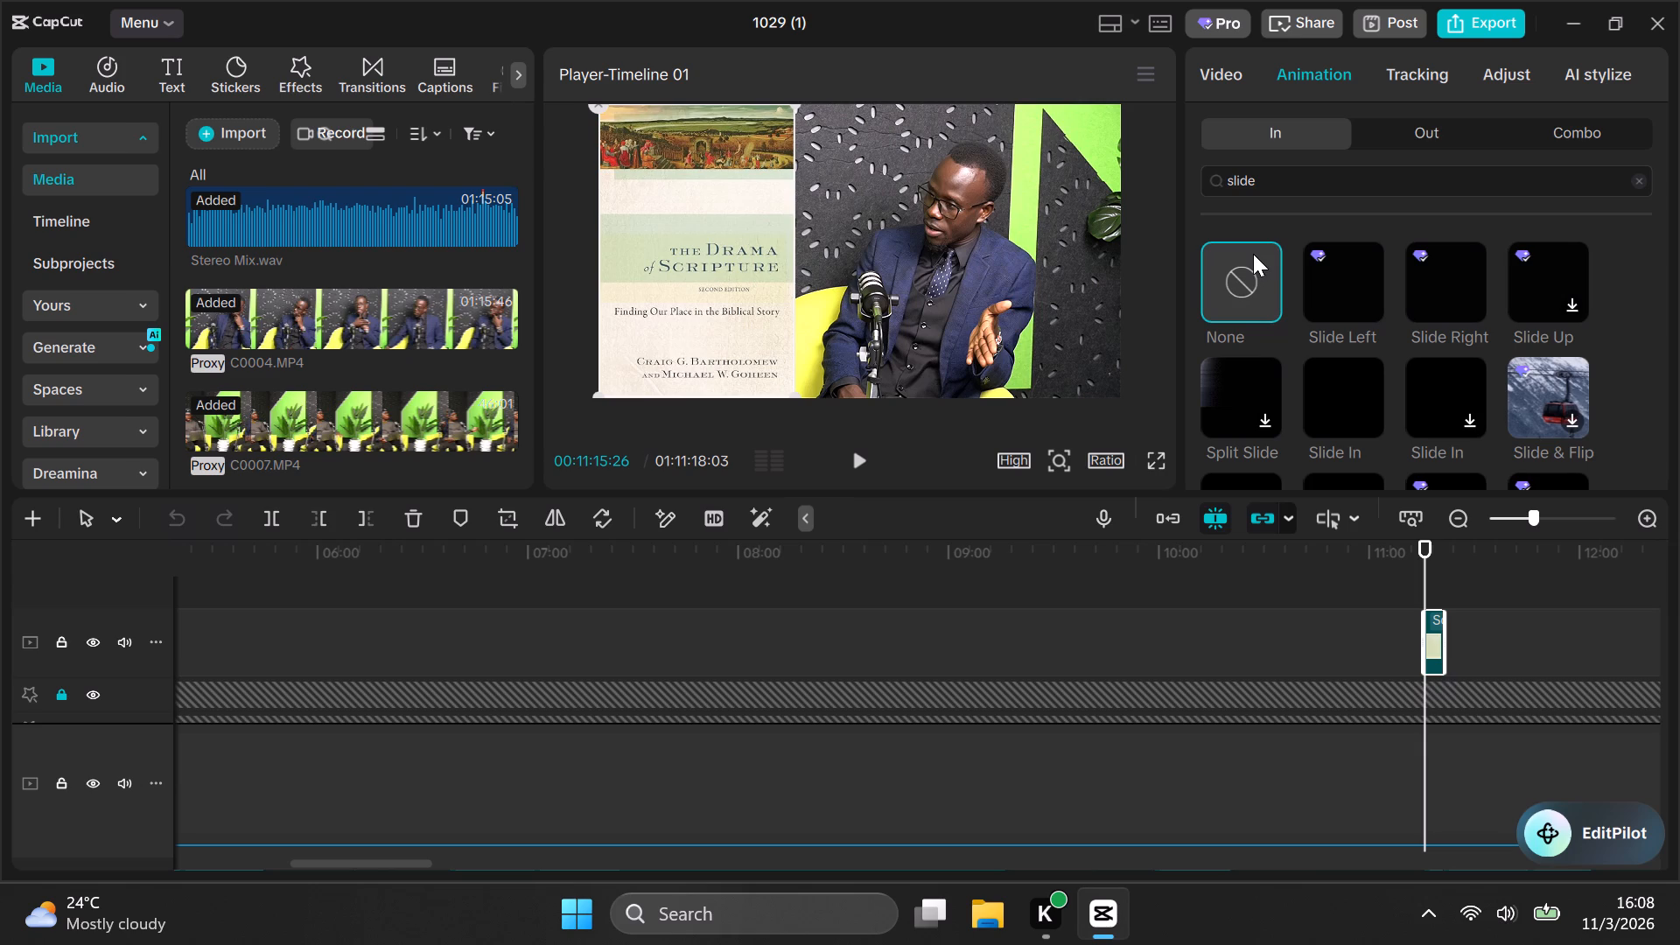
{"action": "triple_click", "coordinate": [1433, 276]}
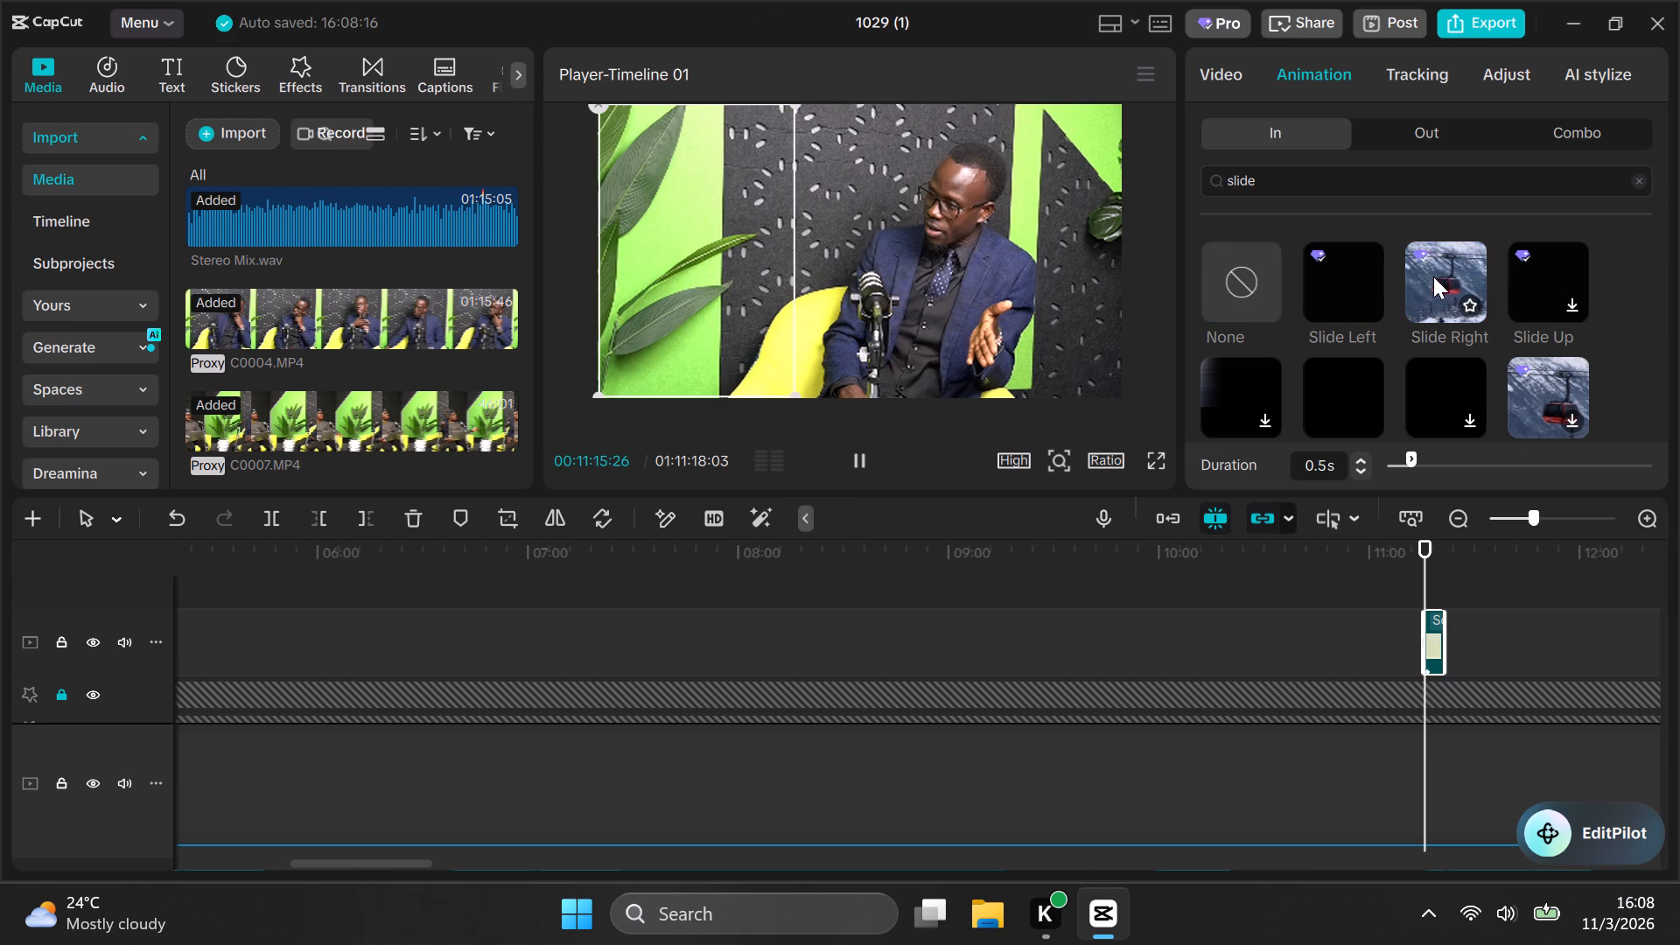
{"action": "left_click", "coordinate": [1433, 276]}
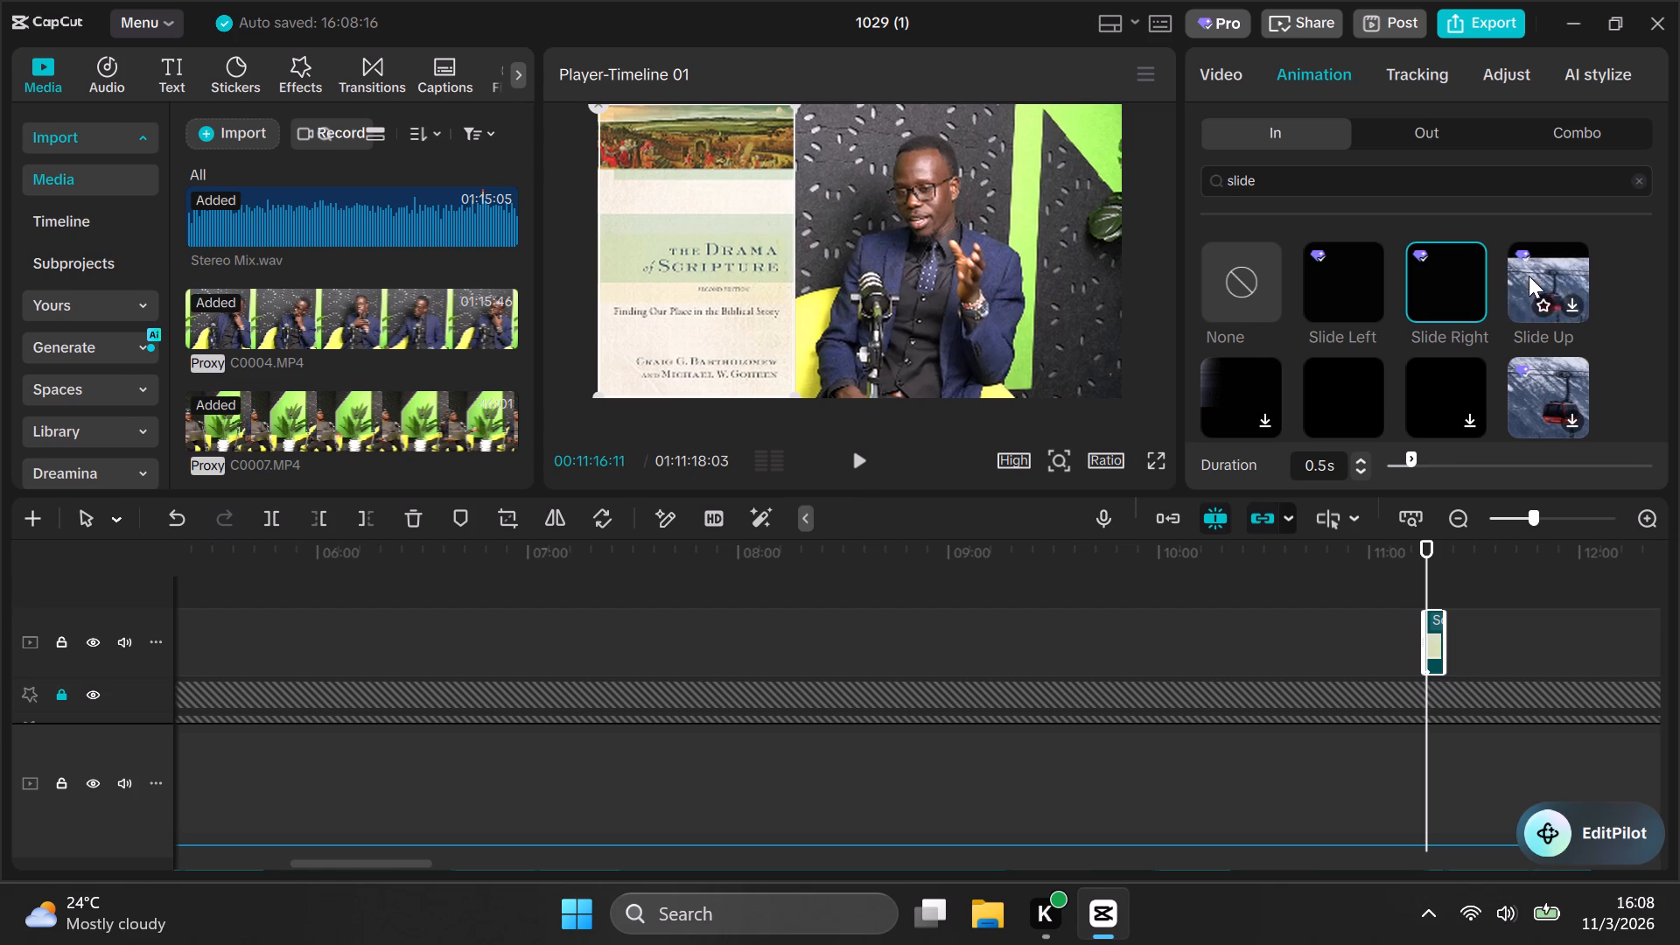
Apply the Fade Out animation as the book cover overlay clip's Out animation.
{"action": "left_click", "coordinate": [1425, 127]}
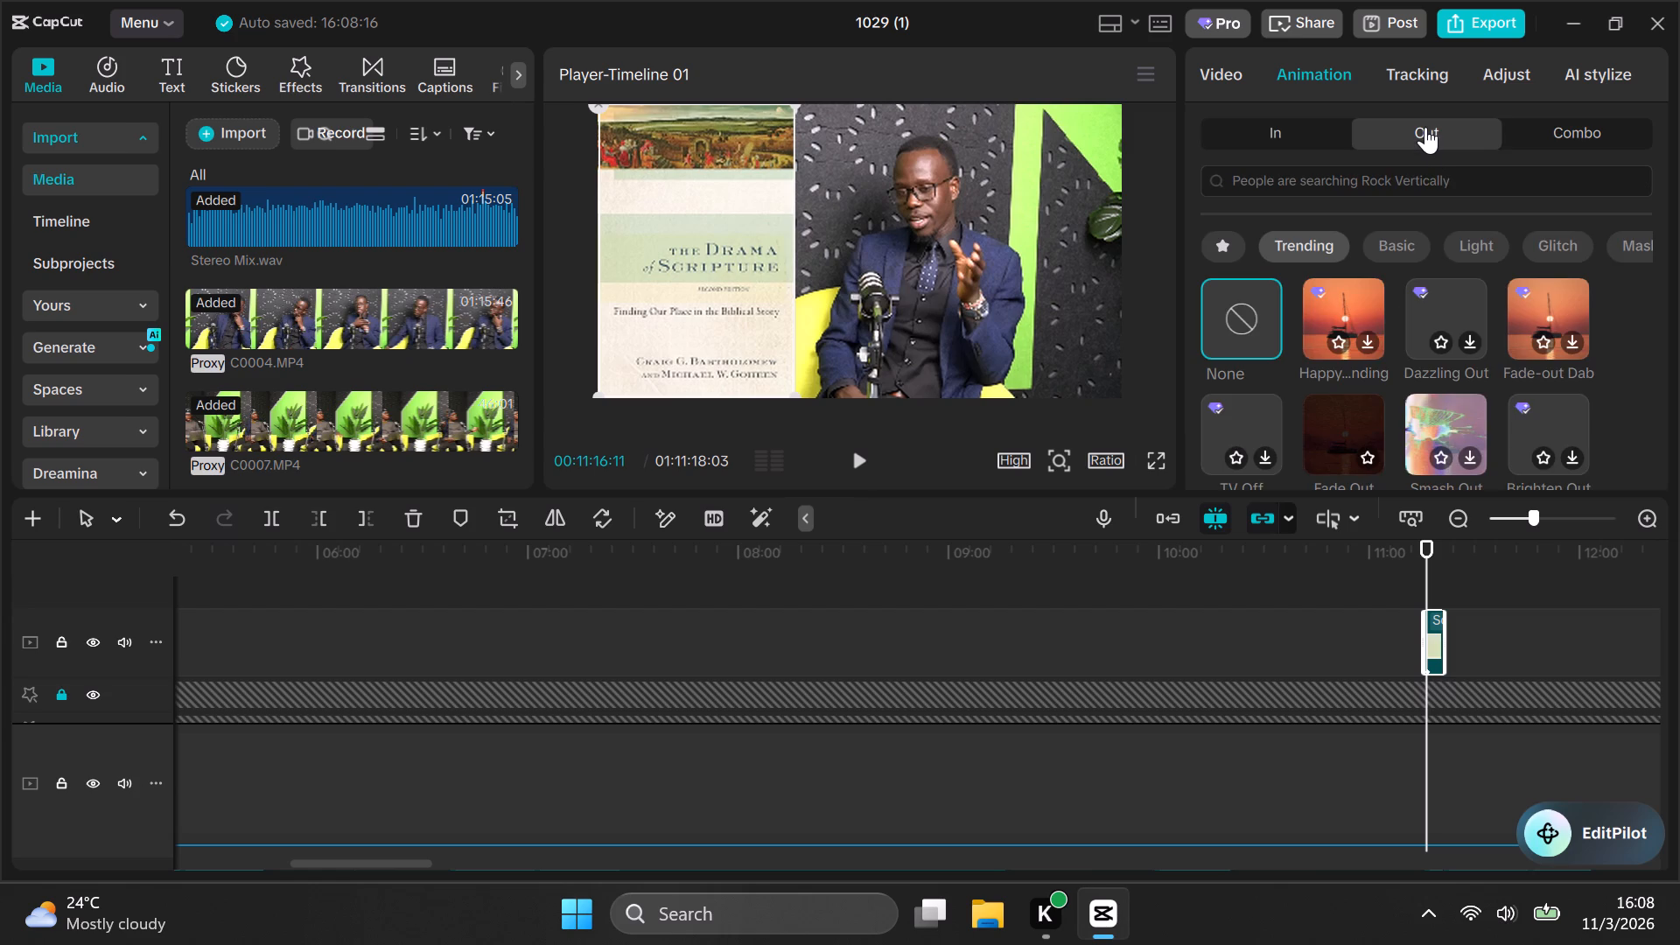
{"action": "left_click", "coordinate": [1345, 418]}
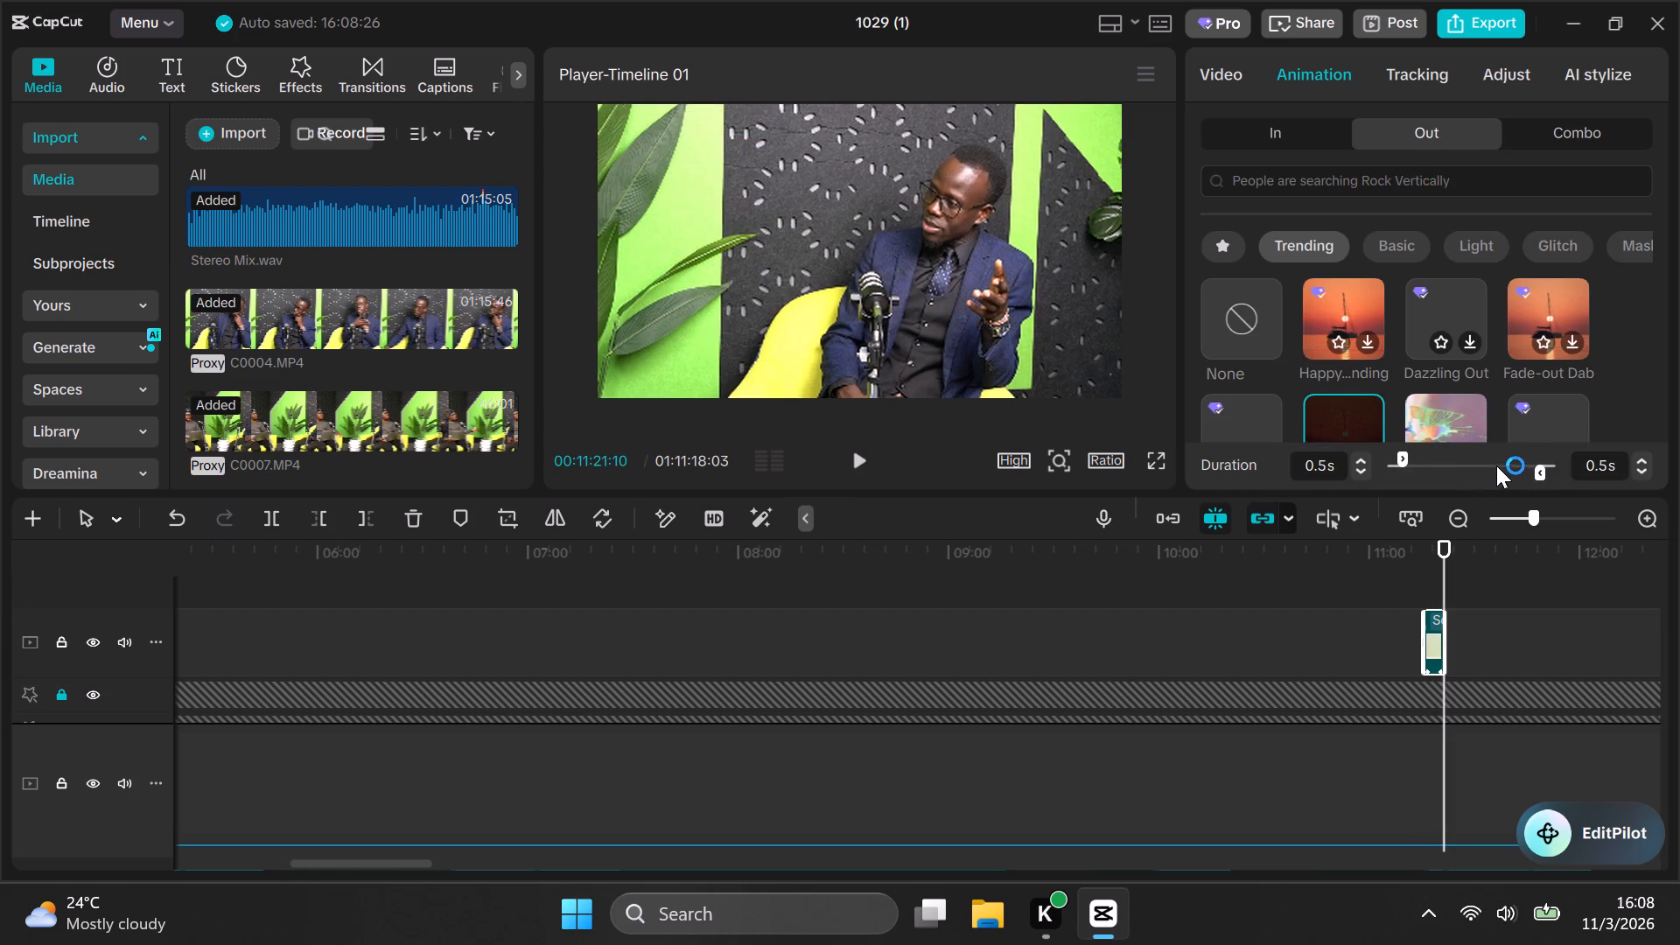
Examine the timeline's video, effect and audio tracks from about 00:11:01 back to the beginning of the project.
{"action": "left_click", "coordinate": [1375, 572]}
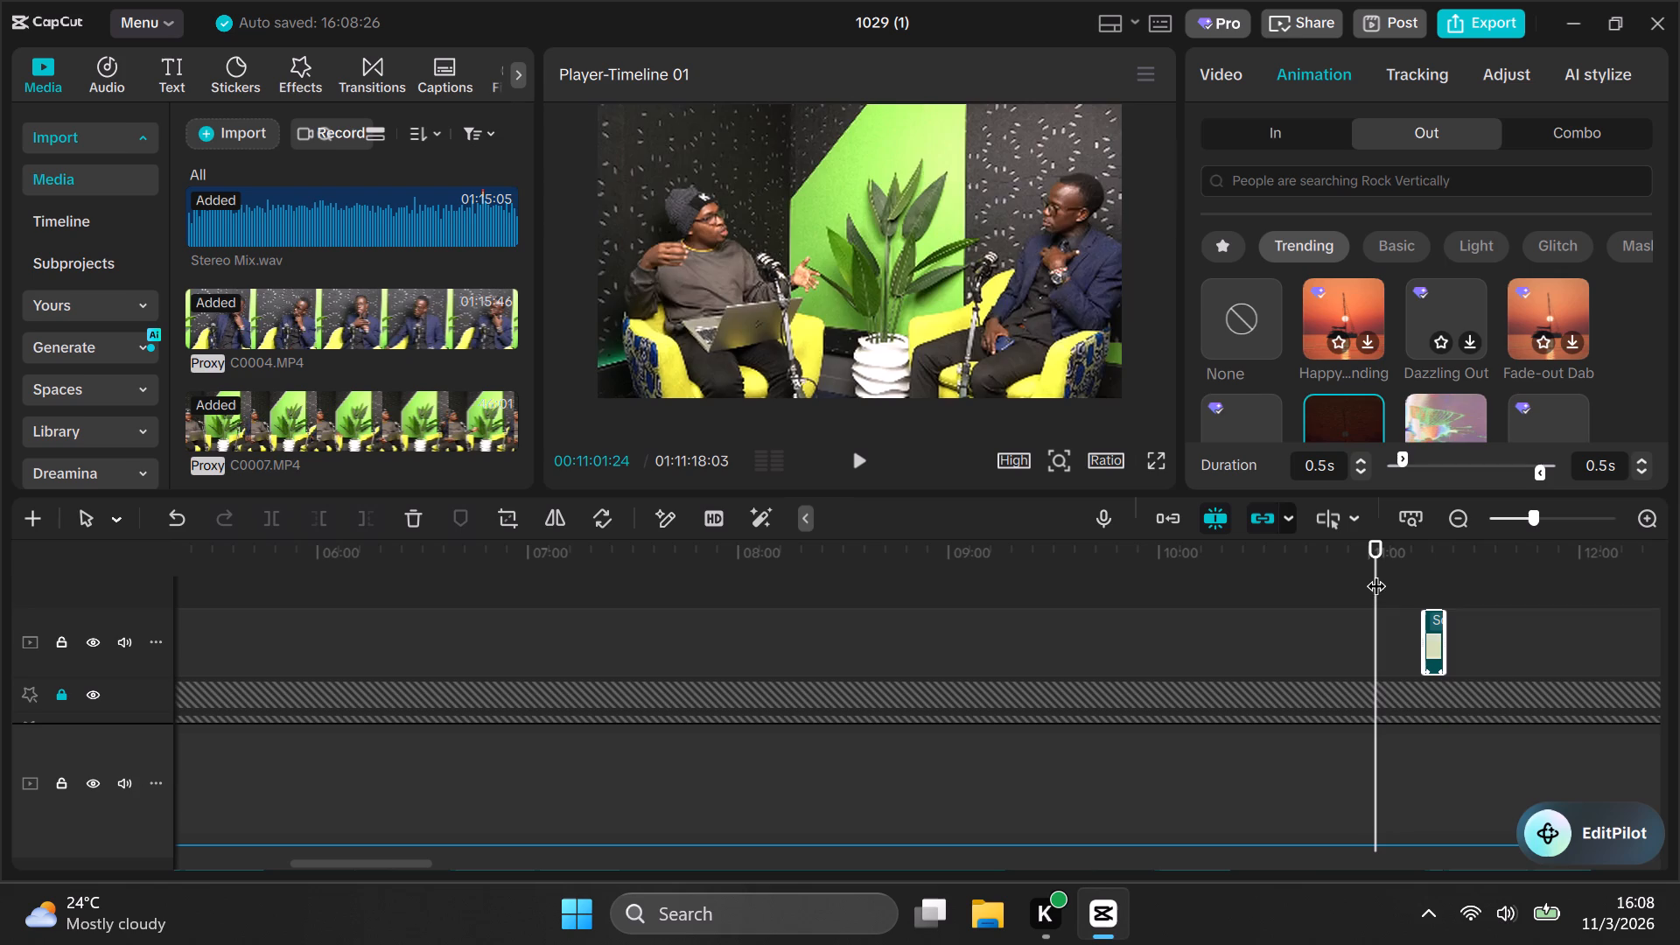
{"action": "scroll", "coordinate": [1356, 616], "scroll_direction": "down", "scroll_amount": 9}
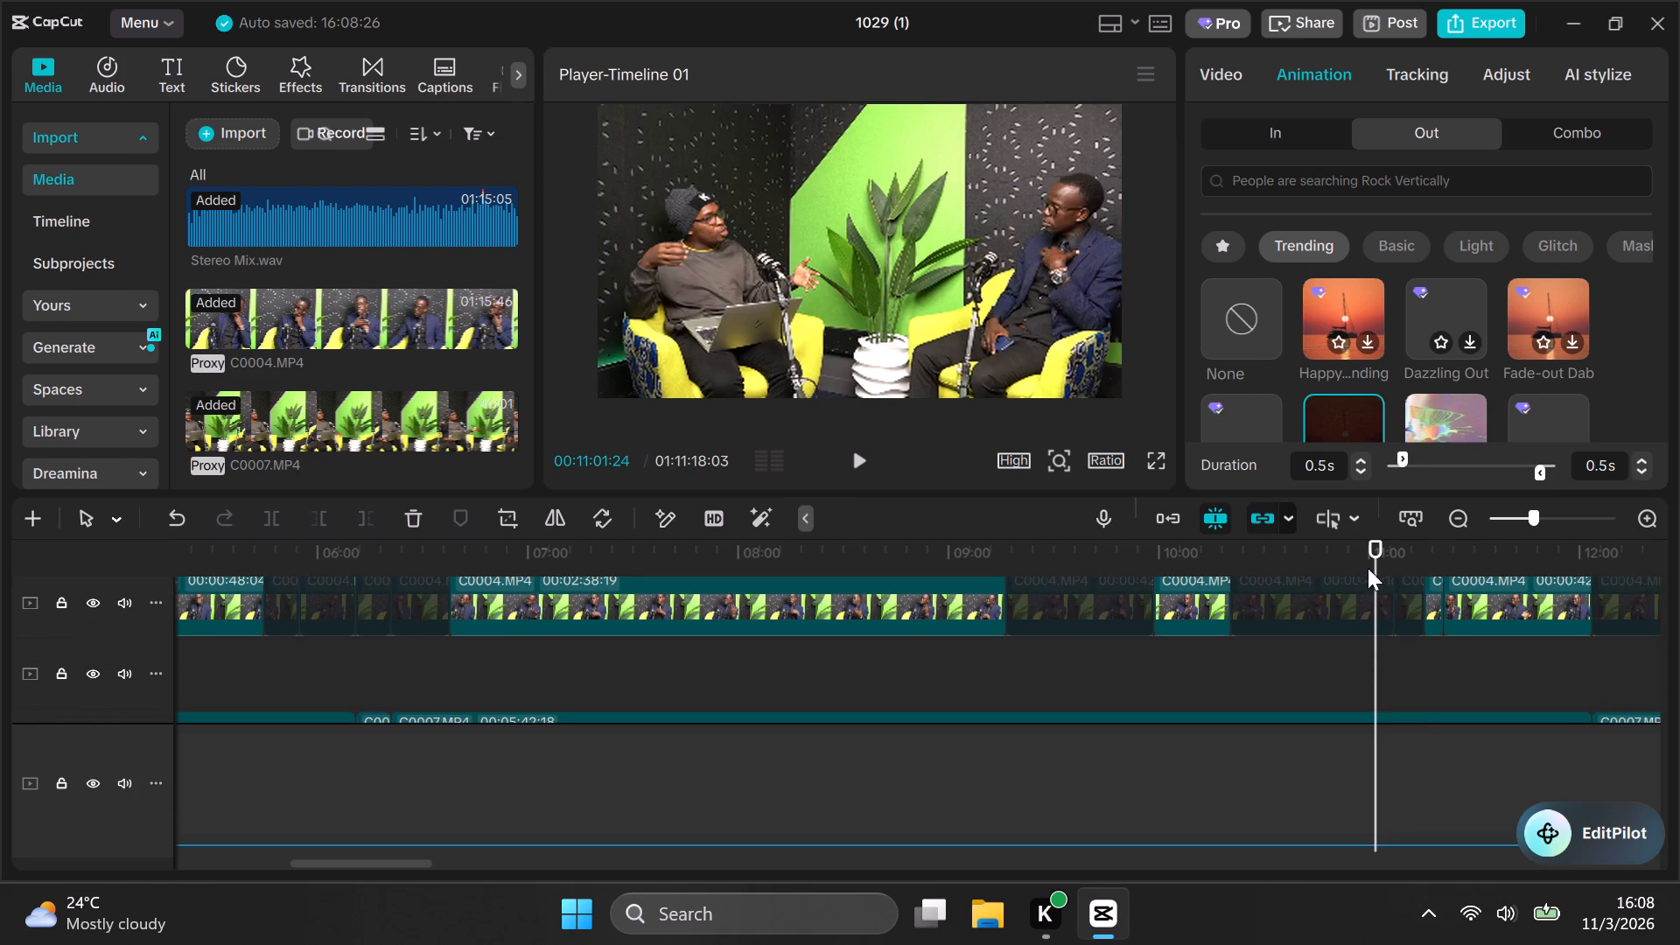
{"action": "left_click_drag", "start_coordinate": [1365, 542], "coordinate": [409, 584]}
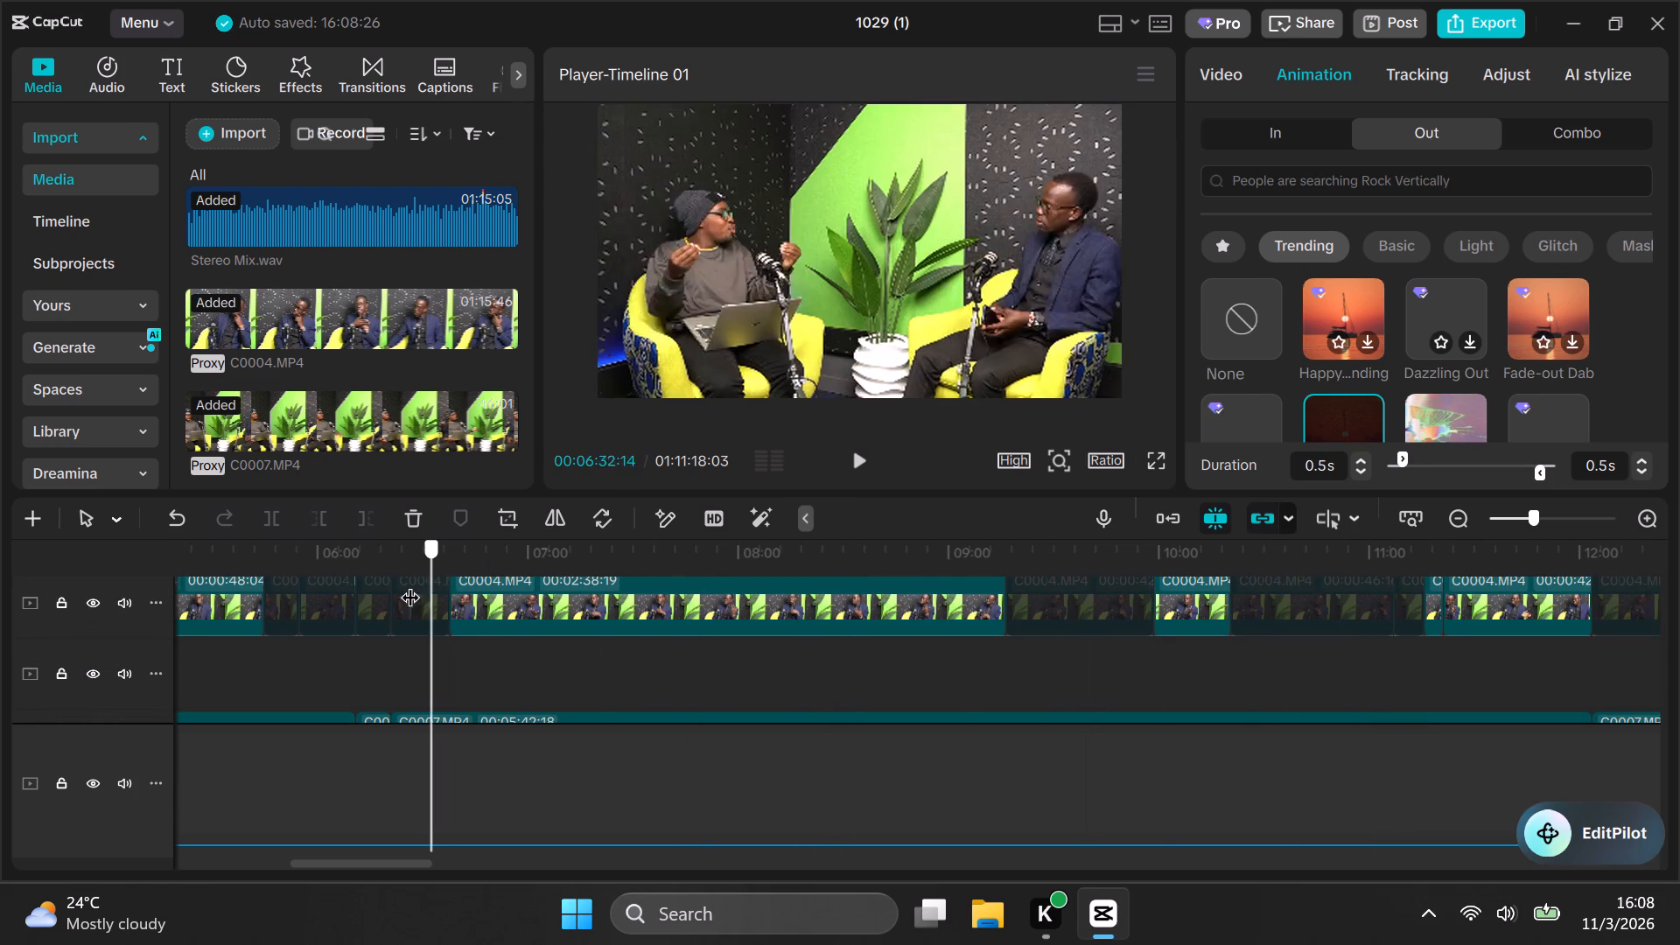
{"action": "left_click_drag", "start_coordinate": [409, 584], "coordinate": [388, 584]}
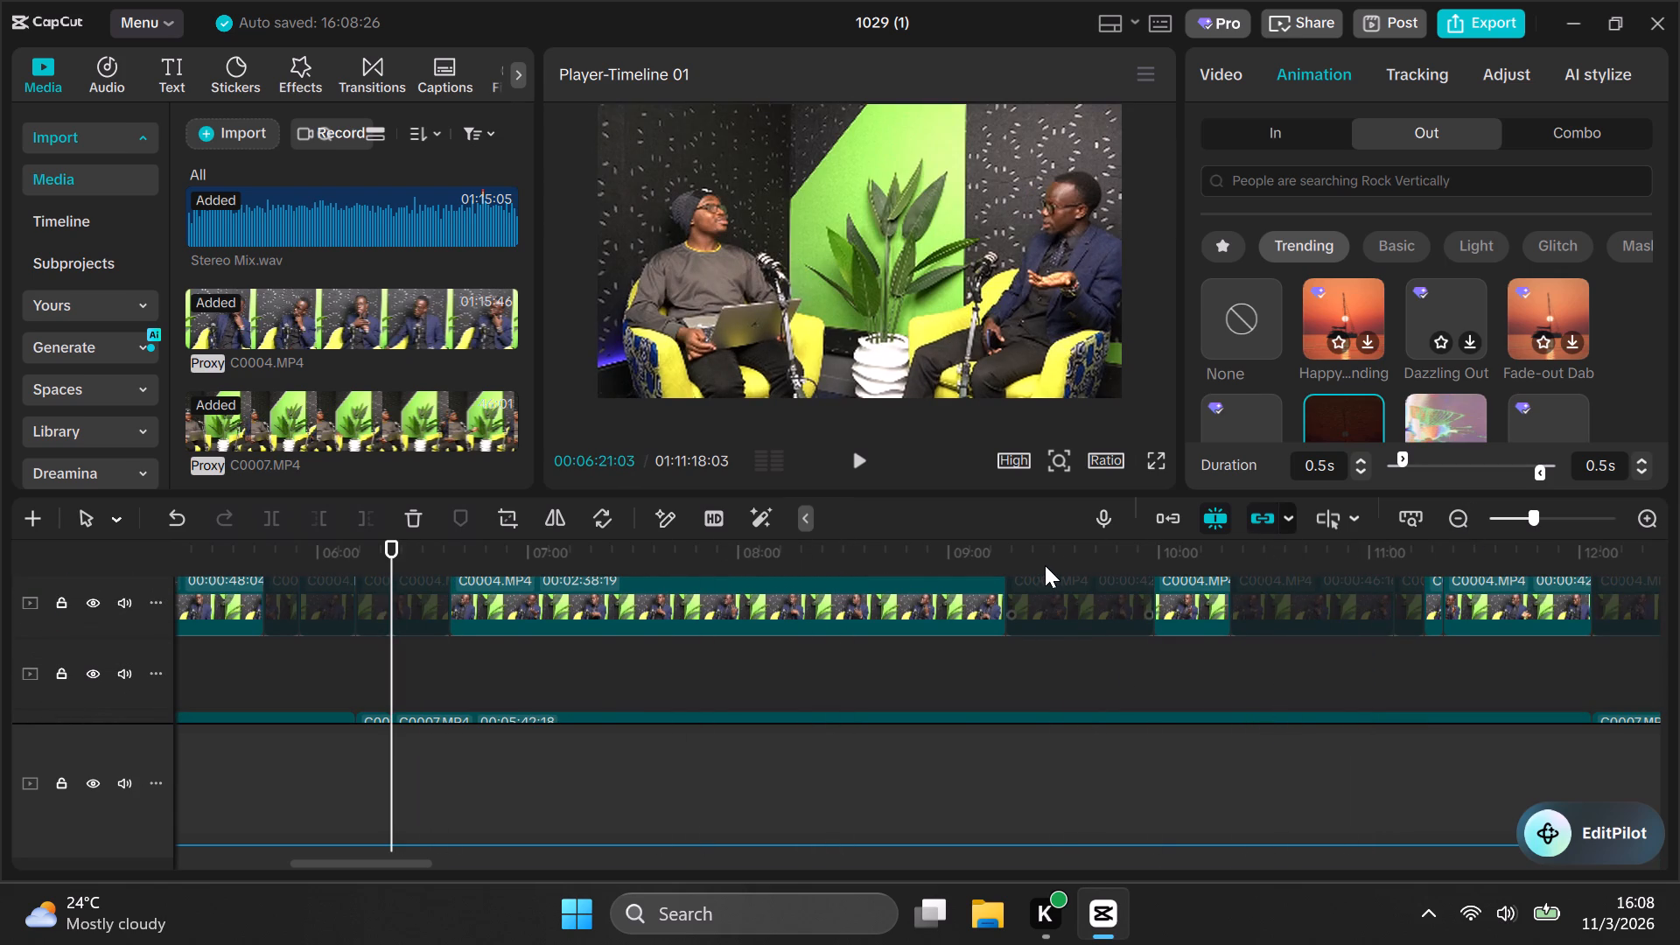
{"action": "scroll", "coordinate": [1046, 563], "scroll_direction": "up", "scroll_amount": 5}
{"action": "scroll", "coordinate": [938, 632], "scroll_direction": "up", "scroll_amount": 3}
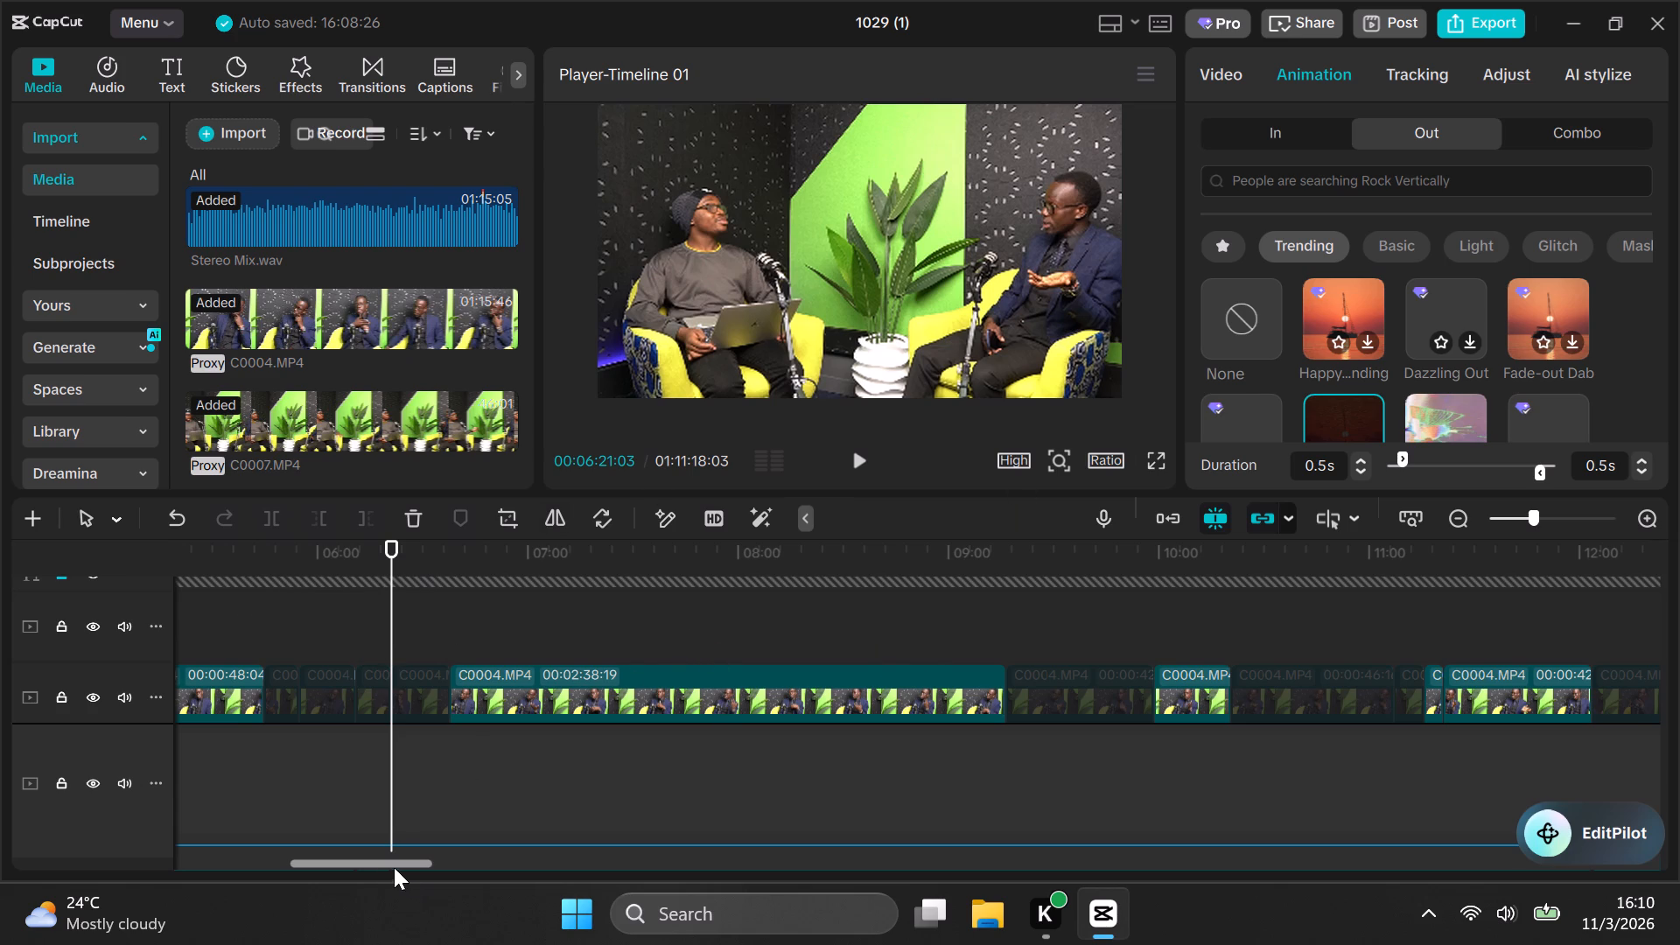
{"action": "left_click_drag", "start_coordinate": [371, 868], "coordinate": [300, 889]}
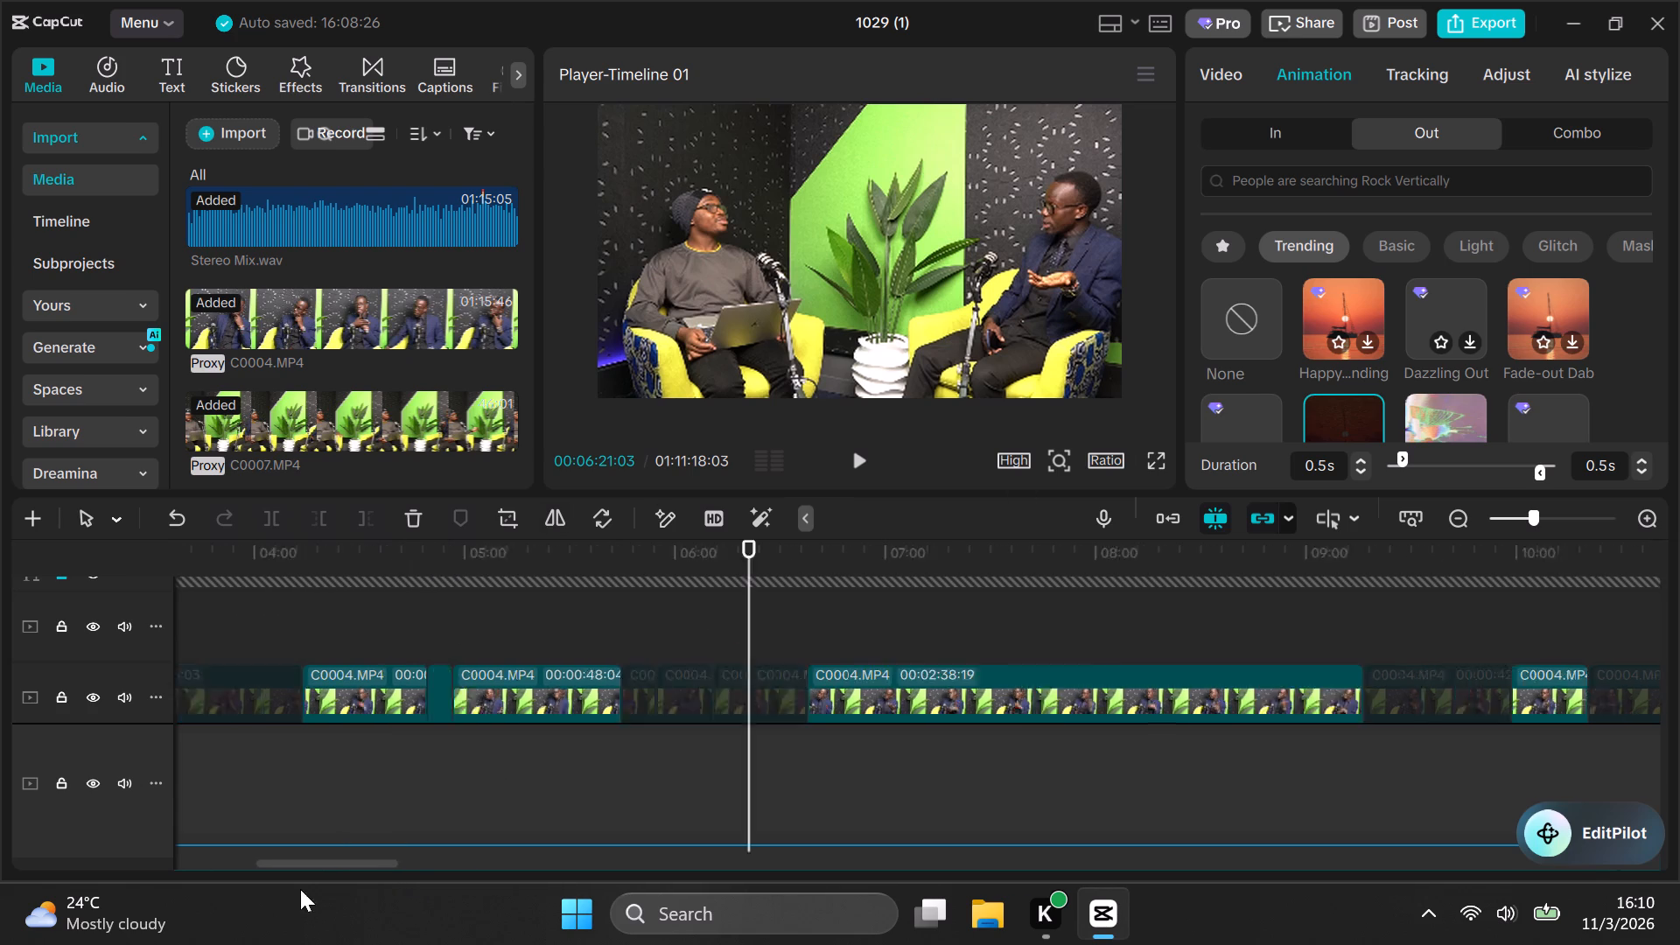
{"action": "left_click_drag", "start_coordinate": [300, 889], "coordinate": [122, 913]}
{"action": "scroll", "coordinate": [762, 631], "scroll_direction": "up", "scroll_amount": 6}
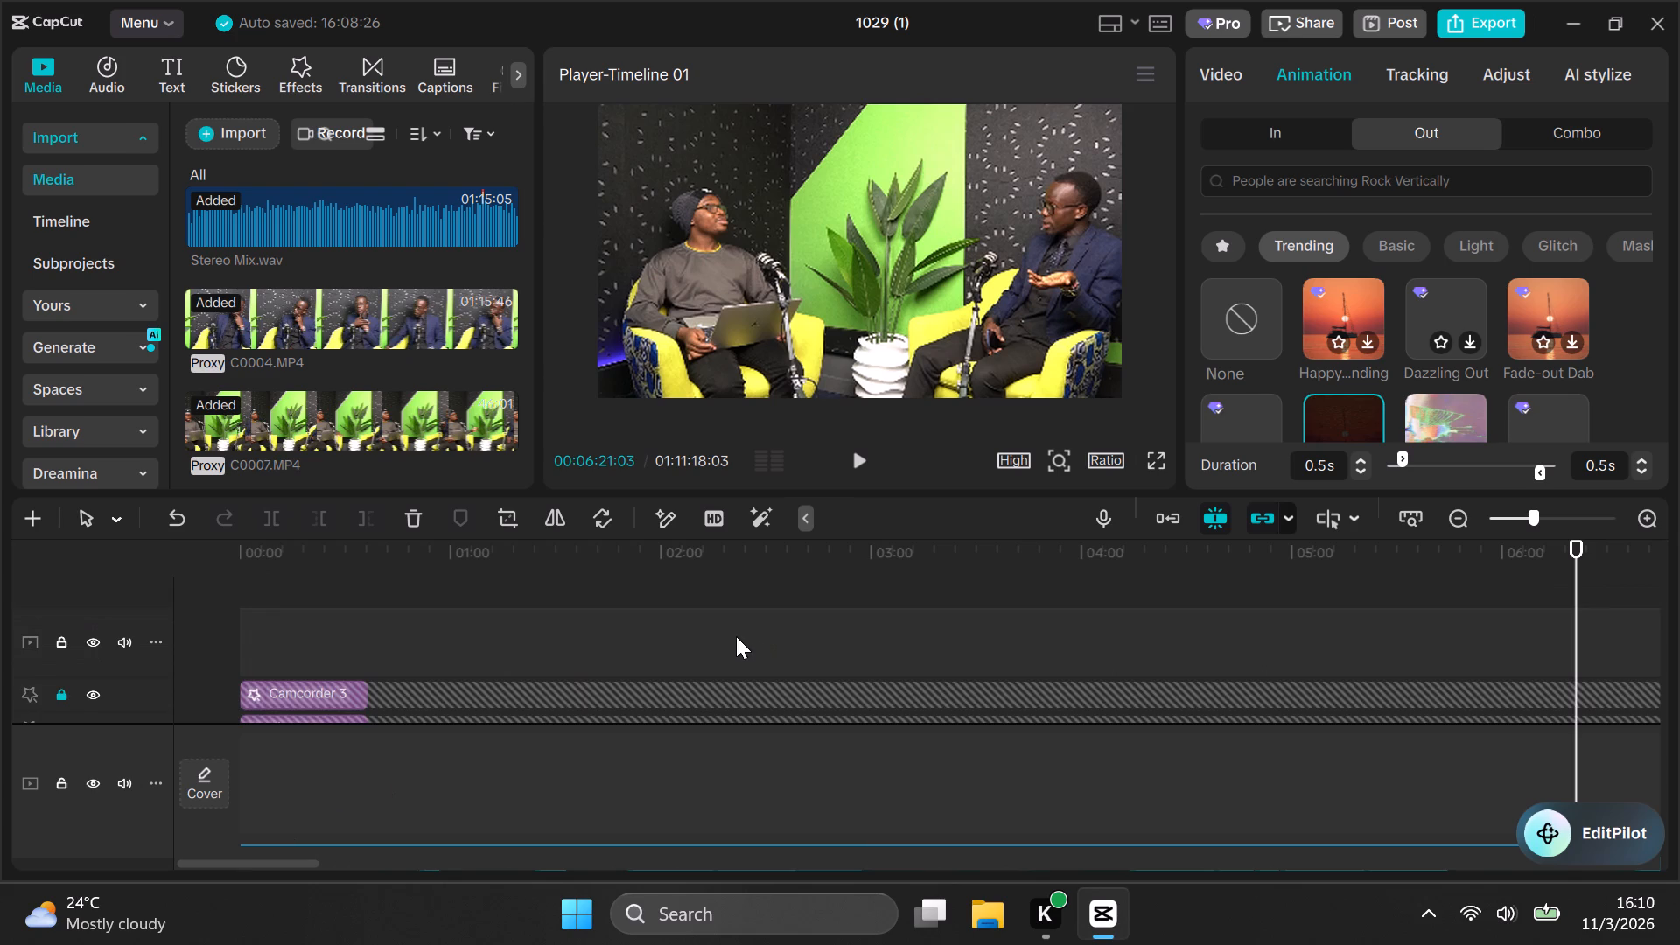
{"action": "scroll", "coordinate": [736, 637], "scroll_direction": "up", "scroll_amount": 4}
{"action": "scroll", "coordinate": [672, 665], "scroll_direction": "down", "scroll_amount": 9}
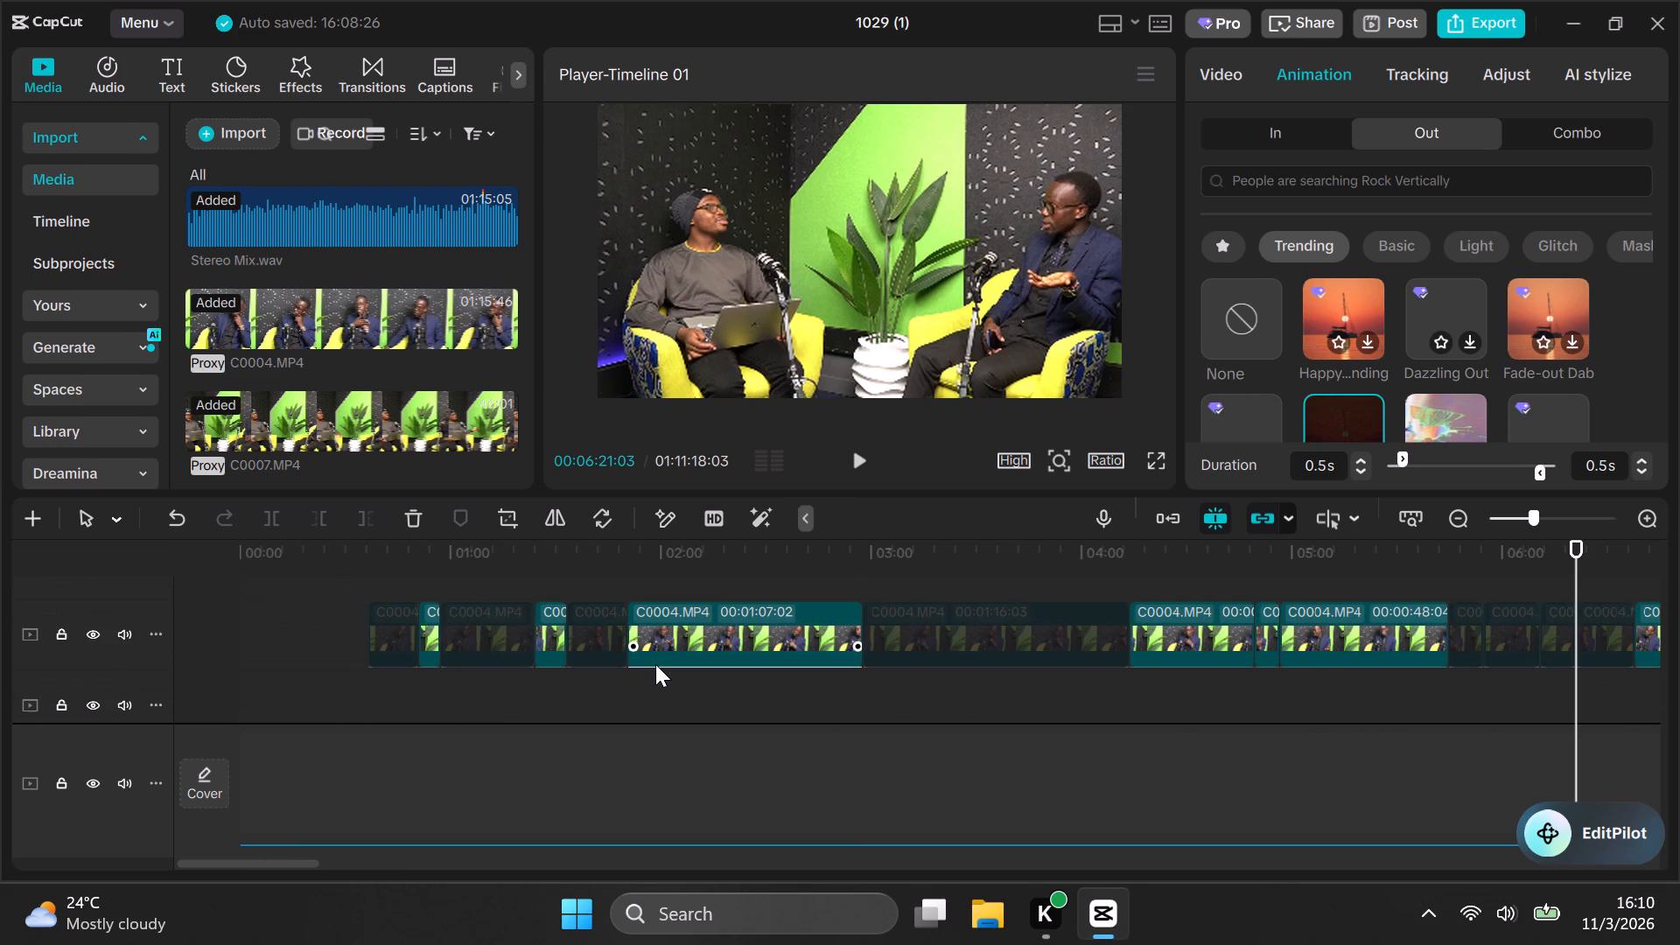
{"action": "scroll", "coordinate": [634, 678], "scroll_direction": "down", "scroll_amount": 4}
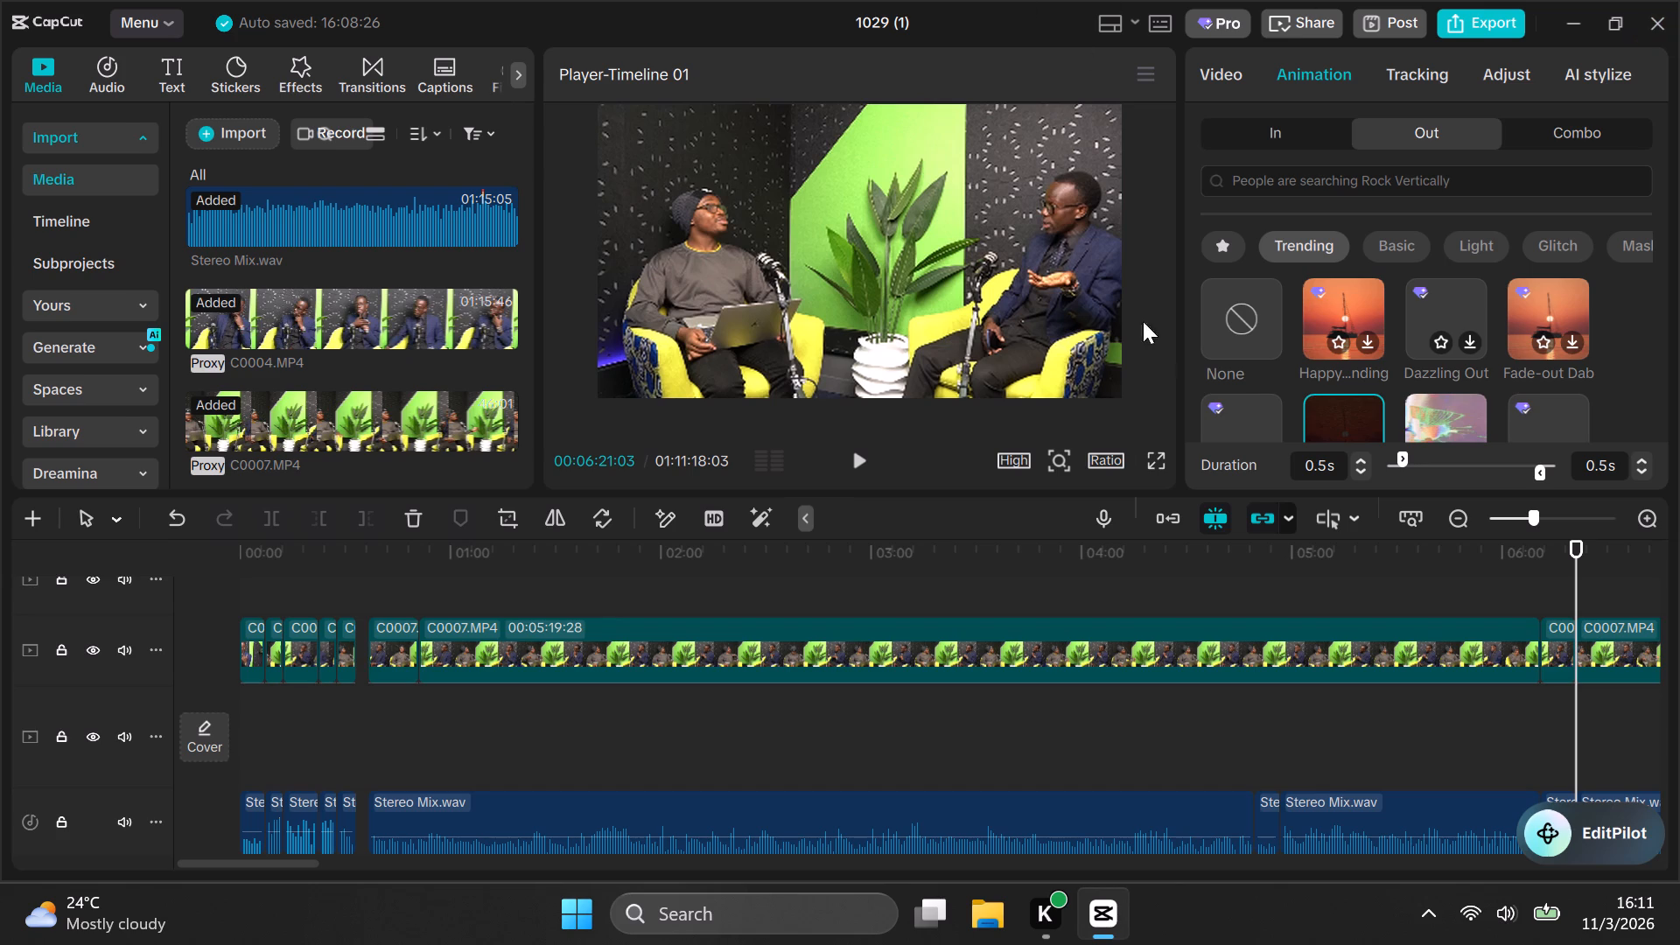
{"action": "scroll", "coordinate": [1113, 558], "scroll_direction": "down", "scroll_amount": 5}
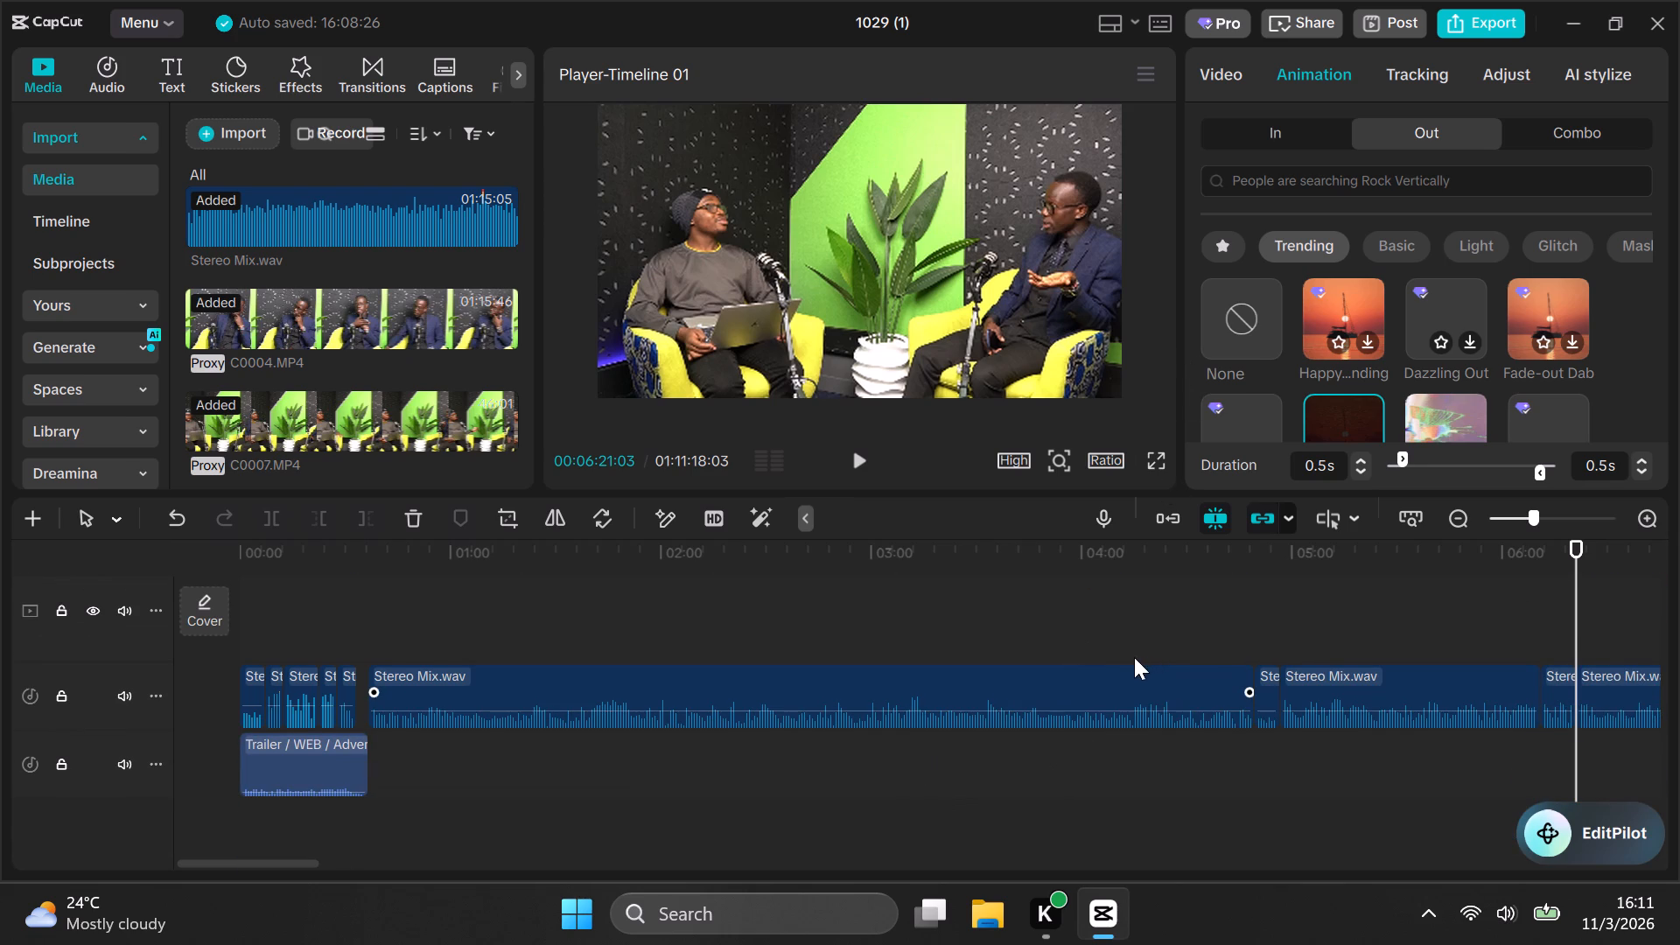
{"action": "scroll", "coordinate": [773, 616], "scroll_direction": "up", "scroll_amount": 4}
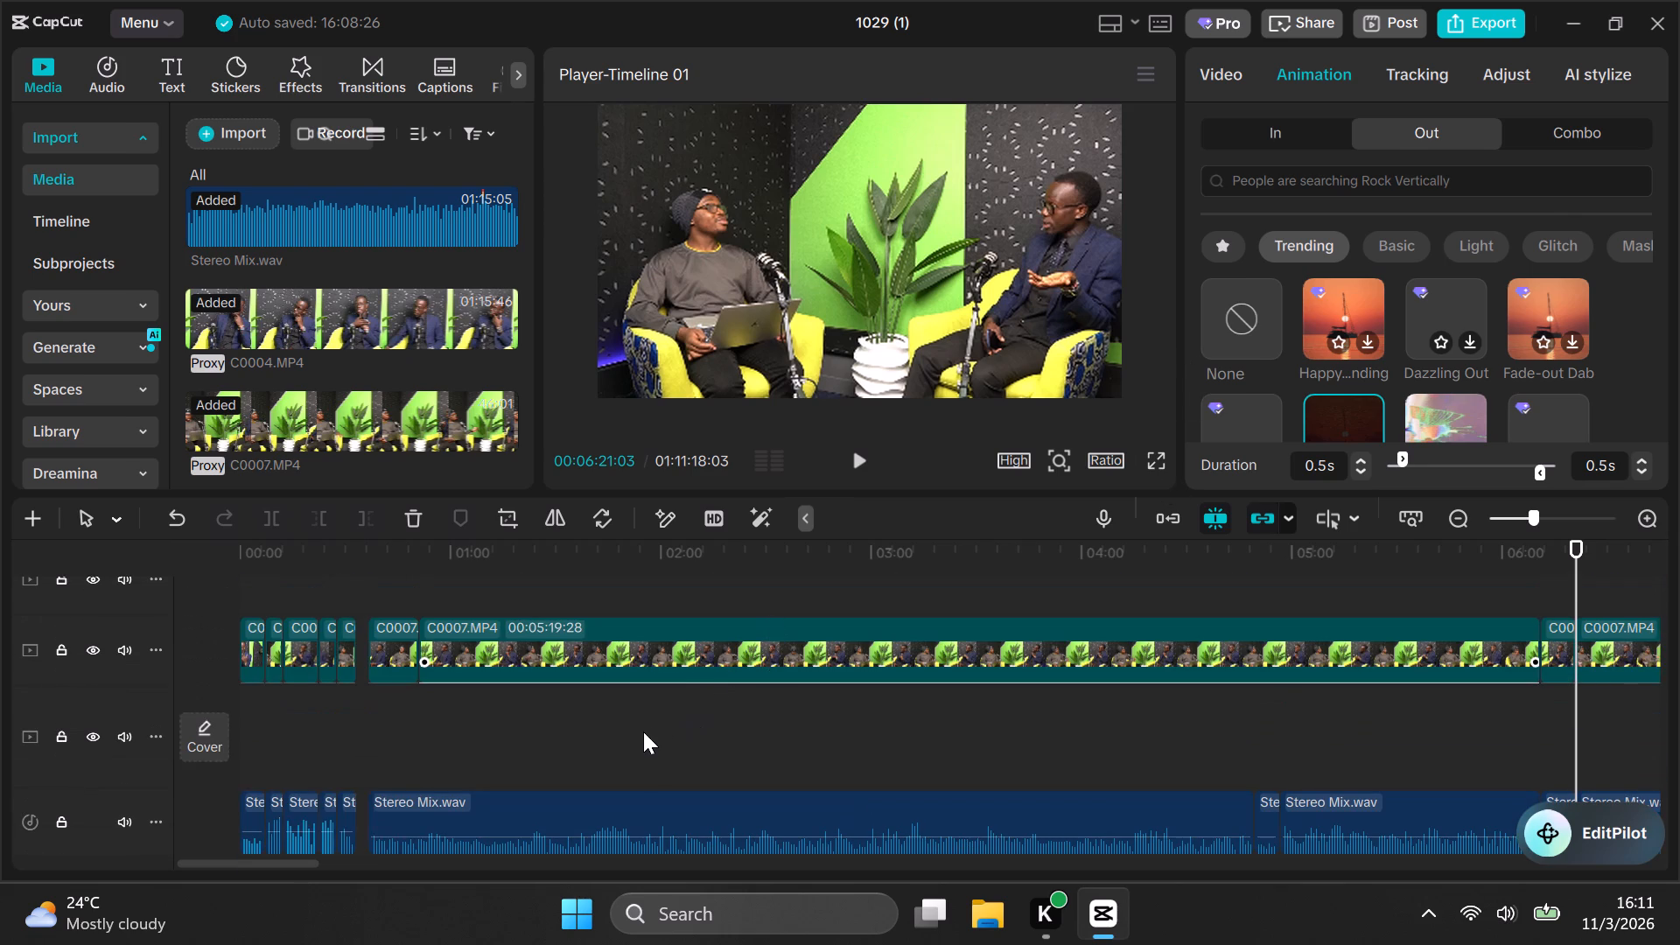
Preview short stretches of the podcast from about 00:00:36 and from about 00:01:06.
{"action": "left_click", "coordinate": [639, 735]}
{"action": "left_click", "coordinate": [591, 752]}
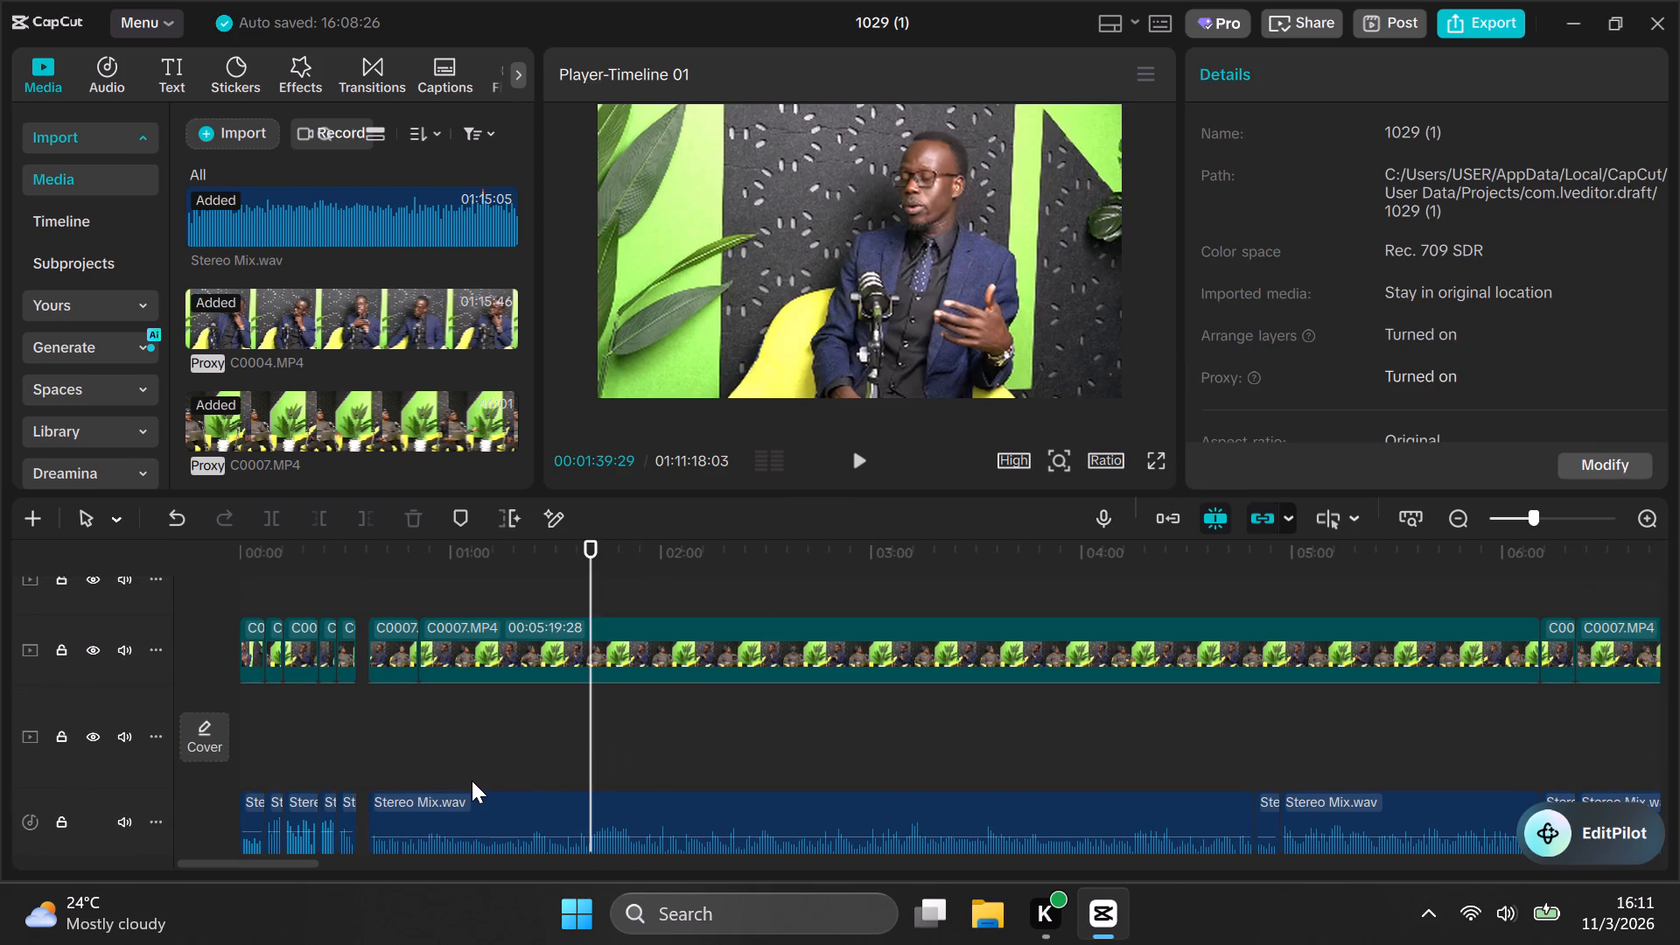
{"action": "left_click", "coordinate": [472, 780]}
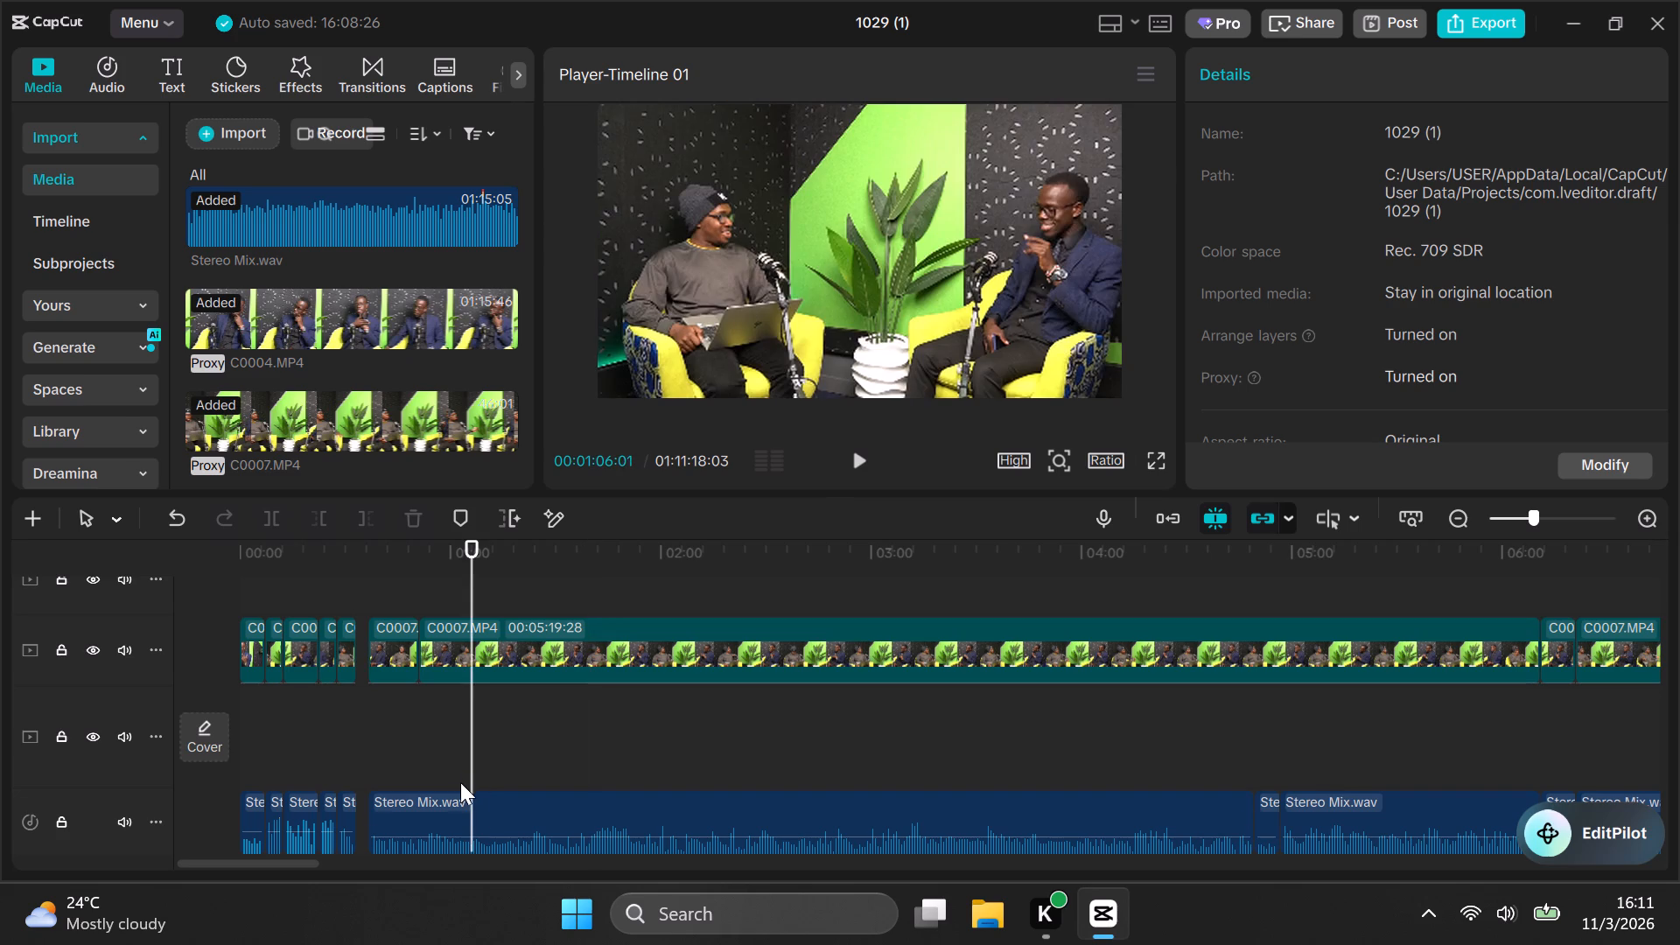
{"action": "left_click", "coordinate": [391, 736]}
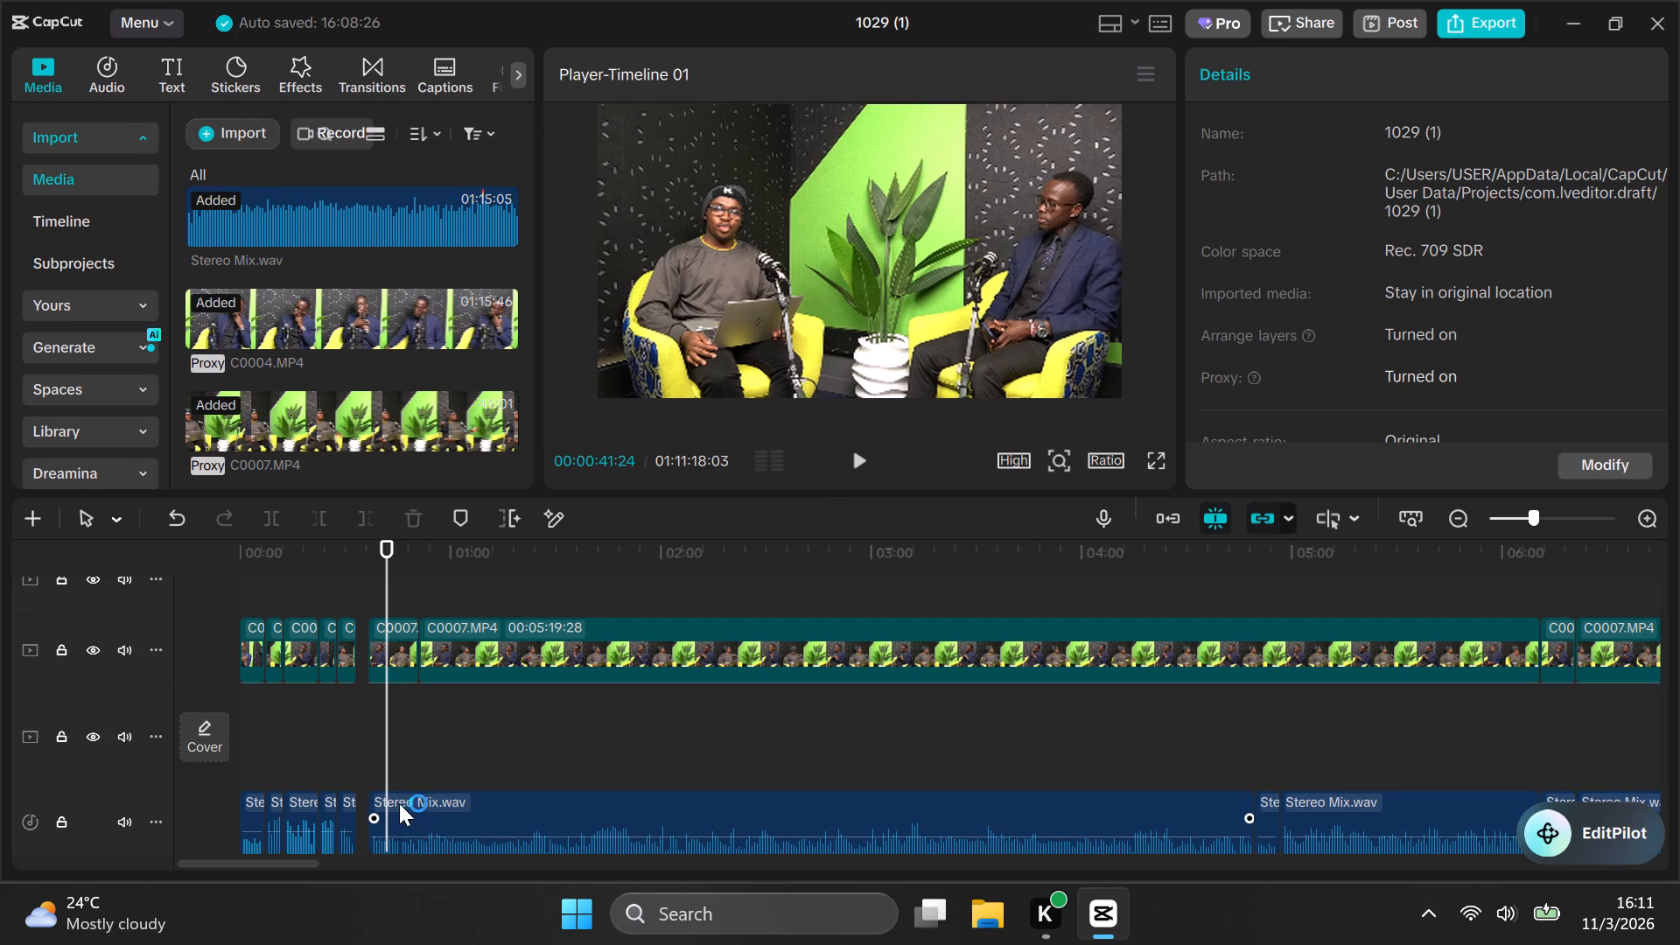
{"action": "left_click", "coordinate": [371, 746]}
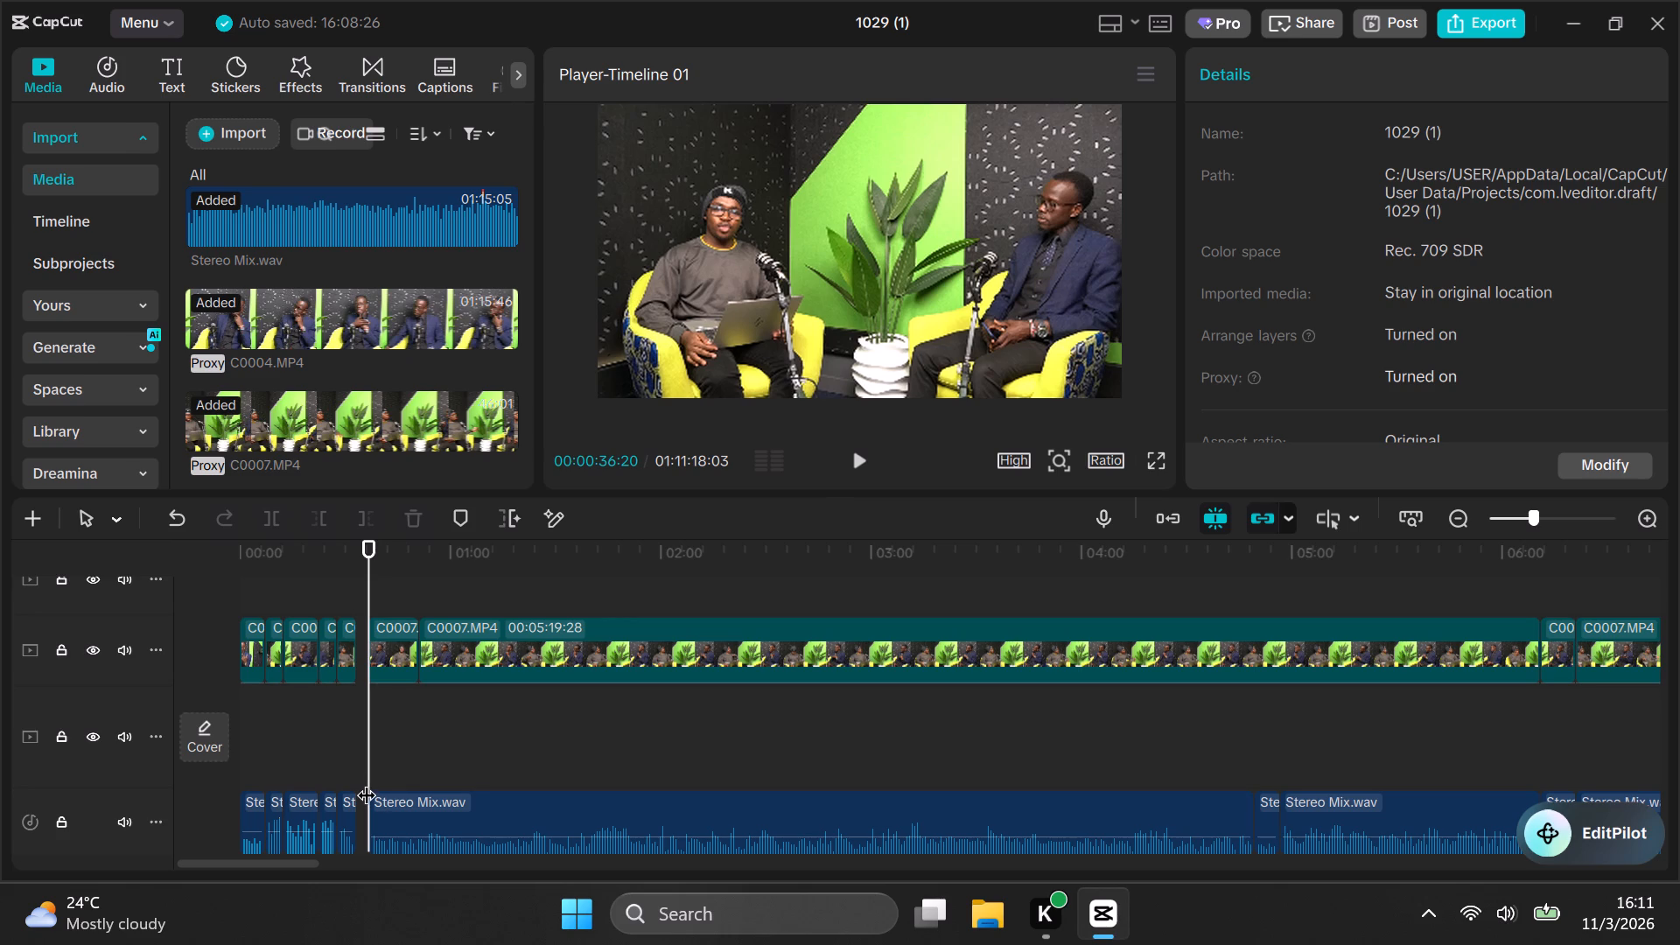
{"action": "key", "text": "space"}
{"action": "key", "text": "space"}
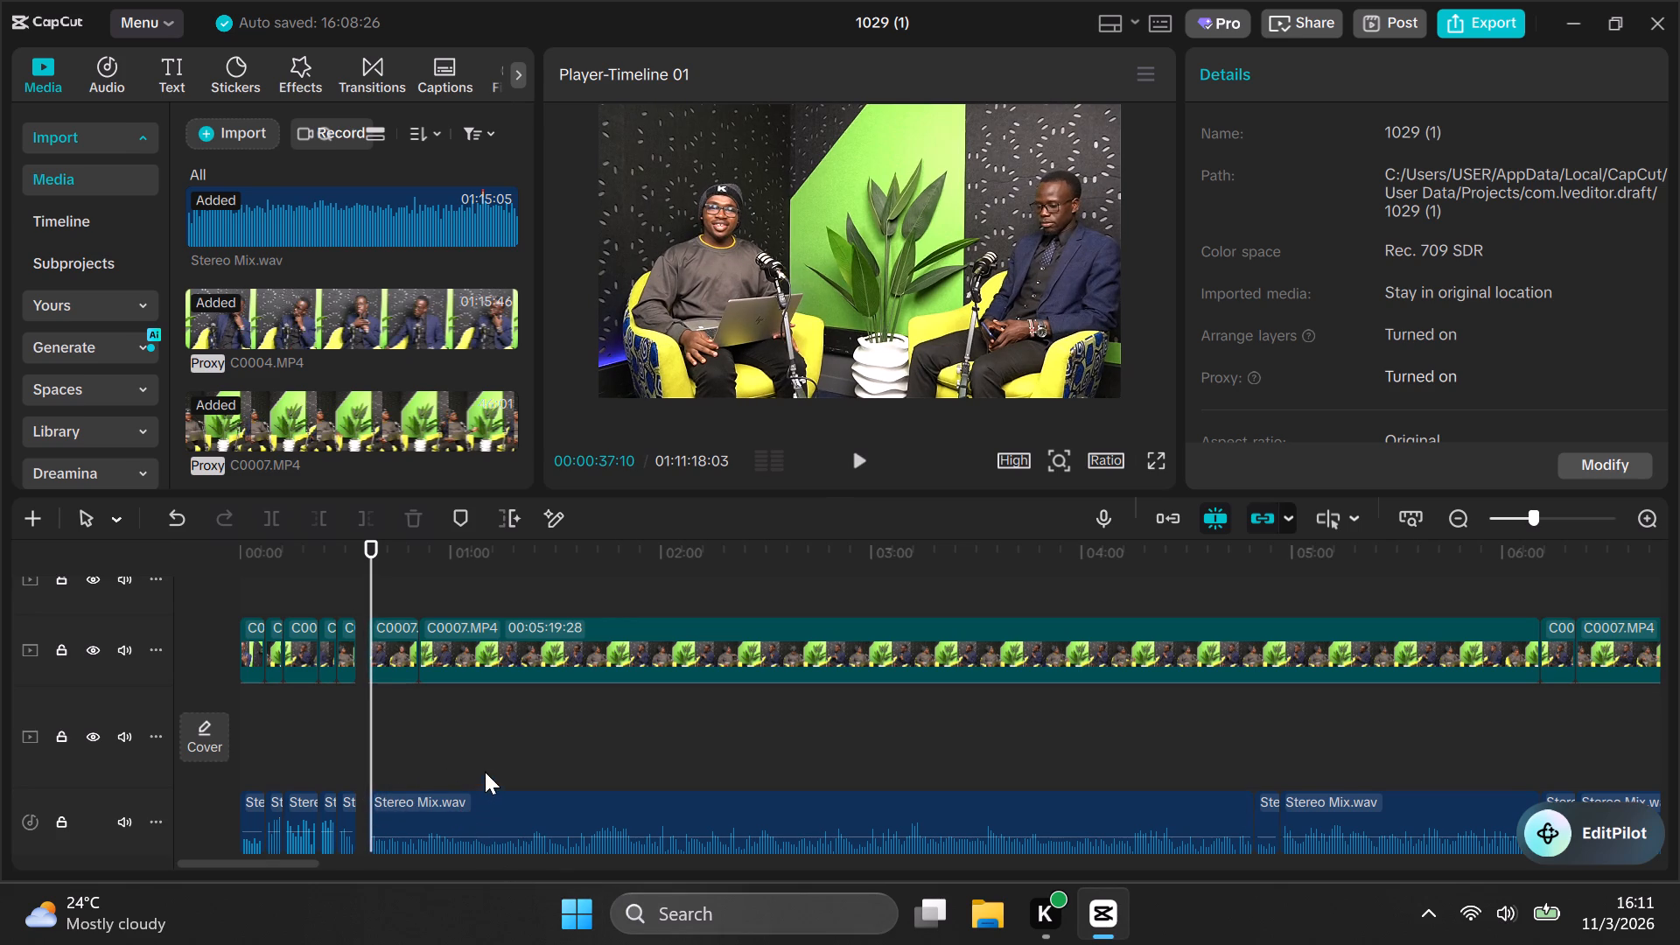
{"action": "left_click", "coordinate": [421, 729]}
{"action": "left_click", "coordinate": [471, 733]}
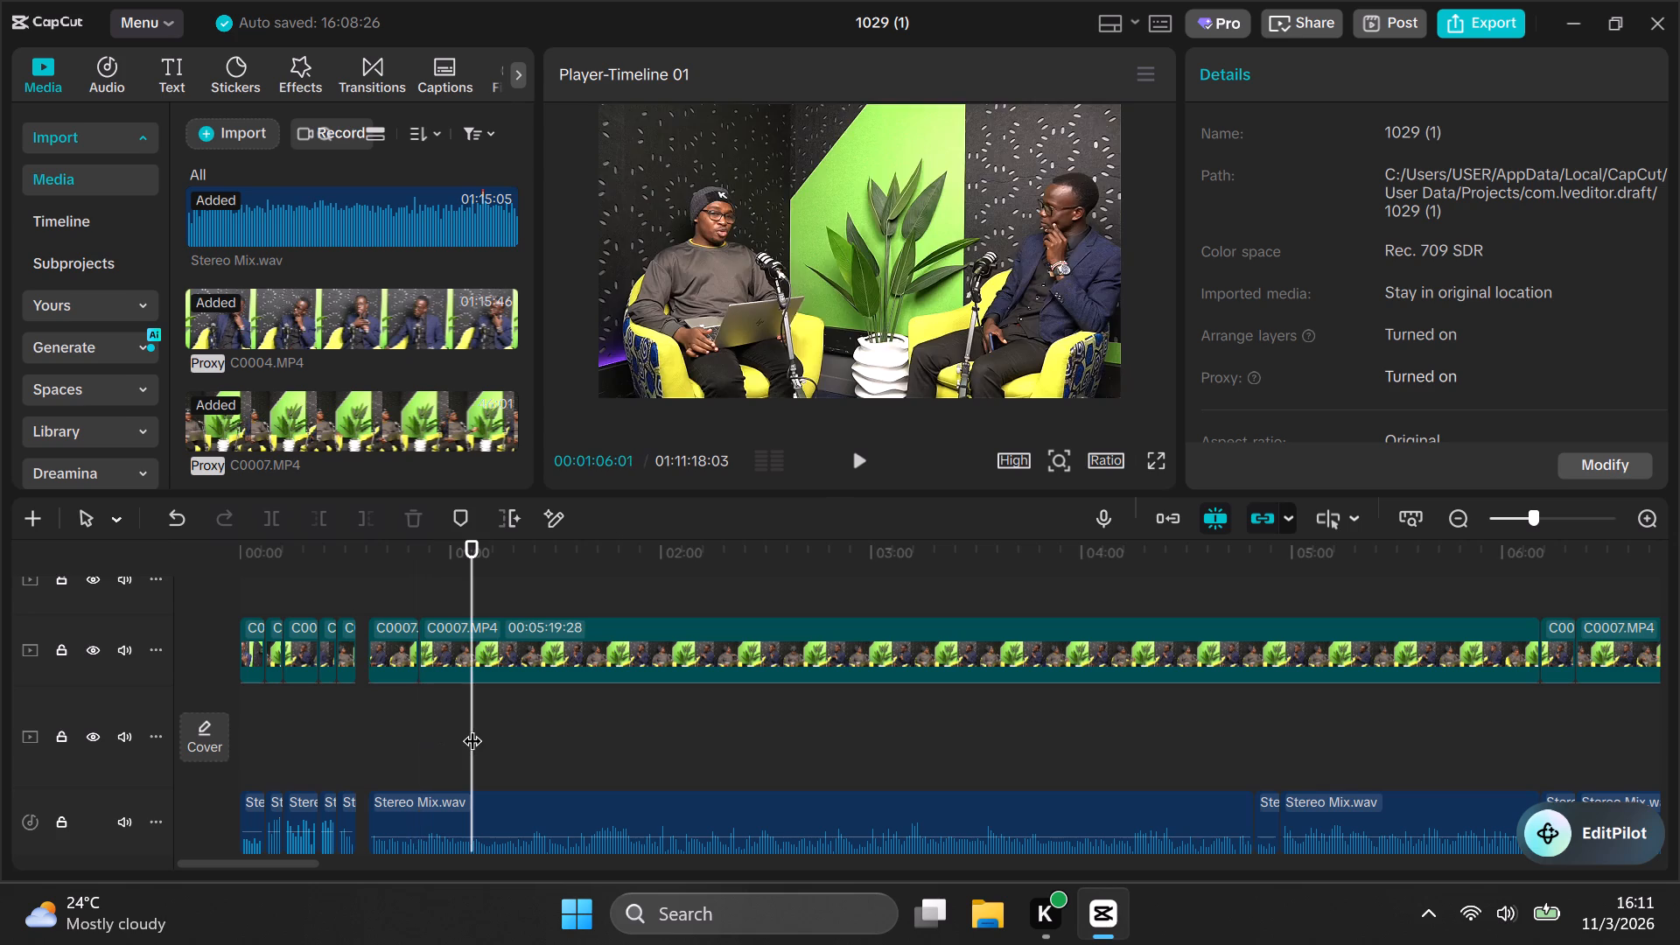
{"action": "key", "text": "space"}
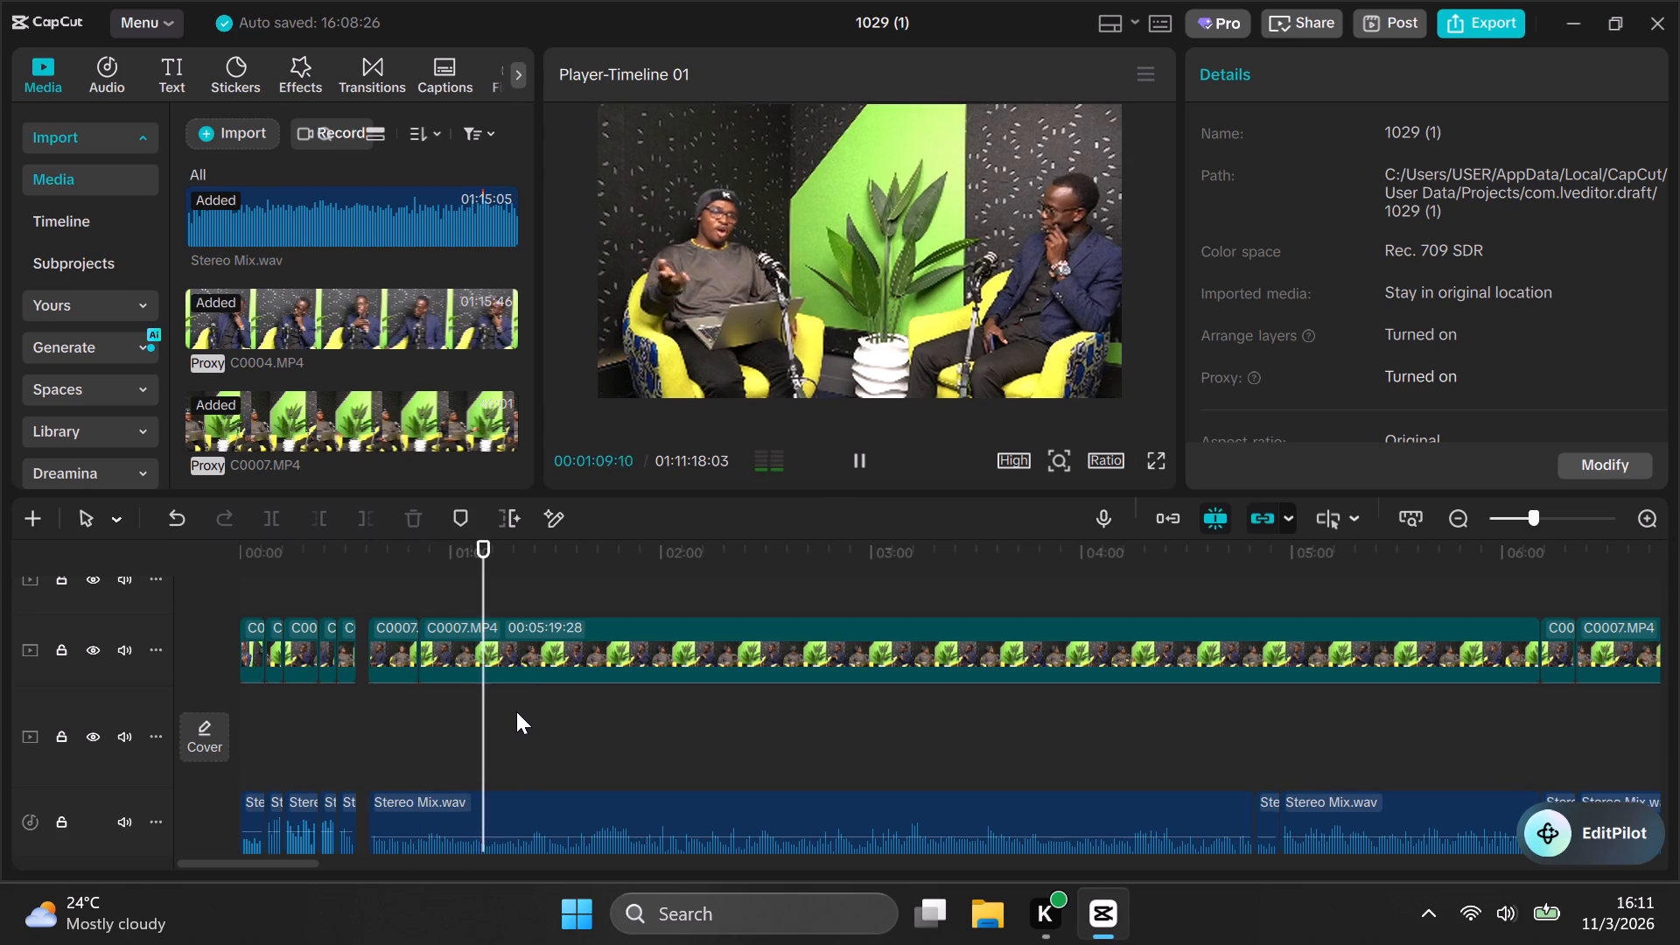
{"action": "key", "text": "space"}
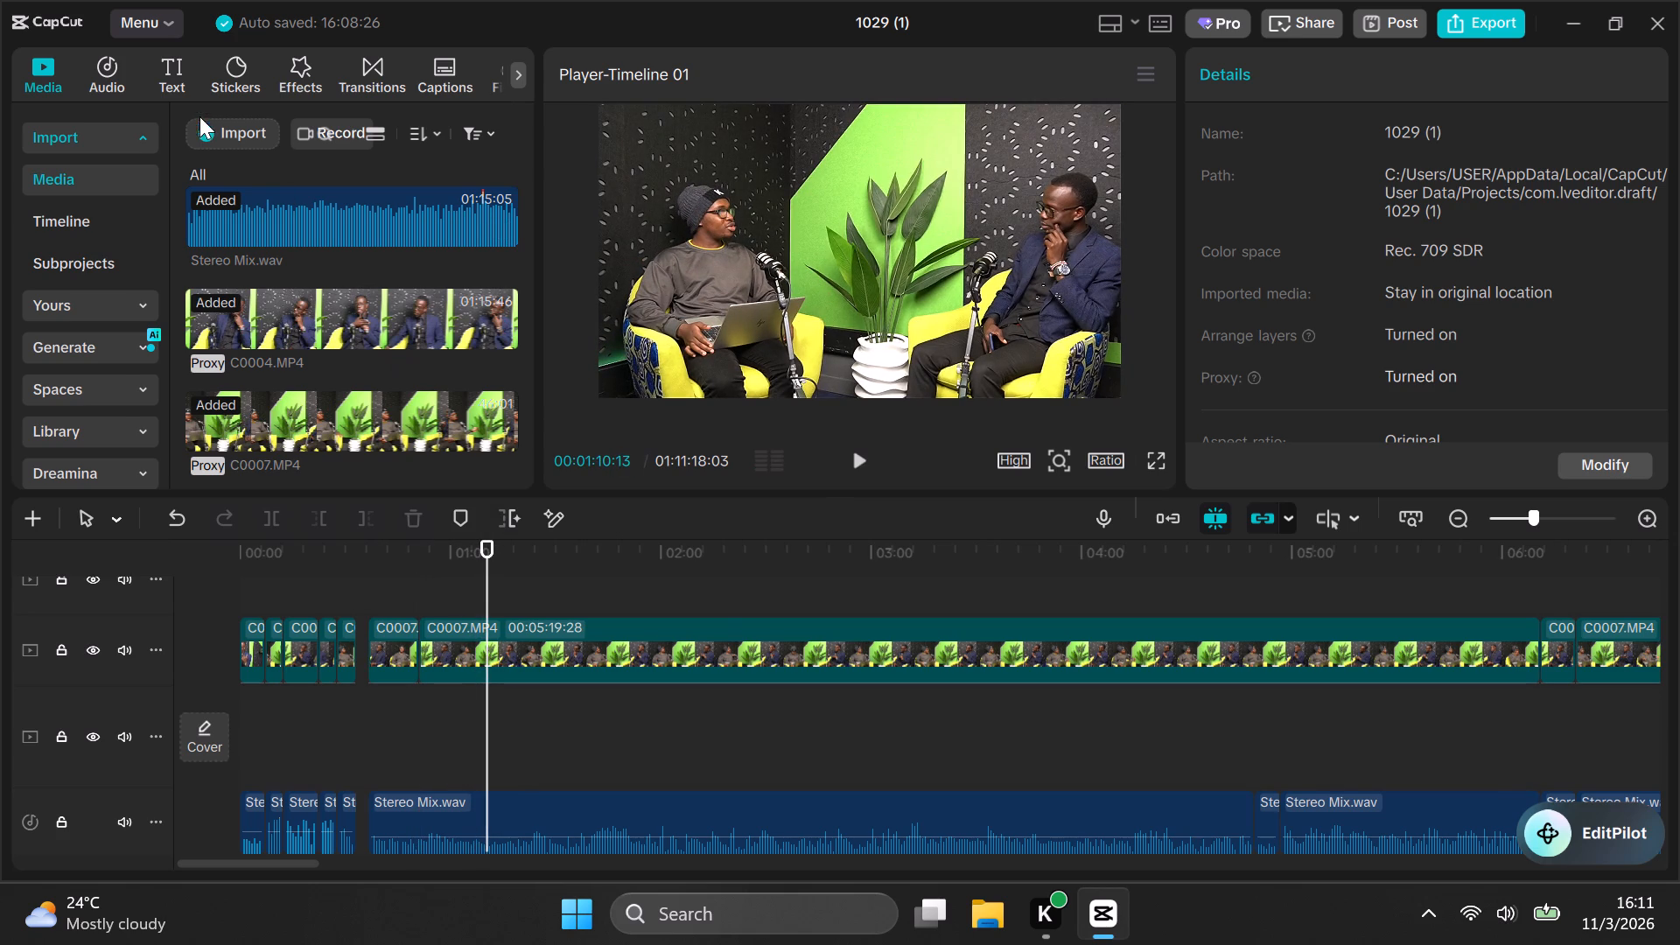
Open the import source options for adding new media to the project.
{"action": "left_click", "coordinate": [228, 129]}
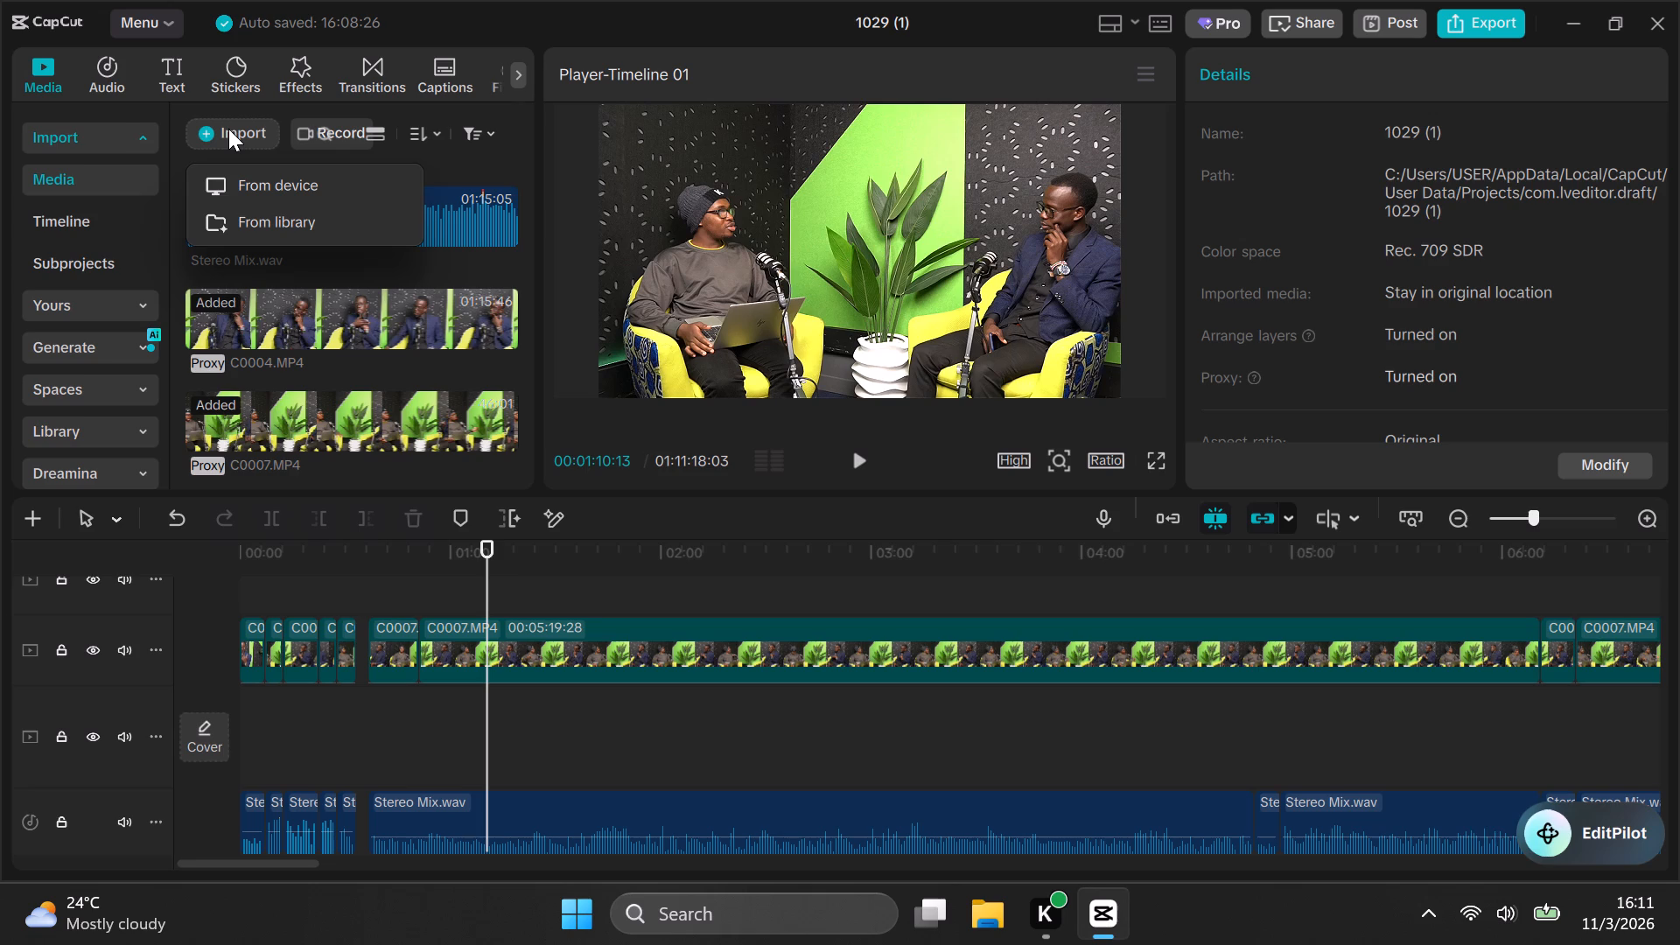
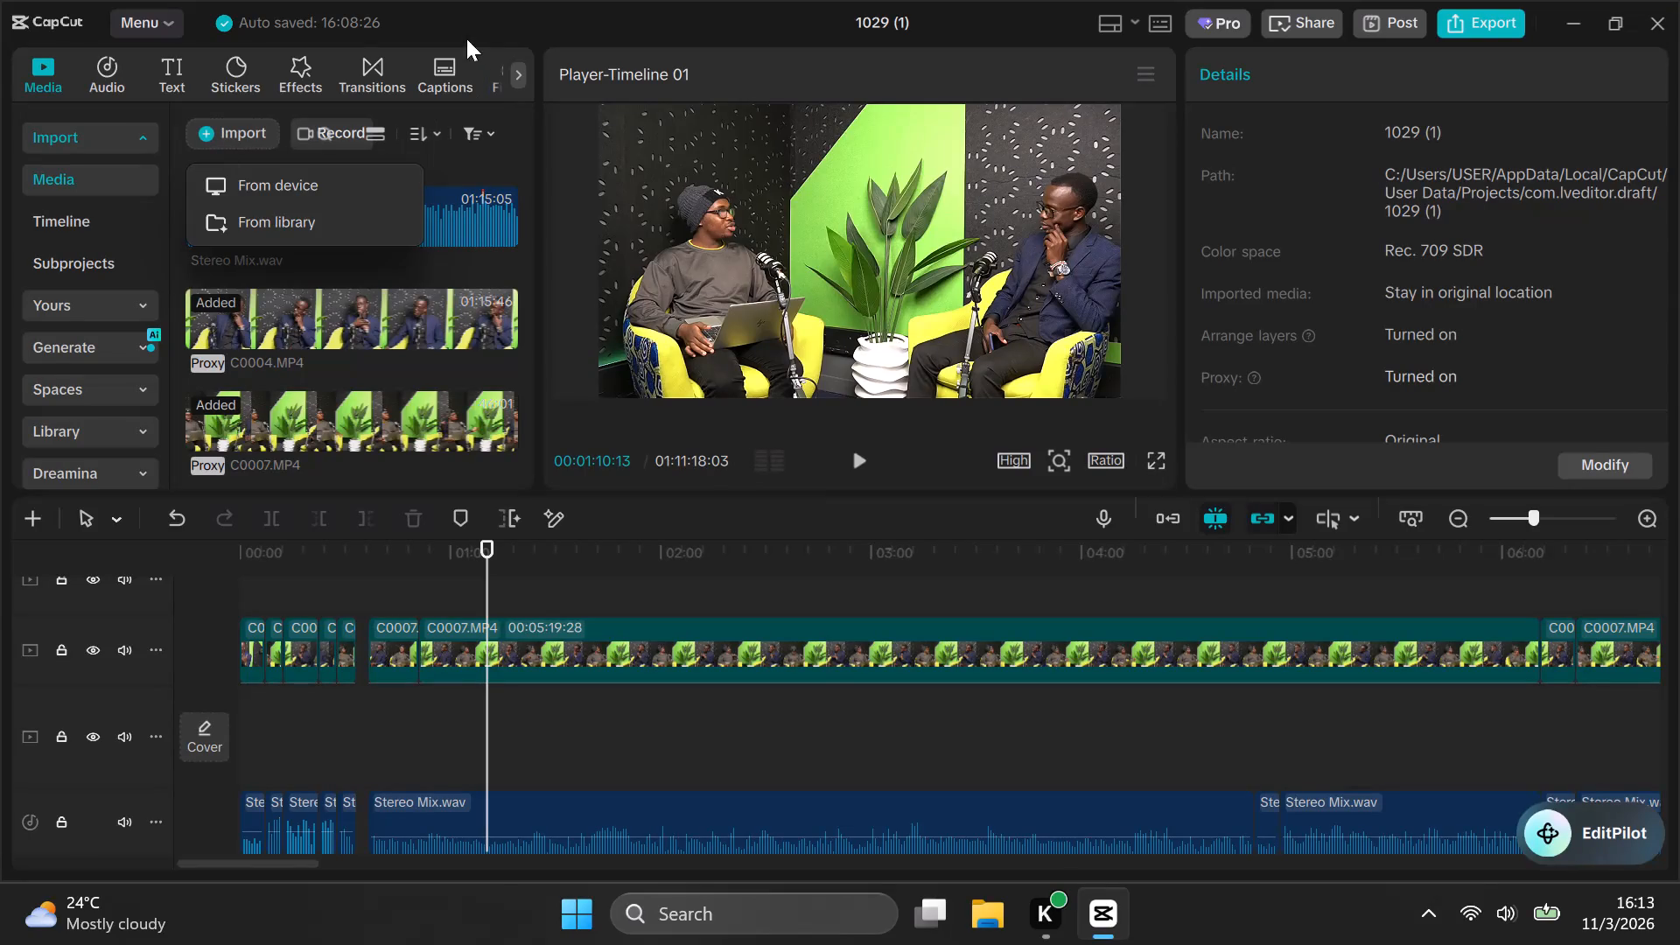
Look through the EternaLogic folder's subfolders and files on the device for the media to import.
{"action": "left_click", "coordinate": [266, 193]}
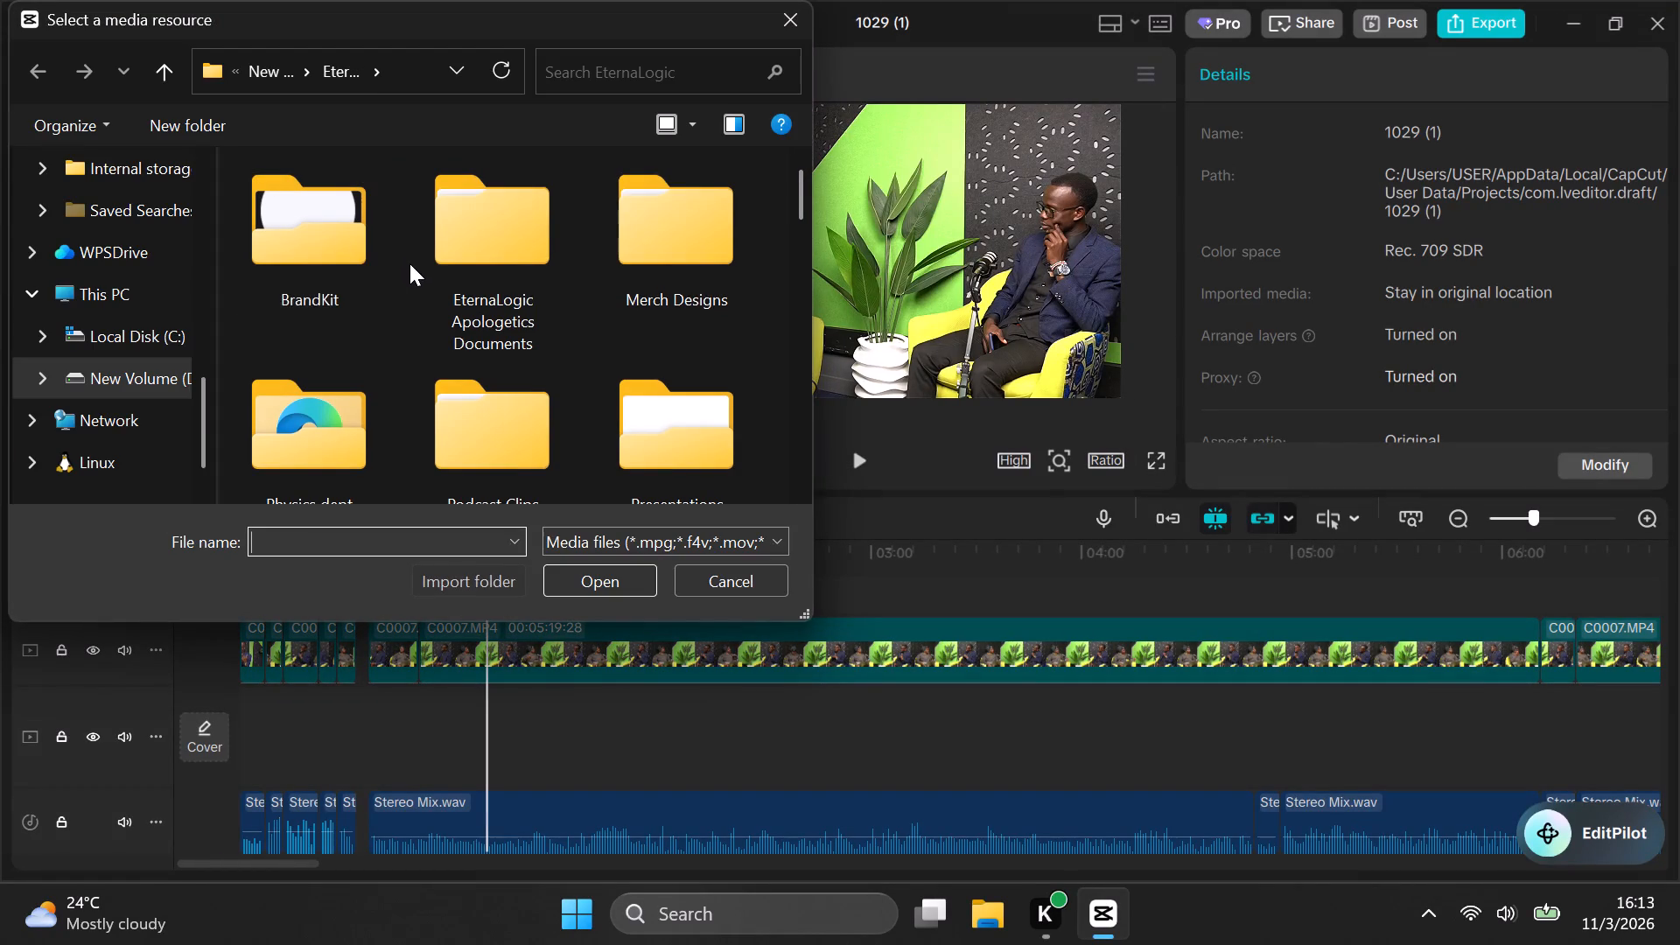
{"action": "scroll", "coordinate": [409, 263], "scroll_direction": "down", "scroll_amount": 2}
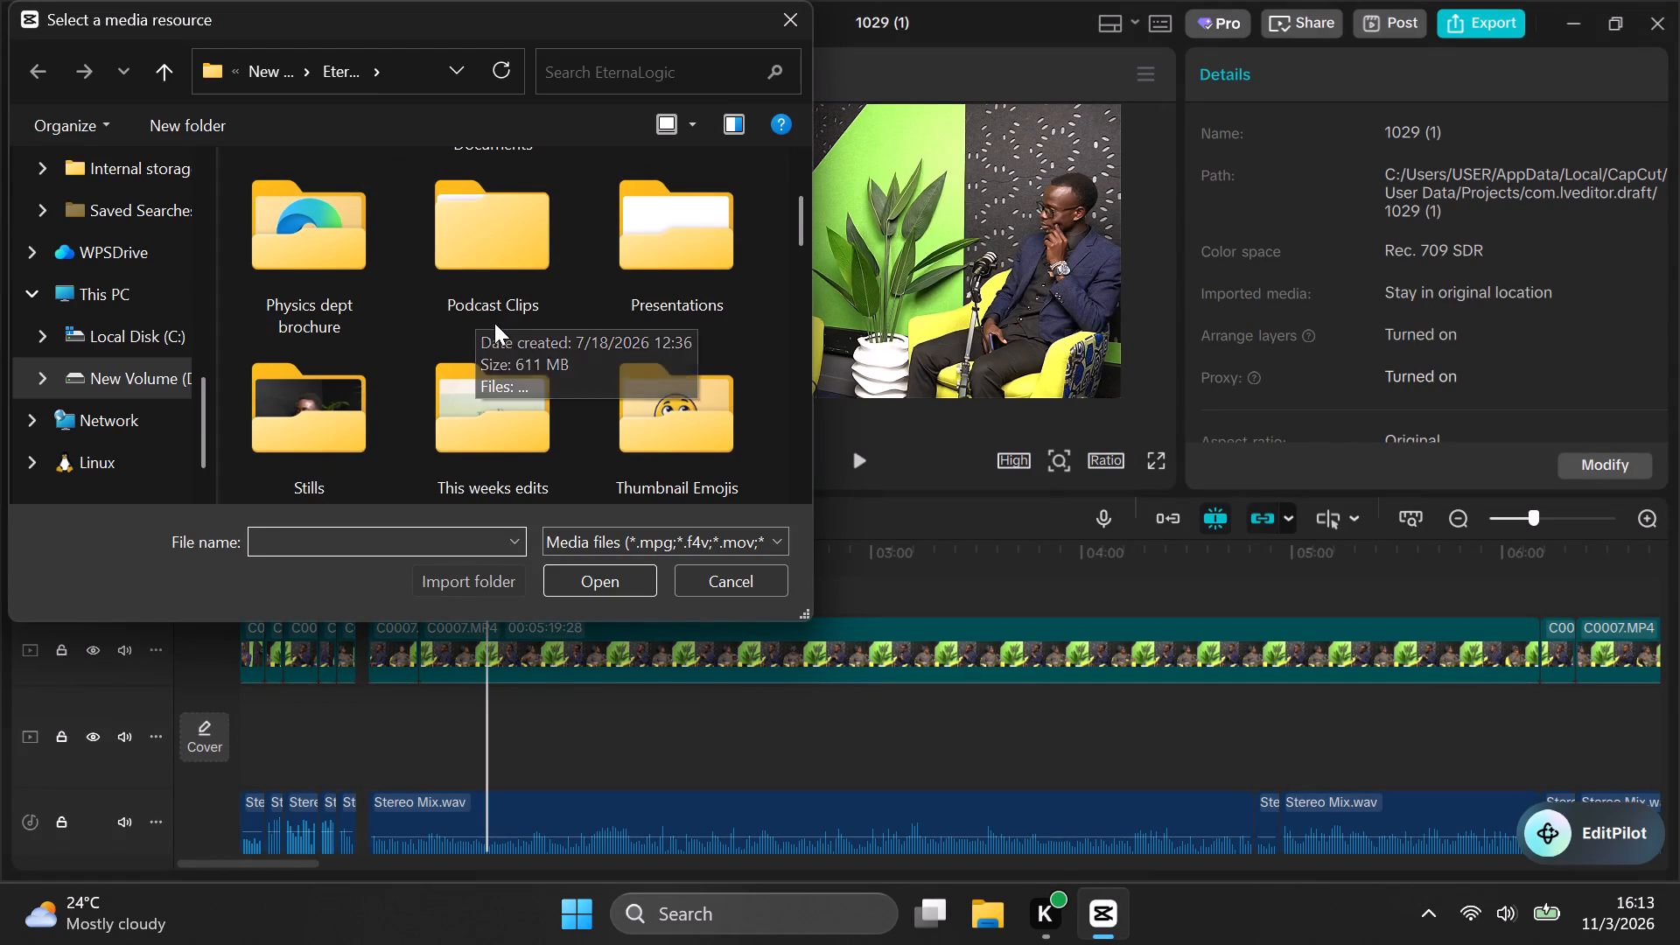
{"action": "scroll", "coordinate": [494, 330], "scroll_direction": "down", "scroll_amount": 1}
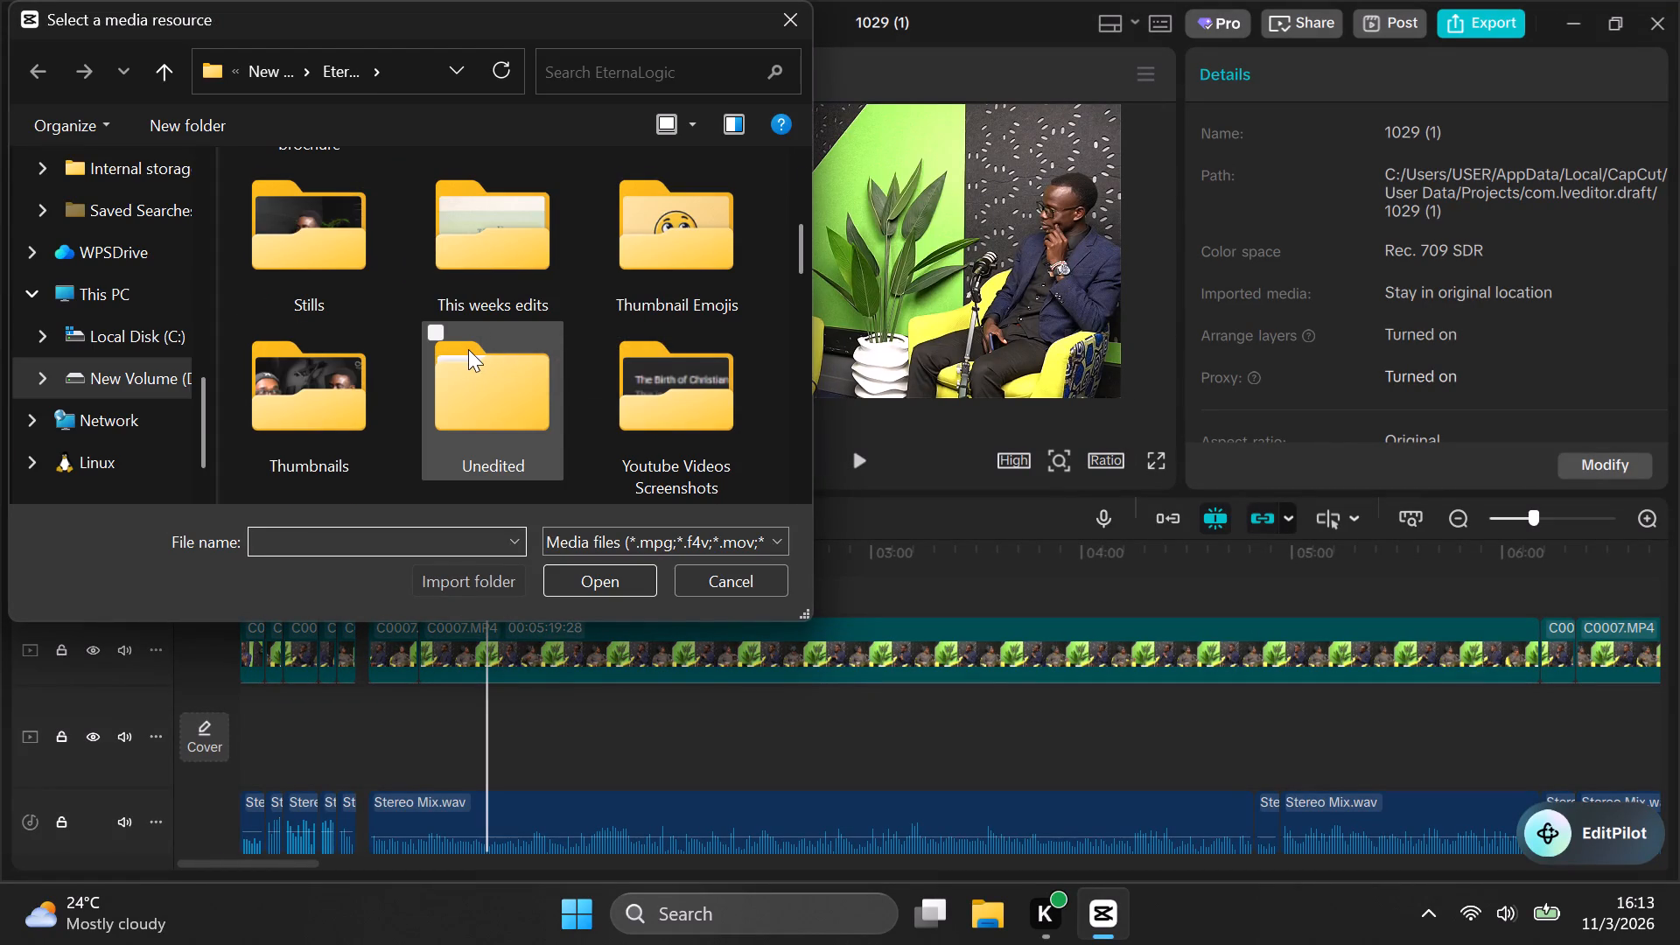
{"action": "scroll", "coordinate": [537, 278], "scroll_direction": "up", "scroll_amount": 2}
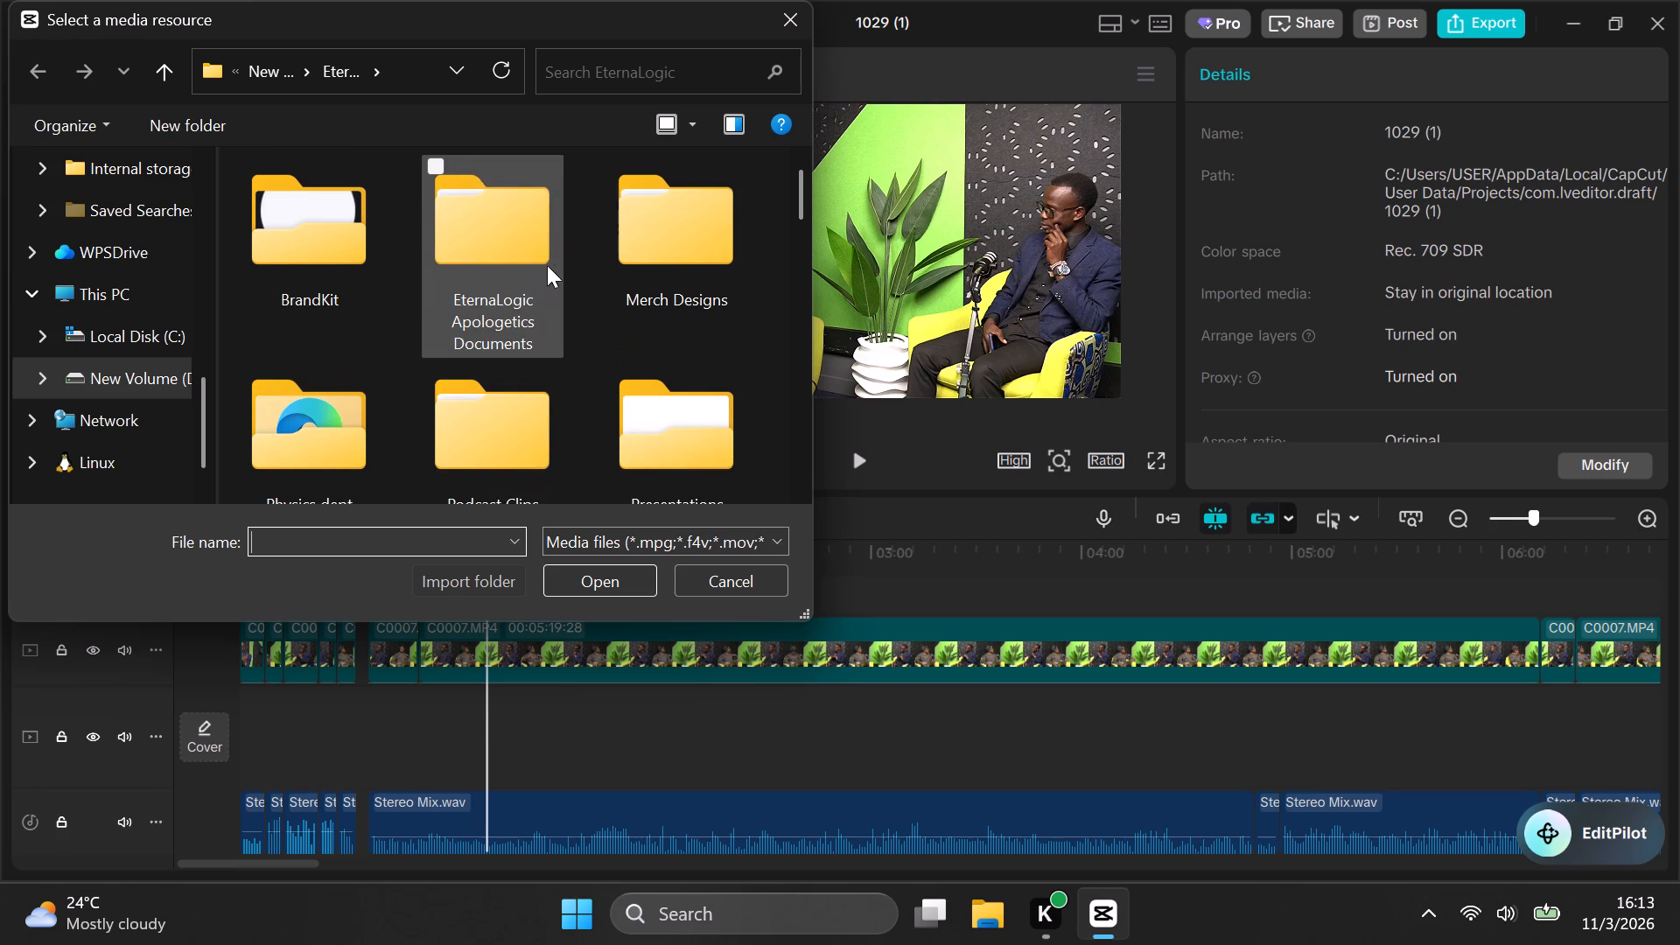
{"action": "scroll", "coordinate": [595, 302], "scroll_direction": "down", "scroll_amount": 4}
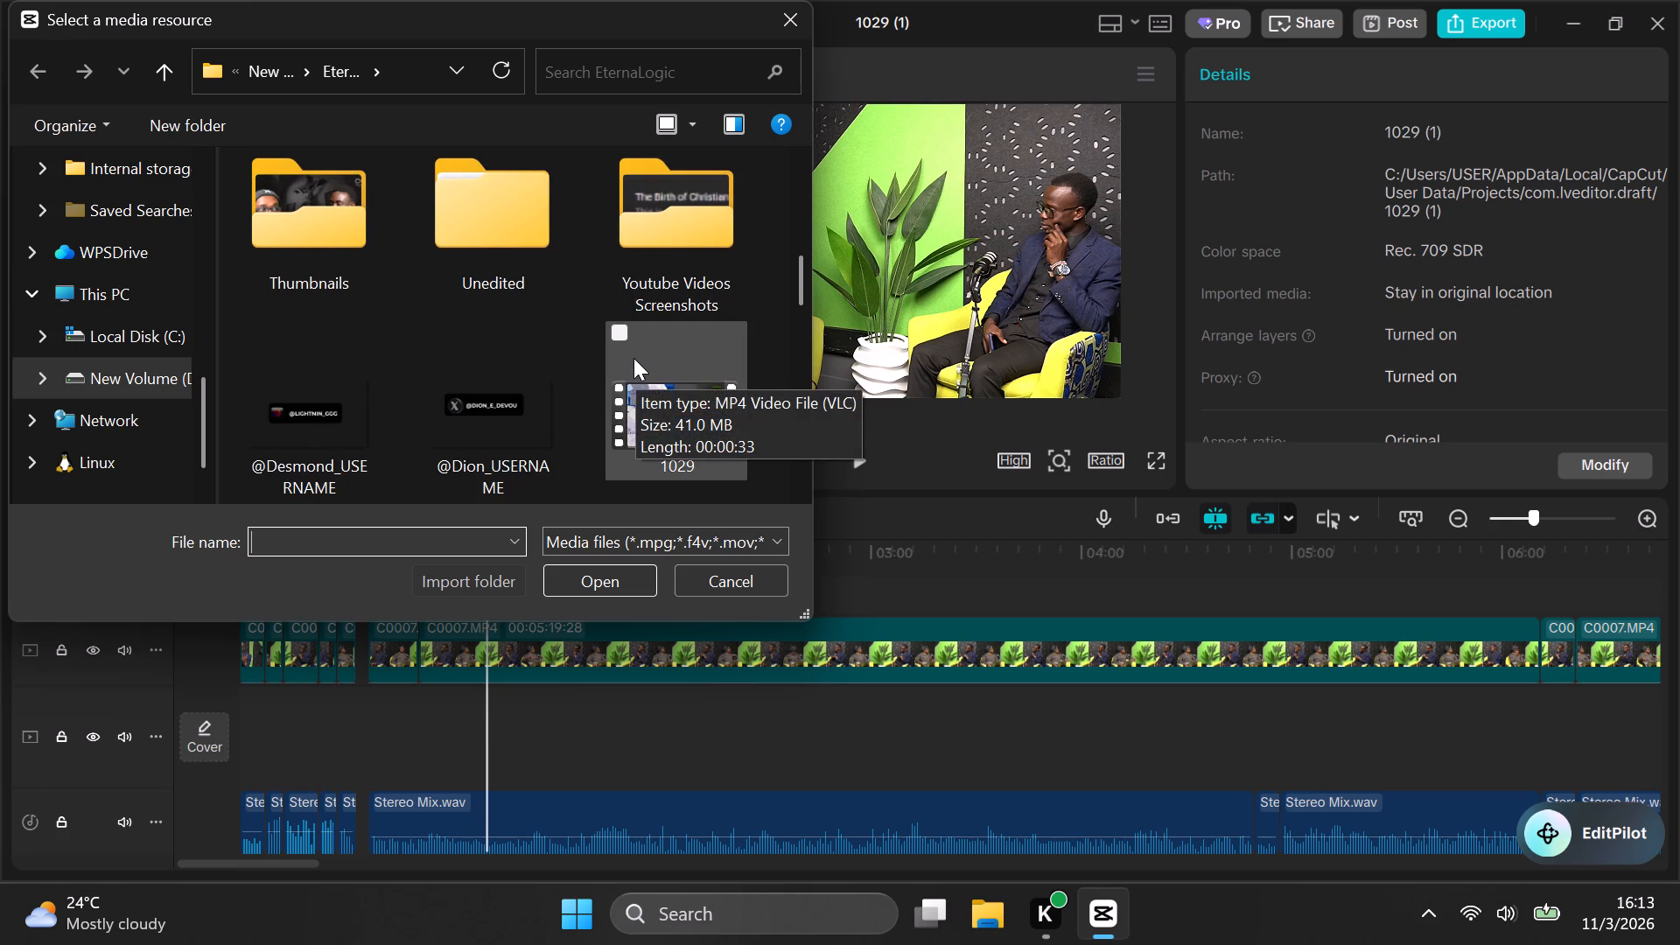
{"action": "scroll", "coordinate": [626, 346], "scroll_direction": "up", "scroll_amount": 2}
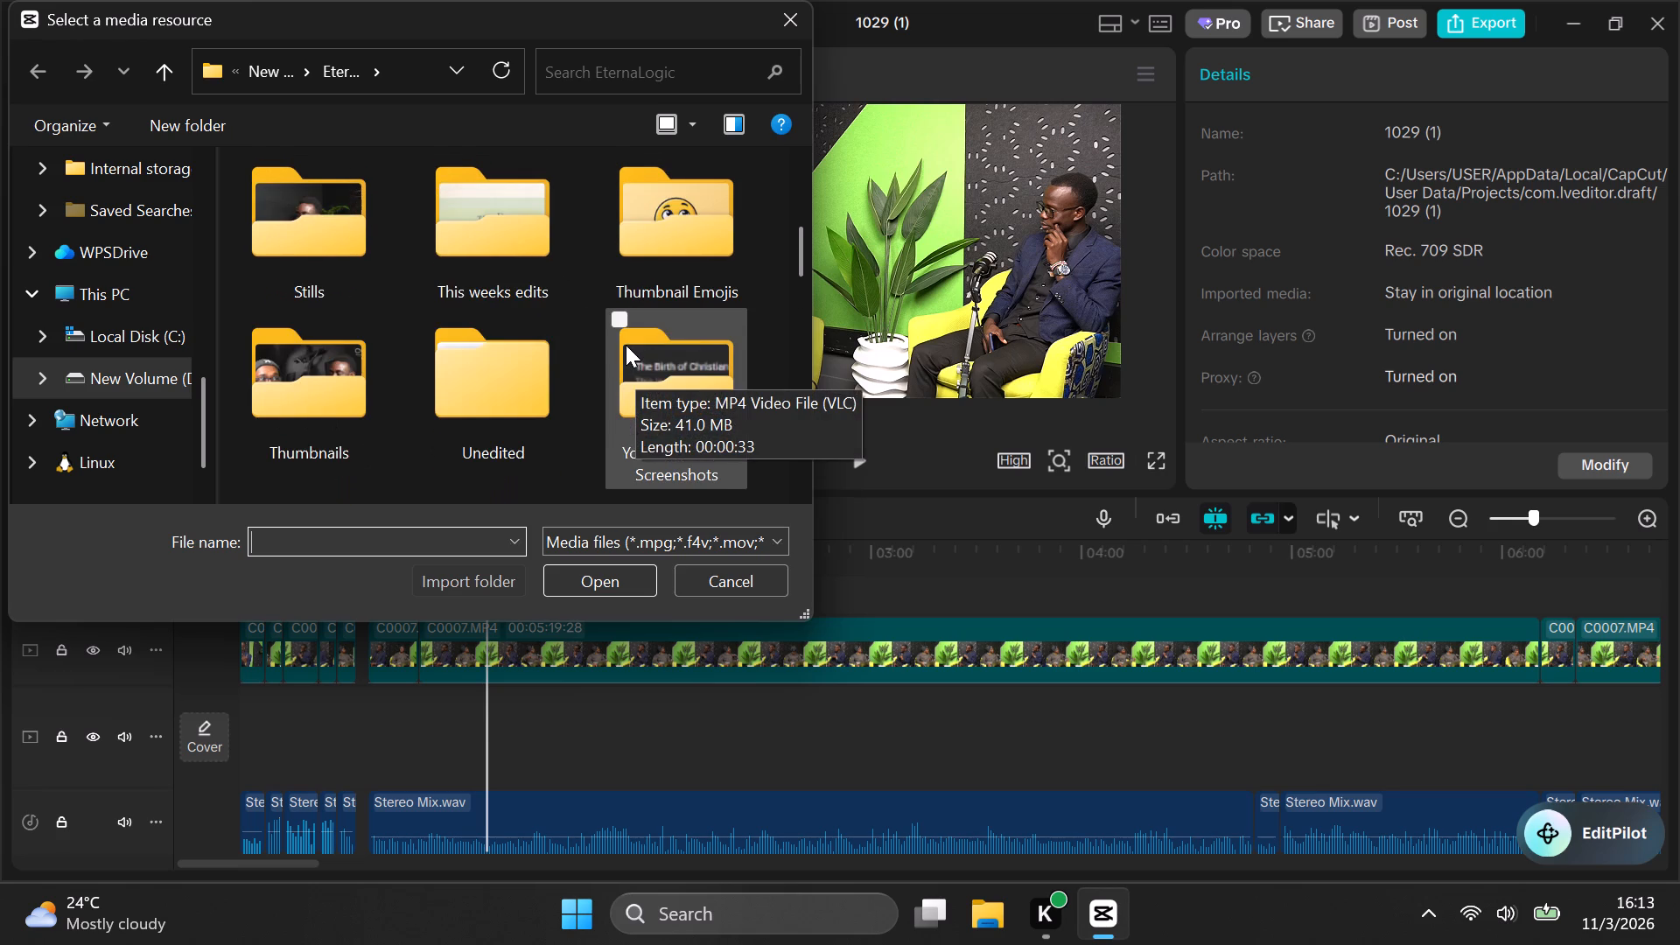
{"action": "scroll", "coordinate": [626, 344], "scroll_direction": "up", "scroll_amount": 4}
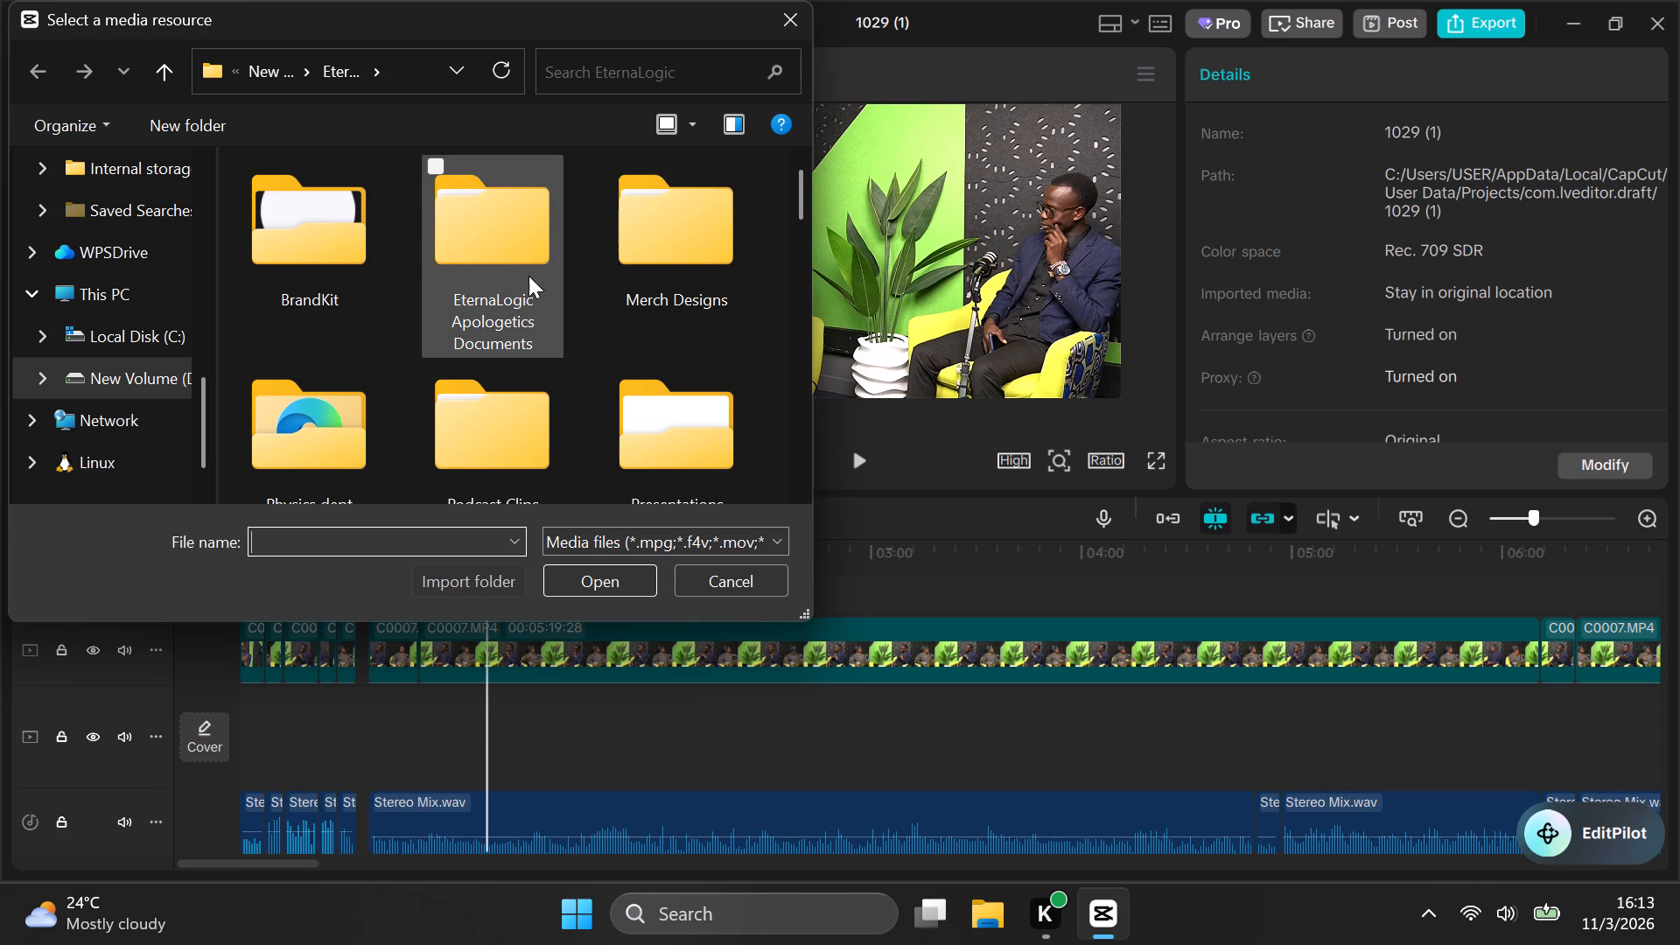
{"action": "scroll", "coordinate": [602, 318], "scroll_direction": "down", "scroll_amount": 3}
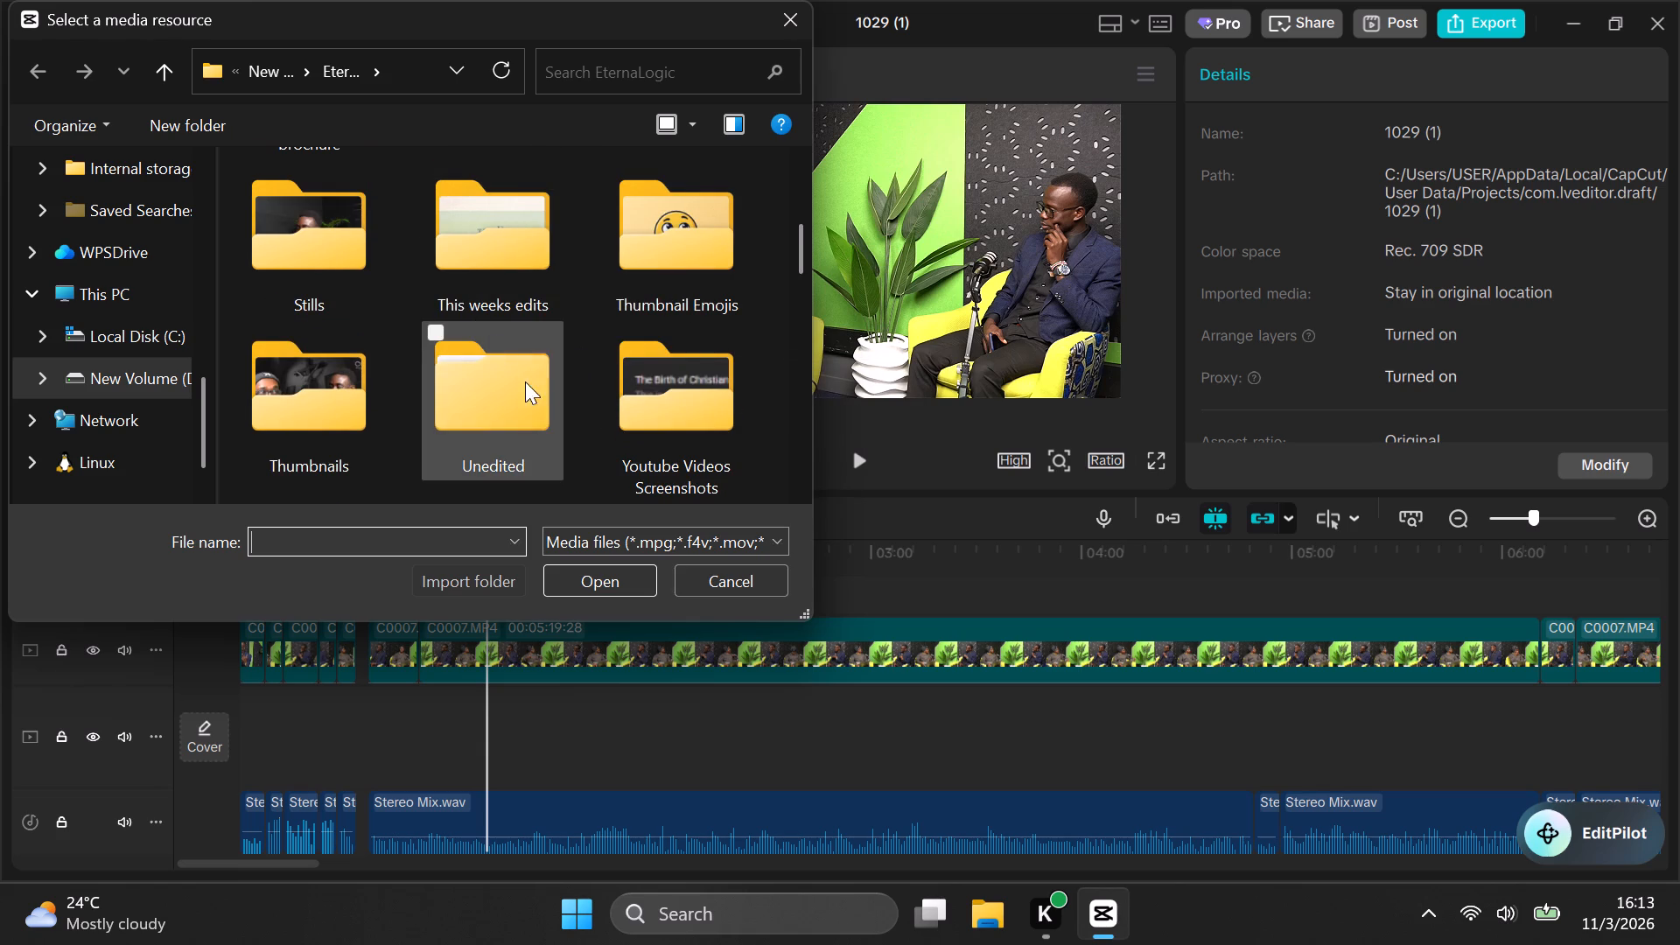
{"action": "scroll", "coordinate": [607, 298], "scroll_direction": "down", "scroll_amount": 3}
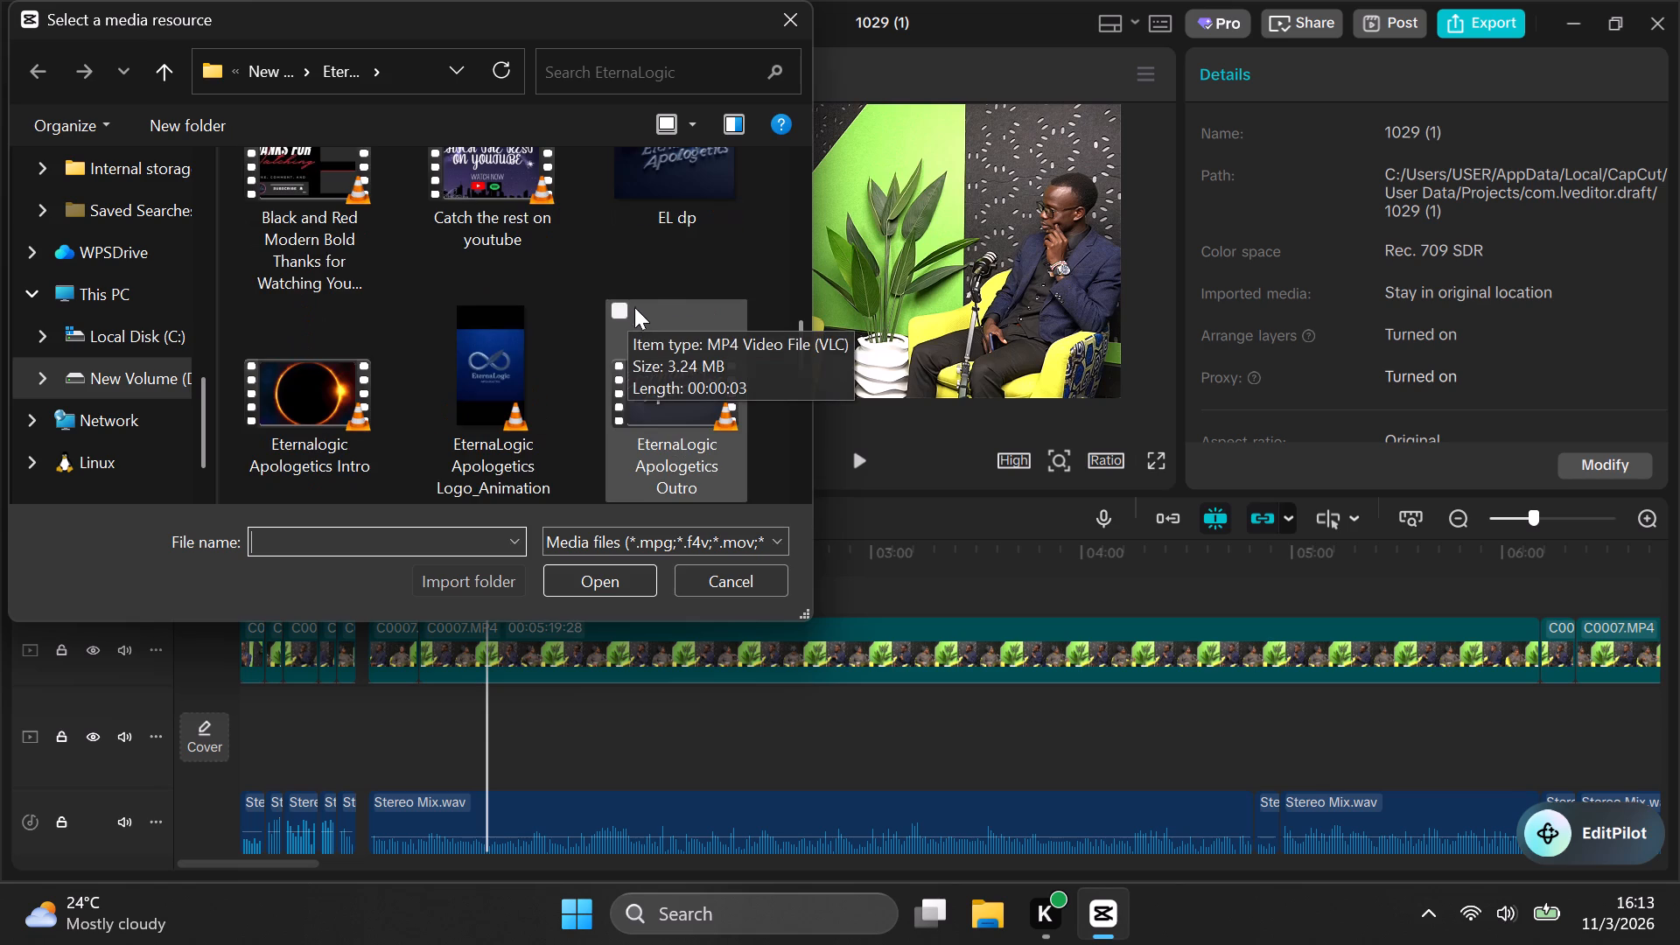
{"action": "scroll", "coordinate": [614, 315], "scroll_direction": "down", "scroll_amount": 7}
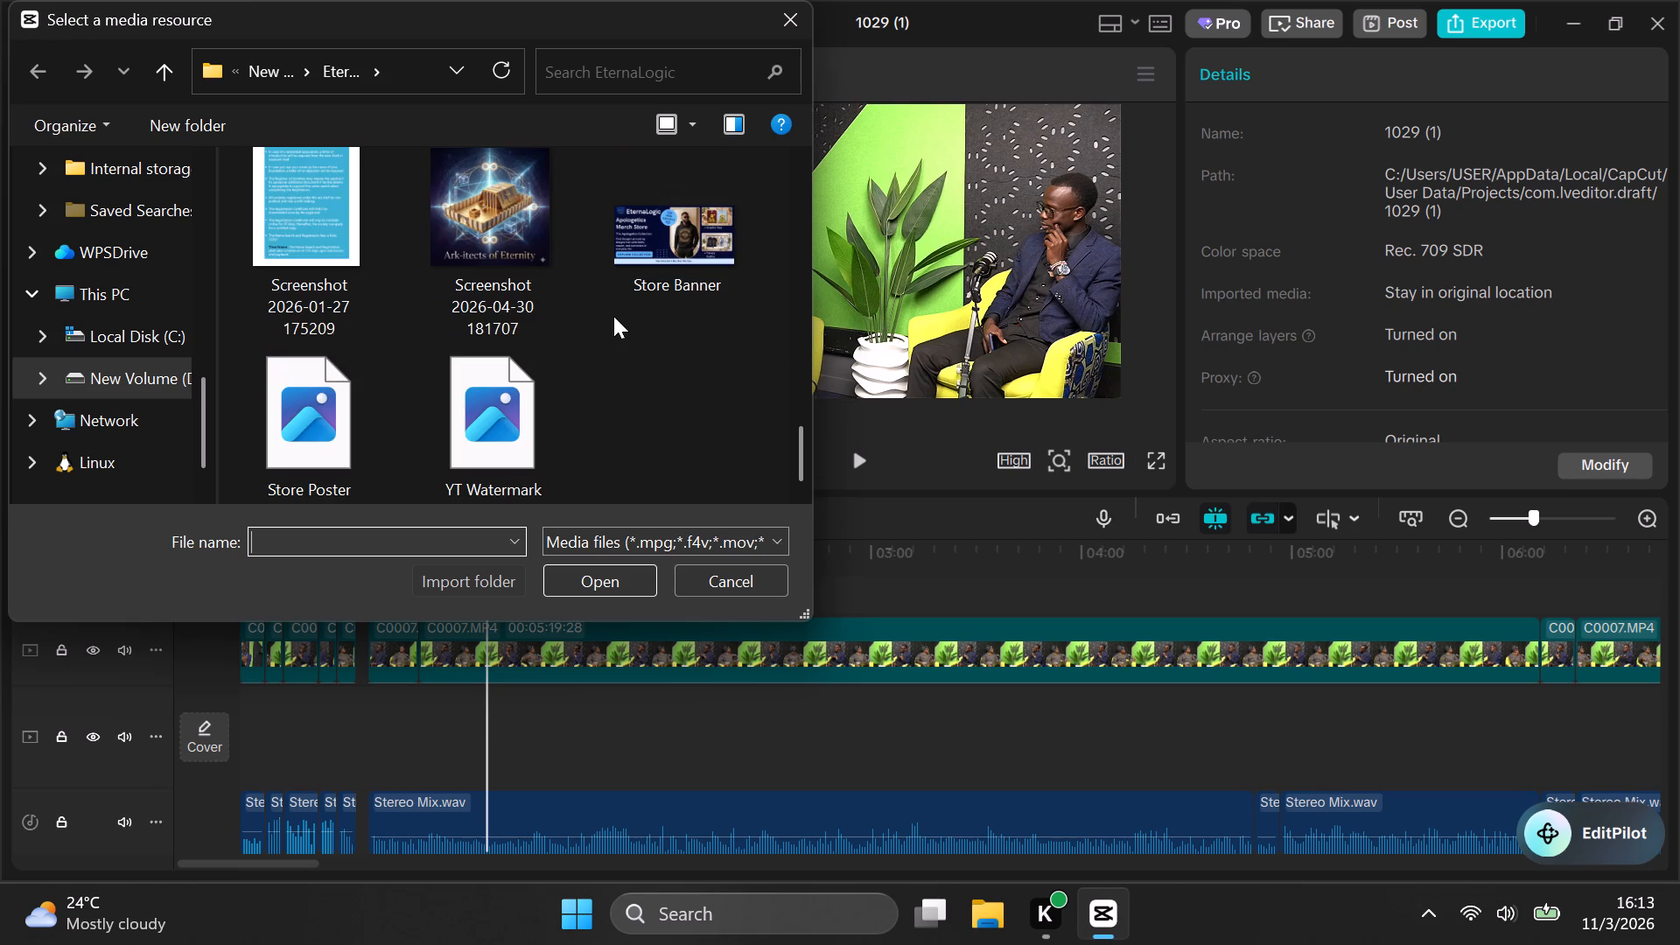
{"action": "scroll", "coordinate": [613, 316], "scroll_direction": "up", "scroll_amount": 11}
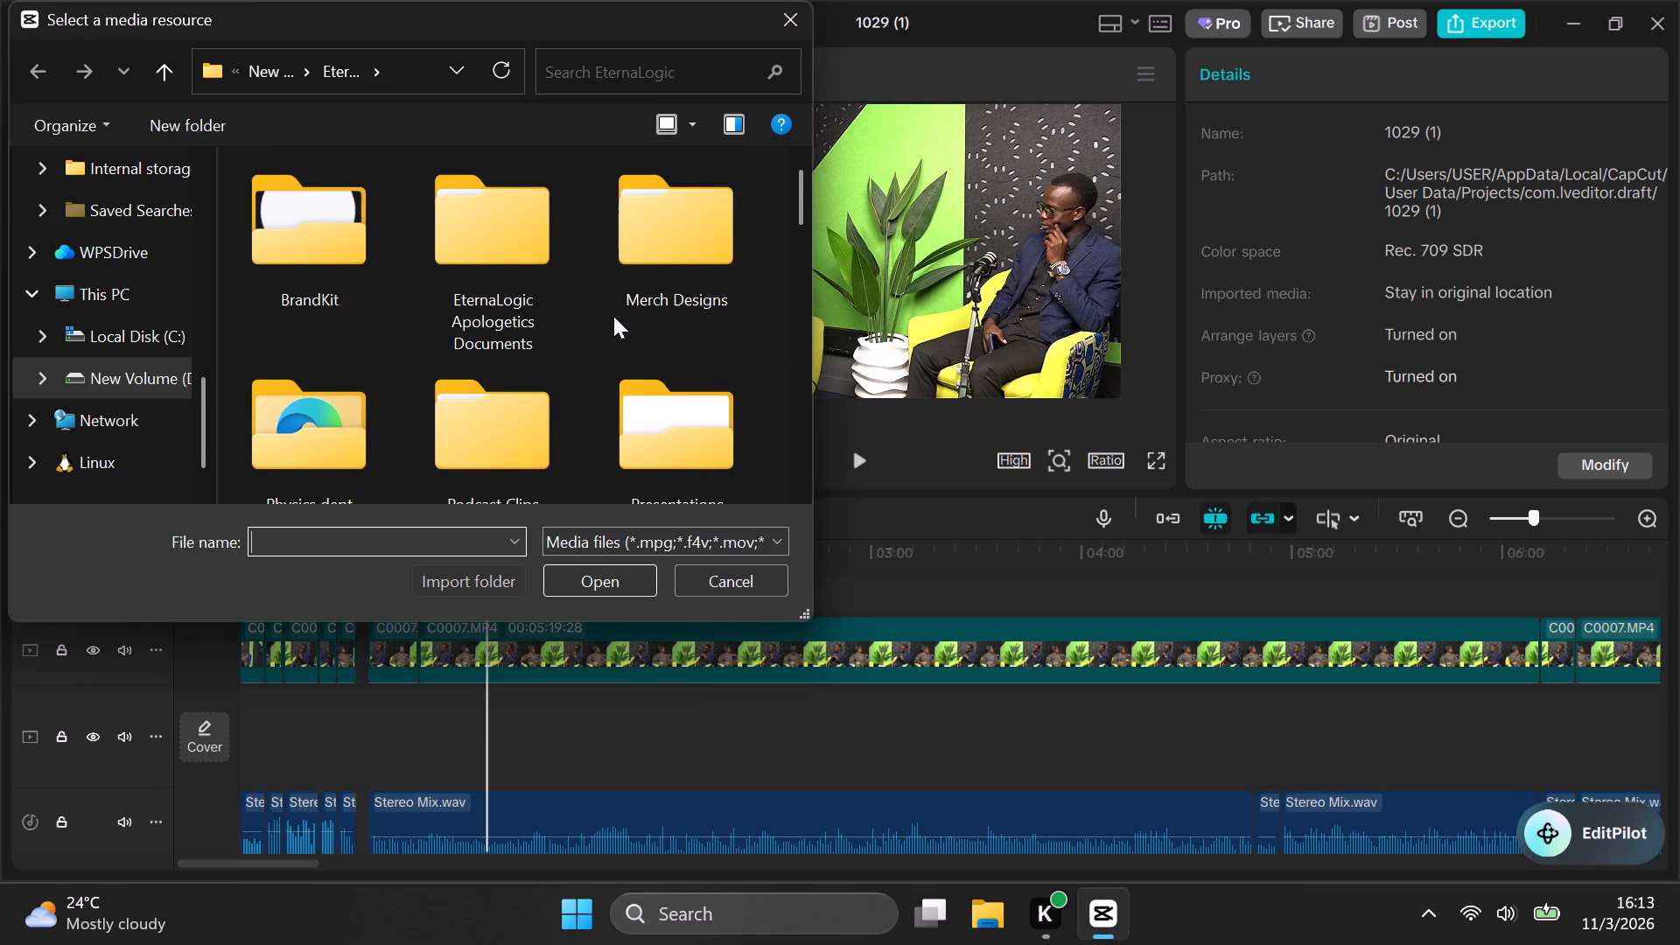
{"action": "scroll", "coordinate": [613, 316], "scroll_direction": "up", "scroll_amount": 5}
{"action": "scroll", "coordinate": [613, 316], "scroll_direction": "down", "scroll_amount": 3}
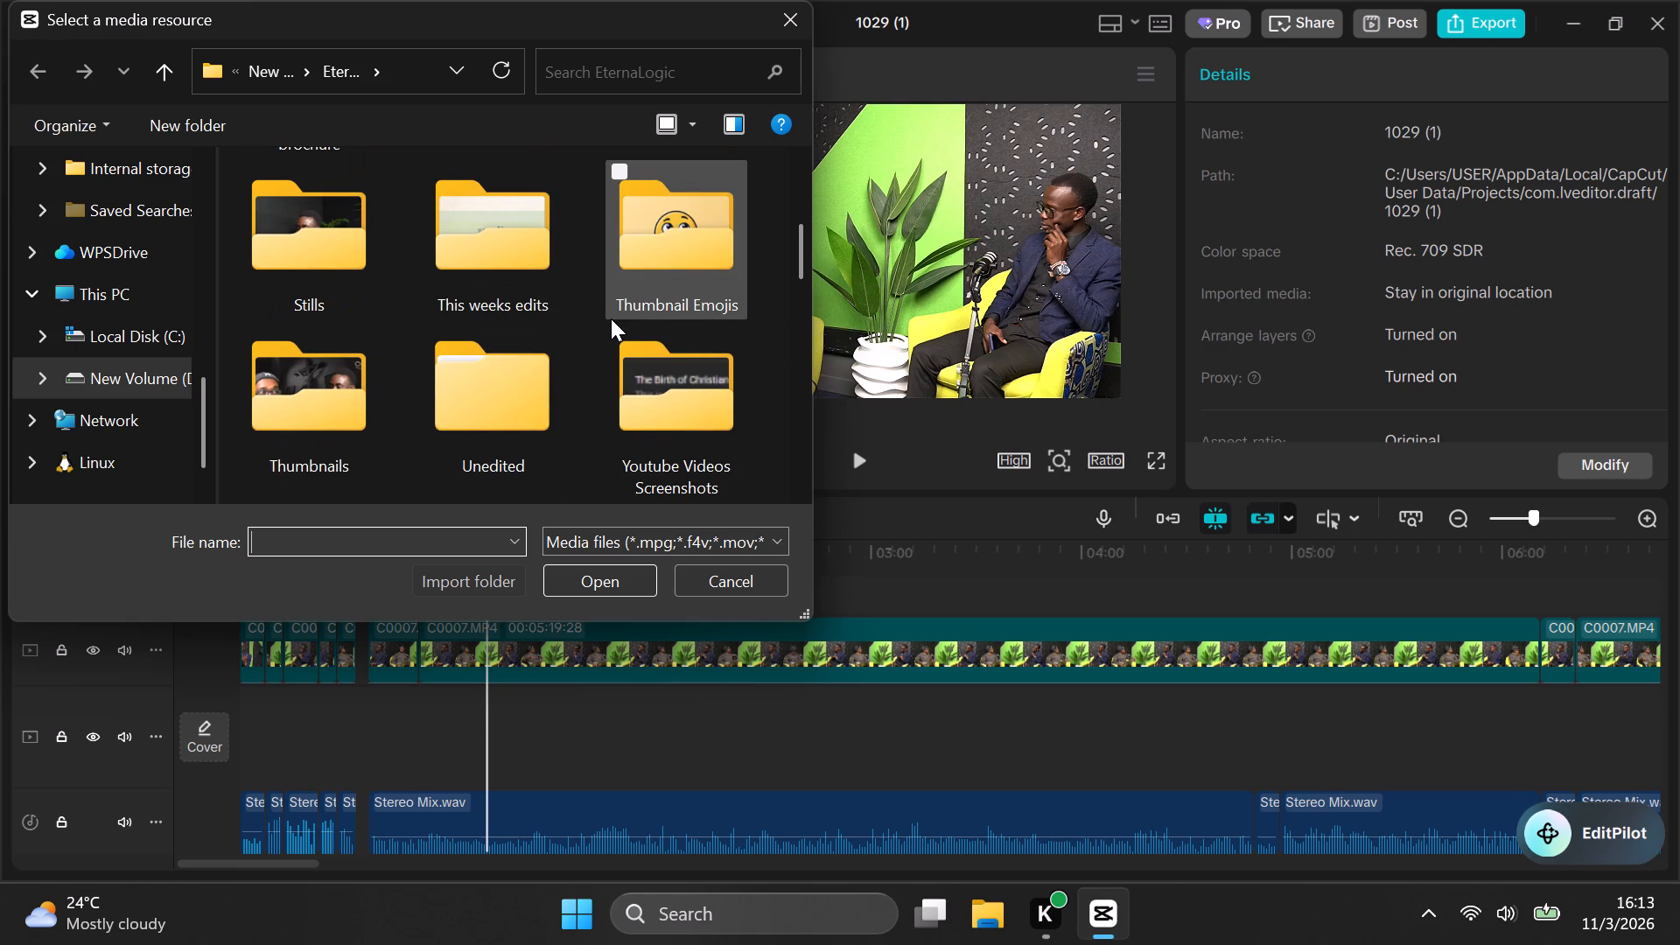
{"action": "scroll", "coordinate": [611, 318], "scroll_direction": "up", "scroll_amount": 5}
Import the Guest Card image from the Pst Paul Interview folder inside the Unedited folder.
{"action": "scroll", "coordinate": [611, 318], "scroll_direction": "down", "scroll_amount": 1}
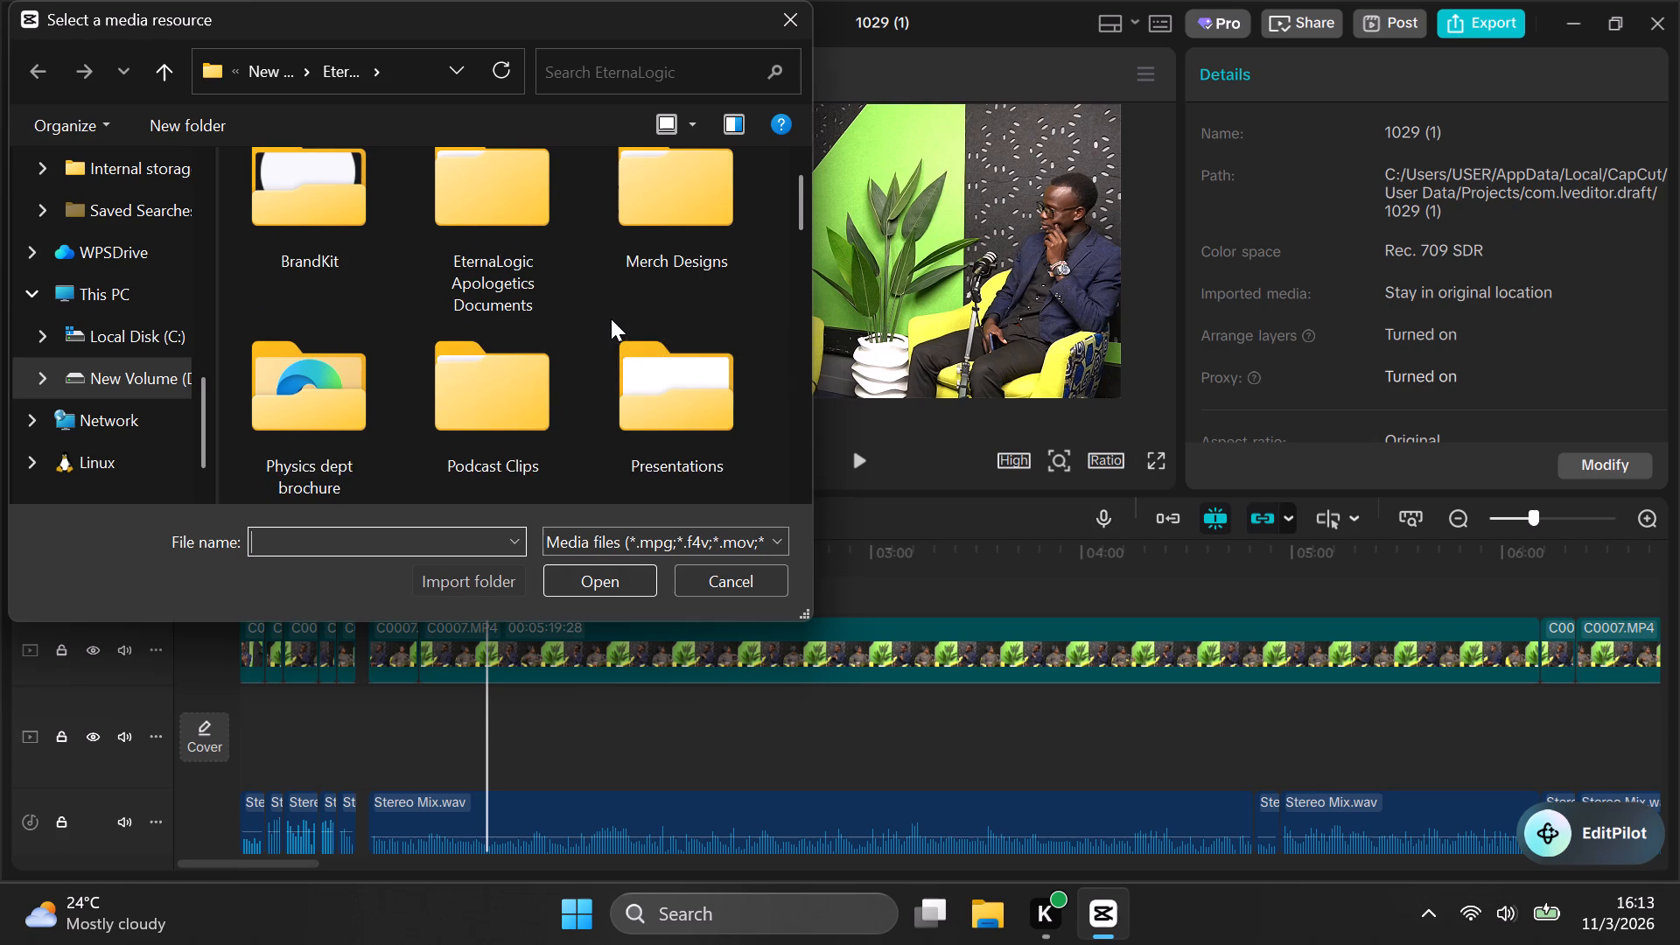
{"action": "scroll", "coordinate": [611, 318], "scroll_direction": "down", "scroll_amount": 1}
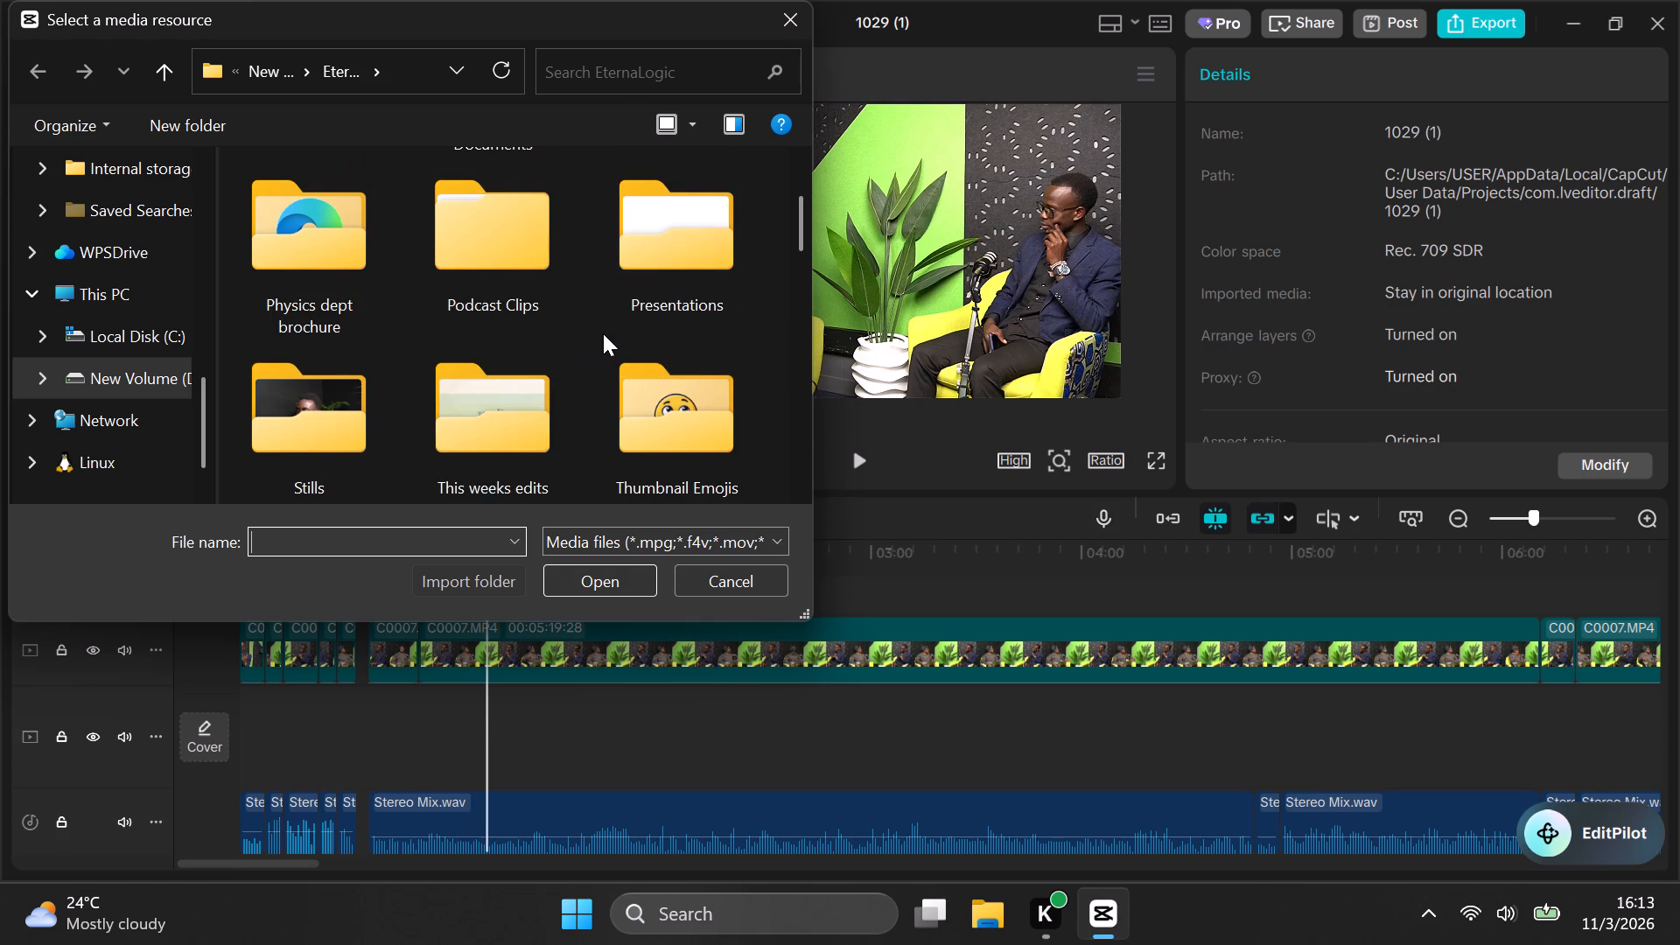
{"action": "scroll", "coordinate": [604, 333], "scroll_direction": "down", "scroll_amount": 1}
{"action": "double_click", "coordinate": [537, 395]}
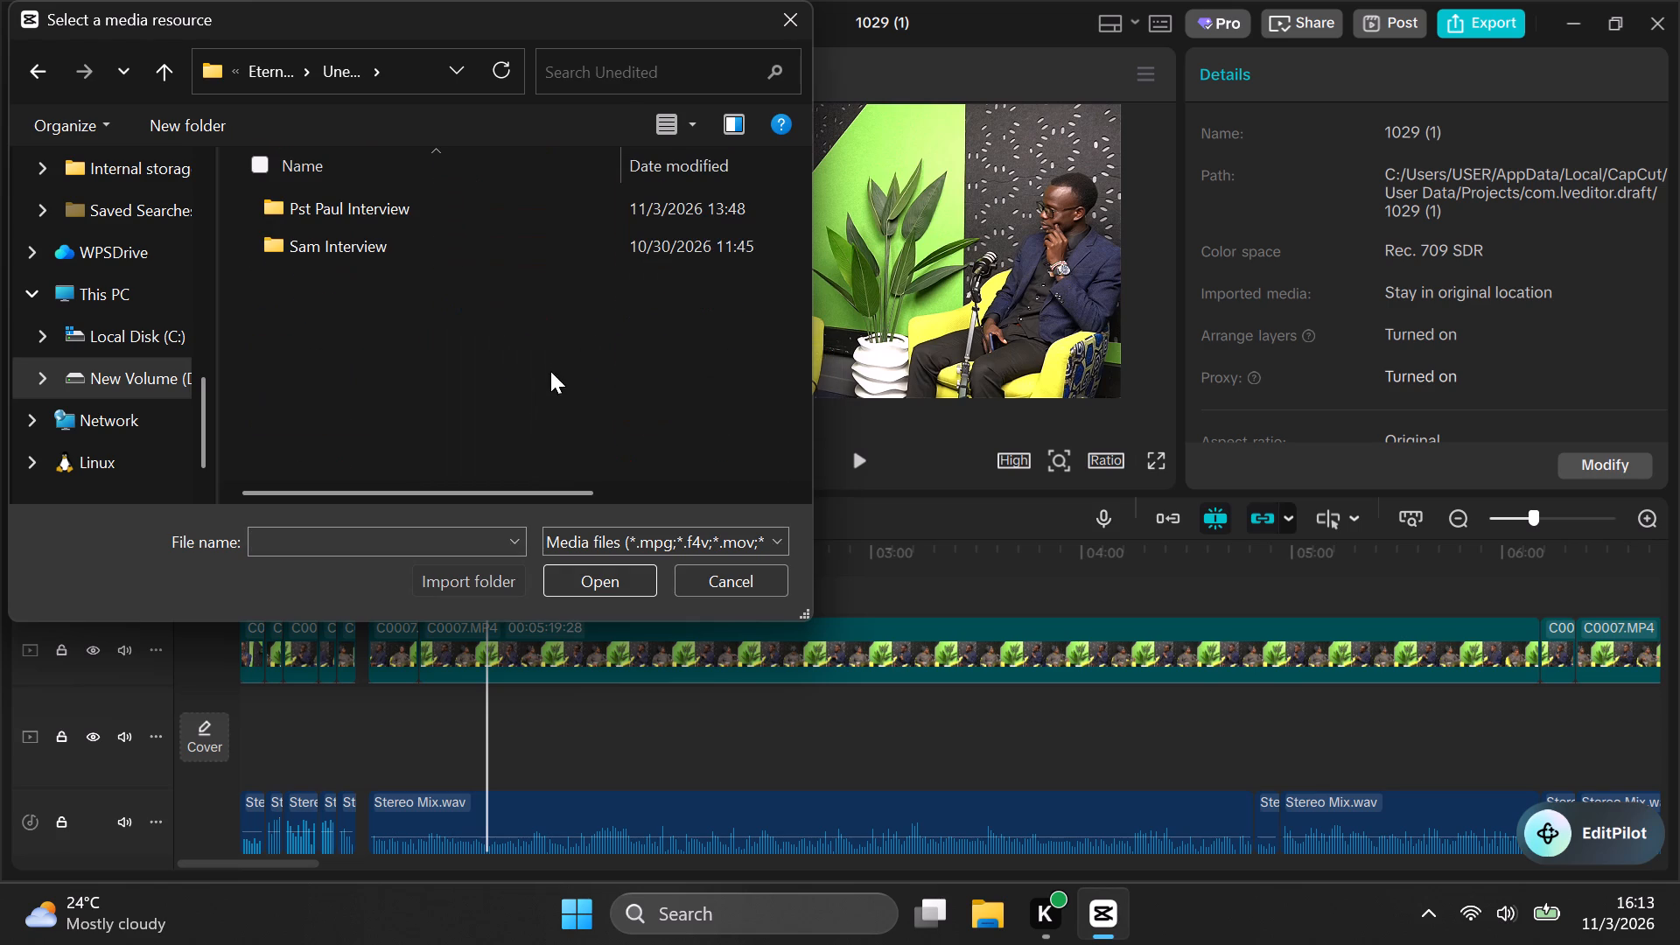
{"action": "double_click", "coordinate": [569, 209]}
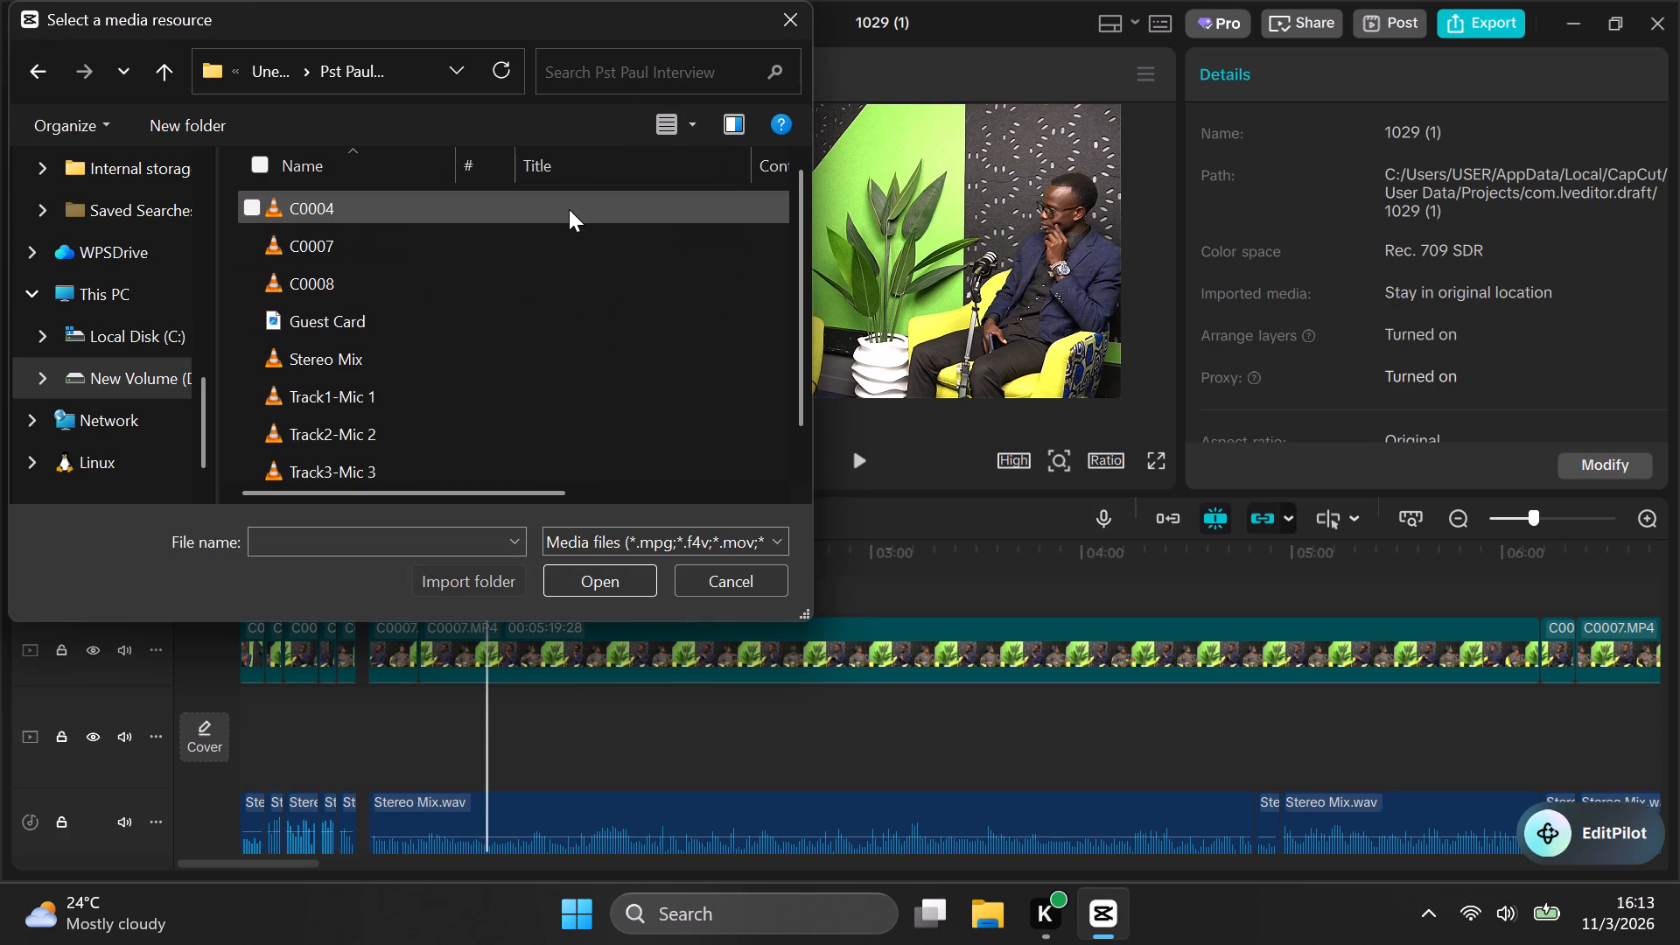
{"action": "scroll", "coordinate": [555, 298], "scroll_direction": "down", "scroll_amount": 6}
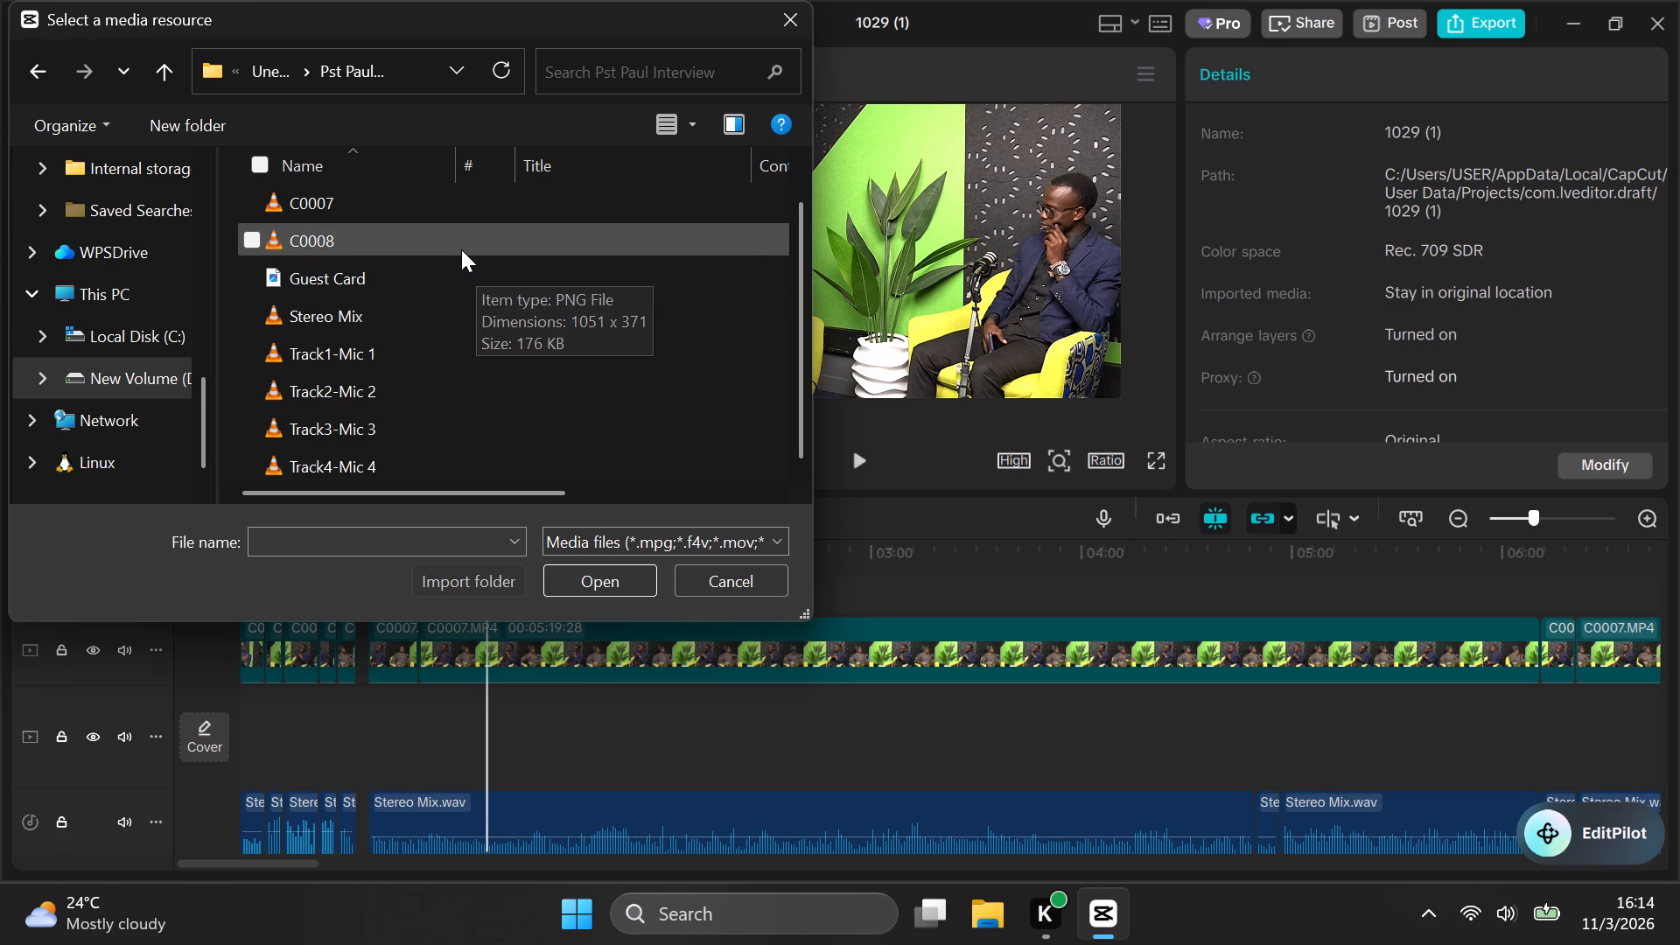
{"action": "left_click", "coordinate": [484, 284]}
{"action": "left_click", "coordinate": [608, 579]}
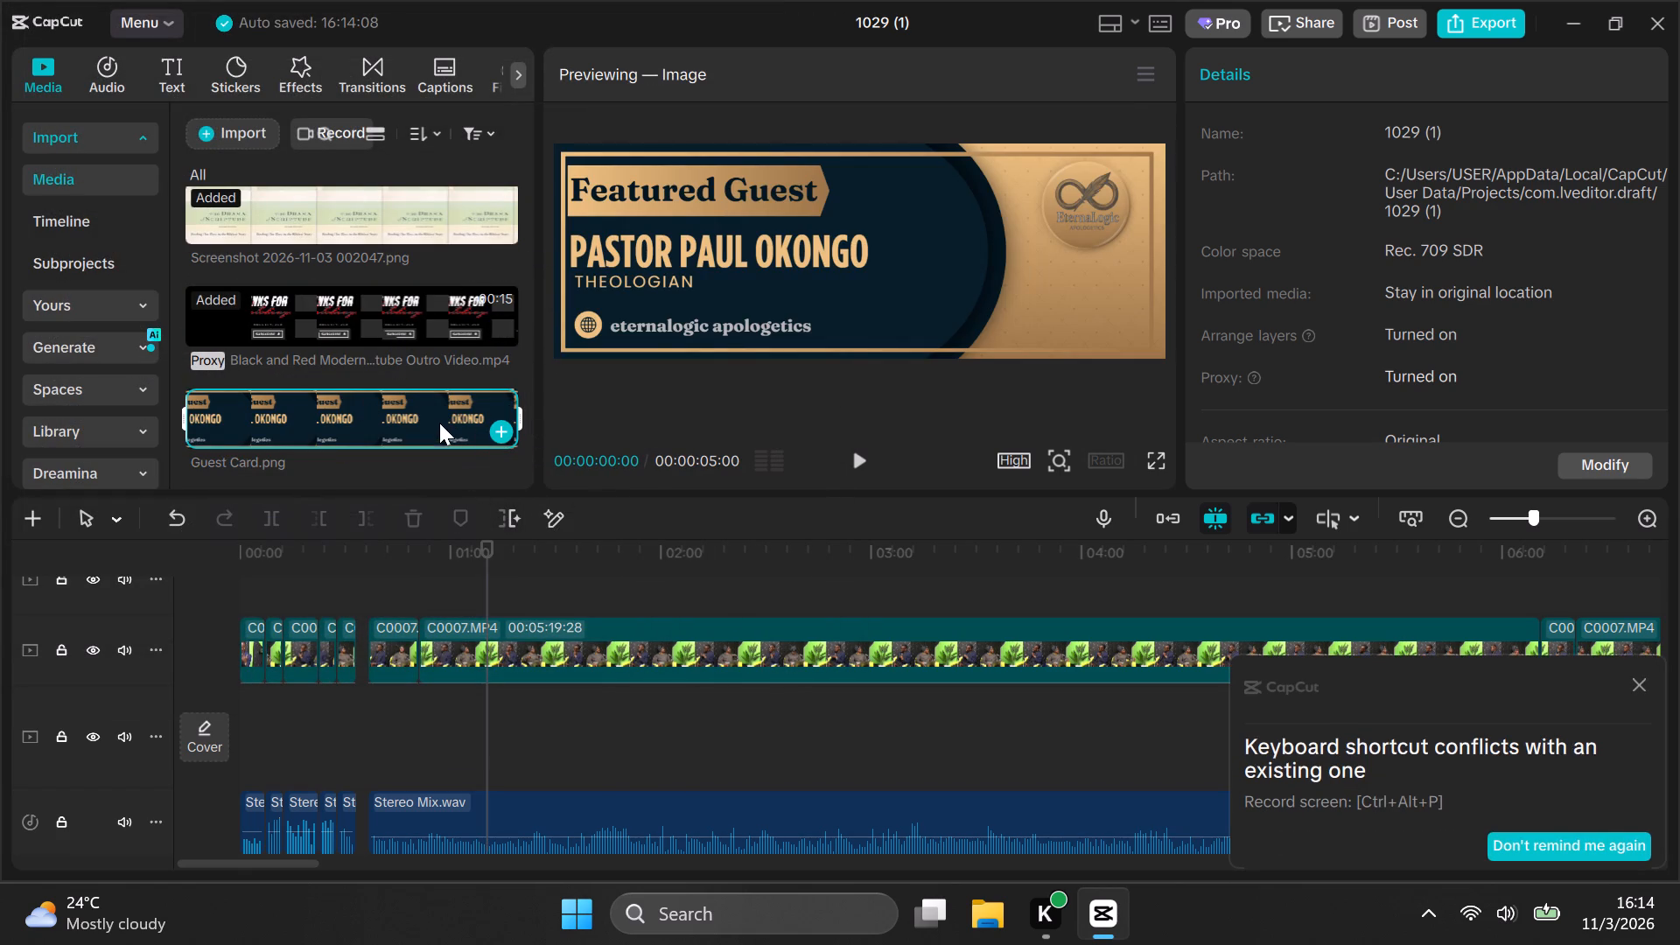
Place the Guest Card image on the timeline above the C0007 clip, starting at 00:01:10:13.
{"action": "left_click_drag", "start_coordinate": [433, 408], "coordinate": [505, 591]}
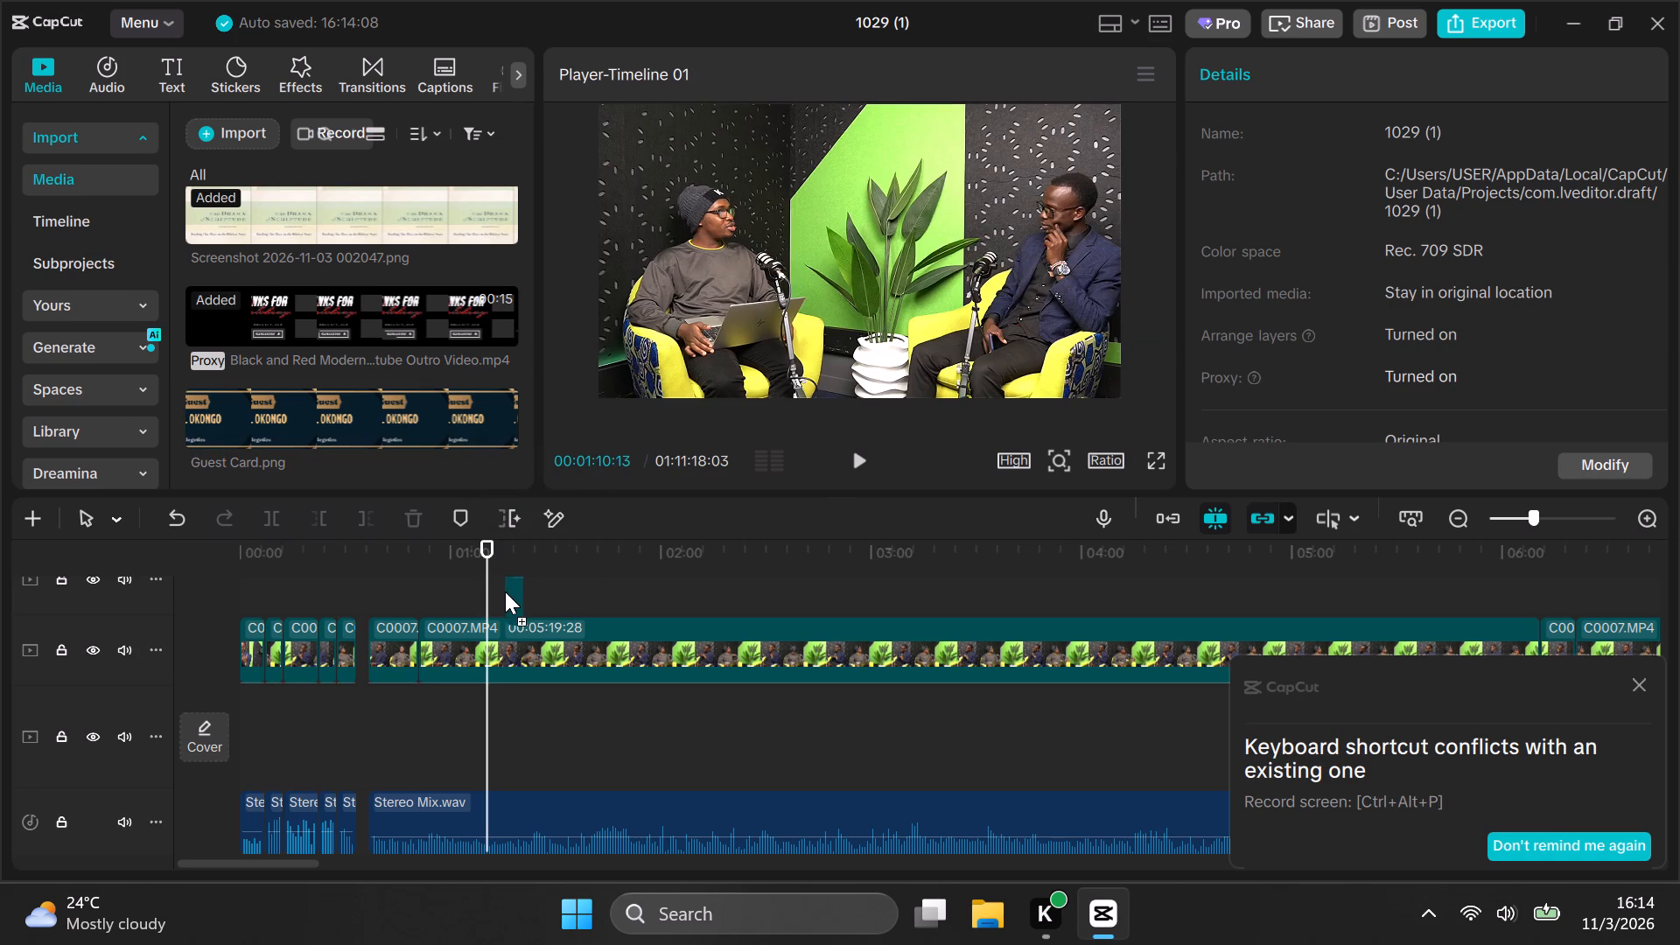
{"action": "left_click_drag", "start_coordinate": [505, 591], "coordinate": [492, 595]}
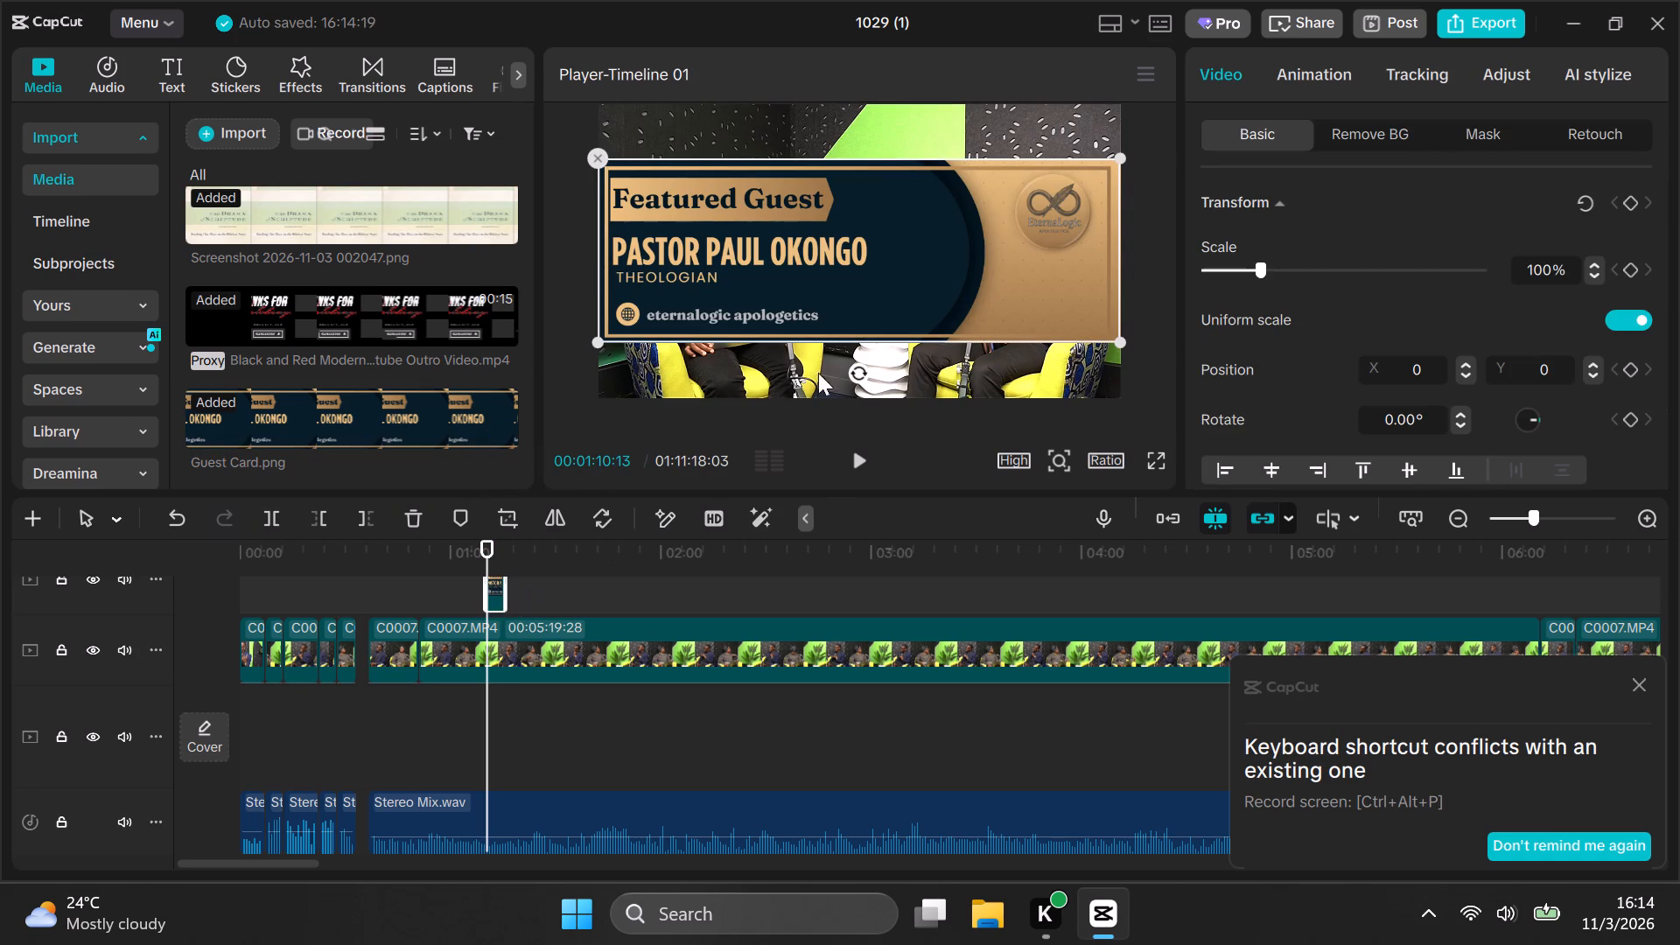
Reduce the Guest Card overlay's scale to 48%.
{"action": "triple_click", "coordinate": [1591, 274]}
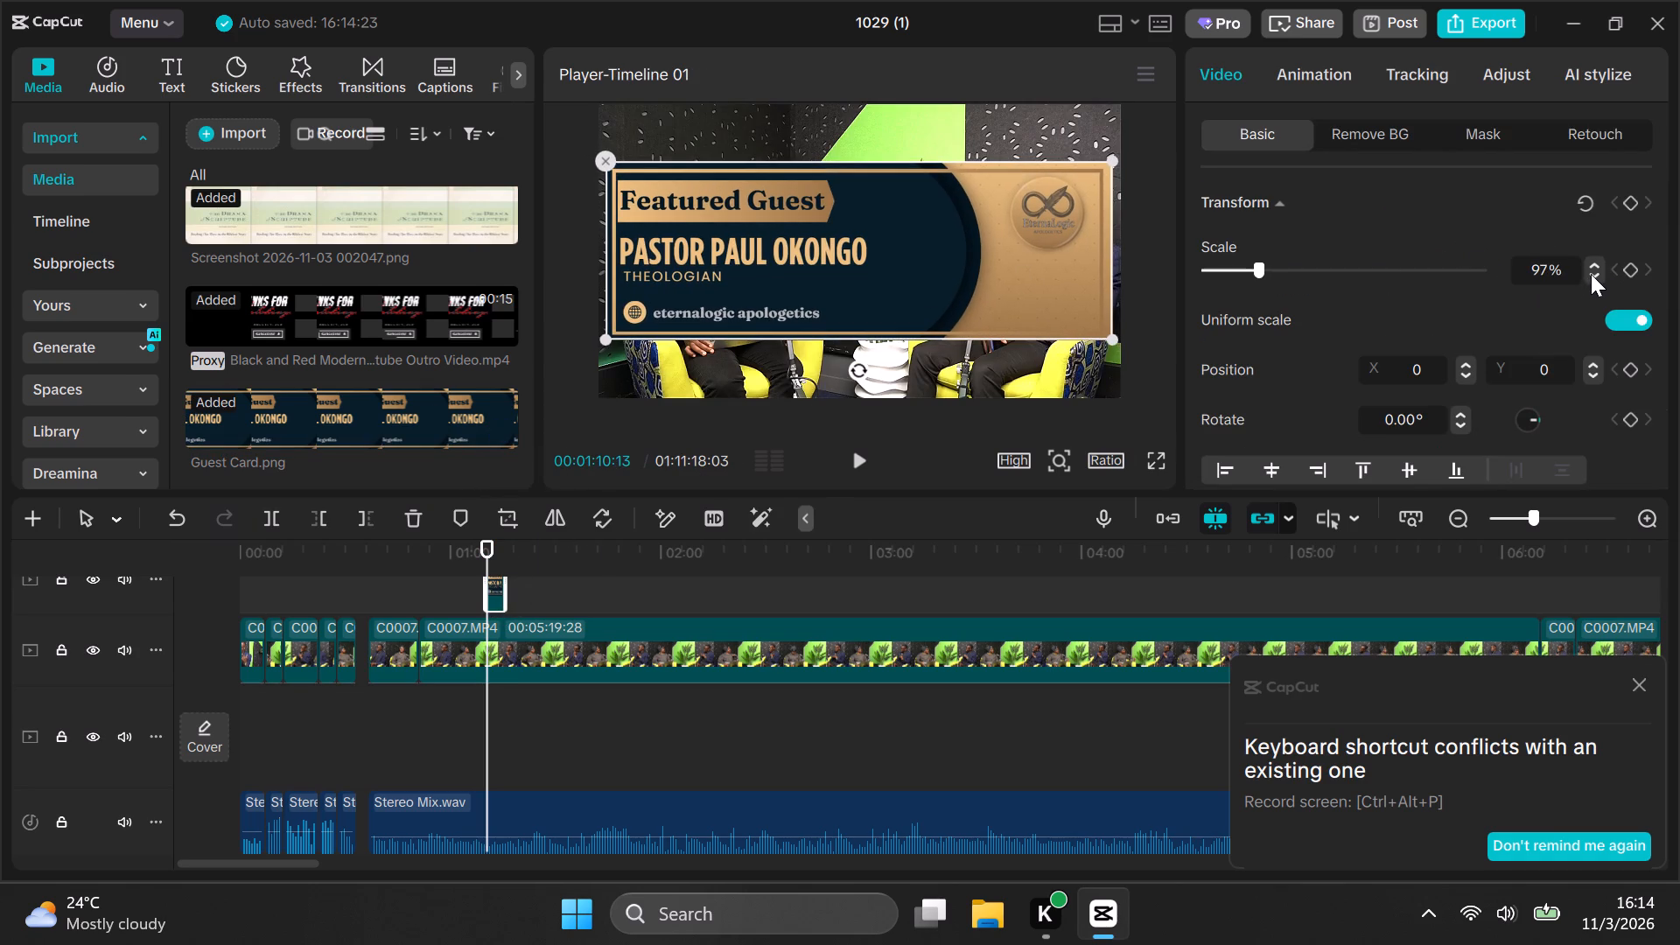
{"action": "left_click", "coordinate": [1591, 274]}
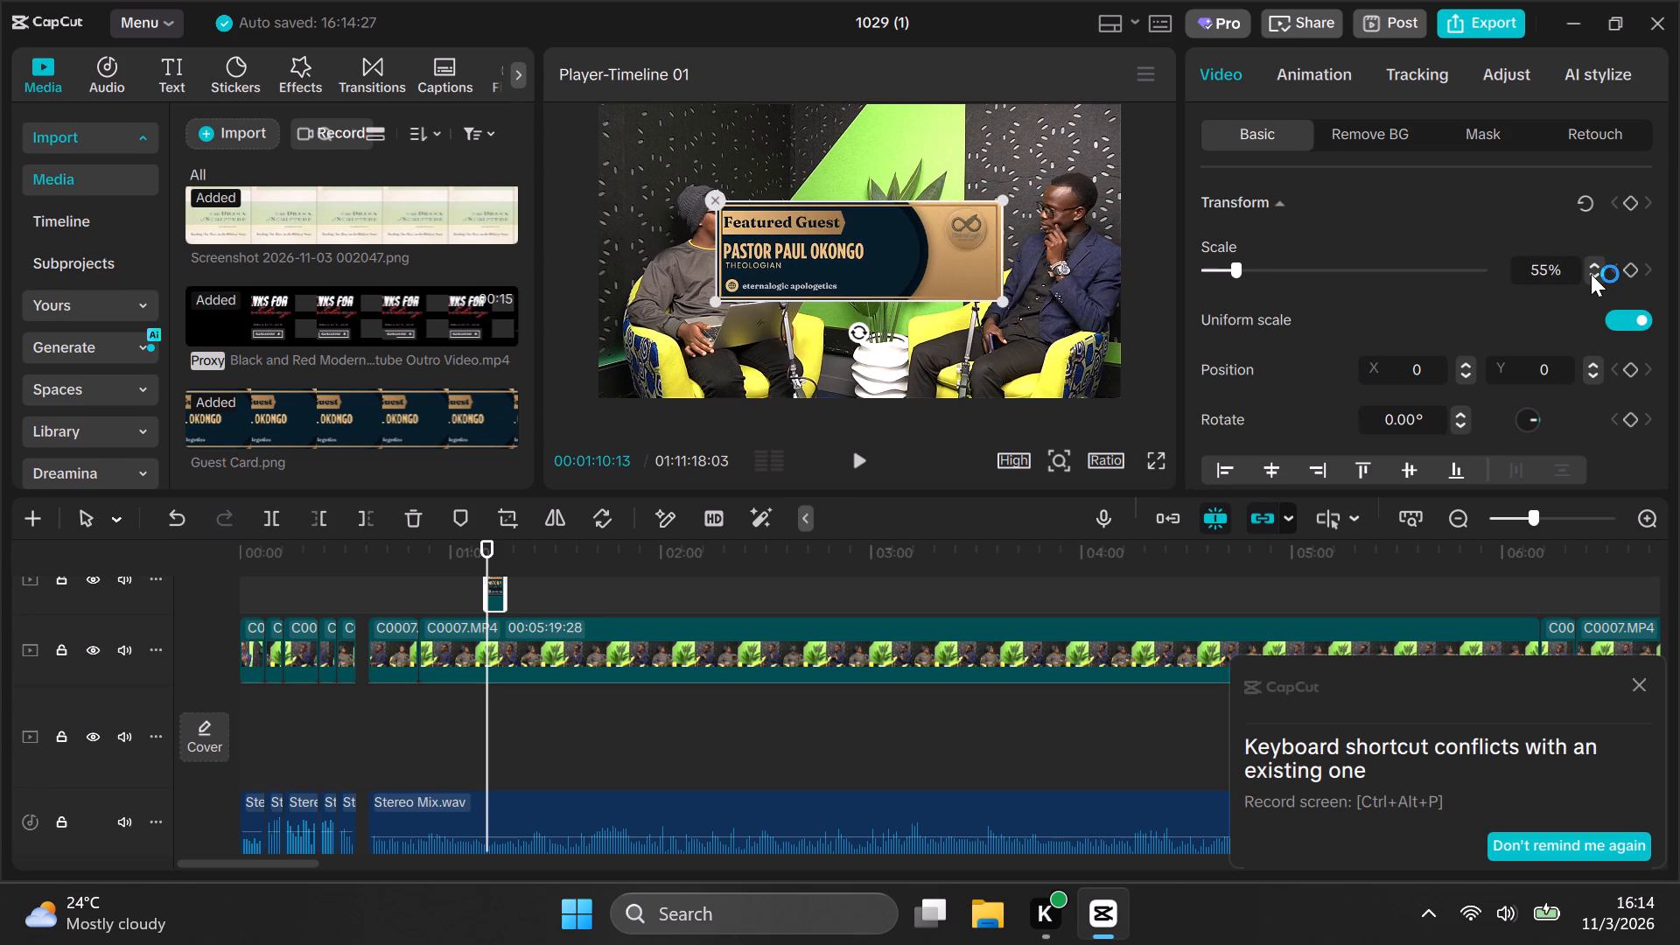
{"action": "left_click", "coordinate": [1591, 274]}
{"action": "triple_click", "coordinate": [1591, 274]}
{"action": "triple_click", "coordinate": [1591, 274]}
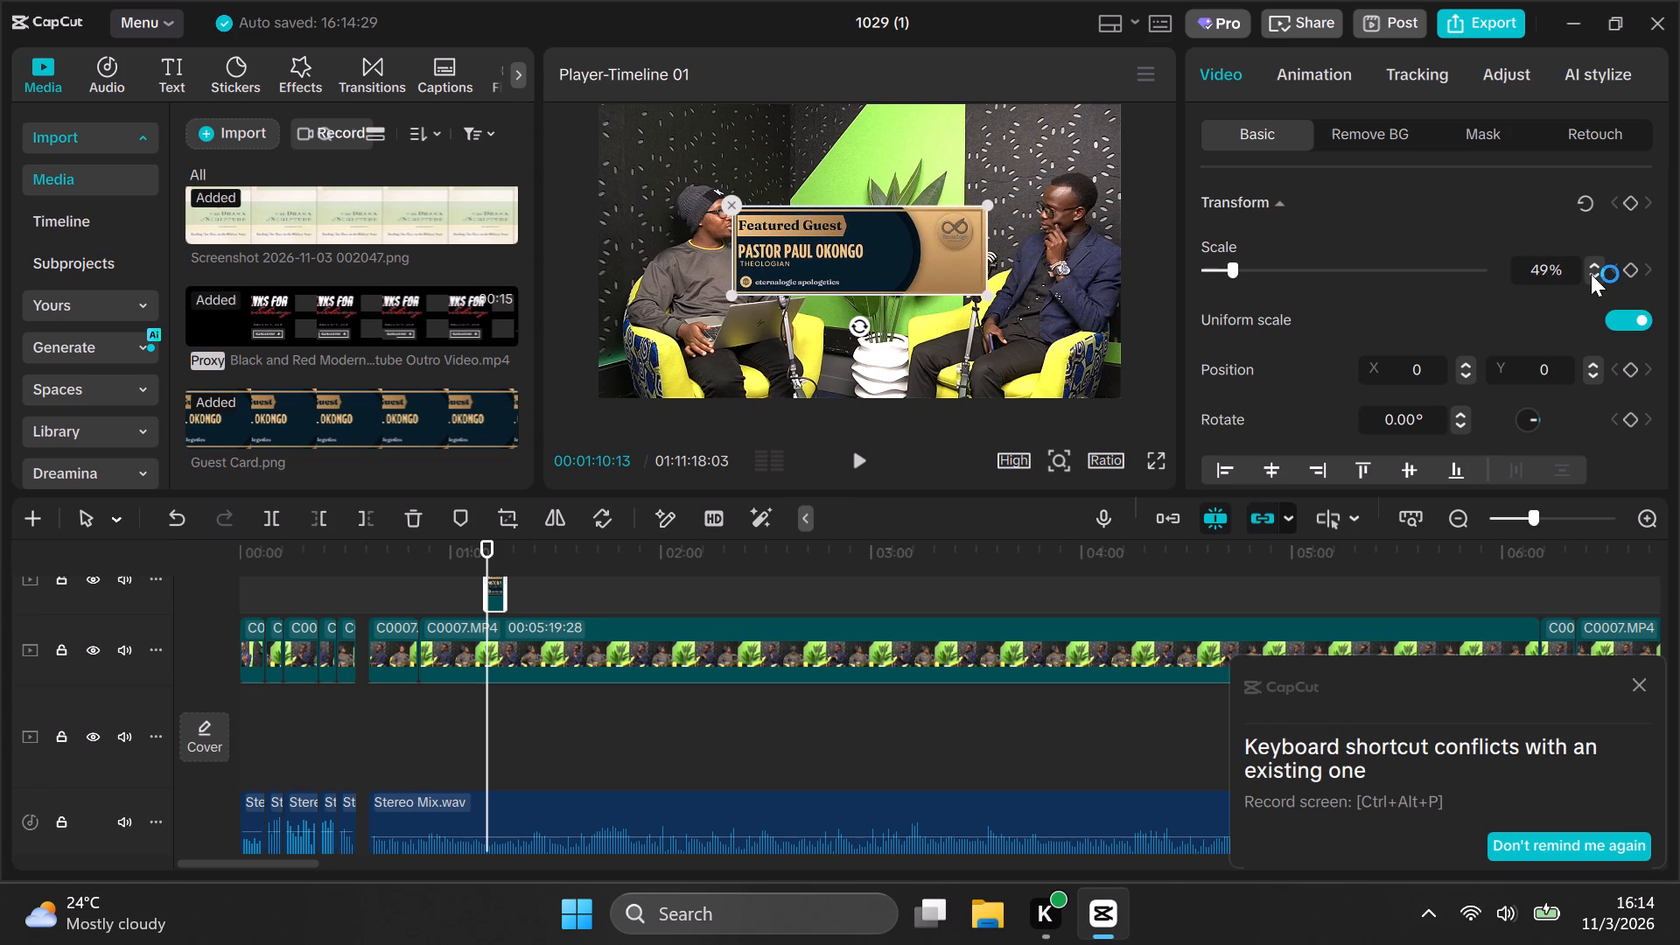
Reposition the Guest Card overlay between the two speakers in the lower part of the frame, at about X -87, Y -514.
{"action": "left_click_drag", "start_coordinate": [857, 234], "coordinate": [867, 274]}
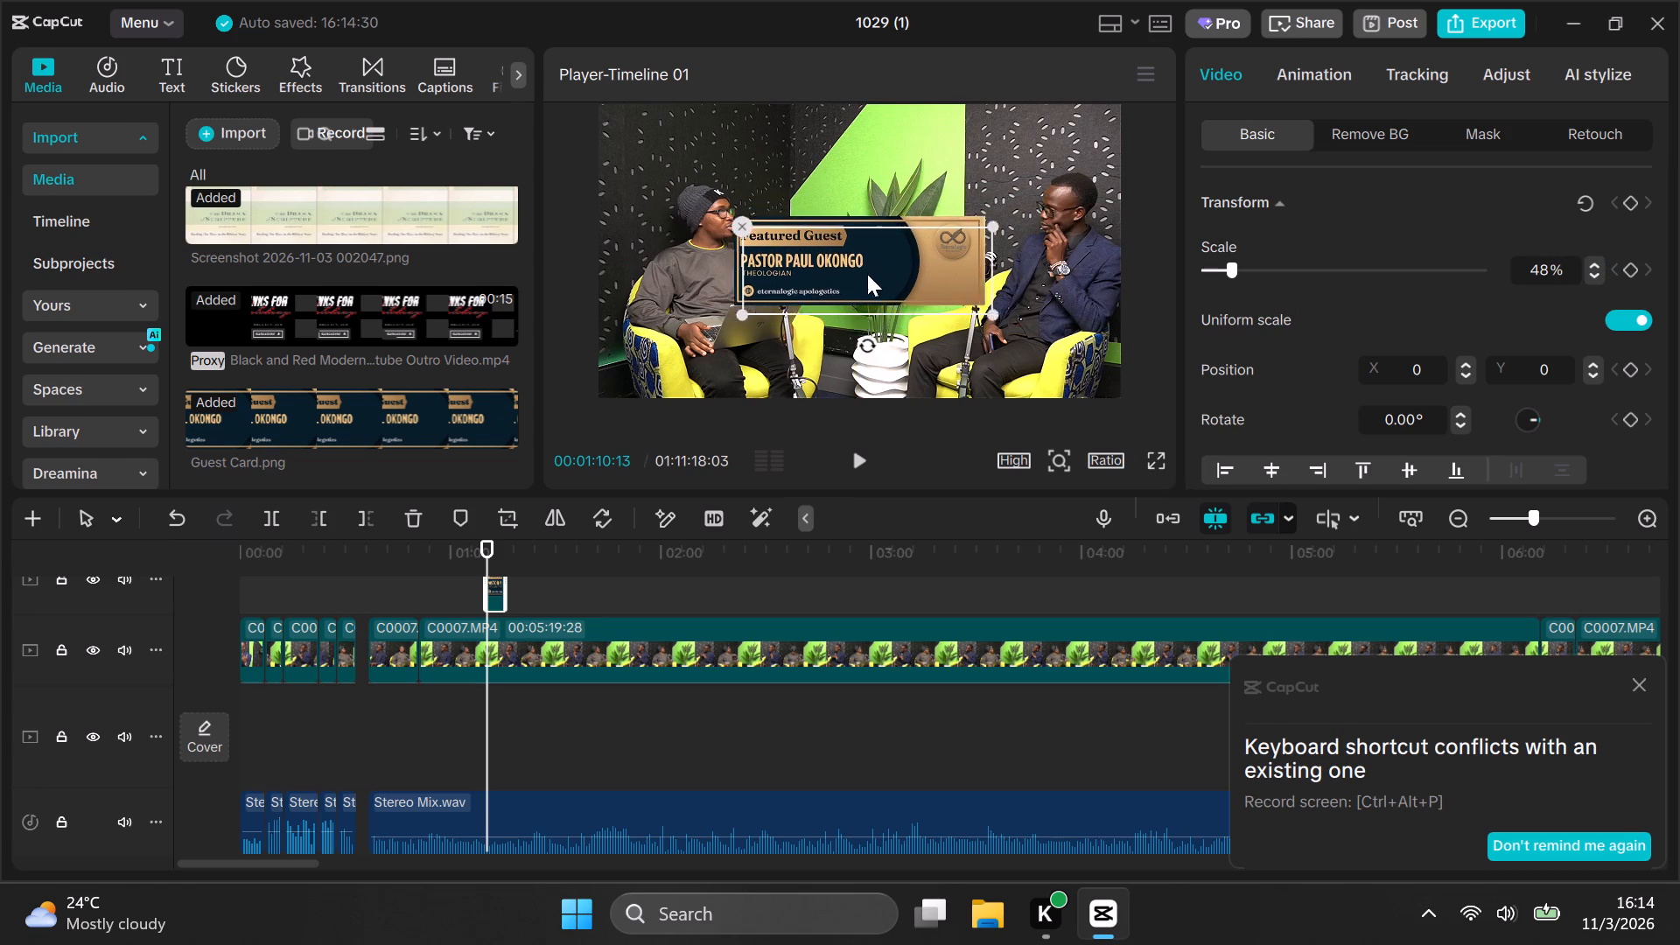
{"action": "left_click_drag", "start_coordinate": [867, 274], "coordinate": [1000, 329]}
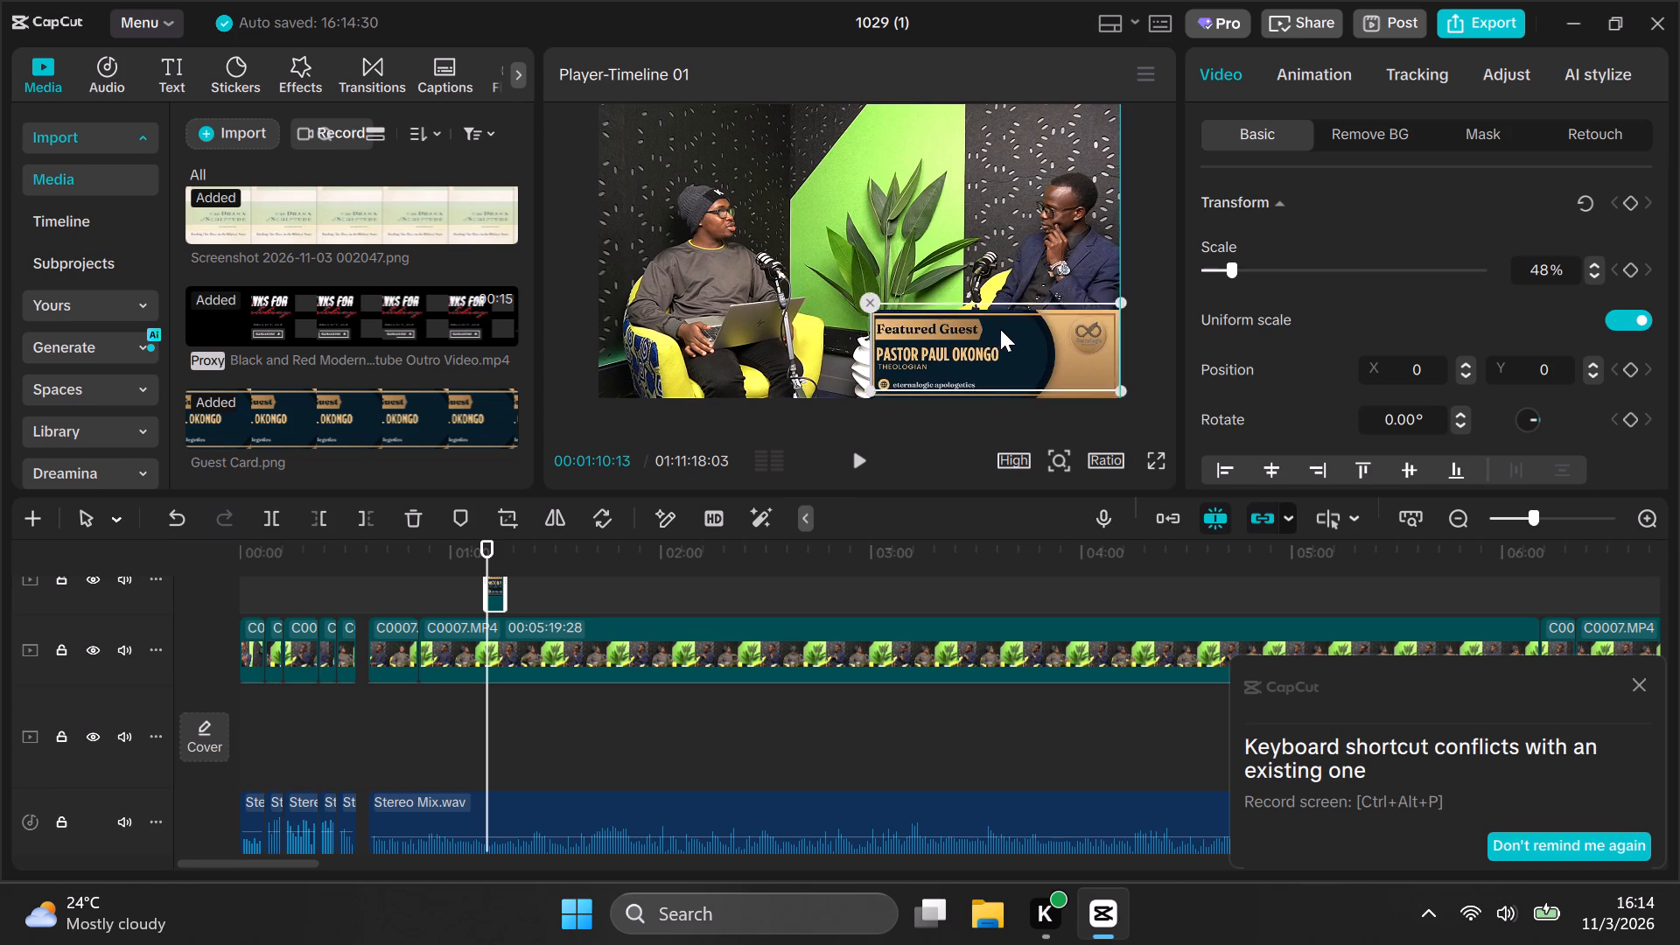
{"action": "left_click_drag", "start_coordinate": [1000, 329], "coordinate": [1000, 332]}
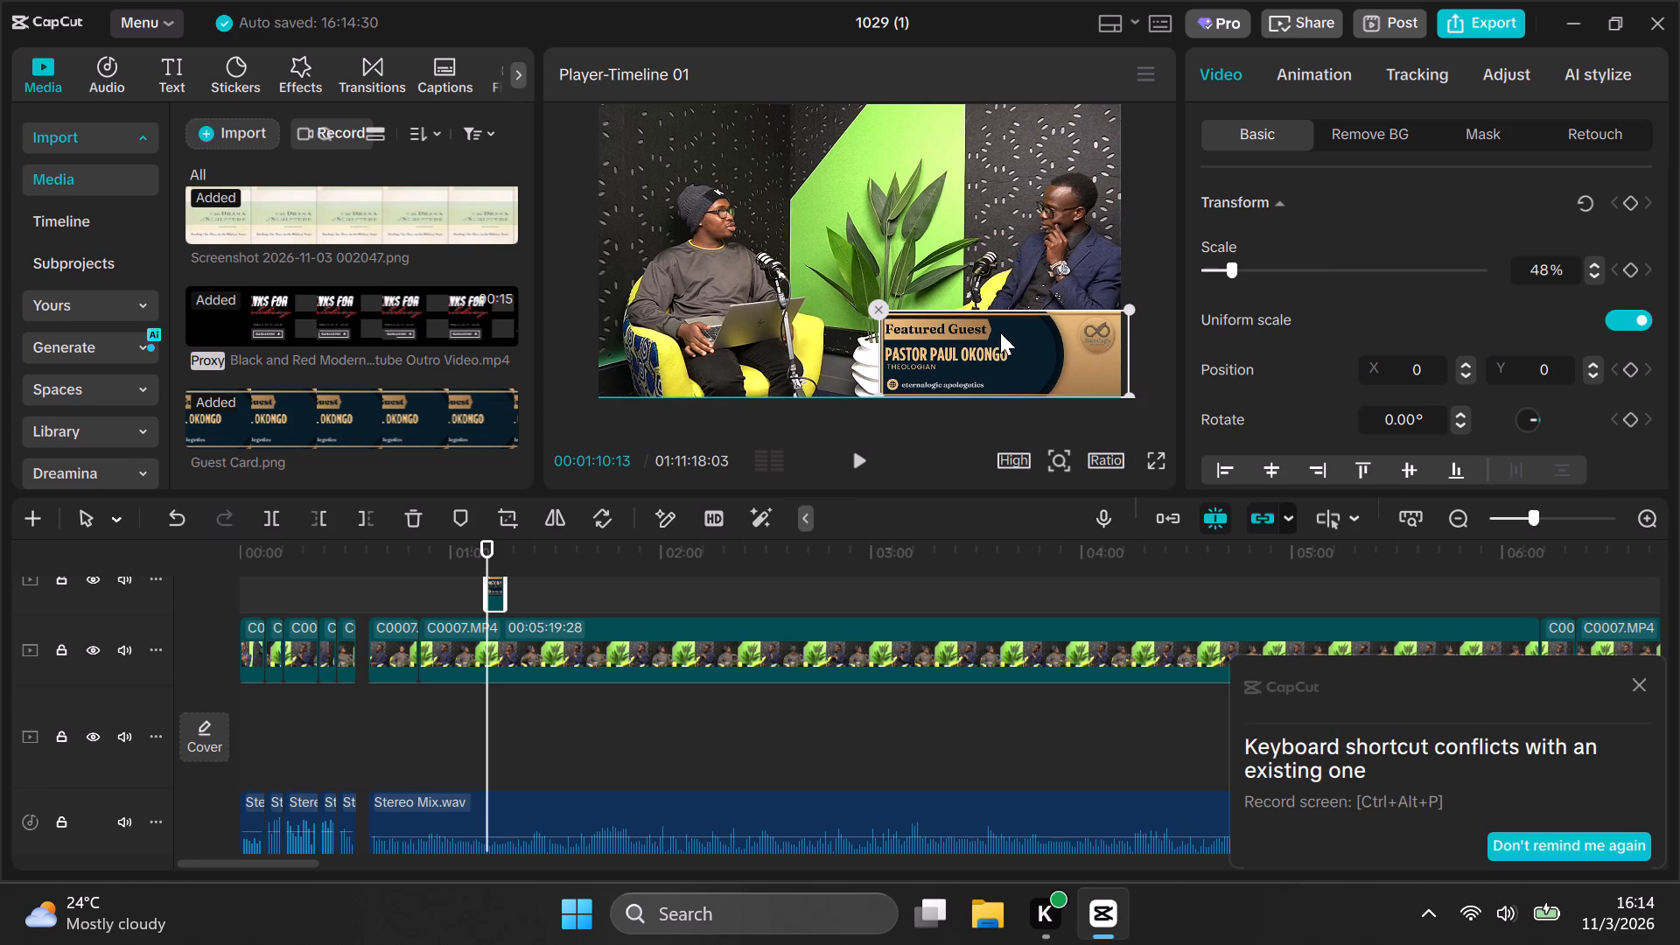
{"action": "left_click_drag", "start_coordinate": [1000, 332], "coordinate": [868, 344]}
{"action": "left_click_drag", "start_coordinate": [840, 351], "coordinate": [721, 353]}
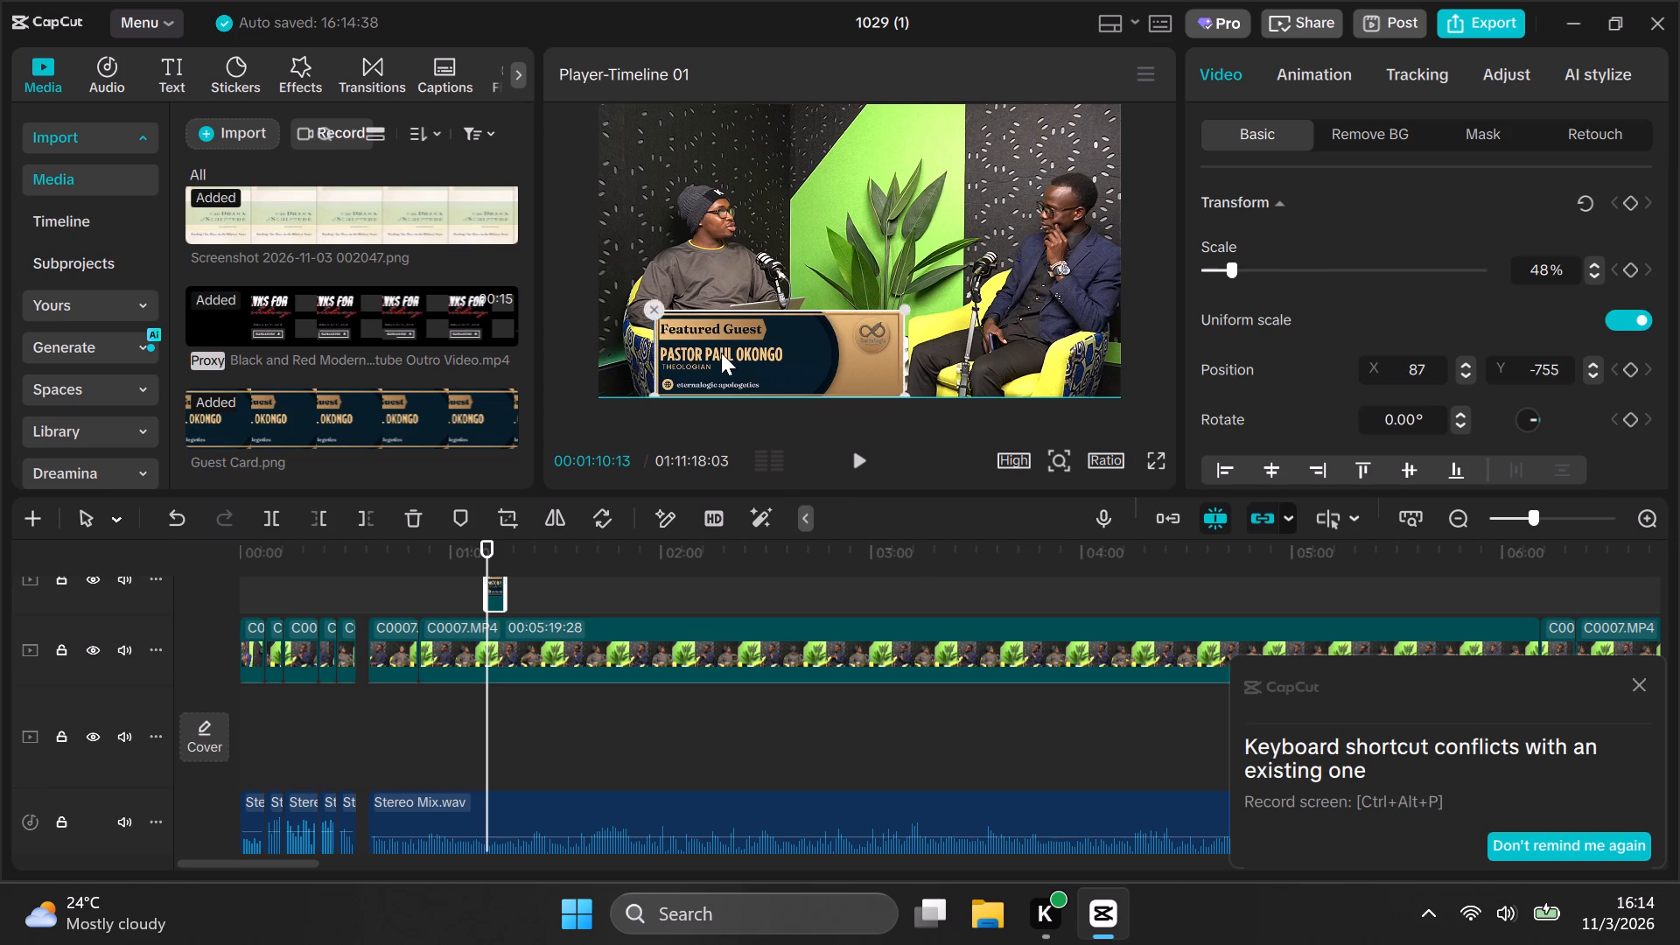
{"action": "left_click_drag", "start_coordinate": [721, 353], "coordinate": [812, 342]}
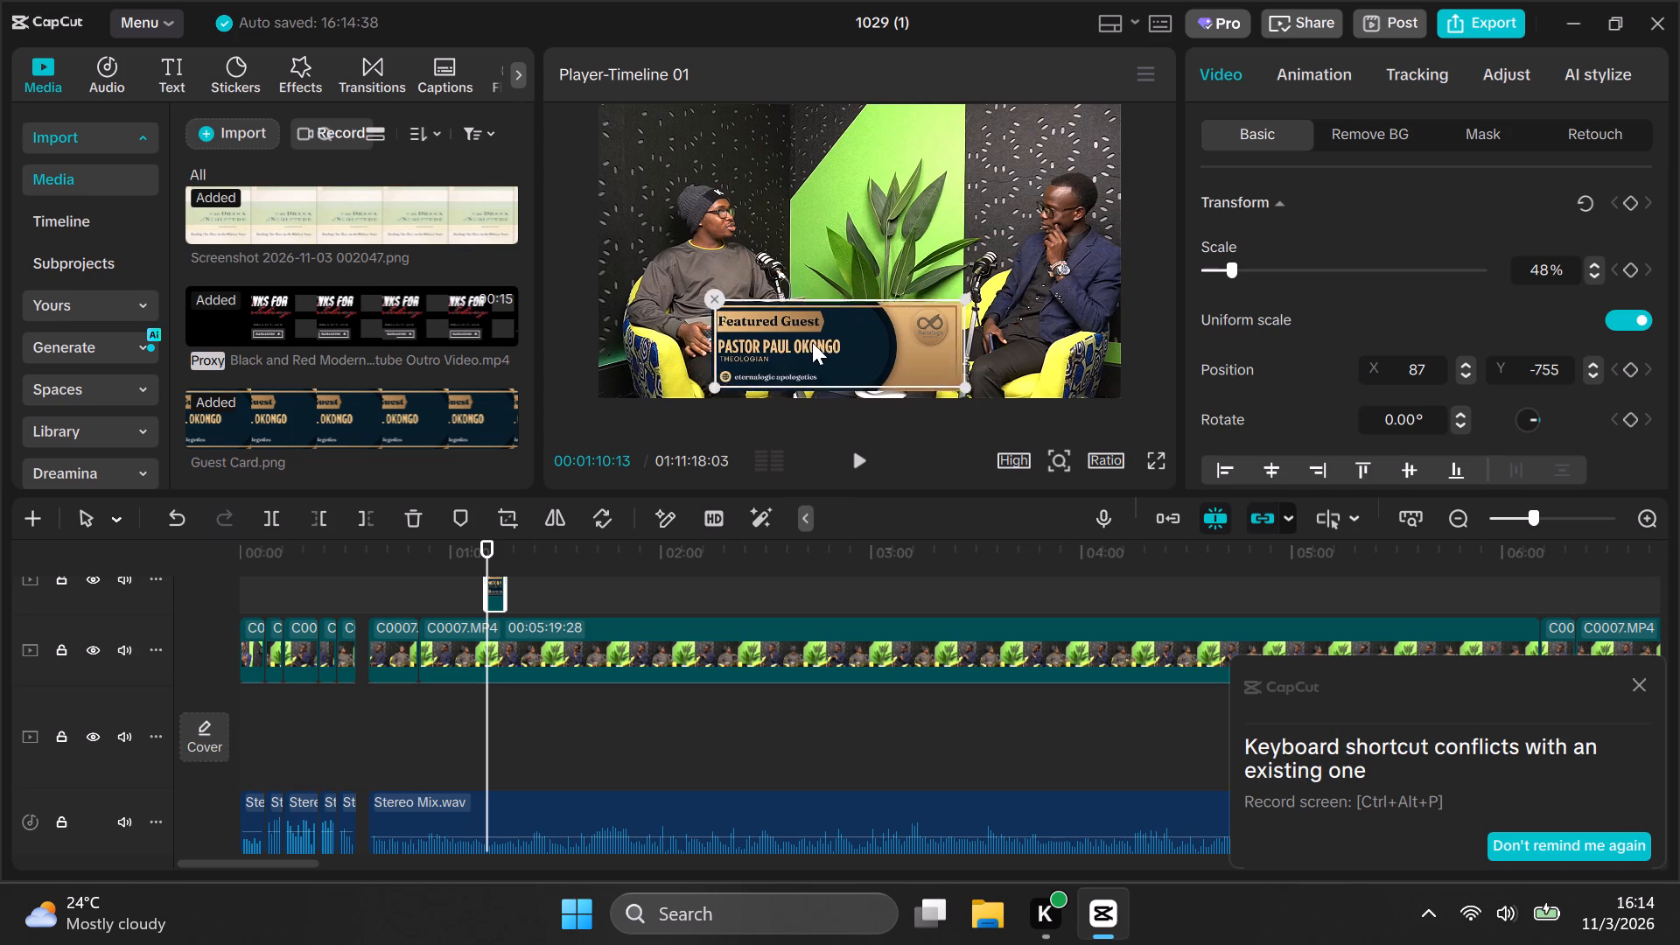
{"action": "left_click_drag", "start_coordinate": [812, 342], "coordinate": [816, 357]}
{"action": "left_click_drag", "start_coordinate": [832, 348], "coordinate": [868, 332]}
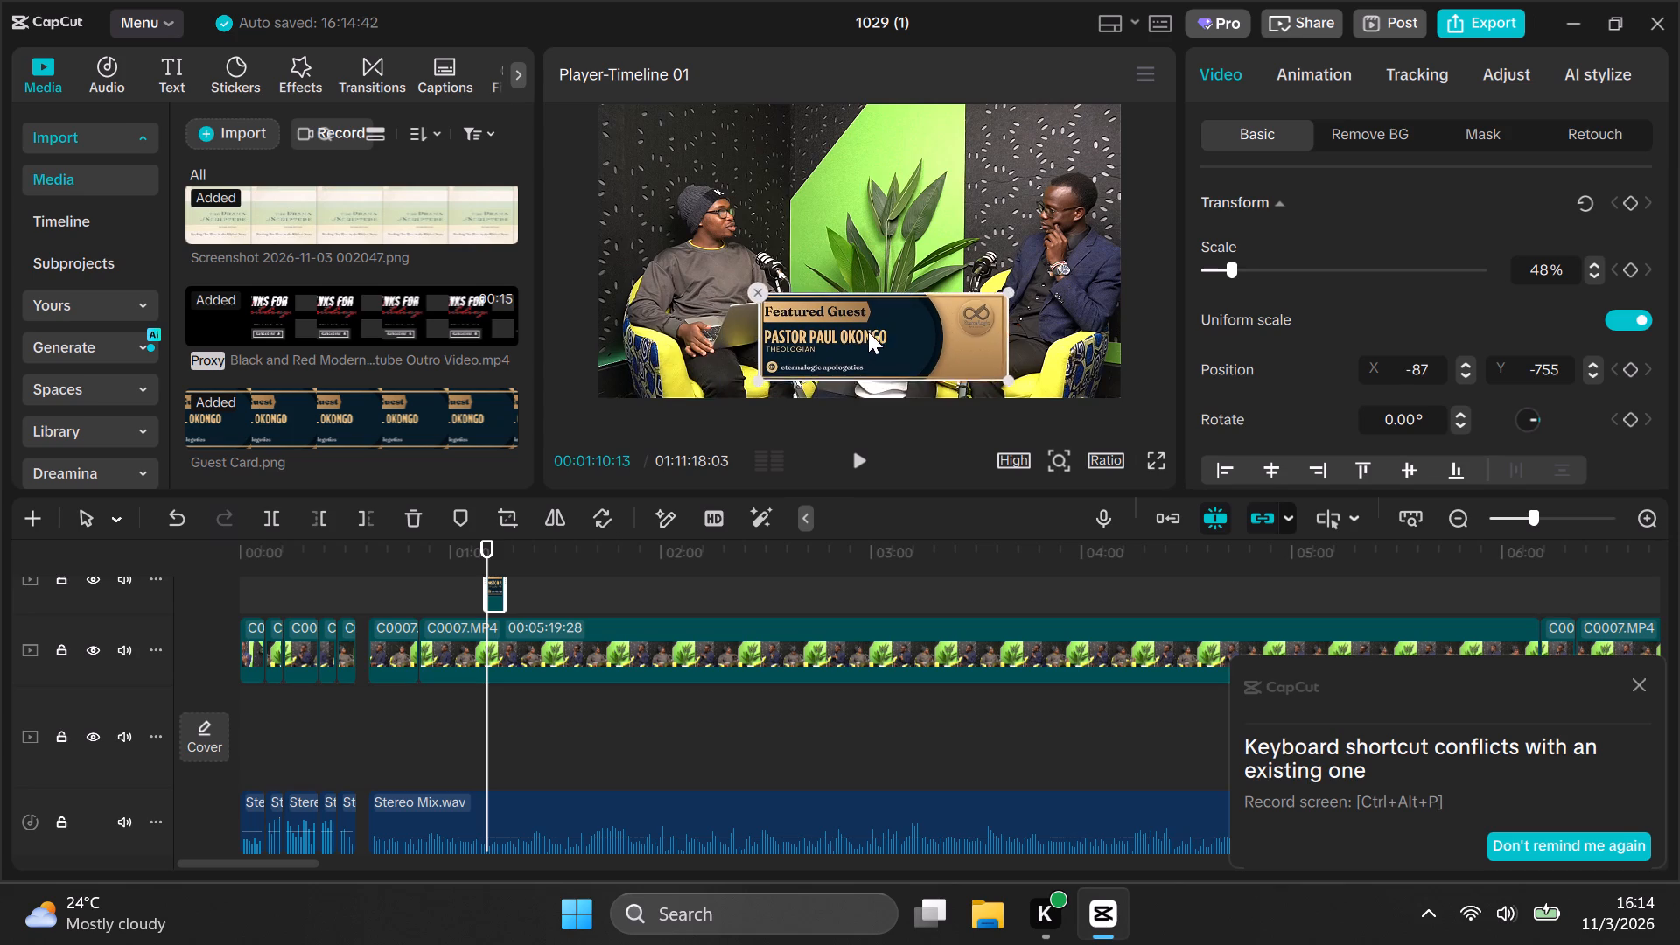
{"action": "left_click_drag", "start_coordinate": [868, 332], "coordinate": [843, 358]}
{"action": "left_click_drag", "start_coordinate": [868, 347], "coordinate": [857, 305]}
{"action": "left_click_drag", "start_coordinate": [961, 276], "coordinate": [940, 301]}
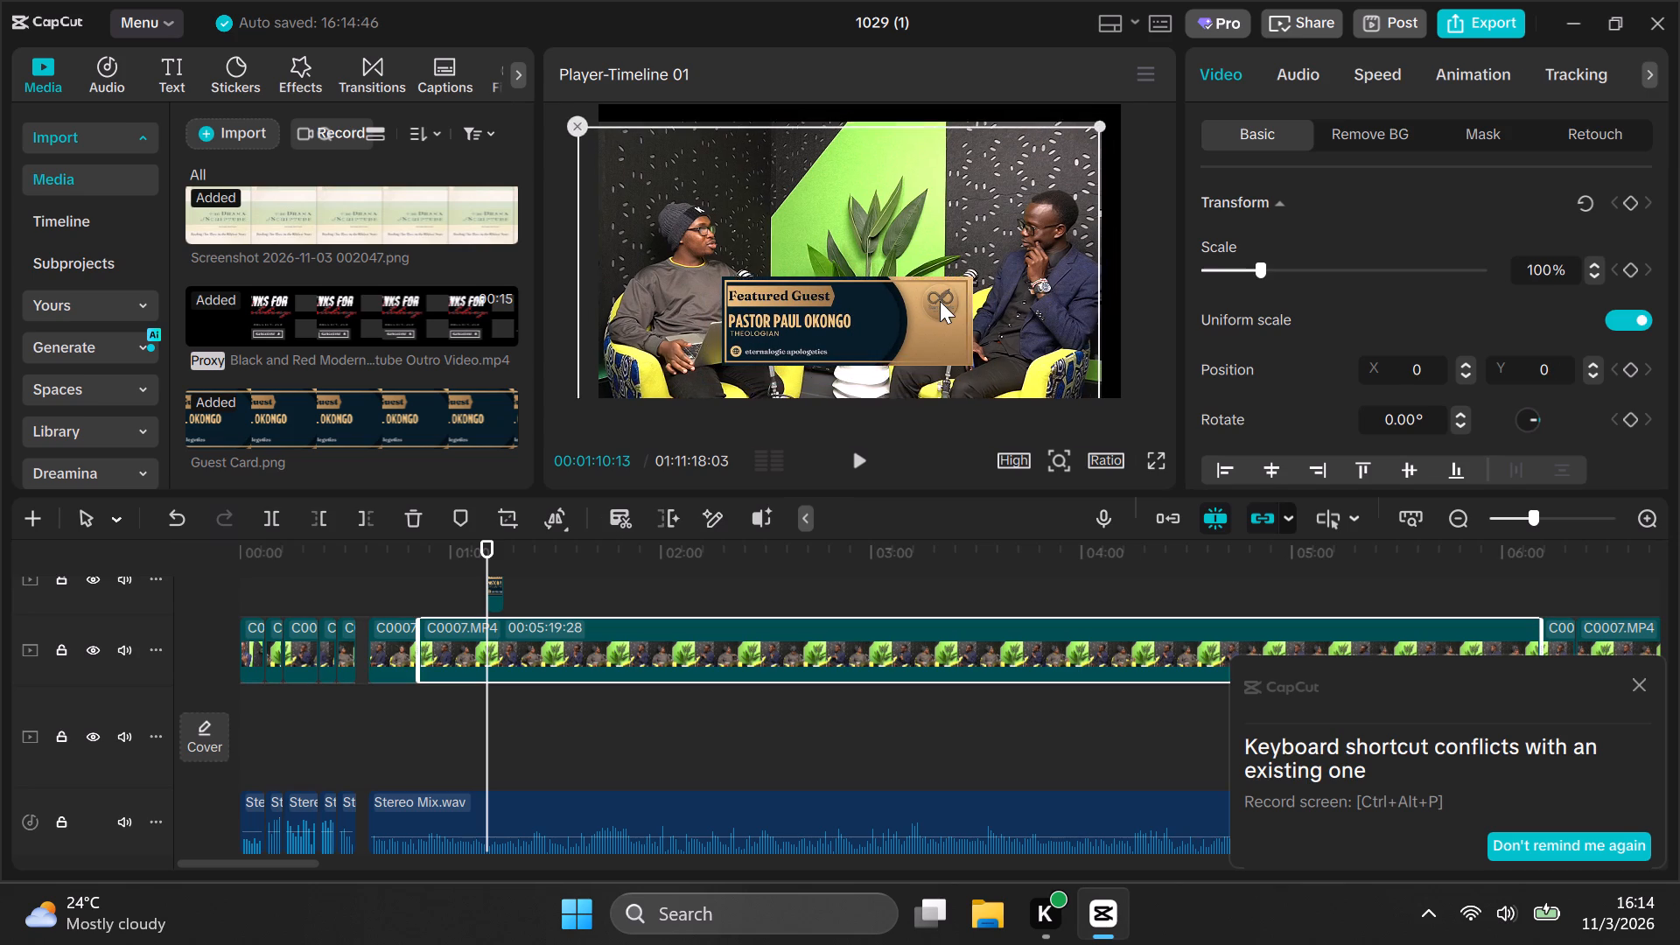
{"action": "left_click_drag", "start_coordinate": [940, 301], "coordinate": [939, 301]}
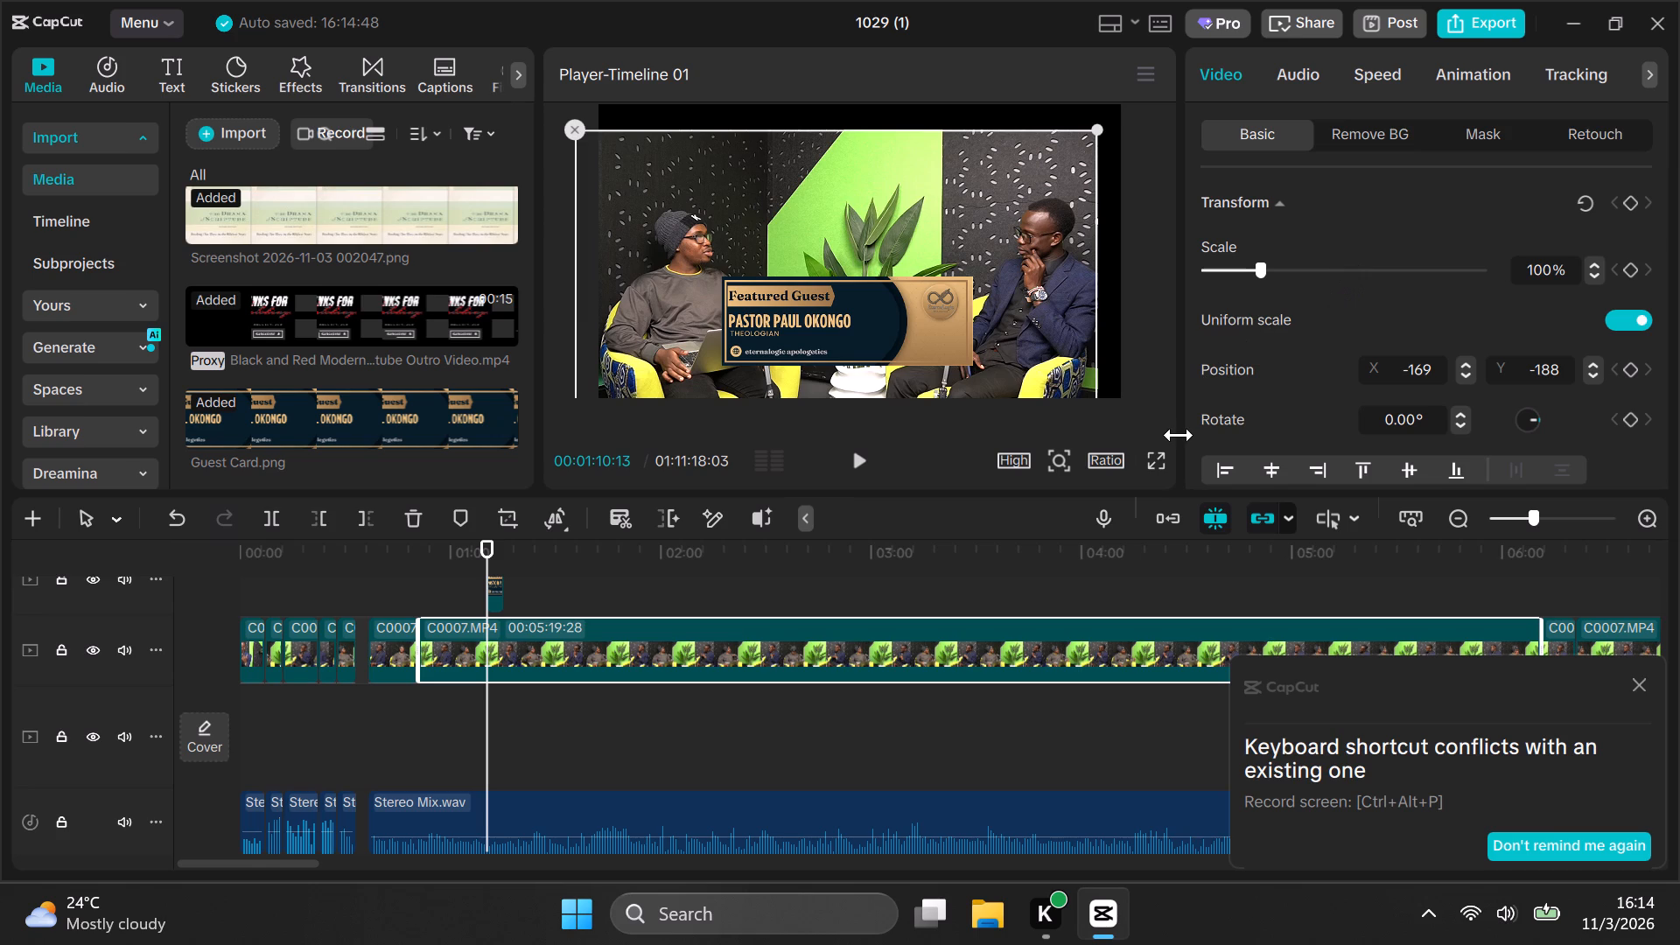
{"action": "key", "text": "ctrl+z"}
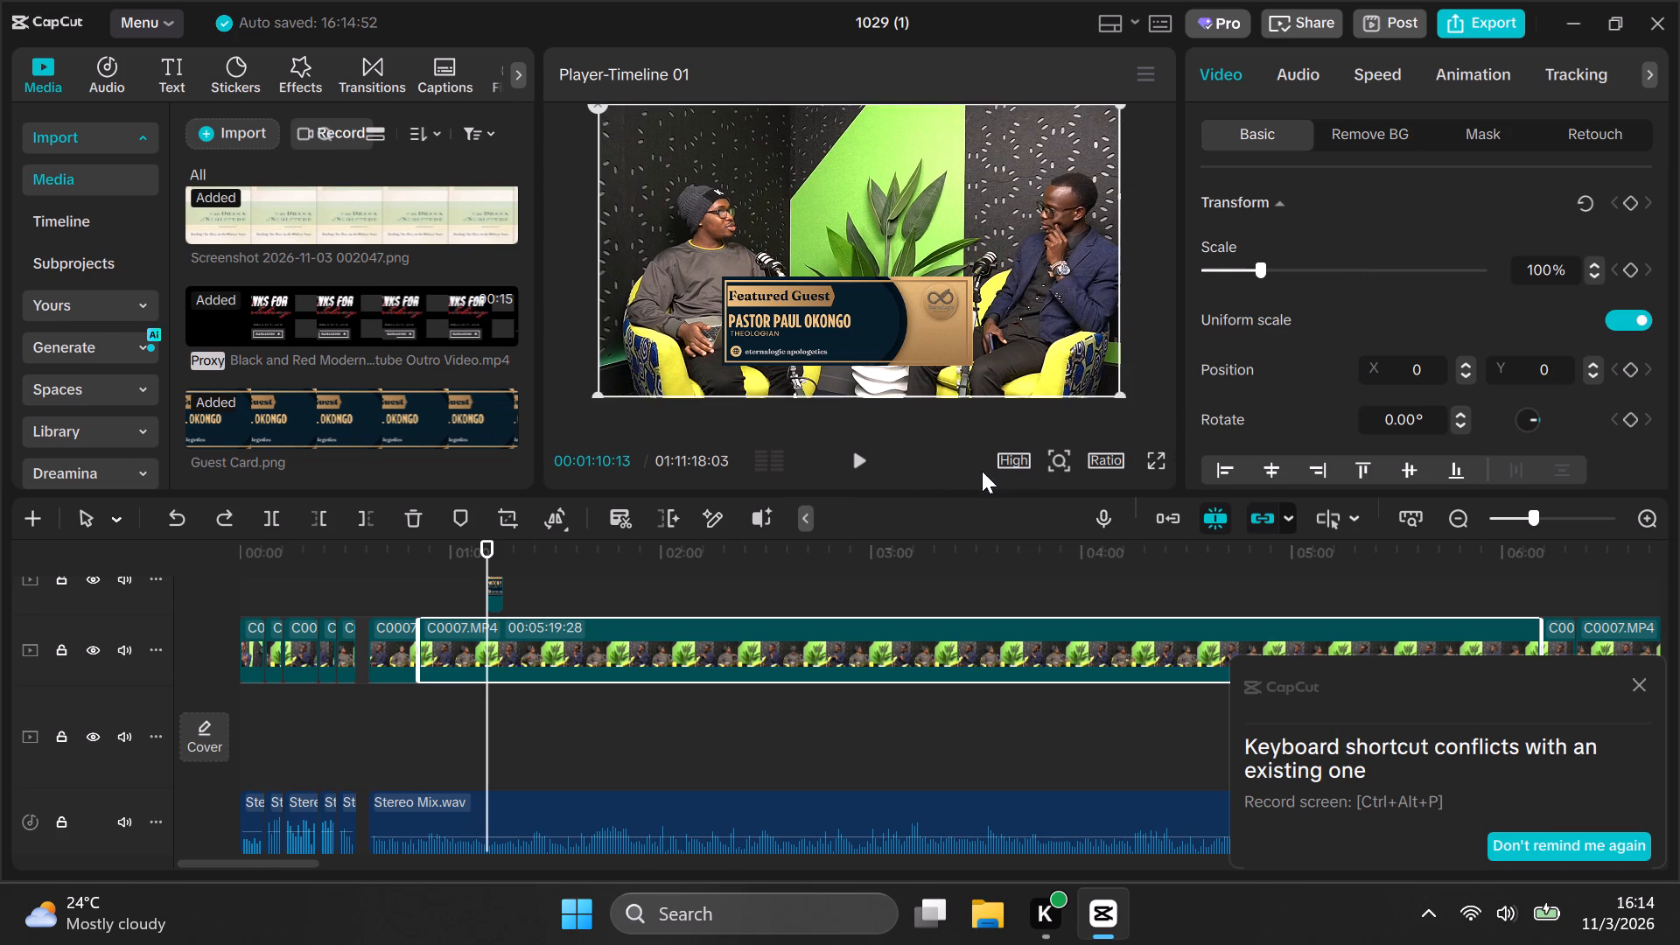
Move the Guest Card clip at about 00:01:10 onto its own track above the C0004 clips.
{"action": "scroll", "coordinate": [510, 649], "scroll_direction": "up", "scroll_amount": 2}
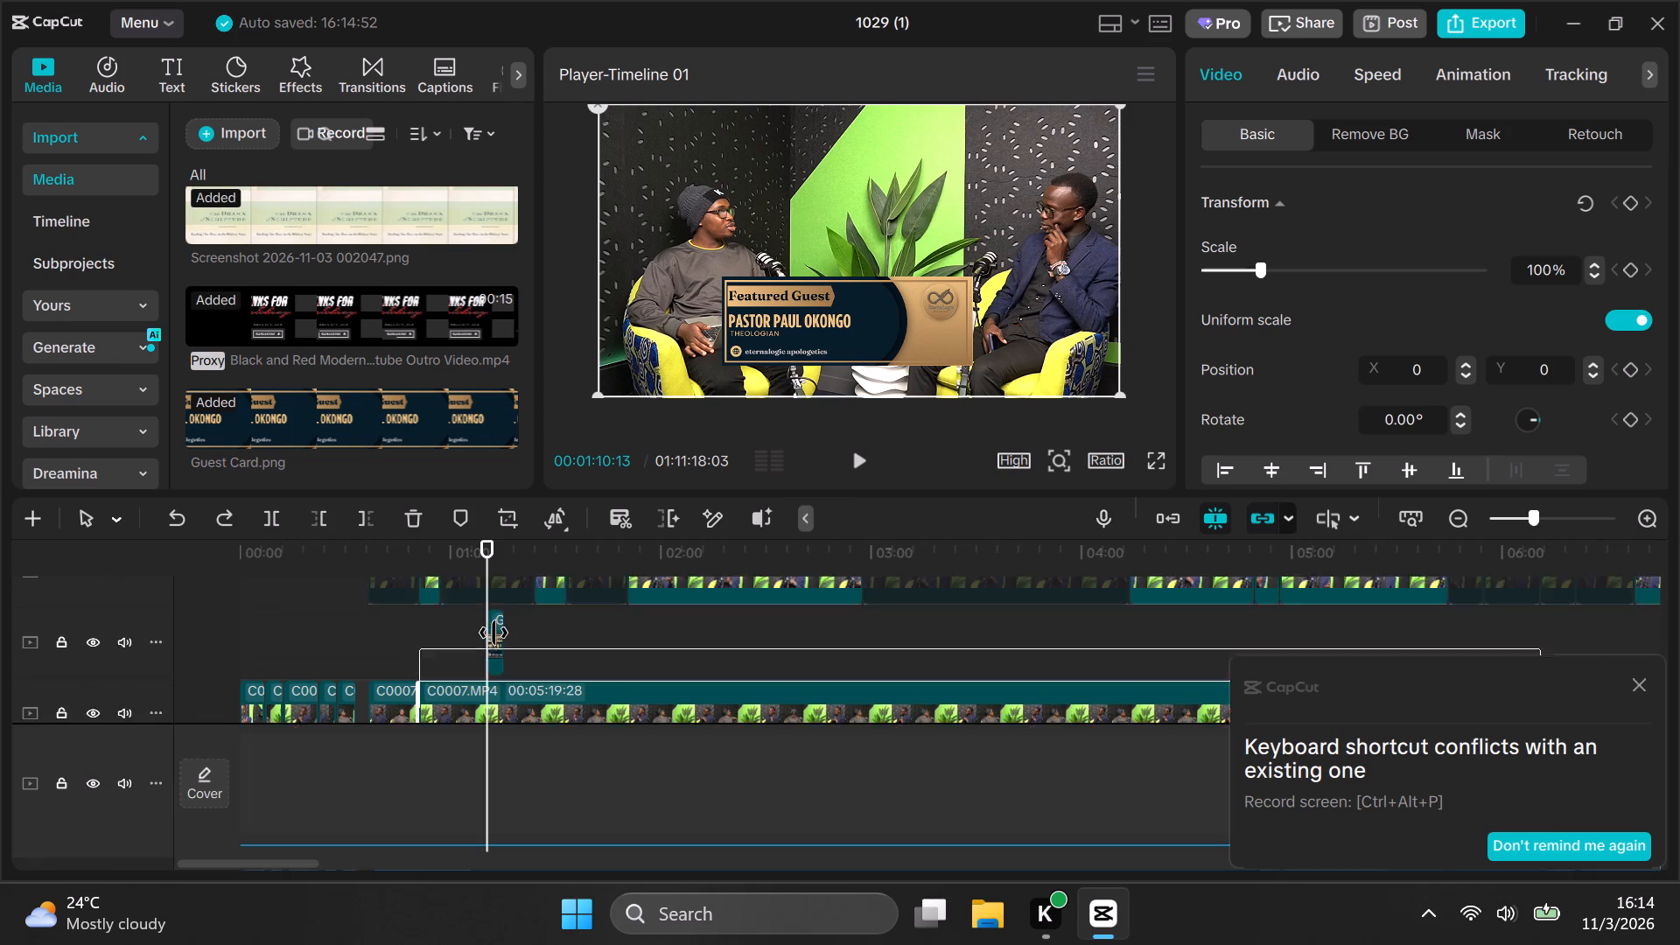
{"action": "scroll", "coordinate": [493, 633], "scroll_direction": "up", "scroll_amount": 1}
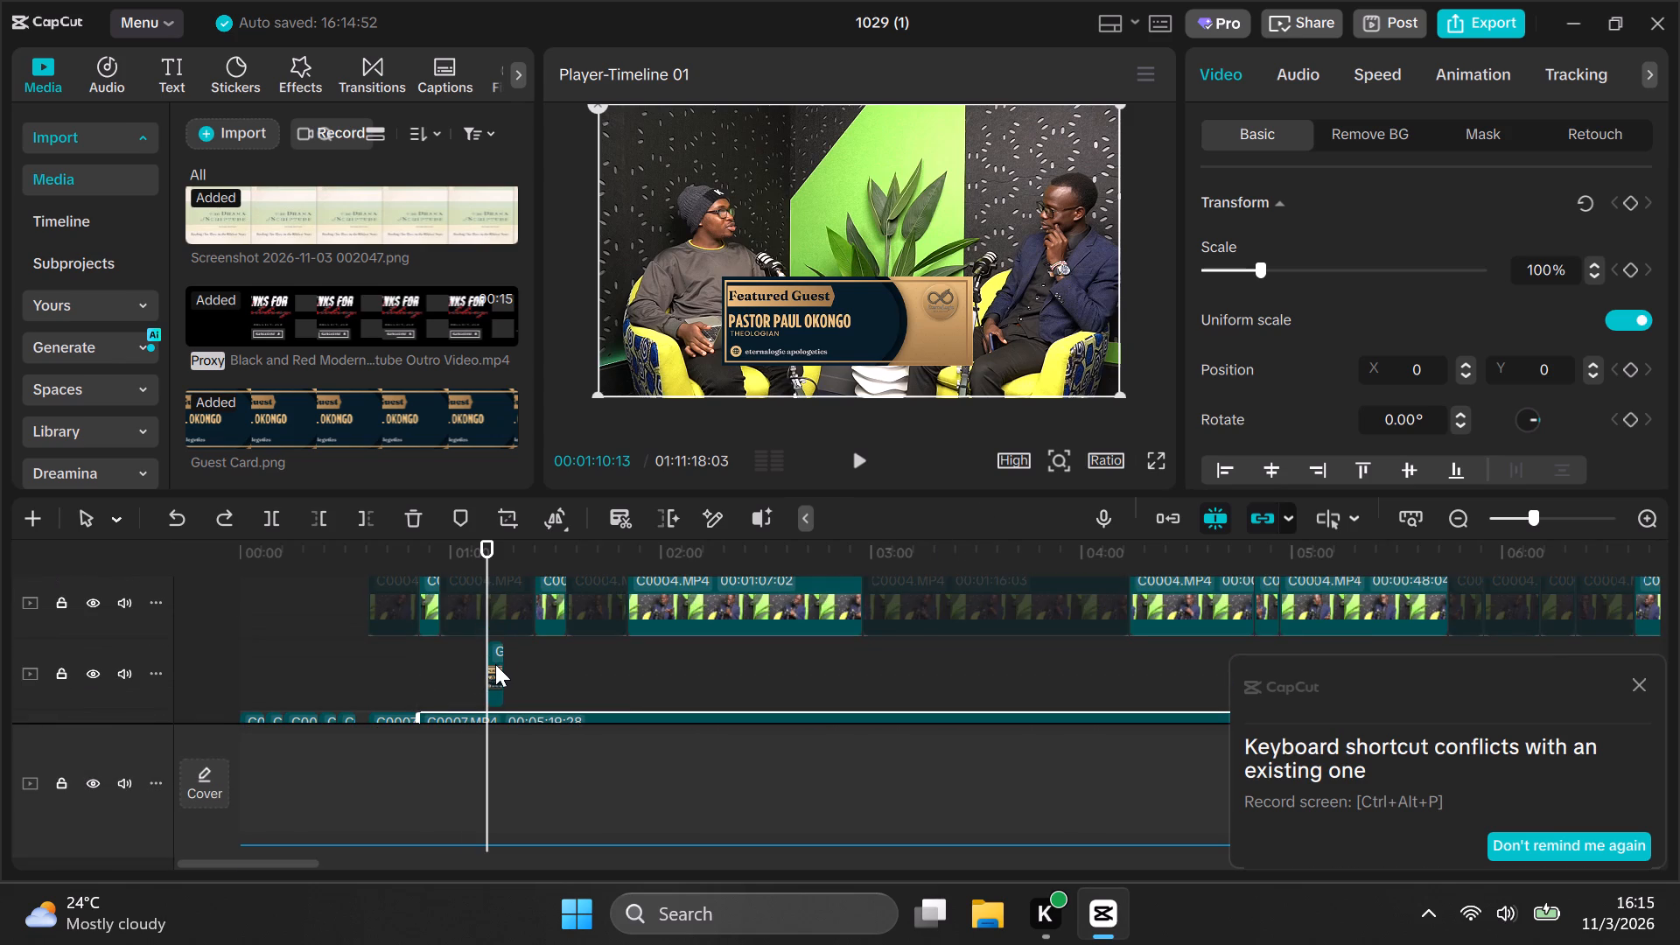
{"action": "left_click", "coordinate": [495, 664]}
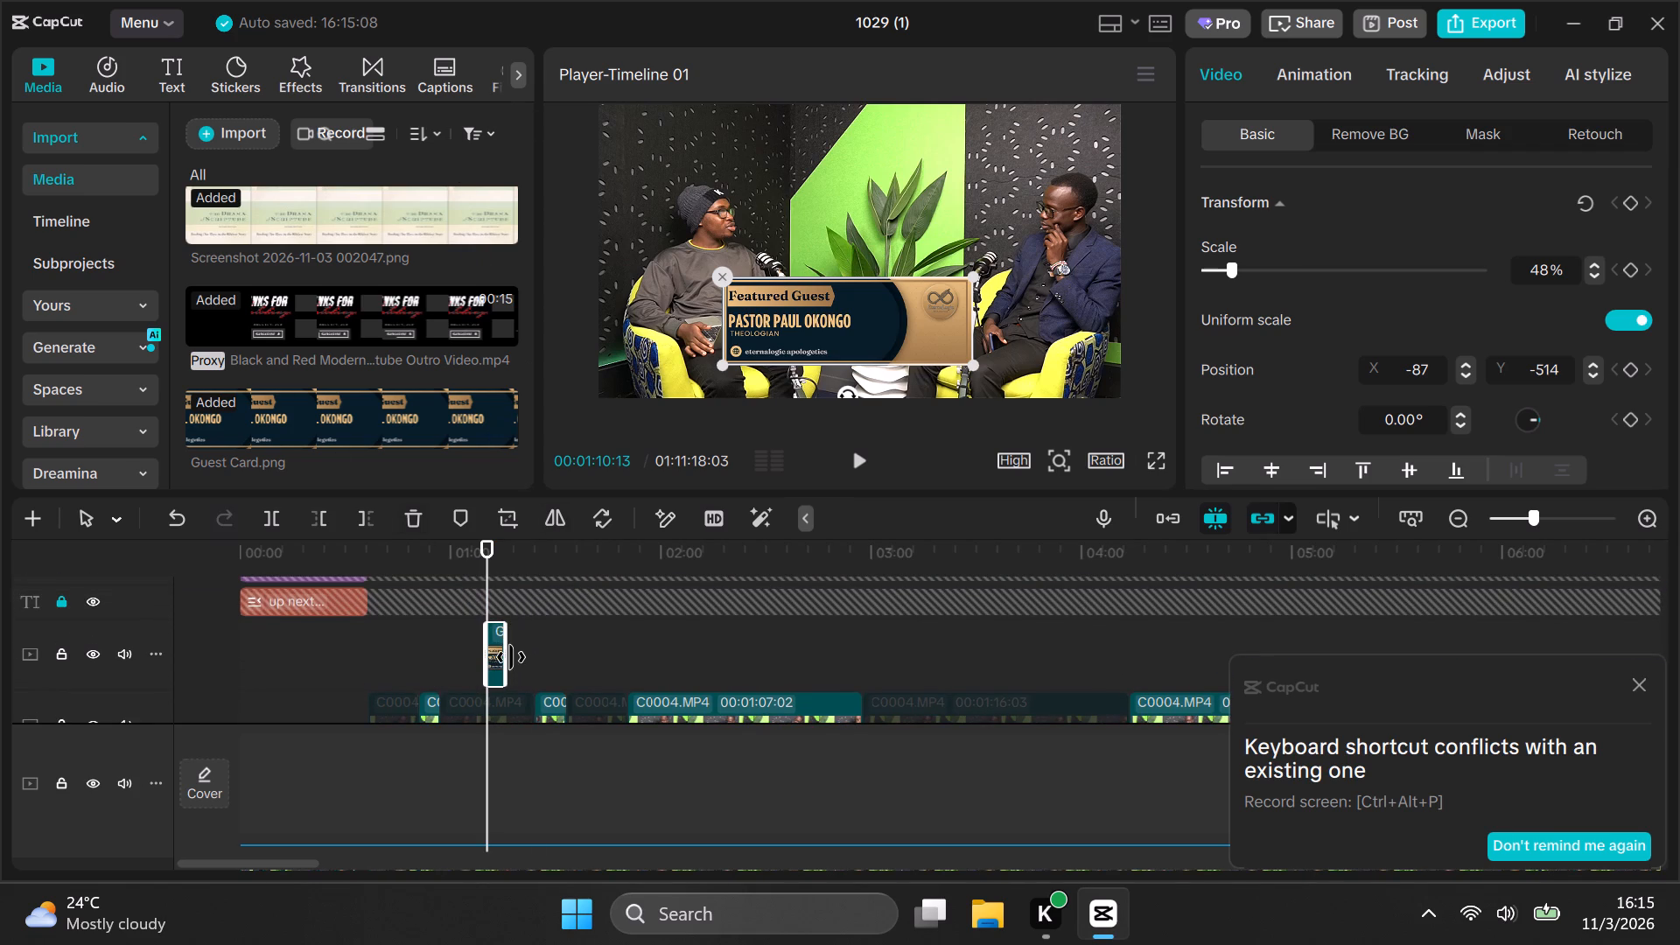
Extend the end of the Guest Card clip so that it lasts about 20 seconds from 00:01:10:13.
{"action": "left_click_drag", "start_coordinate": [507, 654], "coordinate": [556, 657]}
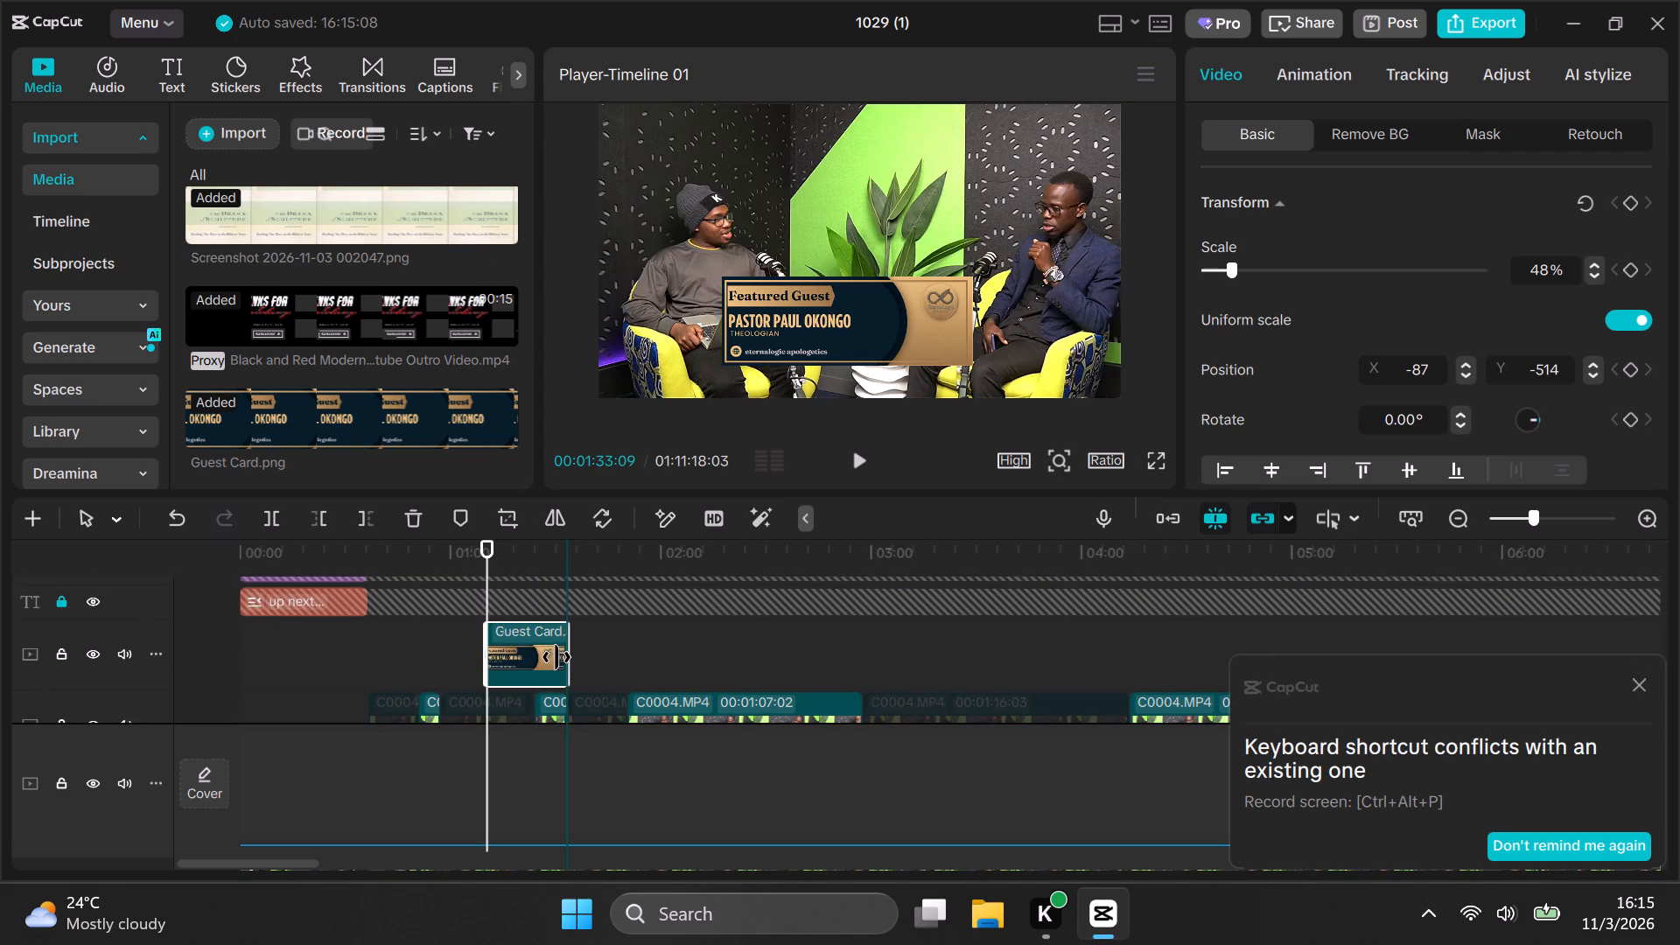
{"action": "left_click_drag", "start_coordinate": [556, 657], "coordinate": [554, 658]}
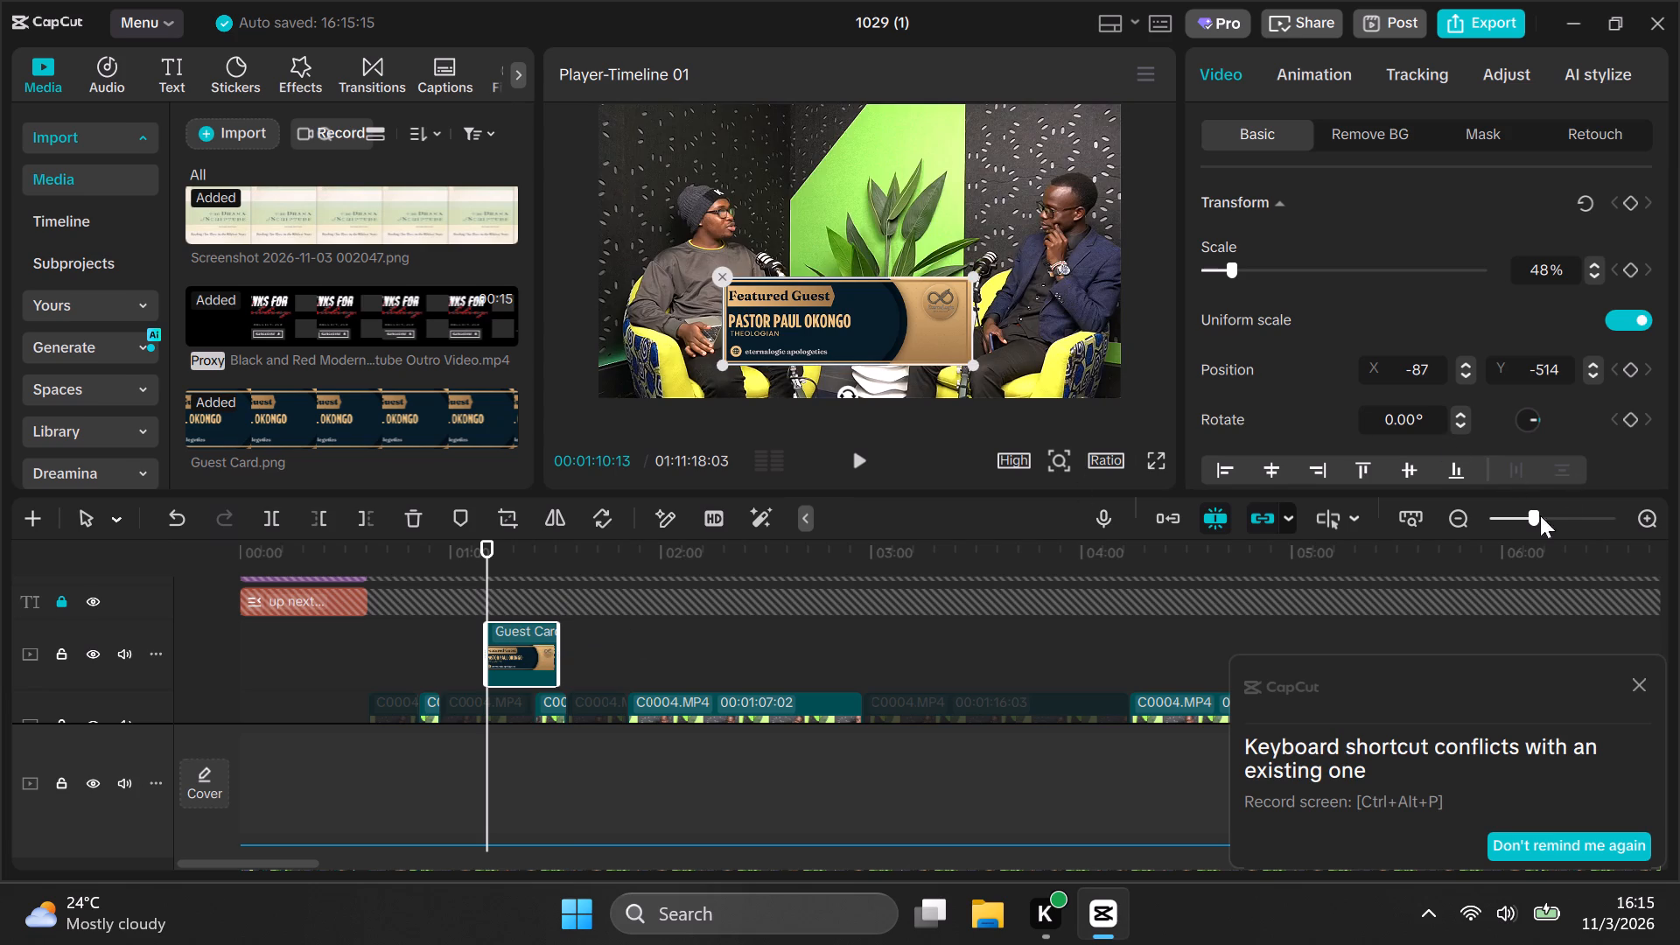
Crop all four edges of the Guest Card image with free cropping, trimming the margins outside its gold border.
{"action": "left_click", "coordinate": [1643, 512]}
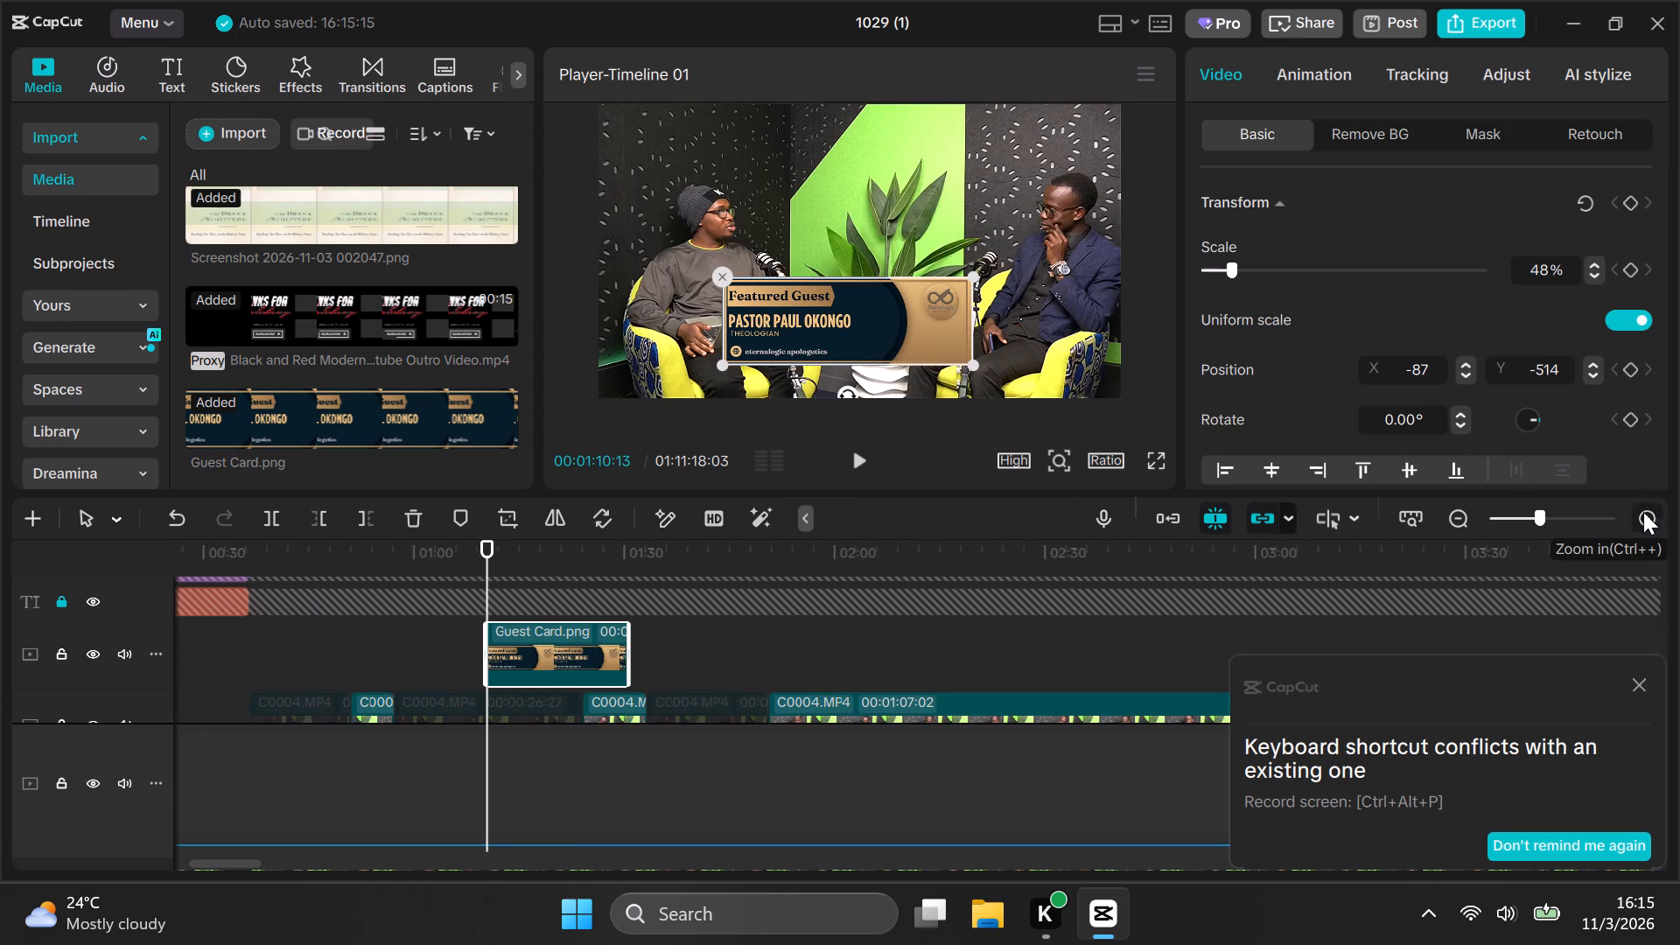
{"action": "left_click", "coordinate": [1643, 512]}
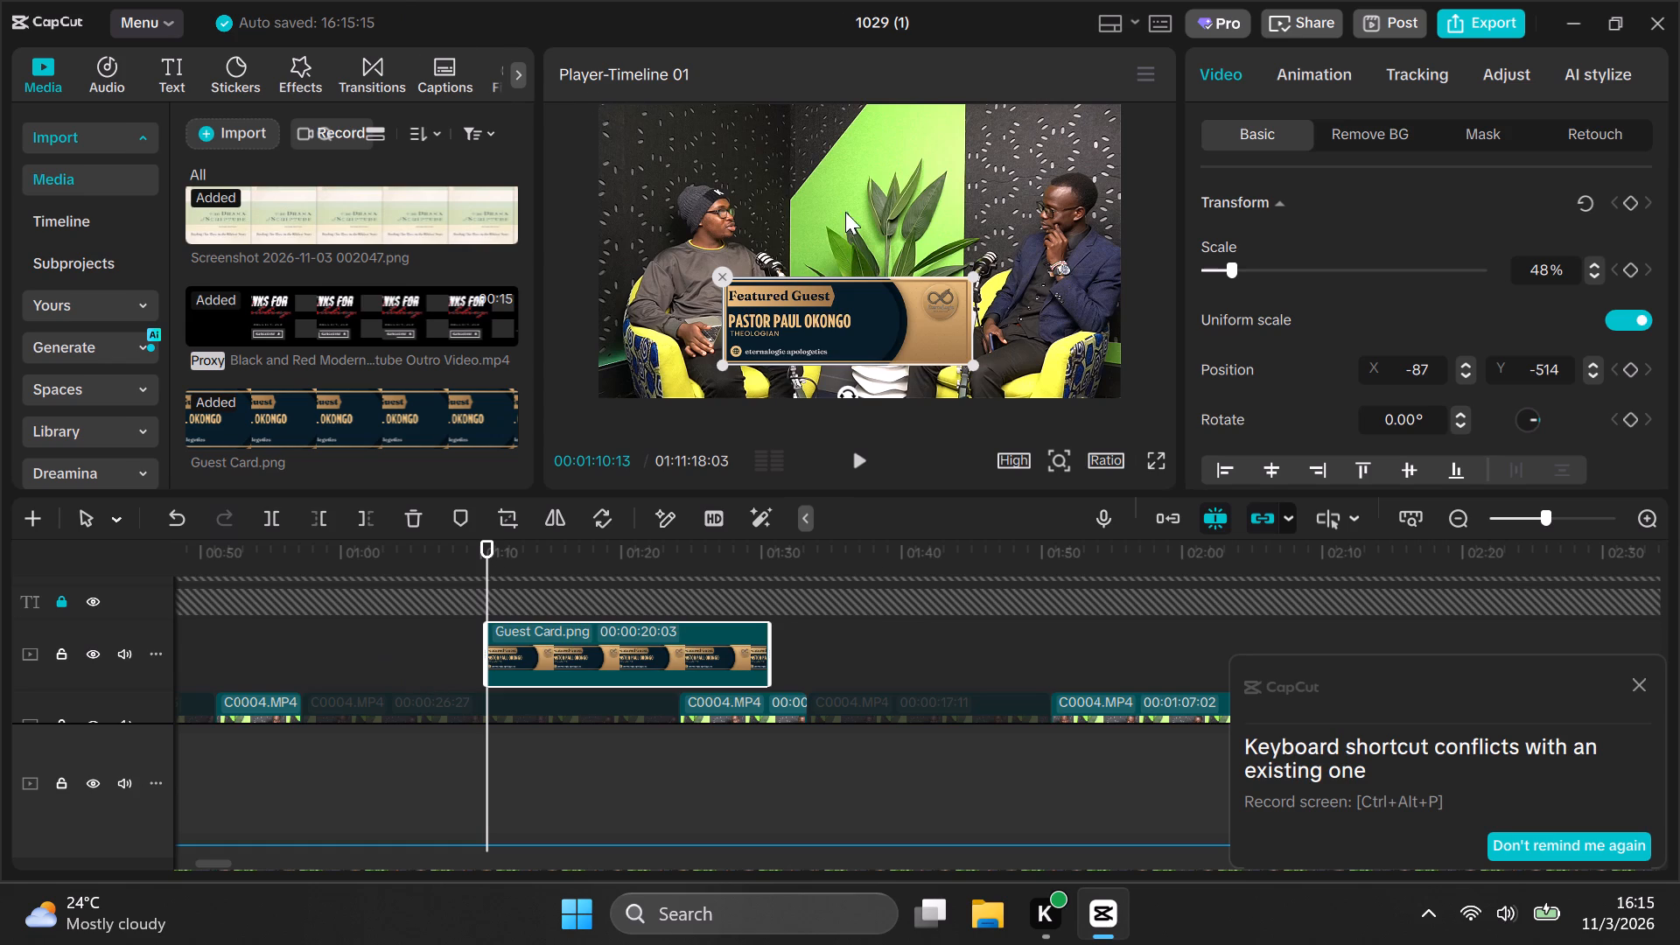
{"action": "left_click", "coordinate": [506, 522]}
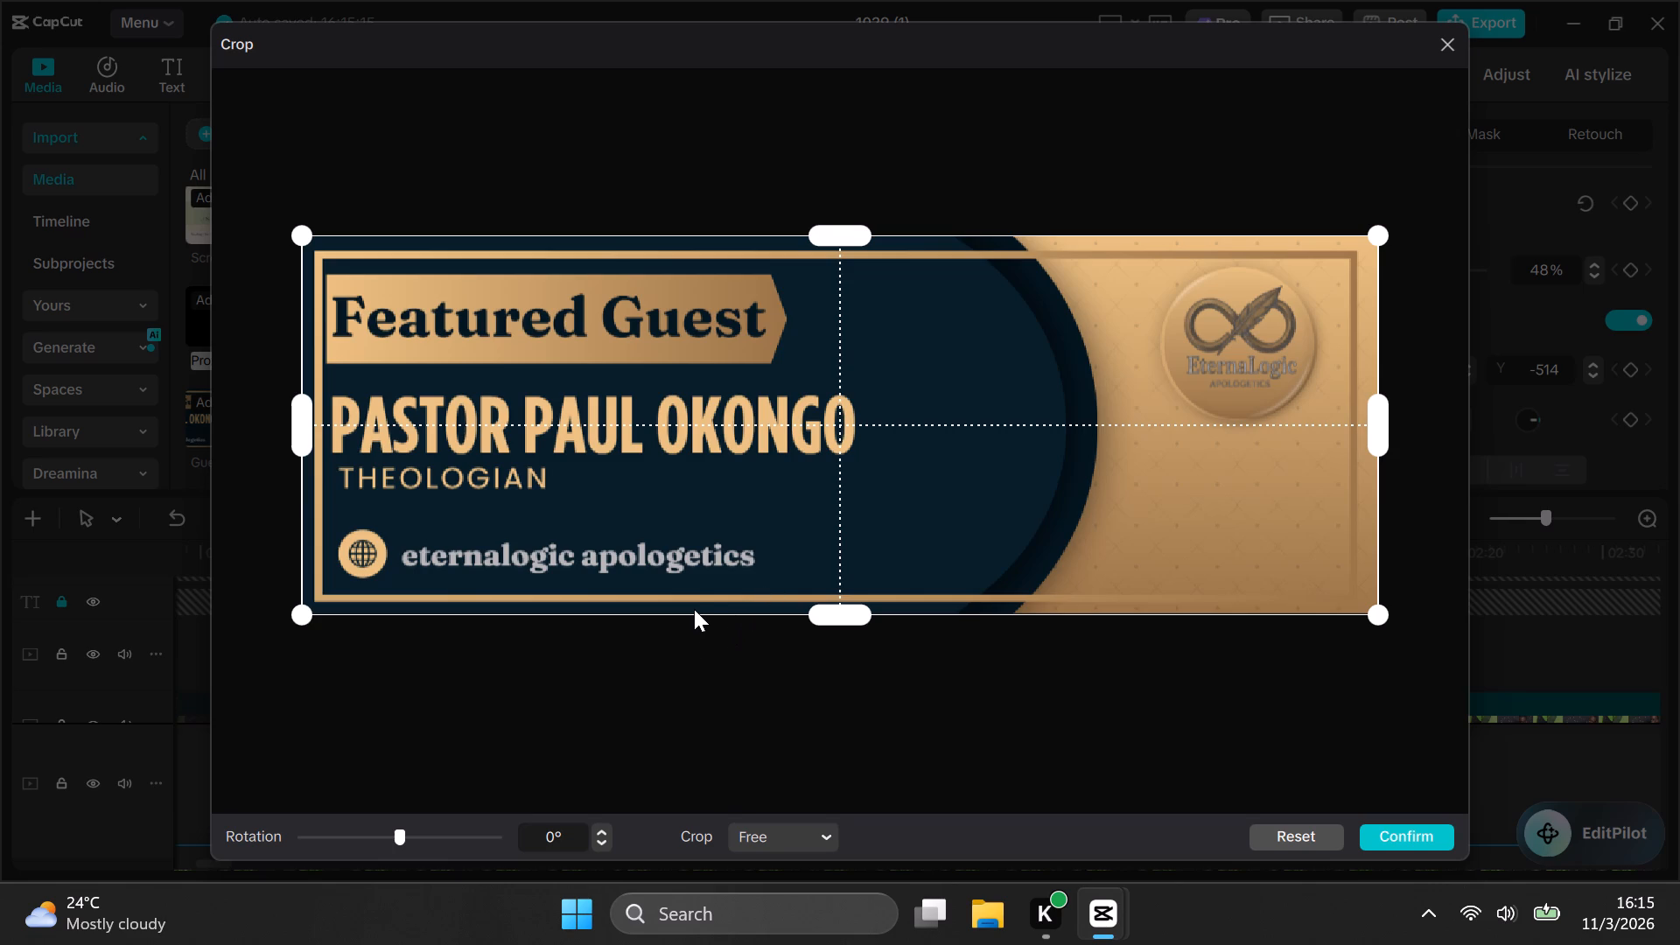
{"action": "left_click_drag", "start_coordinate": [836, 612], "coordinate": [836, 599]}
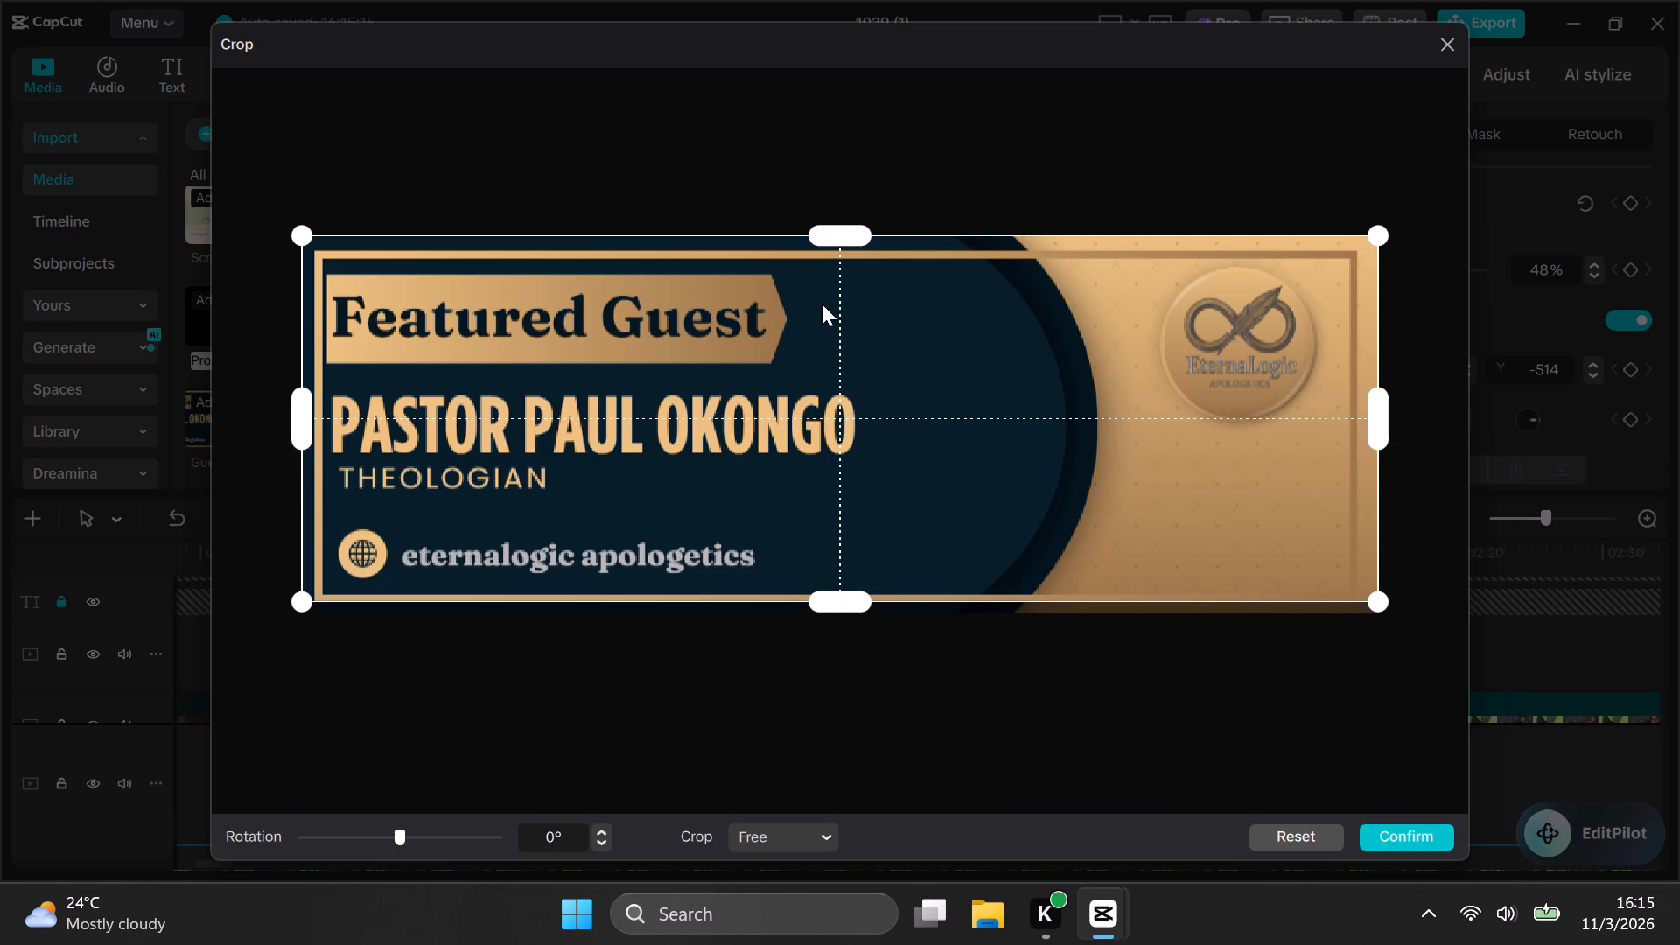
{"action": "left_click_drag", "start_coordinate": [834, 230], "coordinate": [830, 247]}
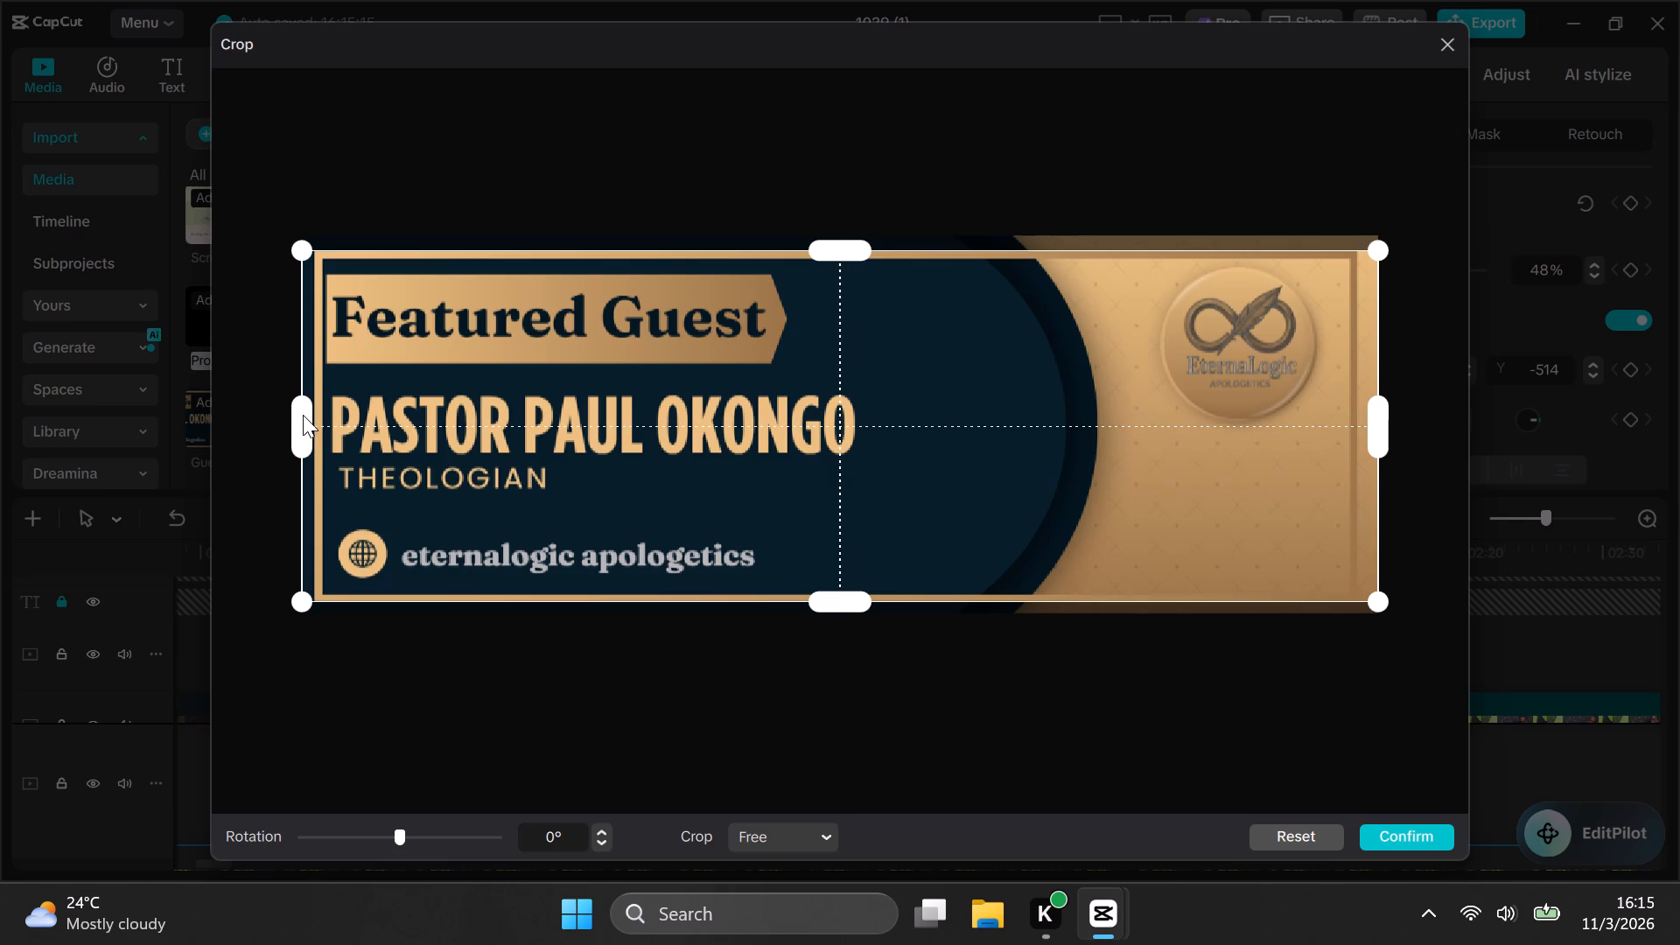
{"action": "left_click_drag", "start_coordinate": [304, 415], "coordinate": [314, 409]}
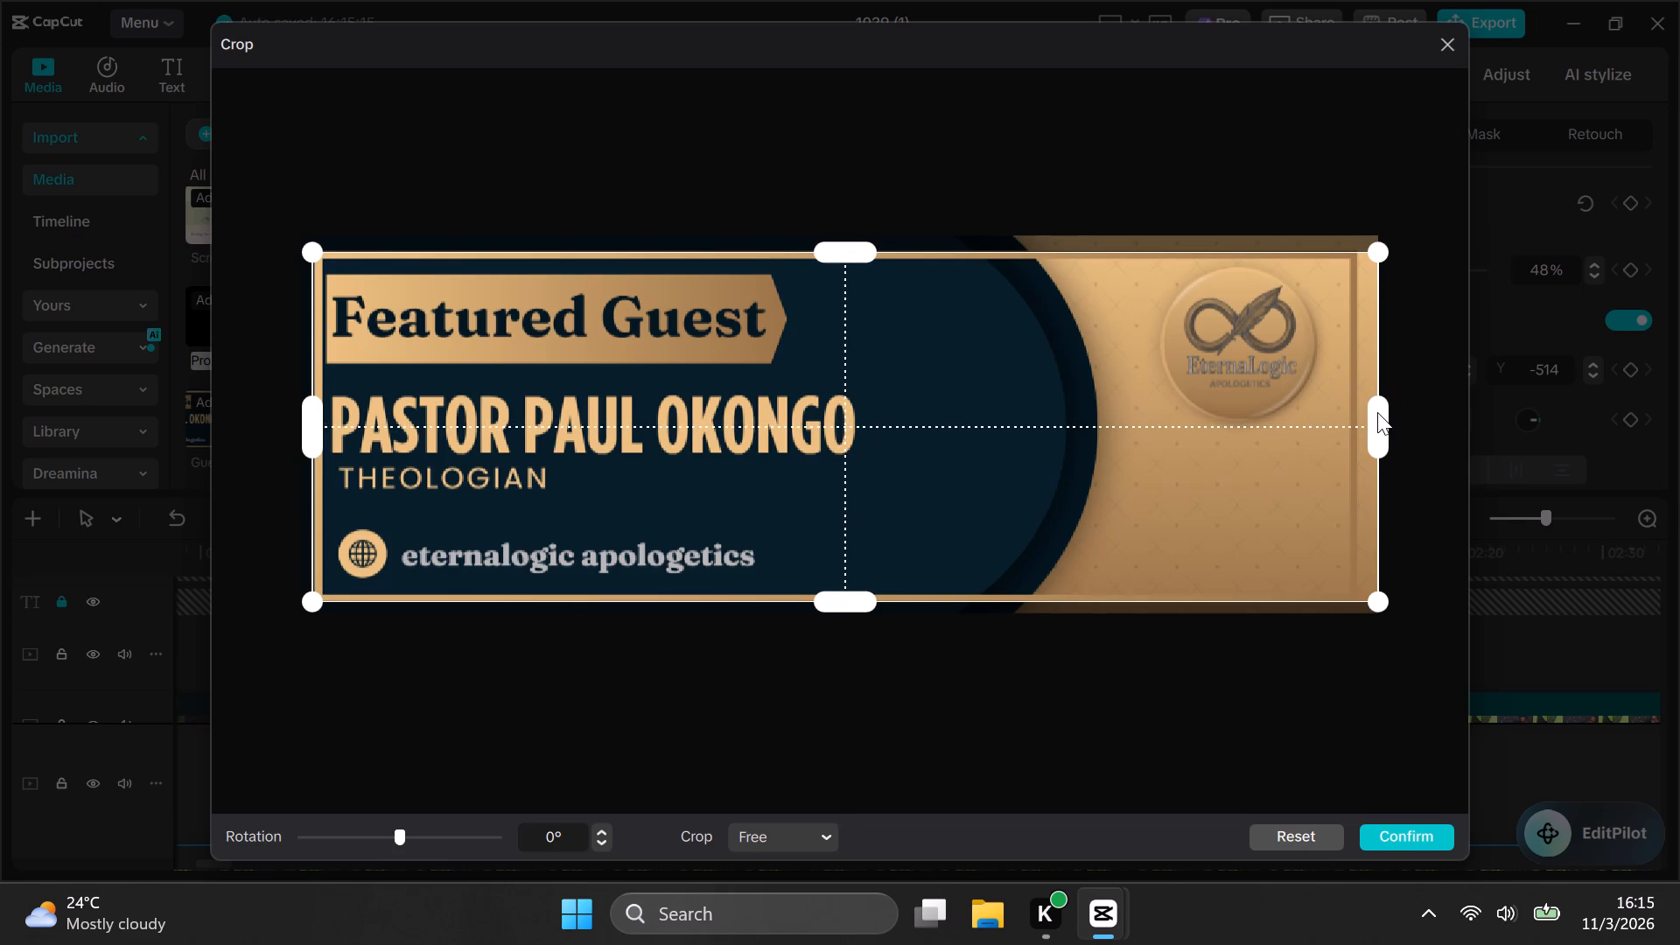
{"action": "left_click_drag", "start_coordinate": [1368, 422], "coordinate": [1346, 430]}
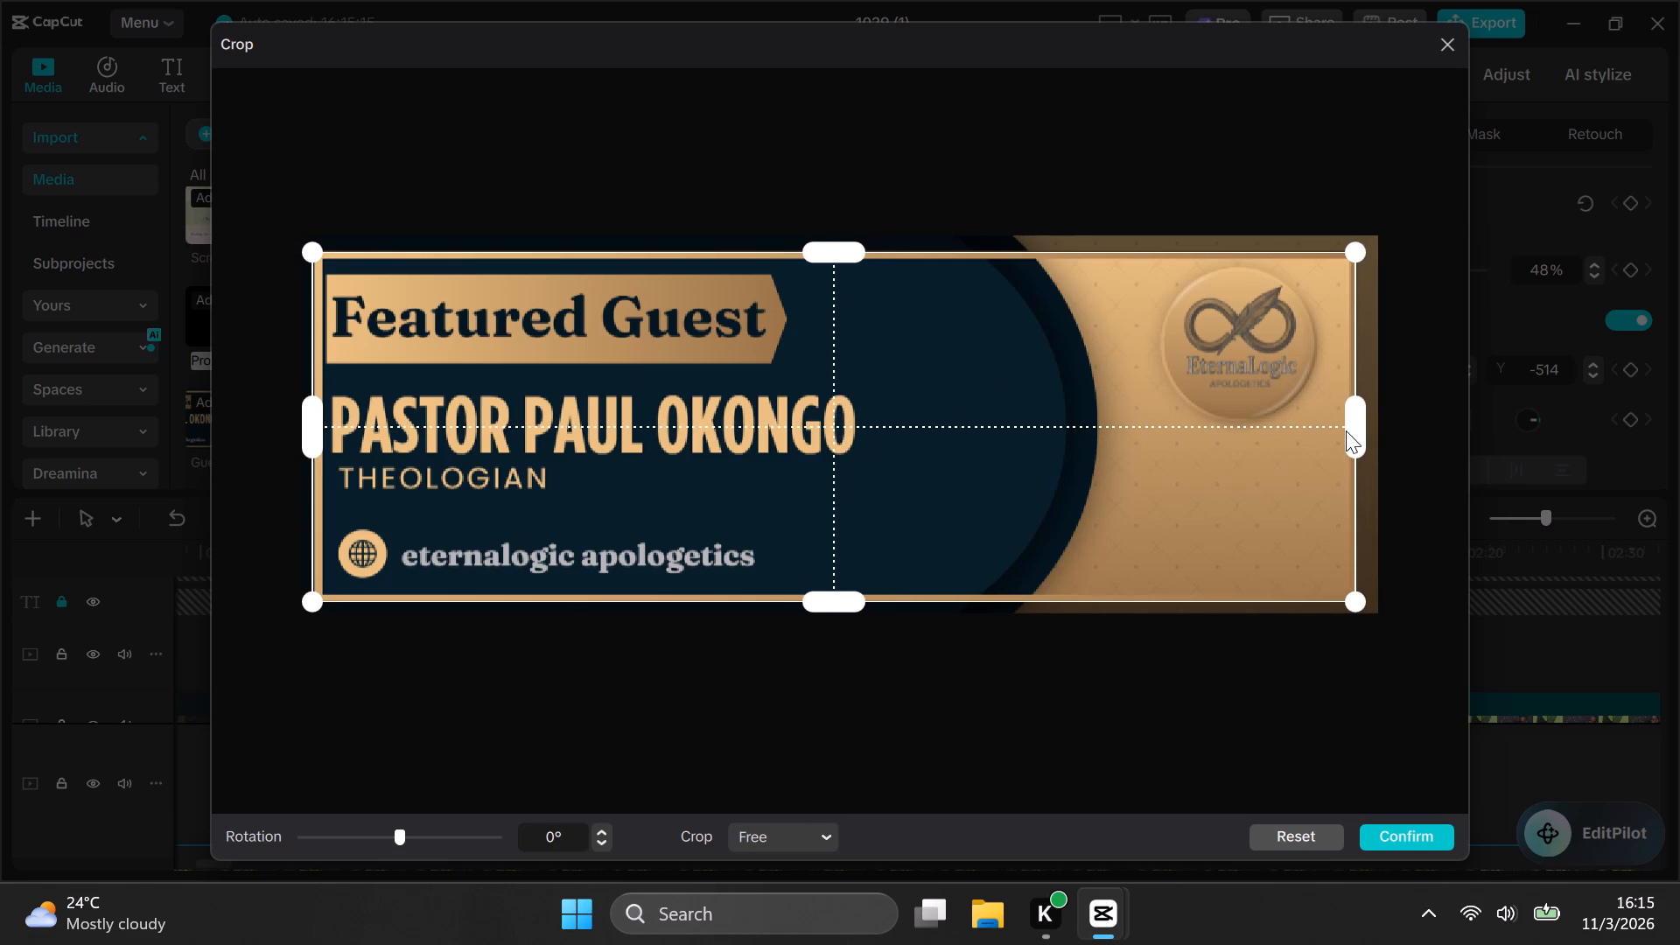
{"action": "left_click_drag", "start_coordinate": [1346, 430], "coordinate": [1353, 434]}
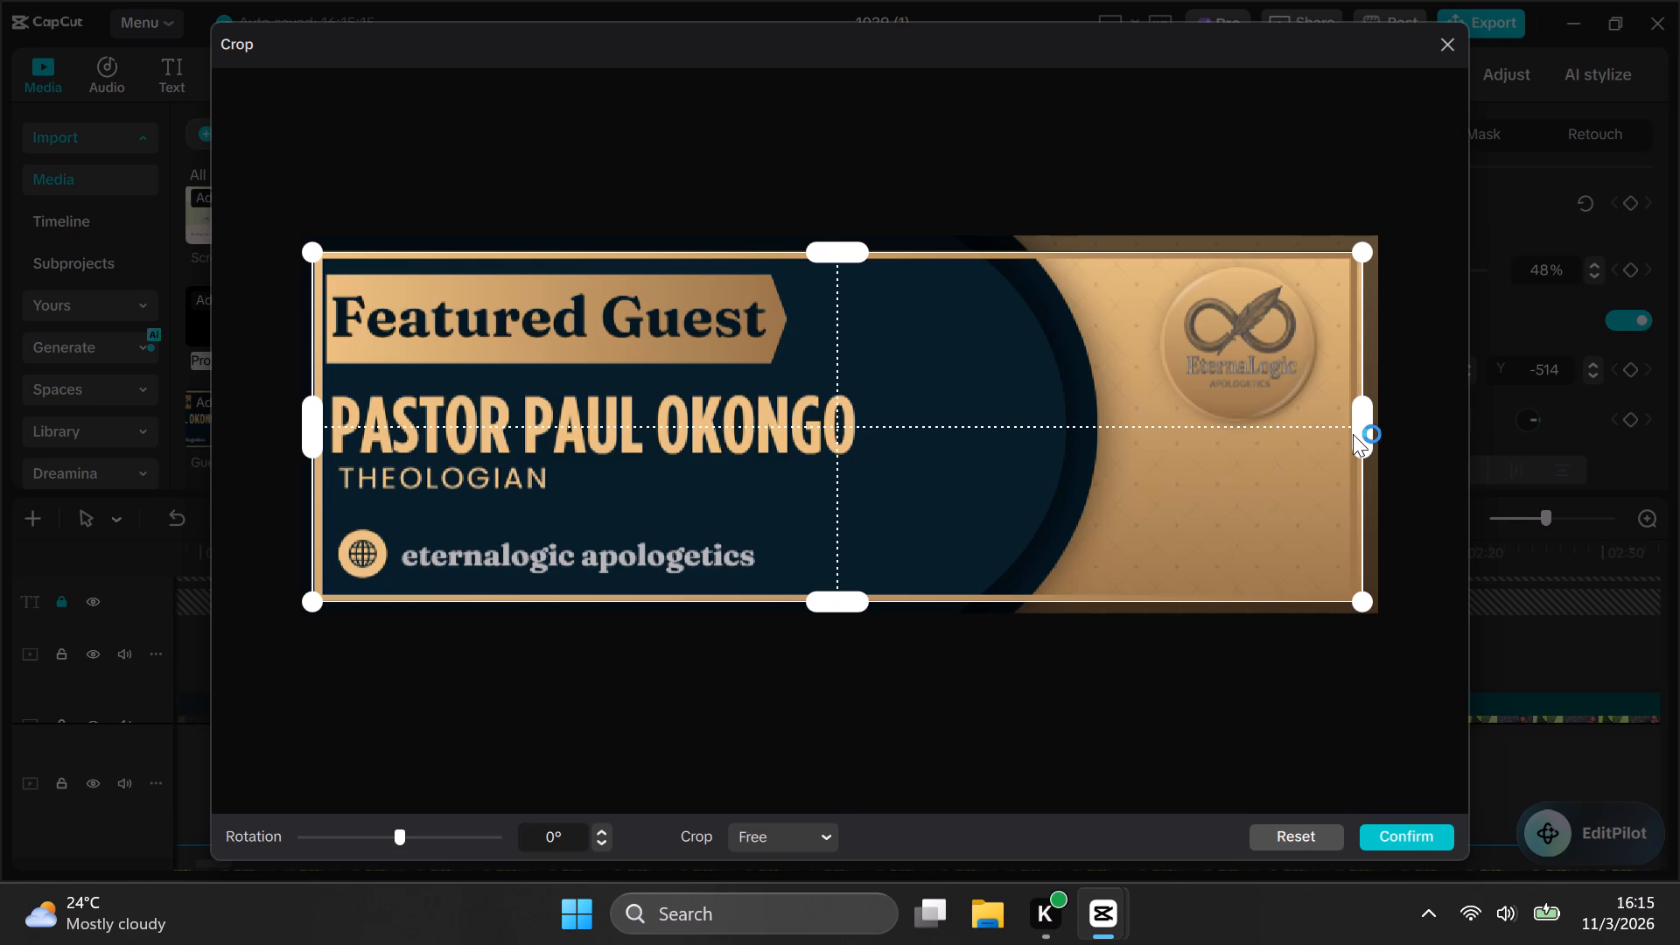
{"action": "left_click_drag", "start_coordinate": [1353, 434], "coordinate": [1345, 438]}
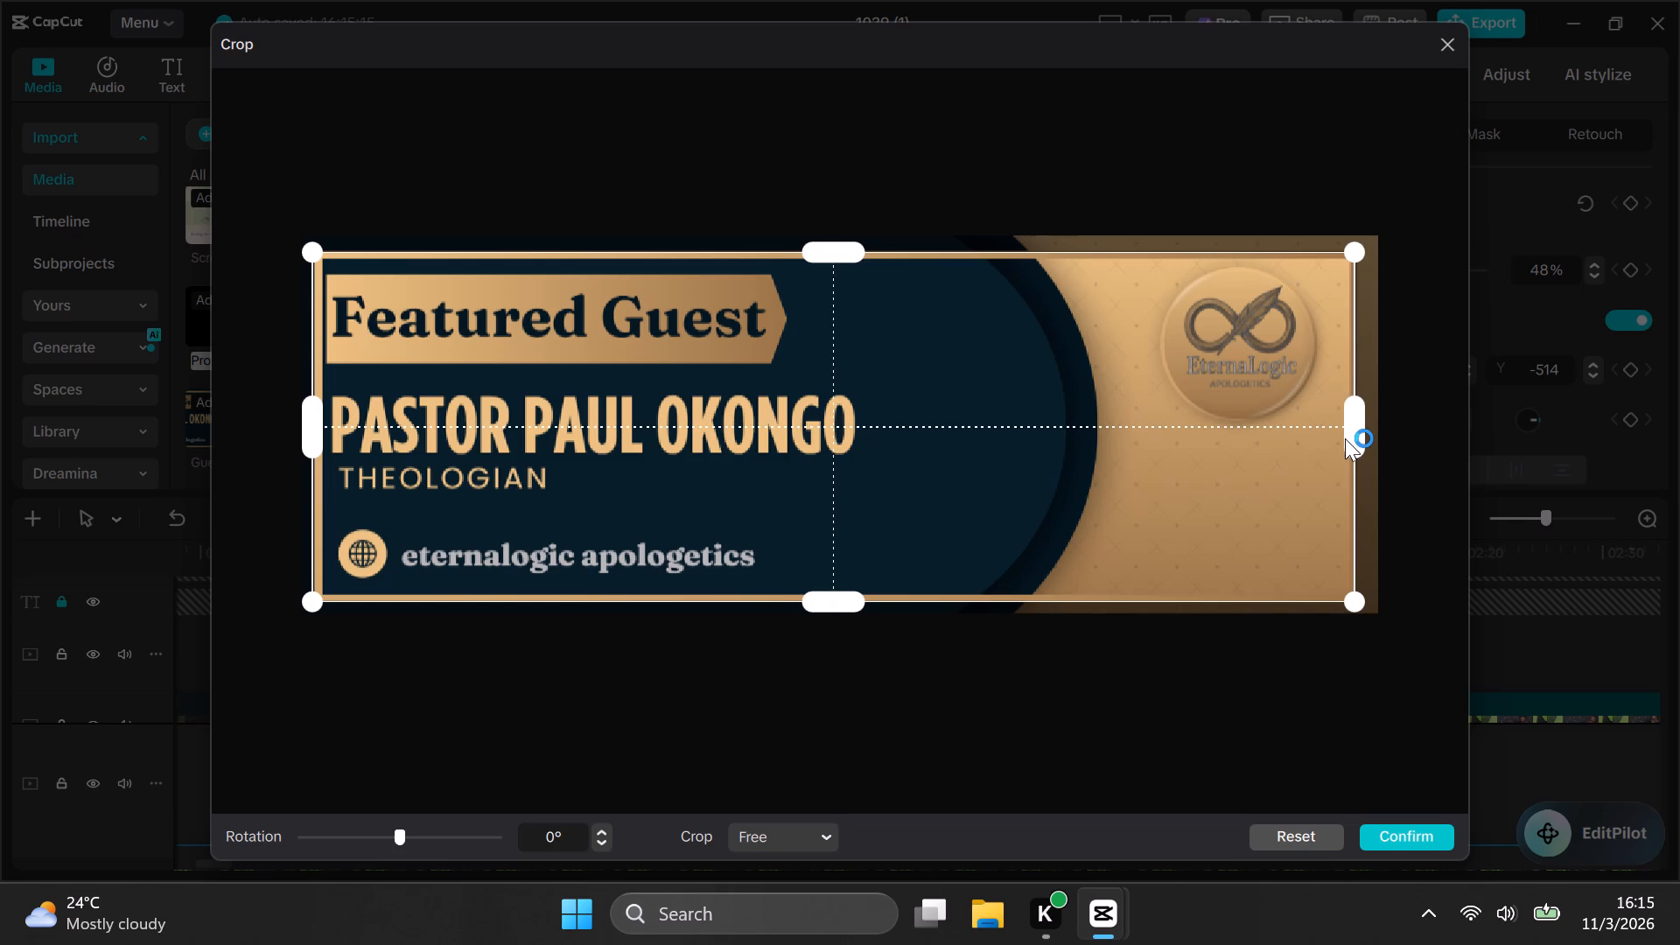
{"action": "left_click_drag", "start_coordinate": [1345, 438], "coordinate": [1348, 424]}
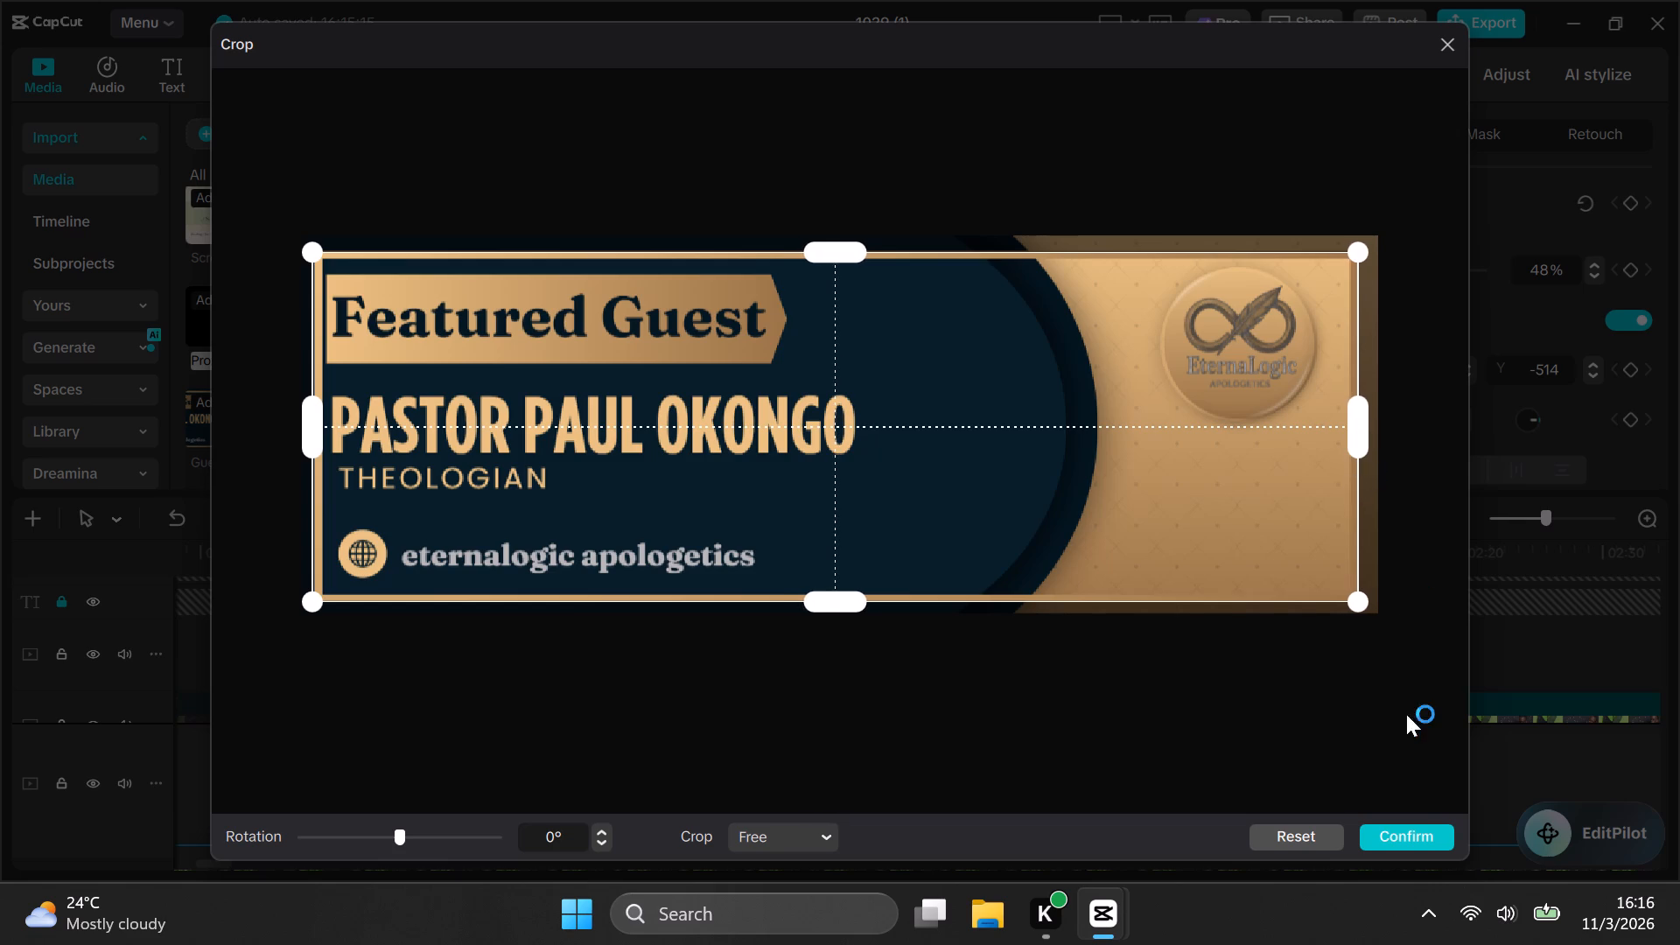
{"action": "left_click", "coordinate": [1398, 836]}
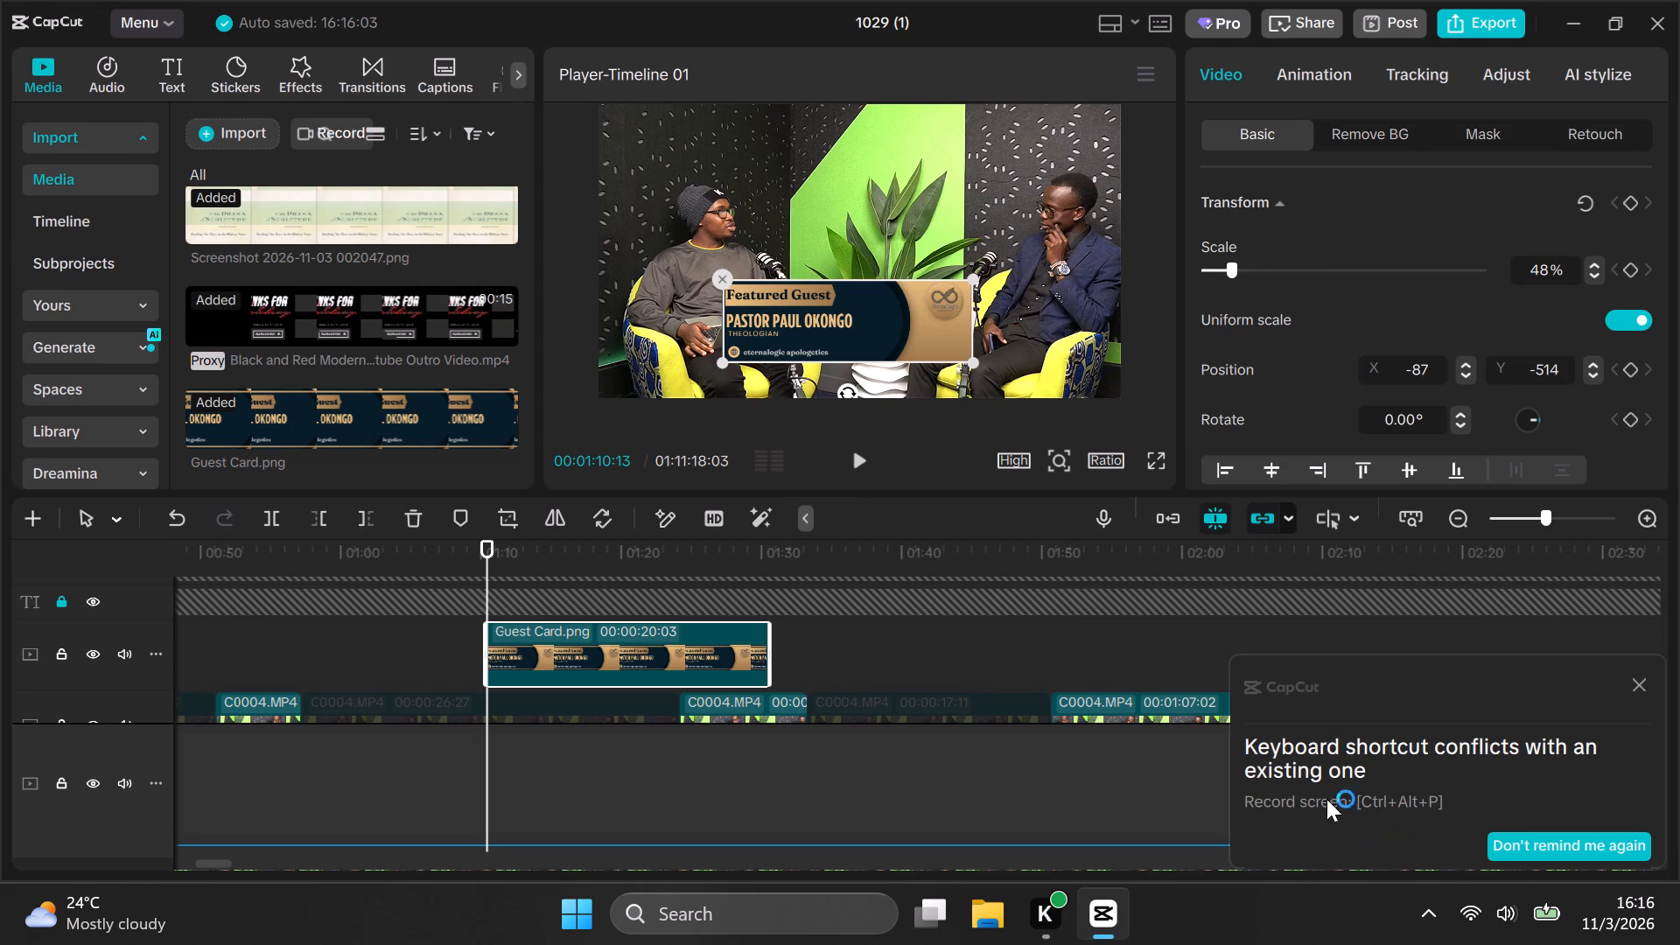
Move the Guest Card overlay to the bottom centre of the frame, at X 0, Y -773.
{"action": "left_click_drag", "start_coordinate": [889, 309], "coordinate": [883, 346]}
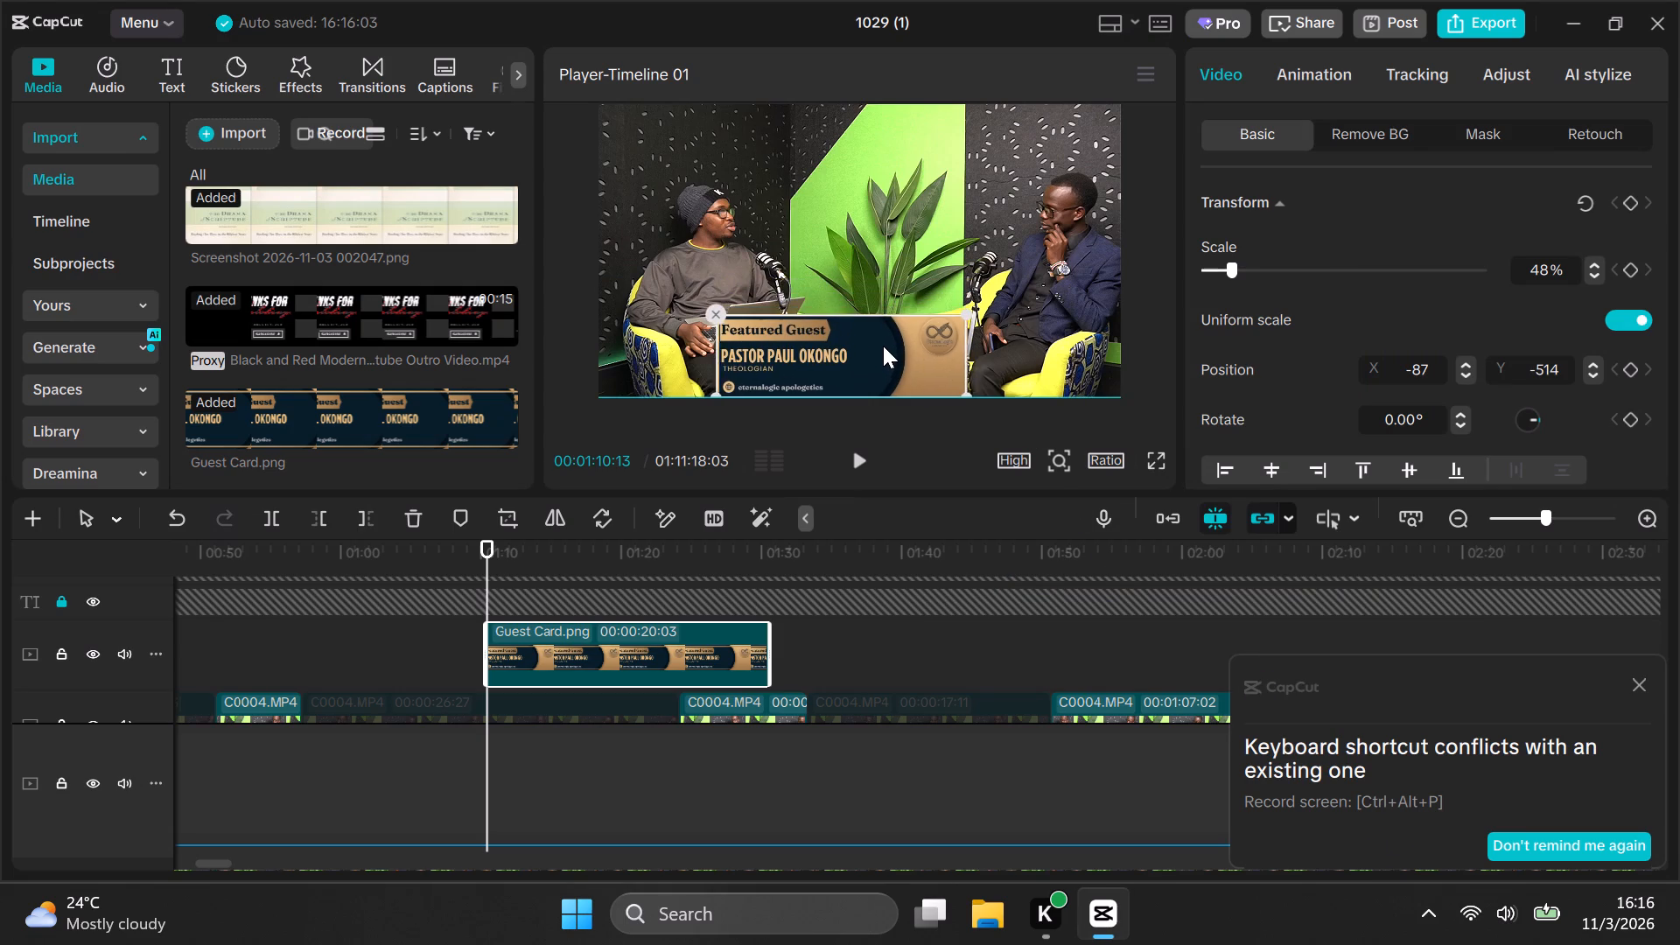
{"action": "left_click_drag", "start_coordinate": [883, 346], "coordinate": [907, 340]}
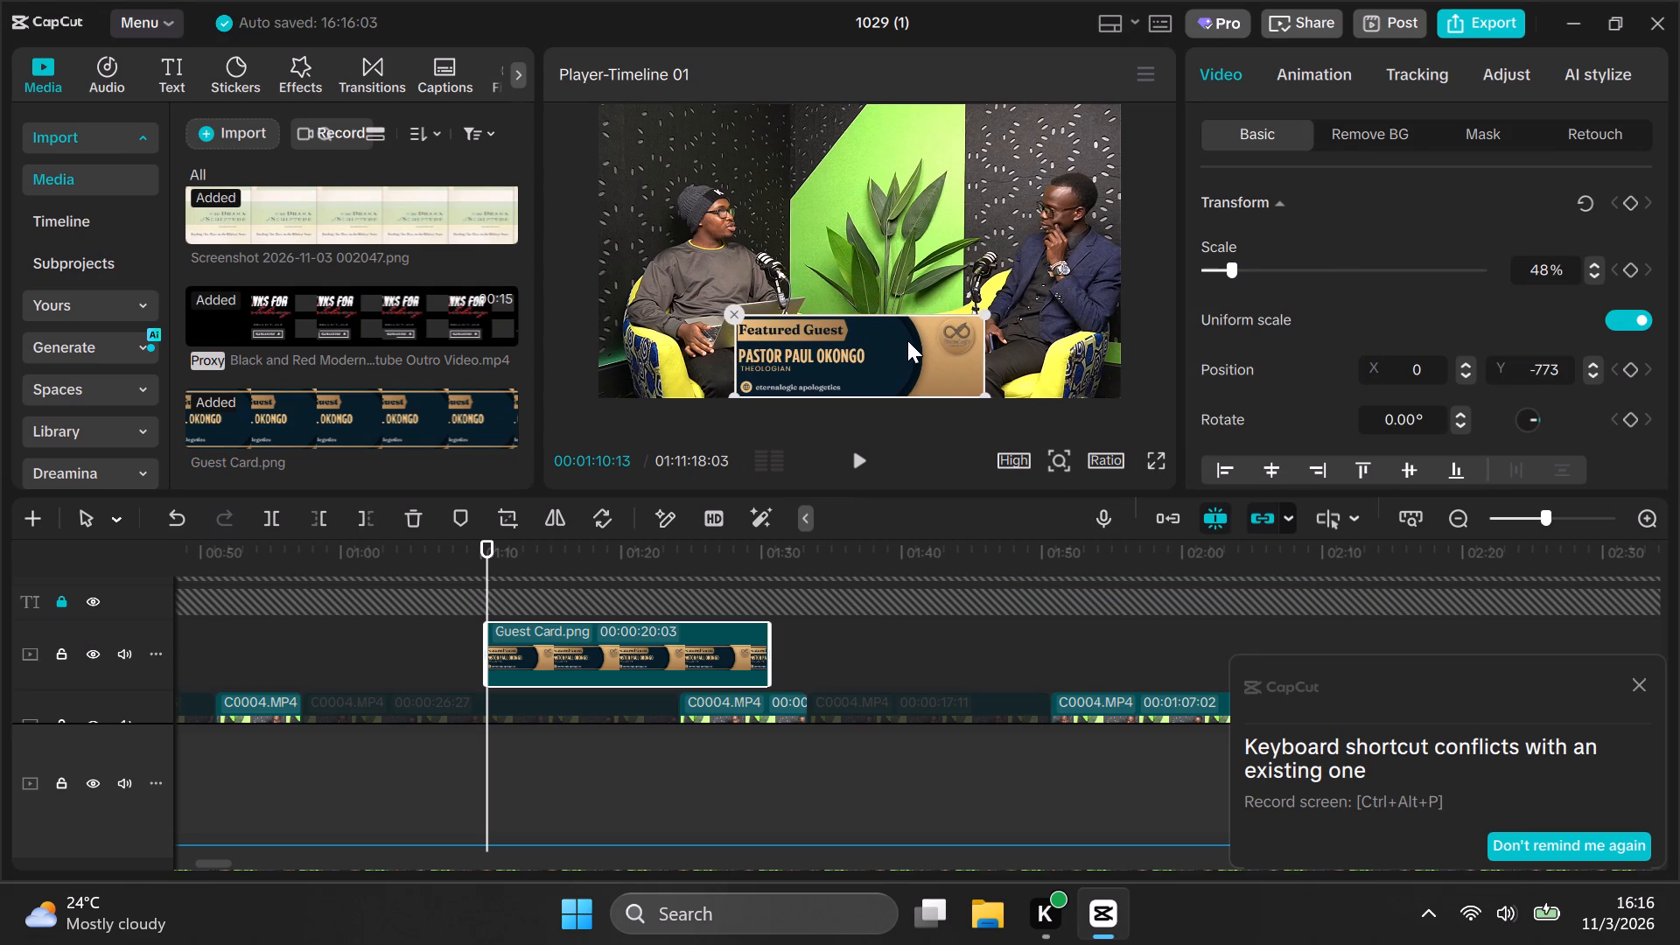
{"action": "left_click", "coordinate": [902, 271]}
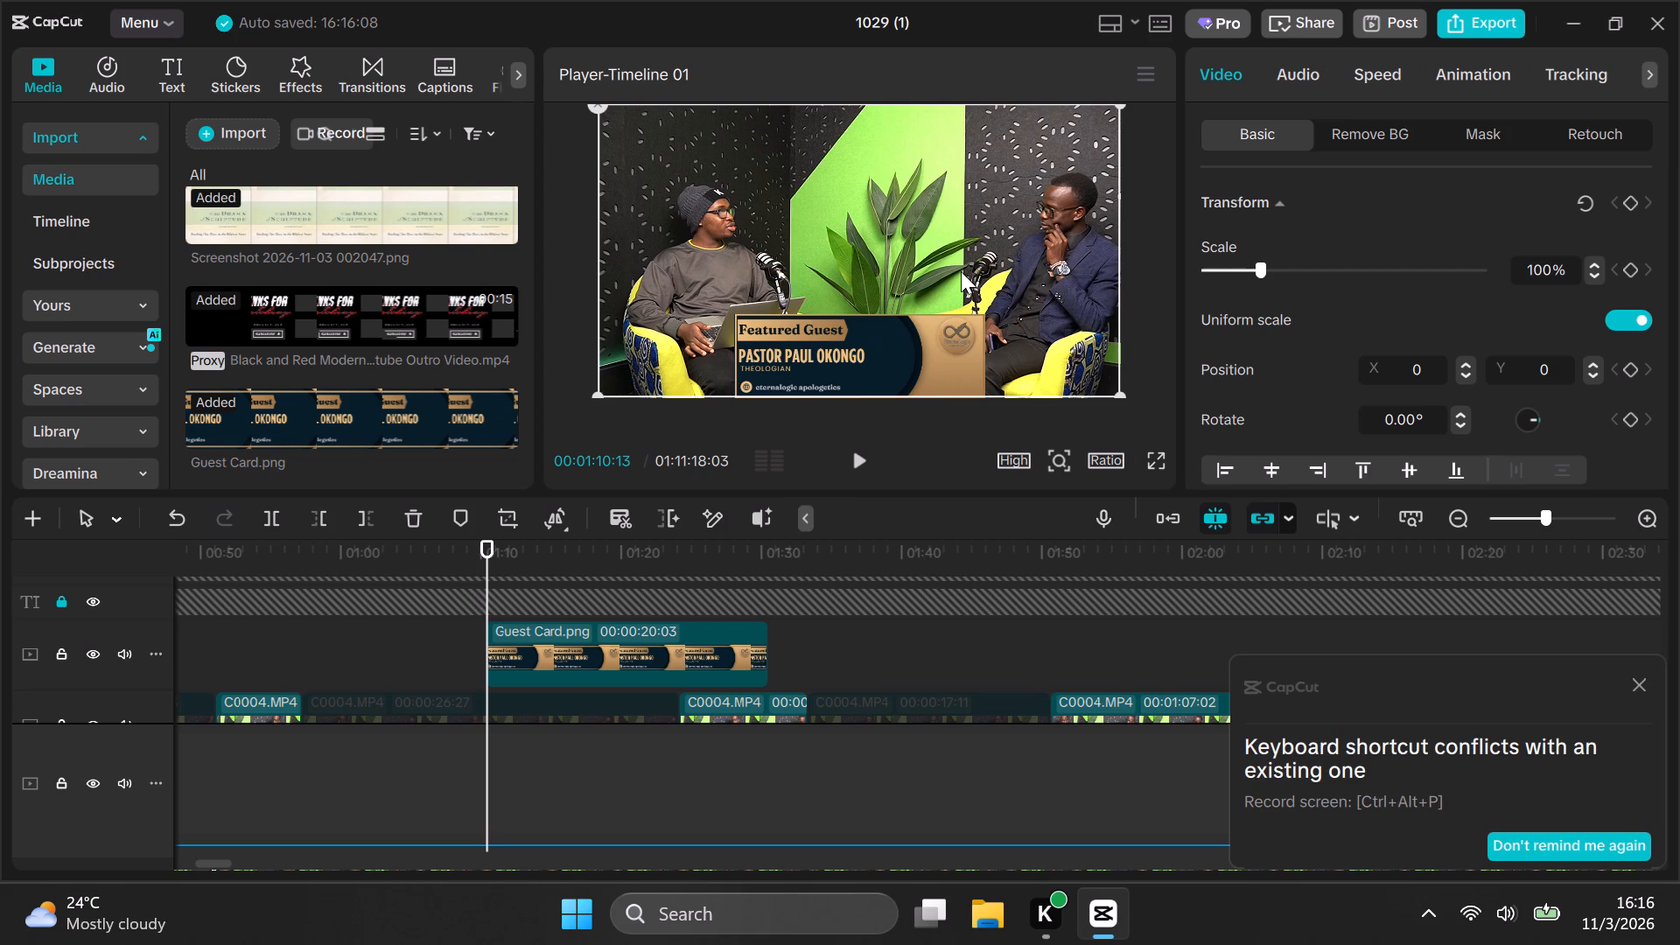
Dismiss the notification about the conflicting keyboard shortcut.
{"action": "left_click", "coordinate": [1641, 682]}
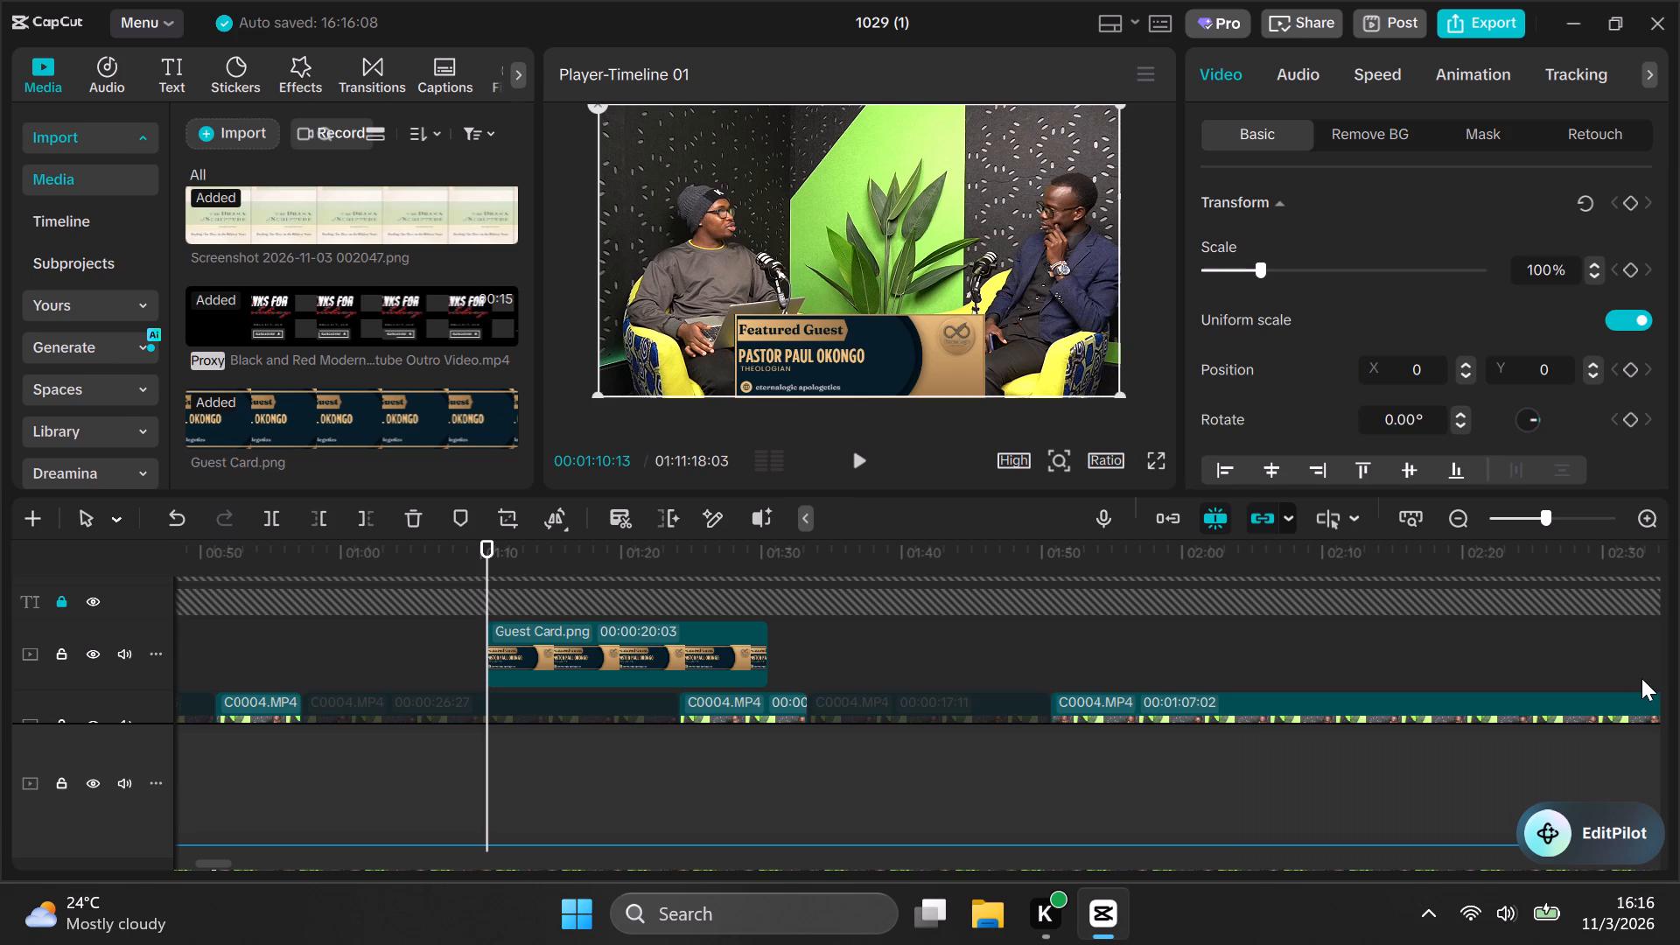
Check the Guest Card overlay's placement in the full-screen preview and return to the editor.
{"action": "left_click", "coordinate": [799, 341]}
{"action": "left_click", "coordinate": [1144, 449]}
{"action": "left_click", "coordinate": [1164, 465]}
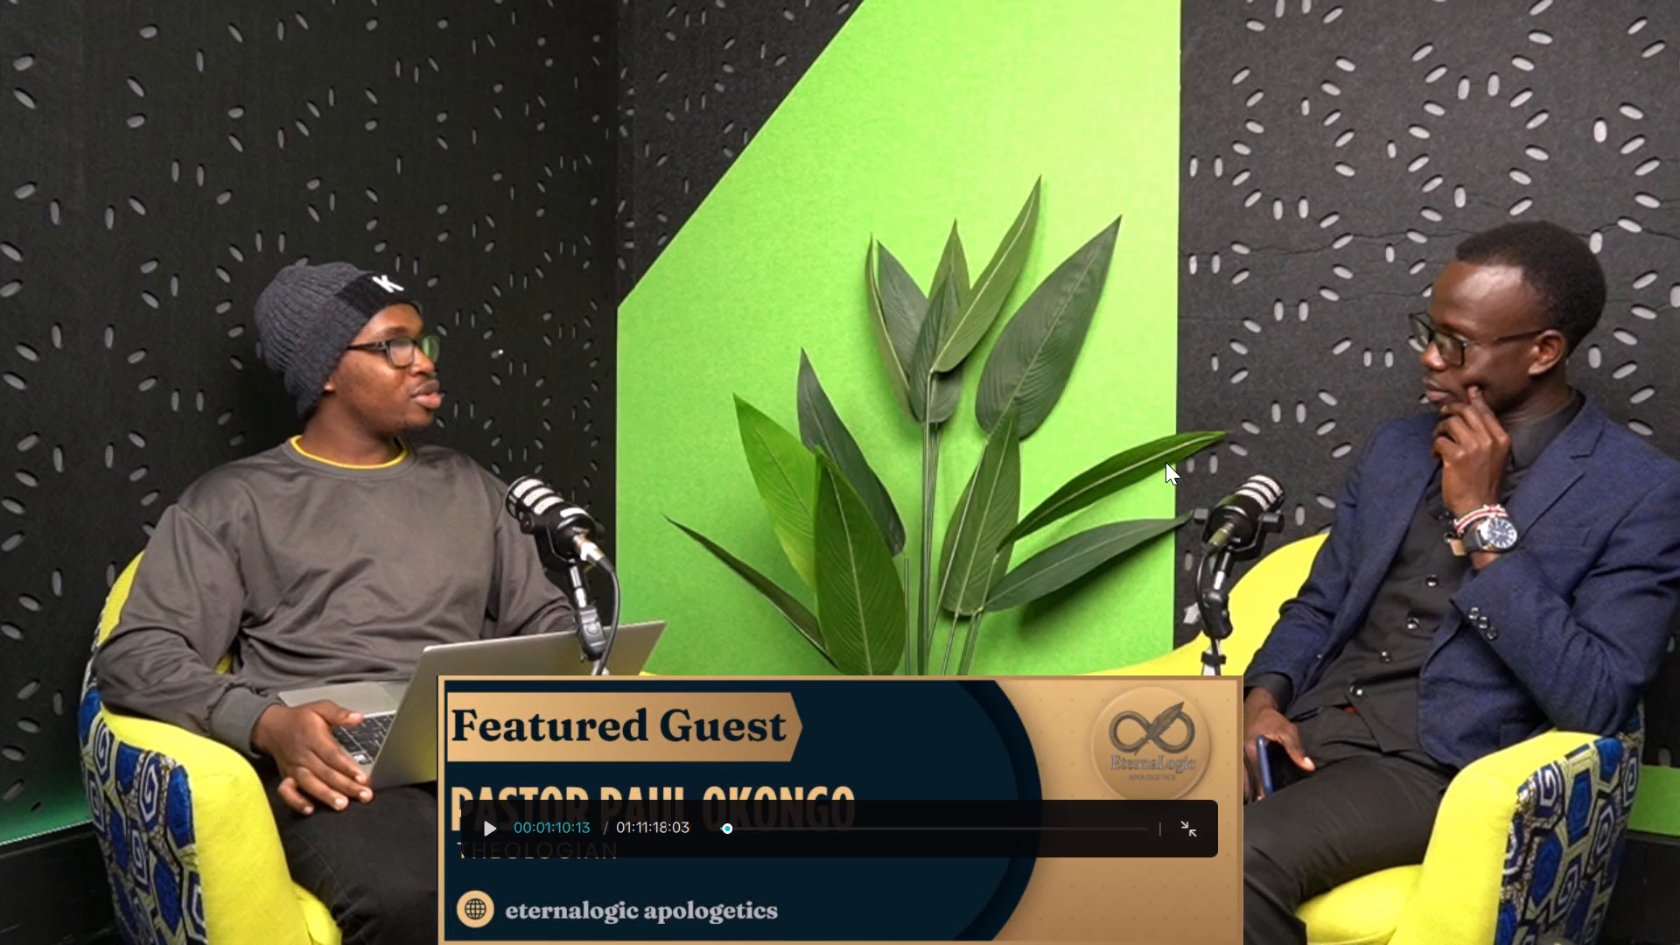
{"action": "left_click", "coordinate": [1328, 815]}
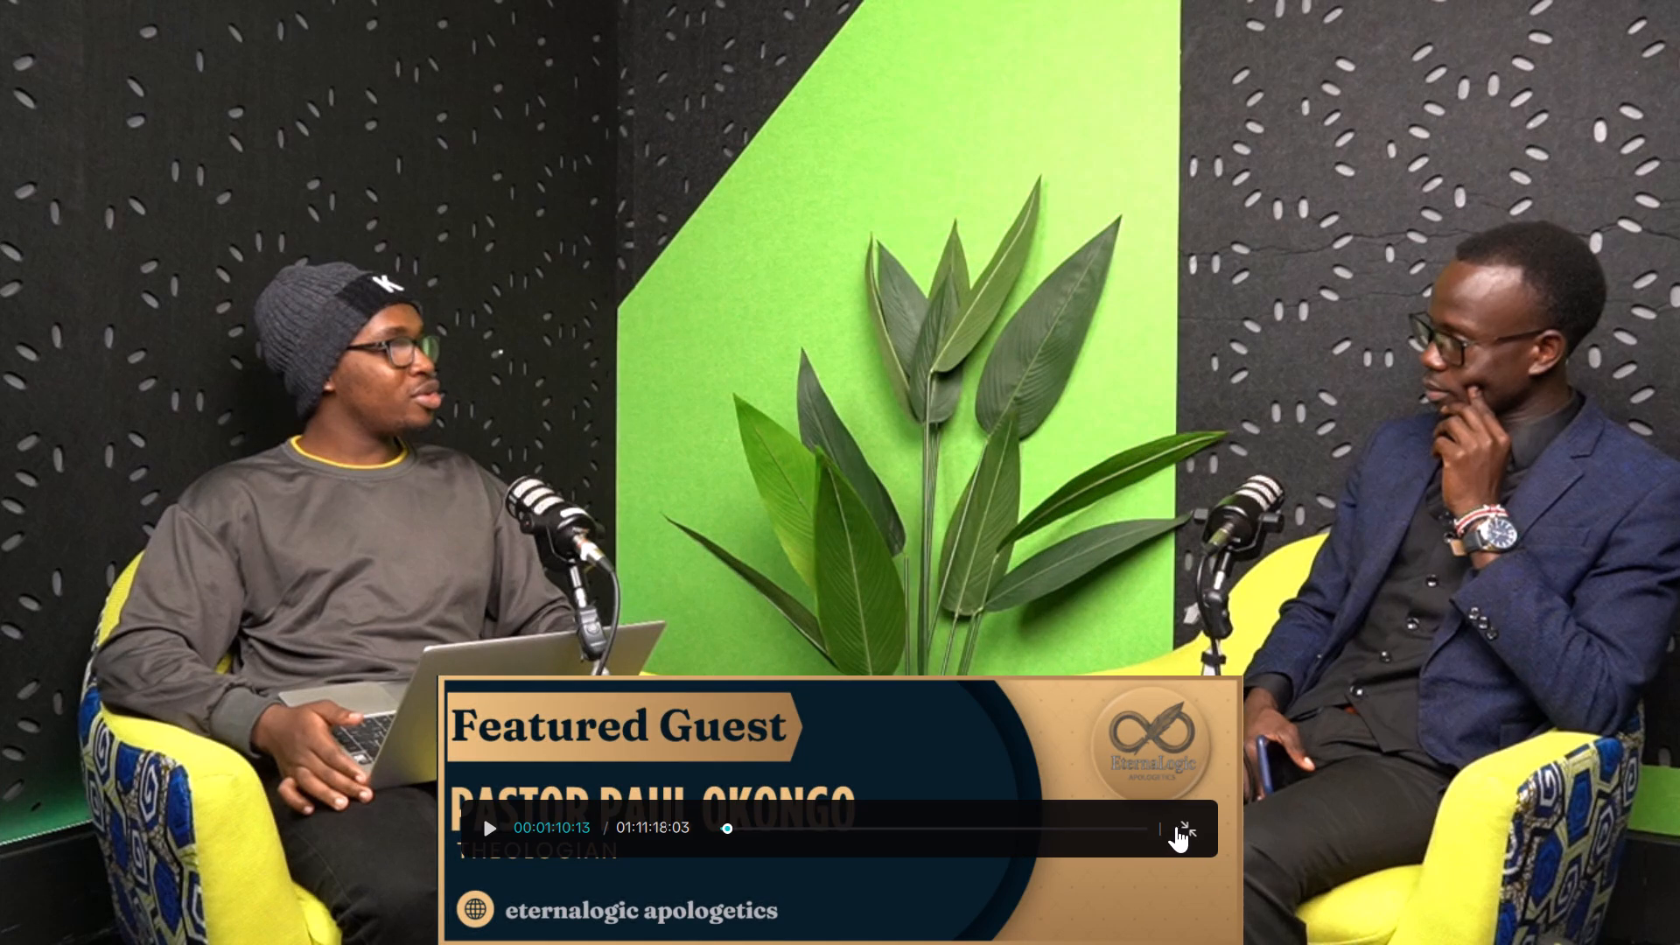
{"action": "left_click", "coordinate": [1210, 836]}
{"action": "left_click", "coordinate": [1188, 836]}
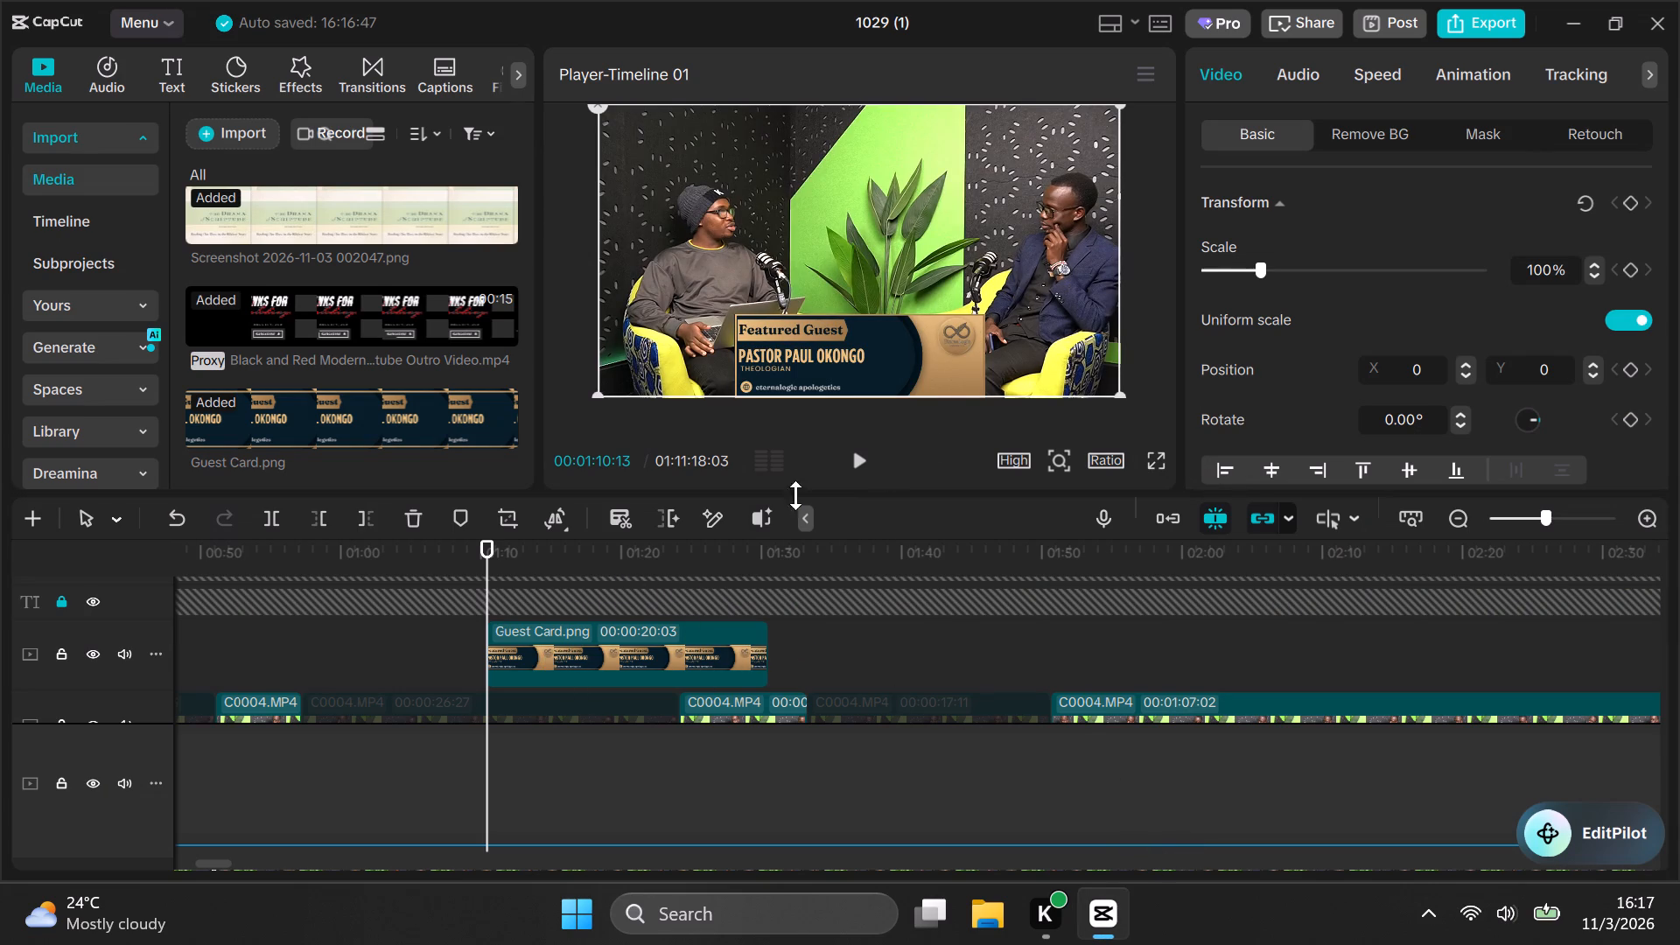
Reposition the Guest Card overlay into the bottom-right corner of the video frame, flush with both edges.
{"action": "left_click", "coordinate": [927, 340]}
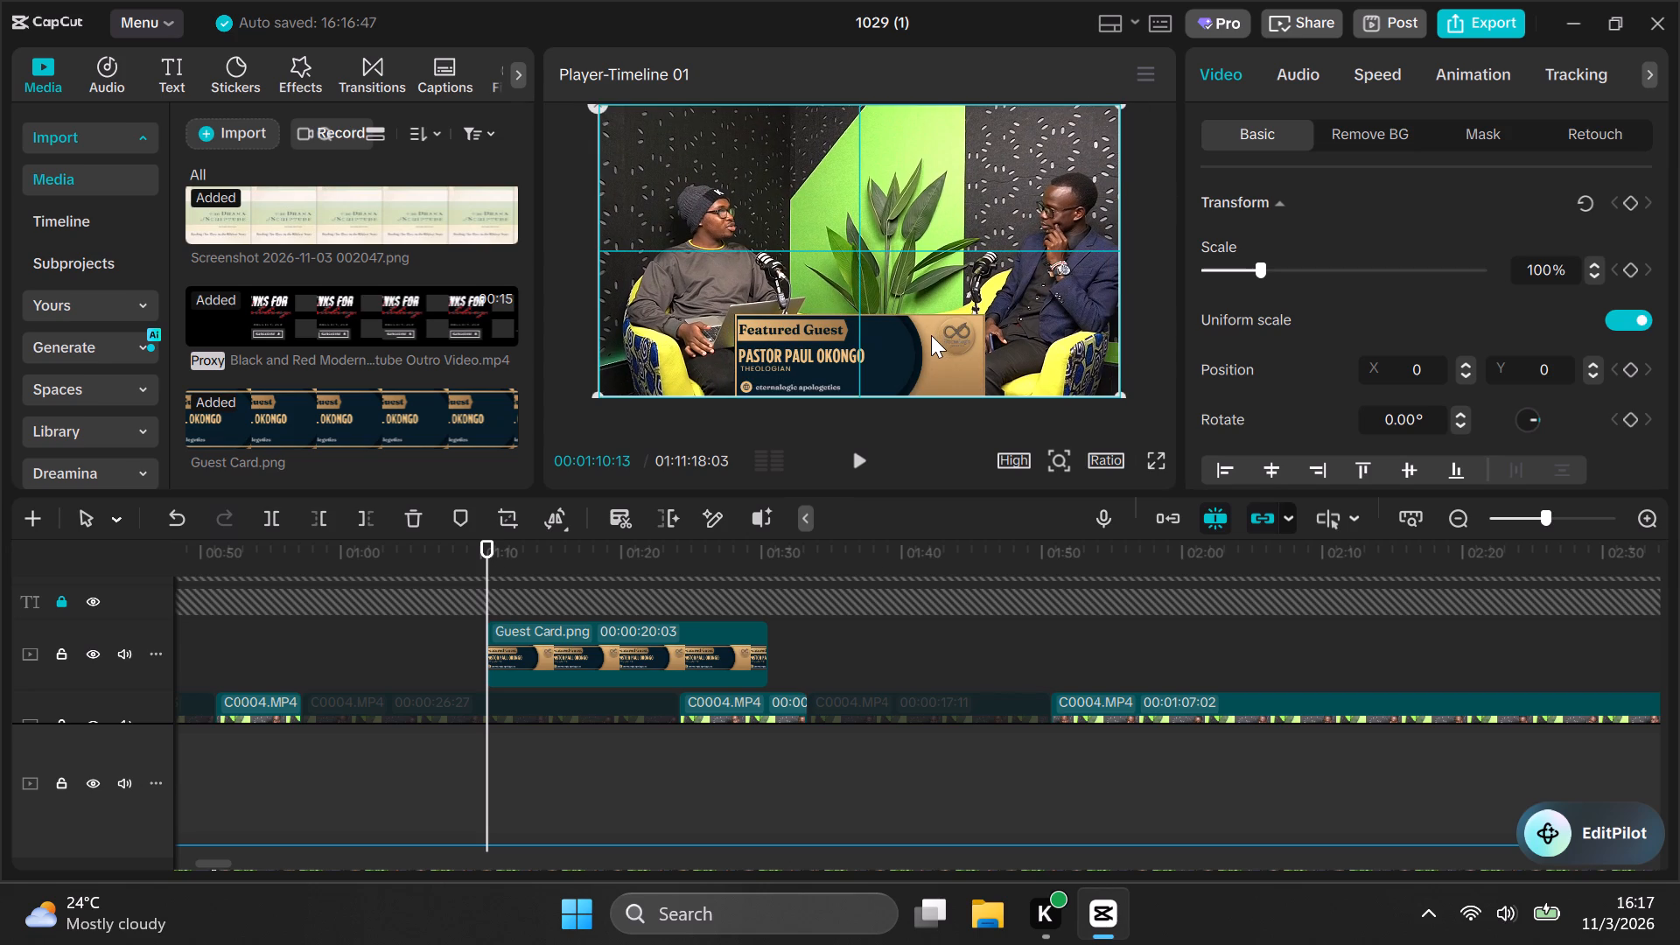
{"action": "left_click", "coordinate": [637, 644]}
{"action": "left_click_drag", "start_coordinate": [846, 355], "coordinate": [846, 327]}
{"action": "left_click_drag", "start_coordinate": [843, 351], "coordinate": [848, 257]}
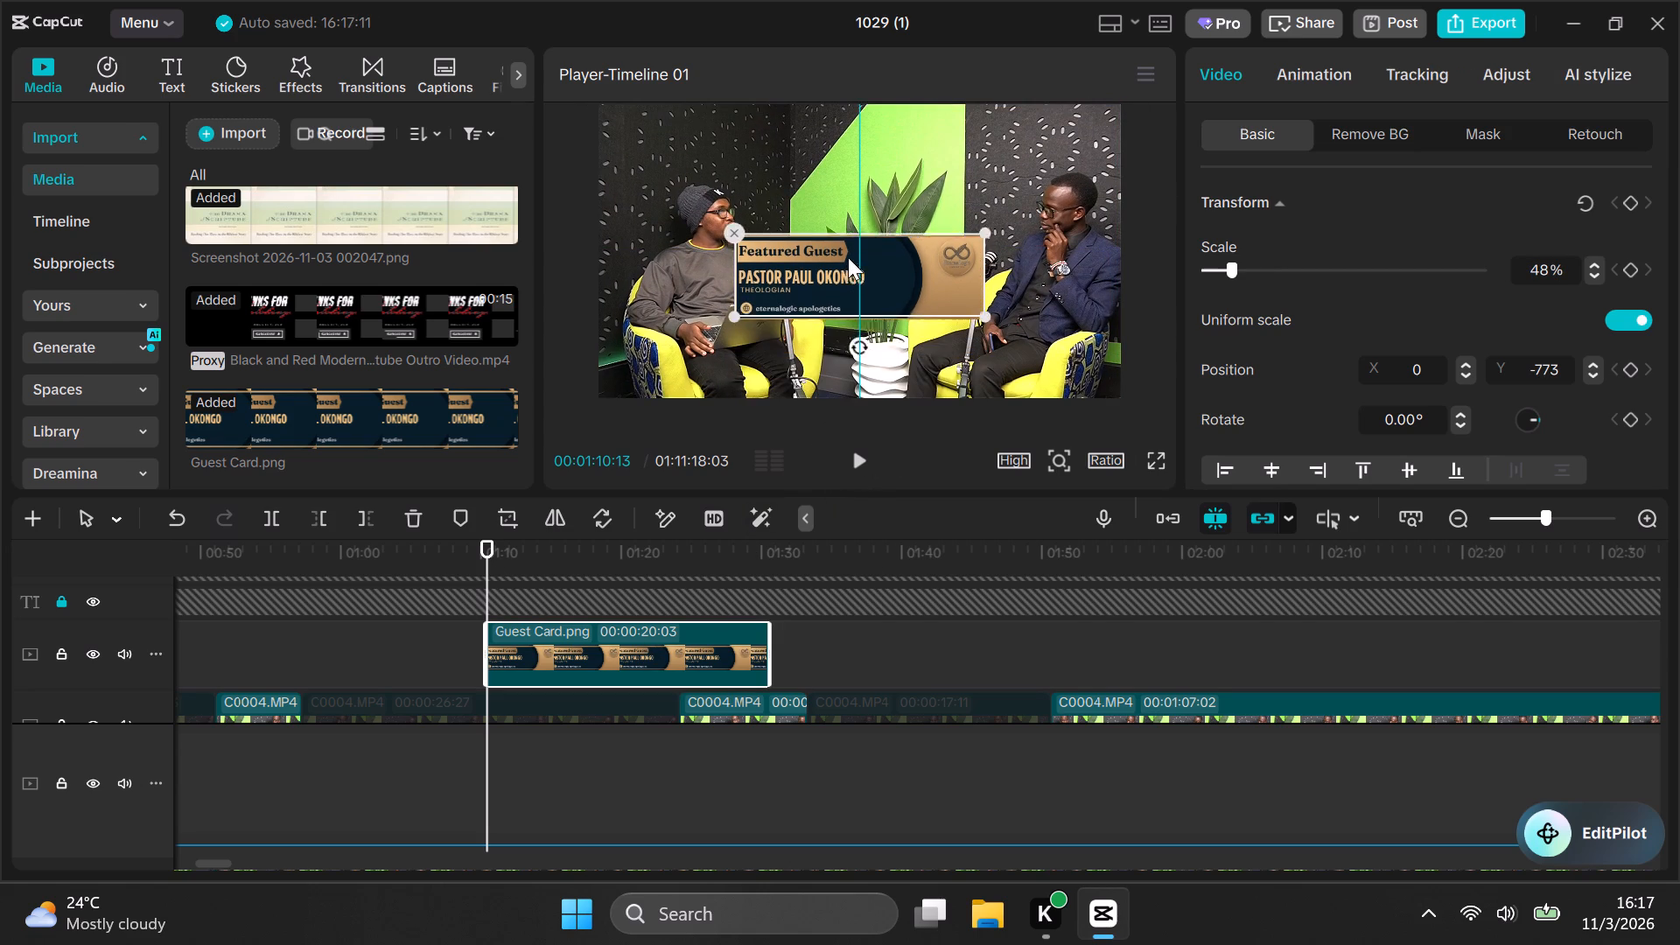
{"action": "left_click_drag", "start_coordinate": [848, 257], "coordinate": [713, 146]}
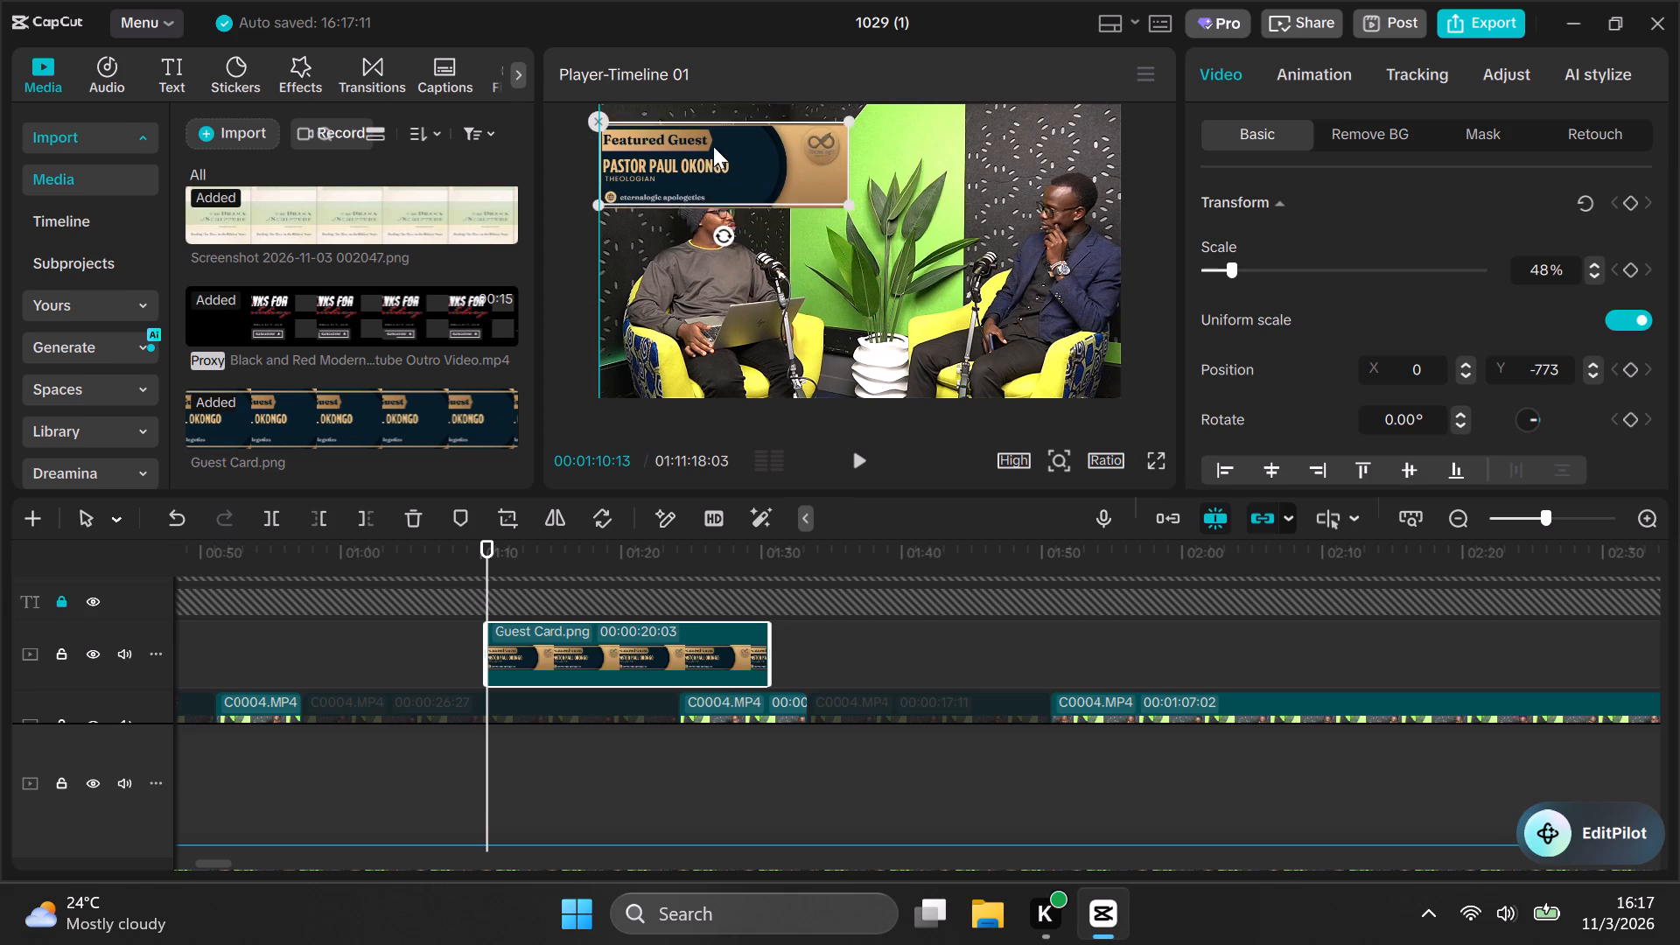
{"action": "left_click_drag", "start_coordinate": [713, 146], "coordinate": [724, 341]}
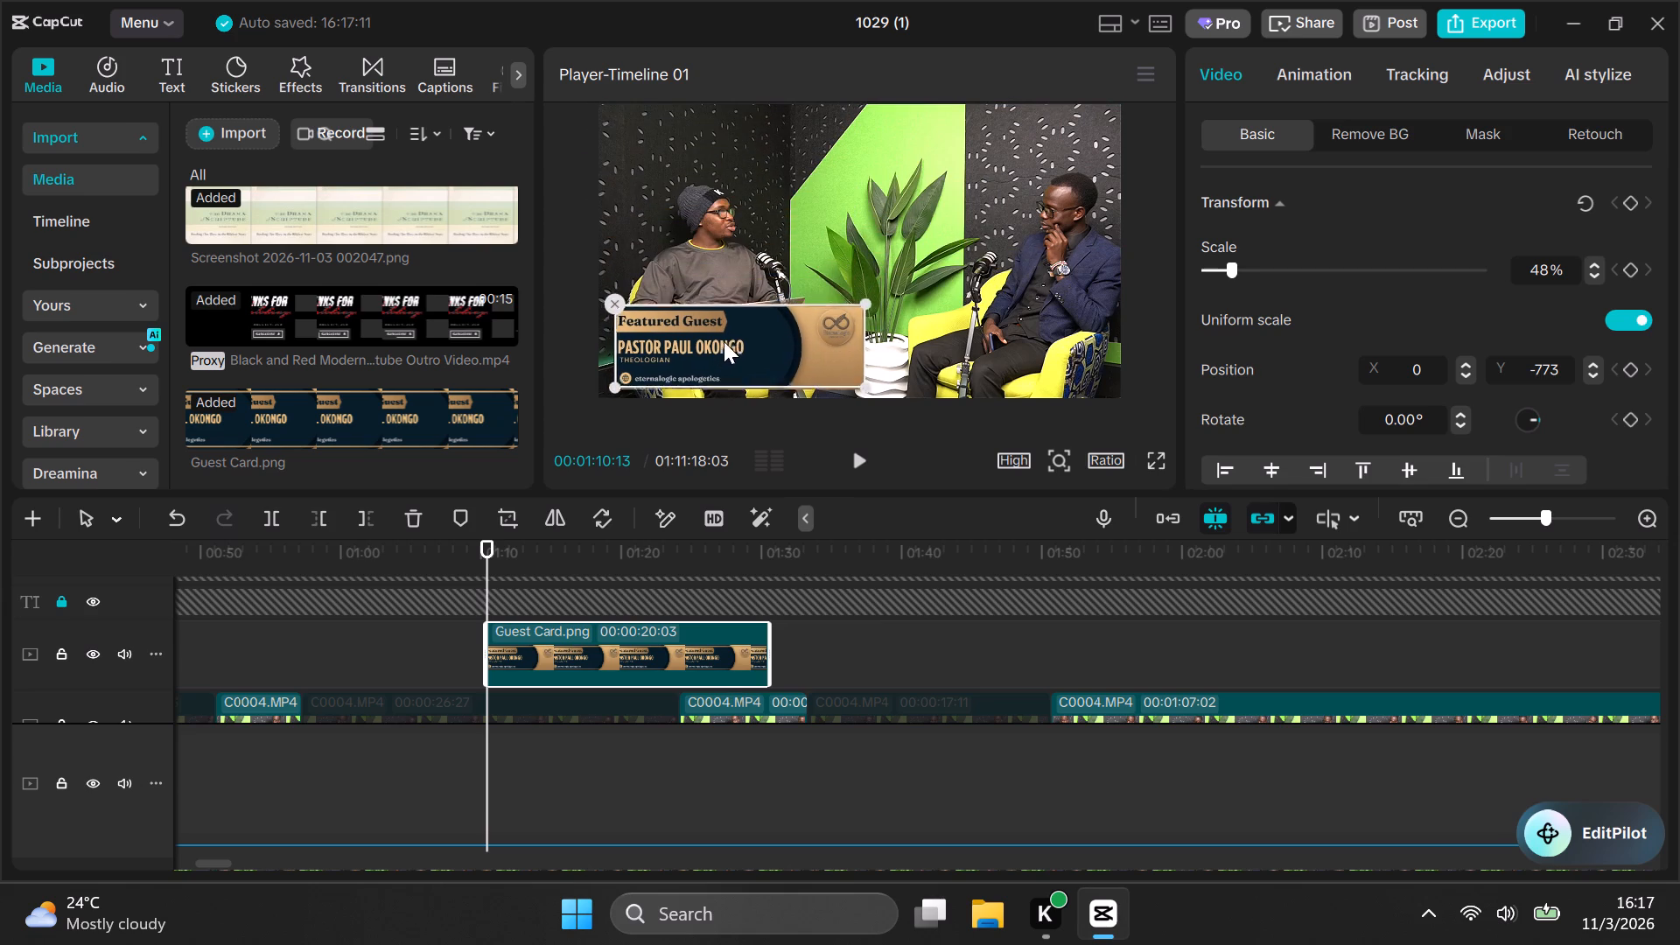
{"action": "left_click_drag", "start_coordinate": [724, 341], "coordinate": [700, 347]}
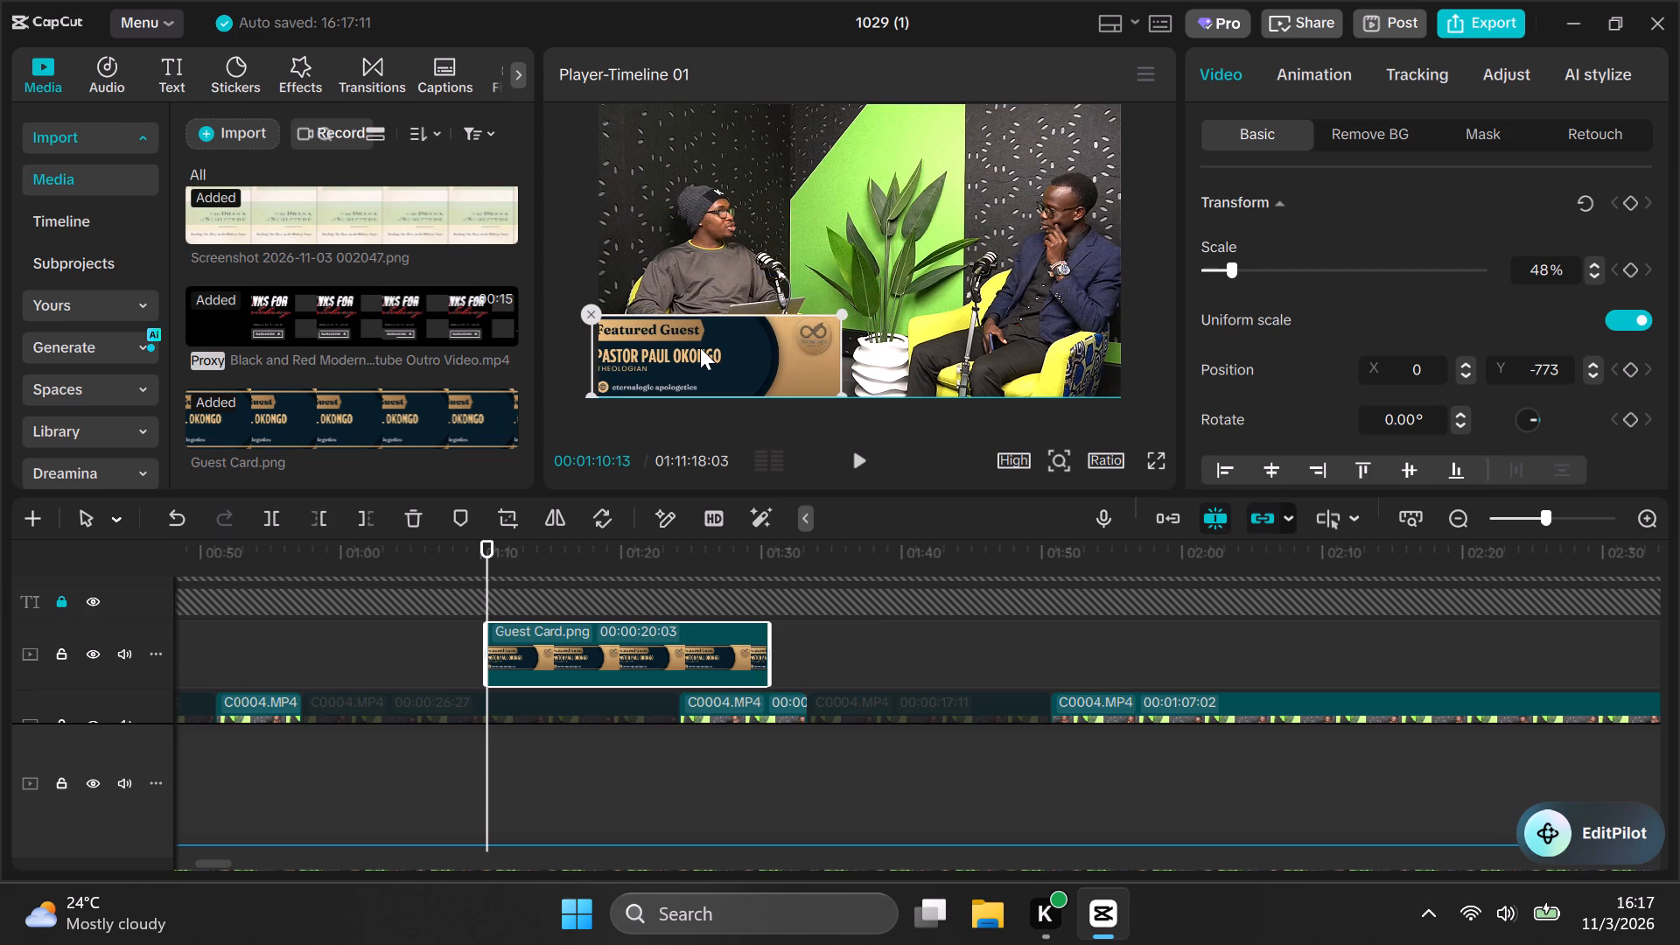
{"action": "left_click_drag", "start_coordinate": [700, 347], "coordinate": [961, 343]}
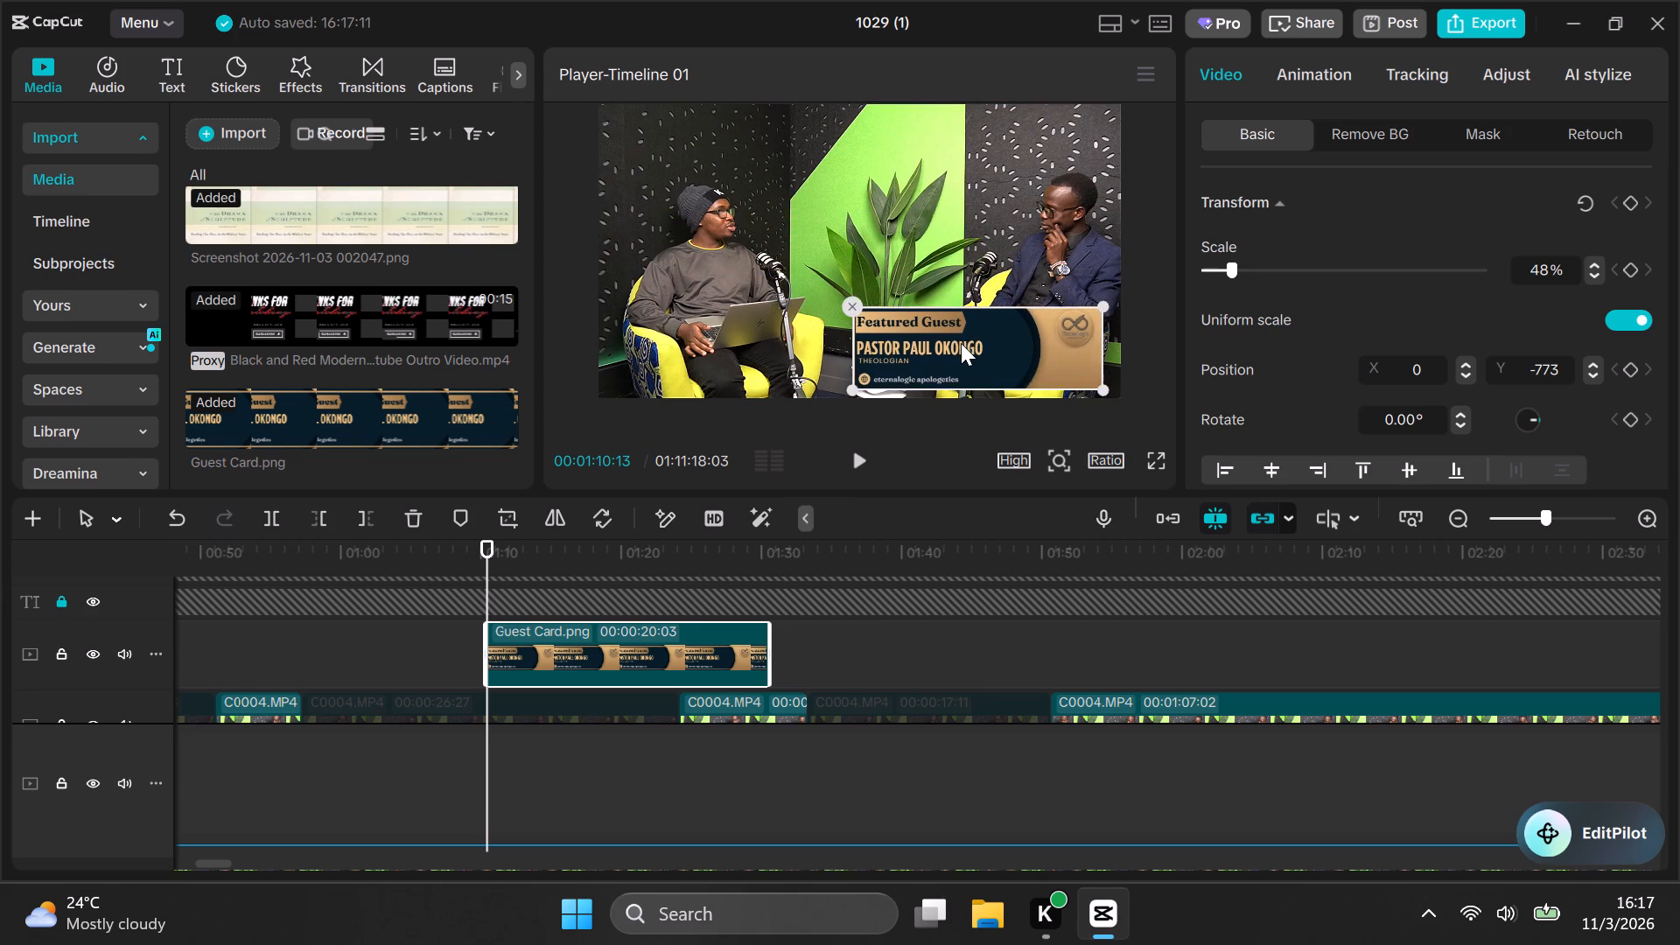
{"action": "left_click_drag", "start_coordinate": [961, 343], "coordinate": [975, 346]}
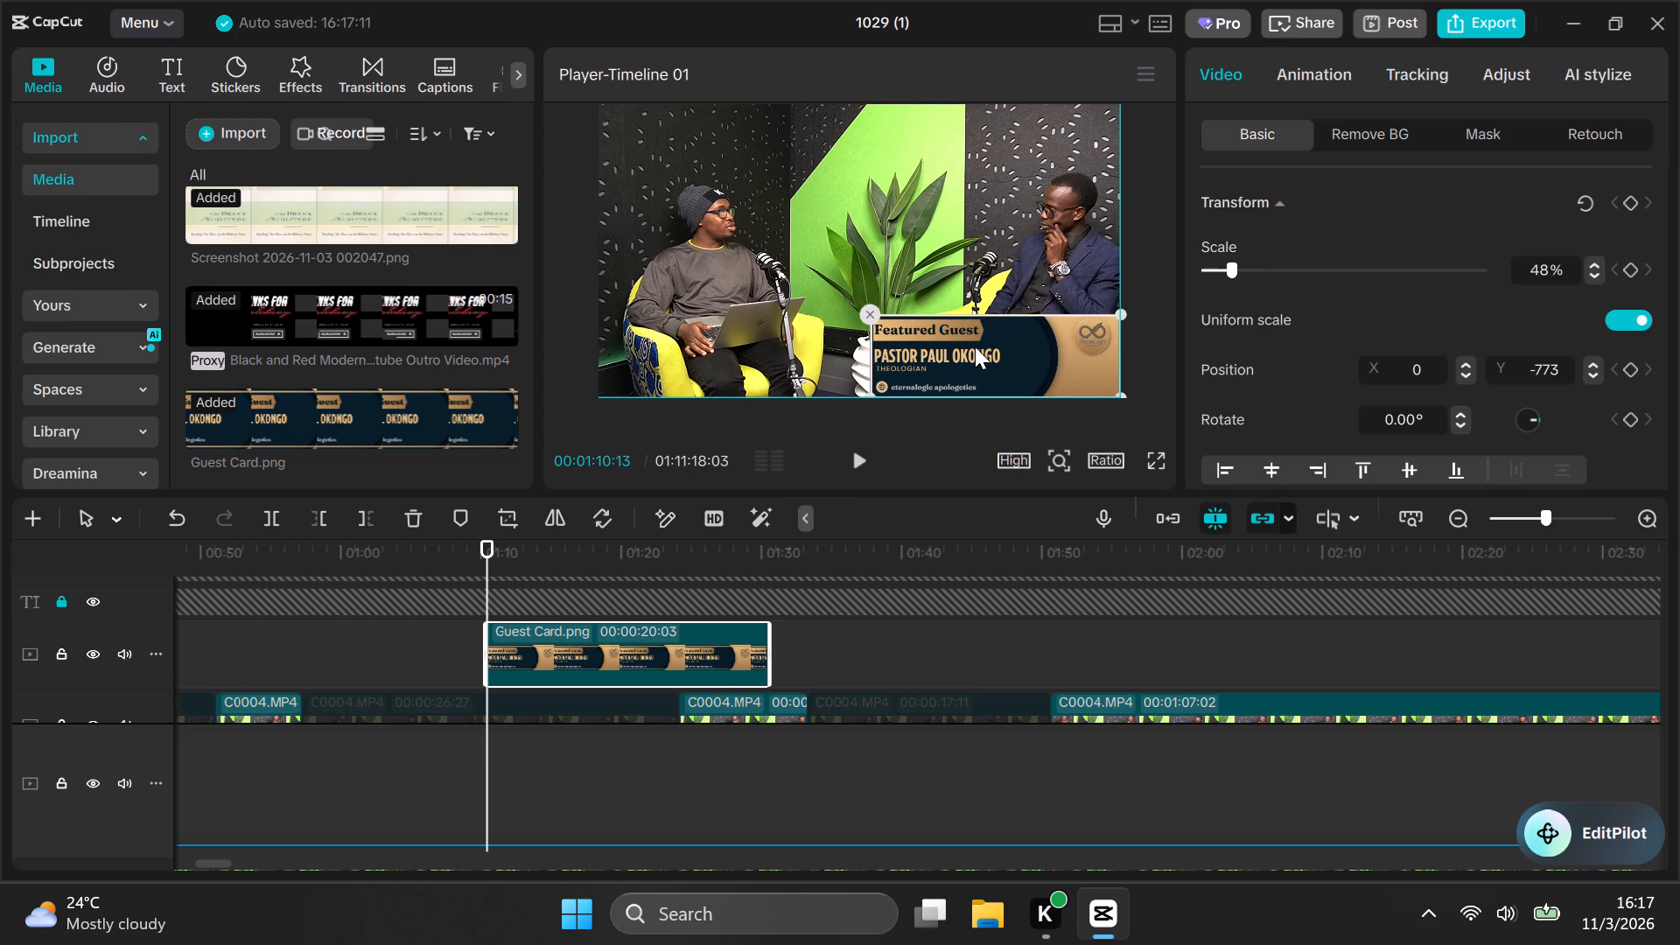
{"action": "left_click", "coordinate": [919, 271]}
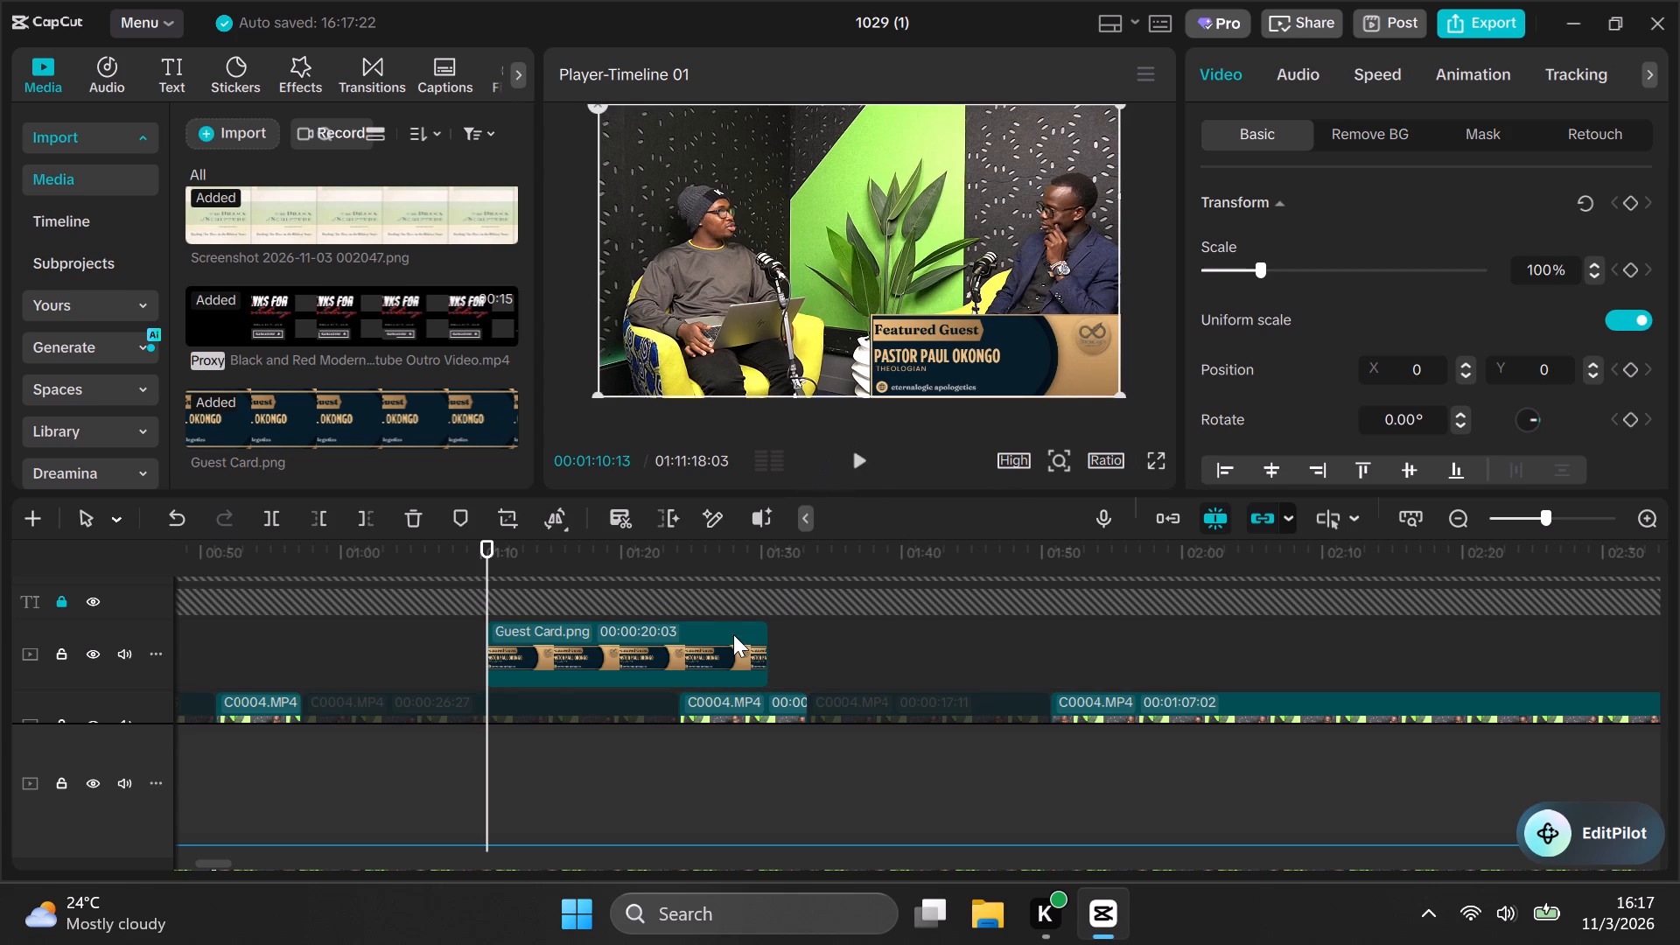
Check the Guest Card overlay against the footage at about 00:01:18 and through to about 00:01:38.
{"action": "scroll", "coordinate": [736, 625], "scroll_direction": "down", "scroll_amount": 6}
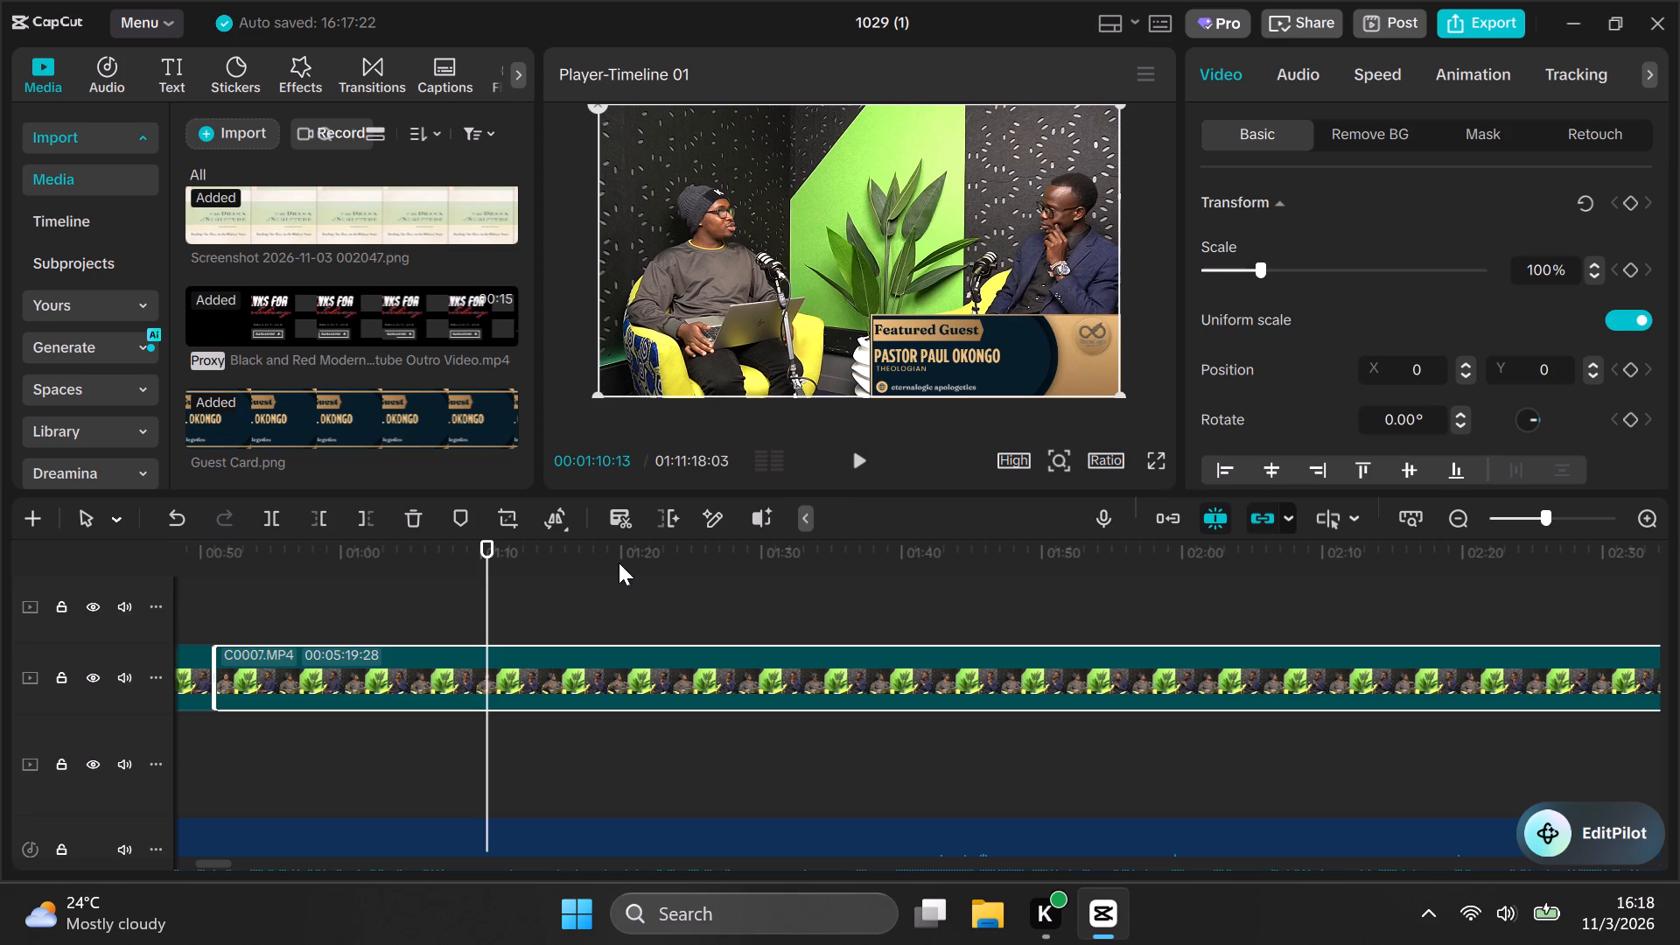
{"action": "left_click", "coordinate": [602, 598]}
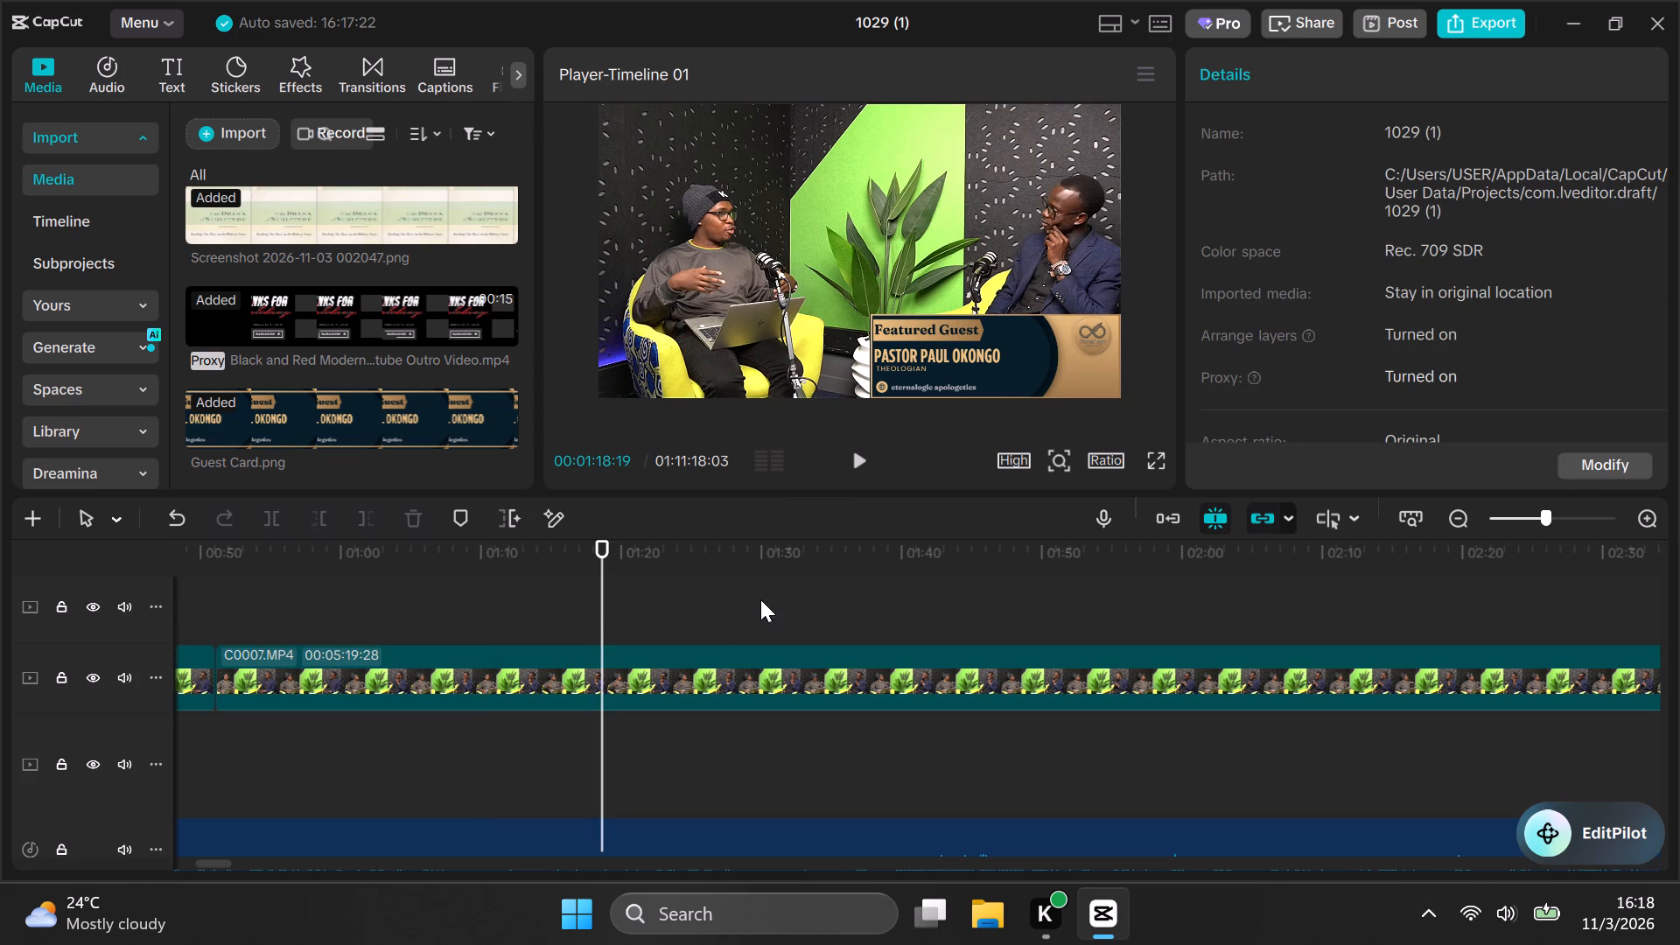
{"action": "left_click", "coordinate": [760, 599]}
{"action": "left_click", "coordinate": [882, 619]}
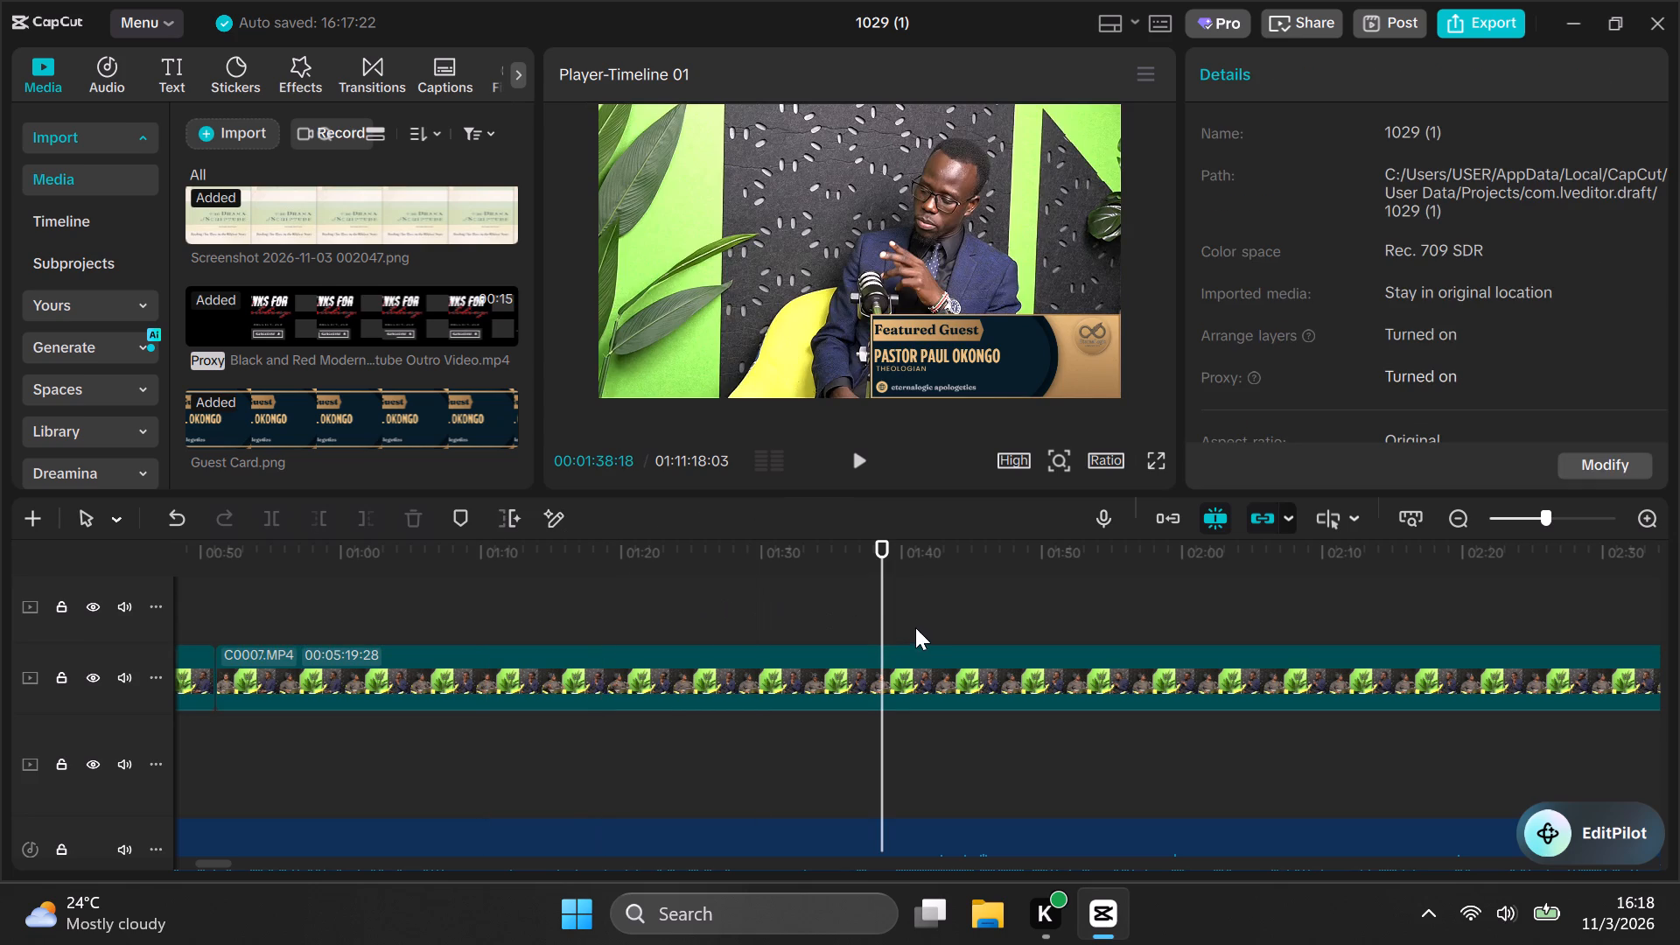
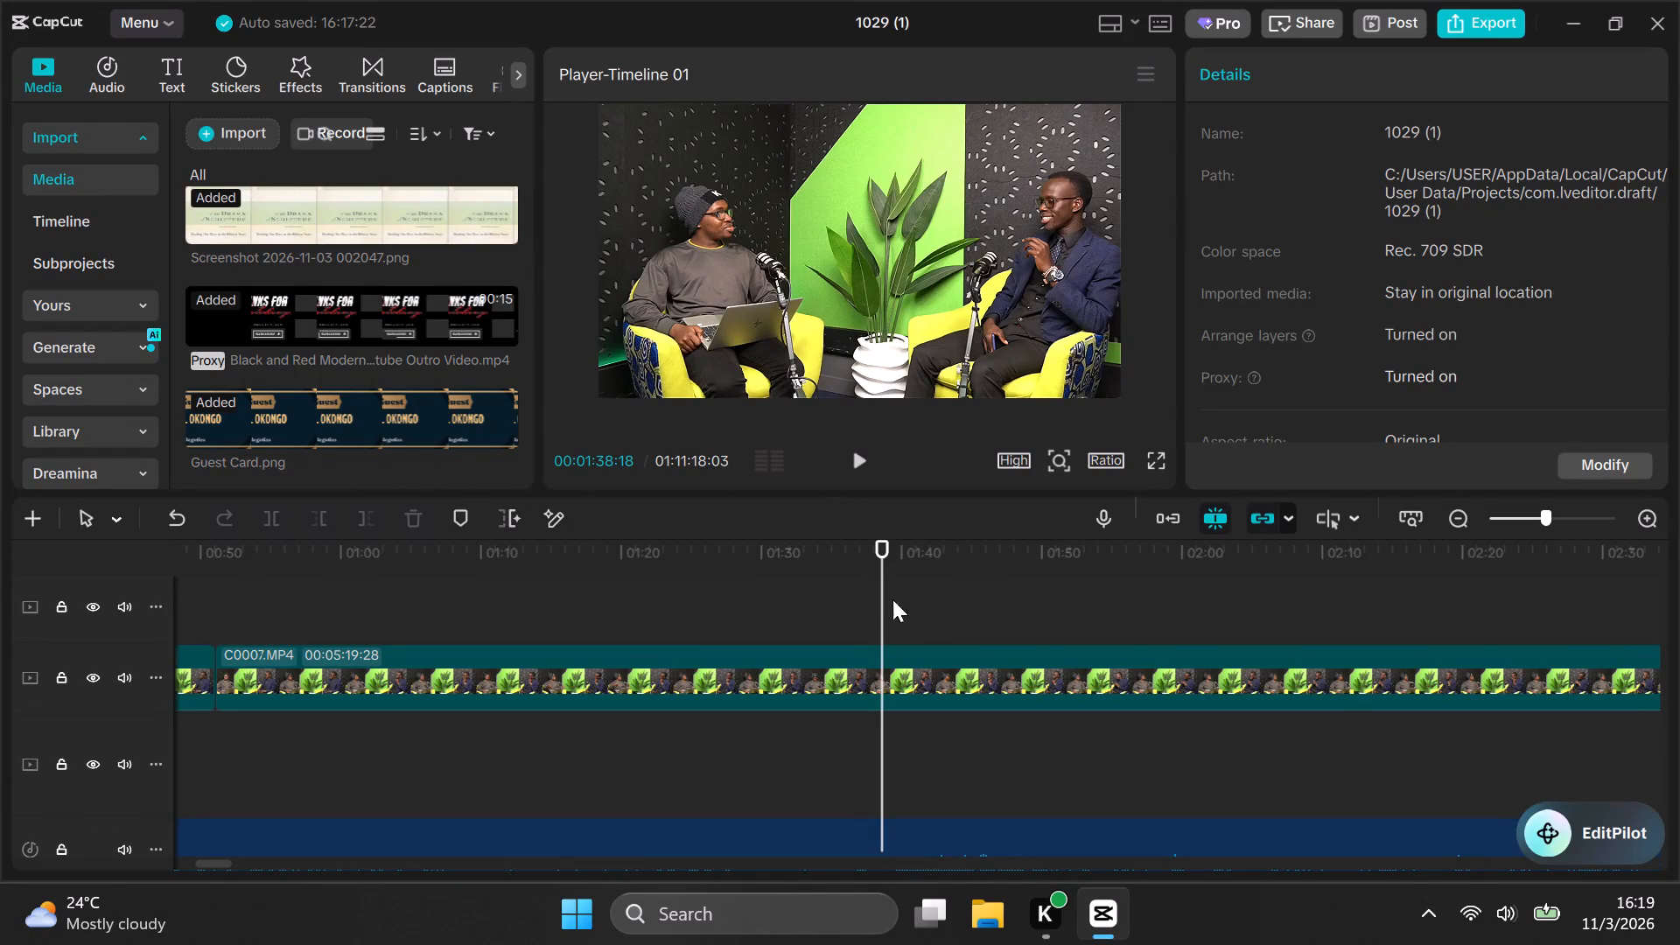
Review the podcast footage at several points between about 00:01:50 and 00:02:04.
{"action": "left_click", "coordinate": [1046, 582]}
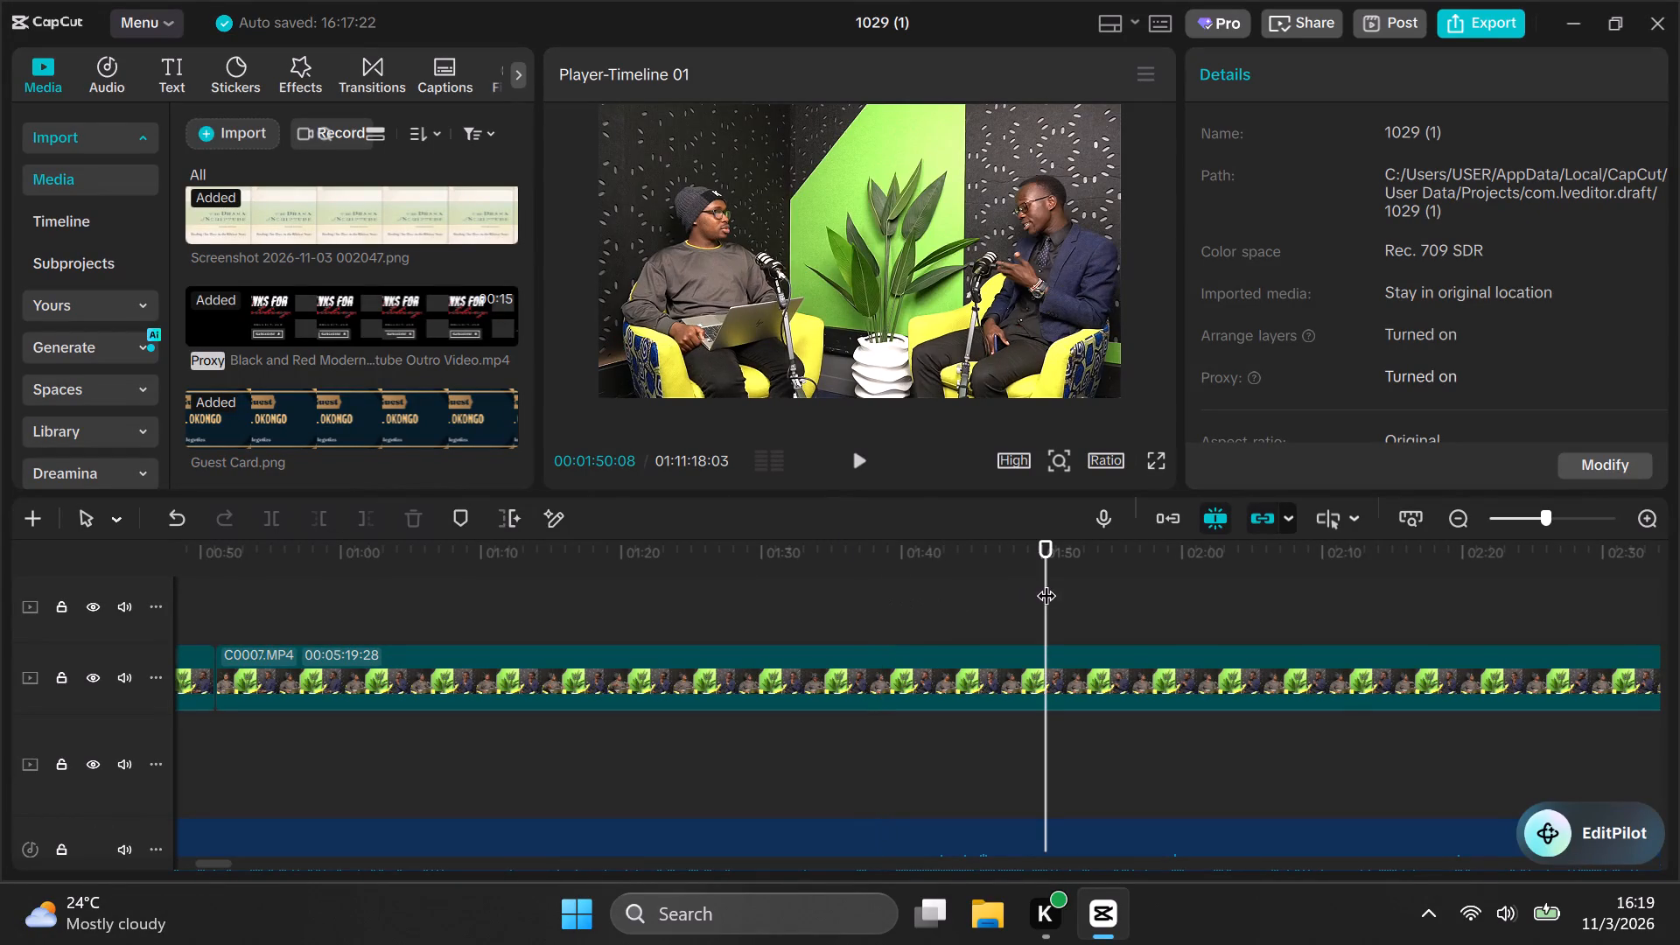
{"action": "left_click", "coordinate": [1176, 612]}
{"action": "left_click", "coordinate": [1075, 612]}
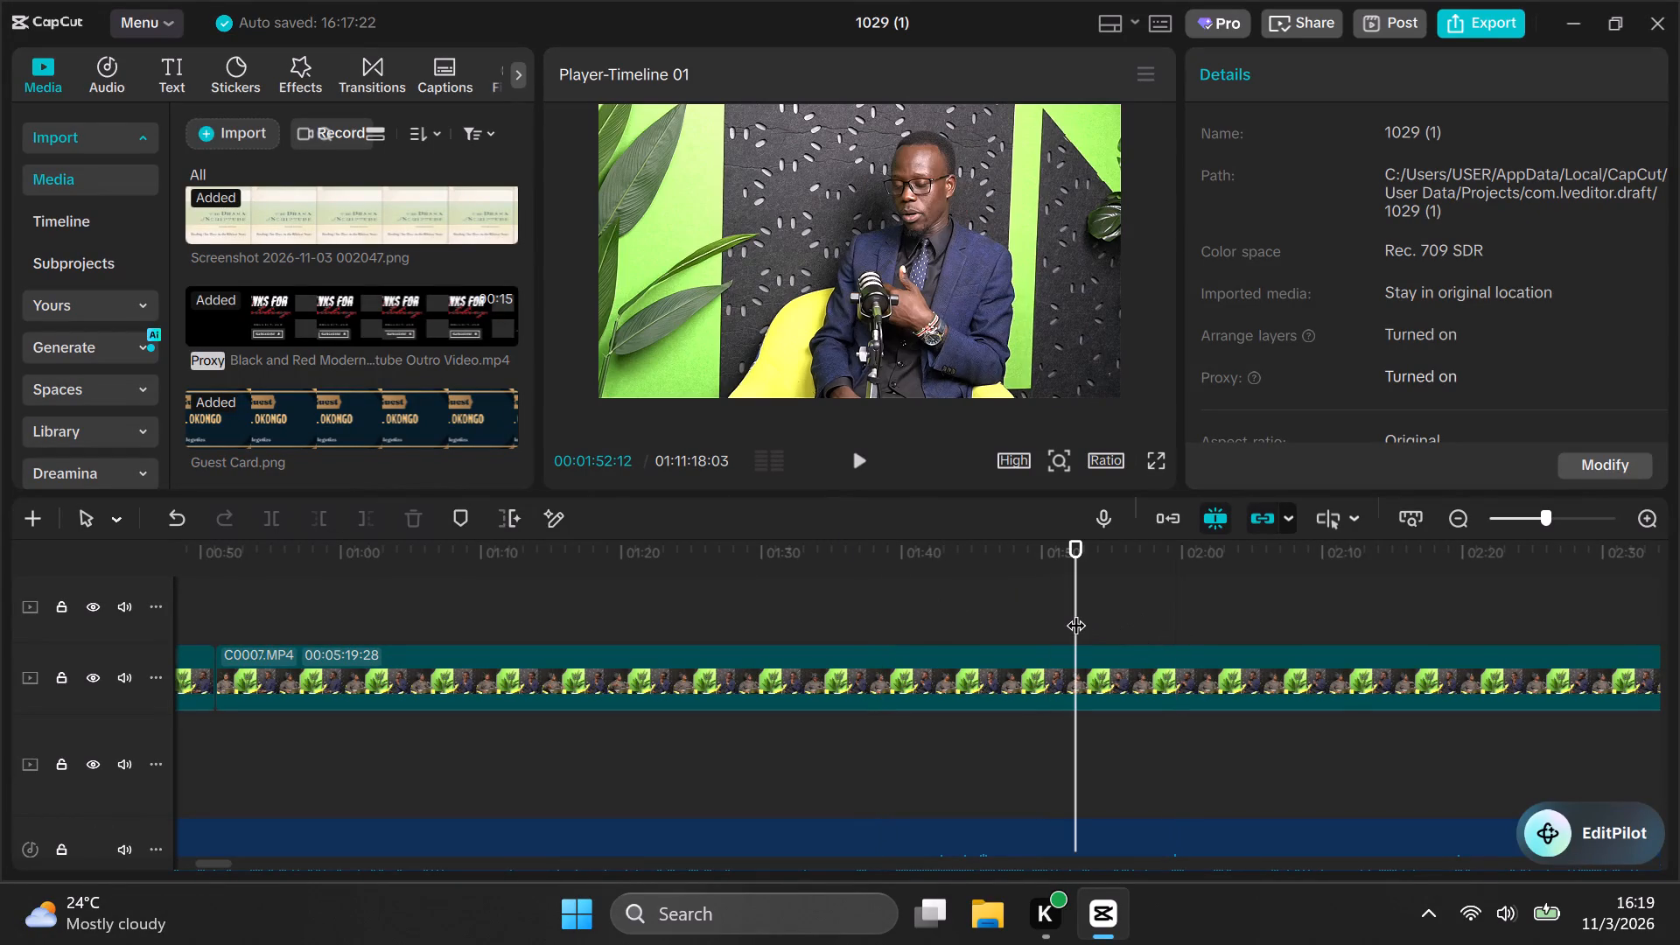
{"action": "left_click", "coordinate": [1053, 618]}
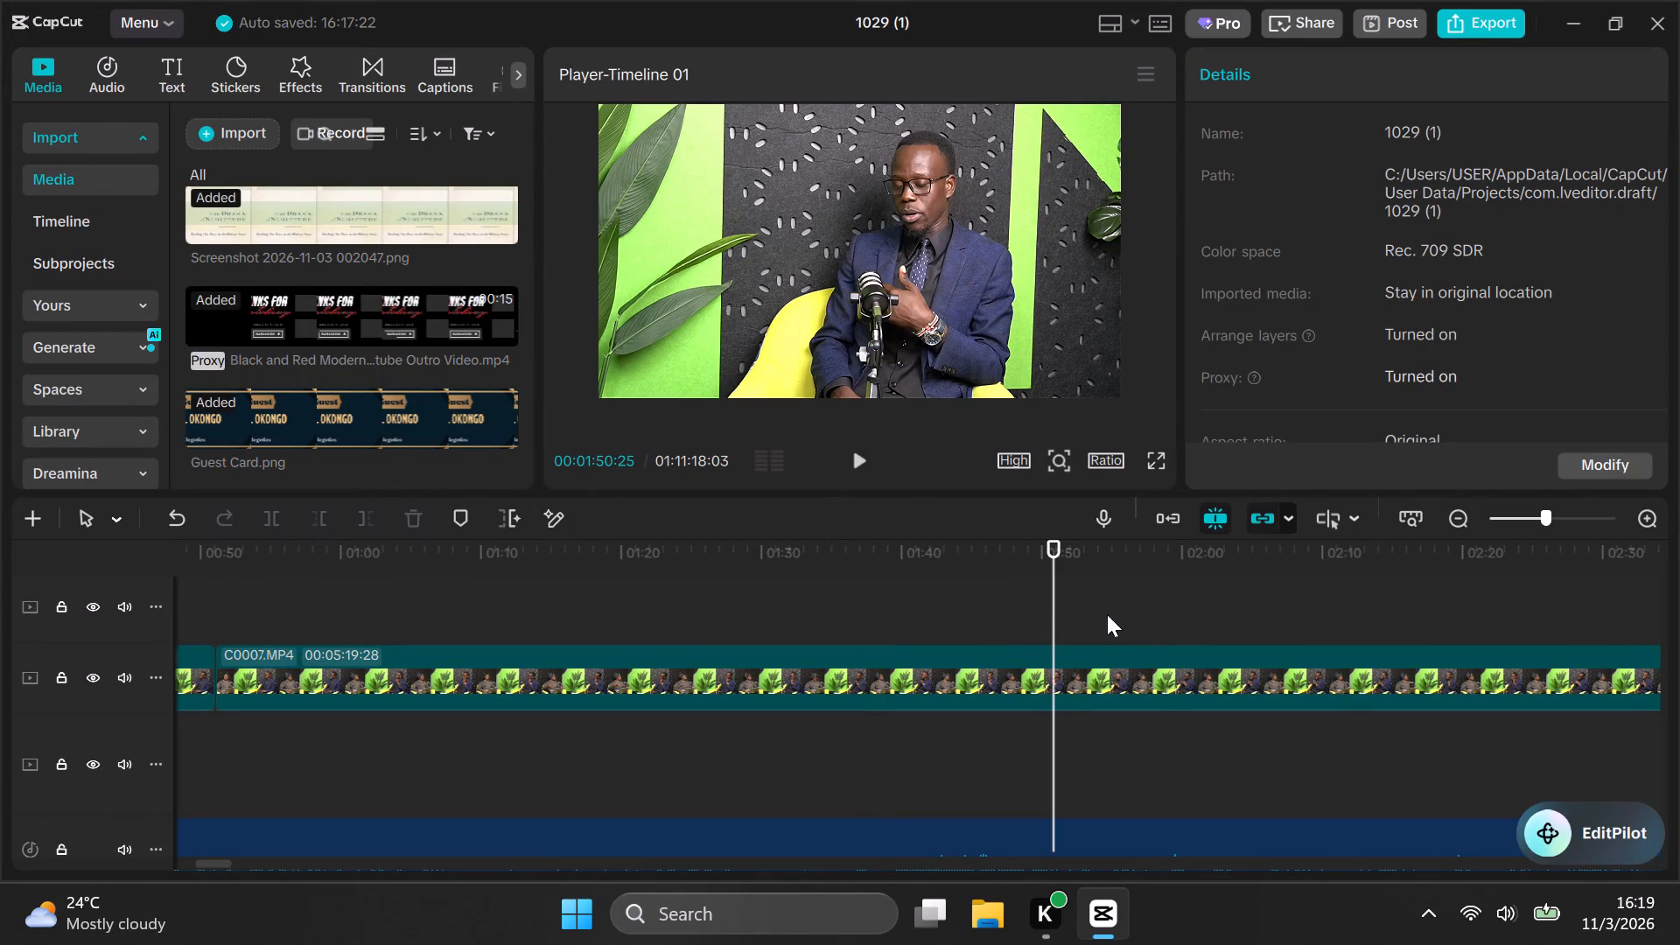
{"action": "left_click", "coordinate": [1109, 617]}
{"action": "left_click", "coordinate": [1242, 591]}
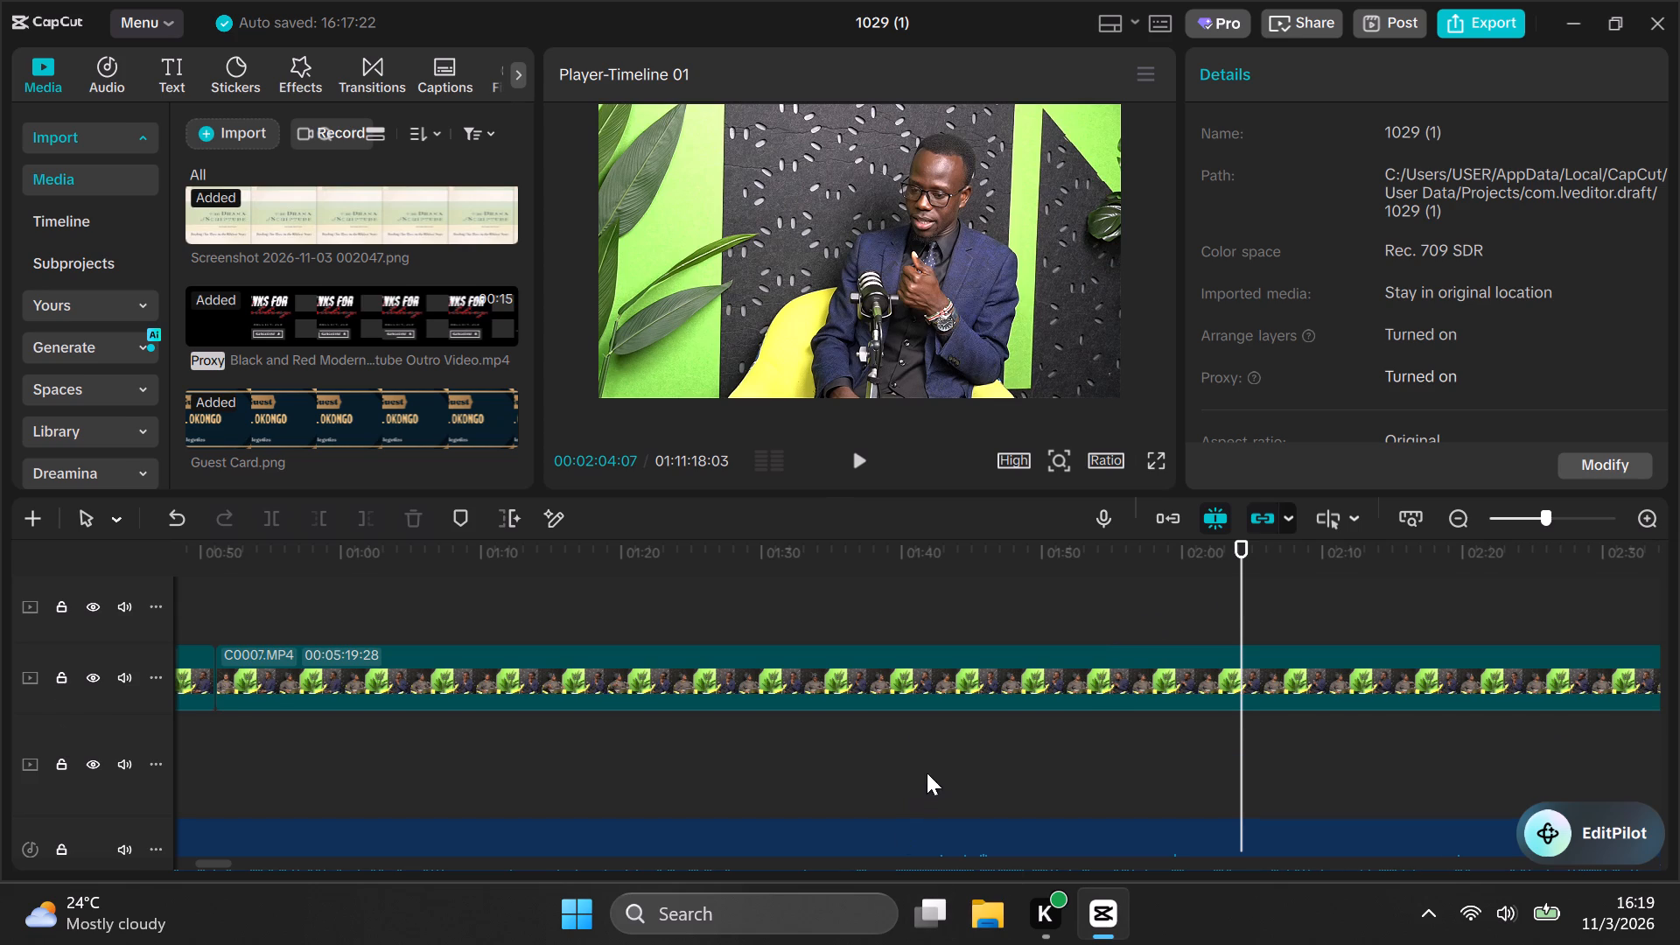
Examine the timeline's track layout at a wider scale and skim the footage from about 00:03:33 to 00:10:25.
{"action": "scroll", "coordinate": [927, 773], "scroll_direction": "down", "scroll_amount": 2}
{"action": "left_click", "coordinate": [1456, 514]}
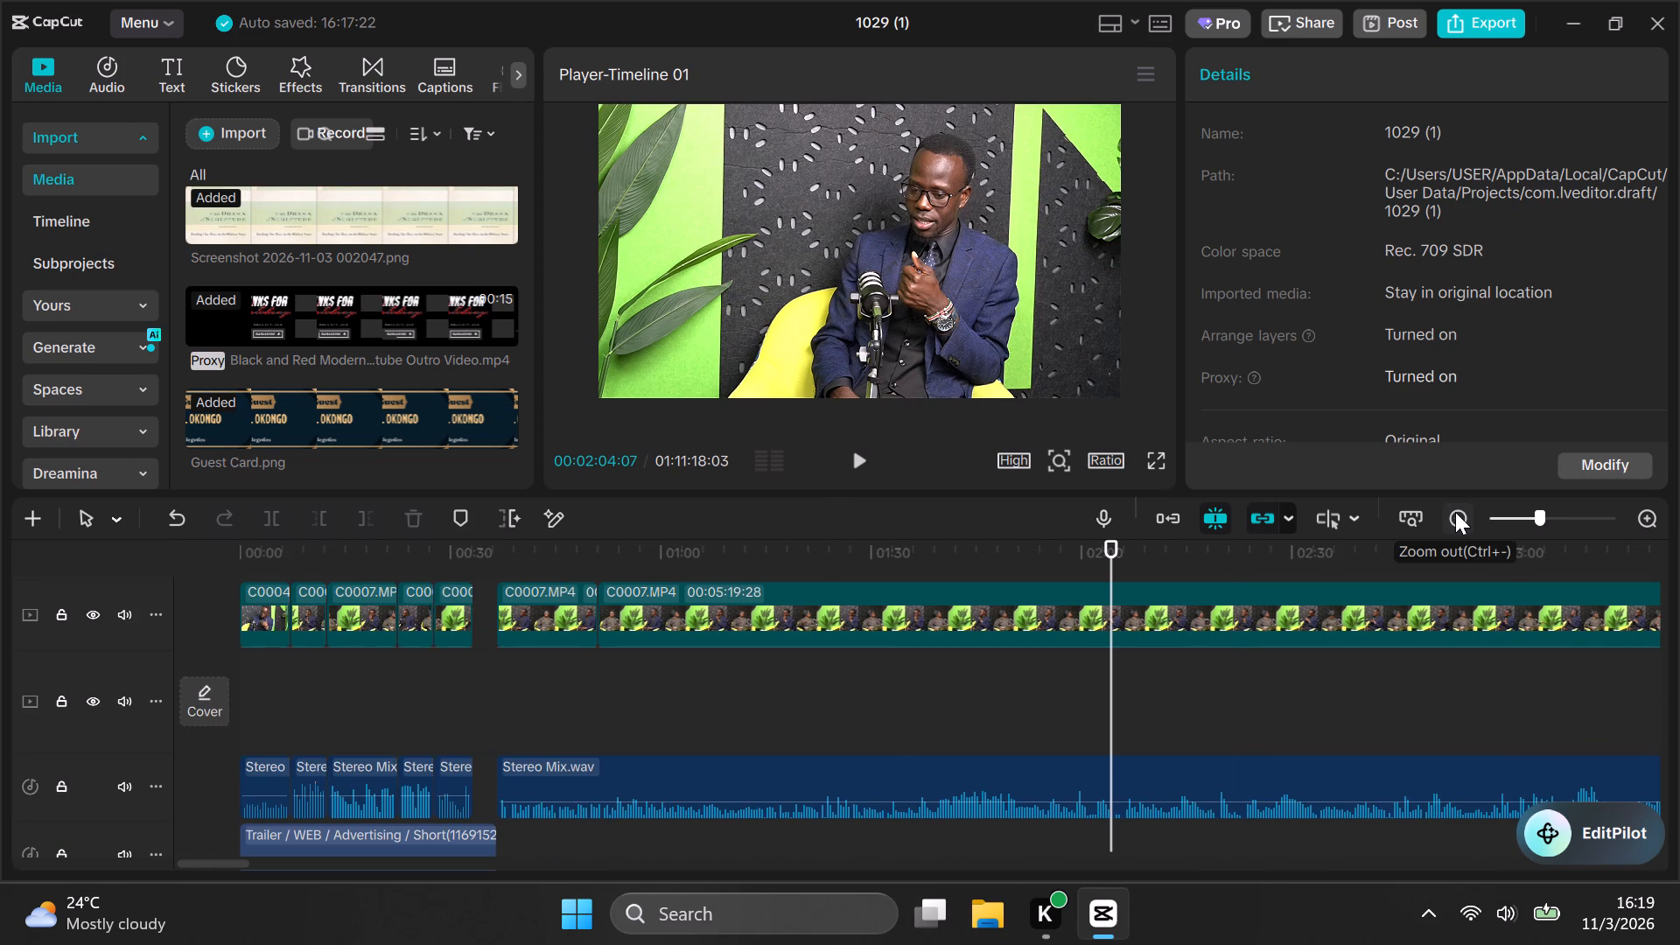
{"action": "left_click", "coordinate": [1455, 512]}
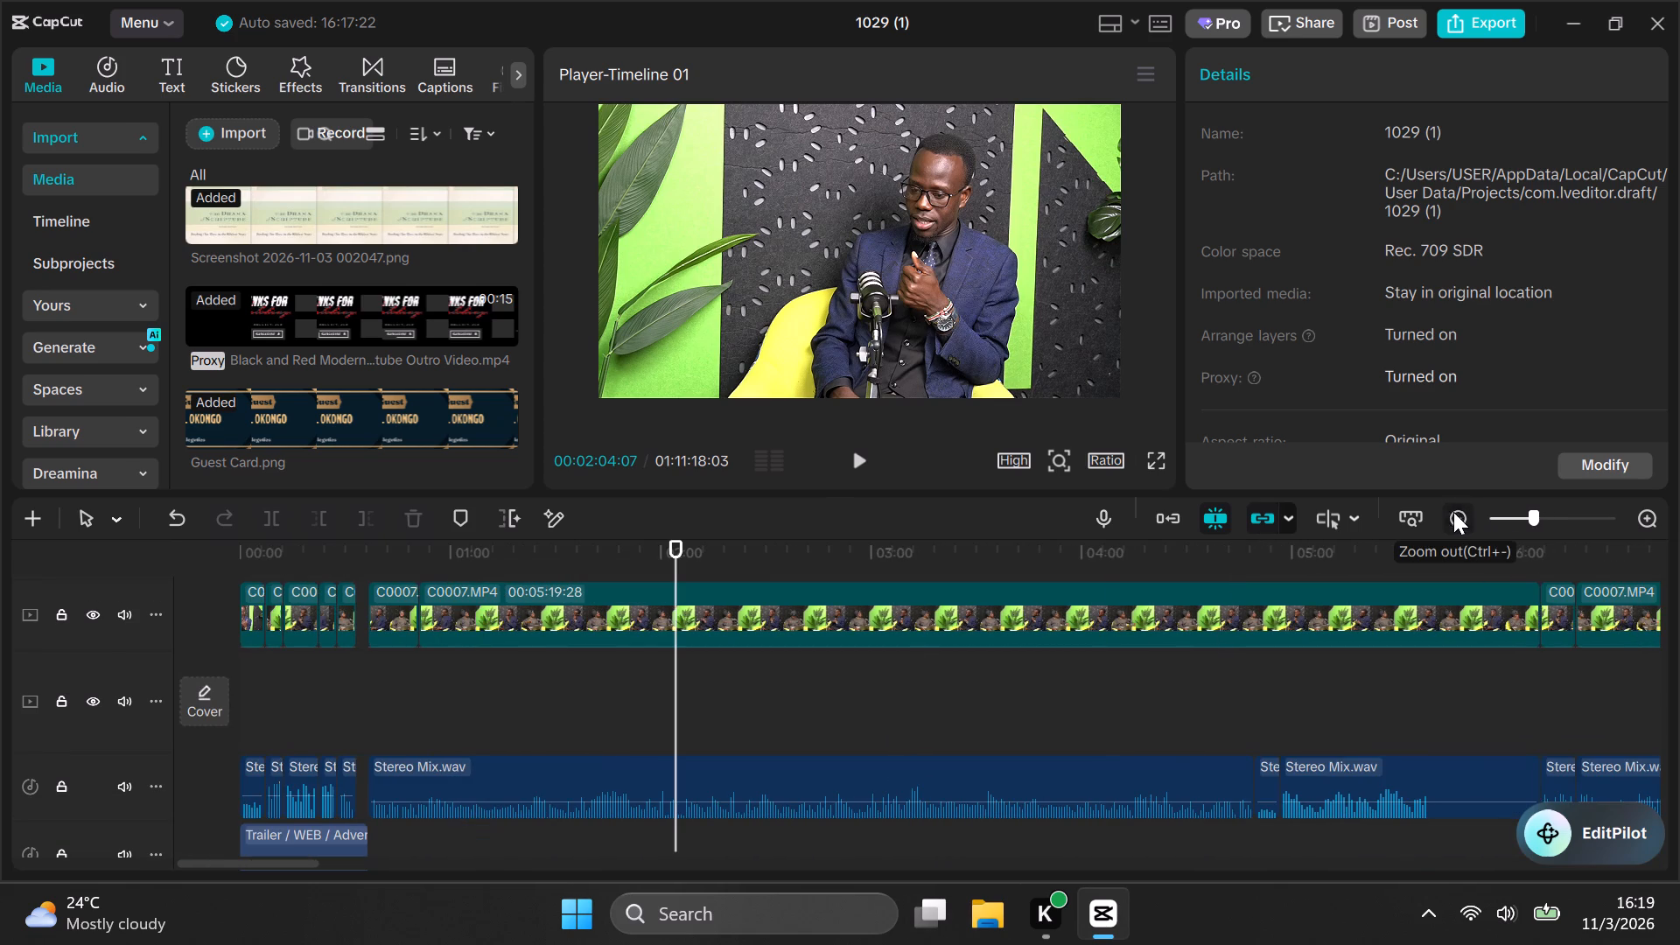
{"action": "scroll", "coordinate": [1052, 572], "scroll_direction": "up", "scroll_amount": 5}
{"action": "scroll", "coordinate": [1044, 602], "scroll_direction": "down", "scroll_amount": 2}
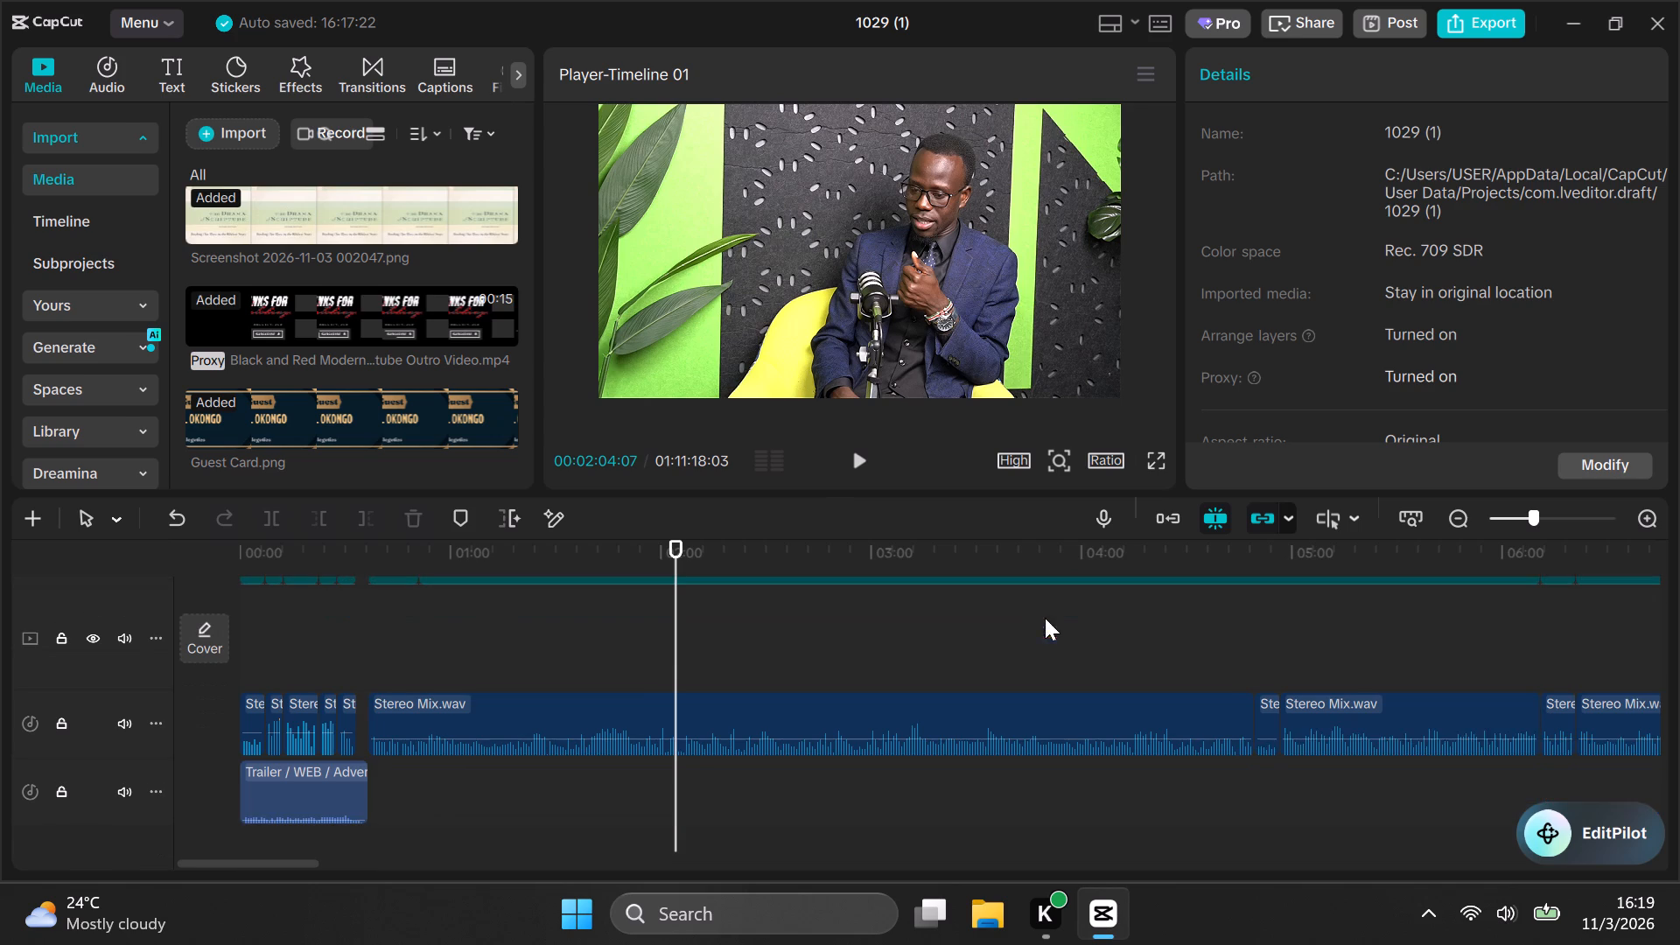
{"action": "scroll", "coordinate": [1040, 647], "scroll_direction": "down", "scroll_amount": 3}
{"action": "scroll", "coordinate": [1040, 648], "scroll_direction": "up", "scroll_amount": 9}
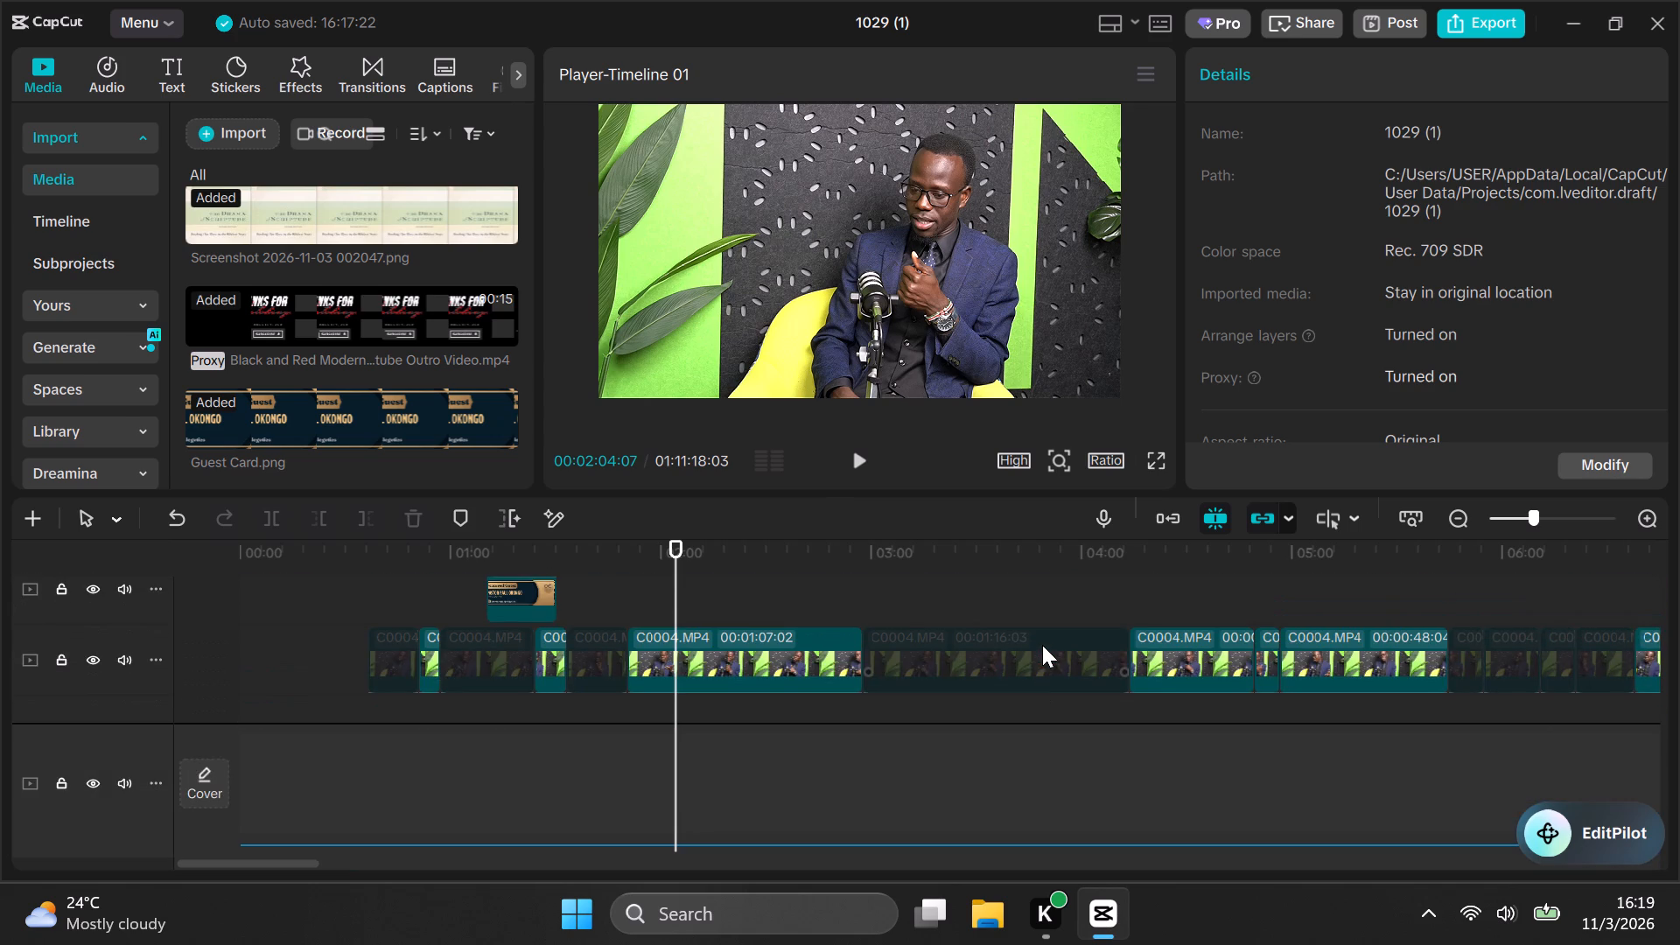
{"action": "left_click", "coordinate": [990, 598]}
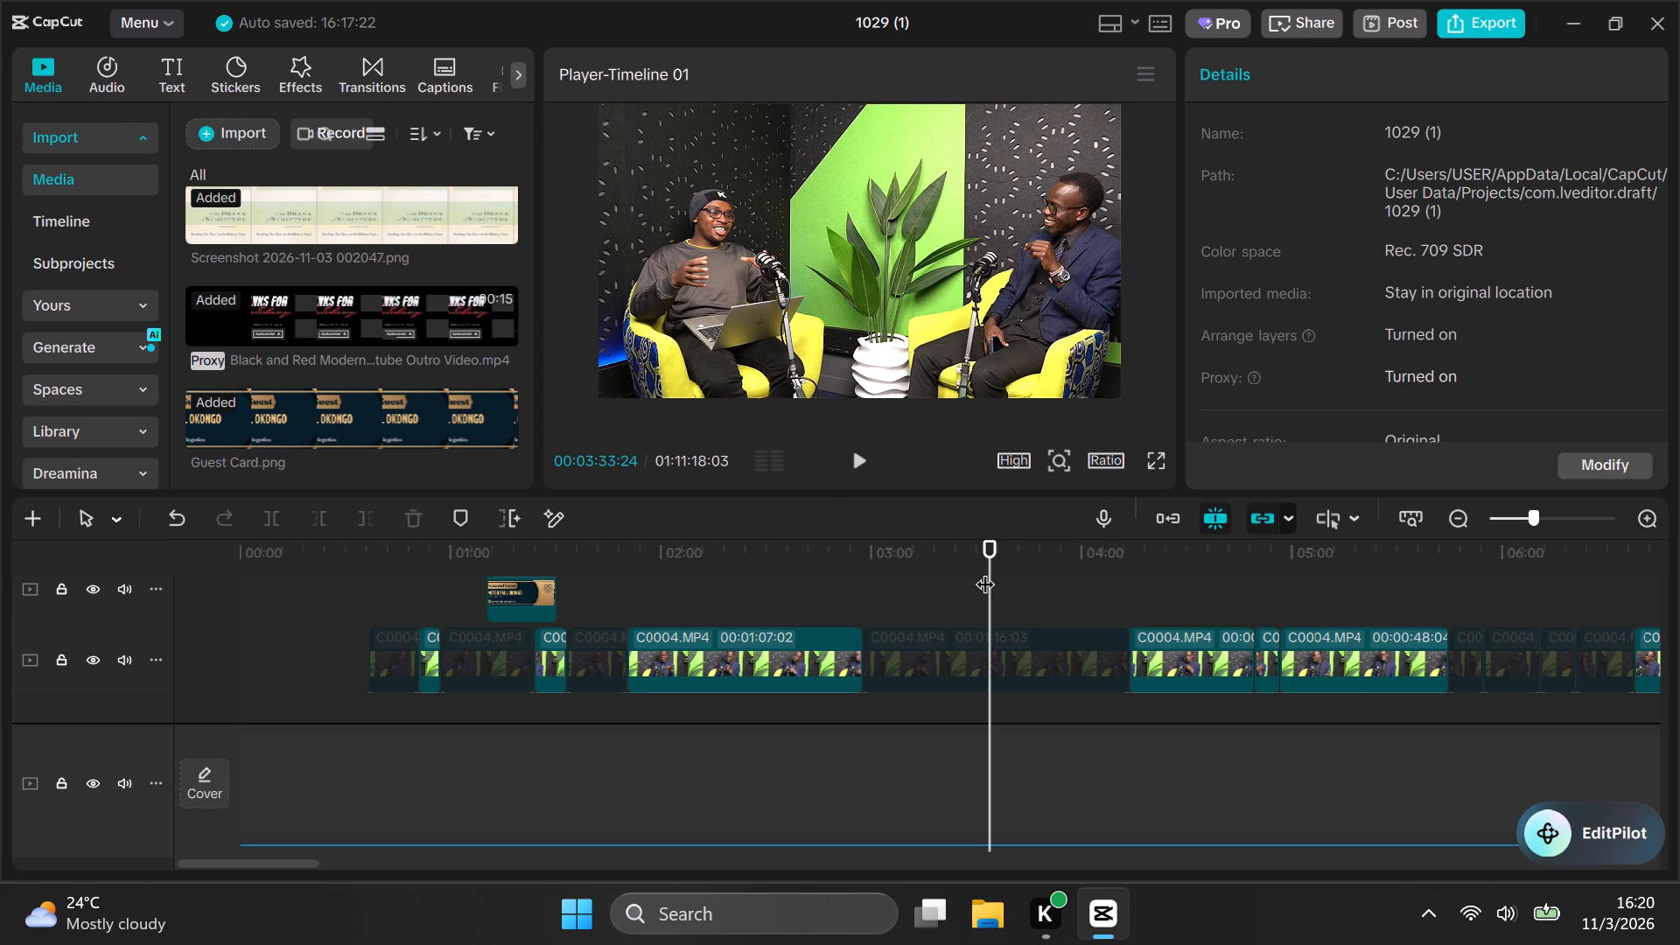
{"action": "left_click_drag", "start_coordinate": [990, 561], "coordinate": [1074, 566]}
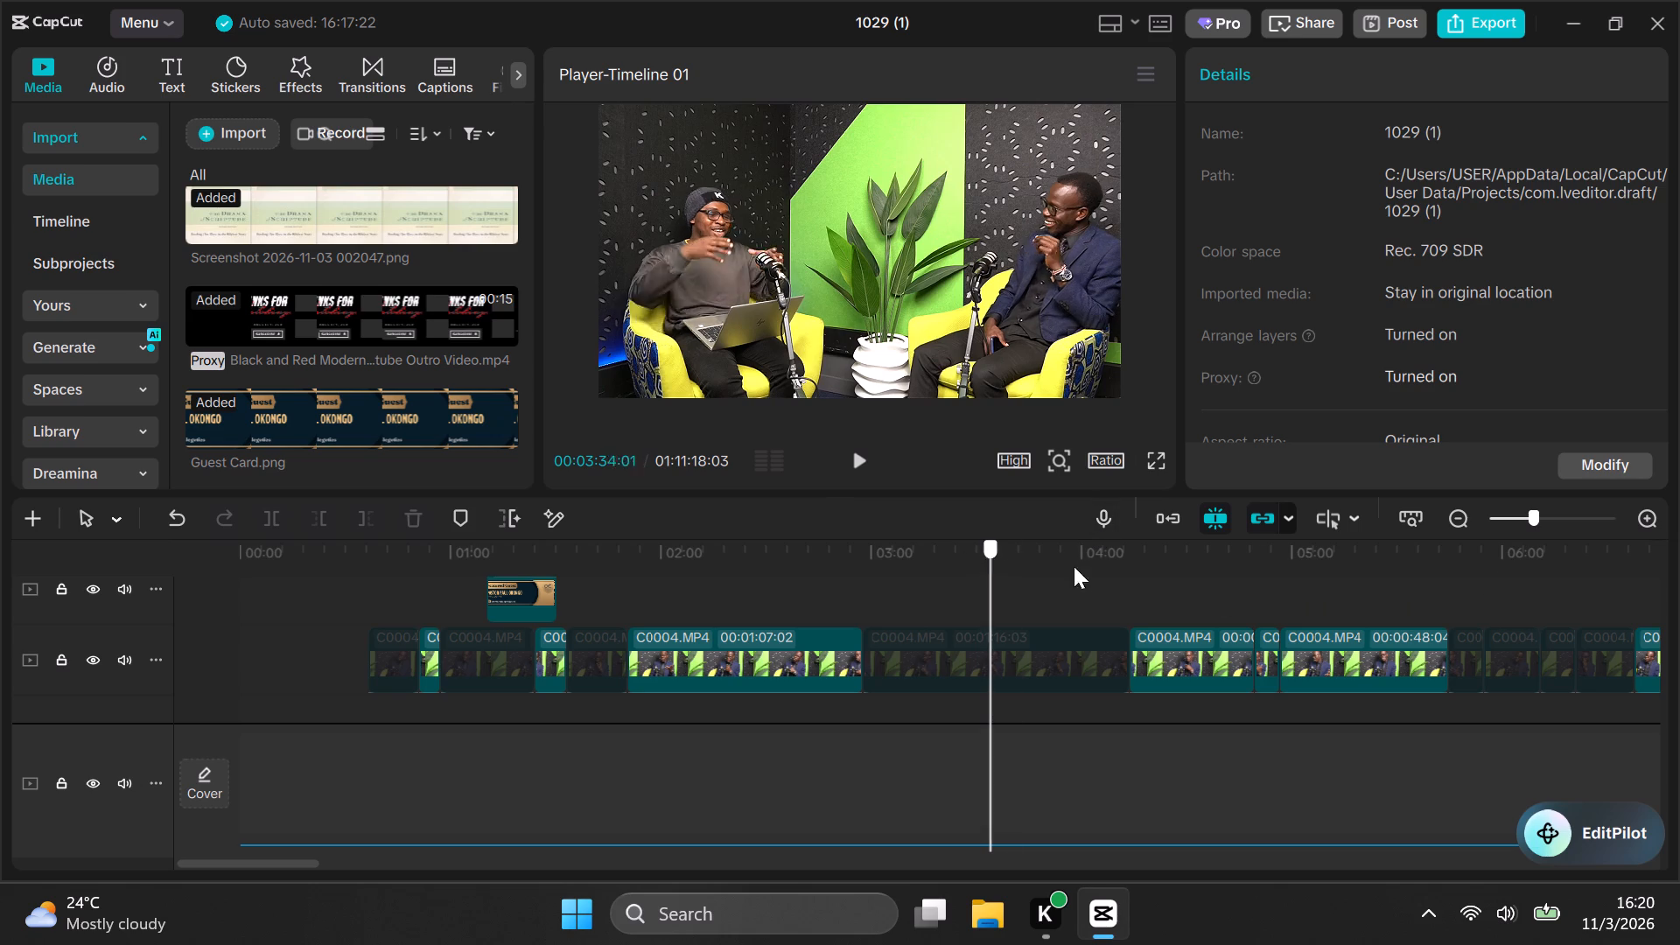
{"action": "left_click_drag", "start_coordinate": [1074, 566], "coordinate": [1679, 549]}
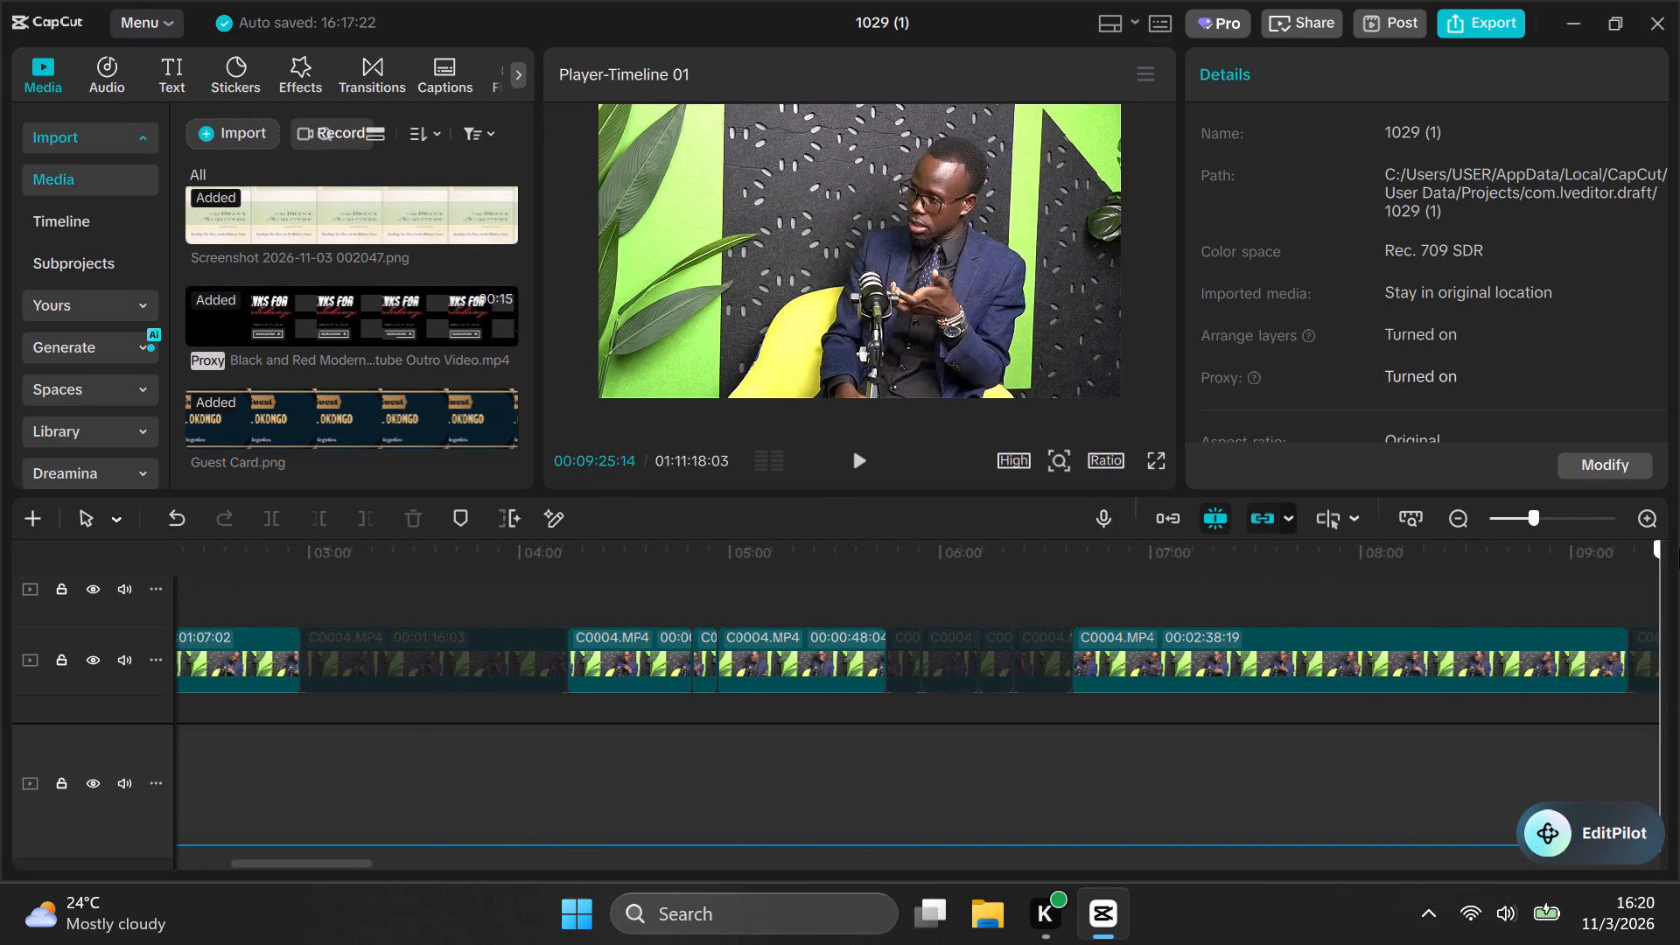
{"action": "left_click_drag", "start_coordinate": [1679, 549], "coordinate": [1340, 578]}
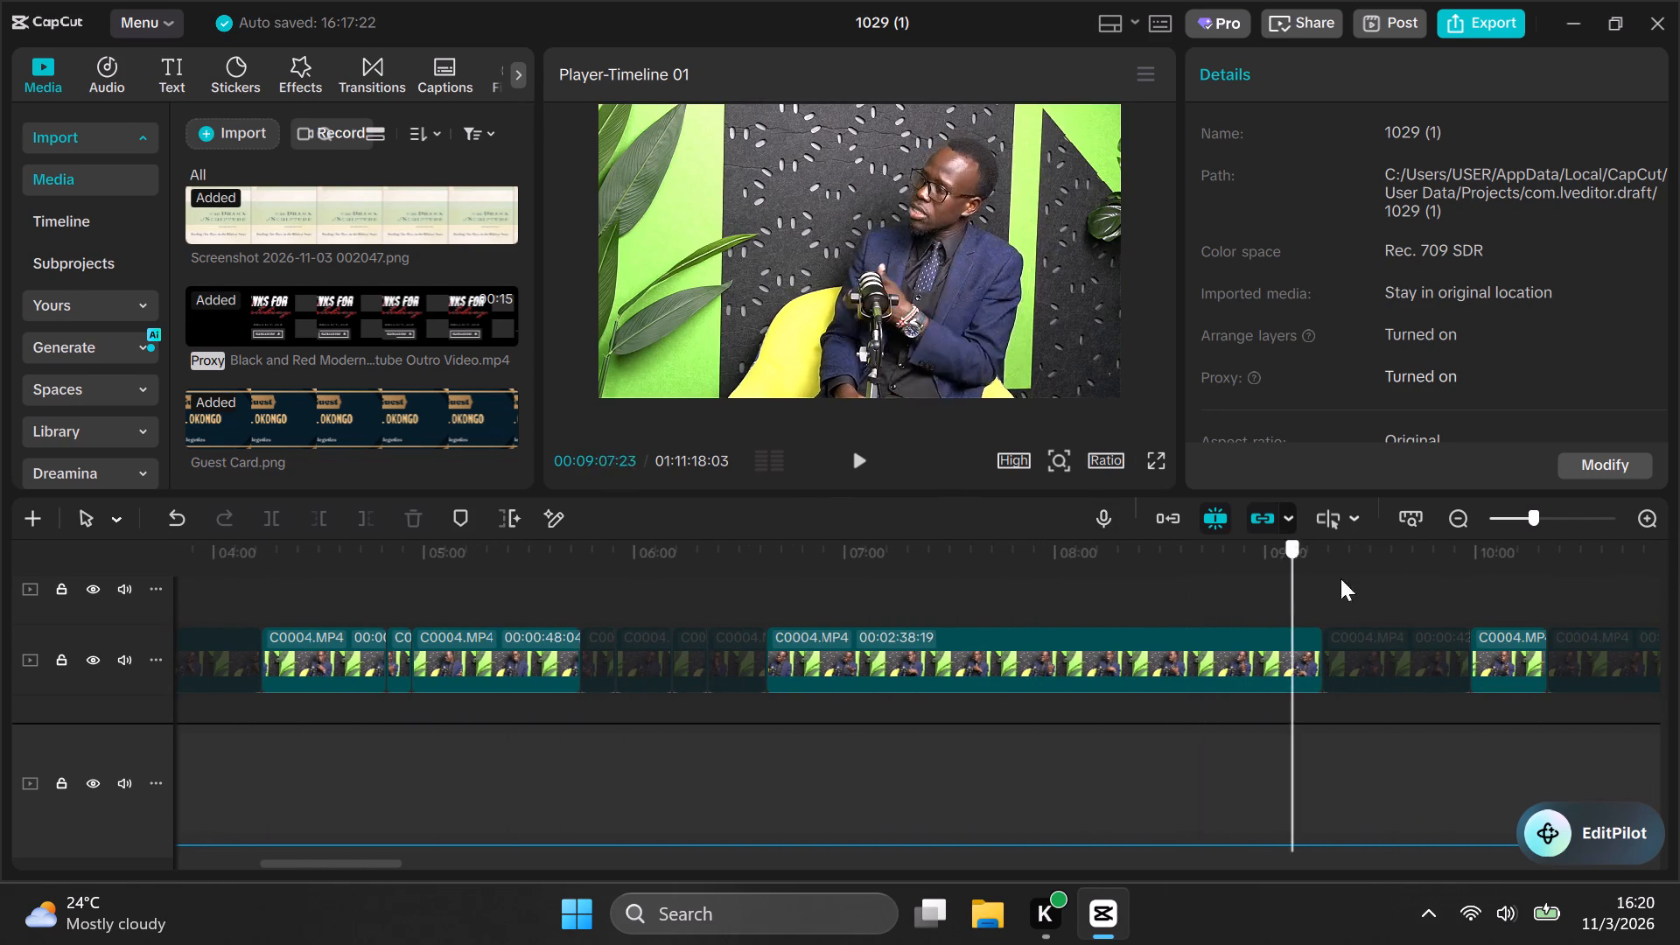
{"action": "left_click_drag", "start_coordinate": [1340, 578], "coordinate": [1570, 554]}
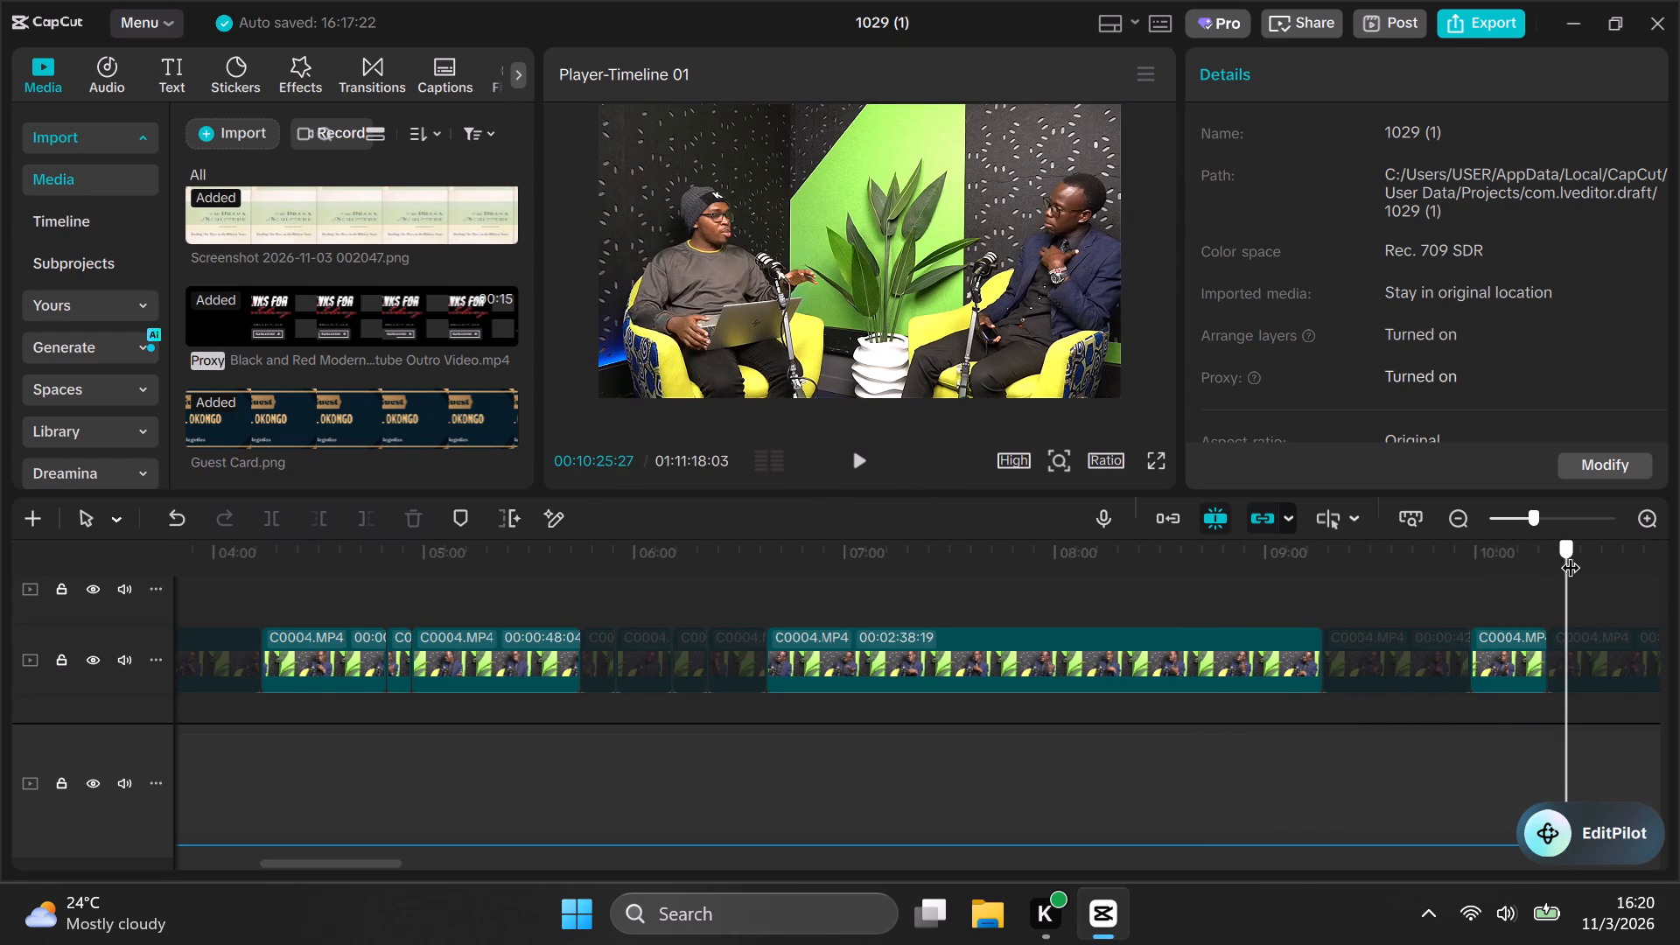
{"action": "left_click_drag", "start_coordinate": [1570, 554], "coordinate": [1519, 561]}
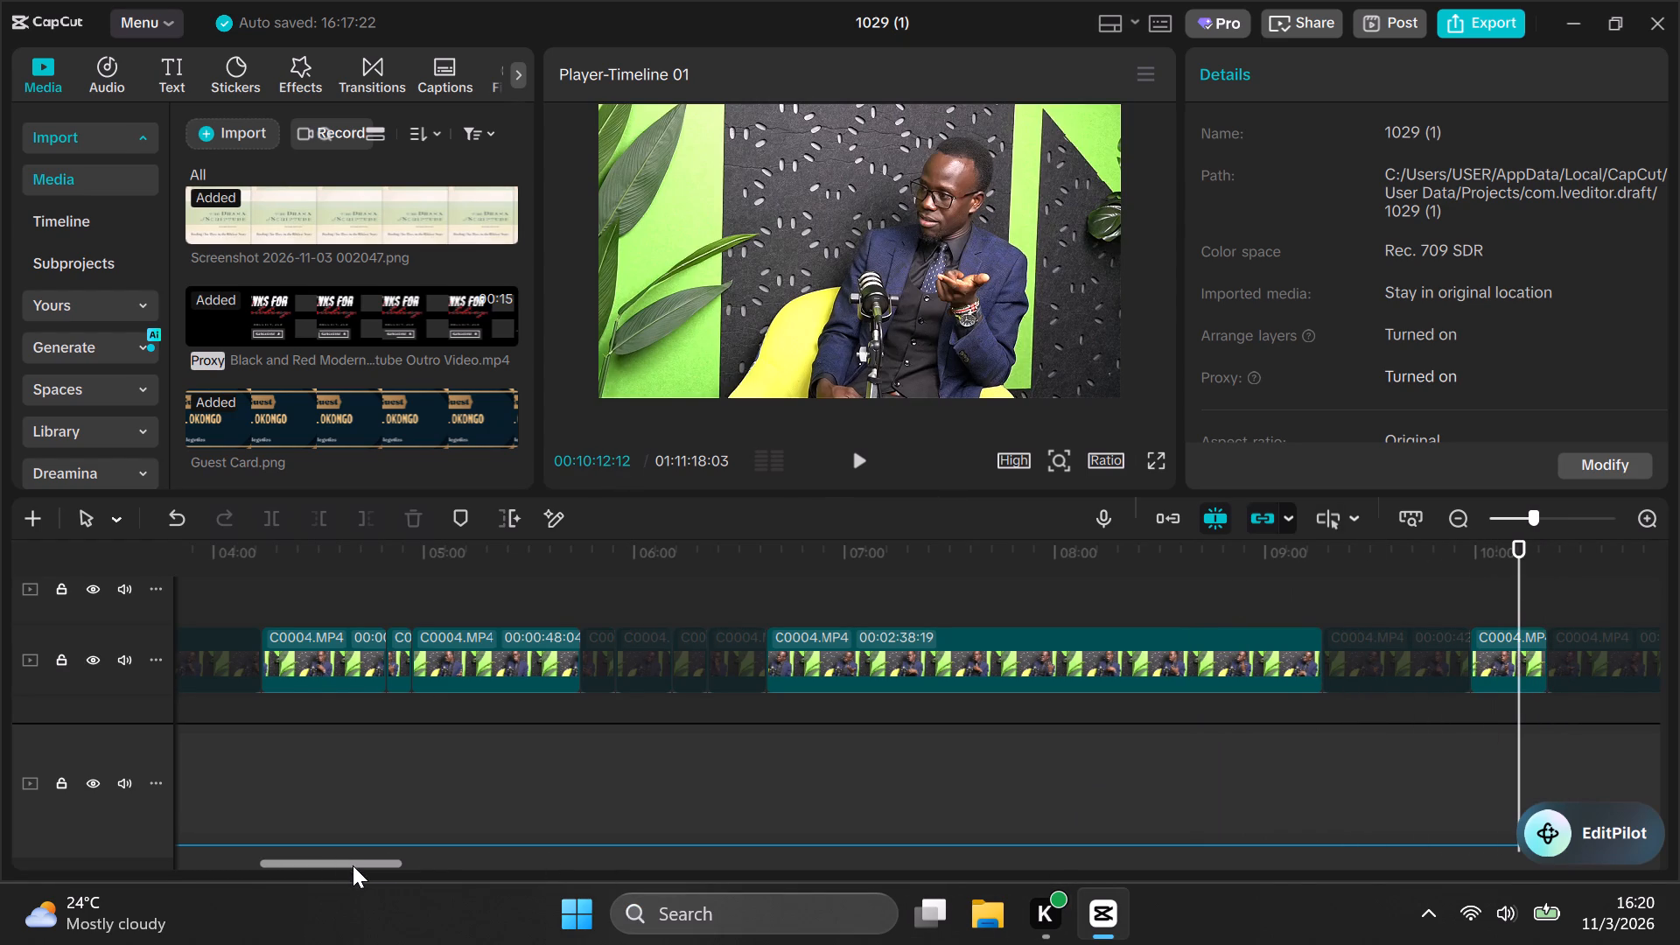
Place the playhead exactly at 00:03:00:00 on the timeline.
{"action": "scroll", "coordinate": [462, 608], "scroll_direction": "down", "scroll_amount": 2}
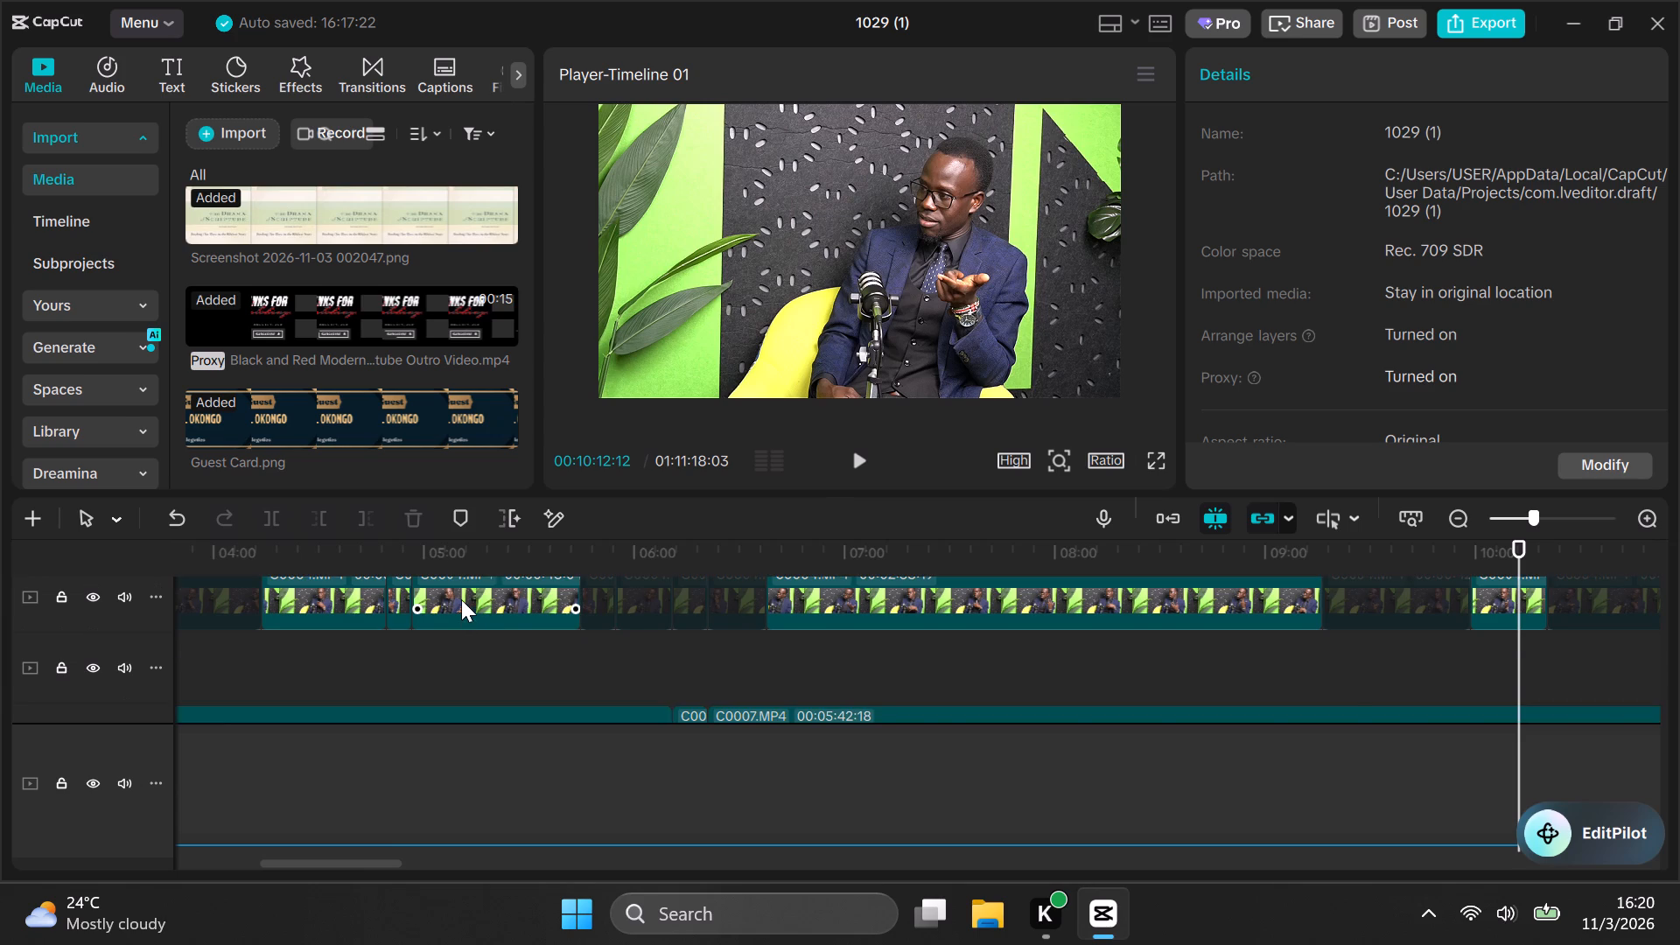
{"action": "scroll", "coordinate": [461, 598], "scroll_direction": "down", "scroll_amount": 2}
{"action": "scroll", "coordinate": [461, 598], "scroll_direction": "up", "scroll_amount": 4}
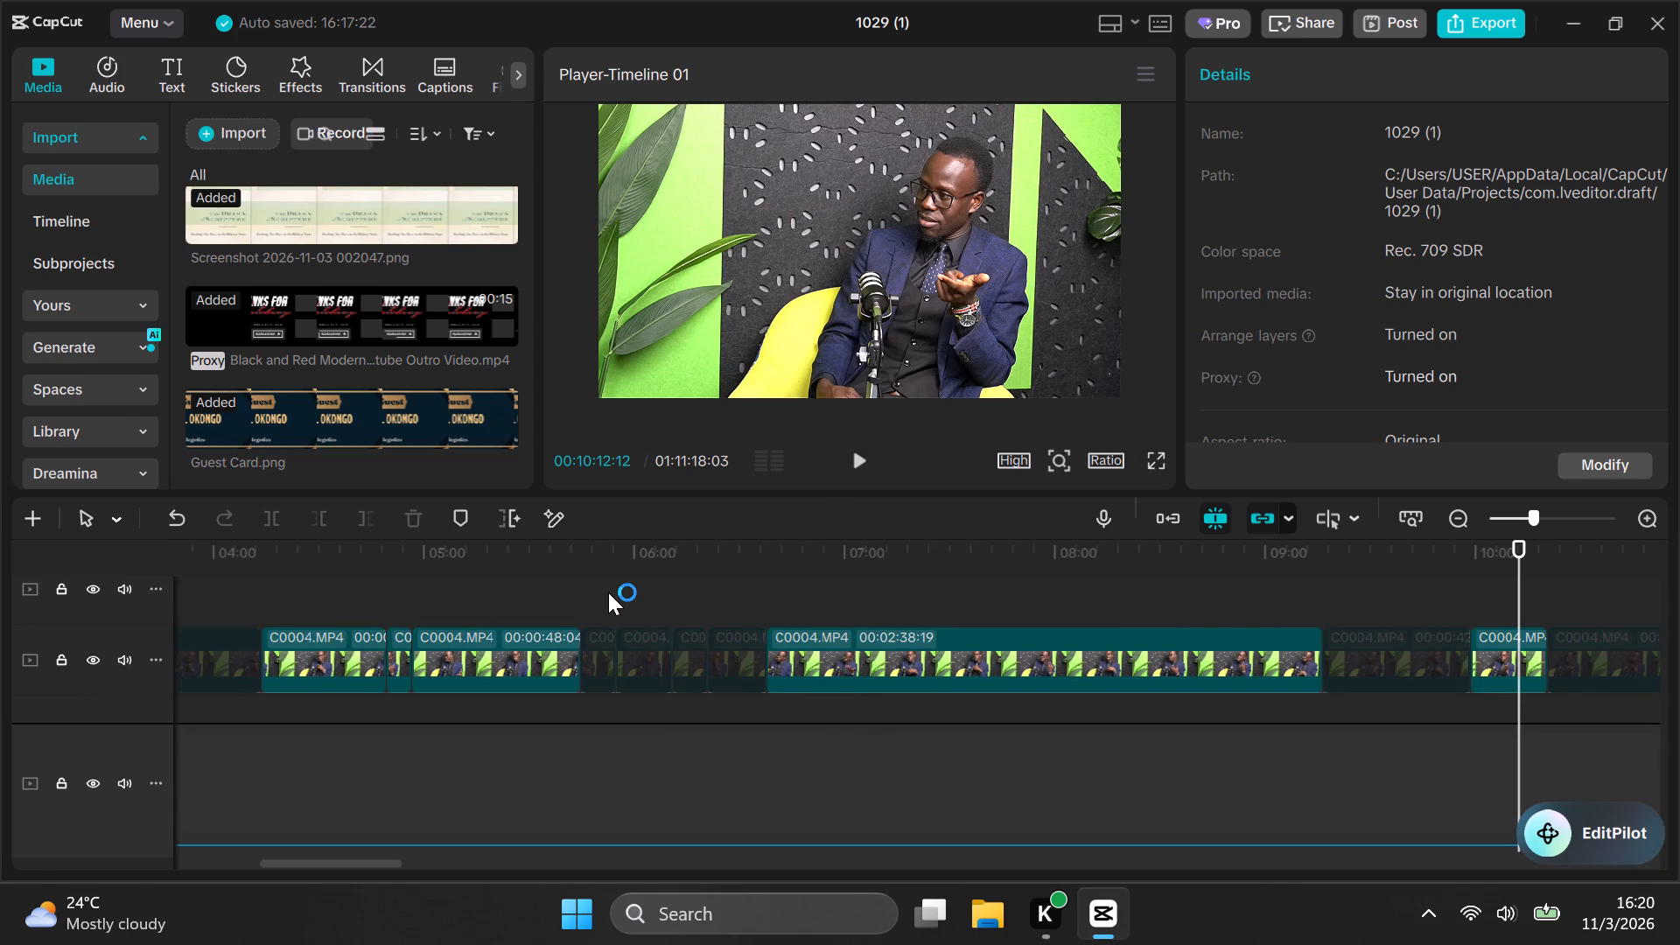
{"action": "scroll", "coordinate": [285, 580], "scroll_direction": "down", "scroll_amount": 1}
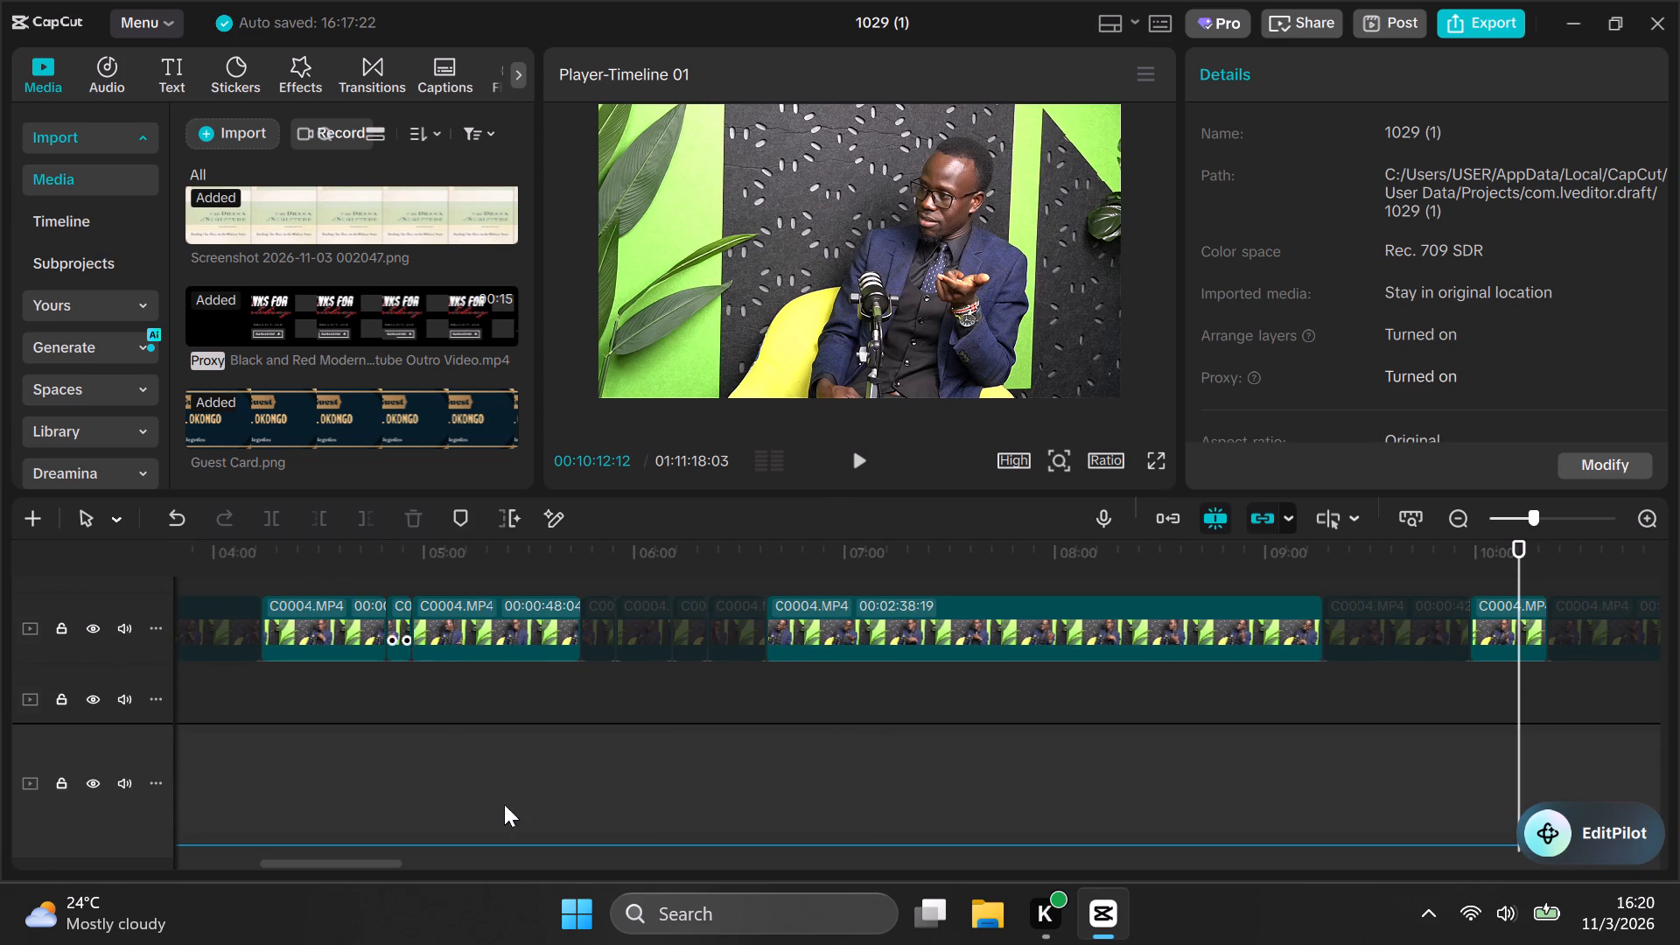
{"action": "left_click_drag", "start_coordinate": [367, 857], "coordinate": [305, 861]}
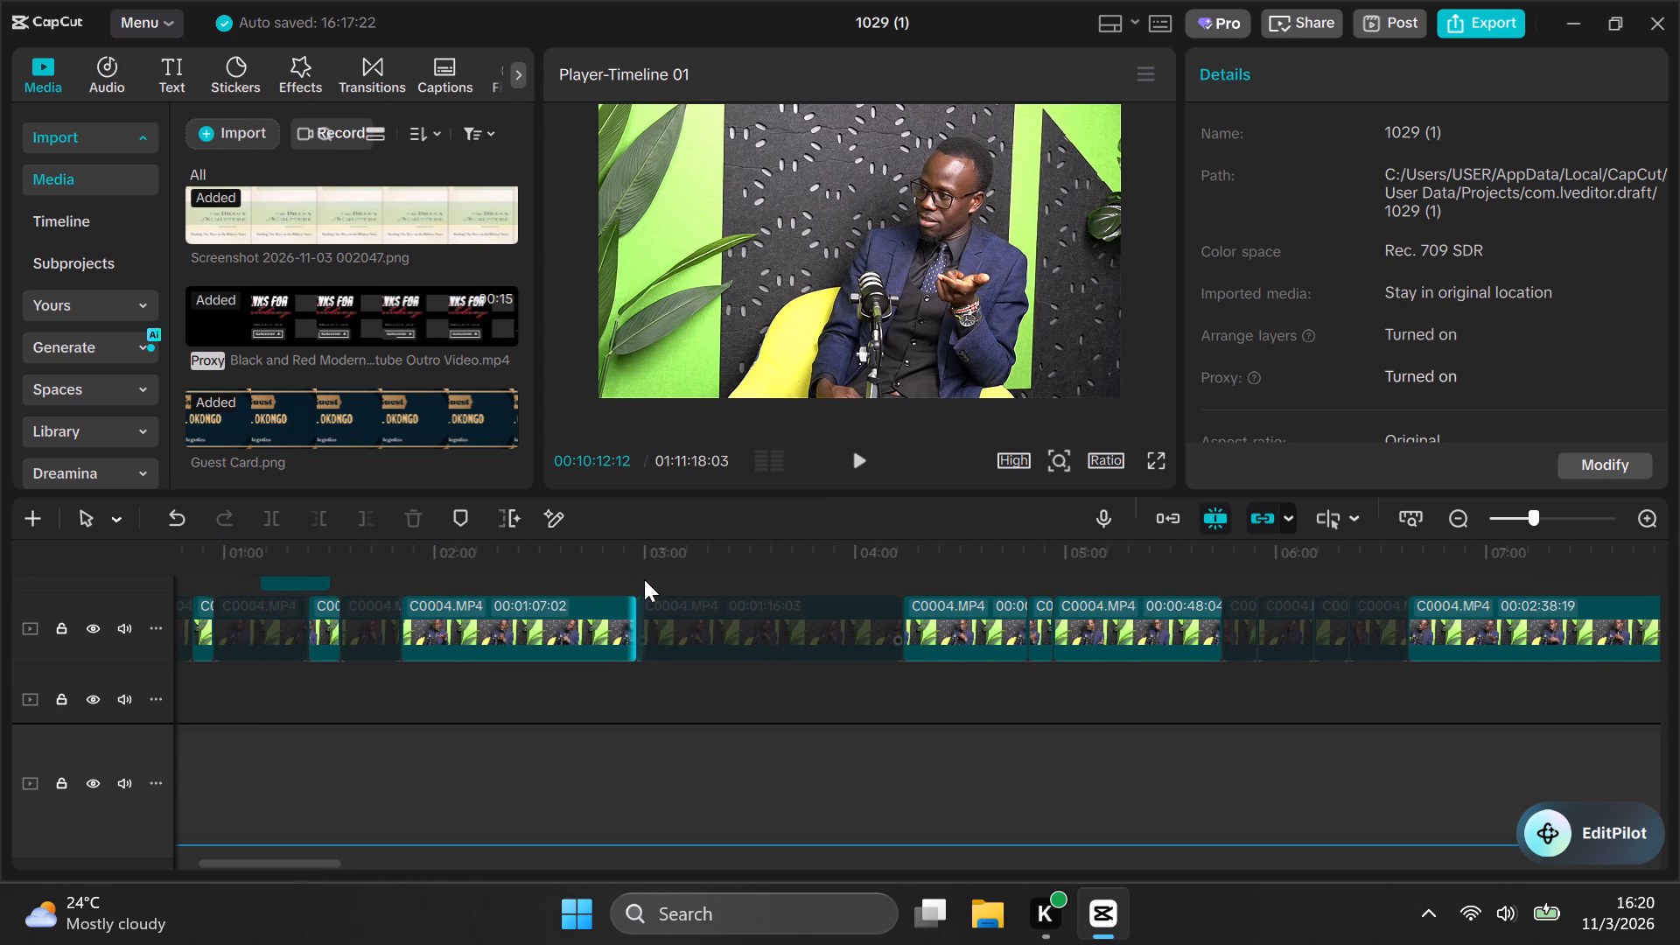
{"action": "left_click", "coordinate": [644, 579]}
{"action": "left_click", "coordinate": [647, 575]}
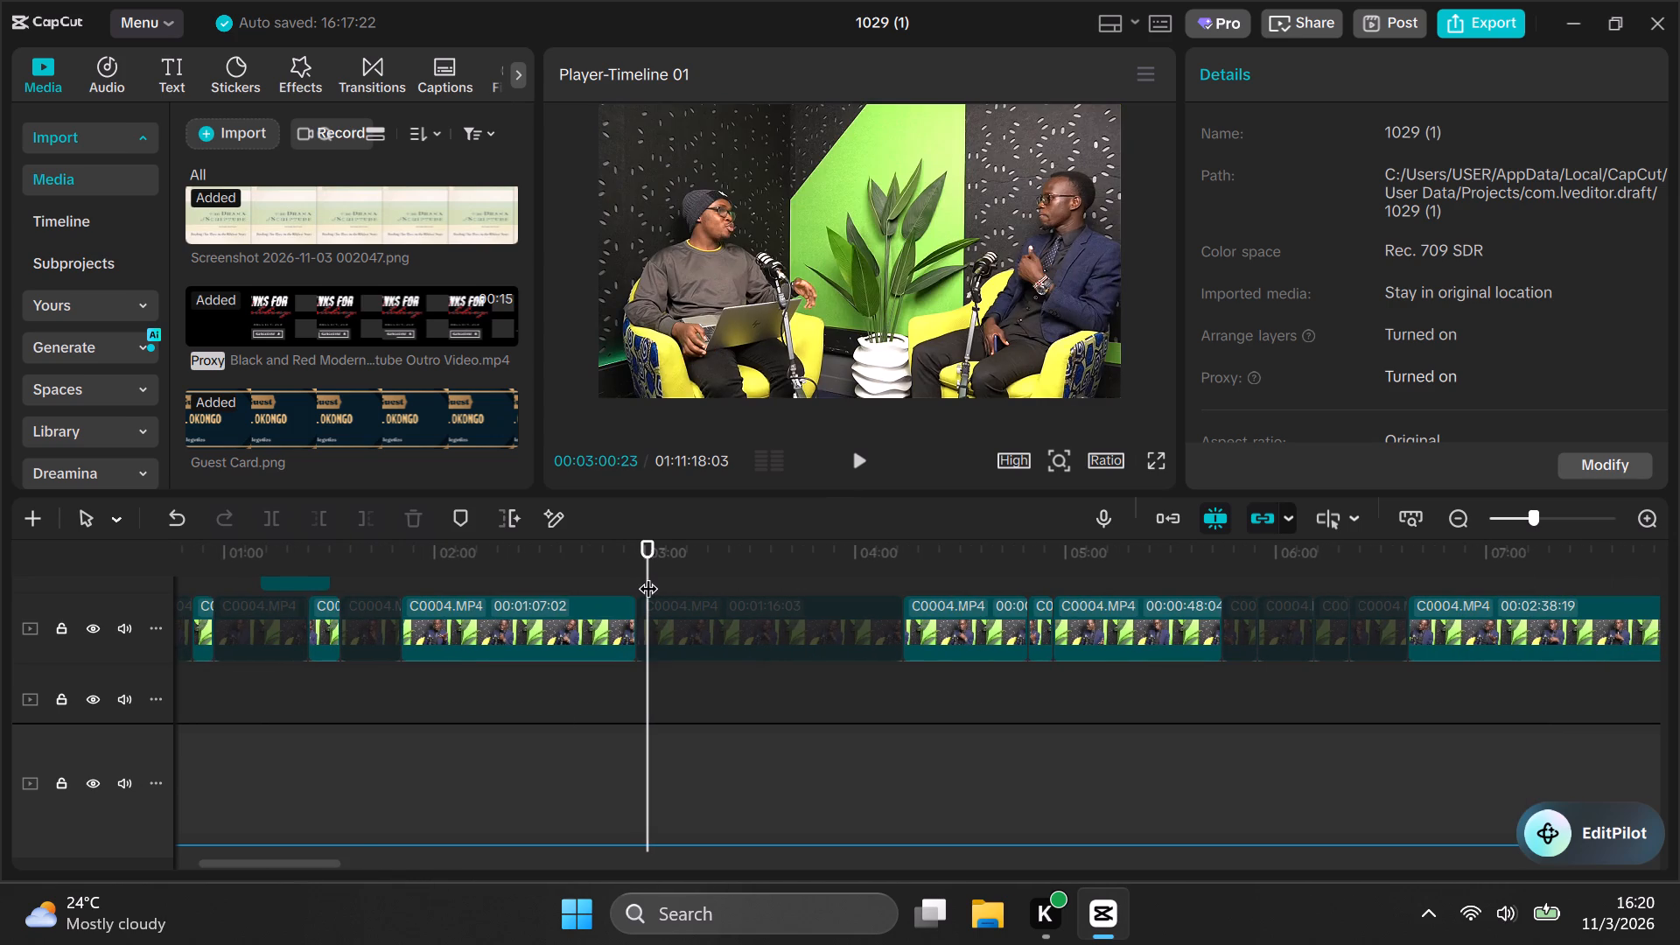
{"action": "key", "text": "Left"}
{"action": "key", "text": "Left"}
{"action": "key", "text": "Left"}
{"action": "key", "text": "Left"}
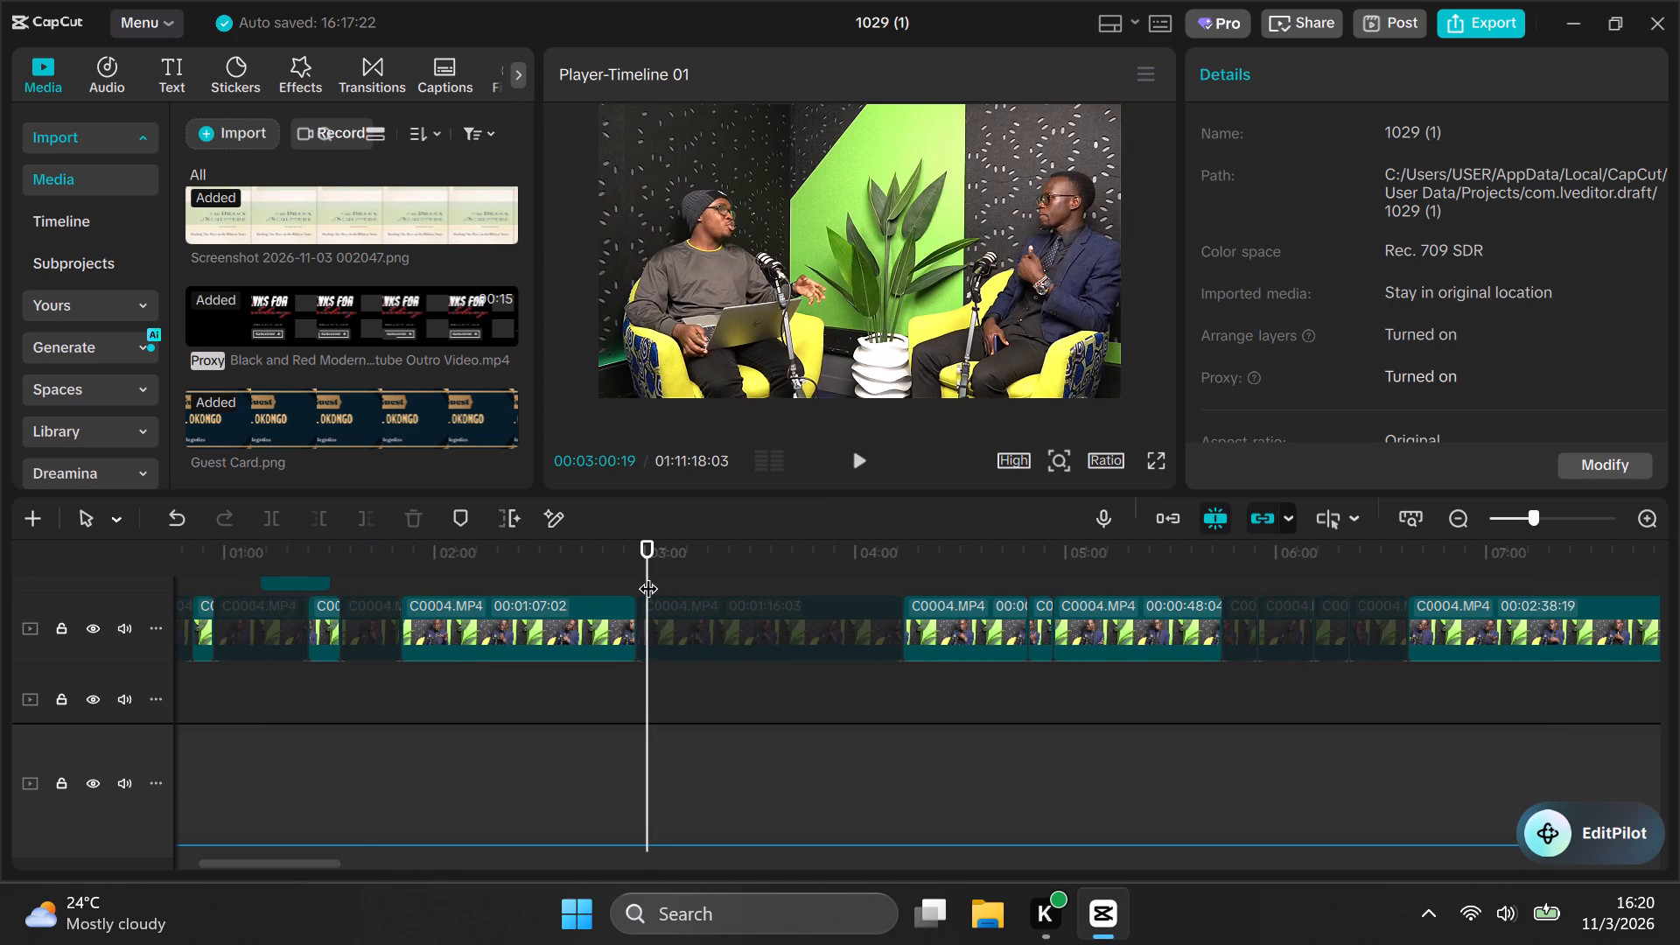
{"action": "key", "text": "Left"}
{"action": "key", "text": "Left"}
{"action": "key", "text": "Left"}
{"action": "key", "text": "Left"}
{"action": "key", "text": "Left"}
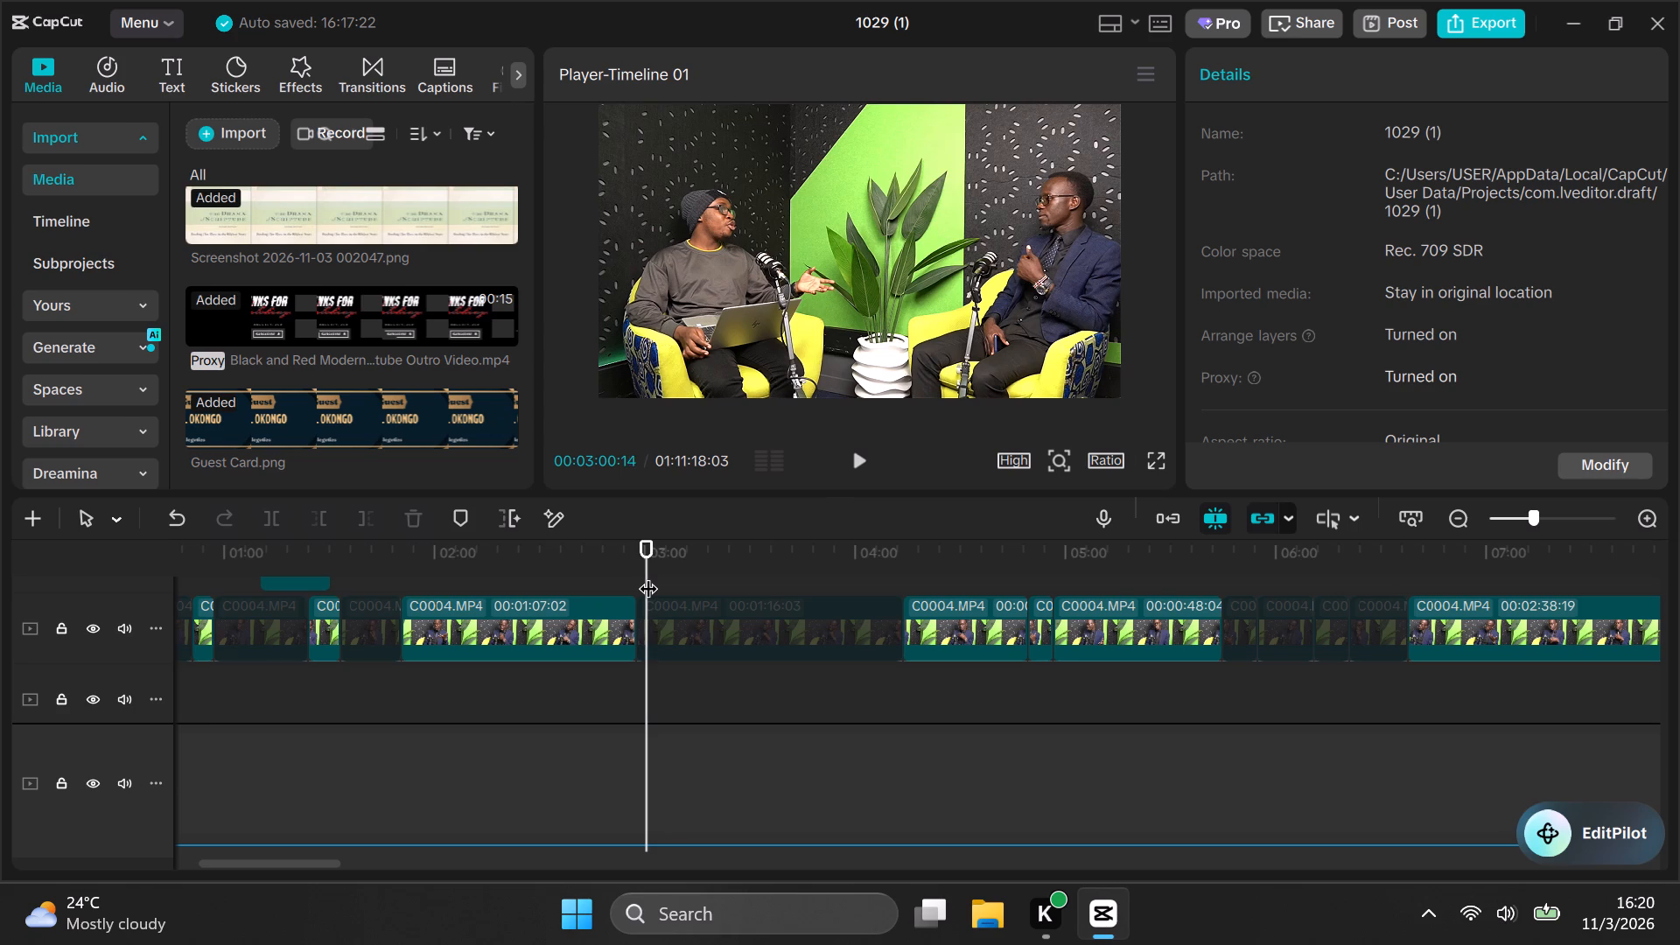
{"action": "key", "text": "Left"}
{"action": "key", "text": "Left"}
{"action": "key", "text": "Left"}
{"action": "key", "text": "Left"}
{"action": "key", "text": "Left"}
{"action": "key", "text": "Left"}
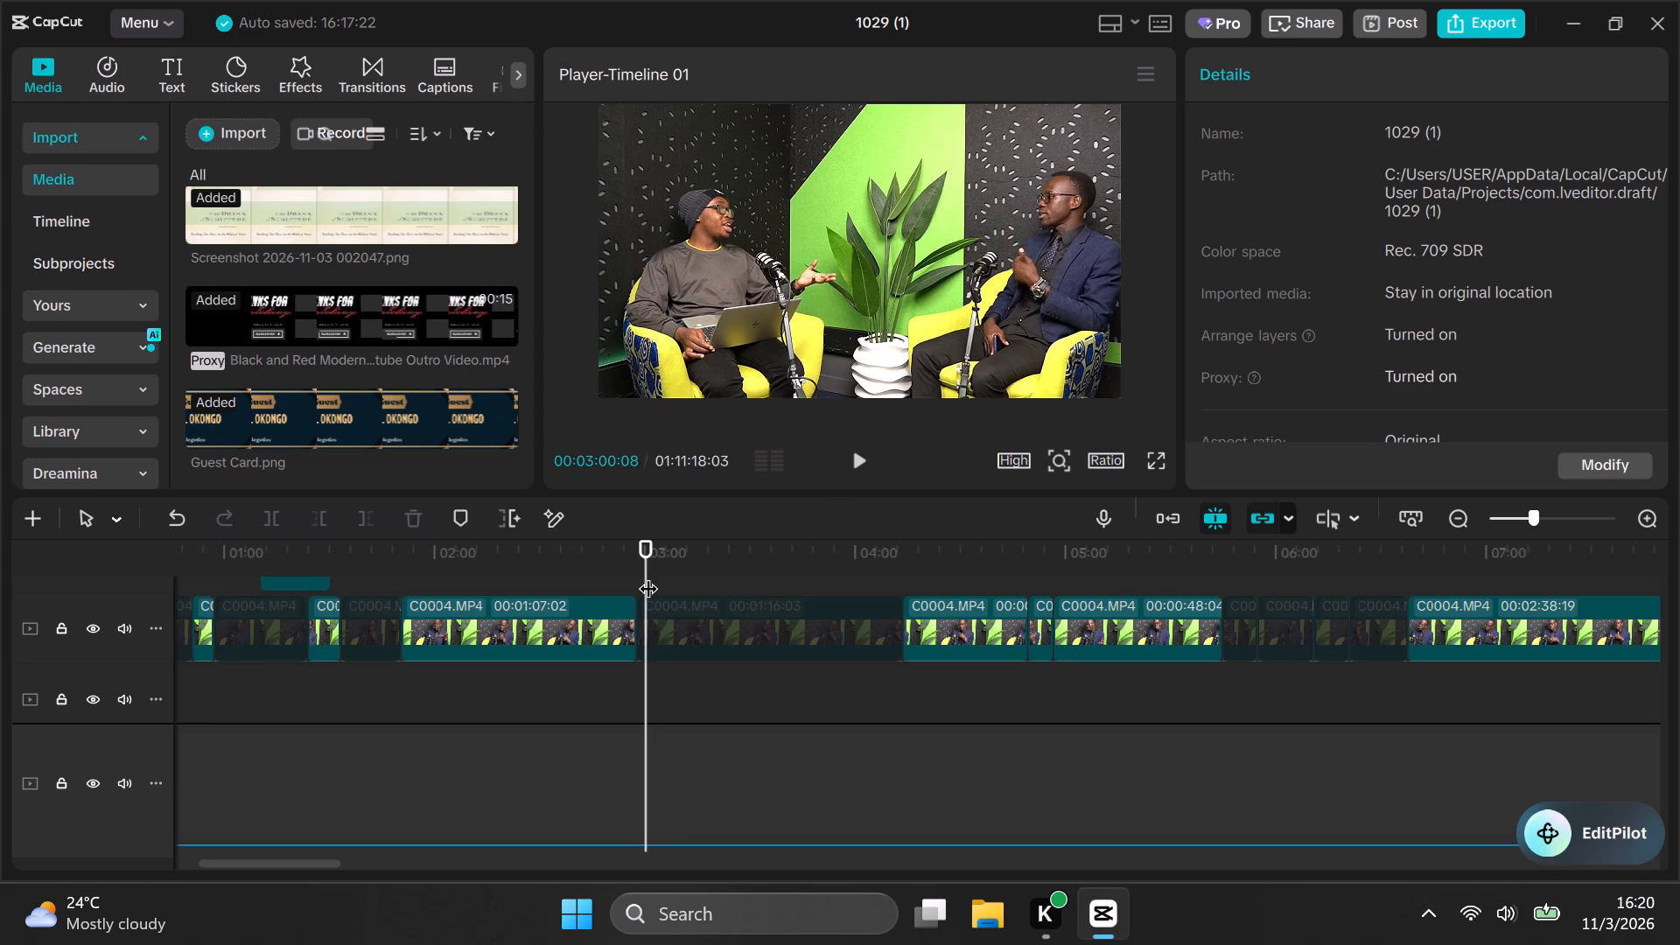
{"action": "key", "text": "Left"}
{"action": "key", "text": "Left"}
{"action": "key", "text": "Left"}
{"action": "key", "text": "Left"}
{"action": "key", "text": "Left"}
{"action": "key", "text": "Left"}
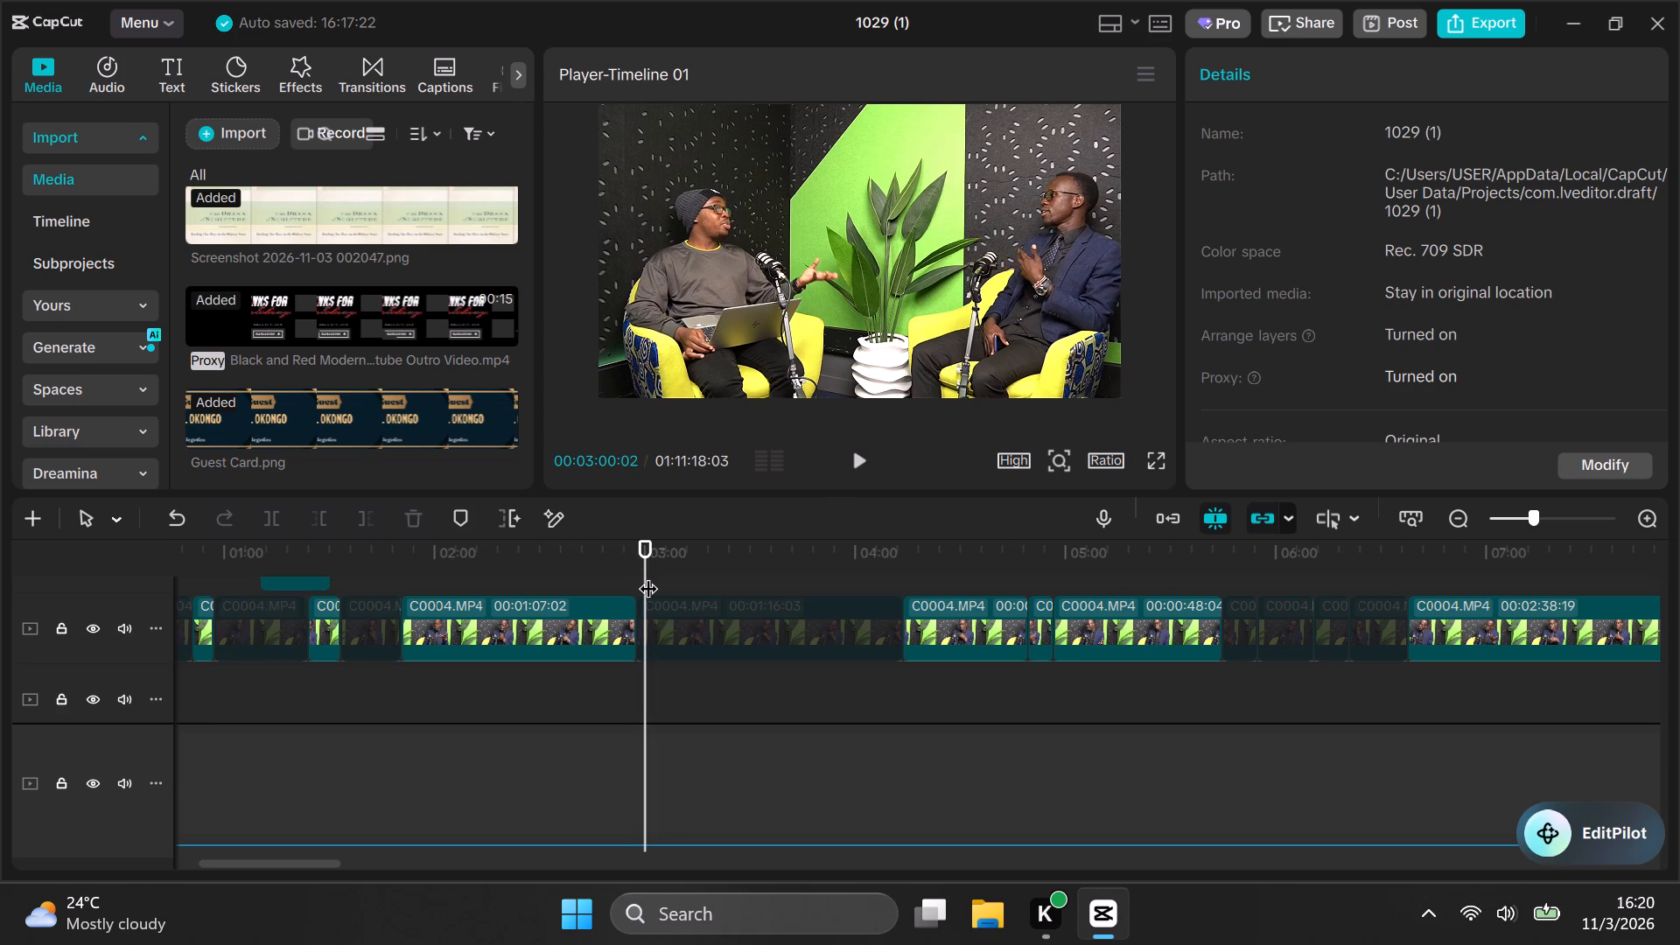
{"action": "key", "text": "Left"}
{"action": "key", "text": "Left"}
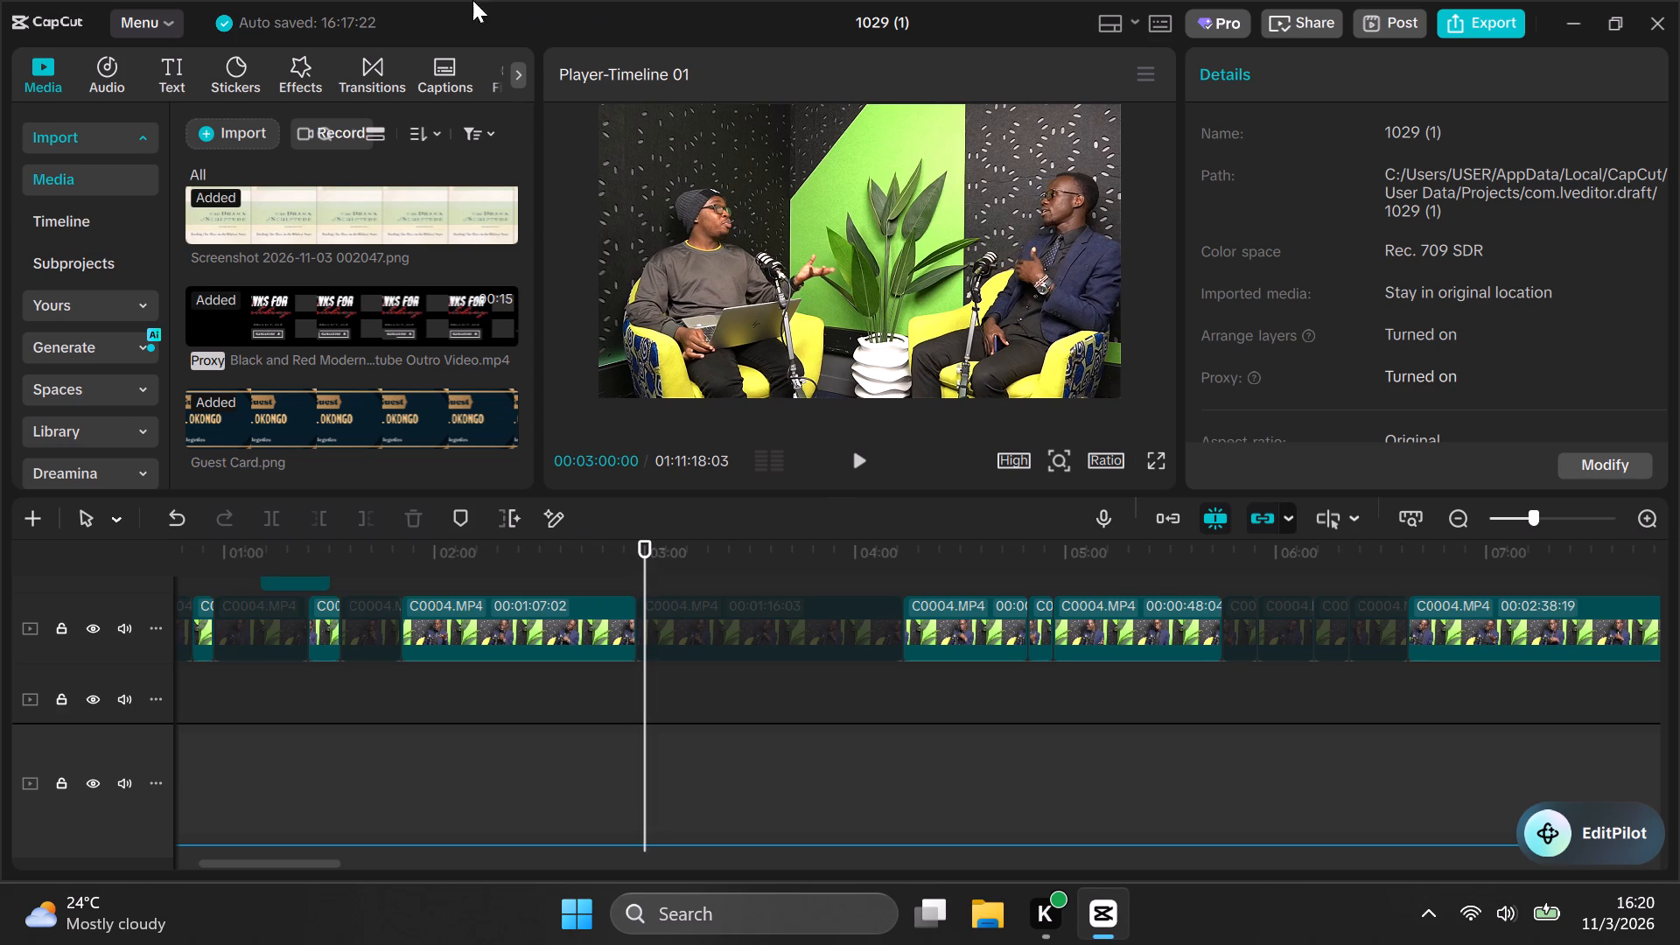
Start a media import from the device and browse the EternaLogic folder on New Volume (D:) for the file to add.
{"action": "left_click", "coordinate": [240, 139]}
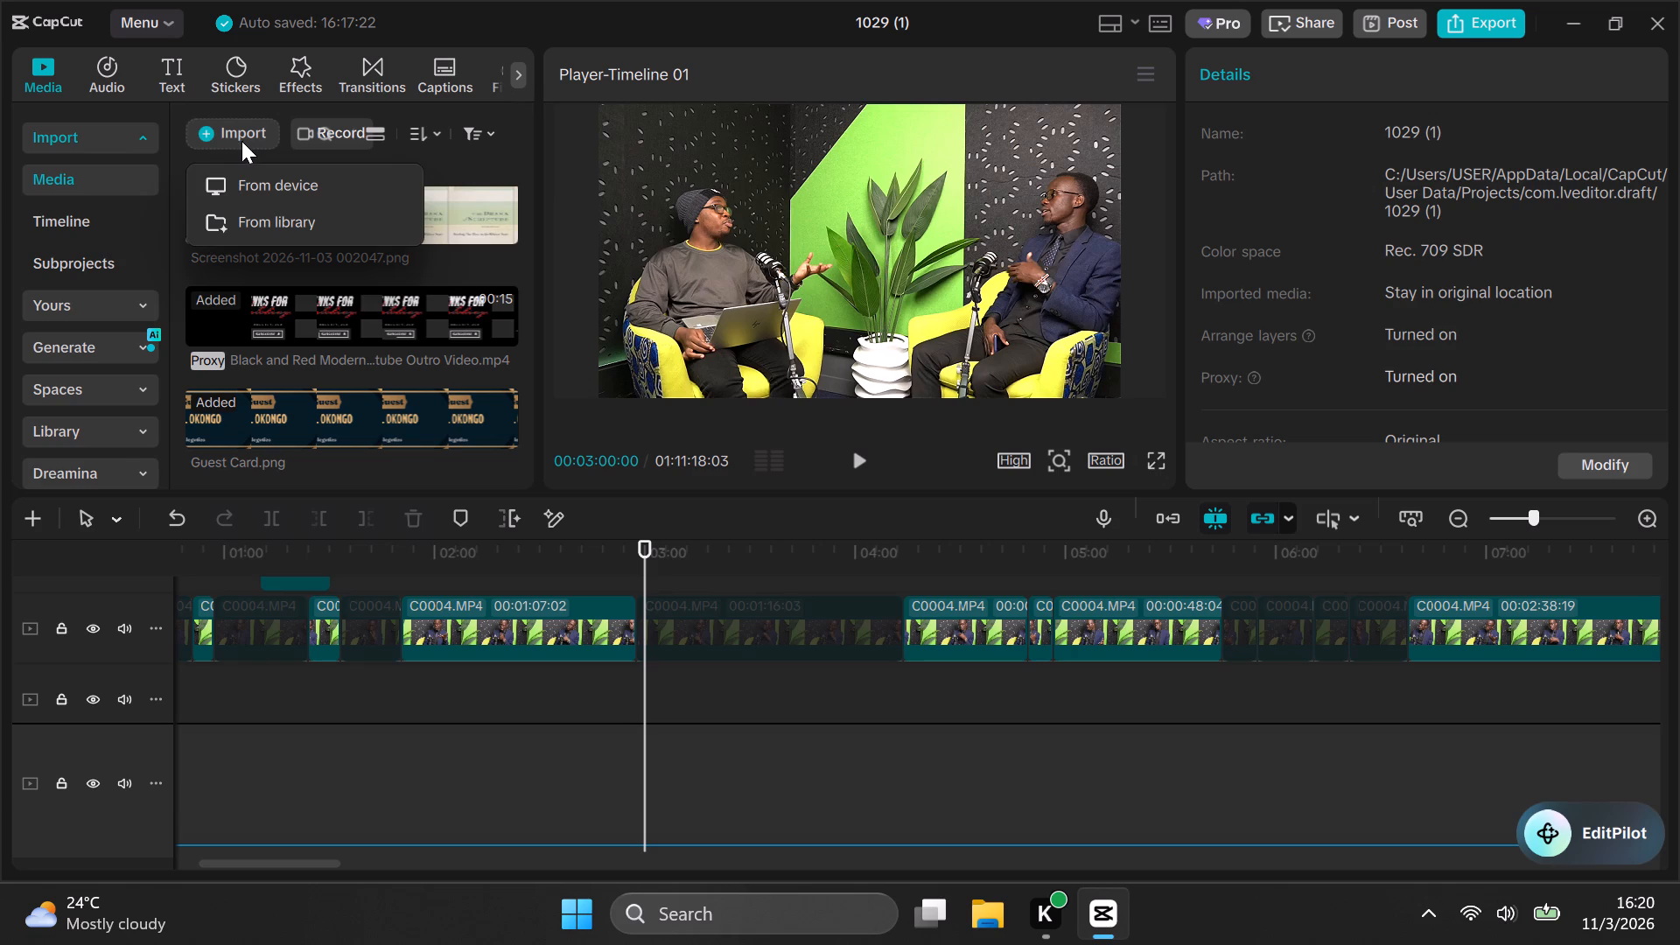
{"action": "left_click", "coordinate": [240, 185]}
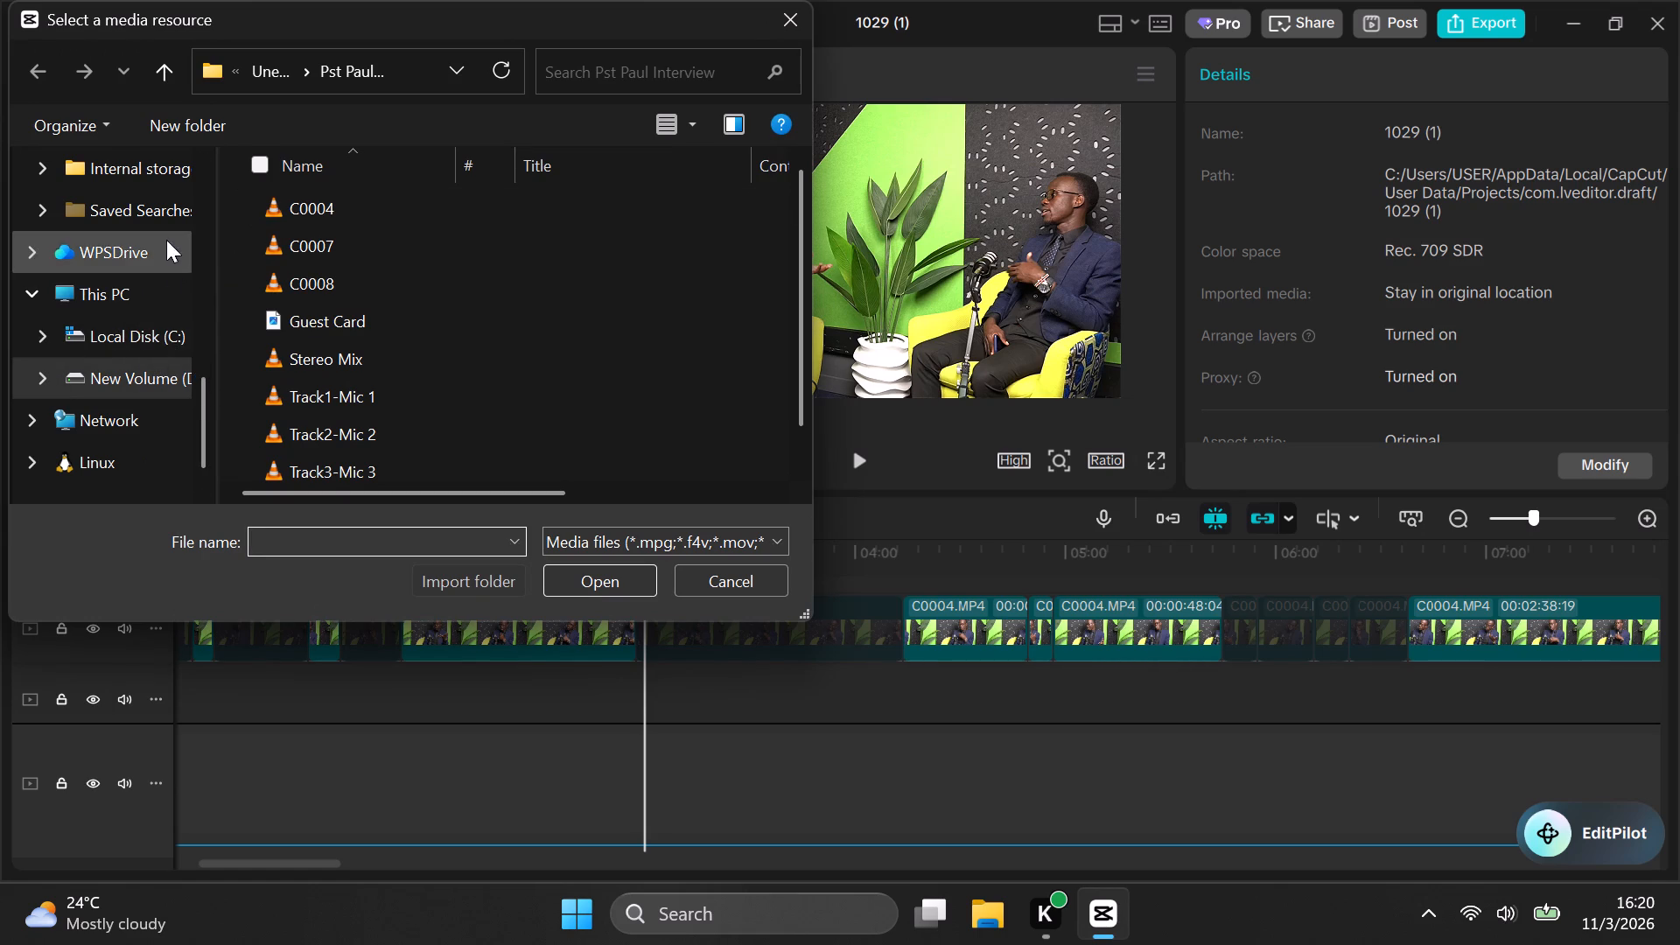
{"action": "left_click", "coordinate": [156, 375]}
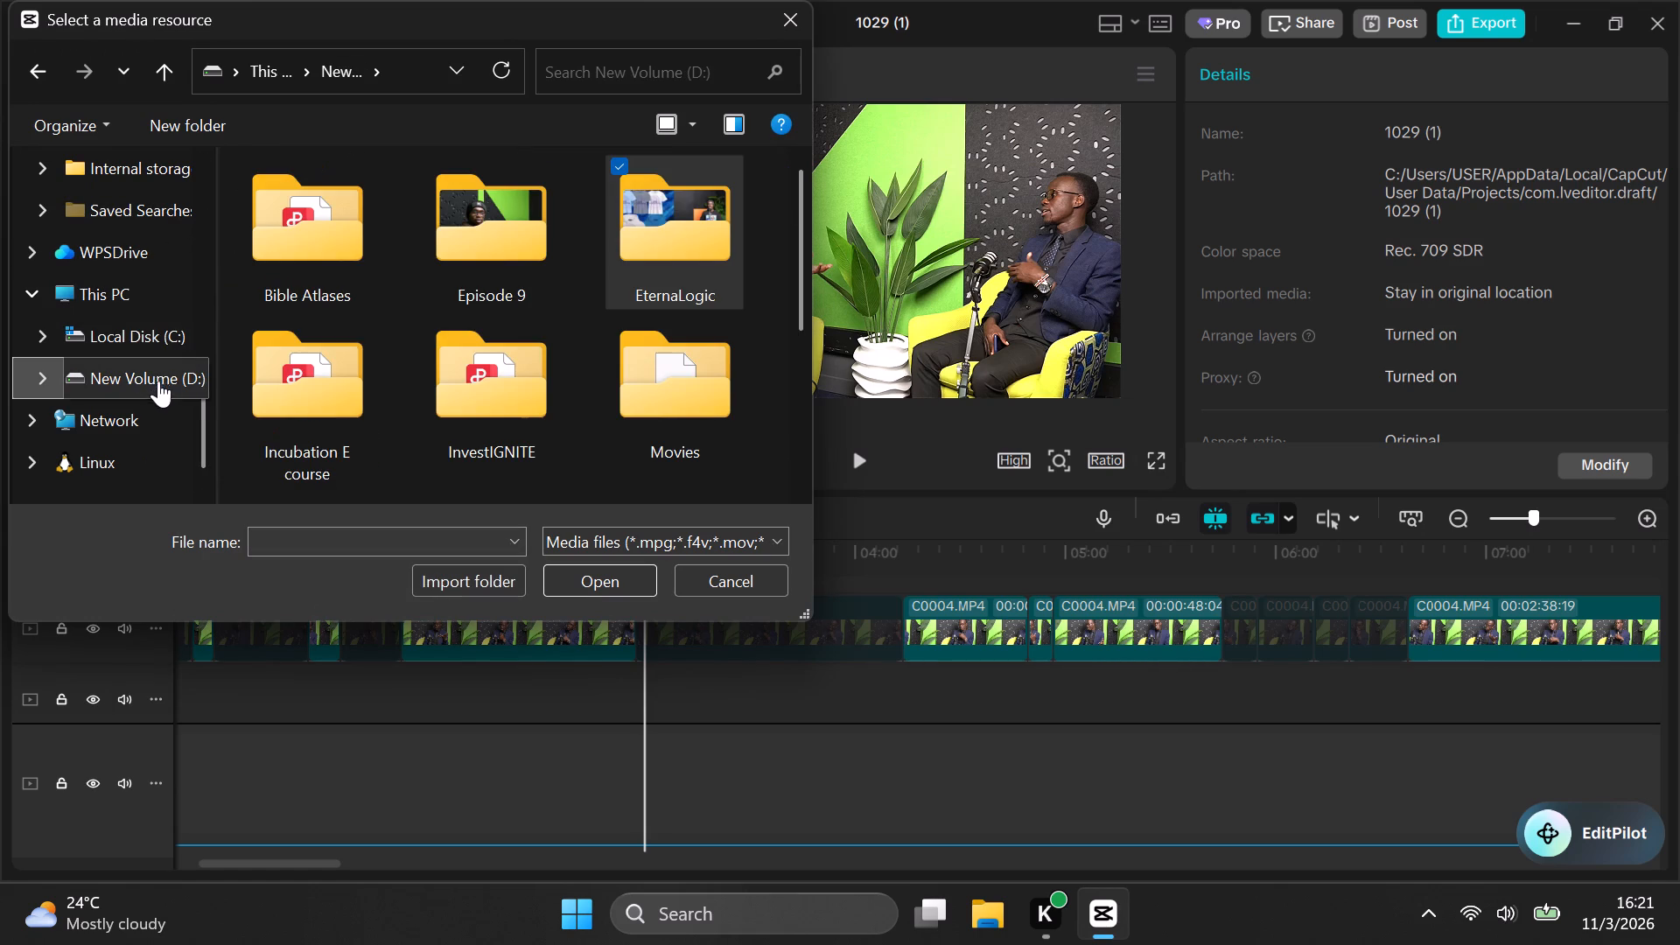
{"action": "double_click", "coordinate": [665, 262]}
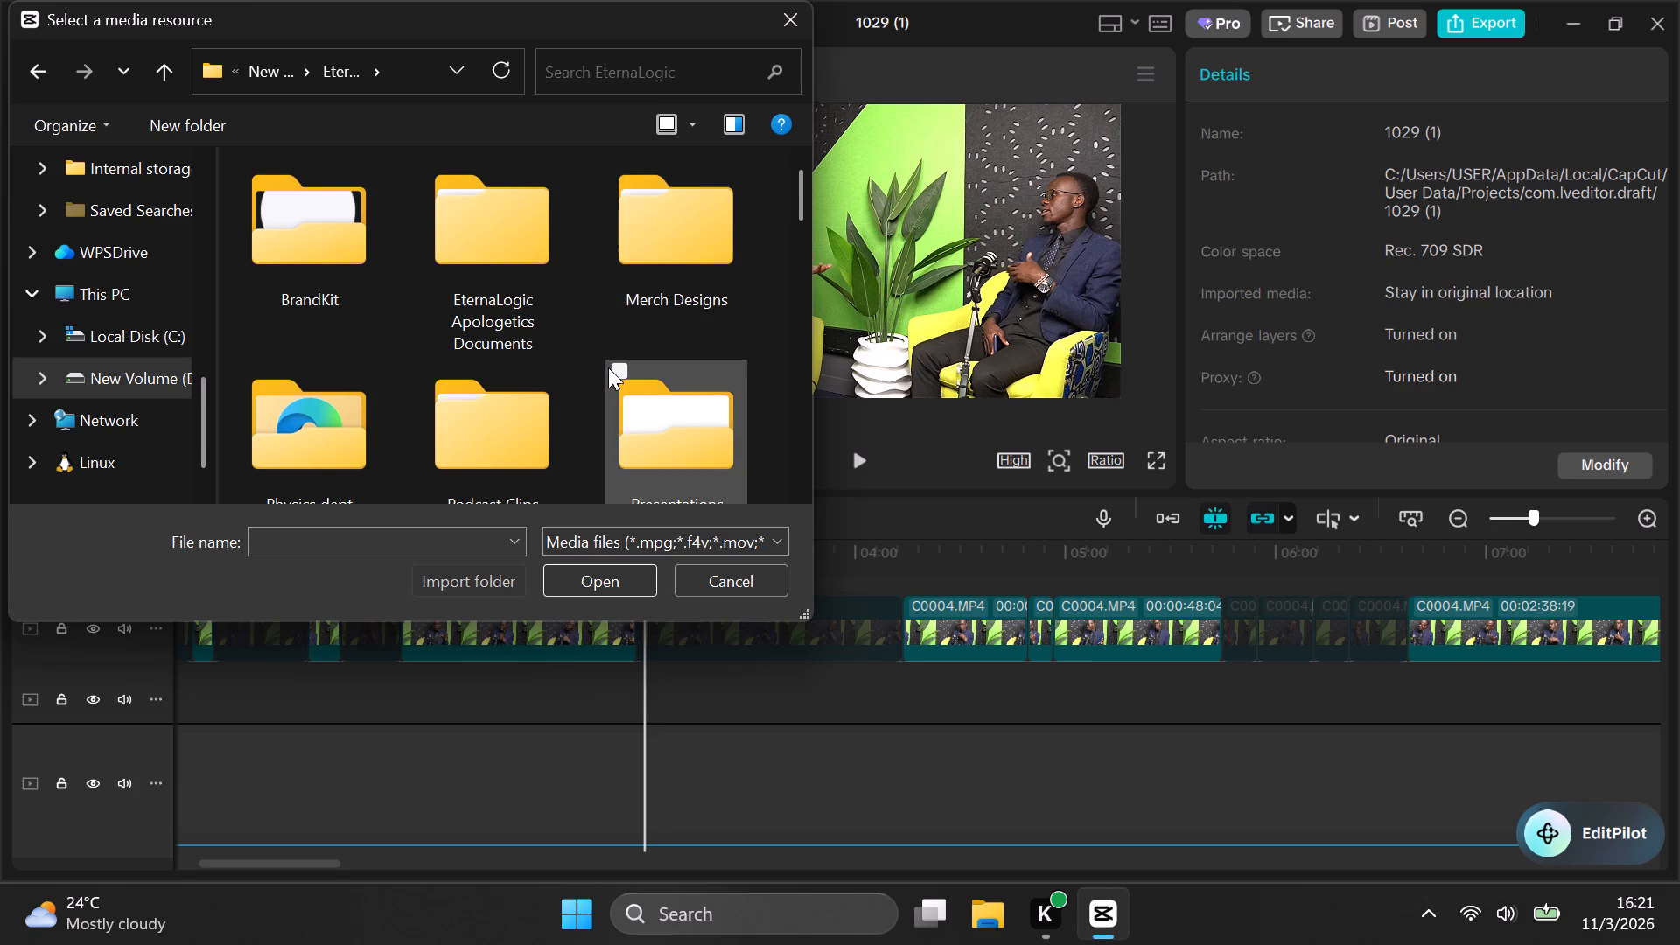
{"action": "scroll", "coordinate": [608, 367], "scroll_direction": "down", "scroll_amount": 2}
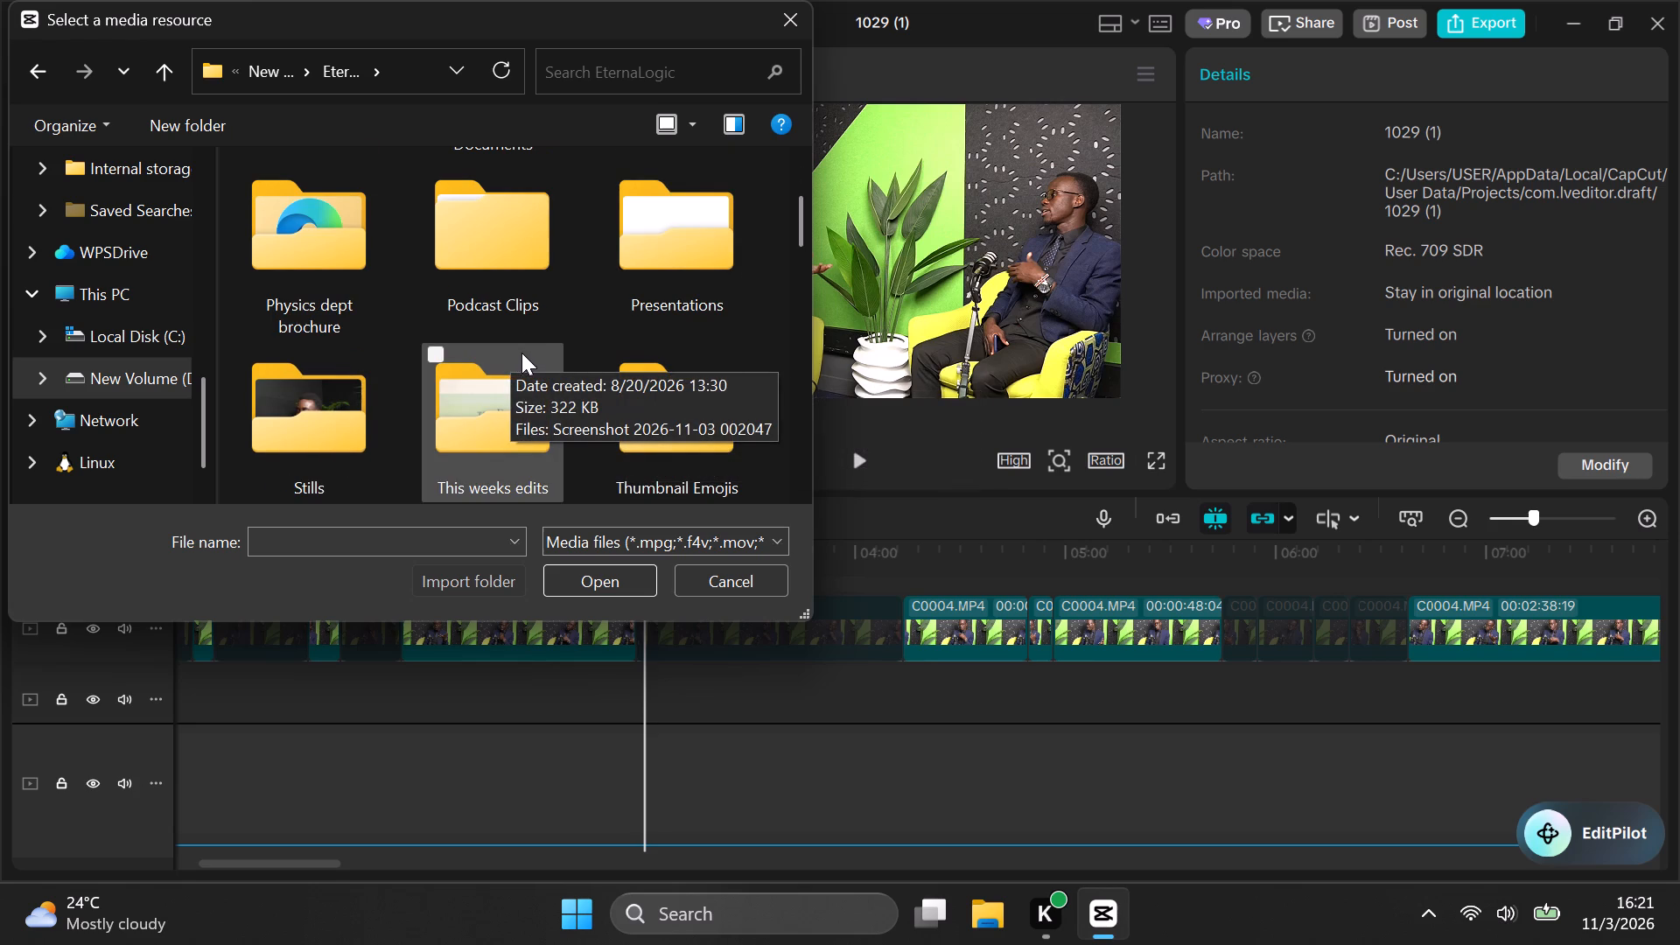
{"action": "scroll", "coordinate": [464, 373], "scroll_direction": "down", "scroll_amount": 3}
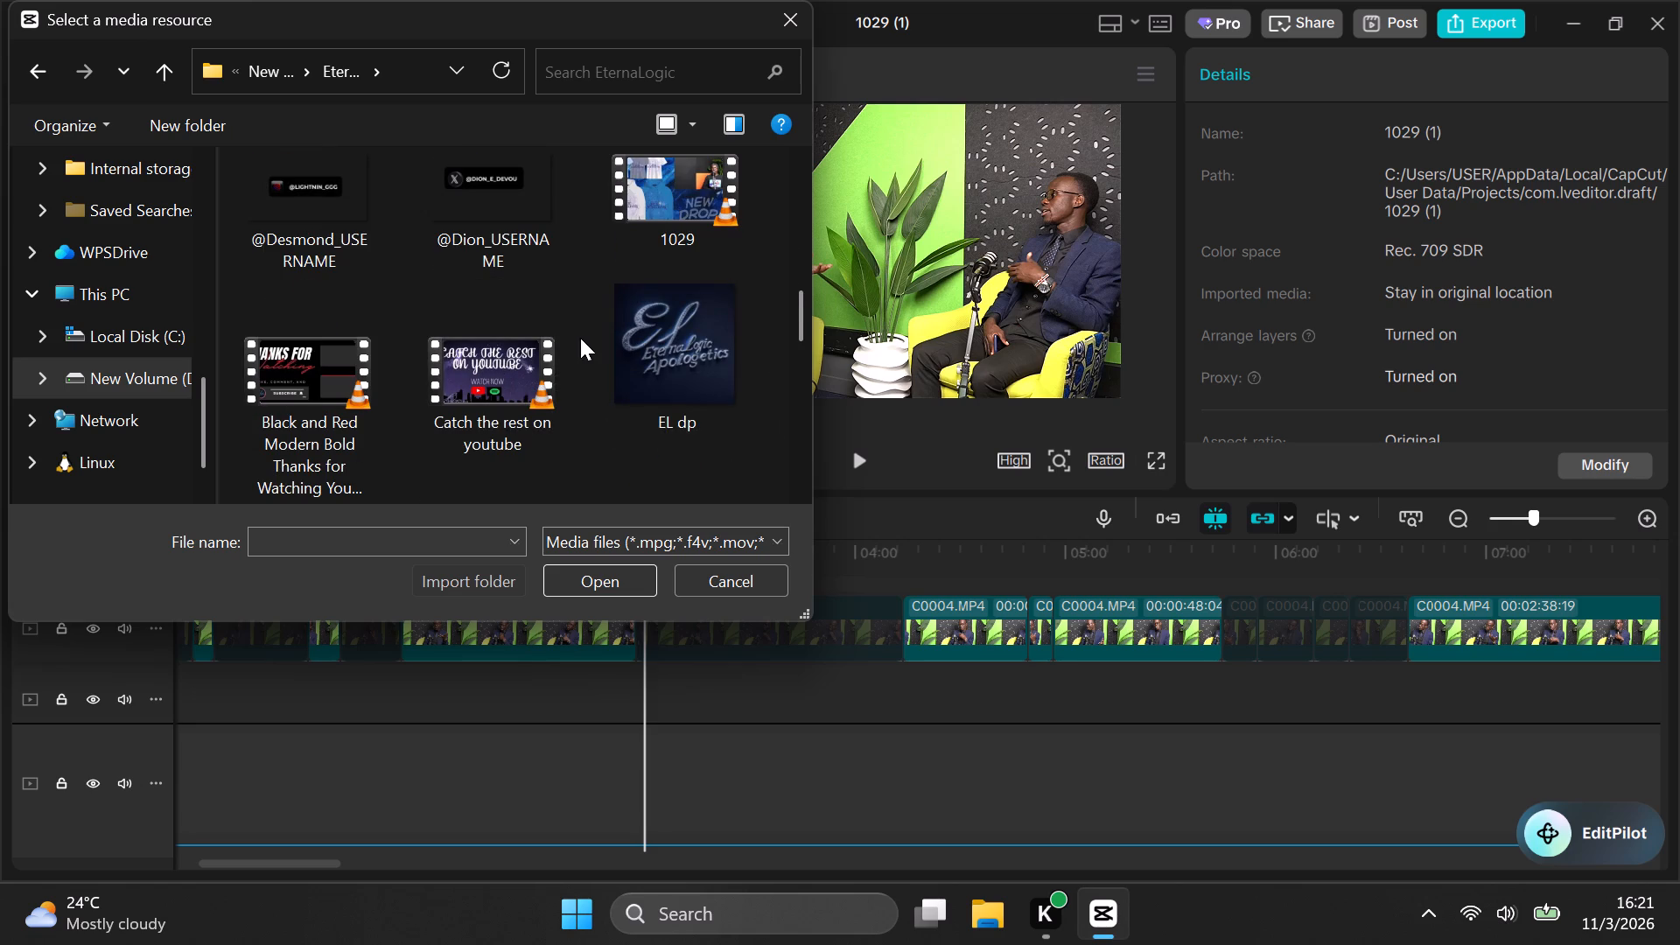
{"action": "scroll", "coordinate": [580, 338], "scroll_direction": "up", "scroll_amount": 4}
{"action": "scroll", "coordinate": [576, 342], "scroll_direction": "down", "scroll_amount": 2}
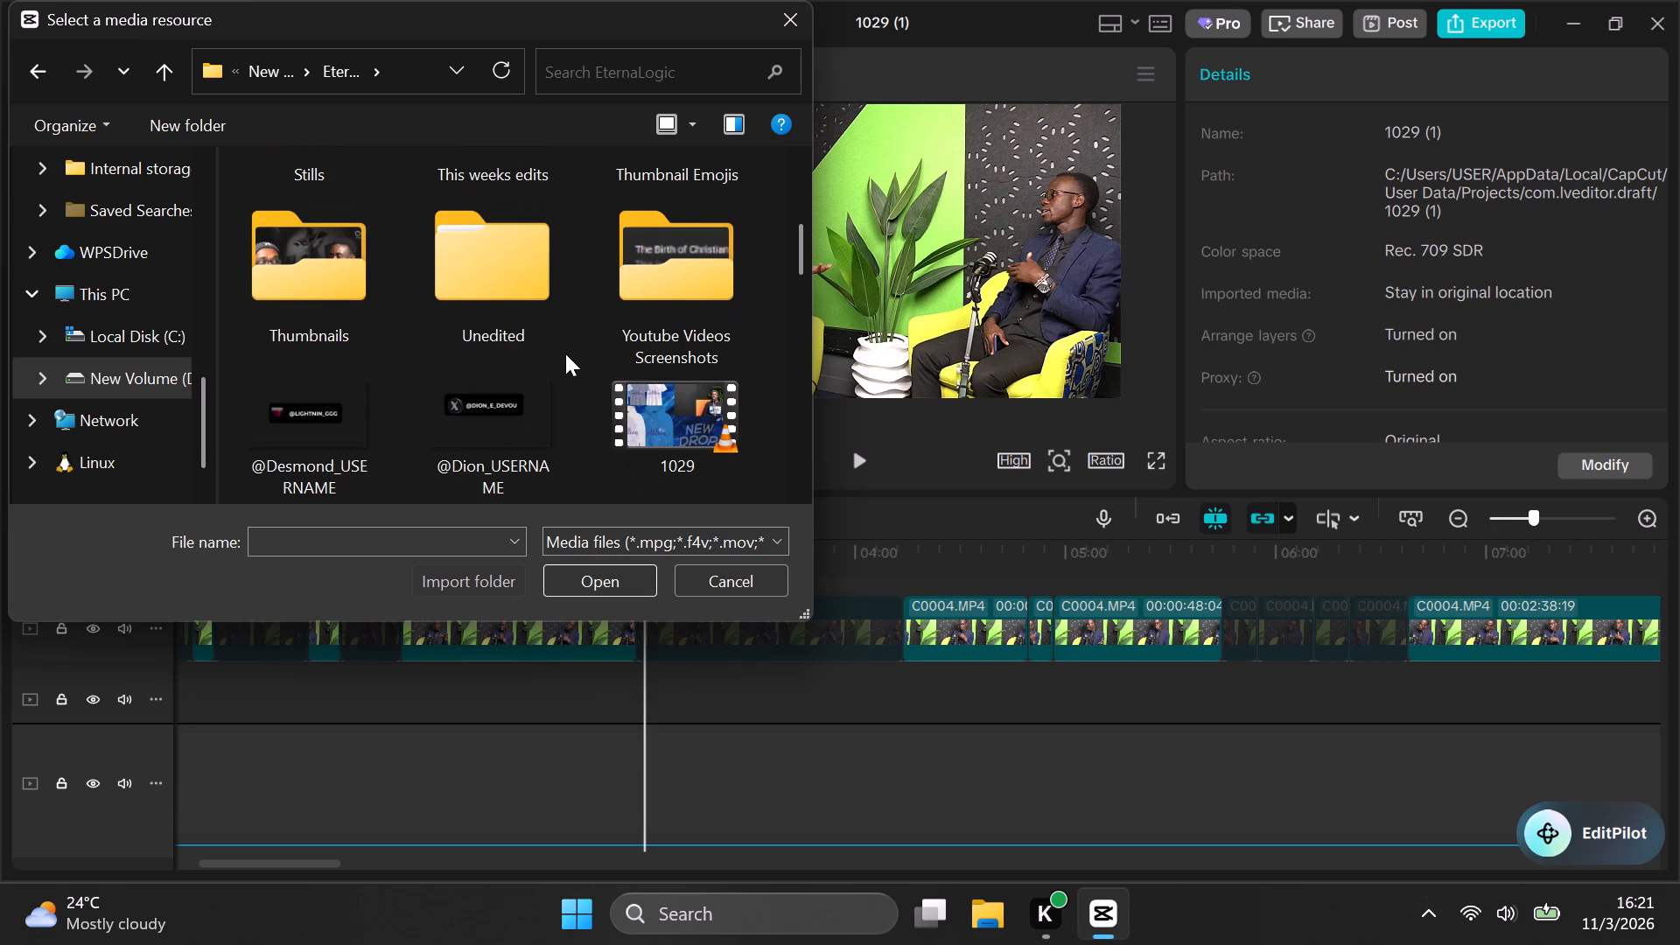
{"action": "scroll", "coordinate": [565, 353], "scroll_direction": "down", "scroll_amount": 2}
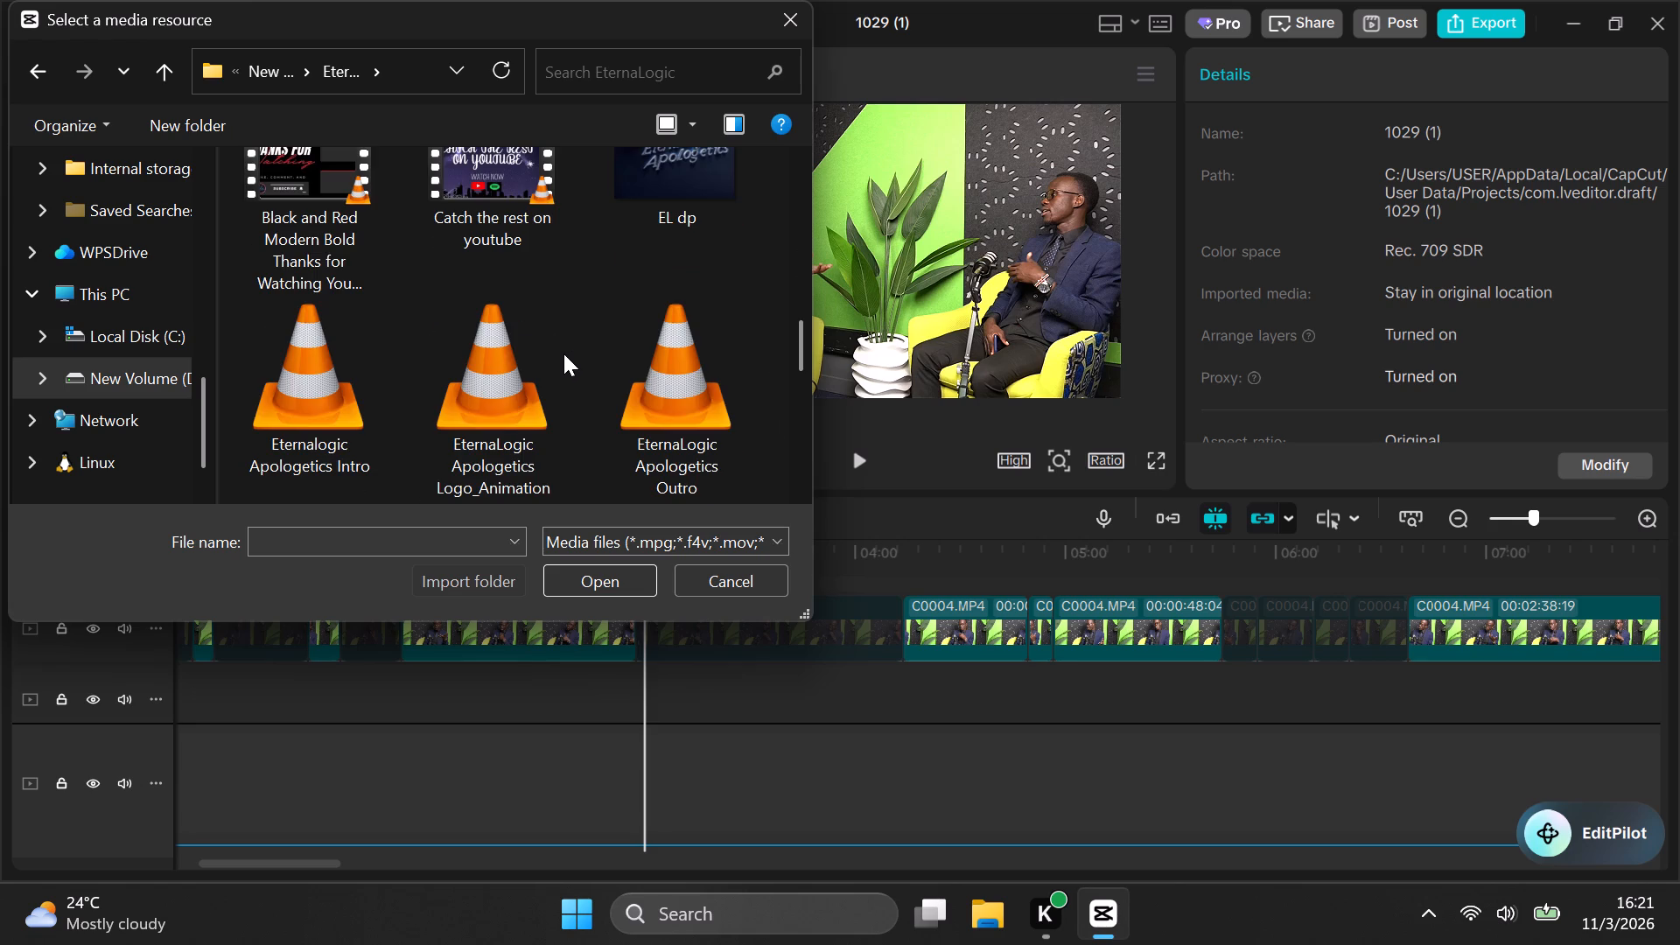
{"action": "scroll", "coordinate": [563, 354], "scroll_direction": "down", "scroll_amount": 4}
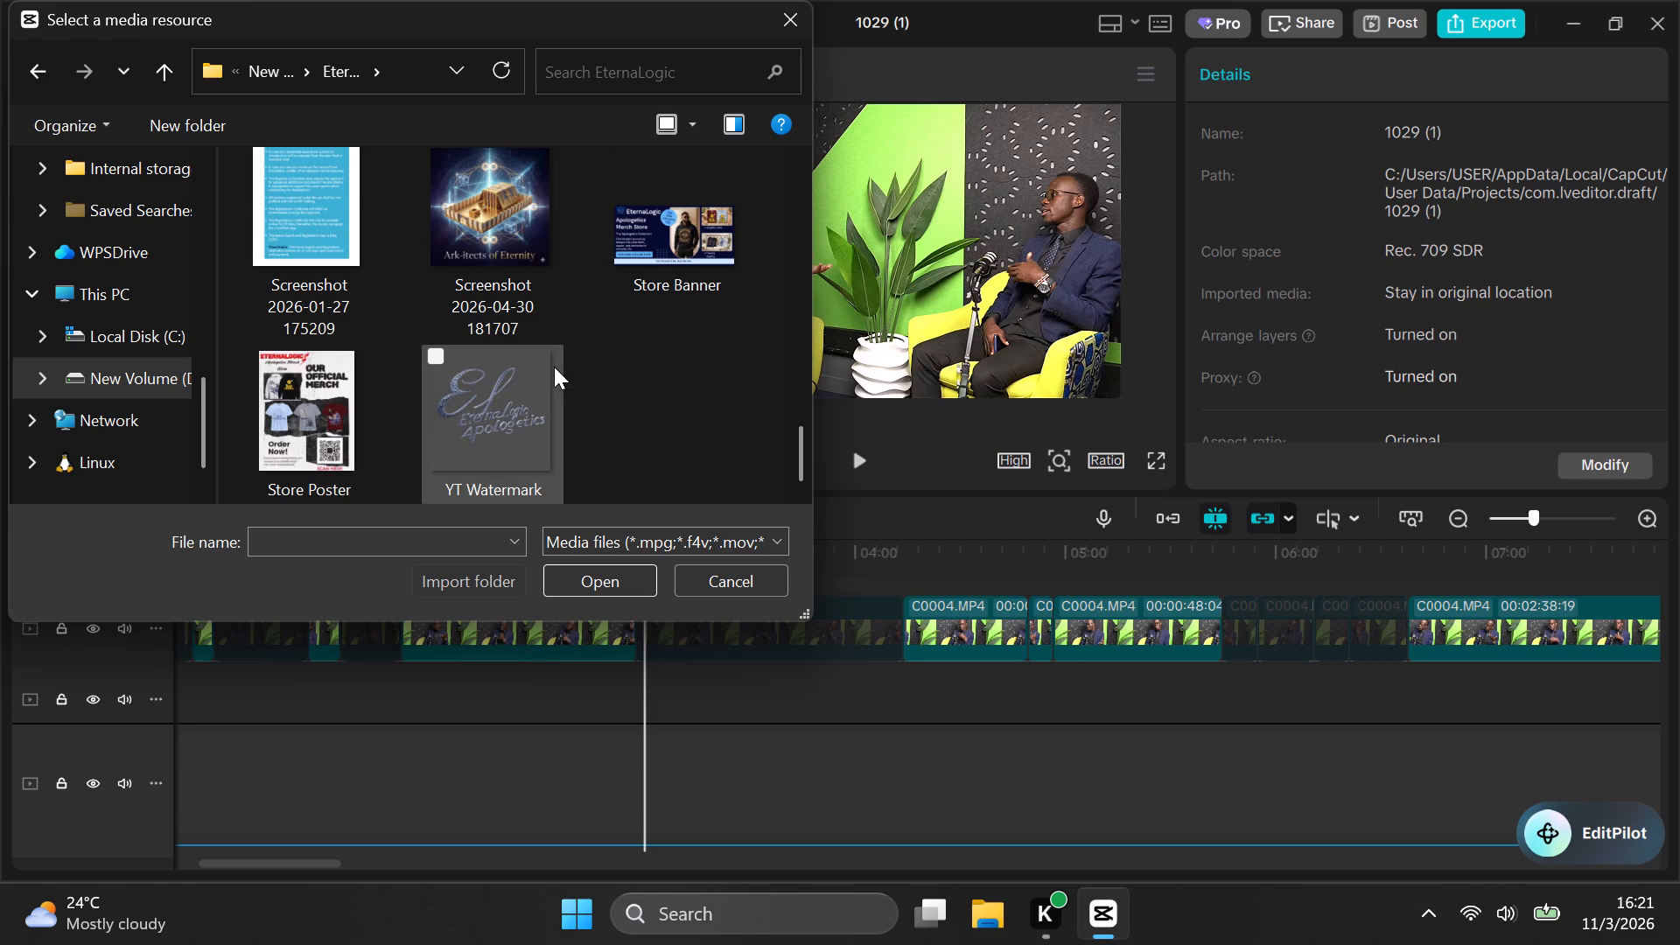
{"action": "scroll", "coordinate": [552, 367], "scroll_direction": "down", "scroll_amount": 4}
{"action": "scroll", "coordinate": [551, 367], "scroll_direction": "up", "scroll_amount": 16}
{"action": "scroll", "coordinate": [563, 353], "scroll_direction": "down", "scroll_amount": 4}
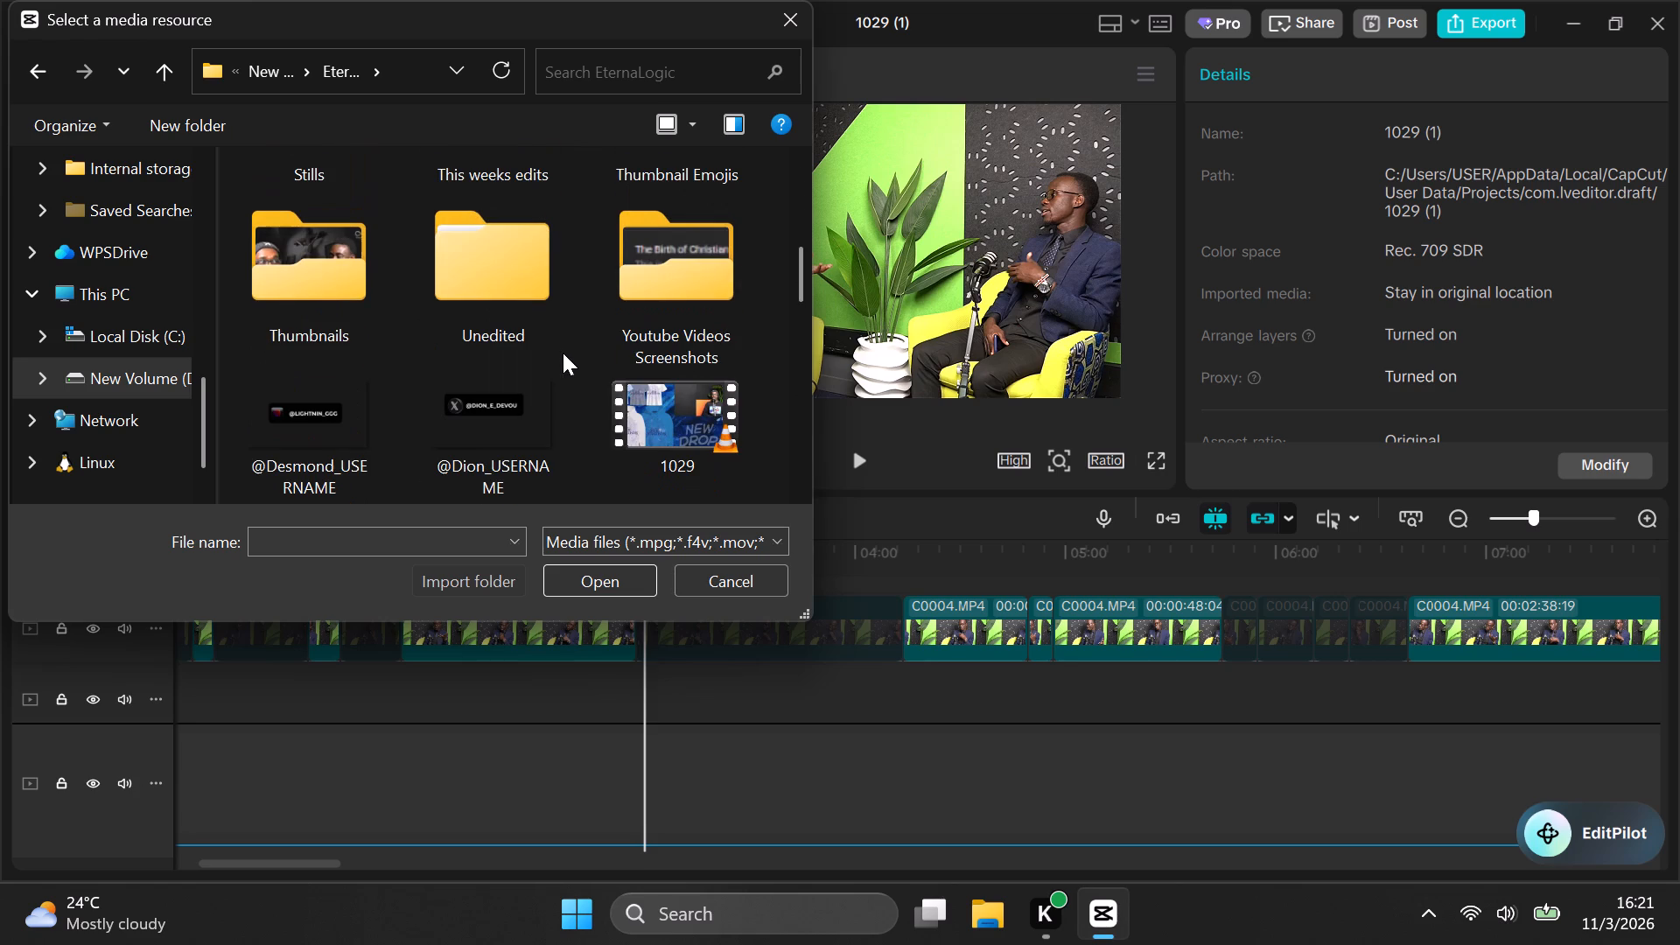
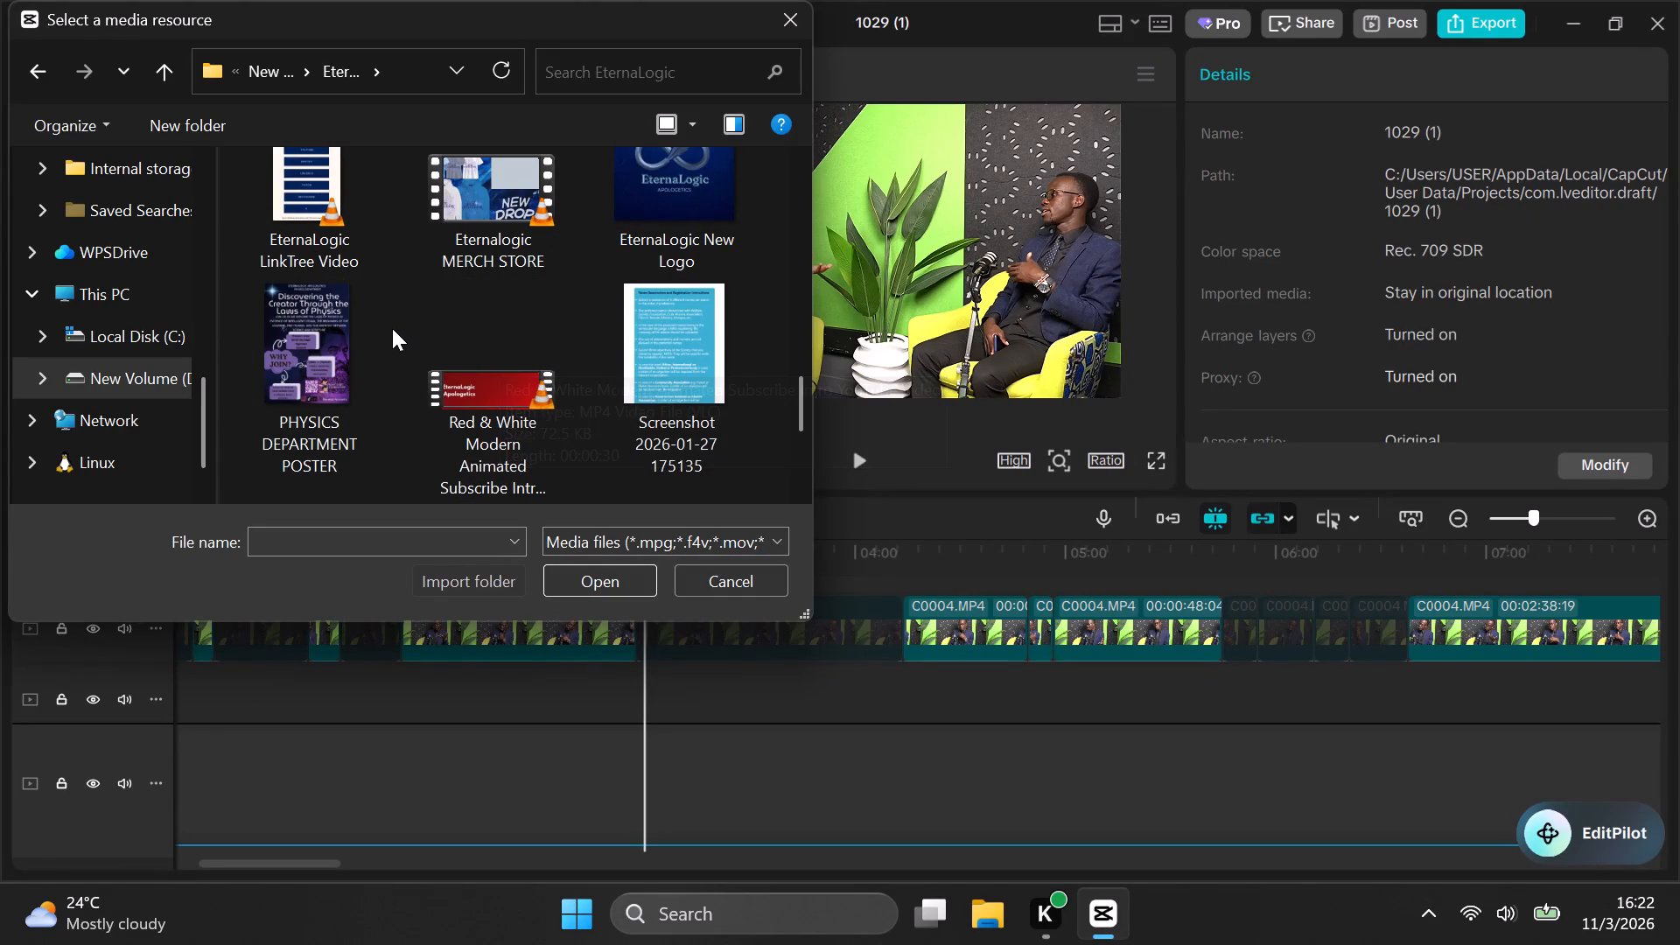
Choose EternaLogic LinkTree Video from the EternaLogic folder and import it into the project's media.
{"action": "scroll", "coordinate": [385, 317], "scroll_direction": "up", "scroll_amount": 2}
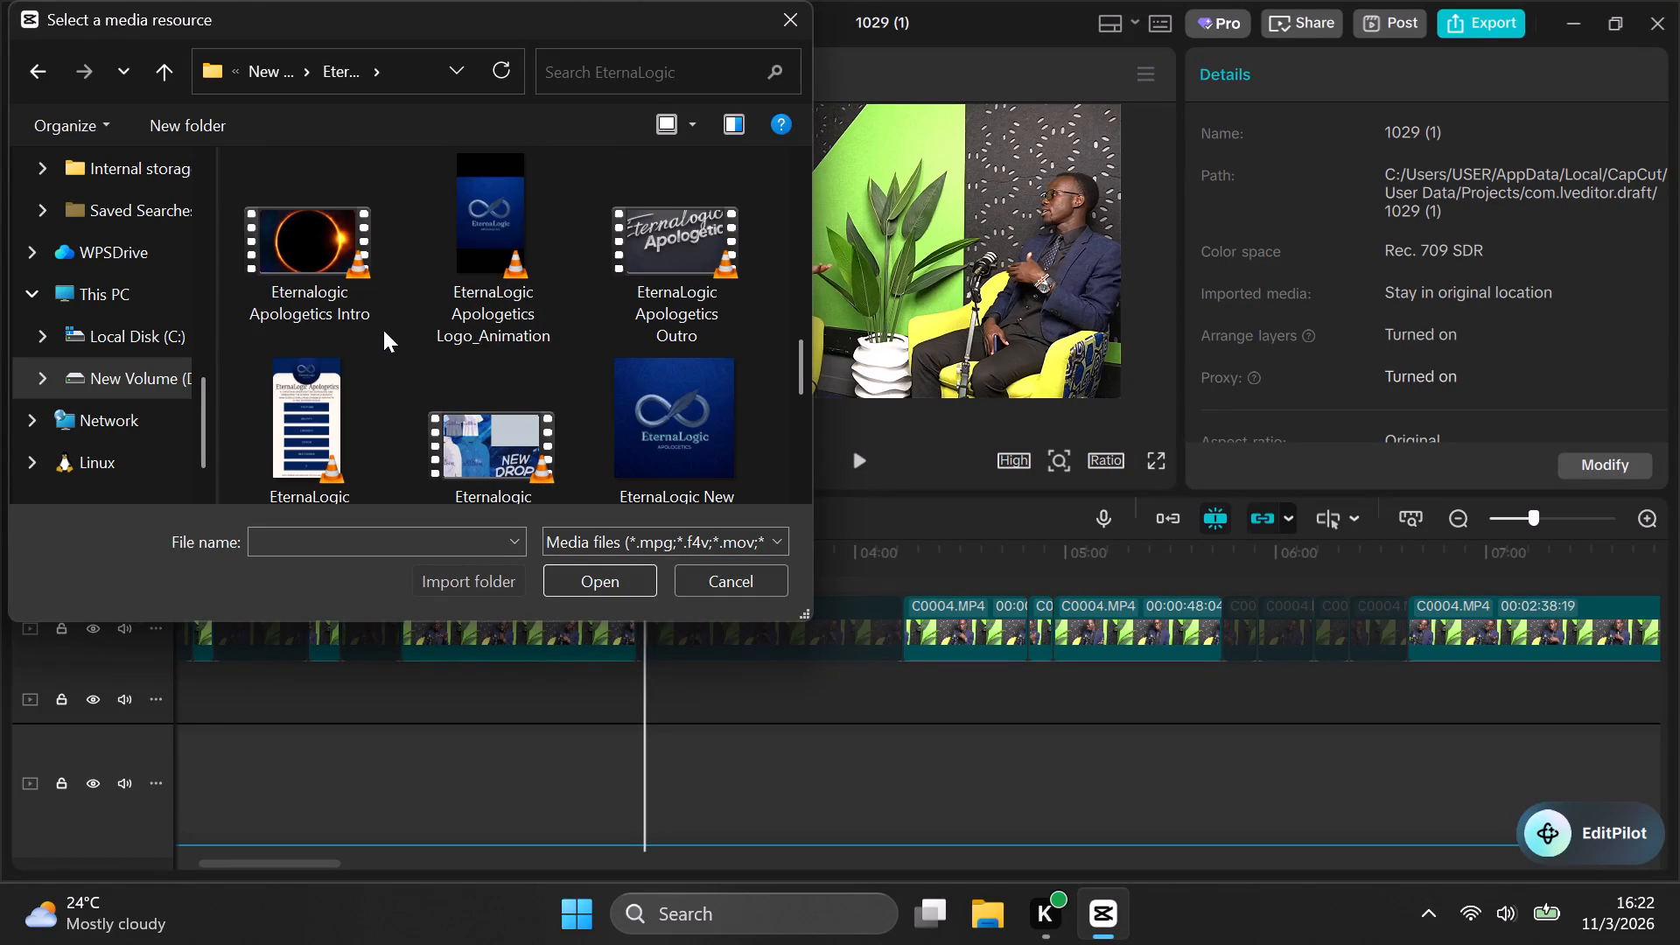
{"action": "scroll", "coordinate": [383, 330], "scroll_direction": "down", "scroll_amount": 1}
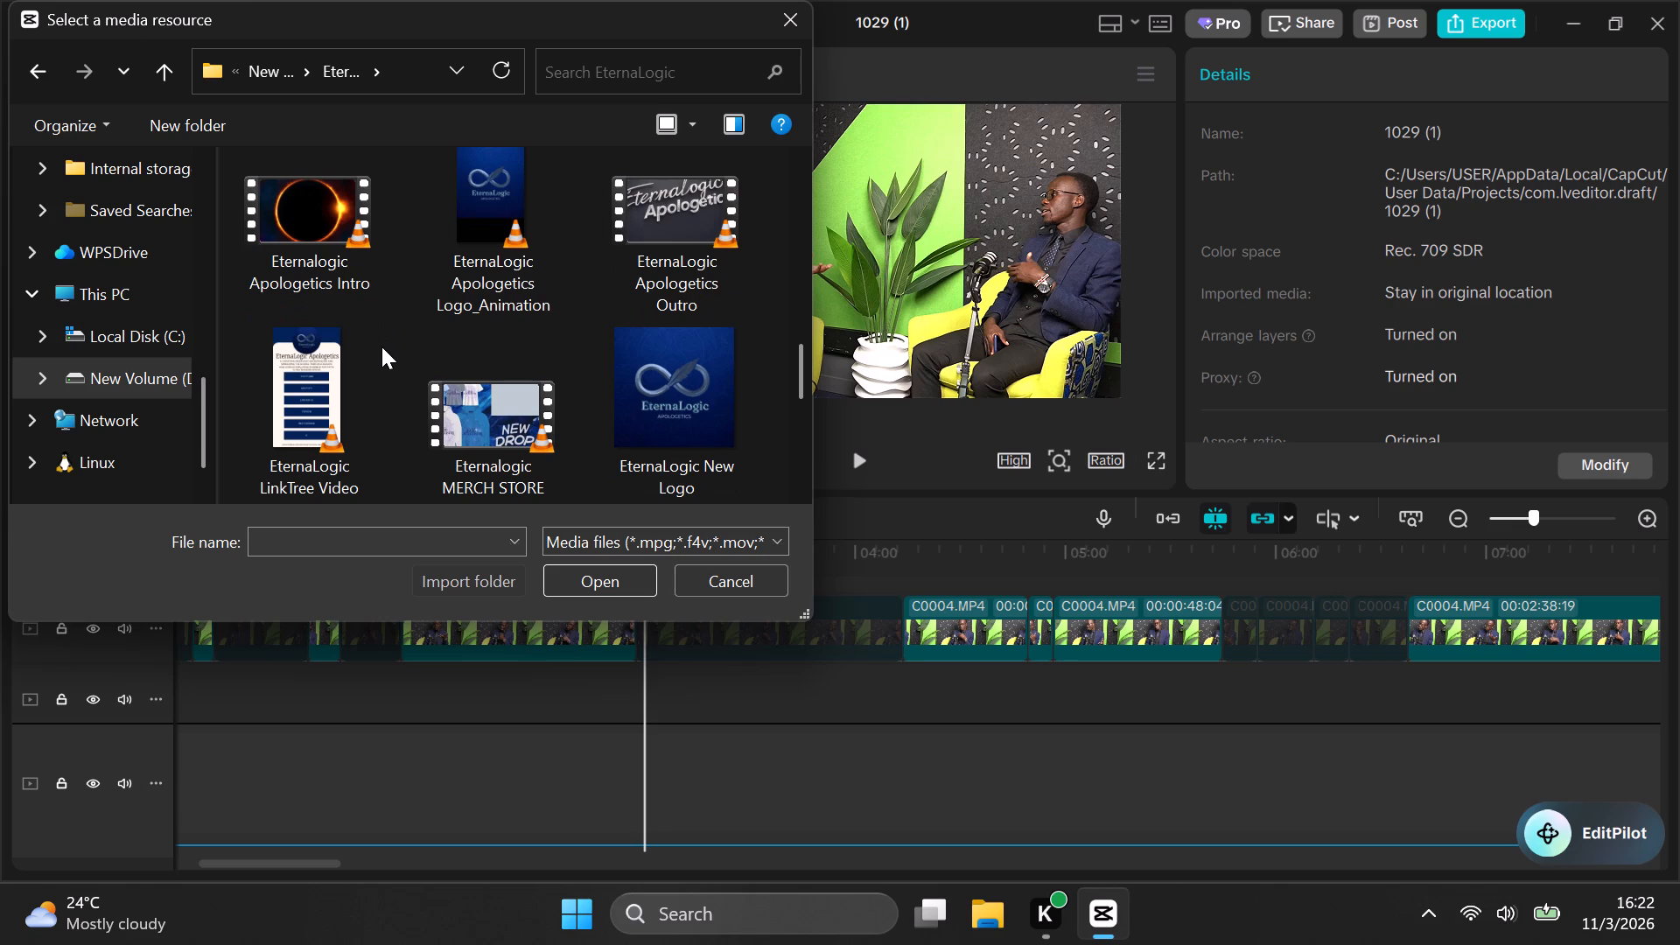
{"action": "scroll", "coordinate": [378, 351], "scroll_direction": "down", "scroll_amount": 1}
{"action": "scroll", "coordinate": [392, 348], "scroll_direction": "up", "scroll_amount": 1}
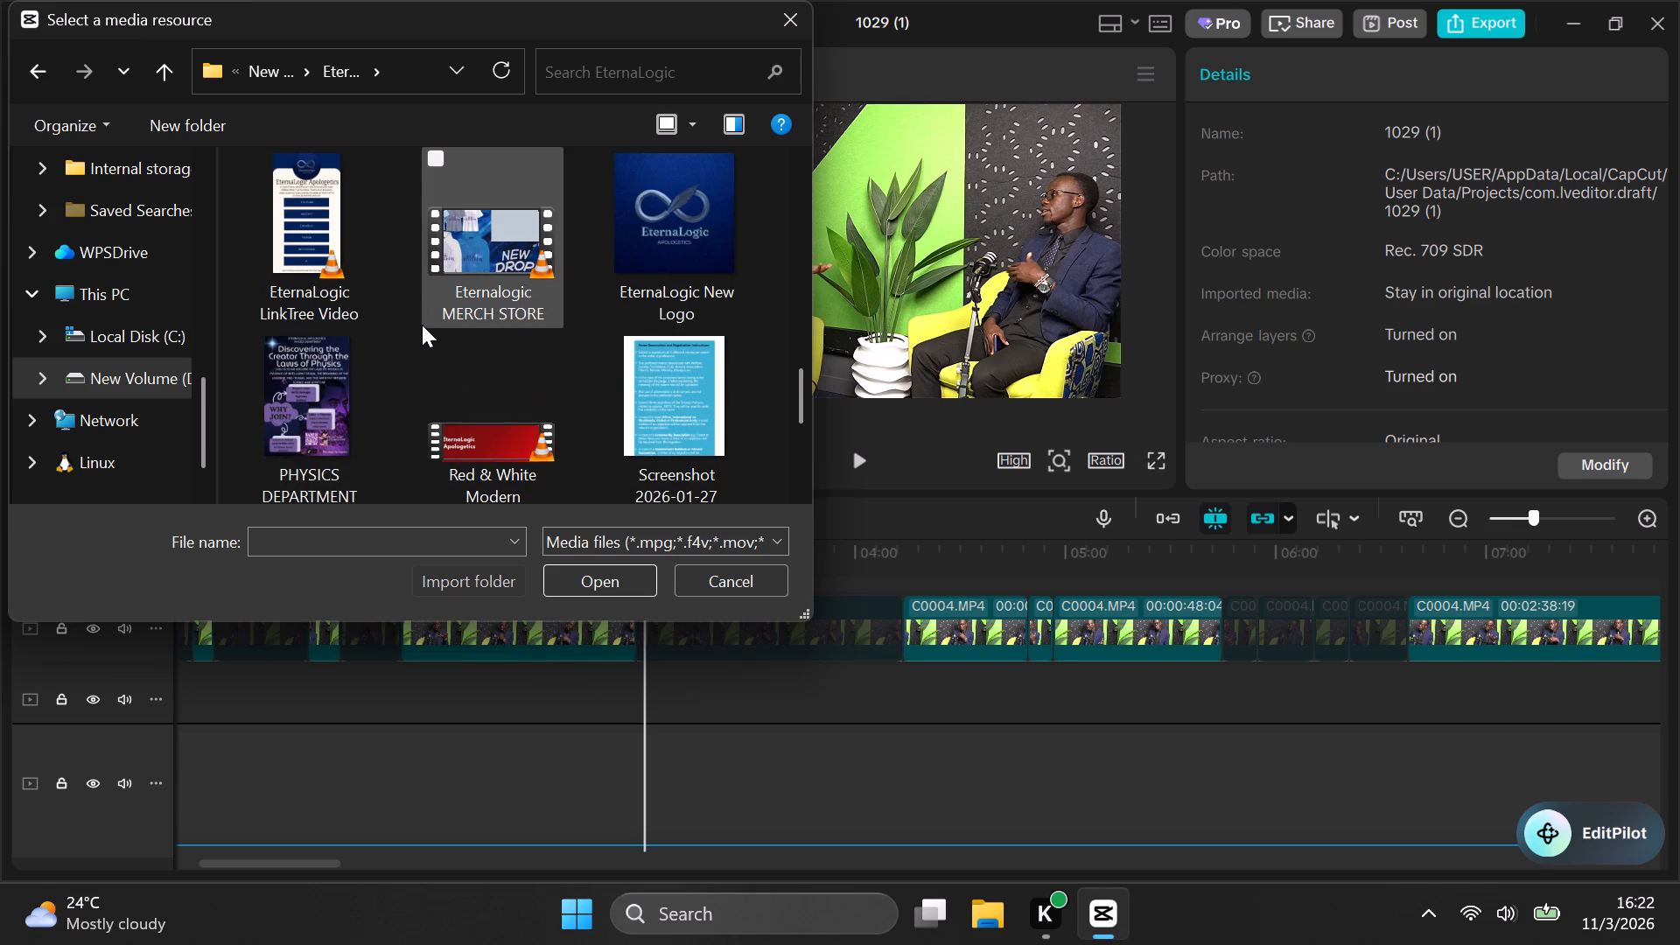
{"action": "left_click", "coordinate": [345, 277]}
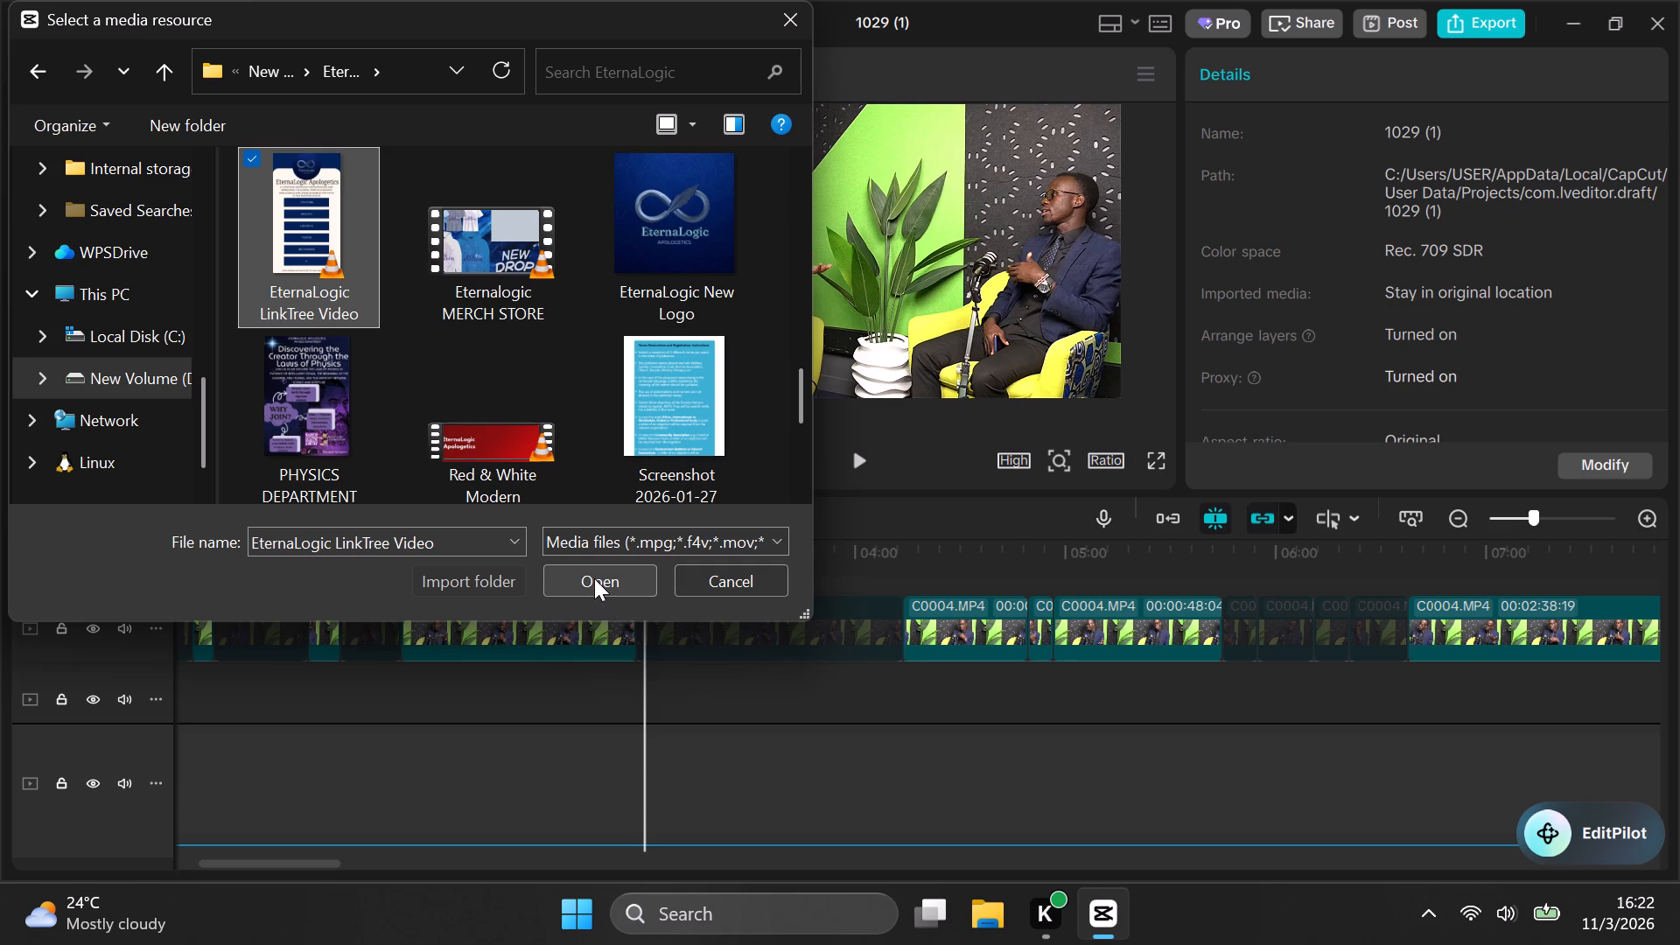
{"action": "left_click", "coordinate": [595, 578]}
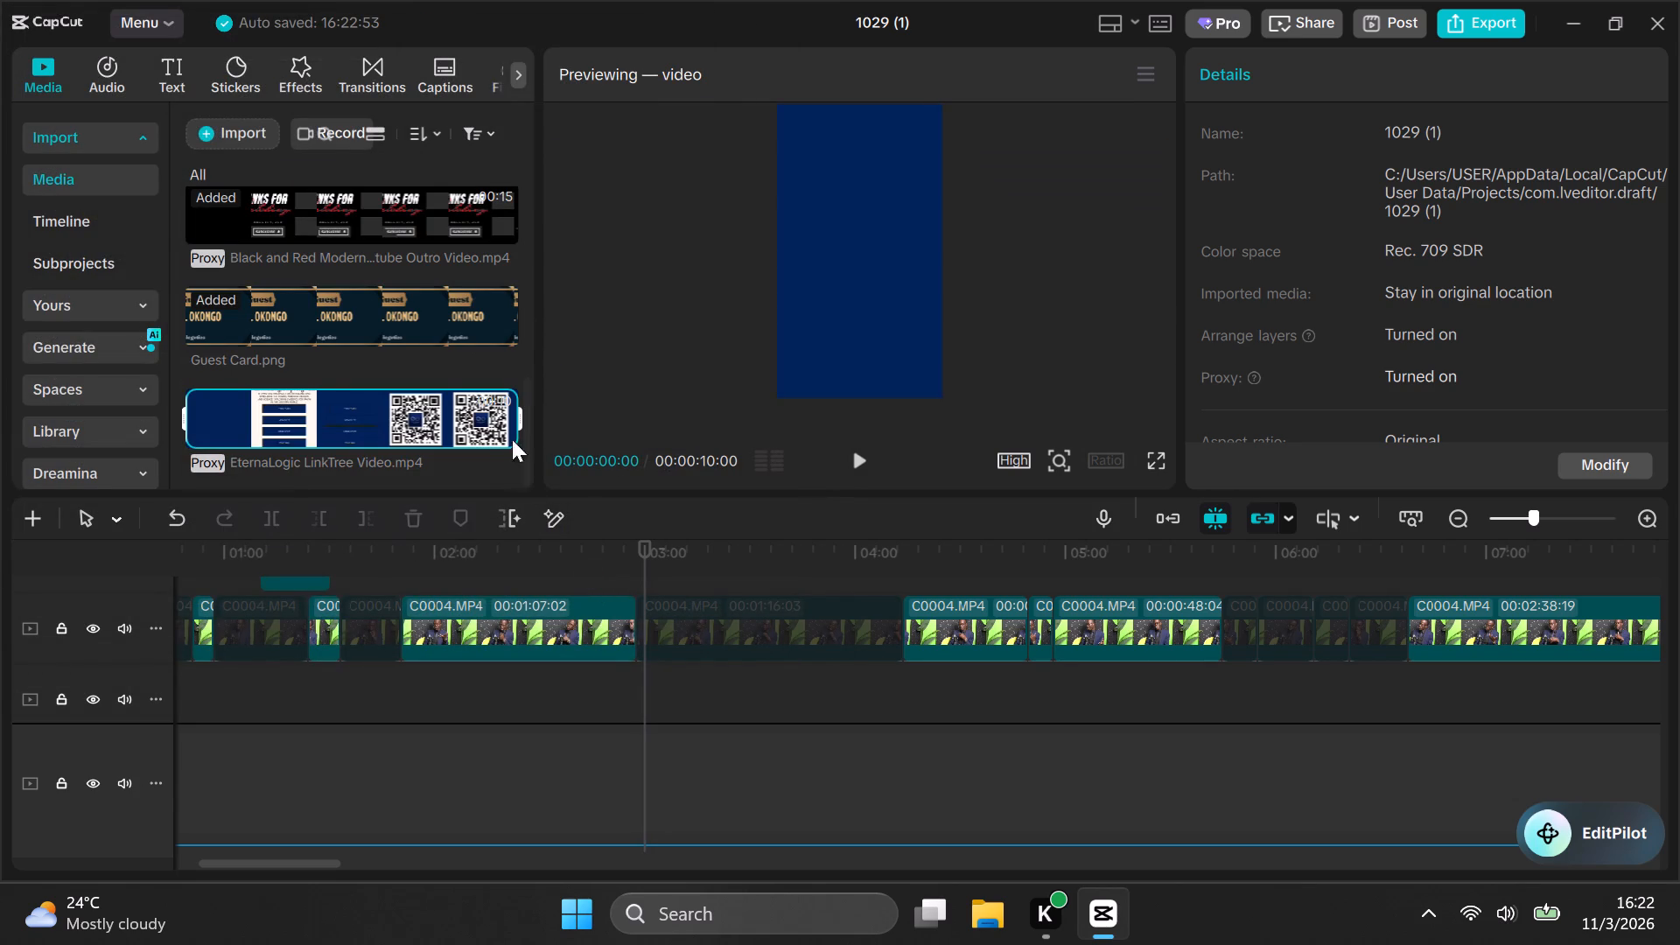
Add EternaLogic LinkTree Video to the timeline at 00:03:00:00 and place it on the Guest Card overlay track.
{"action": "scroll", "coordinate": [643, 581], "scroll_direction": "up", "scroll_amount": 5}
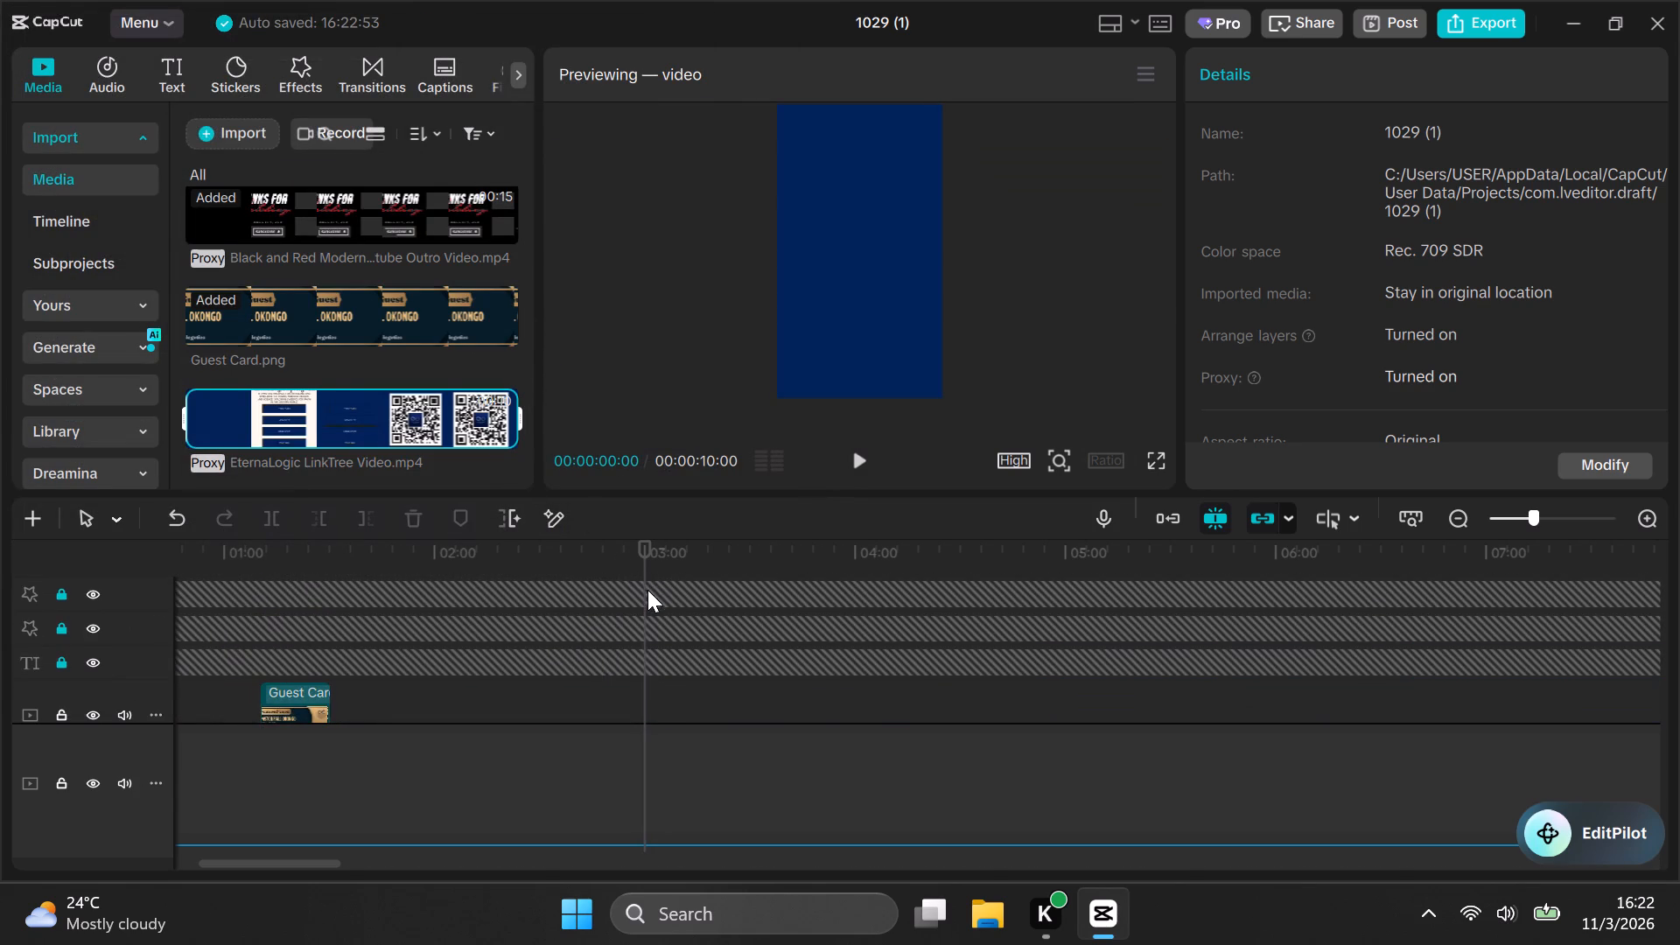
{"action": "scroll", "coordinate": [647, 591], "scroll_direction": "down", "scroll_amount": 2}
{"action": "left_click", "coordinate": [499, 429]}
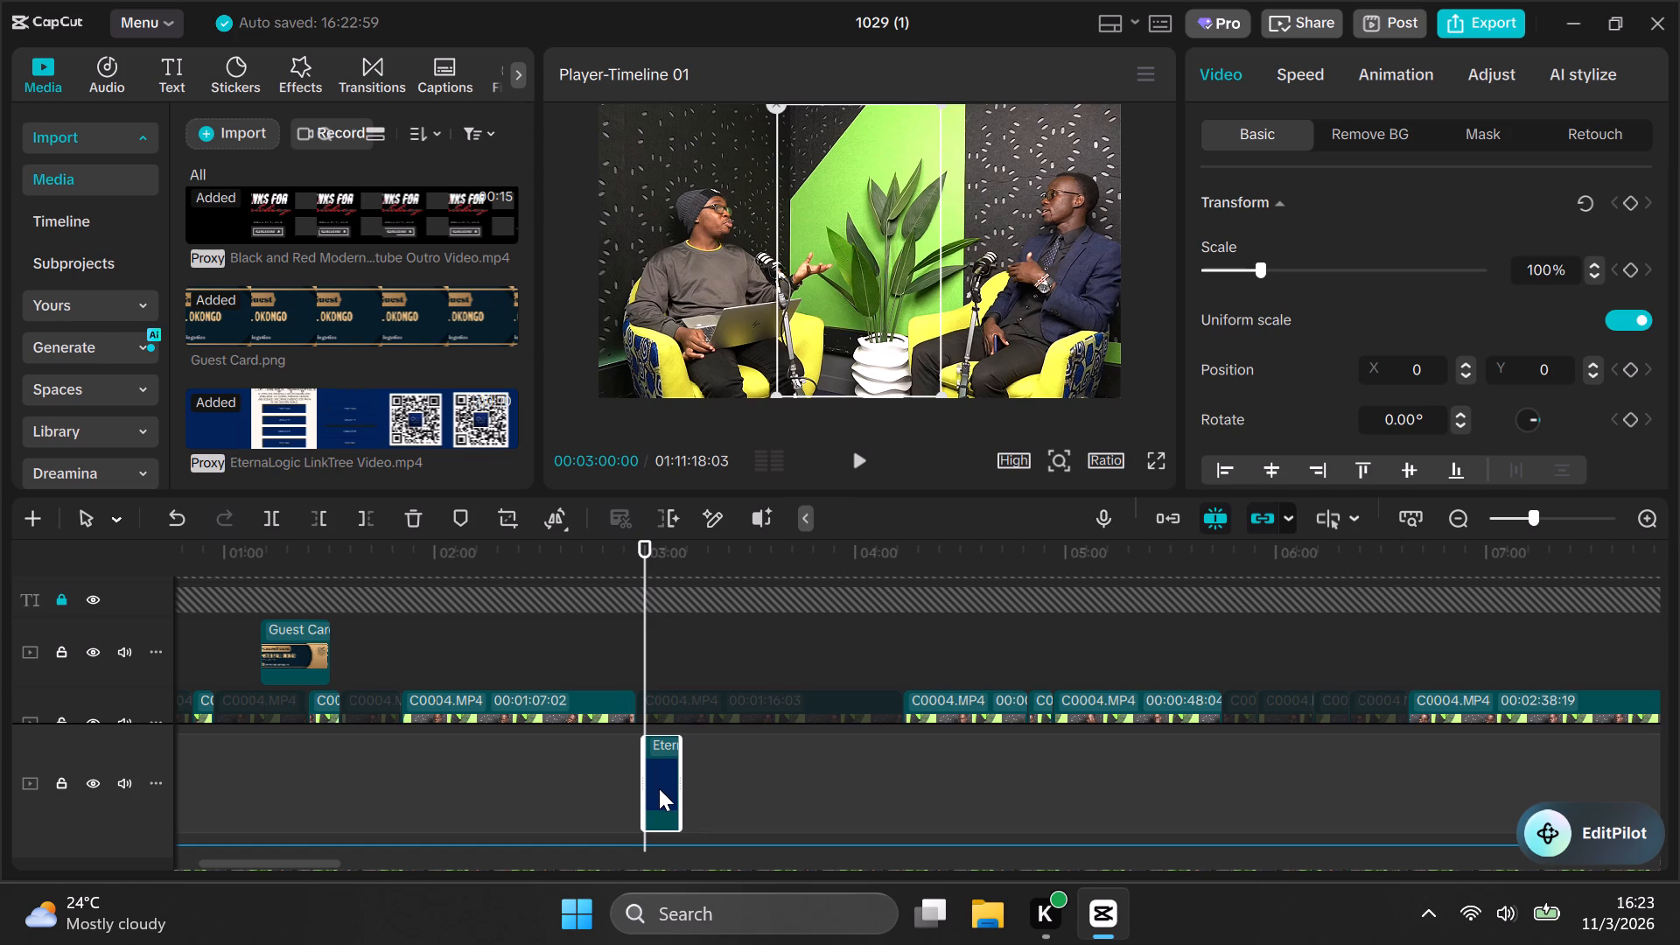
{"action": "left_click_drag", "start_coordinate": [658, 801], "coordinate": [667, 682]}
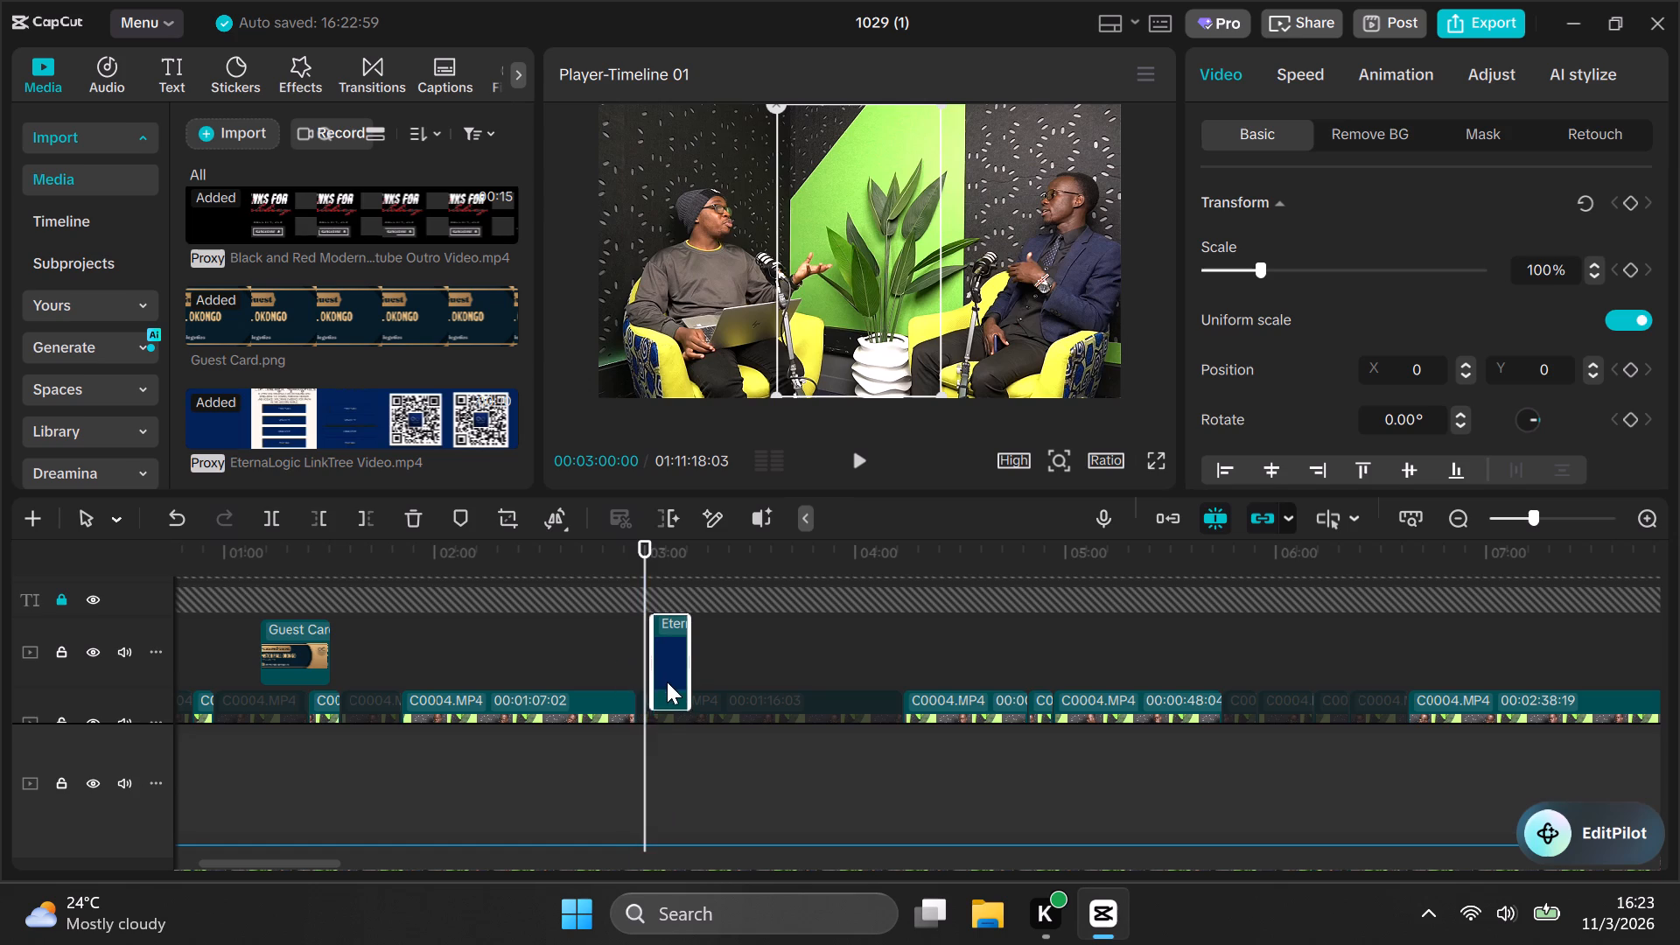
{"action": "left_click_drag", "start_coordinate": [667, 682], "coordinate": [654, 668]}
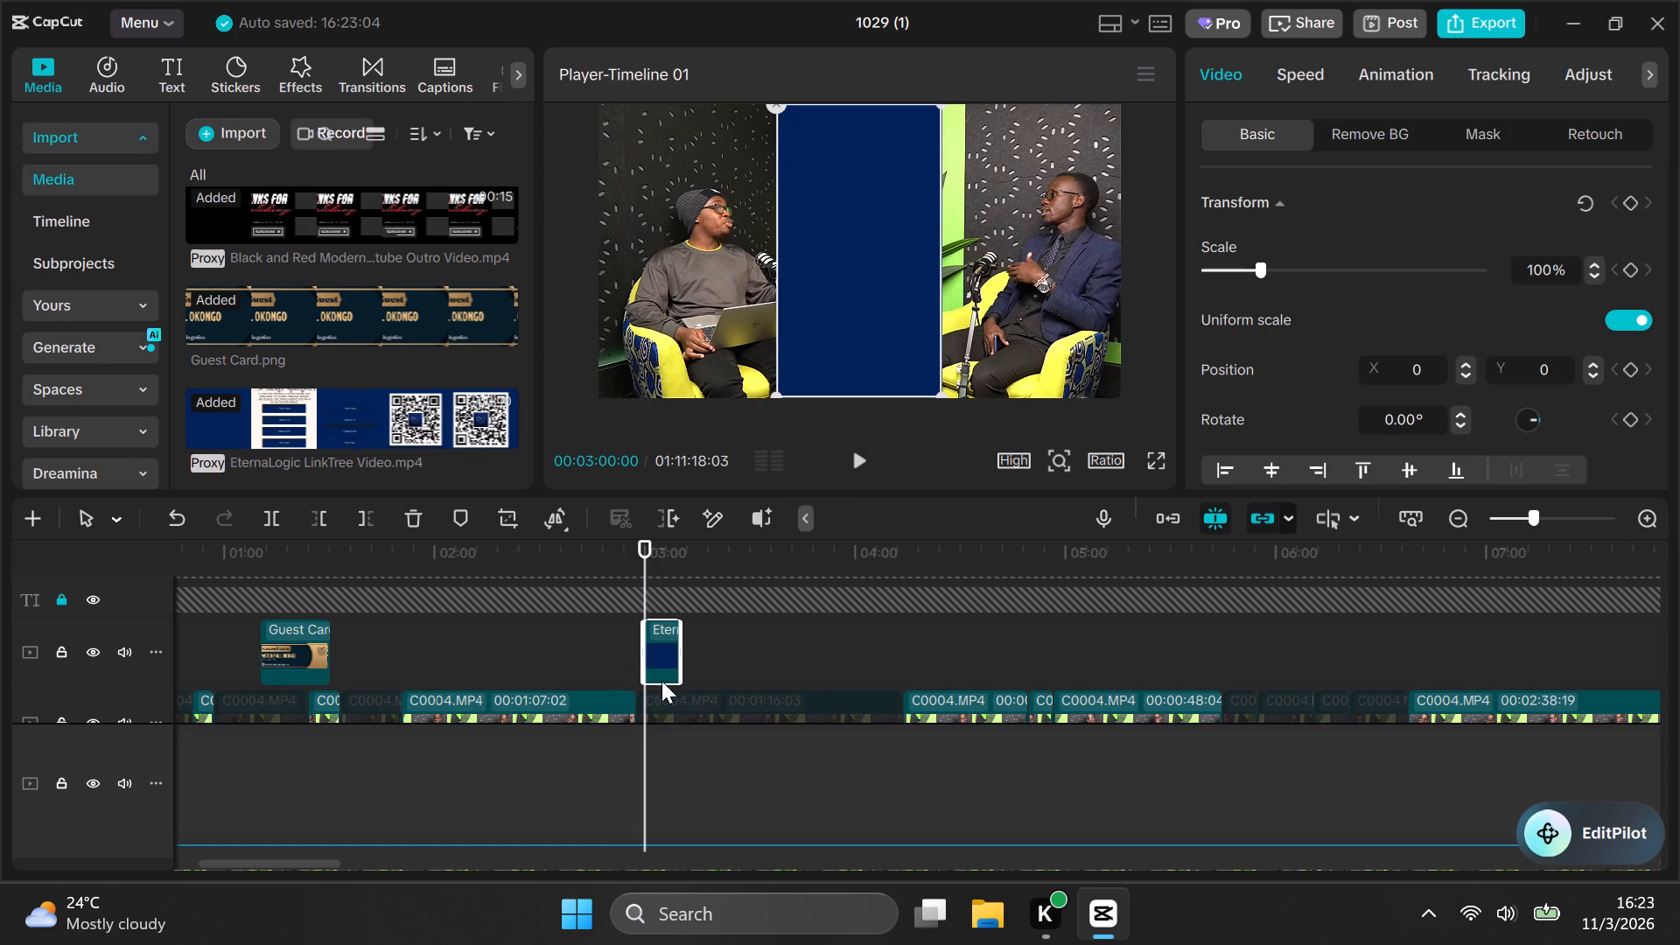
Move the LinkTree video overlay flush against the left edge of the frame, at X -1312 and Y 0.
{"action": "left_click_drag", "start_coordinate": [834, 235], "coordinate": [777, 226]}
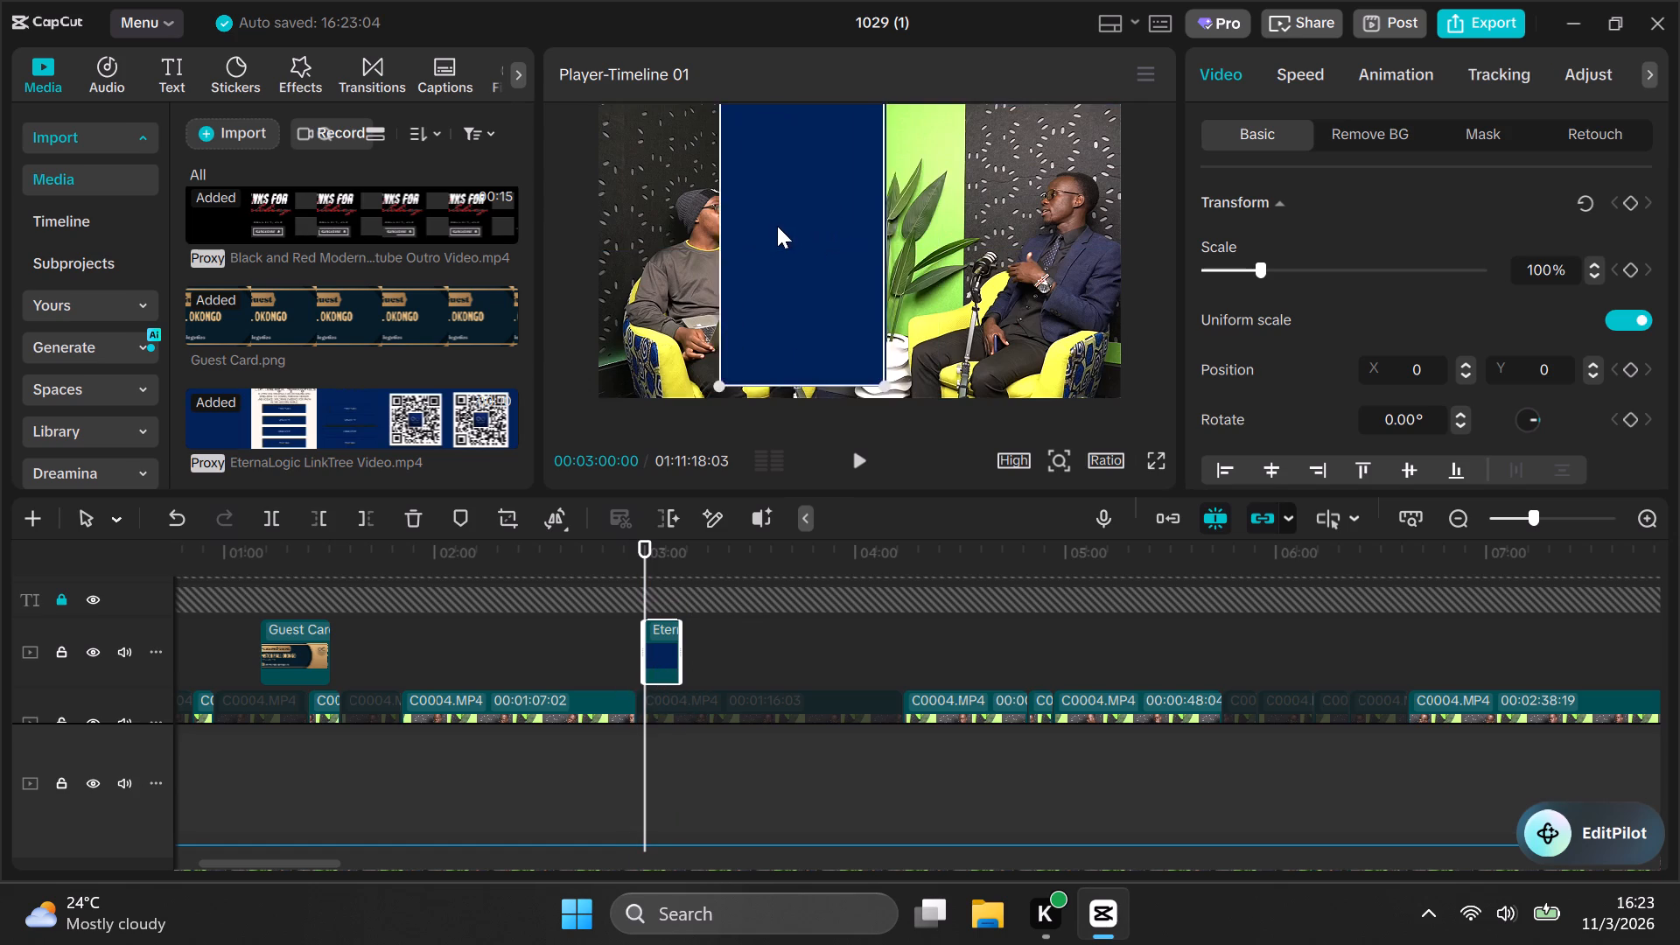
{"action": "left_click_drag", "start_coordinate": [777, 226], "coordinate": [639, 238]}
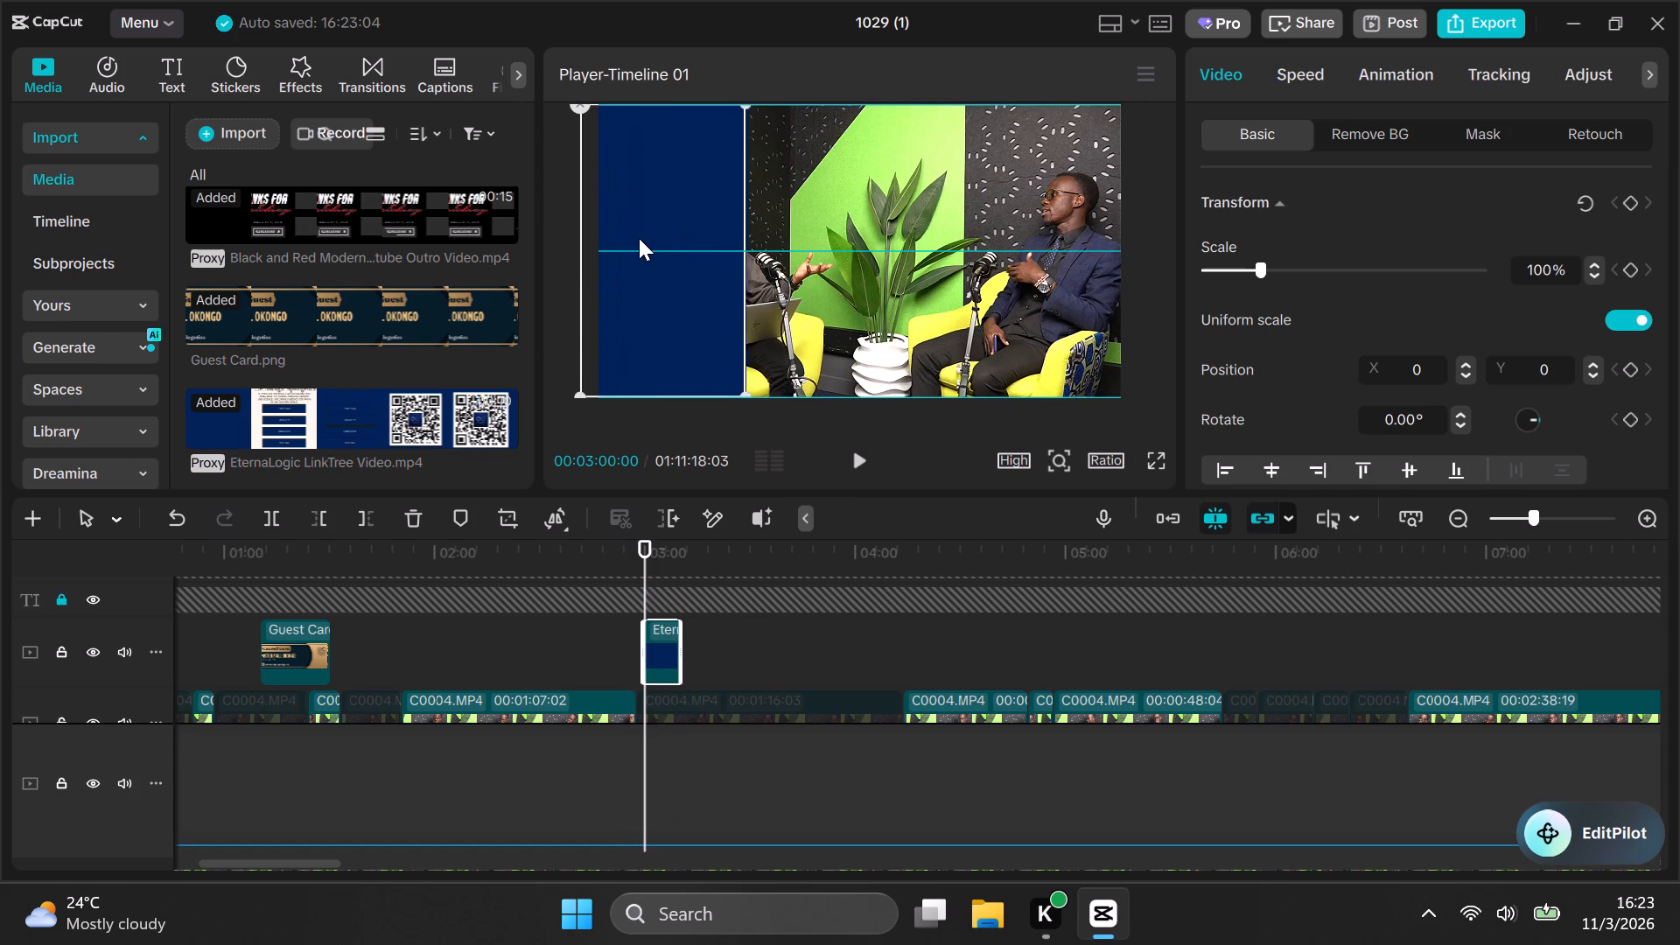
{"action": "left_click_drag", "start_coordinate": [639, 238], "coordinate": [653, 241]}
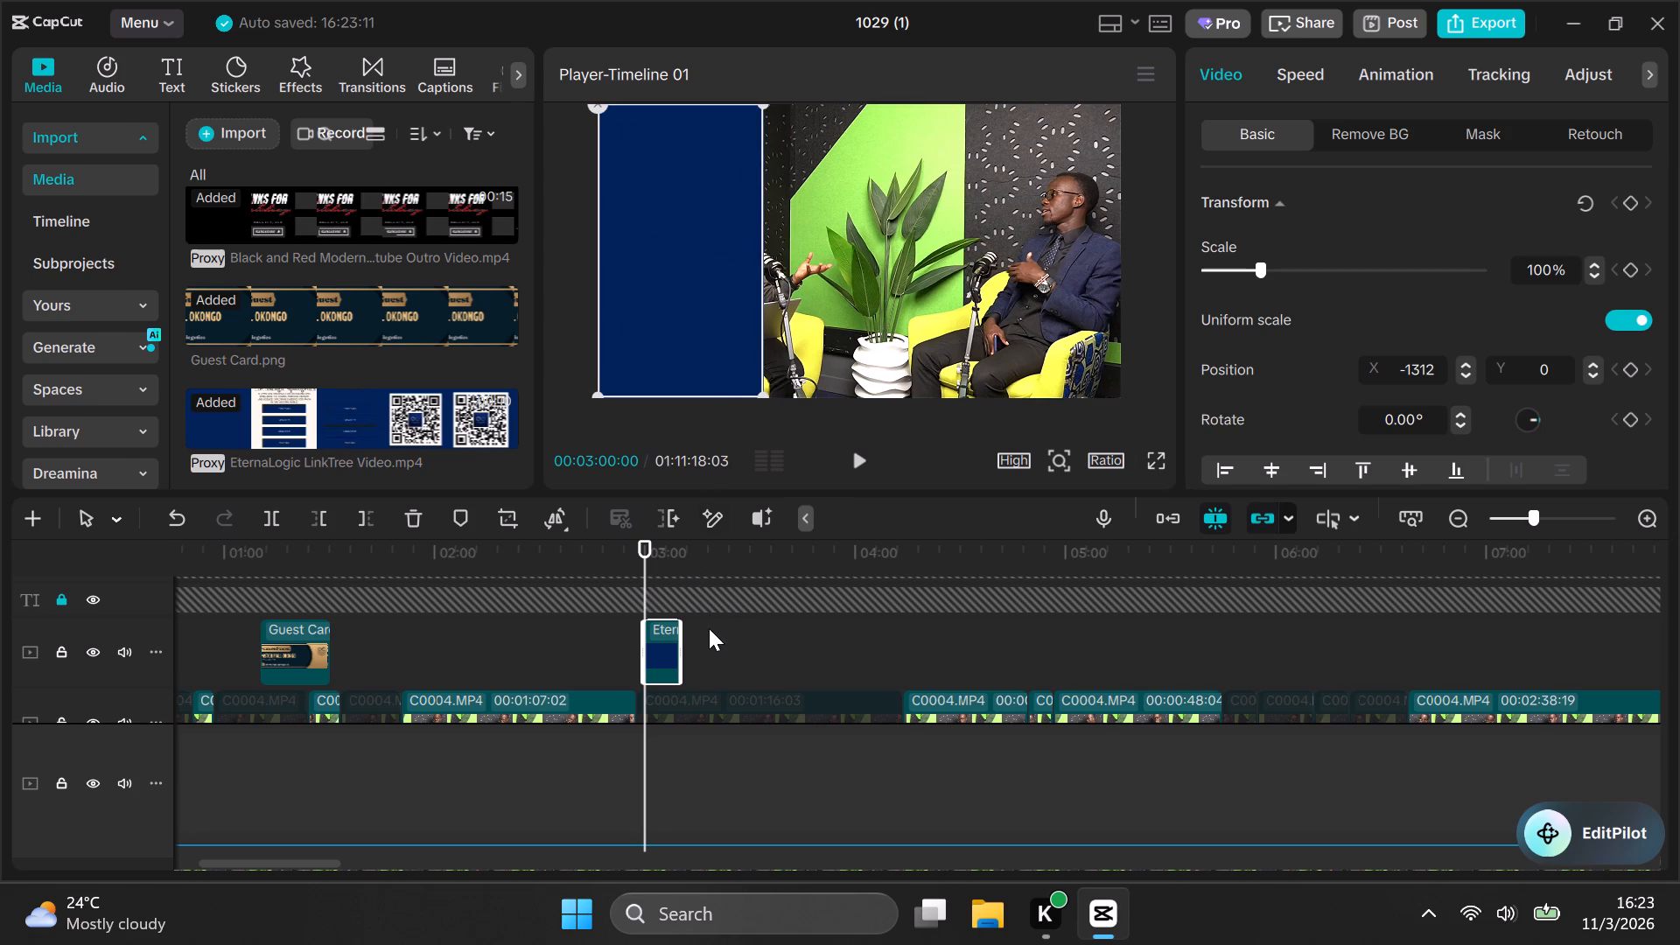
Examine the start of the LinkTree overlay frame by frame between 00:02:59:12 and 00:03:00:00 at a closer timeline scale.
{"action": "scroll", "coordinate": [709, 632], "scroll_direction": "down", "scroll_amount": 2}
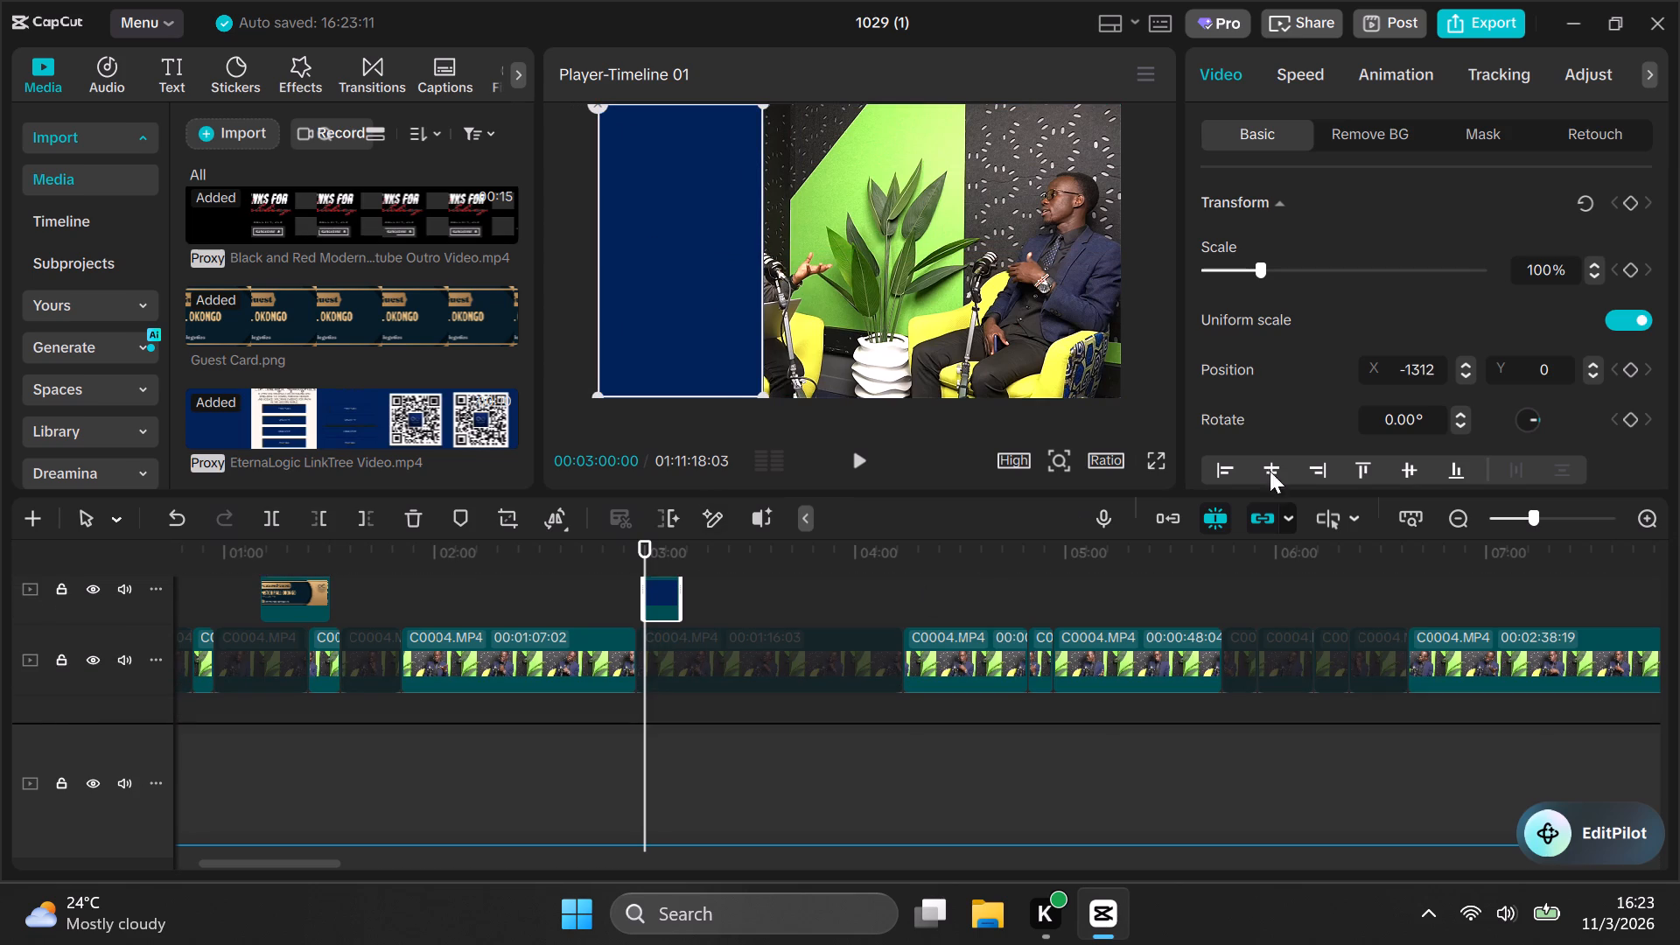
{"action": "left_click", "coordinate": [1652, 518]}
{"action": "left_click", "coordinate": [1652, 518]}
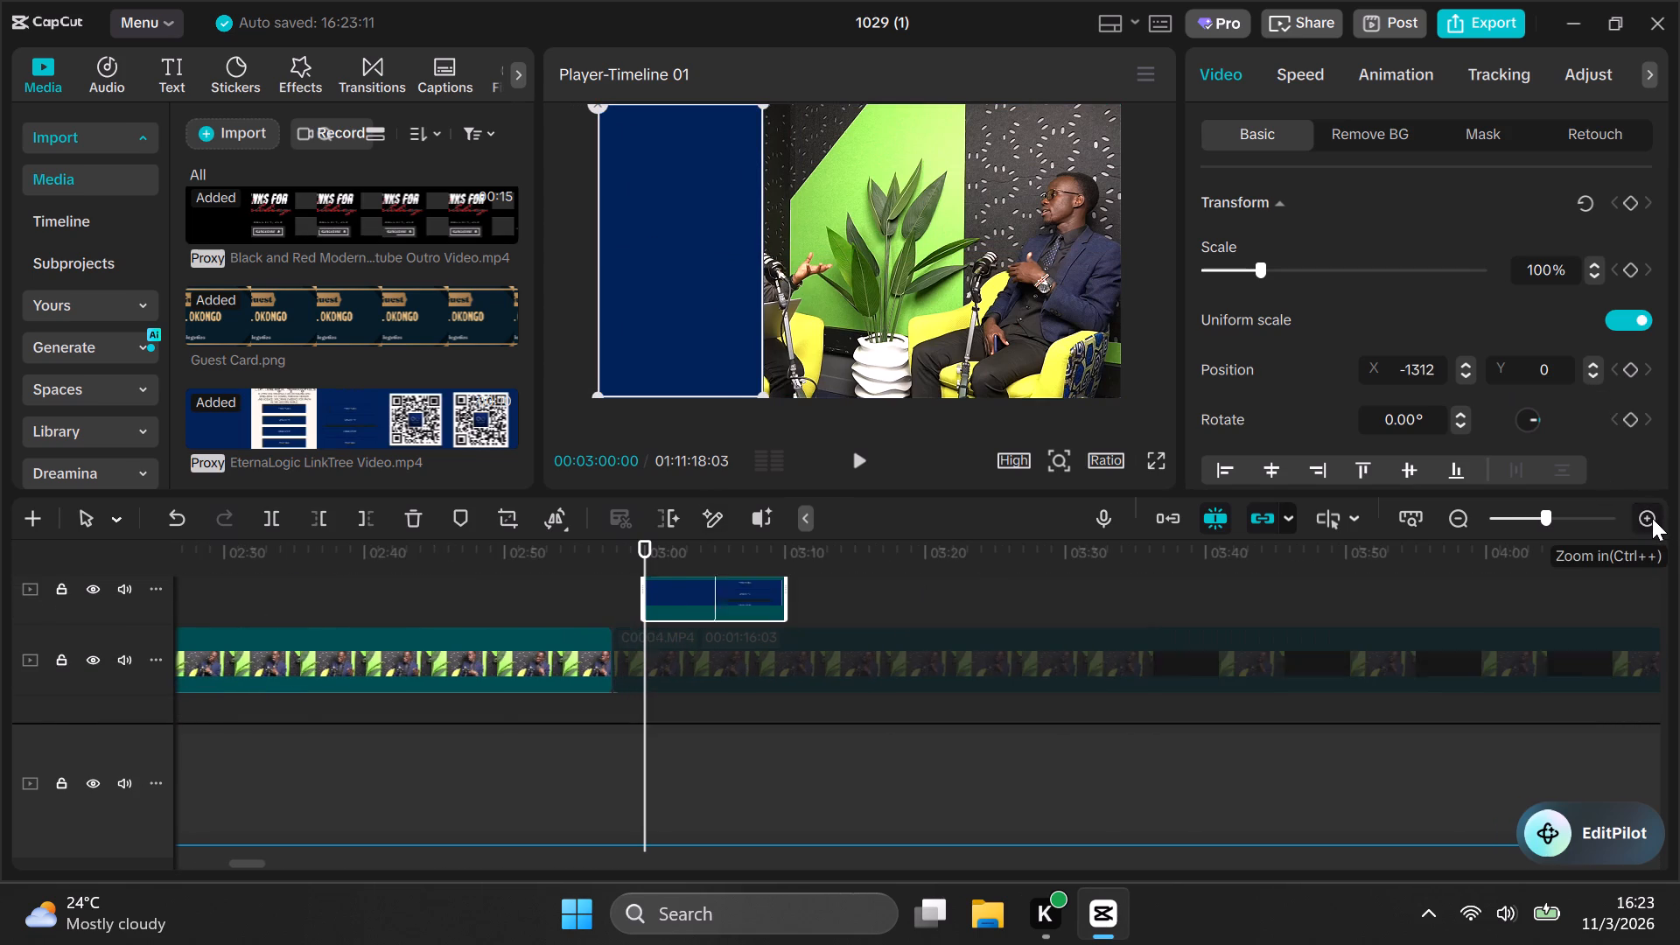
{"action": "left_click", "coordinate": [1652, 518]}
{"action": "left_click", "coordinate": [1652, 518]}
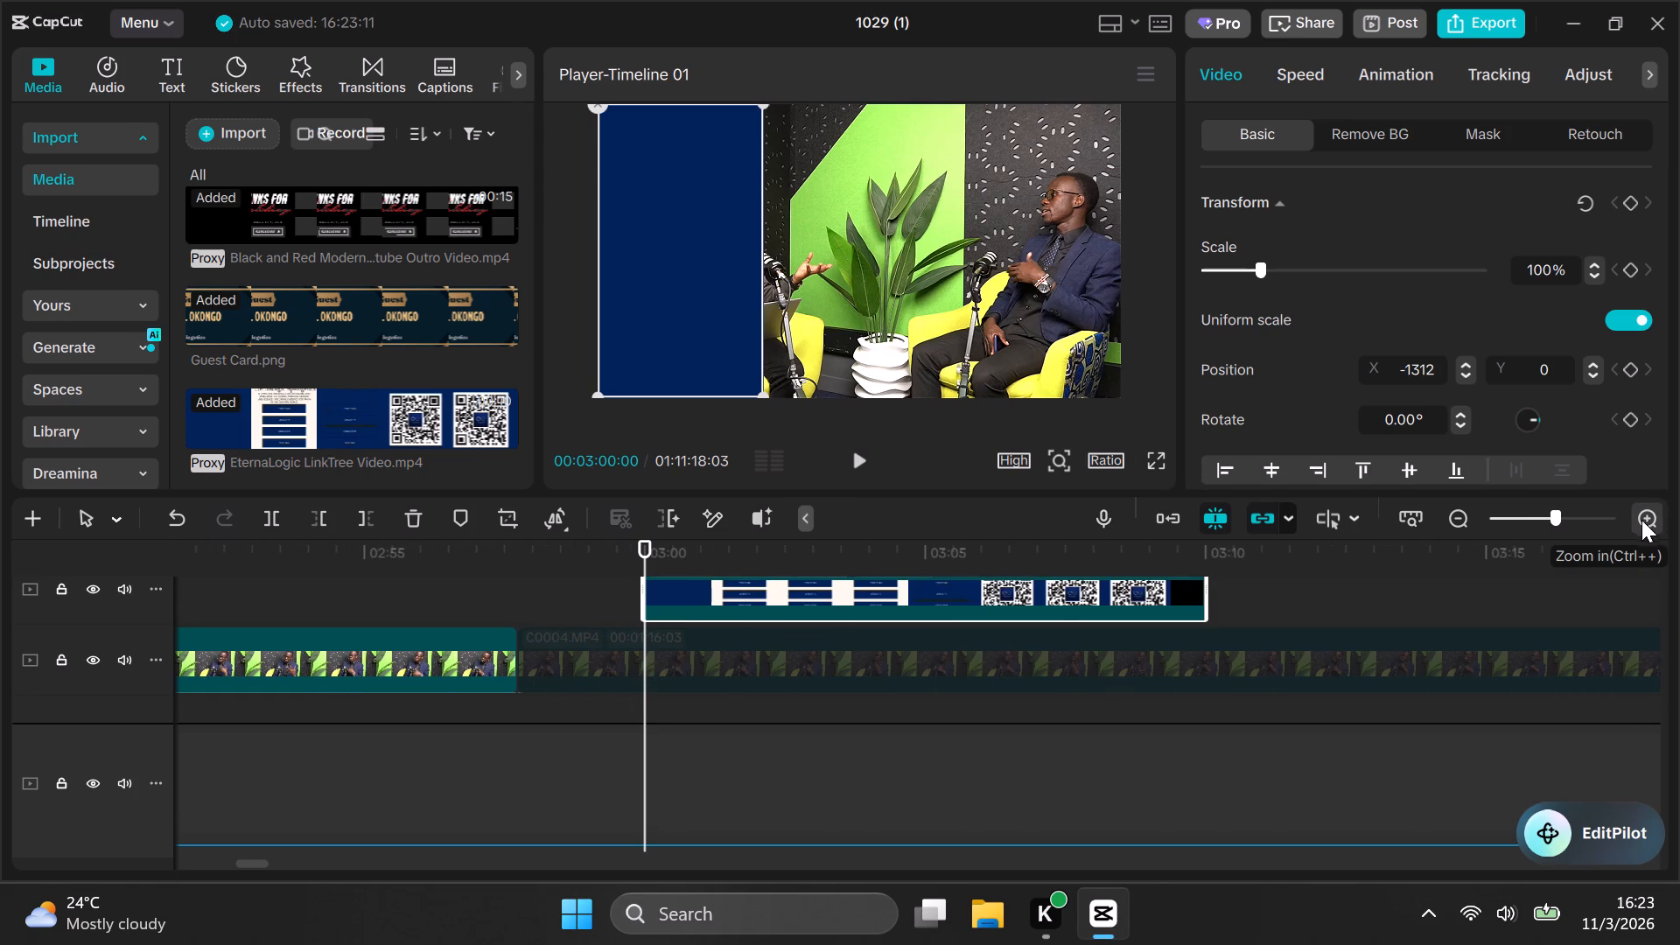
{"action": "left_click_drag", "start_coordinate": [615, 586], "coordinate": [628, 582]}
{"action": "left_click", "coordinate": [643, 614]}
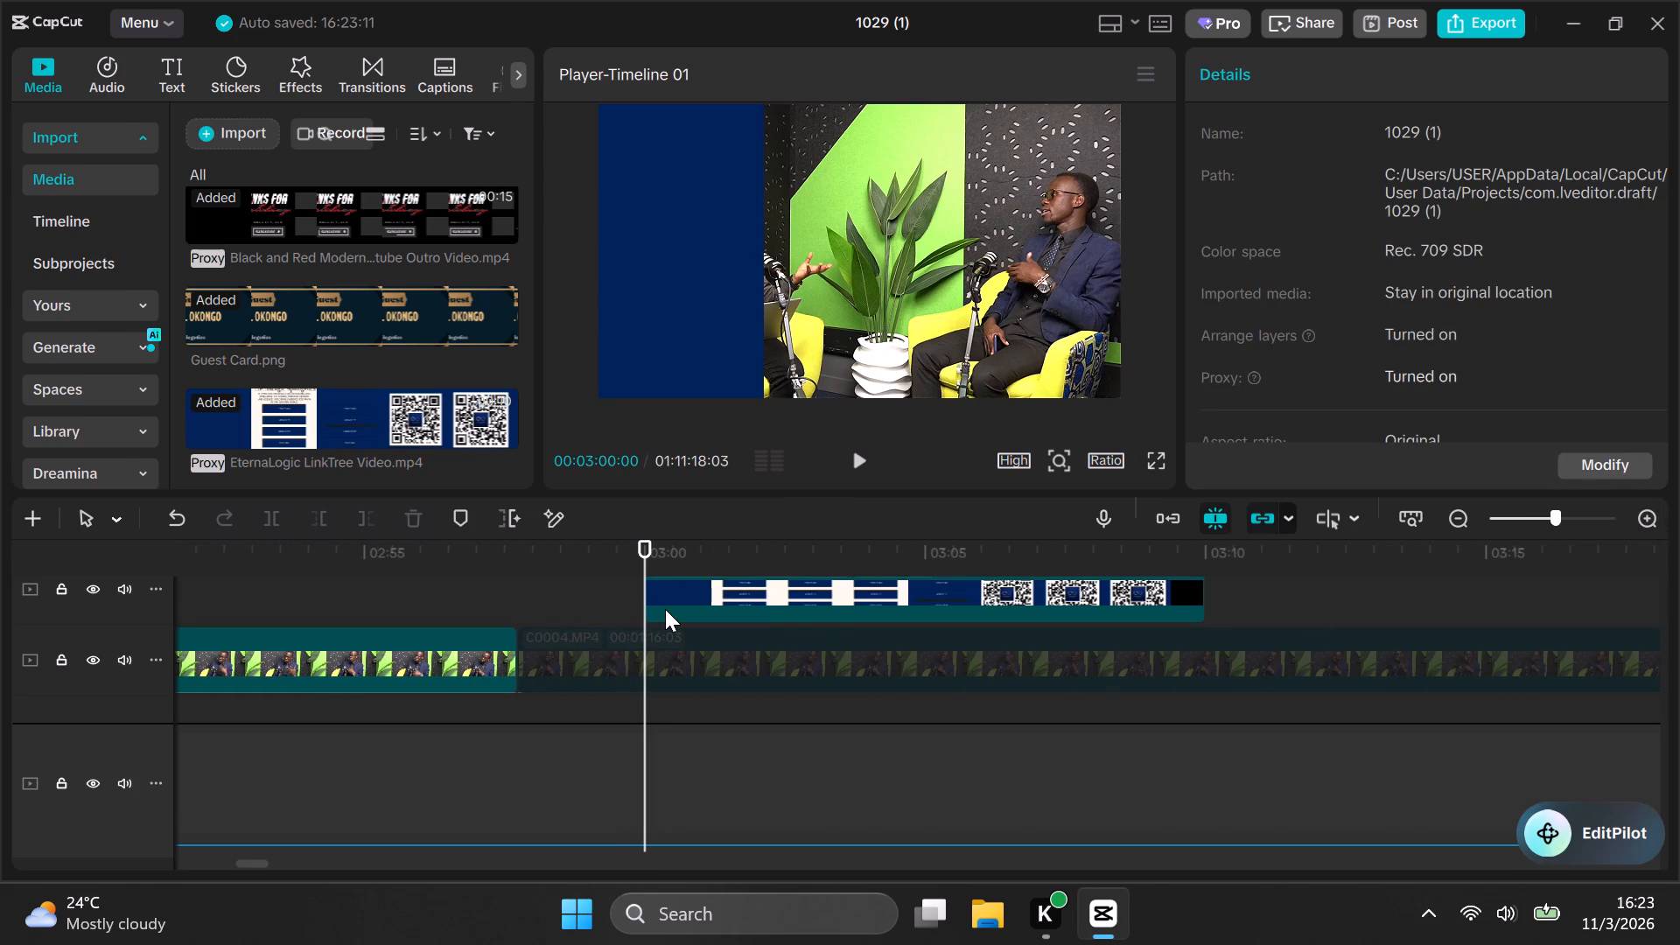
{"action": "key", "text": "Left"}
{"action": "key", "text": "Left"}
{"action": "key", "text": "Left"}
{"action": "key", "text": "Left"}
{"action": "key", "text": "Left"}
{"action": "key", "text": "Left"}
{"action": "key", "text": "Left"}
{"action": "key", "text": "Left"}
{"action": "key", "text": "Left"}
{"action": "key", "text": "Left"}
{"action": "key", "text": "Left"}
{"action": "key", "text": "Left"}
{"action": "key", "text": "Left"}
{"action": "key", "text": "Left"}
{"action": "key", "text": "Left"}
{"action": "key", "text": "Left"}
{"action": "key", "text": "Left"}
{"action": "key", "text": "Left"}
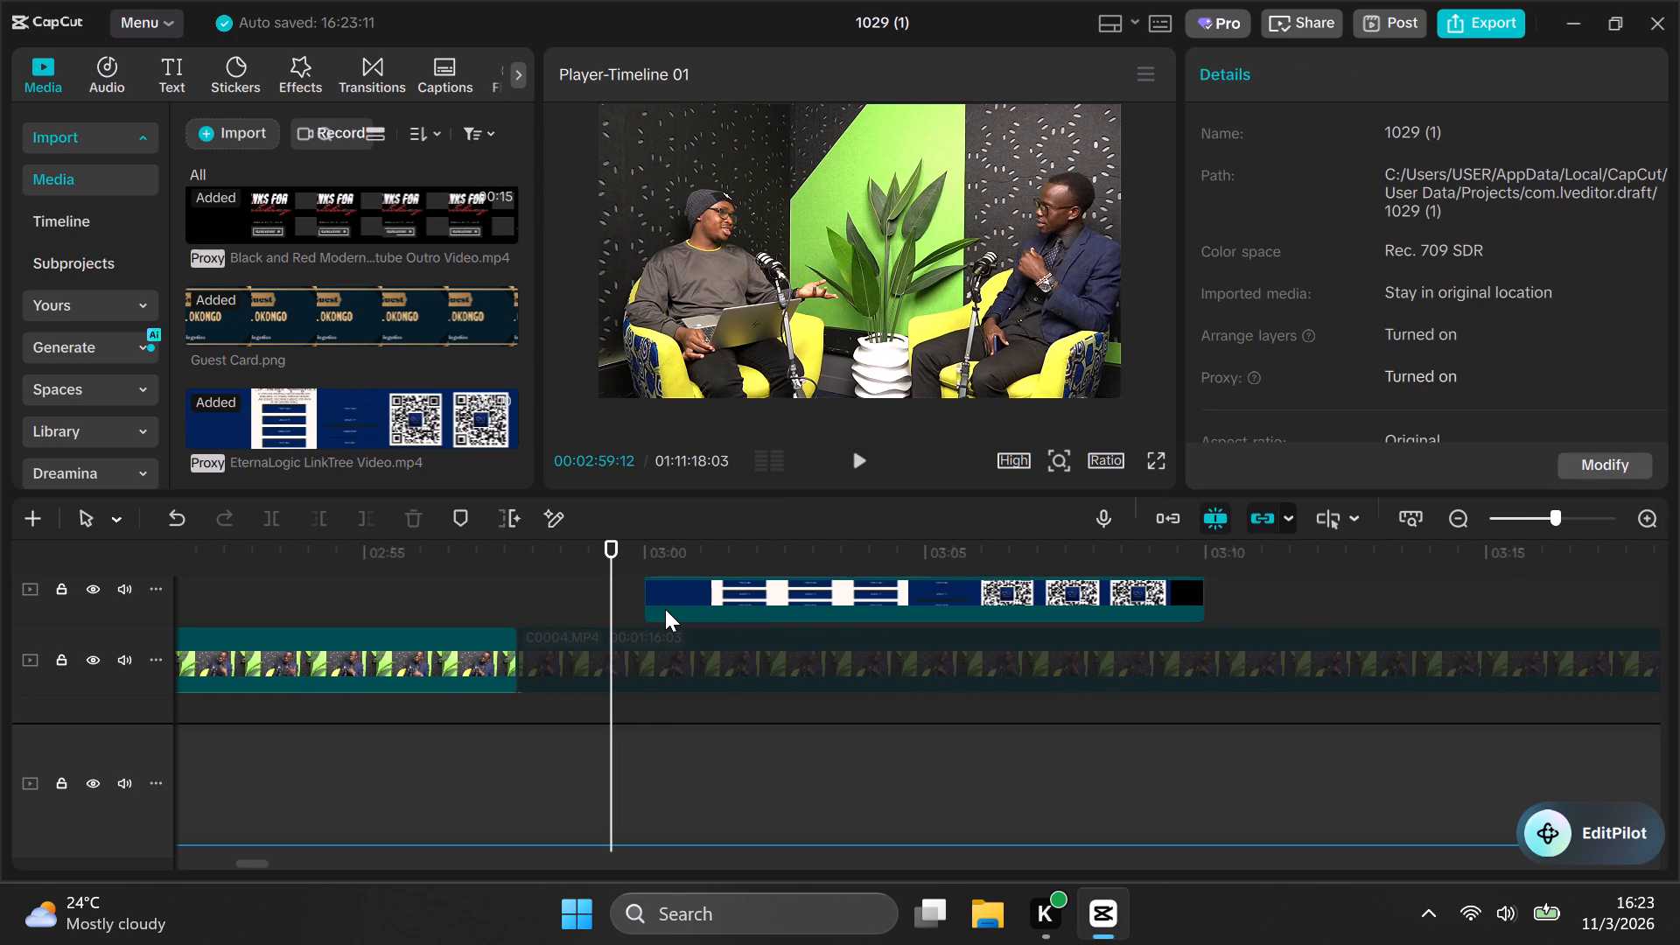
{"action": "key", "text": "Right"}
{"action": "key", "text": "Right"}
{"action": "key", "text": "Right"}
{"action": "key", "text": "Right"}
{"action": "key", "text": "Right"}
{"action": "key", "text": "Right"}
{"action": "key", "text": "Right"}
{"action": "key", "text": "Right"}
{"action": "key", "text": "Right"}
{"action": "key", "text": "Right"}
{"action": "key", "text": "Right"}
{"action": "key", "text": "Right"}
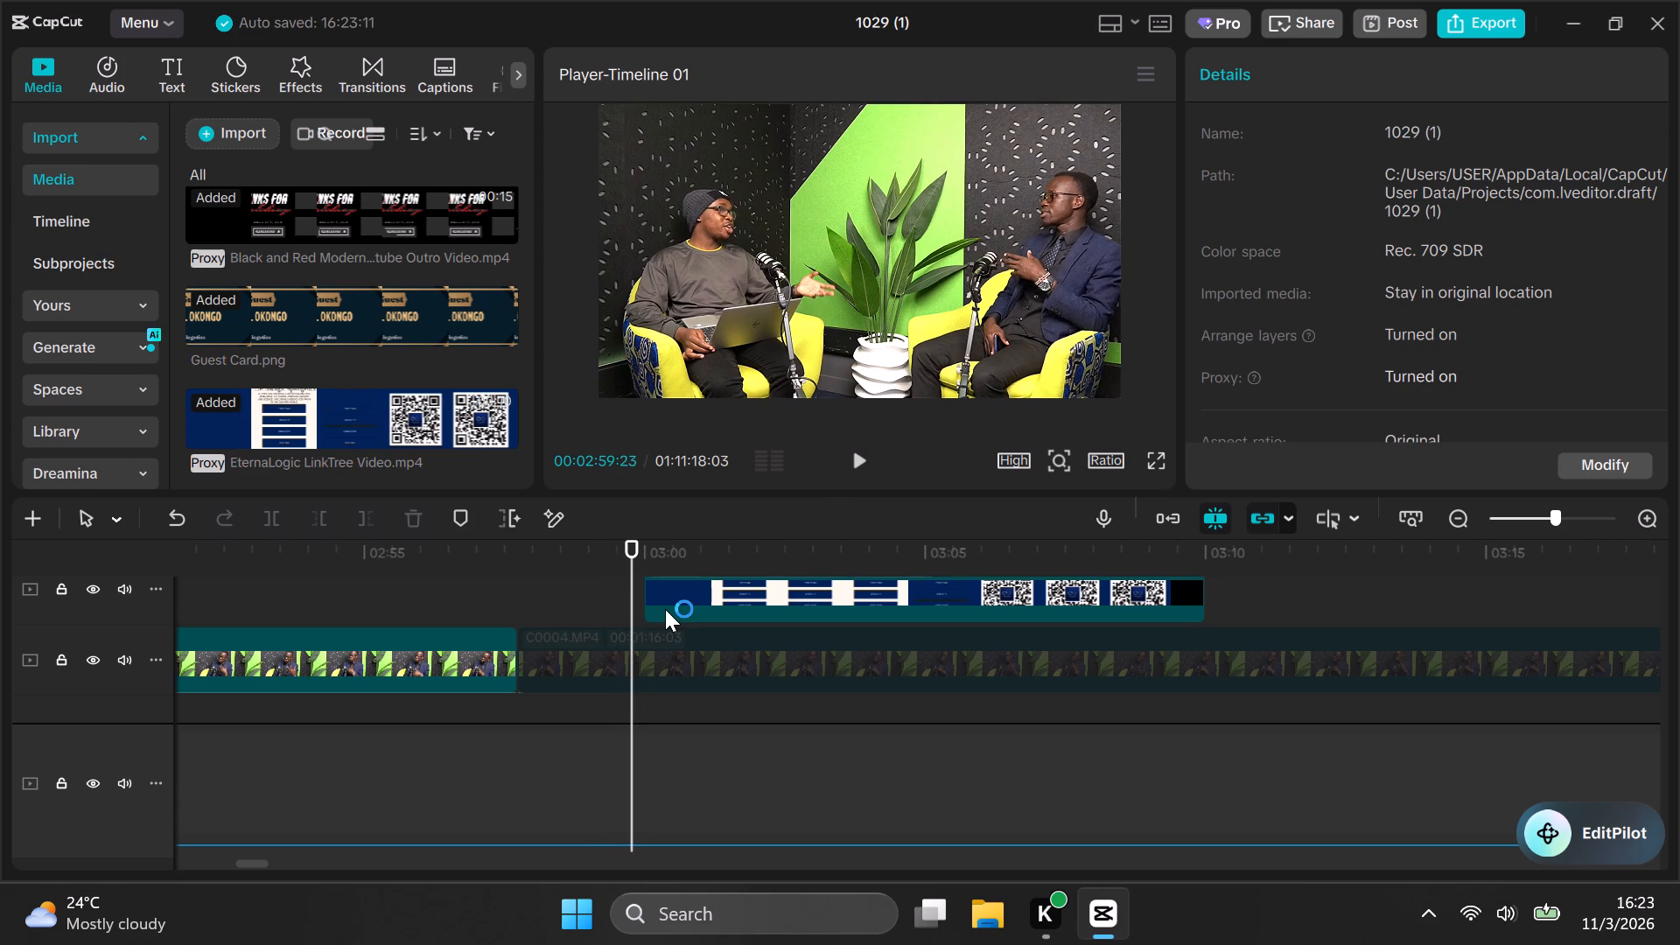
{"action": "key", "text": "Right"}
{"action": "key", "text": "Right"}
{"action": "key", "text": "Right"}
{"action": "key", "text": "Right"}
{"action": "key", "text": "Right"}
{"action": "key", "text": "Right"}
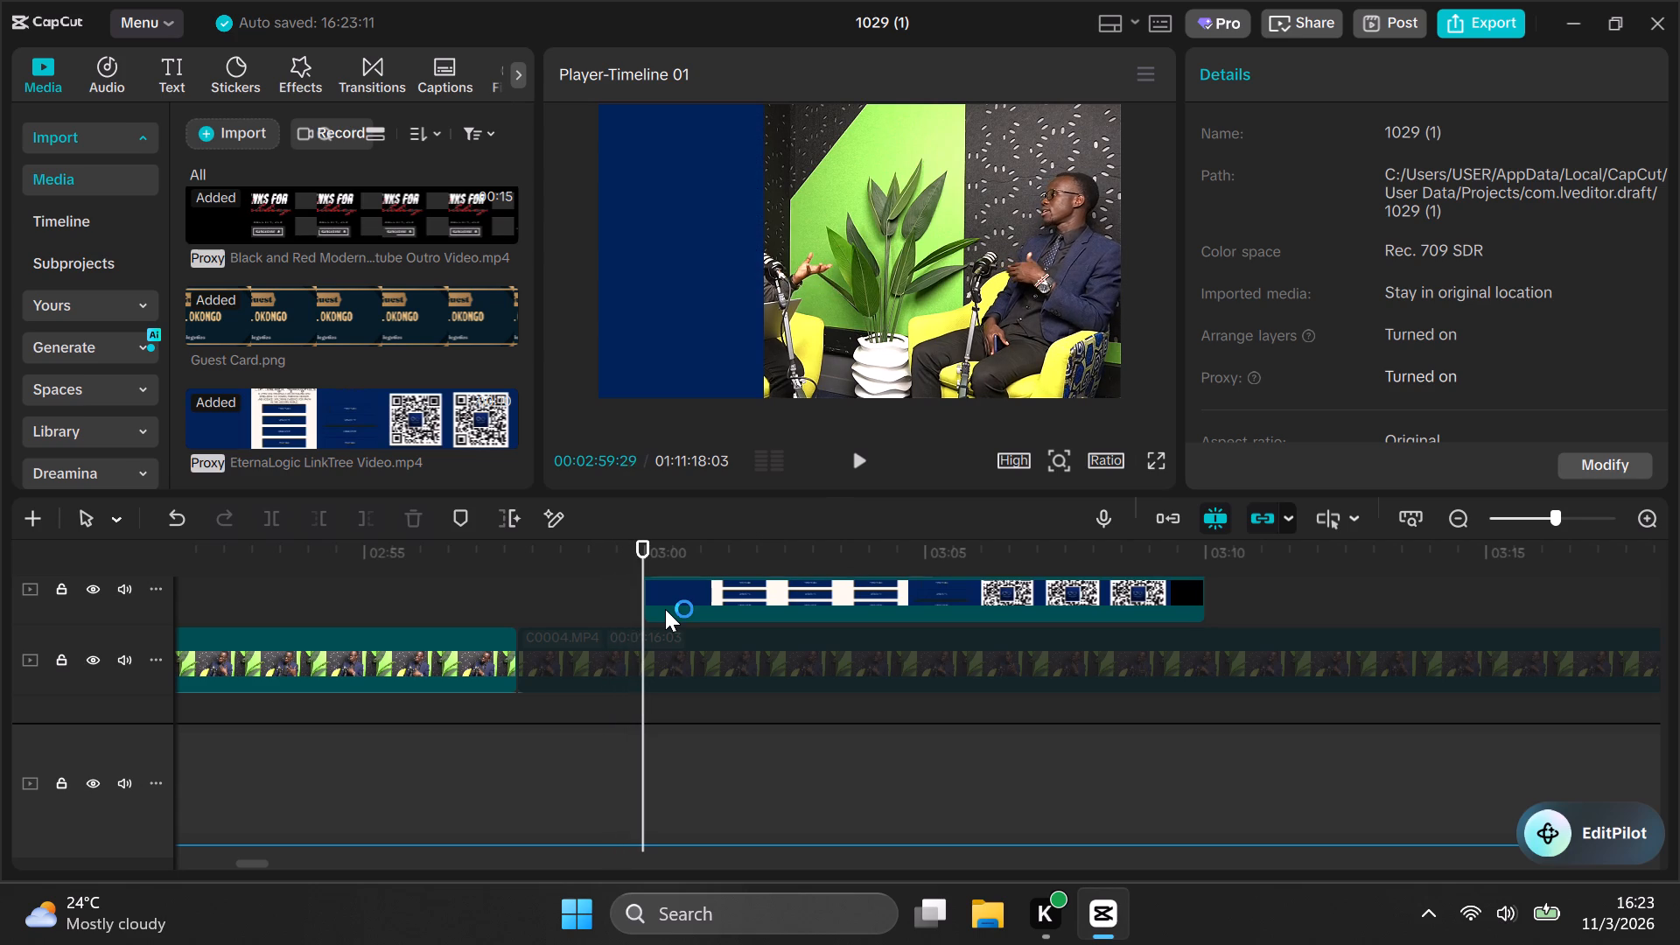
{"action": "key", "text": "Left"}
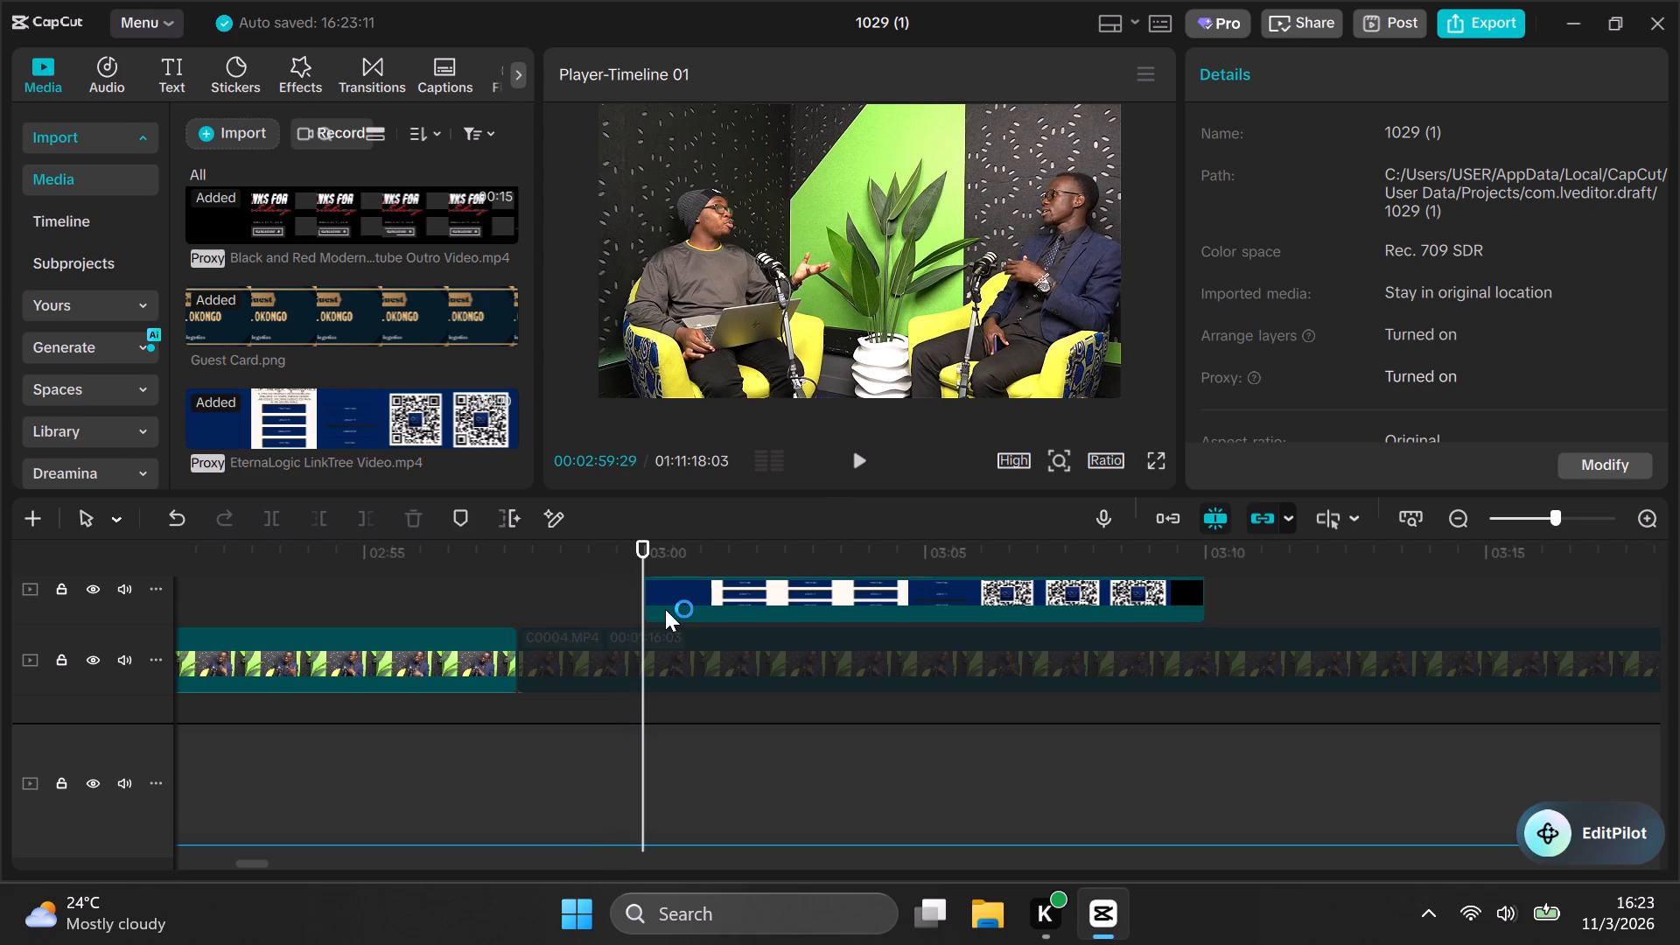
{"action": "key", "text": "Right"}
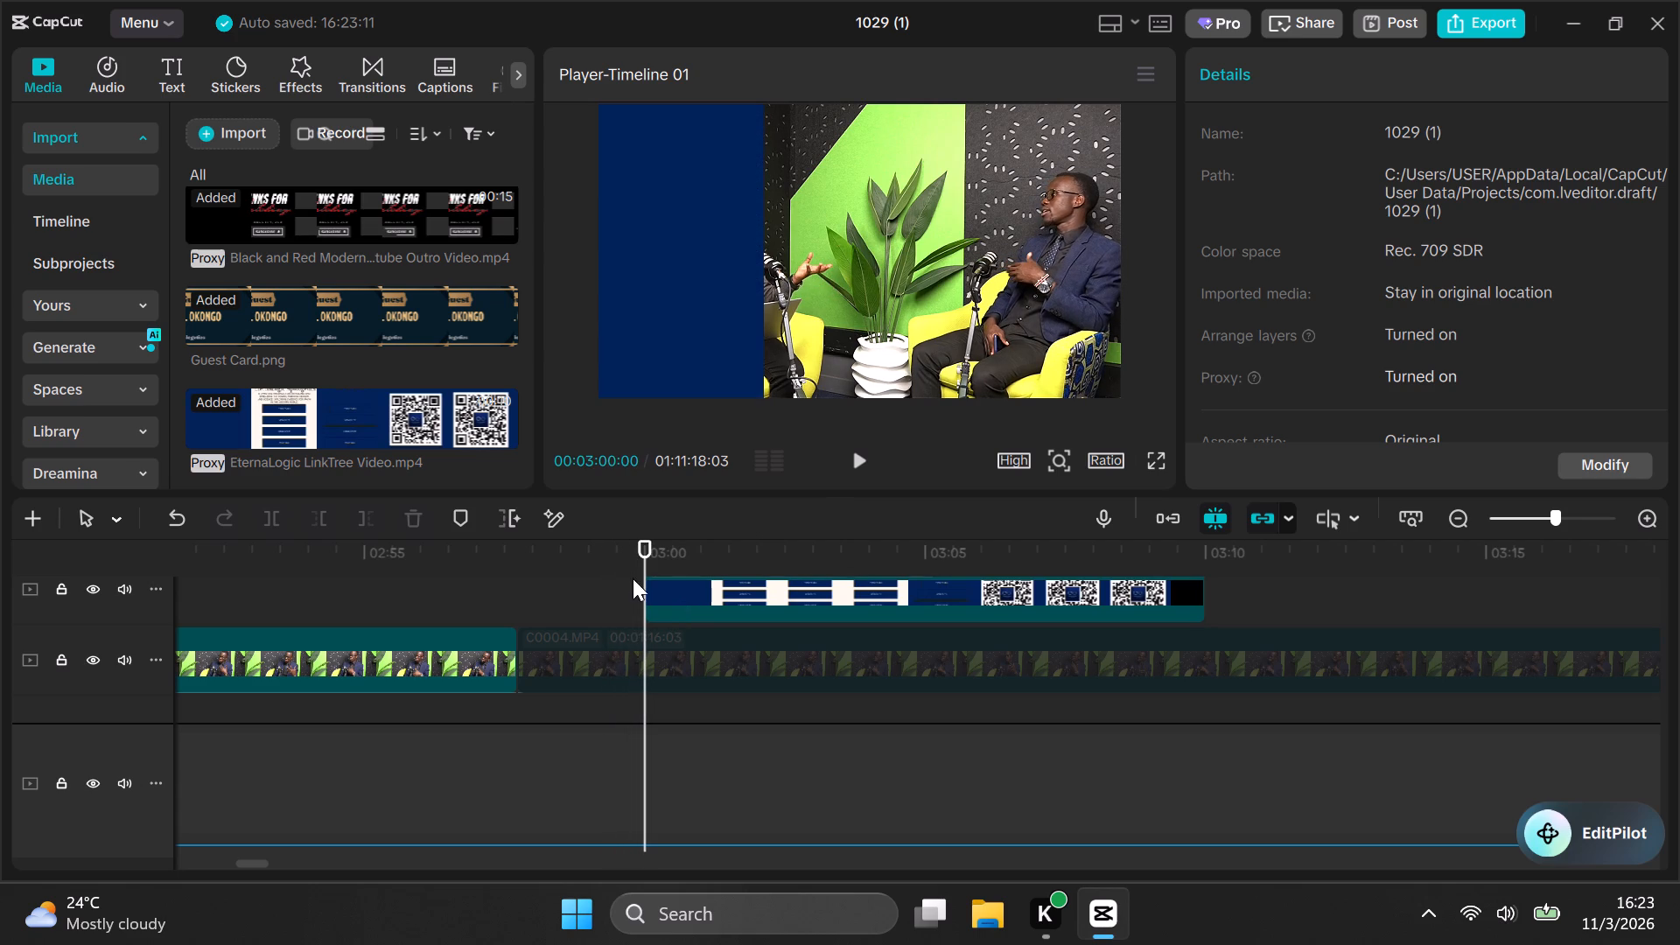
Split the C0004.MP4 podcast clip beneath the overlay at 00:03:00:00.
{"action": "left_click", "coordinate": [630, 660]}
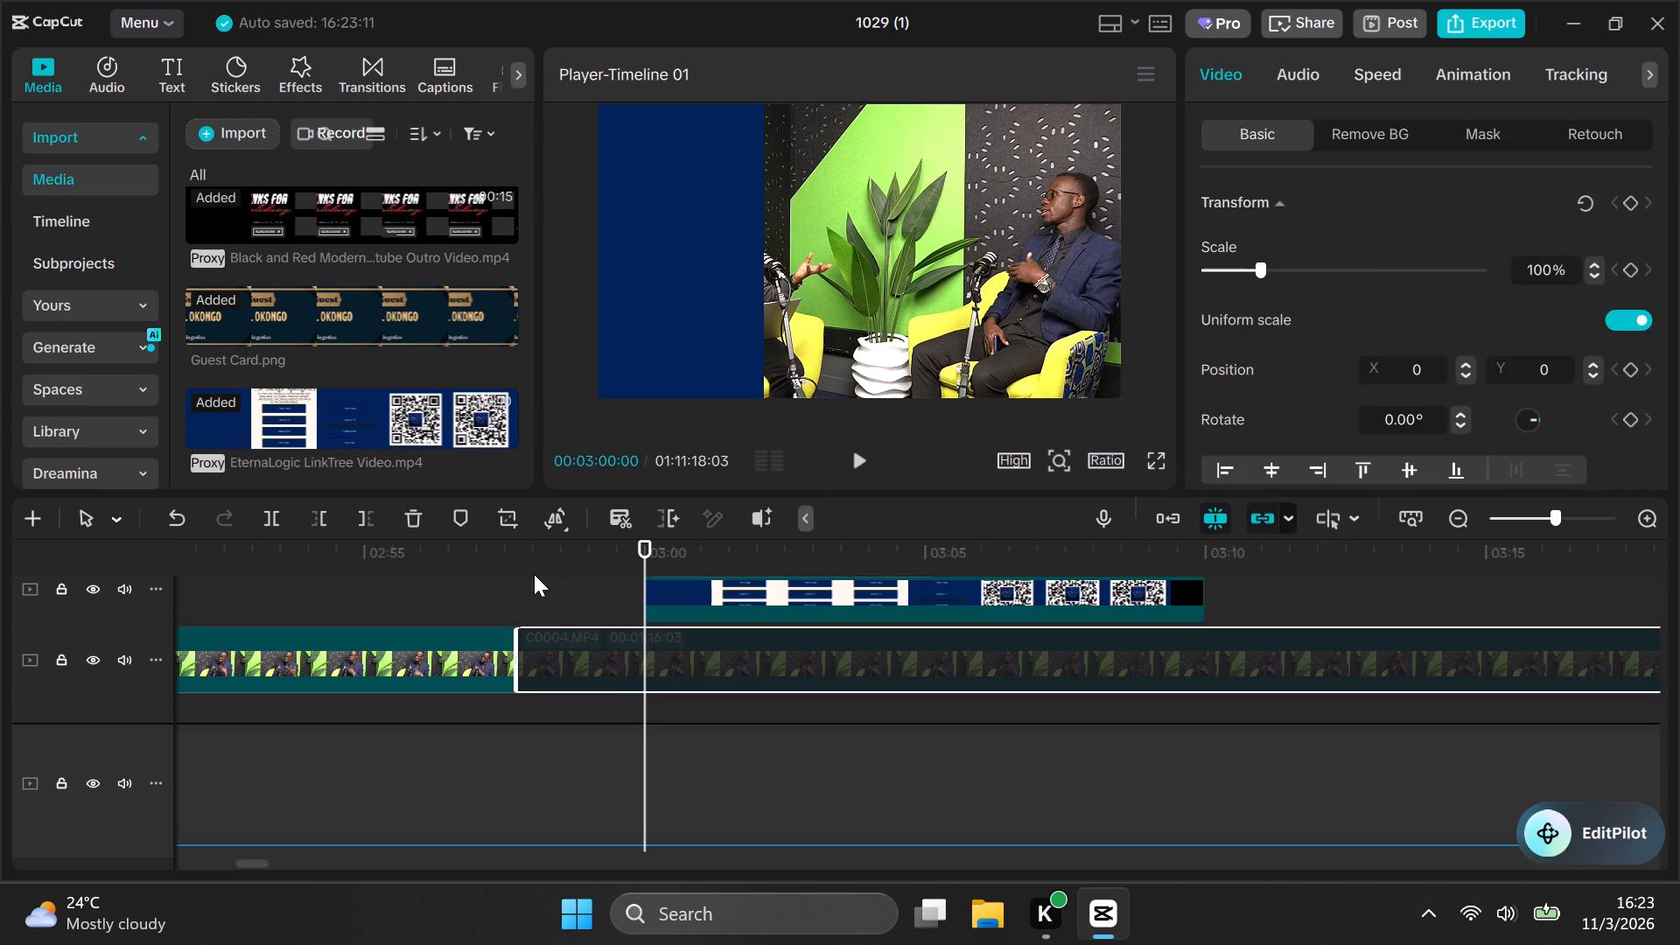
{"action": "left_click", "coordinate": [270, 518]}
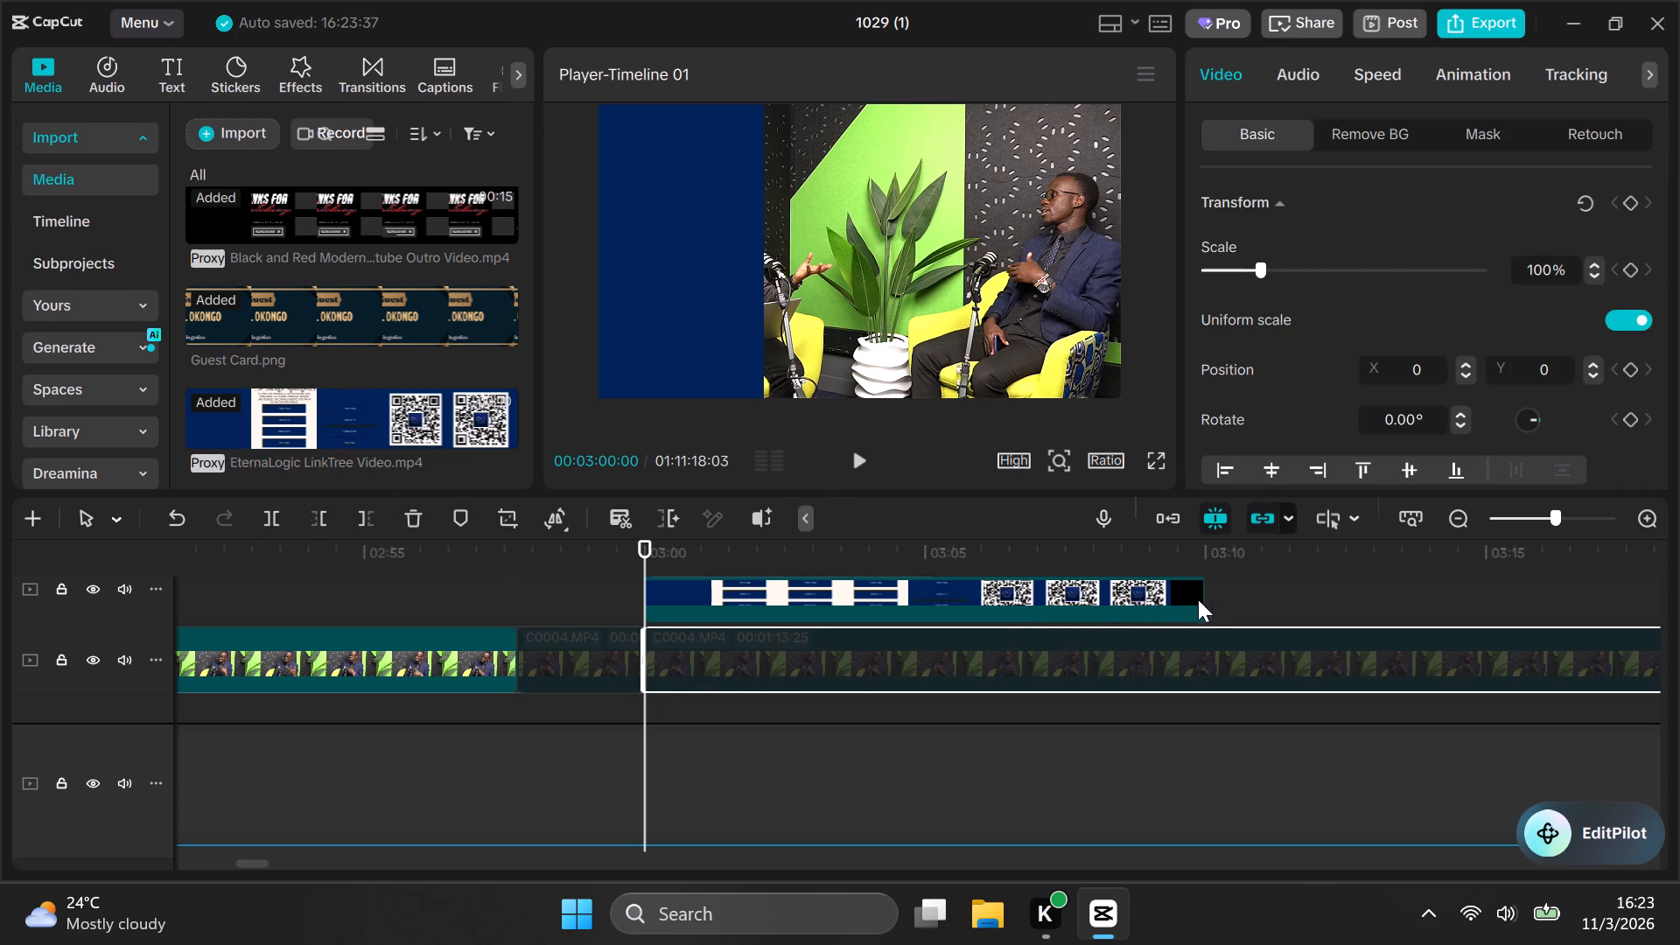
Bring the playhead to the end of the LinkTree overlay, around 00:03:09:25.
{"action": "left_click", "coordinate": [1168, 564]}
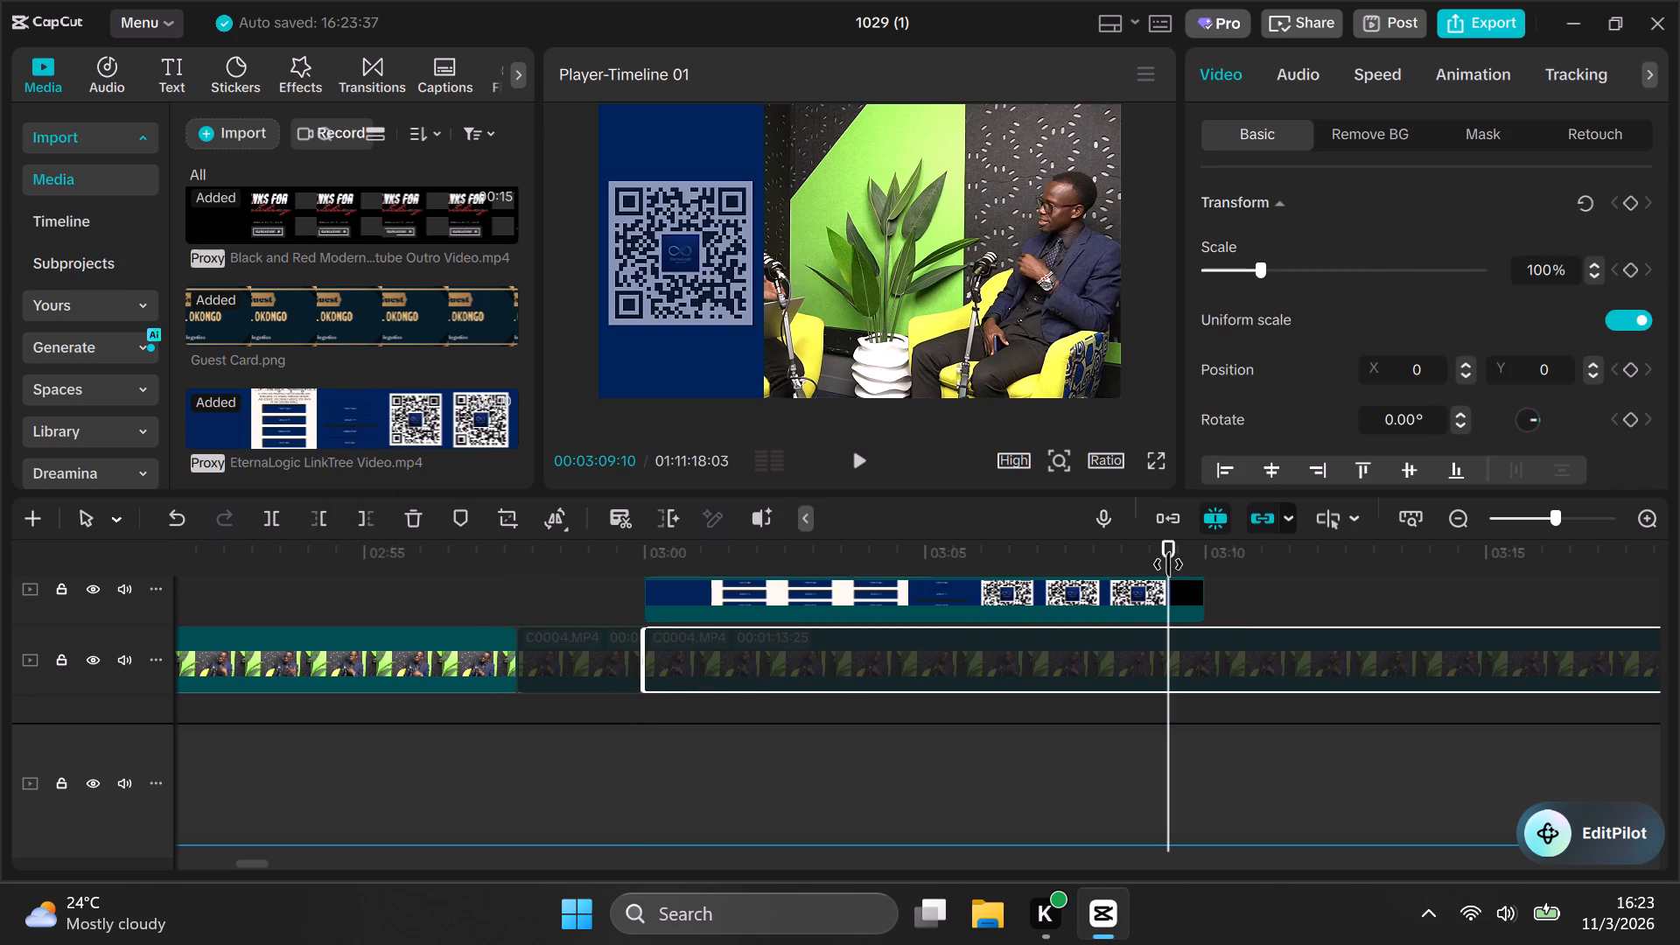
{"action": "left_click", "coordinate": [1181, 561]}
{"action": "left_click", "coordinate": [1196, 562]}
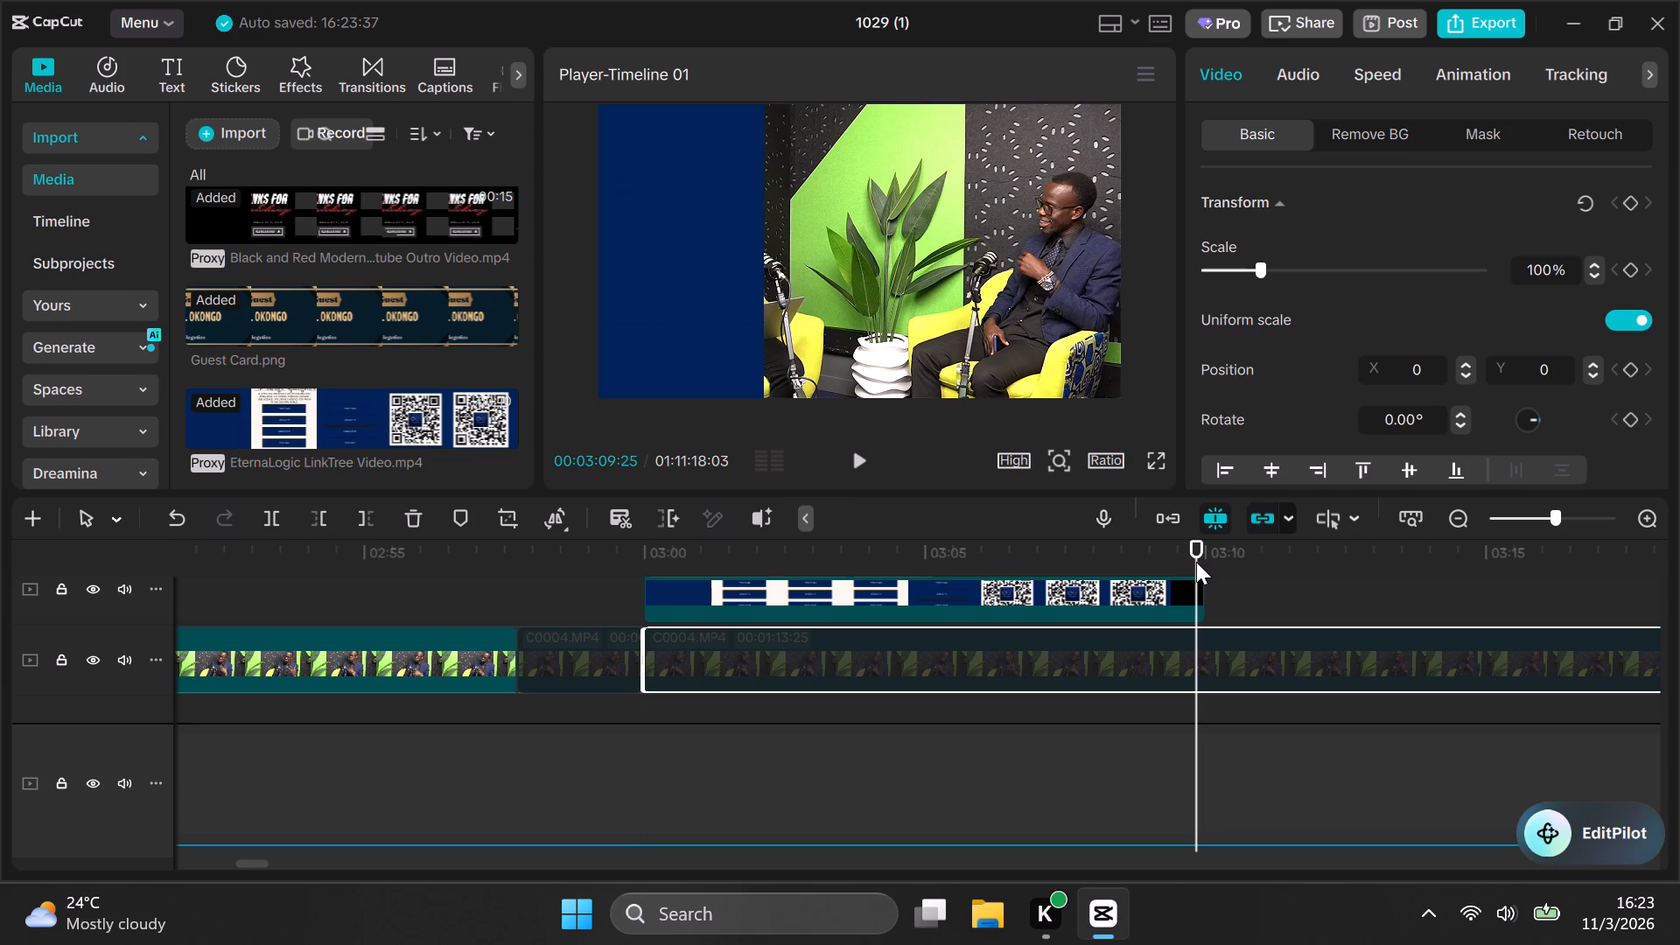
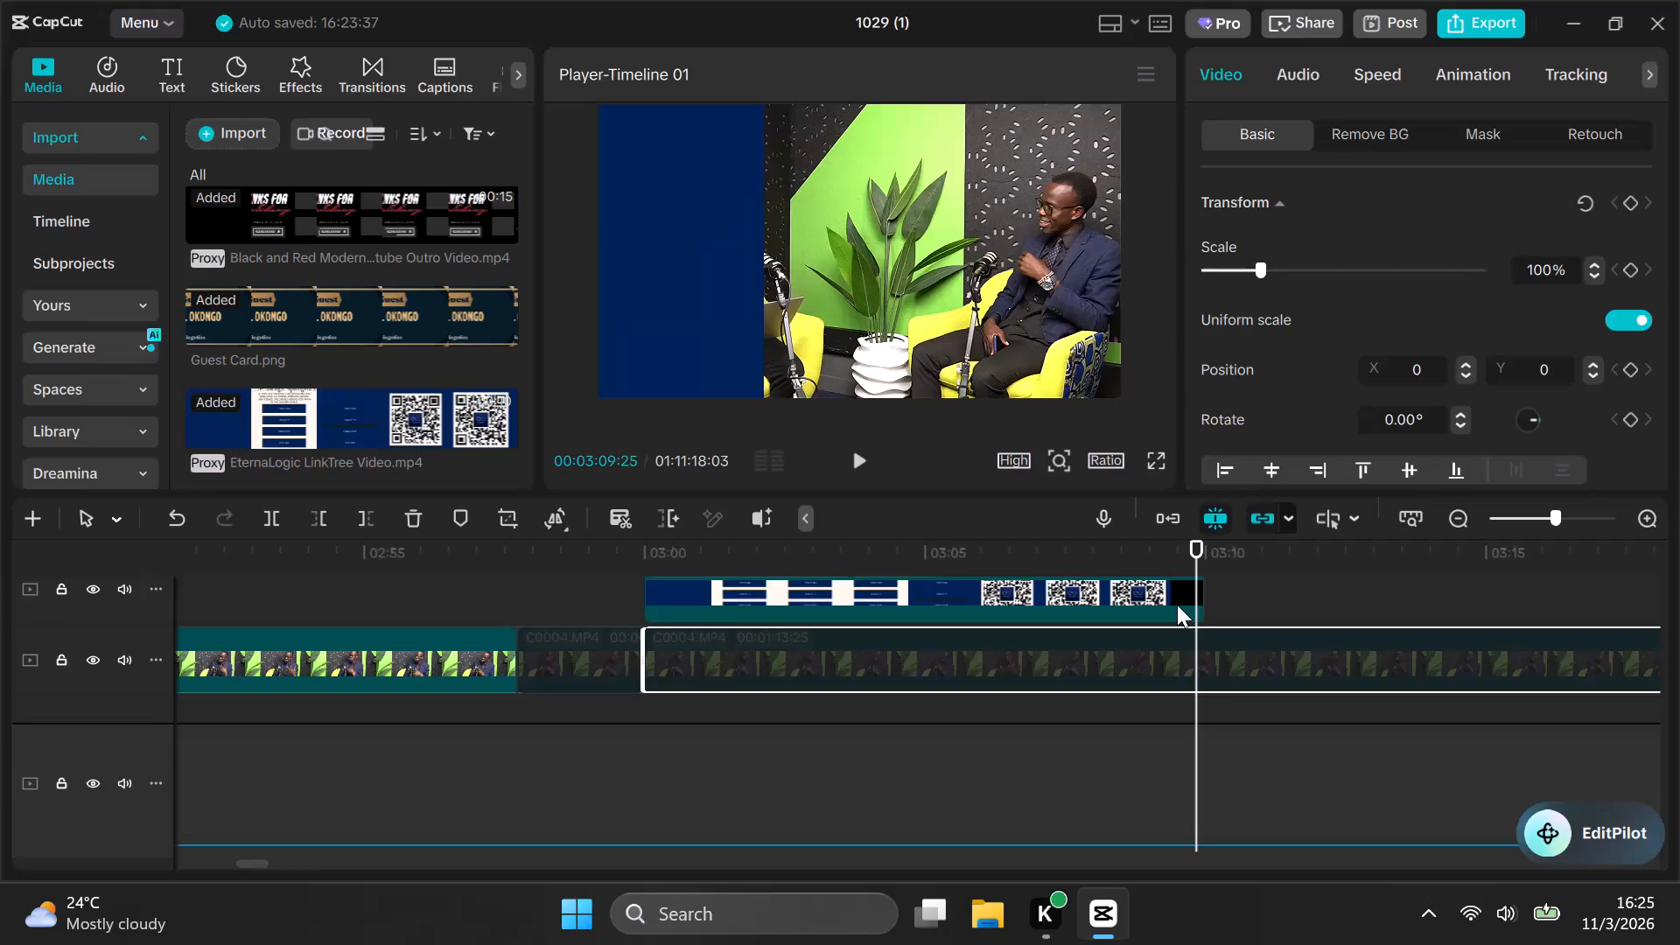
Place the playhead exactly at the end of the EternaLogic LinkTree overlay, at 00:03:10:00.
{"action": "scroll", "coordinate": [1151, 641], "scroll_direction": "up", "scroll_amount": 3}
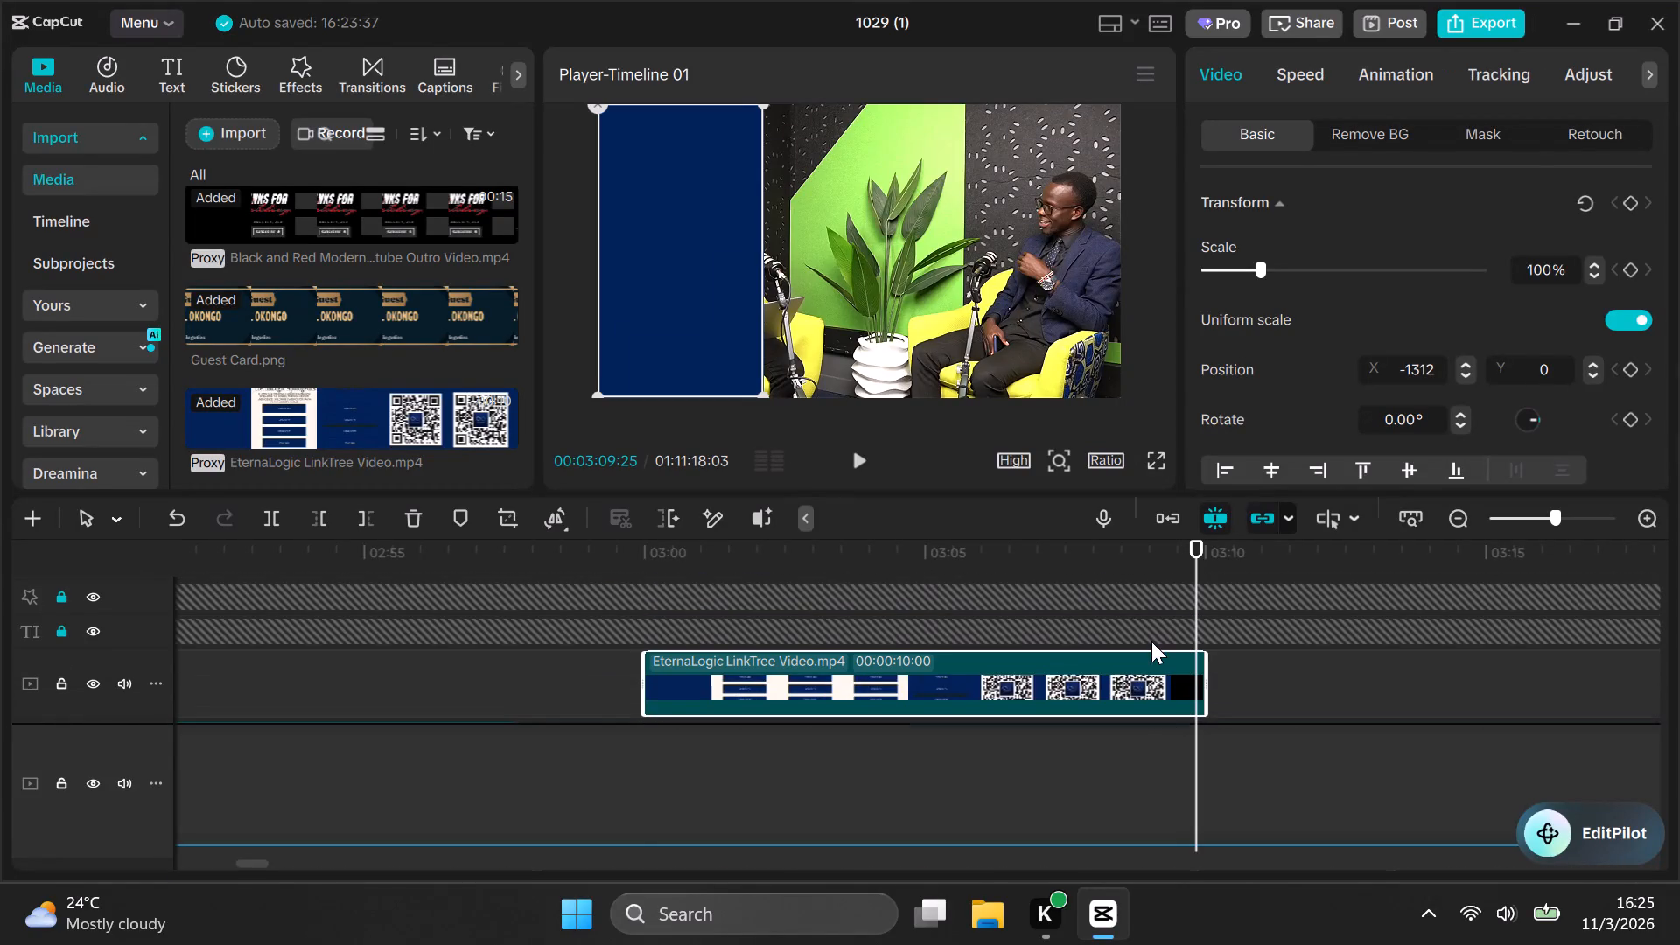
{"action": "left_click", "coordinate": [1205, 629]}
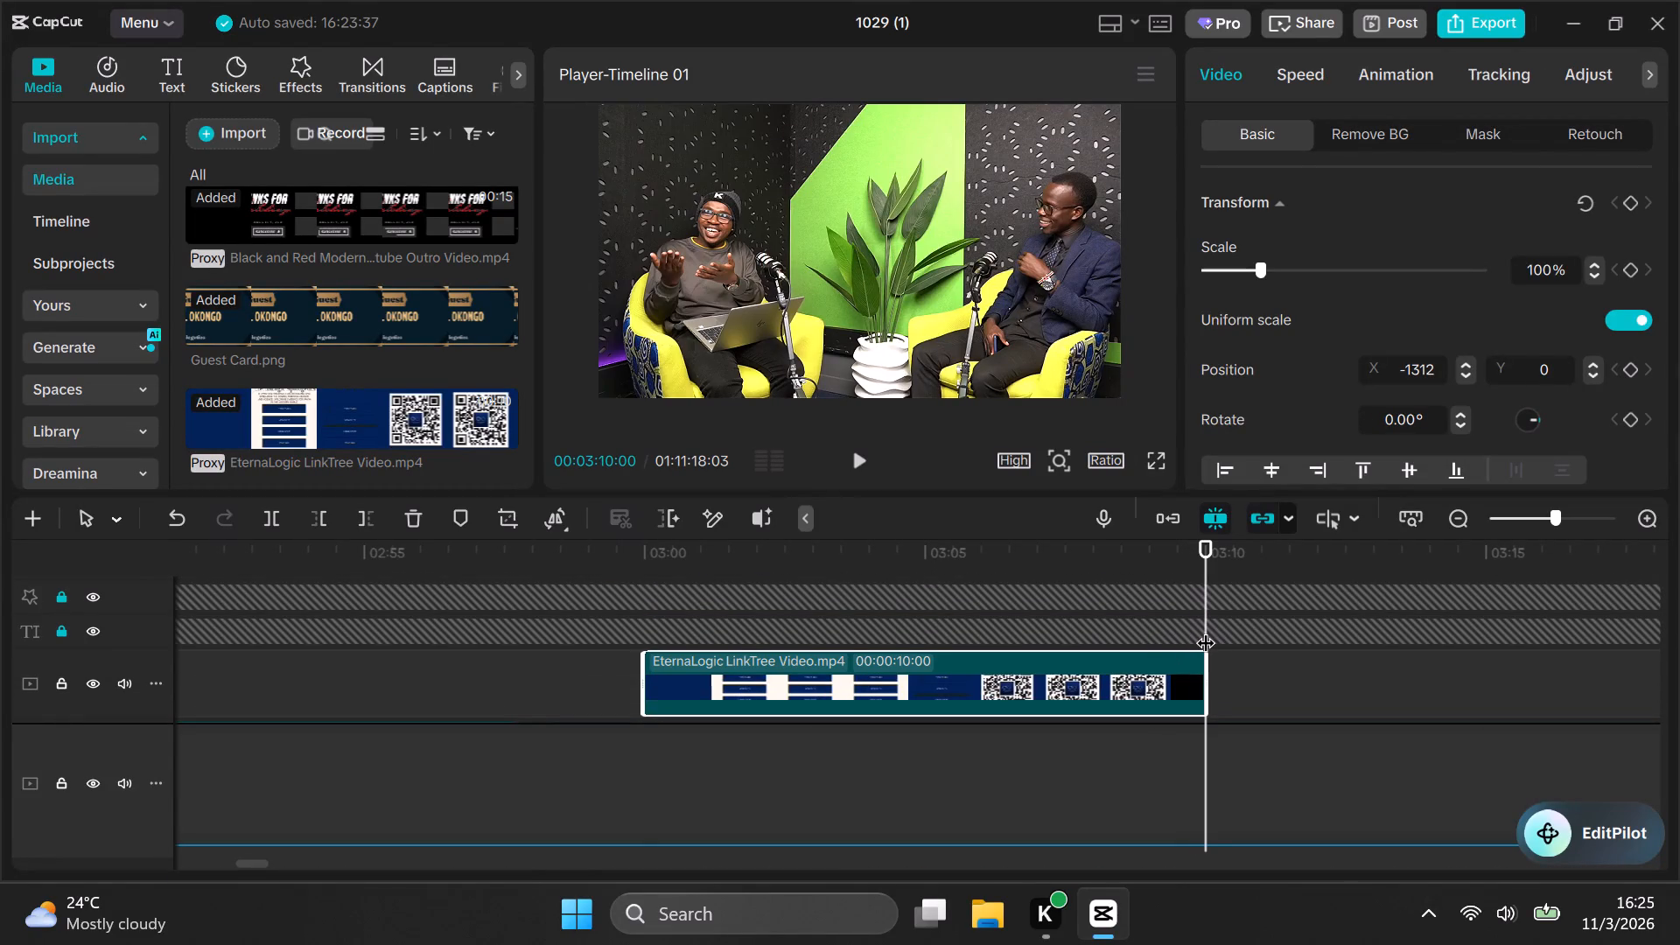
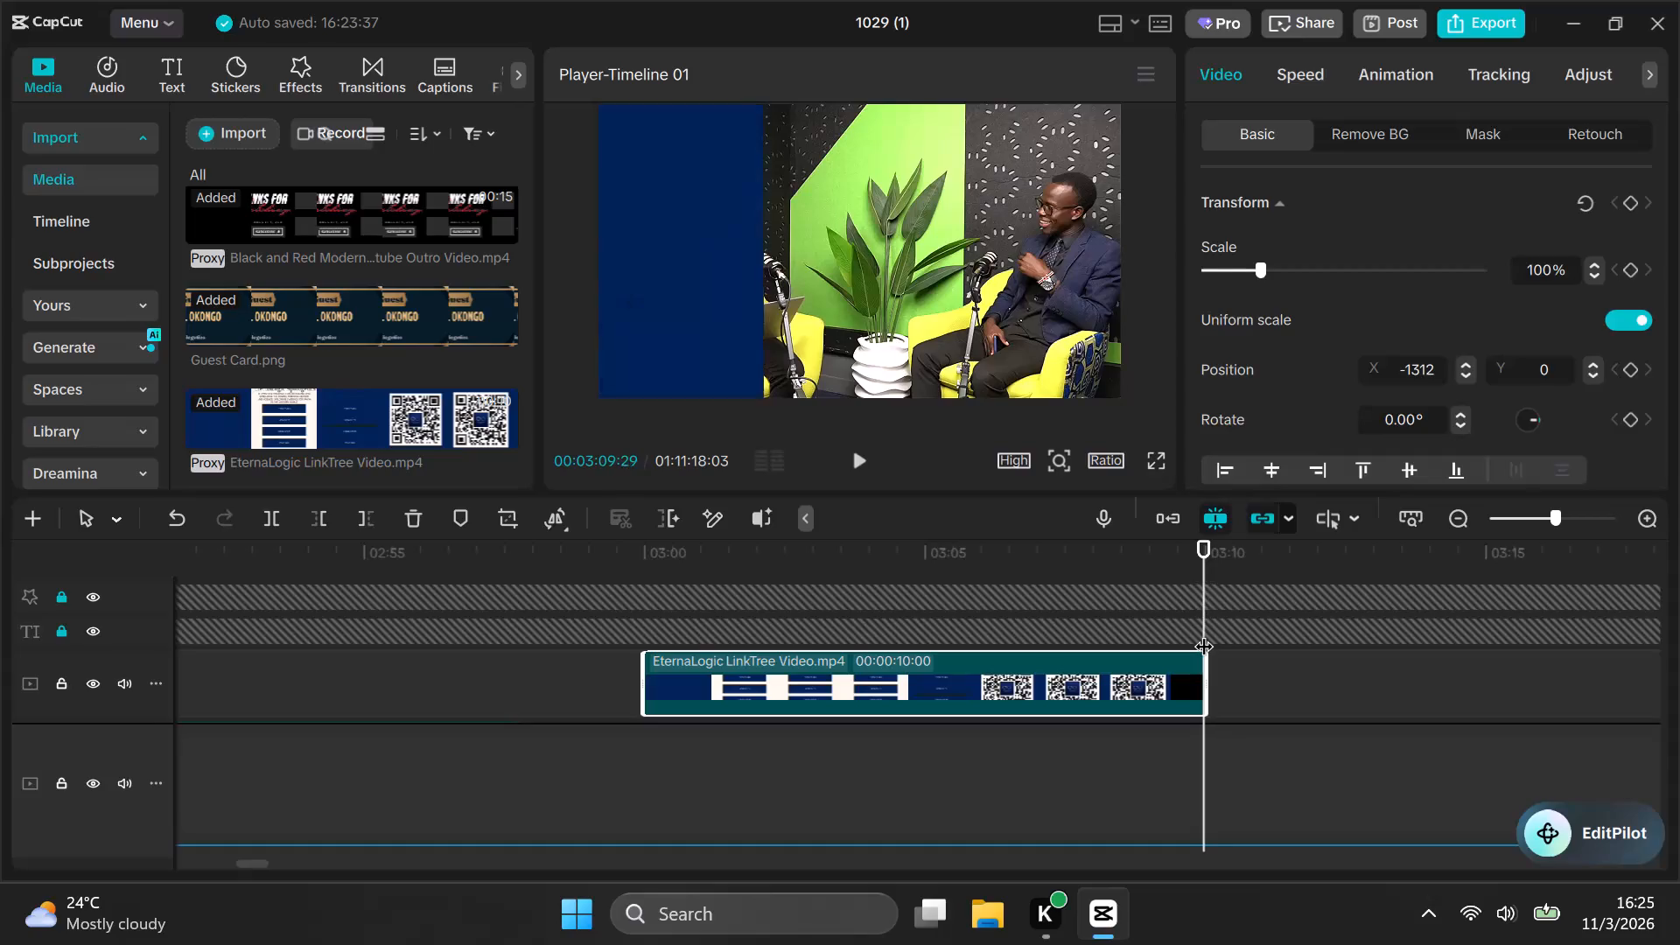
Split the C0004.MP4 clip beneath the EternaLogic LinkTree overlay at 00:03:09:29, on the overlay's last frame.
{"action": "key", "text": "Right"}
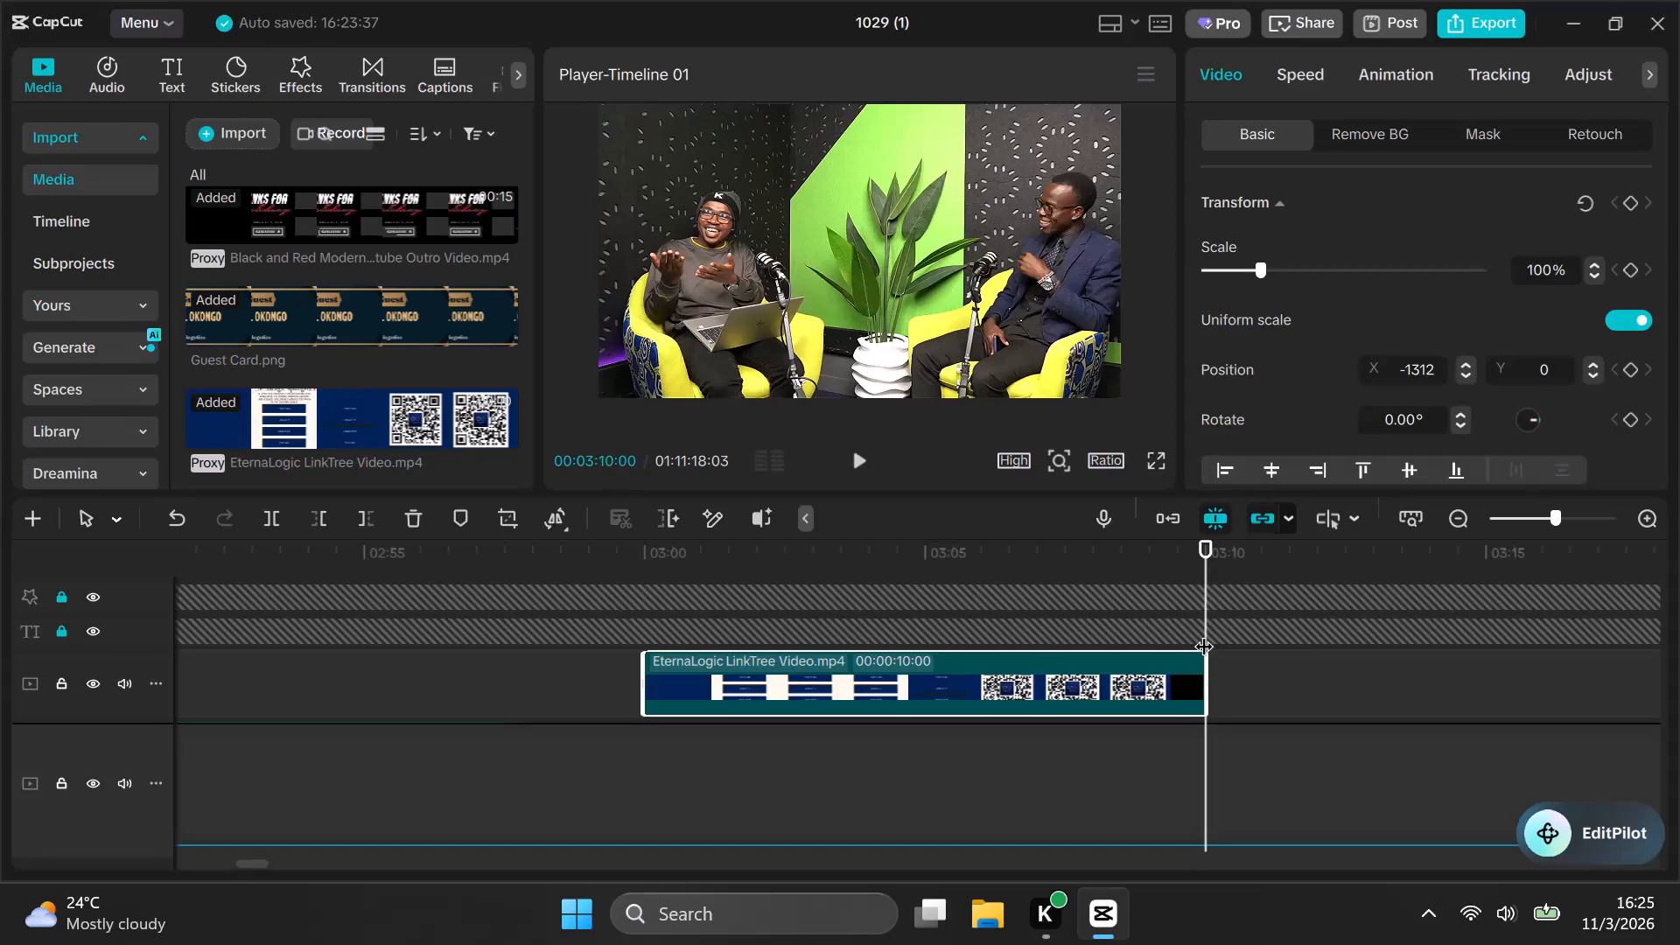
{"action": "key", "text": "Left"}
{"action": "scroll", "coordinate": [1206, 797], "scroll_direction": "down", "scroll_amount": 1}
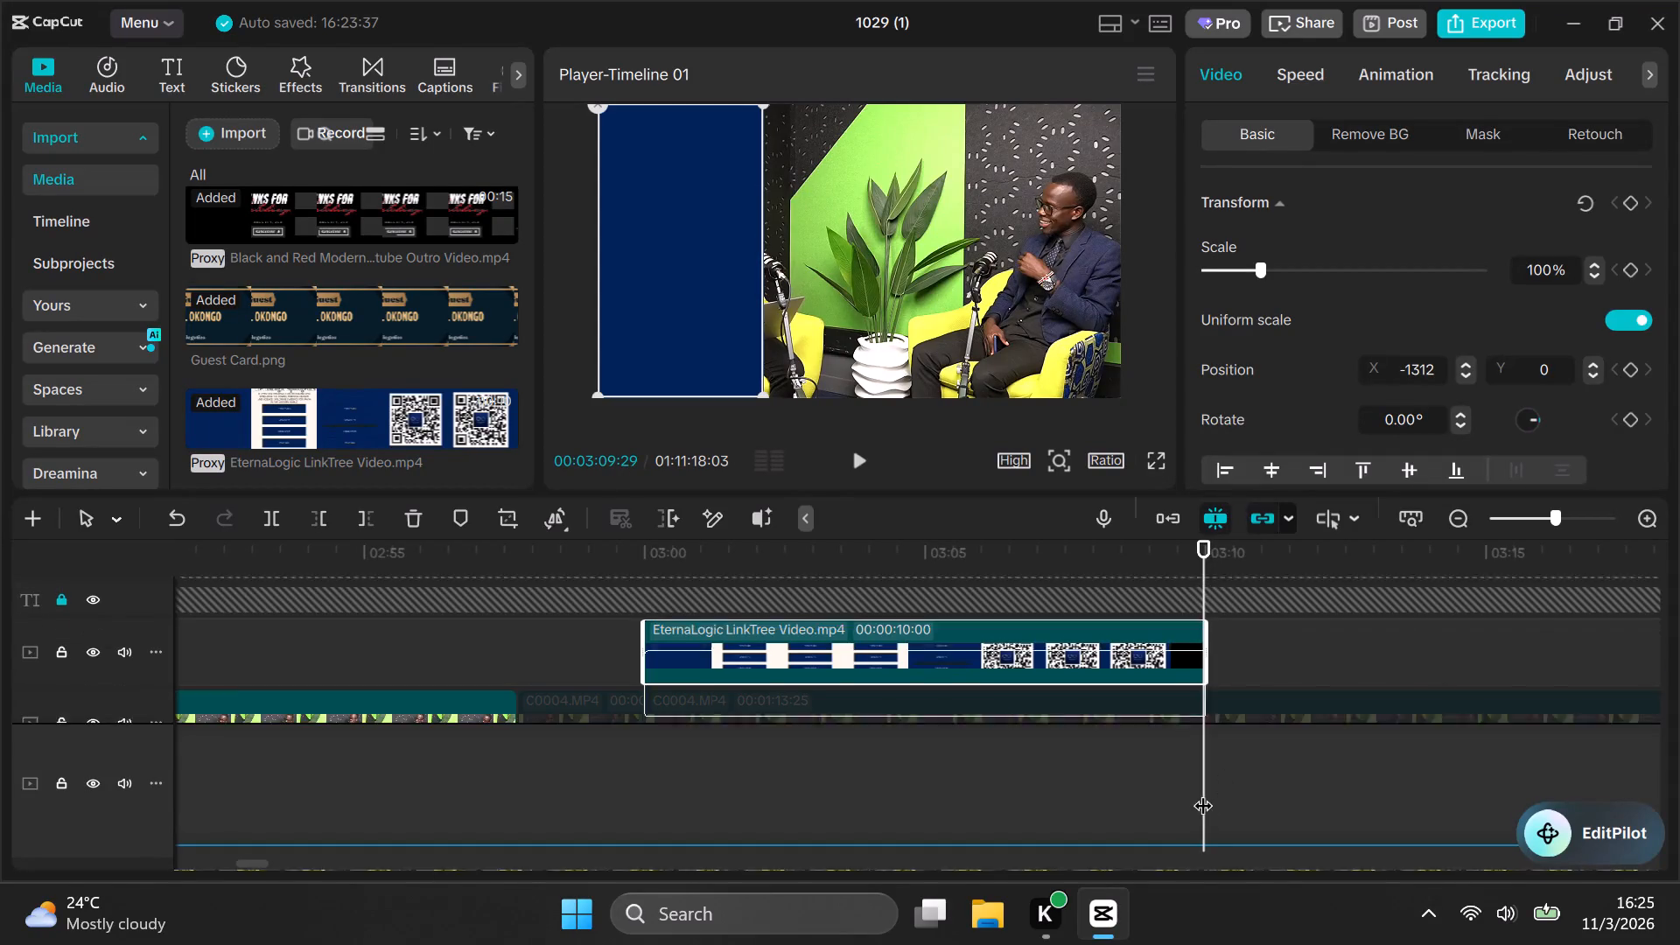
{"action": "scroll", "coordinate": [1202, 792], "scroll_direction": "down", "scroll_amount": 3}
{"action": "left_click", "coordinate": [1186, 623]}
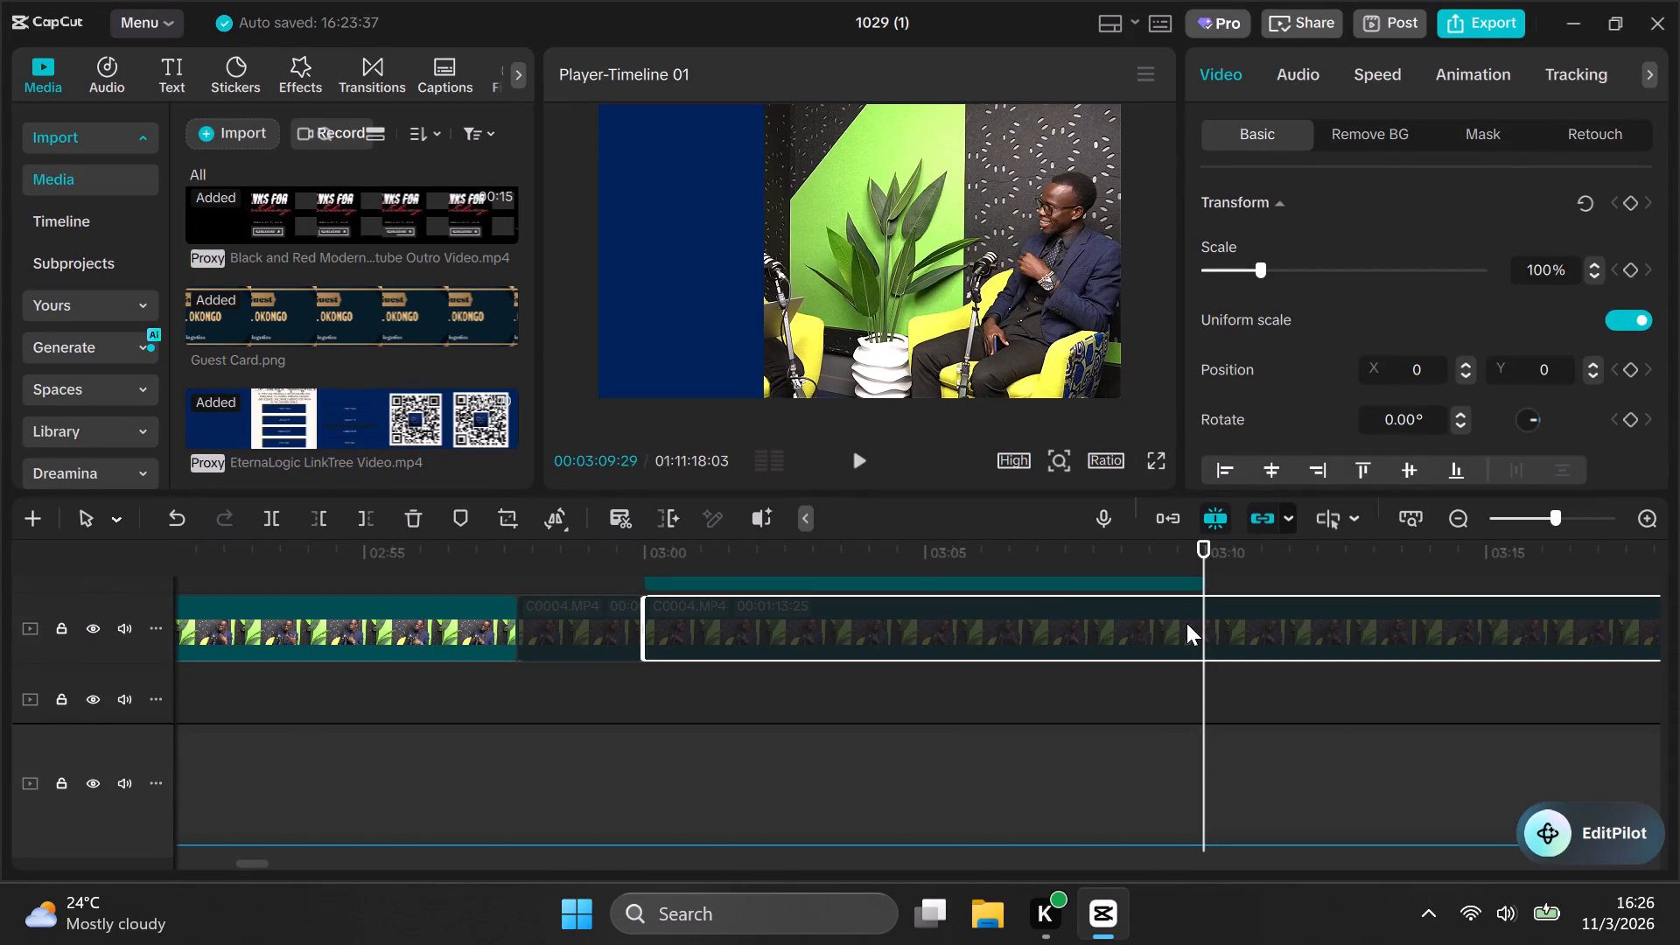
{"action": "left_click", "coordinate": [276, 516]}
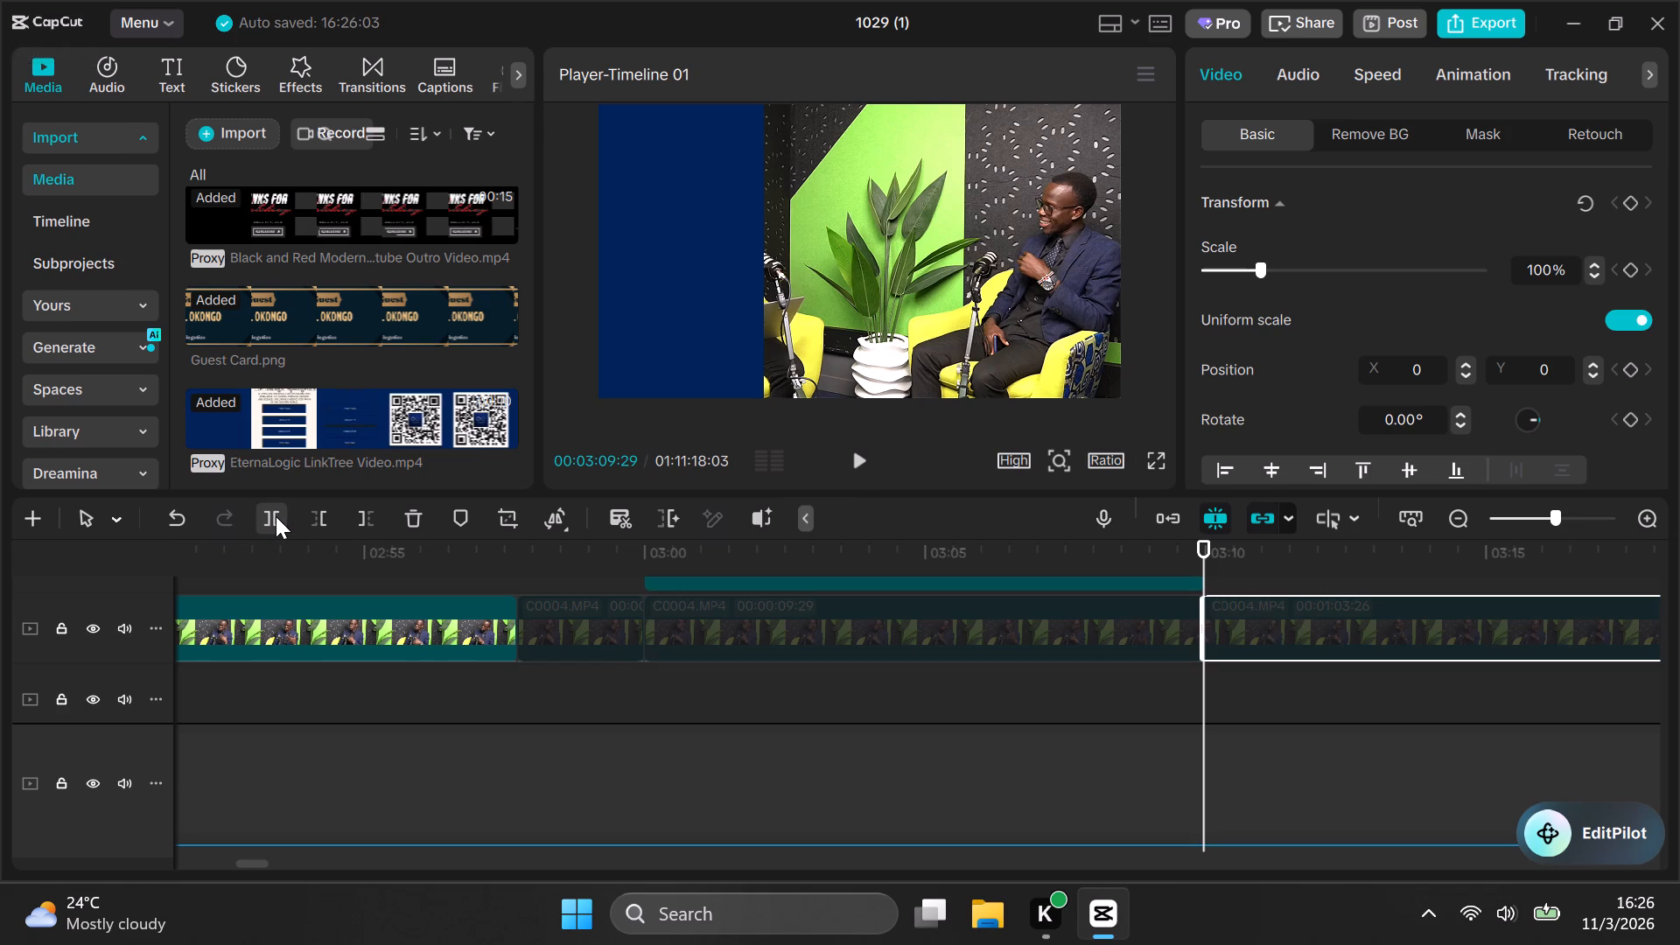
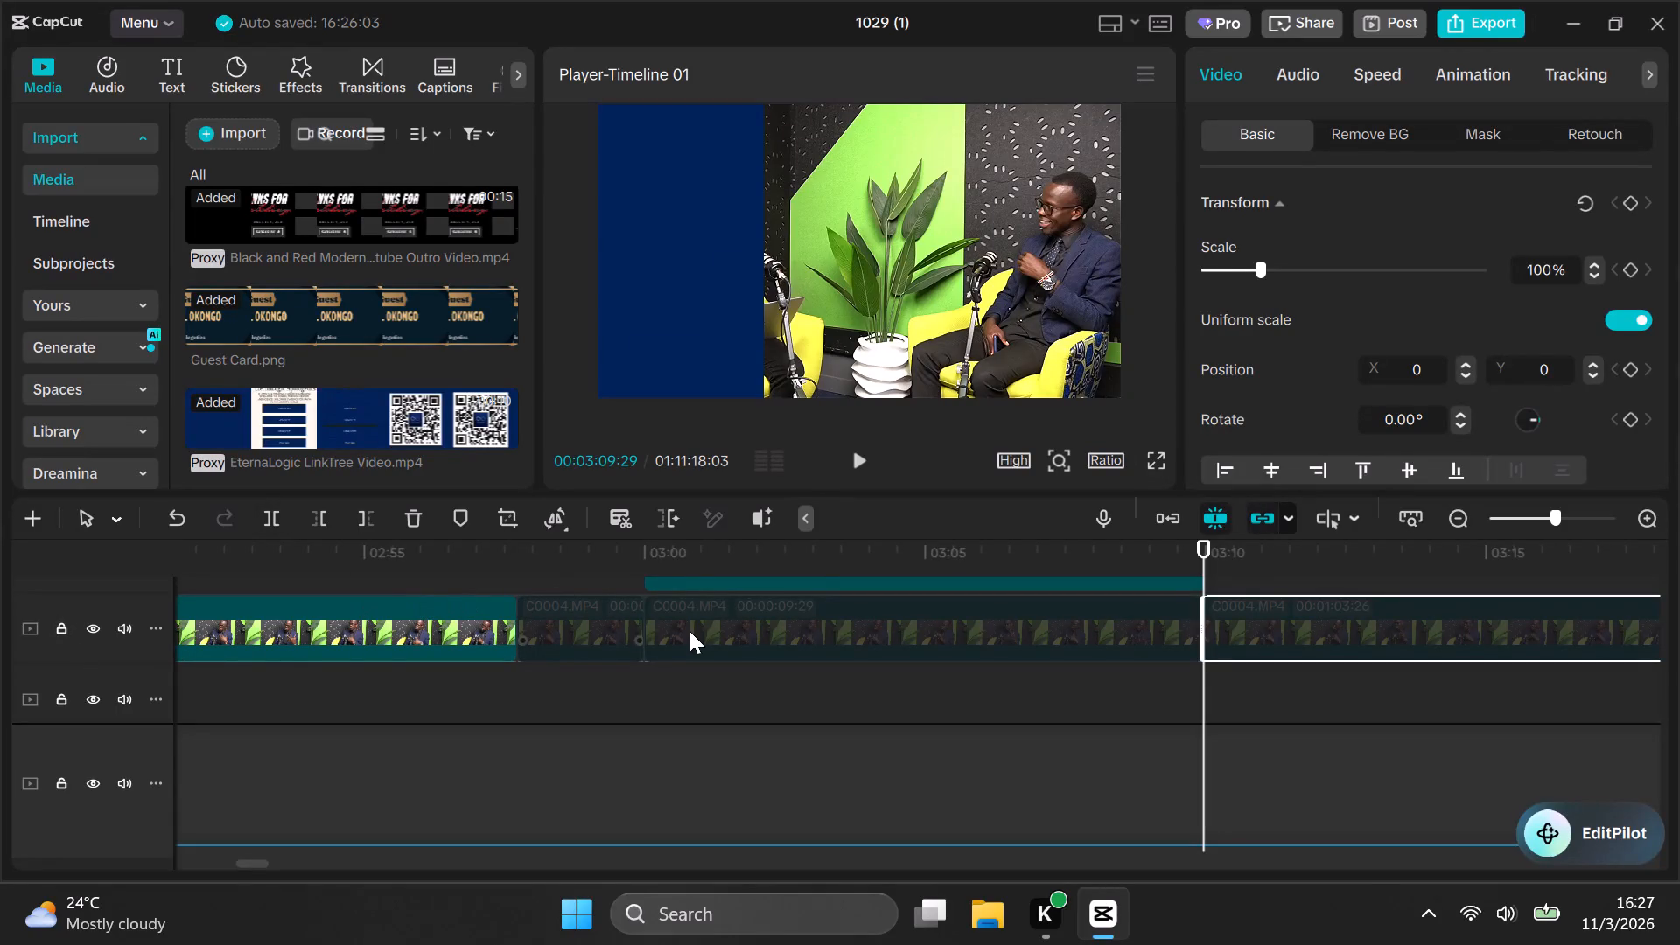
Scale the C0004.MP4 segment beneath the EternaLogic LinkTree overlay to 70%.
{"action": "left_click", "coordinate": [694, 627]}
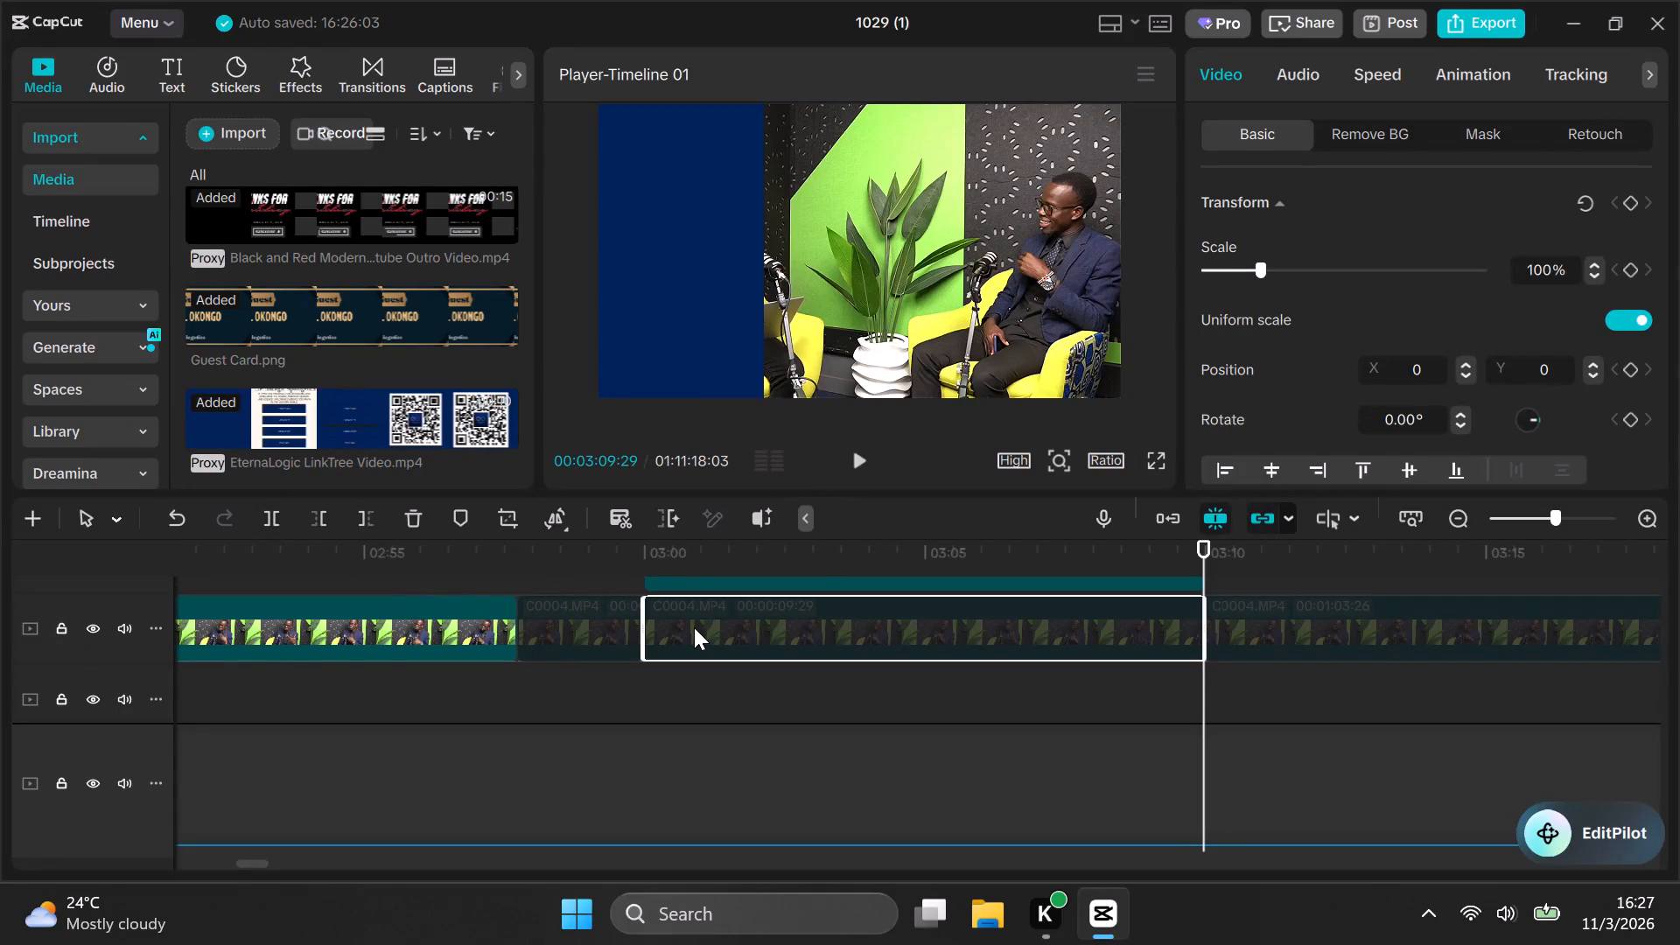
{"action": "left_click", "coordinate": [1552, 269]}
{"action": "key", "text": "BackSpace"}
{"action": "key", "text": "BackSpace"}
{"action": "key", "text": "BackSpace"}
{"action": "key", "text": "BackSpace"}
{"action": "type", "text": "70"}
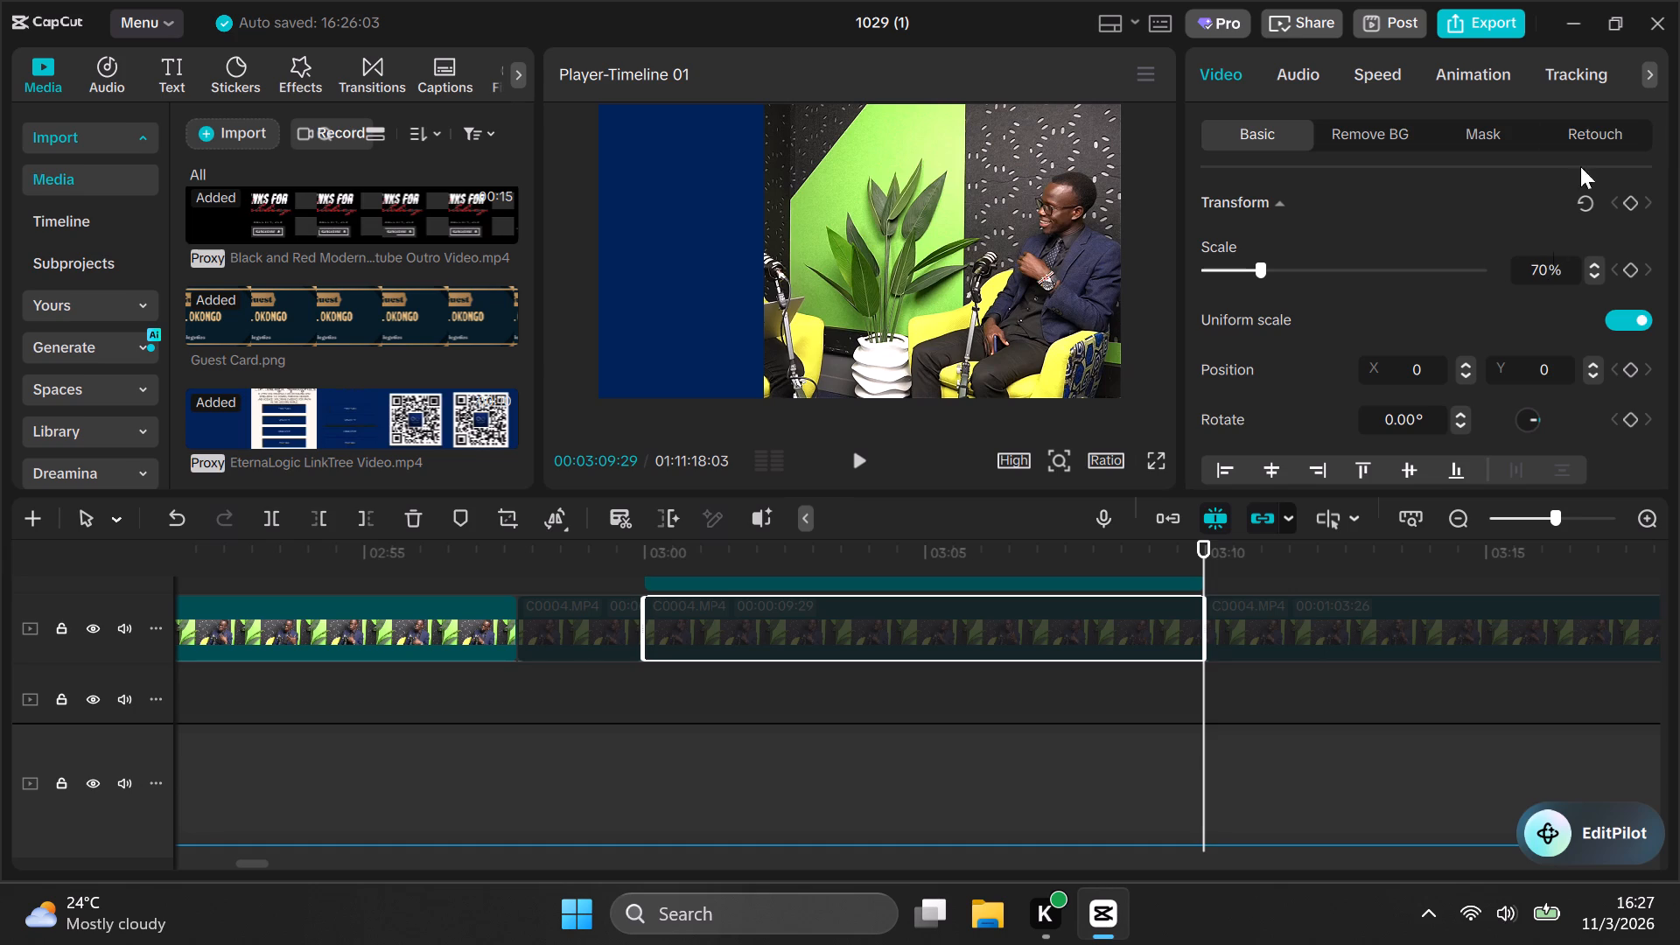
Set the position of the C0004.MP4 segment beneath the overlay to X 576 and Y 324.
{"action": "left_click", "coordinate": [1427, 374]}
{"action": "key", "text": "BackSpace"}
{"action": "type", "text": "576"}
{"action": "left_click", "coordinate": [1558, 362]}
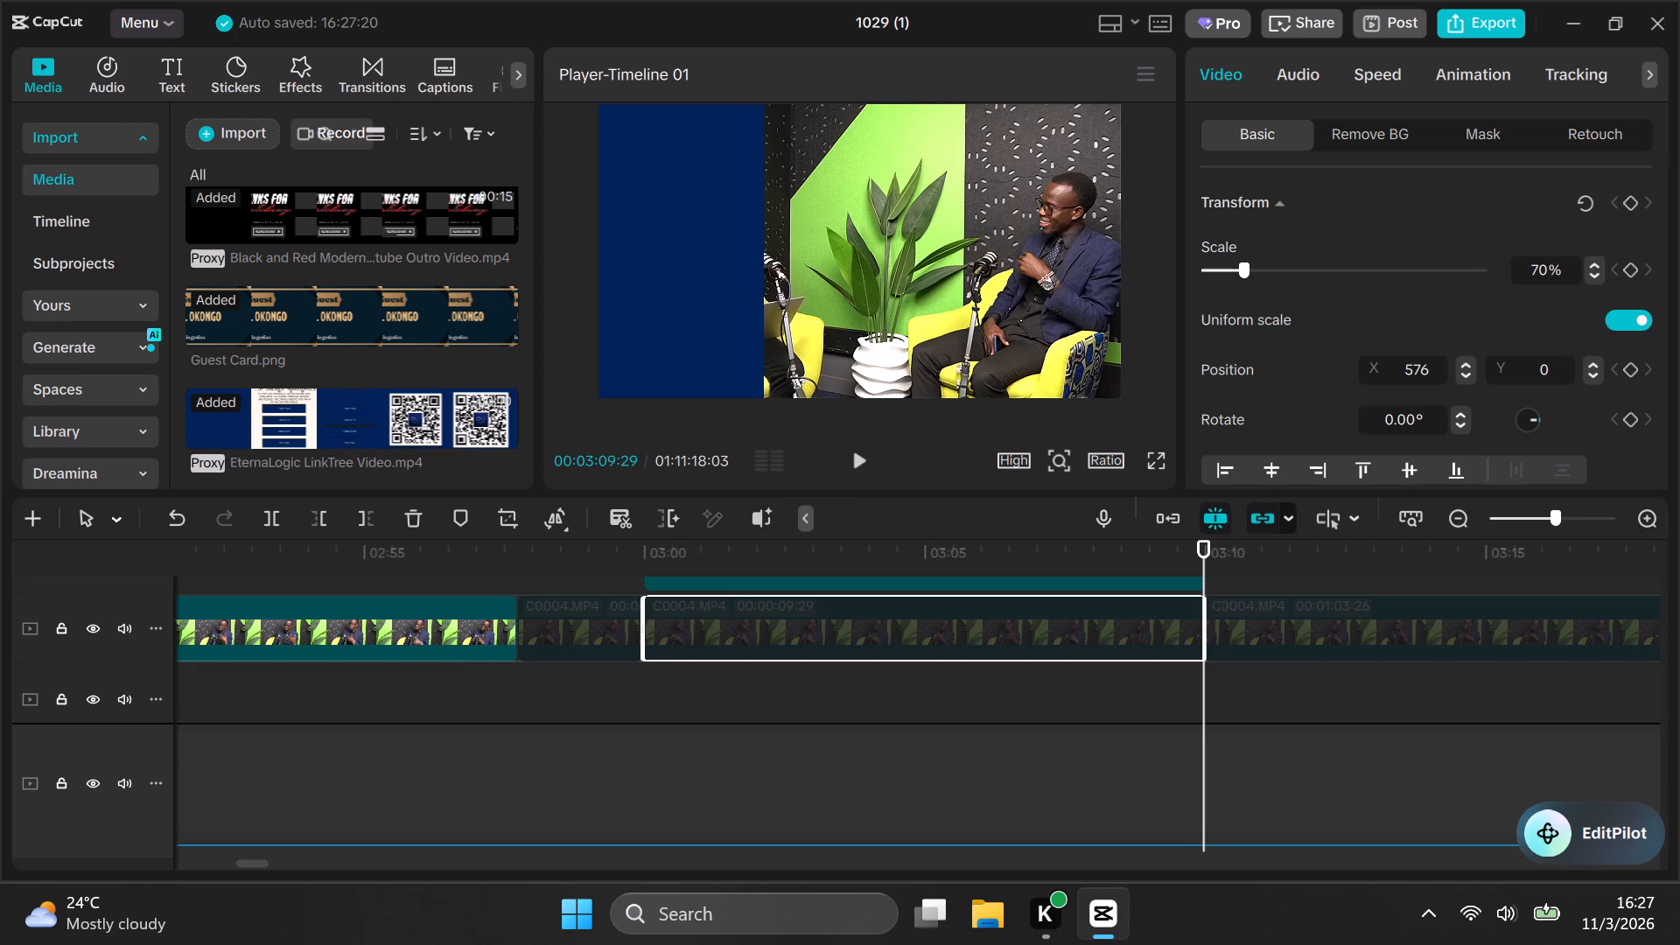
{"action": "key", "text": "BackSpace"}
{"action": "type", "text": "324"}
{"action": "left_click_drag", "start_coordinate": [1426, 320], "coordinate": [1431, 311]}
{"action": "left_click", "coordinate": [1413, 304]}
Preview the EternaLogic LinkTree overlay at a couple of points and inspect the footage tracks beneath the rescaled C0004.MP4 segment.
{"action": "scroll", "coordinate": [744, 688], "scroll_direction": "up", "scroll_amount": 3}
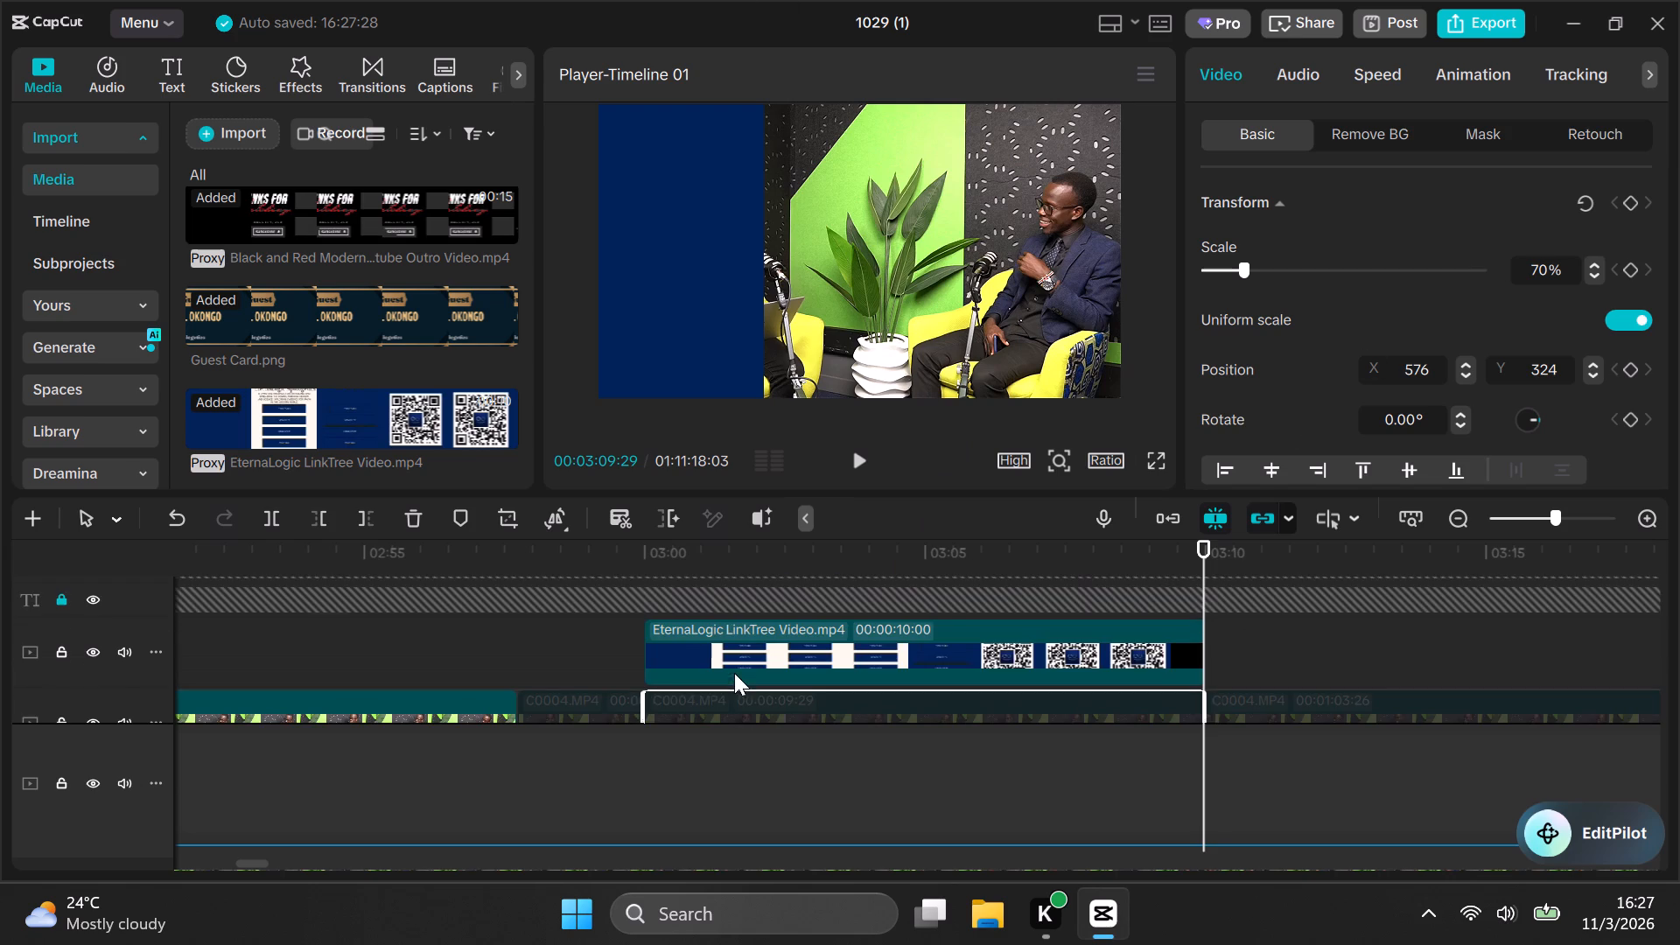
{"action": "left_click", "coordinate": [726, 579]}
{"action": "left_click", "coordinate": [800, 599]}
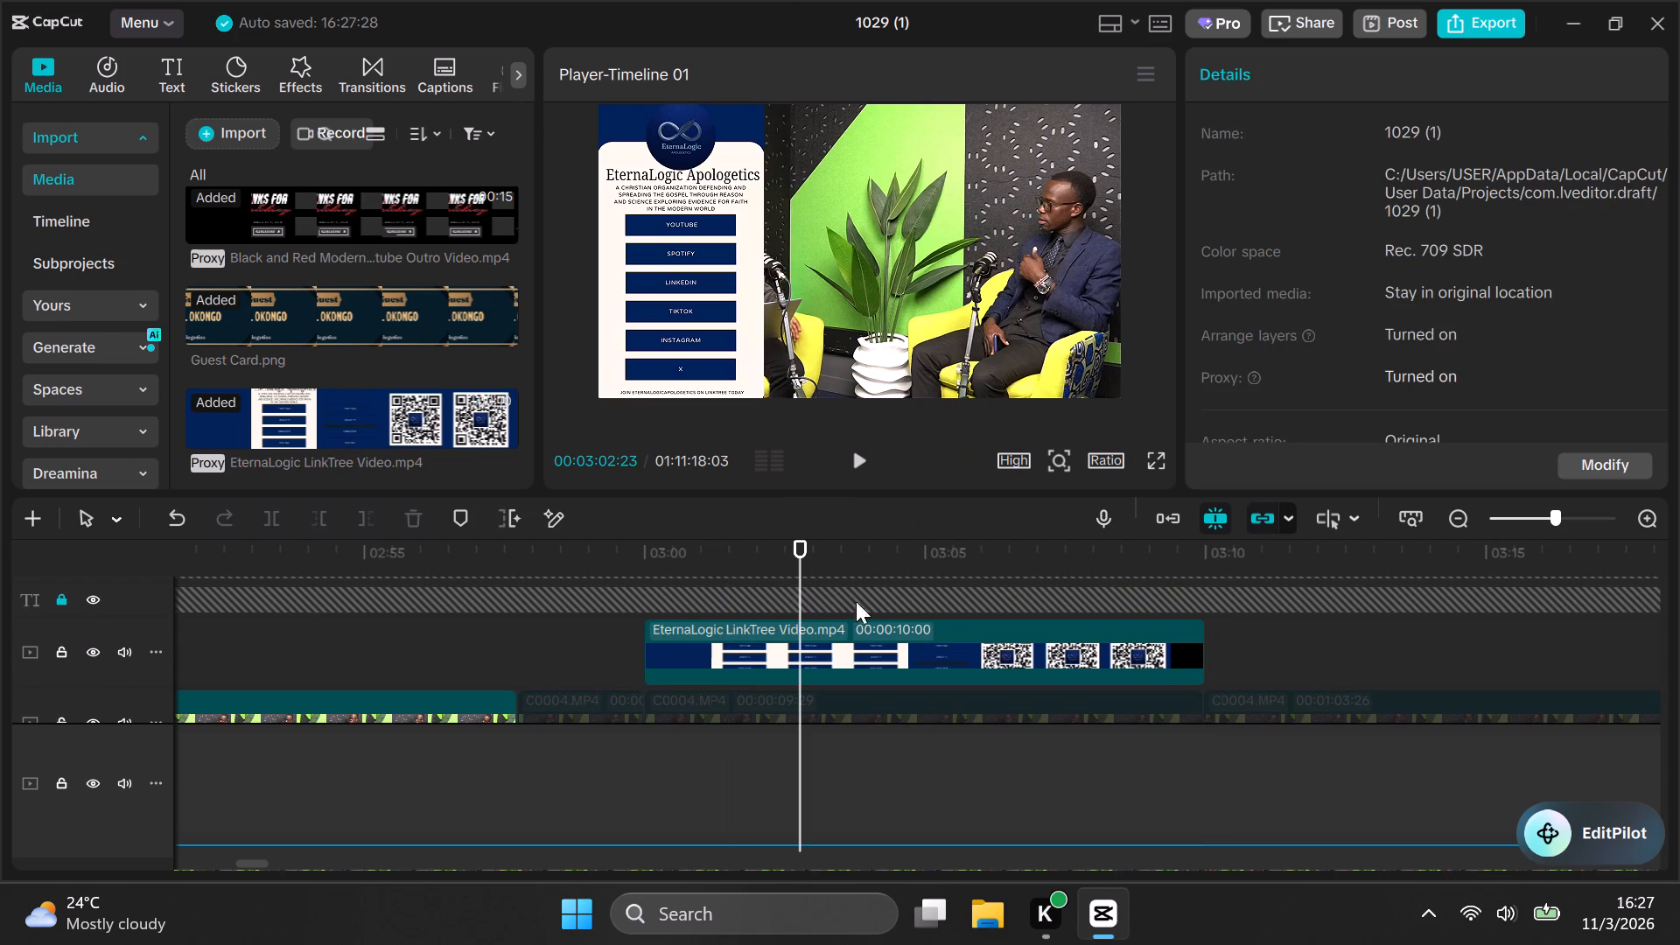
{"action": "left_click", "coordinate": [904, 569]}
{"action": "scroll", "coordinate": [925, 633], "scroll_direction": "down", "scroll_amount": 3}
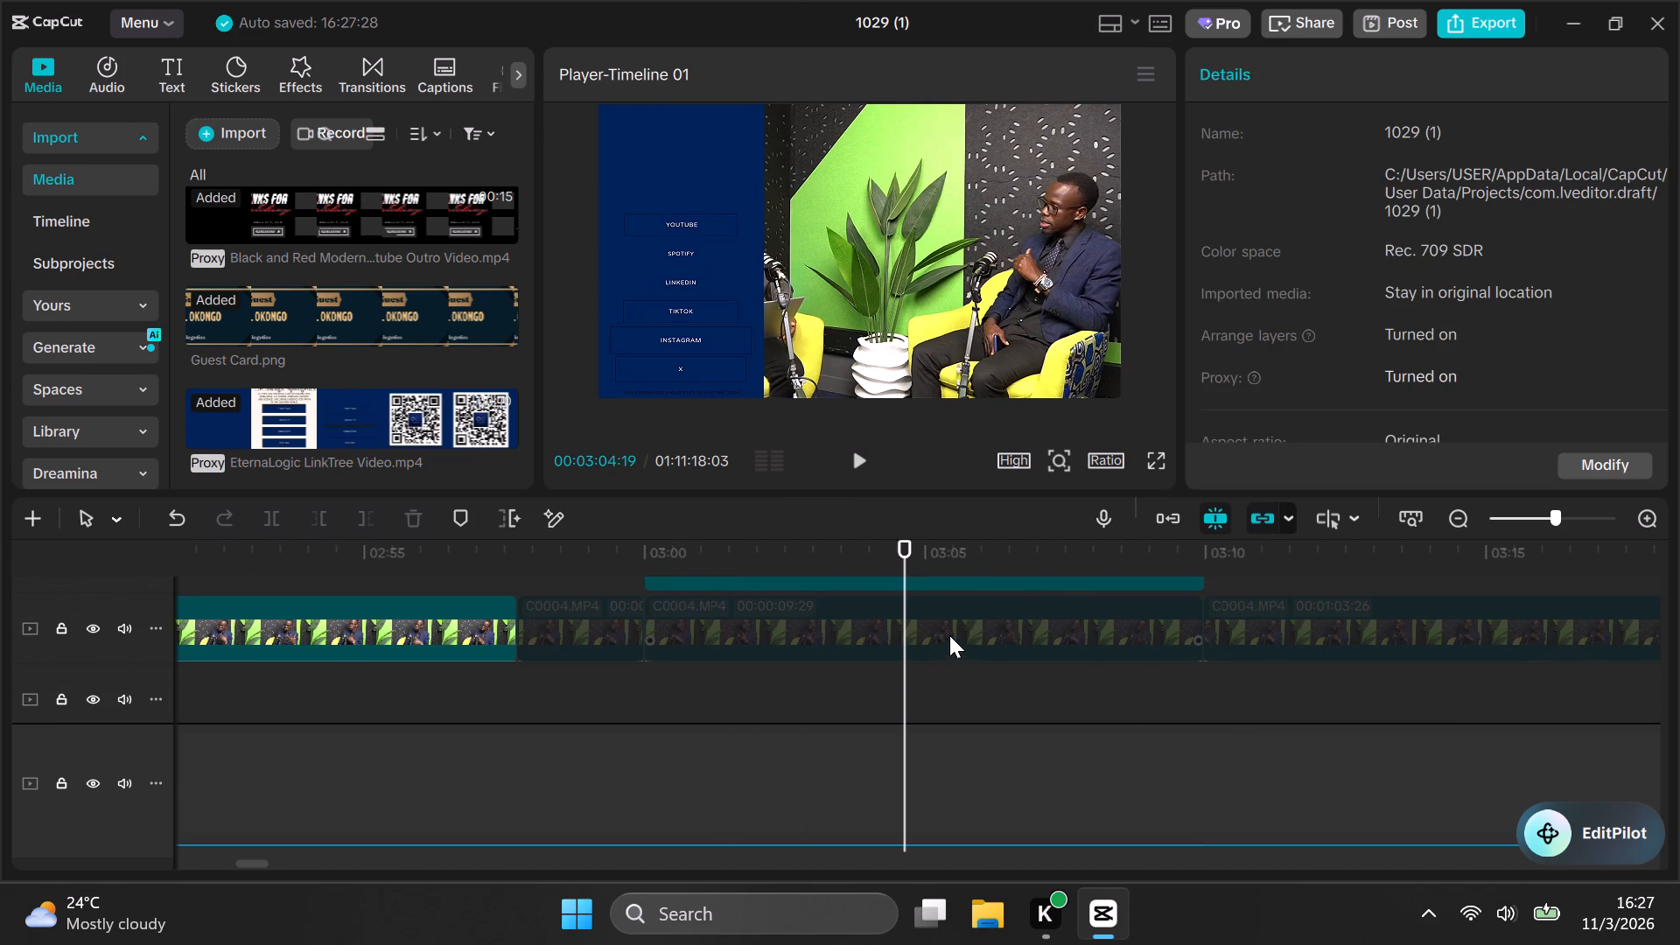
{"action": "left_click", "coordinate": [961, 626]}
{"action": "scroll", "coordinate": [968, 639], "scroll_direction": "down", "scroll_amount": 3}
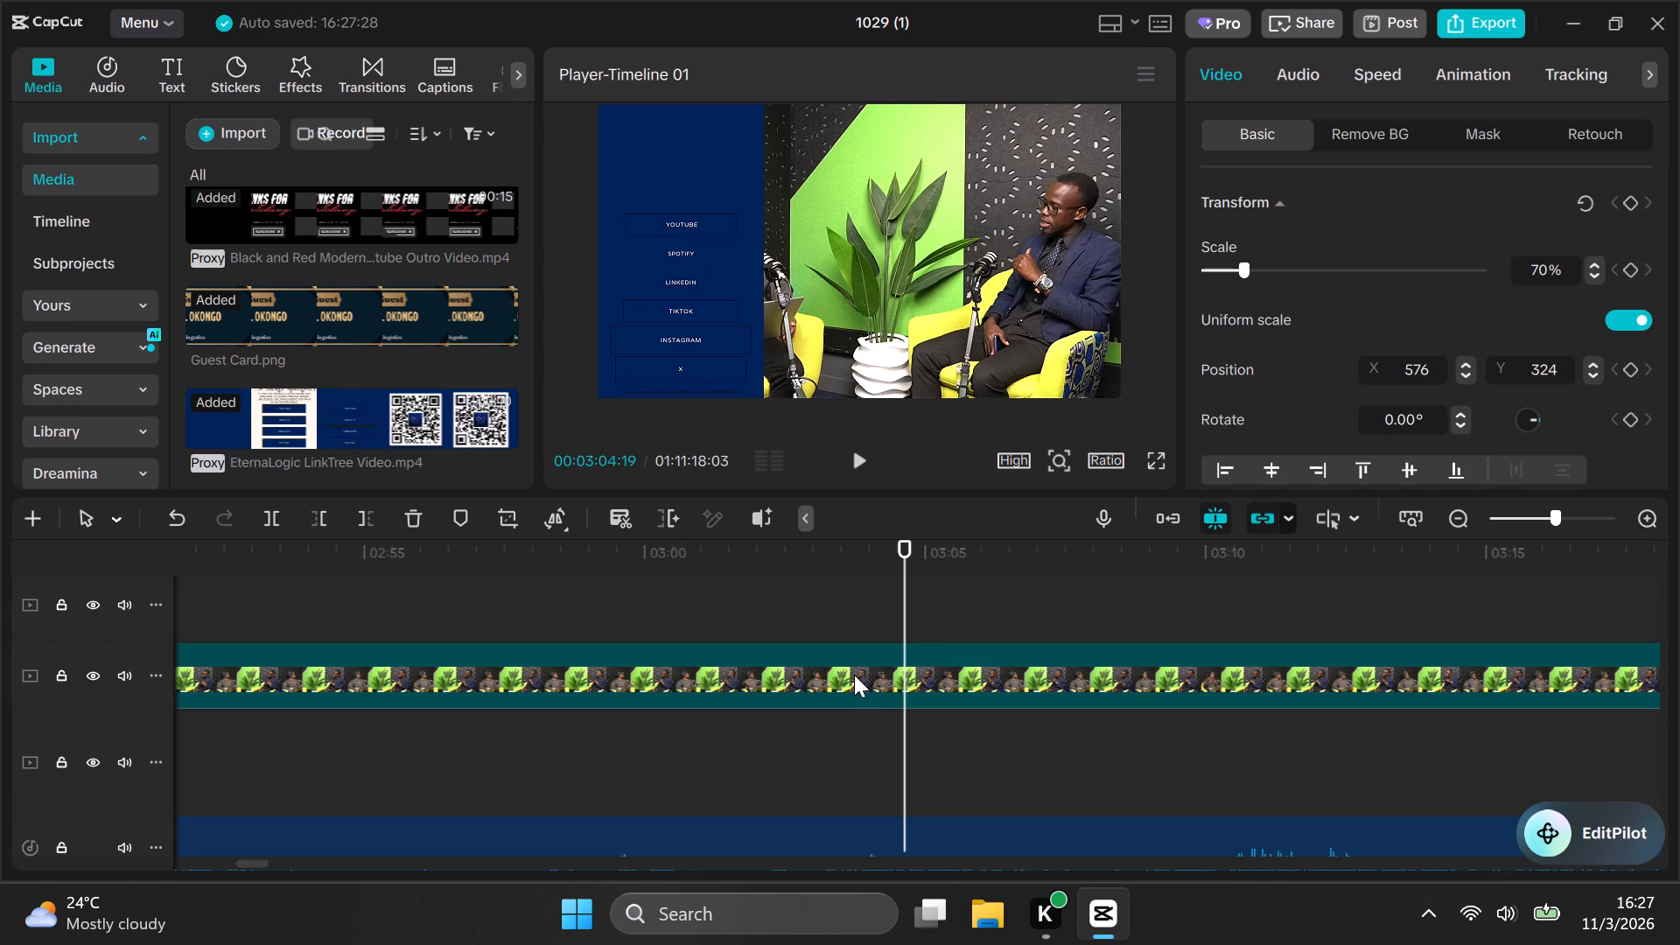
{"action": "scroll", "coordinate": [825, 668], "scroll_direction": "down", "scroll_amount": 3}
{"action": "scroll", "coordinate": [825, 666], "scroll_direction": "up", "scroll_amount": 5}
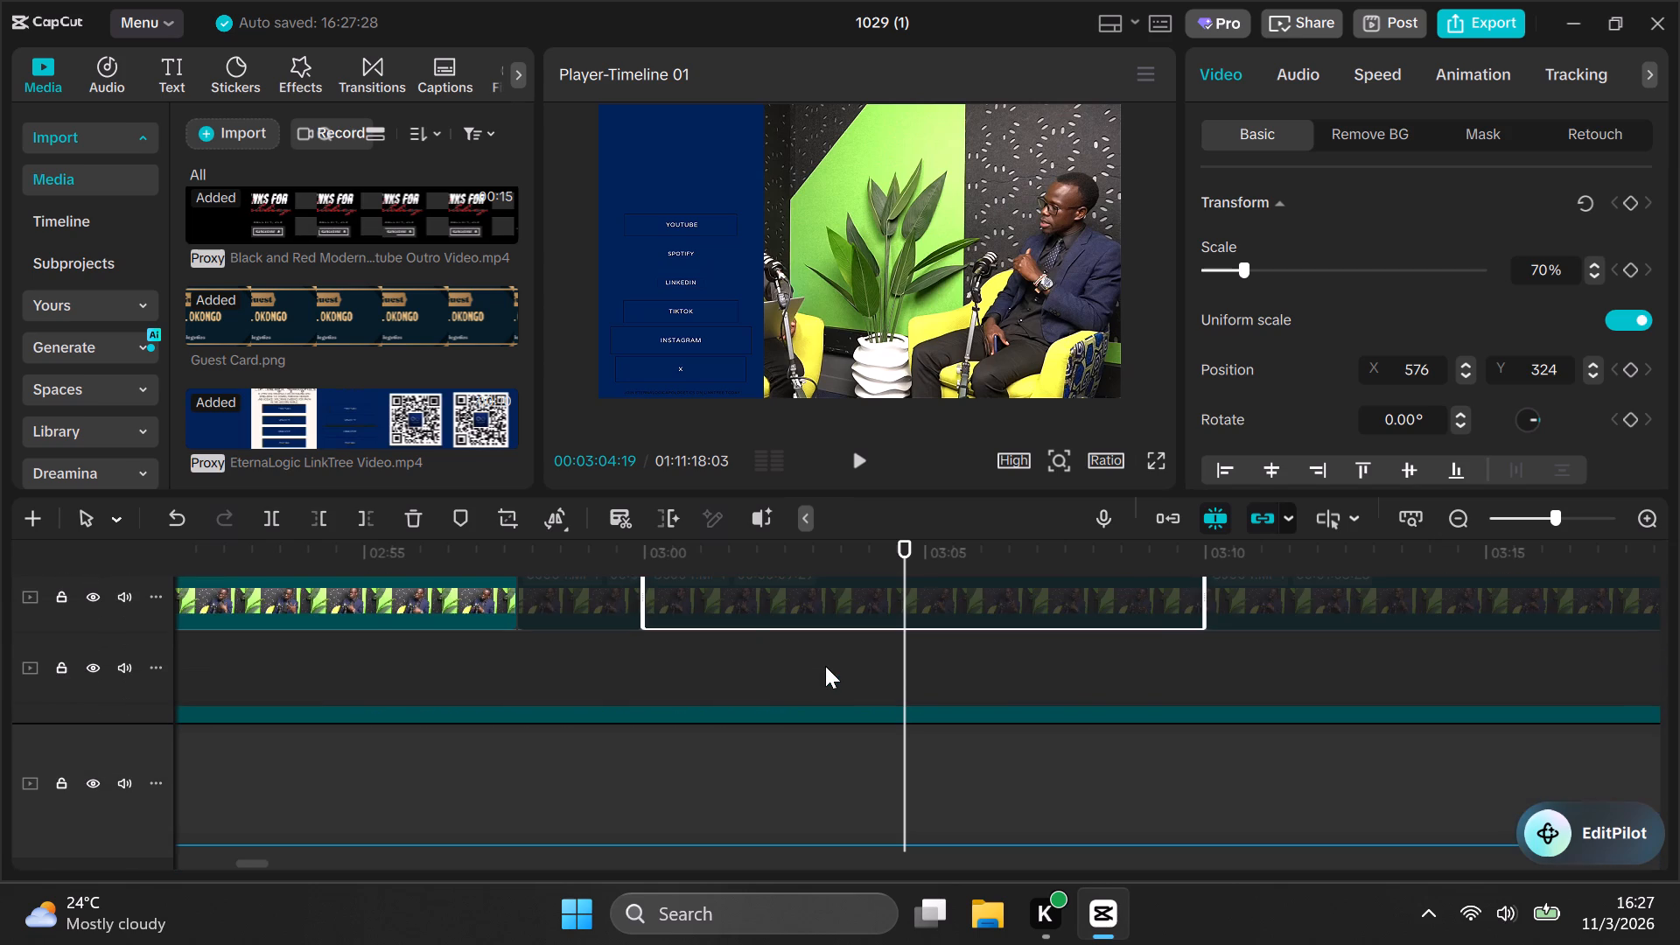
Compare the picture frame by frame around 00:03:00:00, just before and after the EternaLogic LinkTree overlay starts.
{"action": "left_click", "coordinate": [648, 653]}
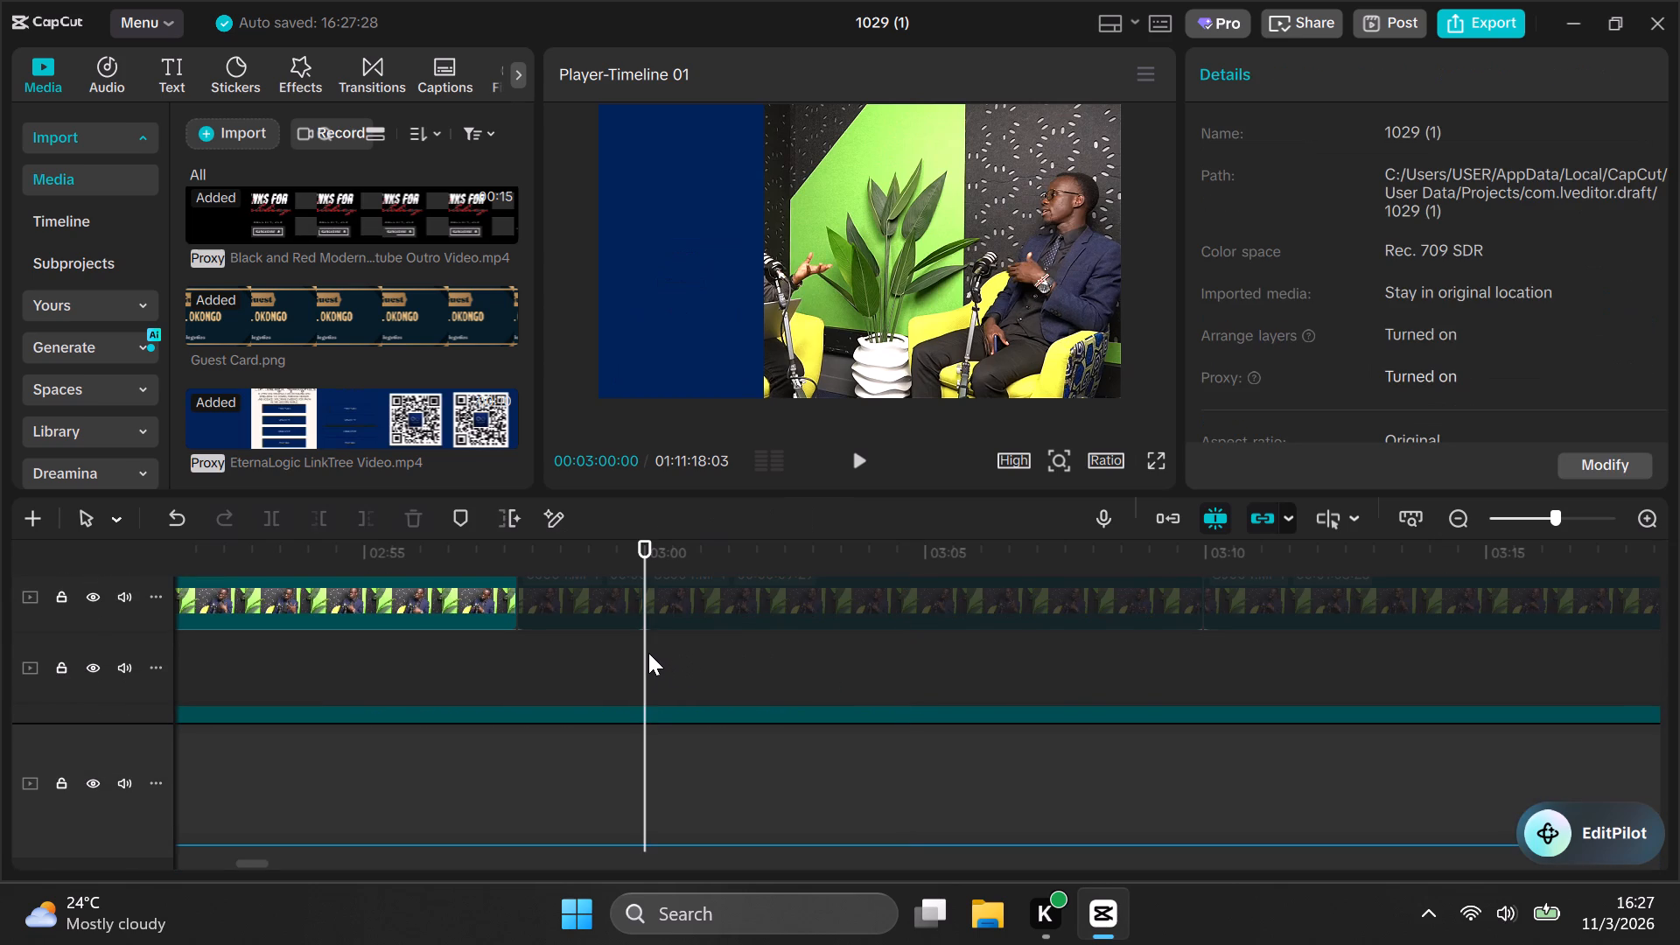
{"action": "left_click", "coordinate": [682, 605]}
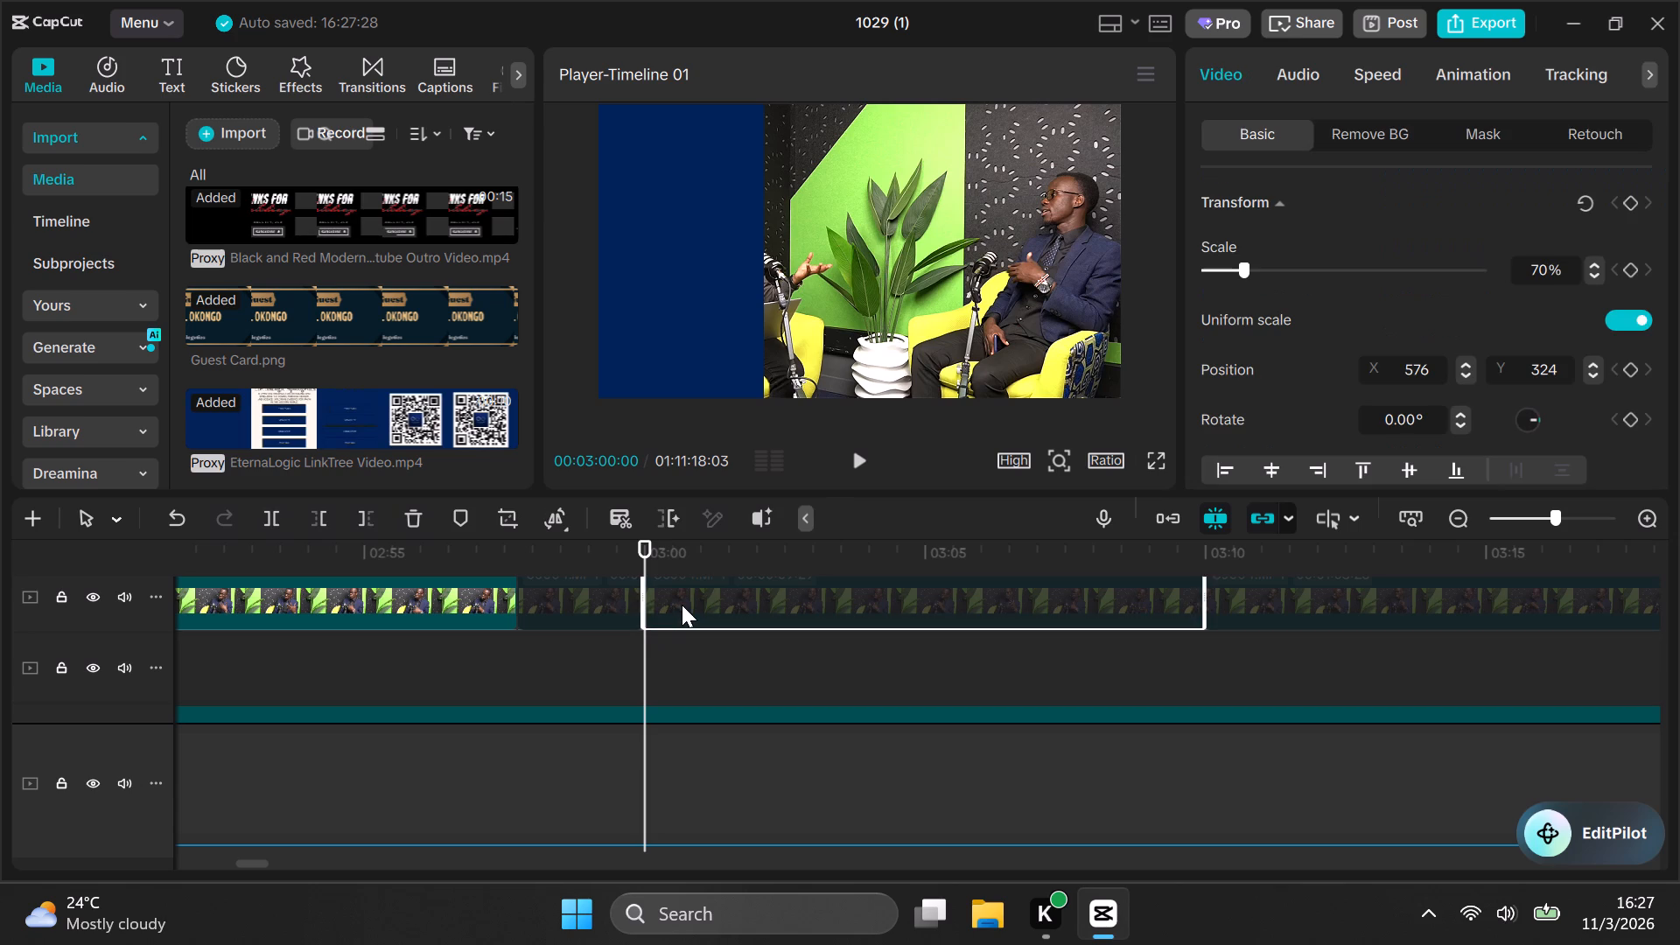
{"action": "key", "text": "Right"}
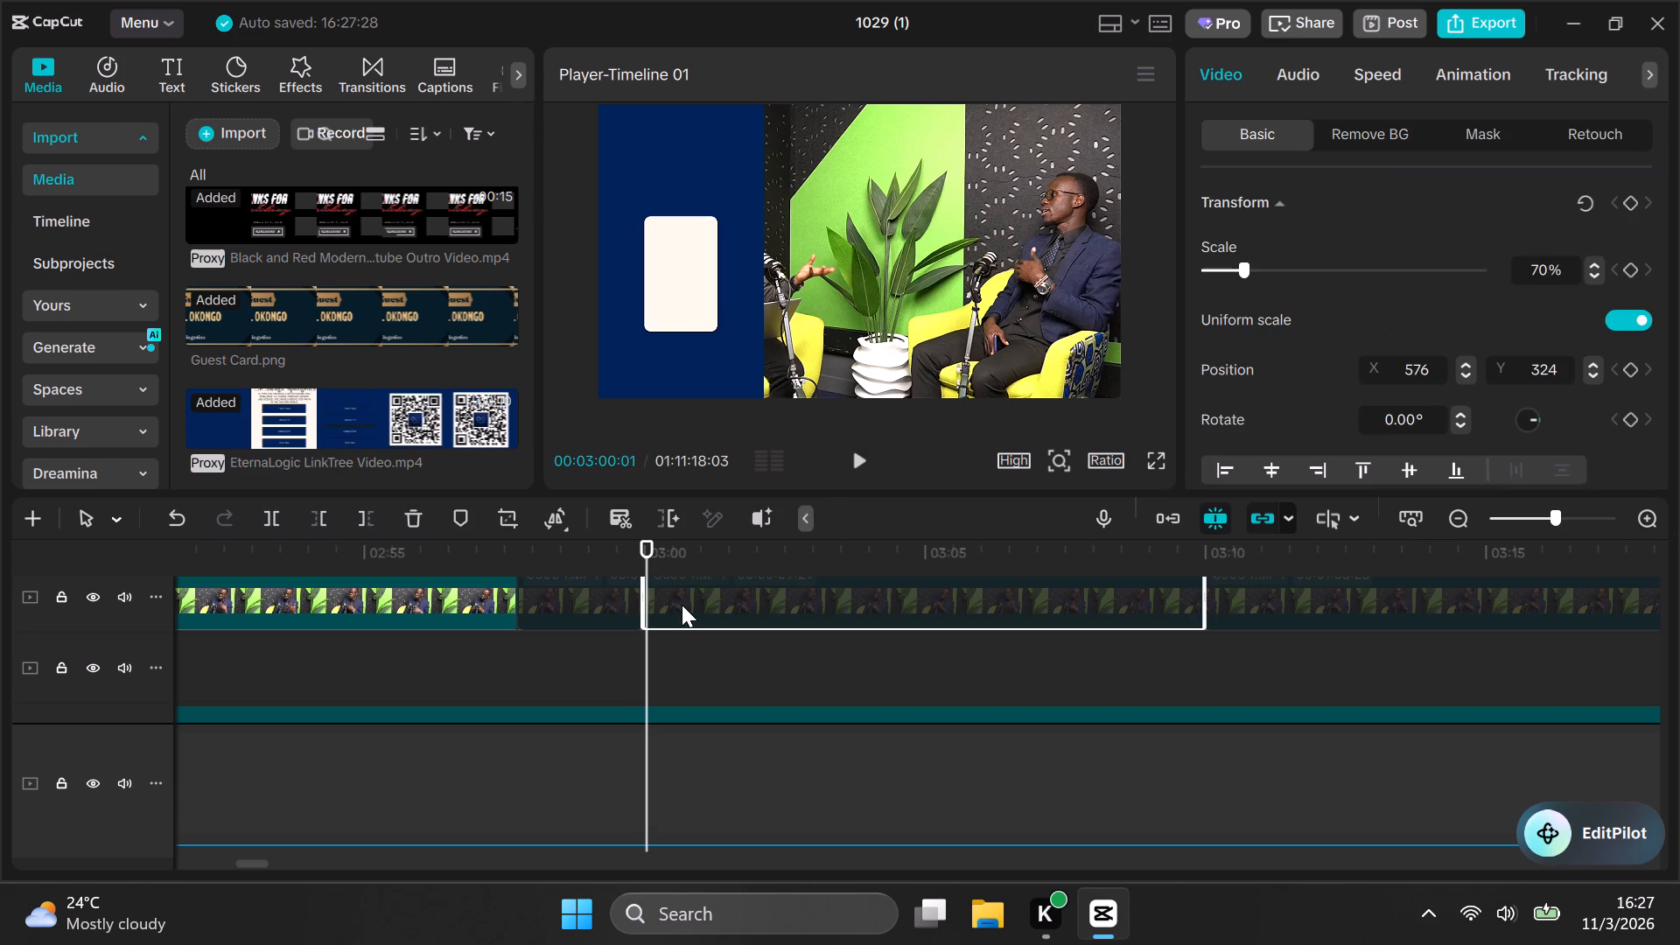
{"action": "key", "text": "Left"}
{"action": "key", "text": "Left"}
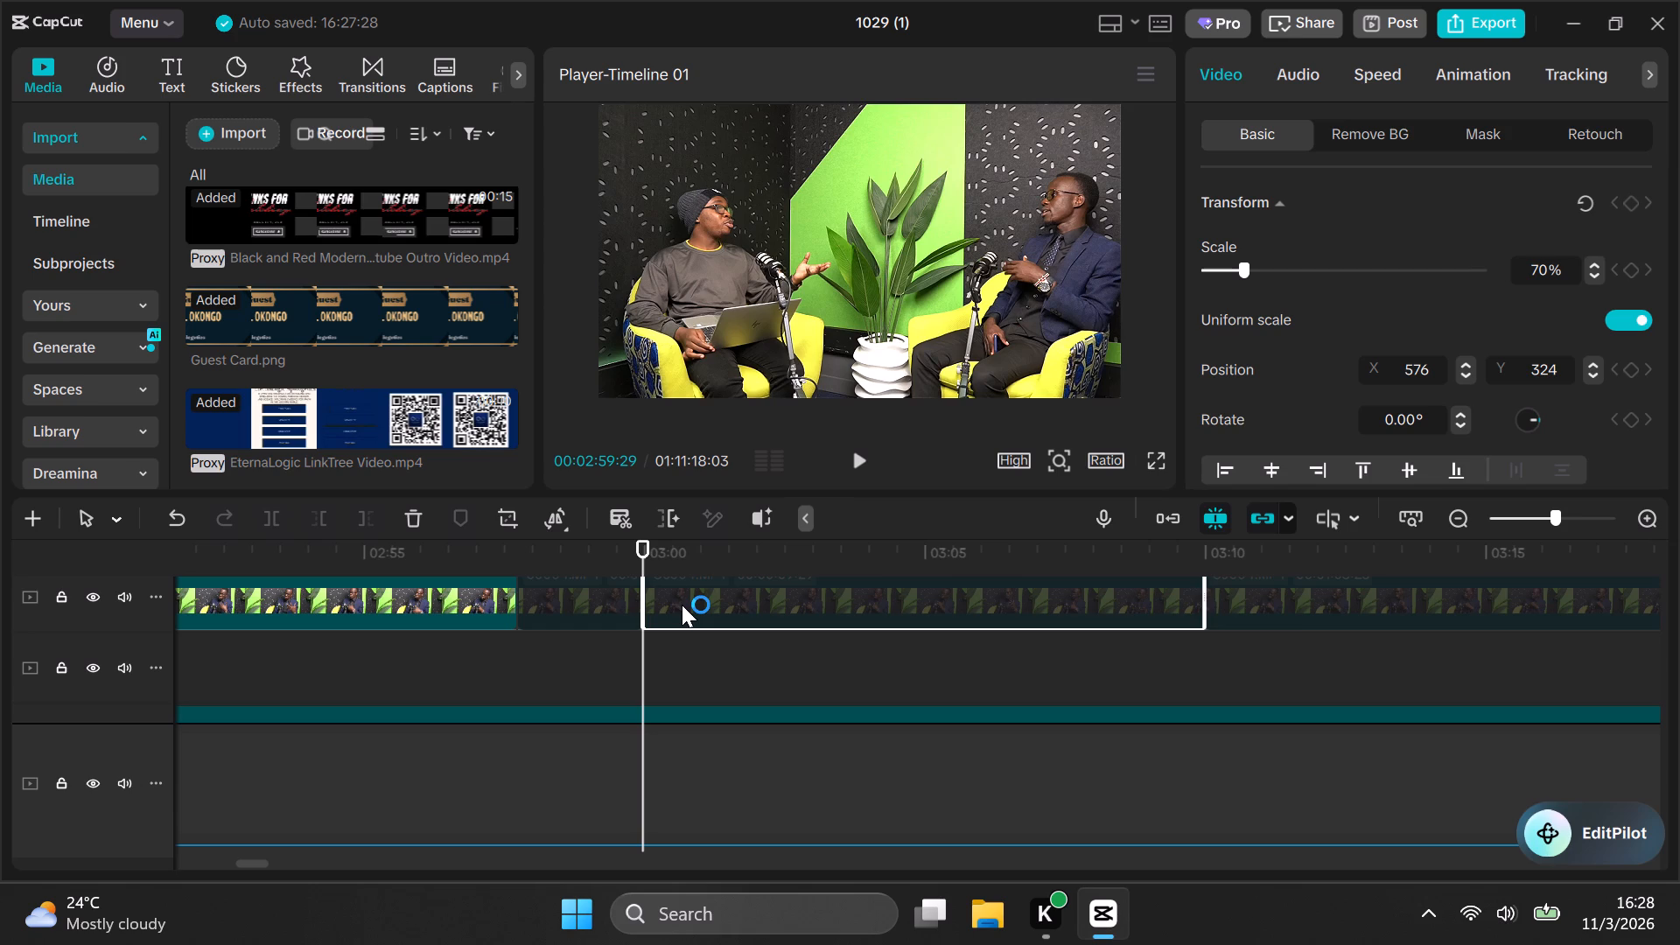
{"action": "key", "text": "Left"}
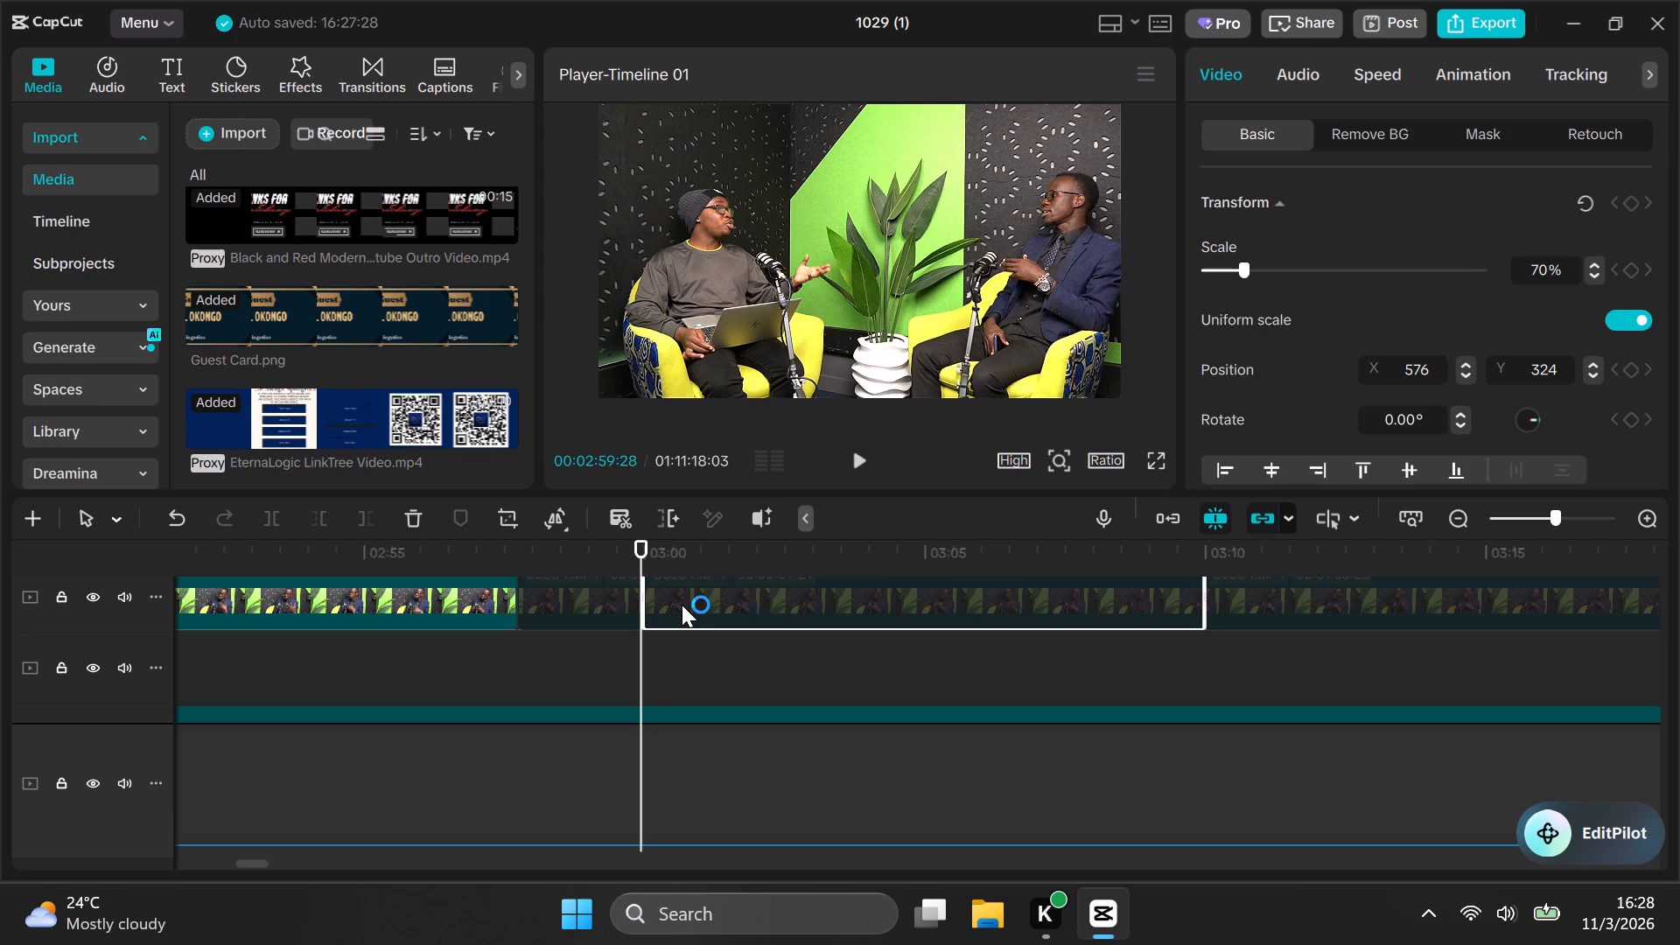
{"action": "key", "text": "Left"}
{"action": "key", "text": "Right"}
{"action": "key", "text": "Right"}
{"action": "key", "text": "Right"}
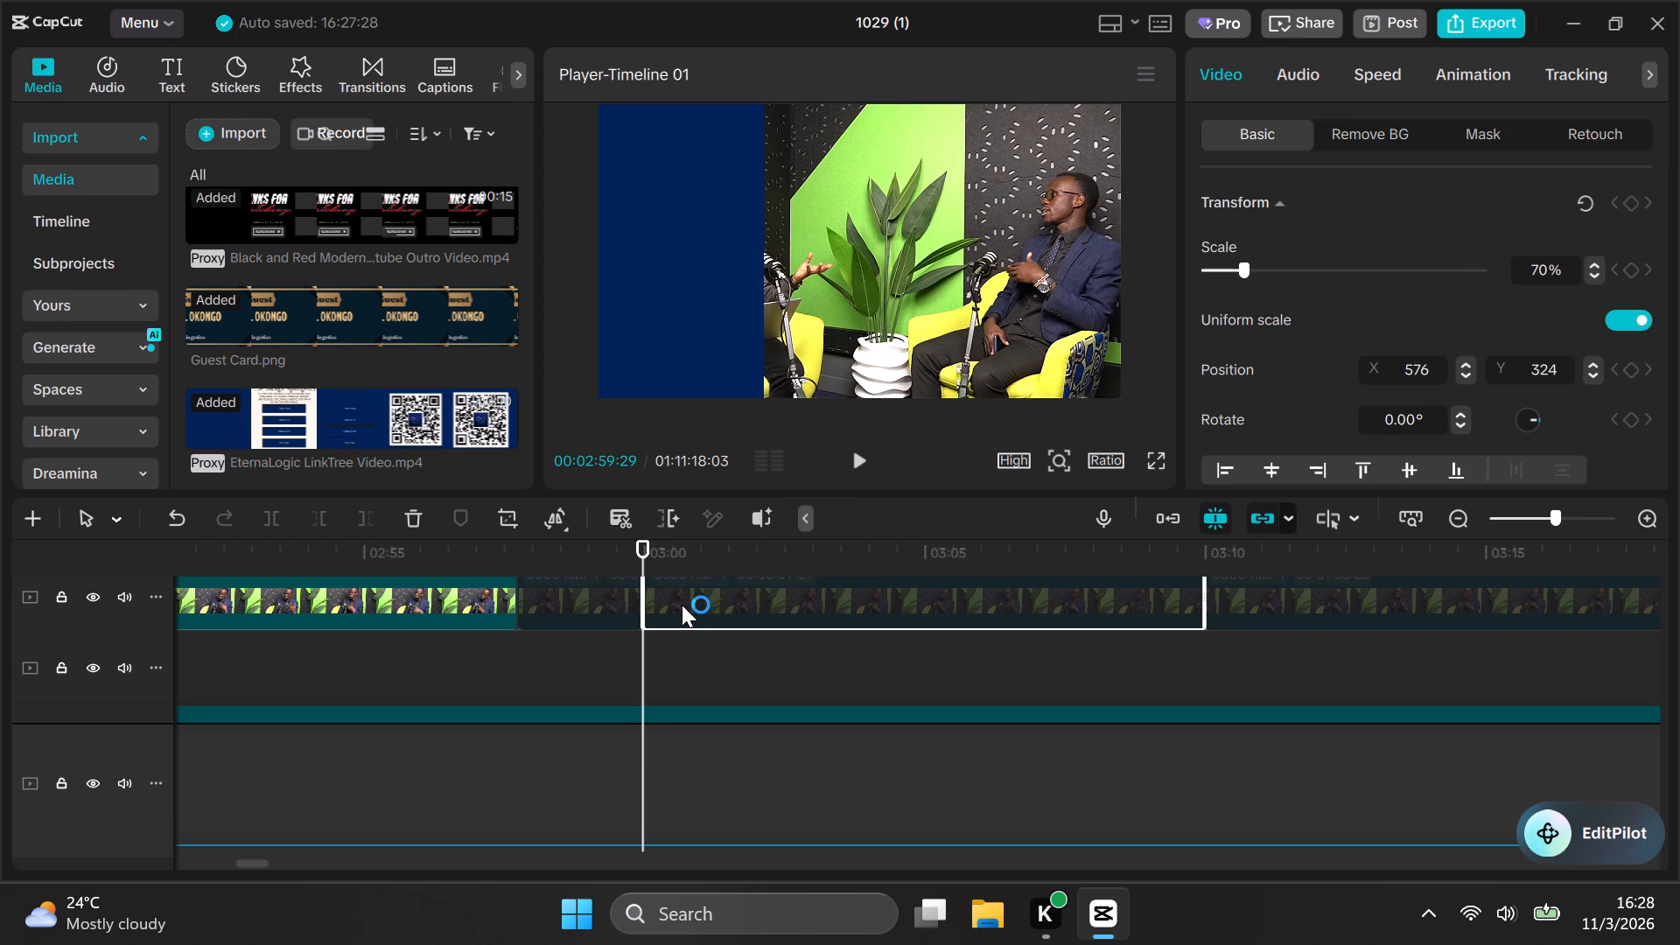
{"action": "key", "text": "Left"}
{"action": "key", "text": "Right"}
{"action": "key", "text": "Left"}
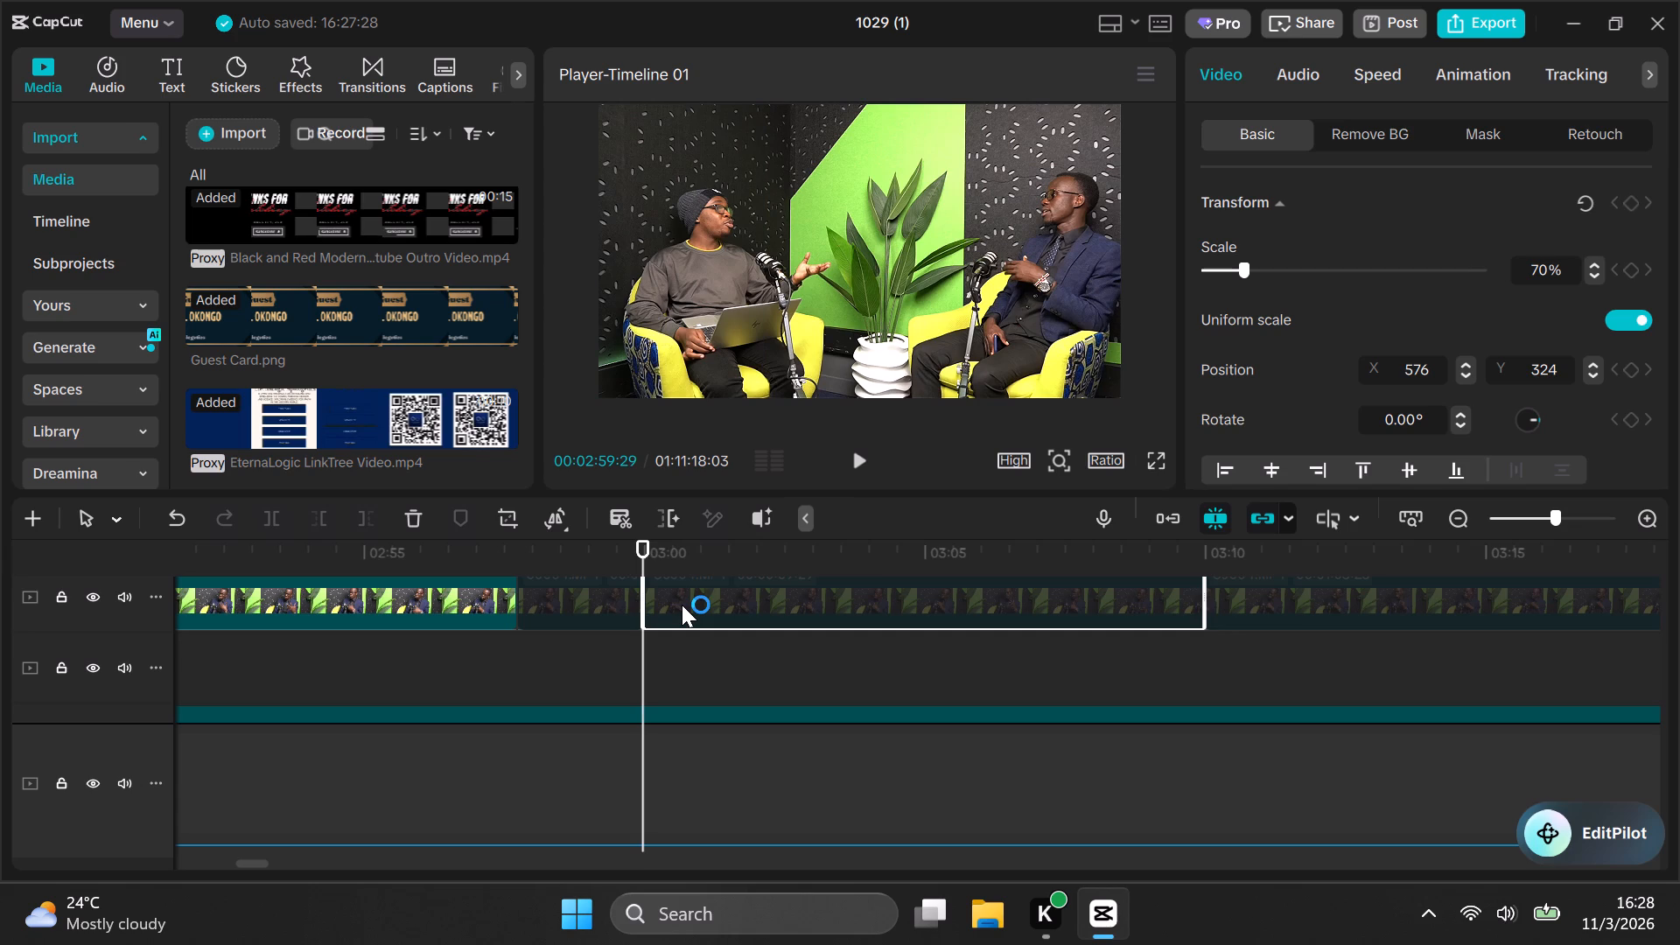
{"action": "key", "text": "Right"}
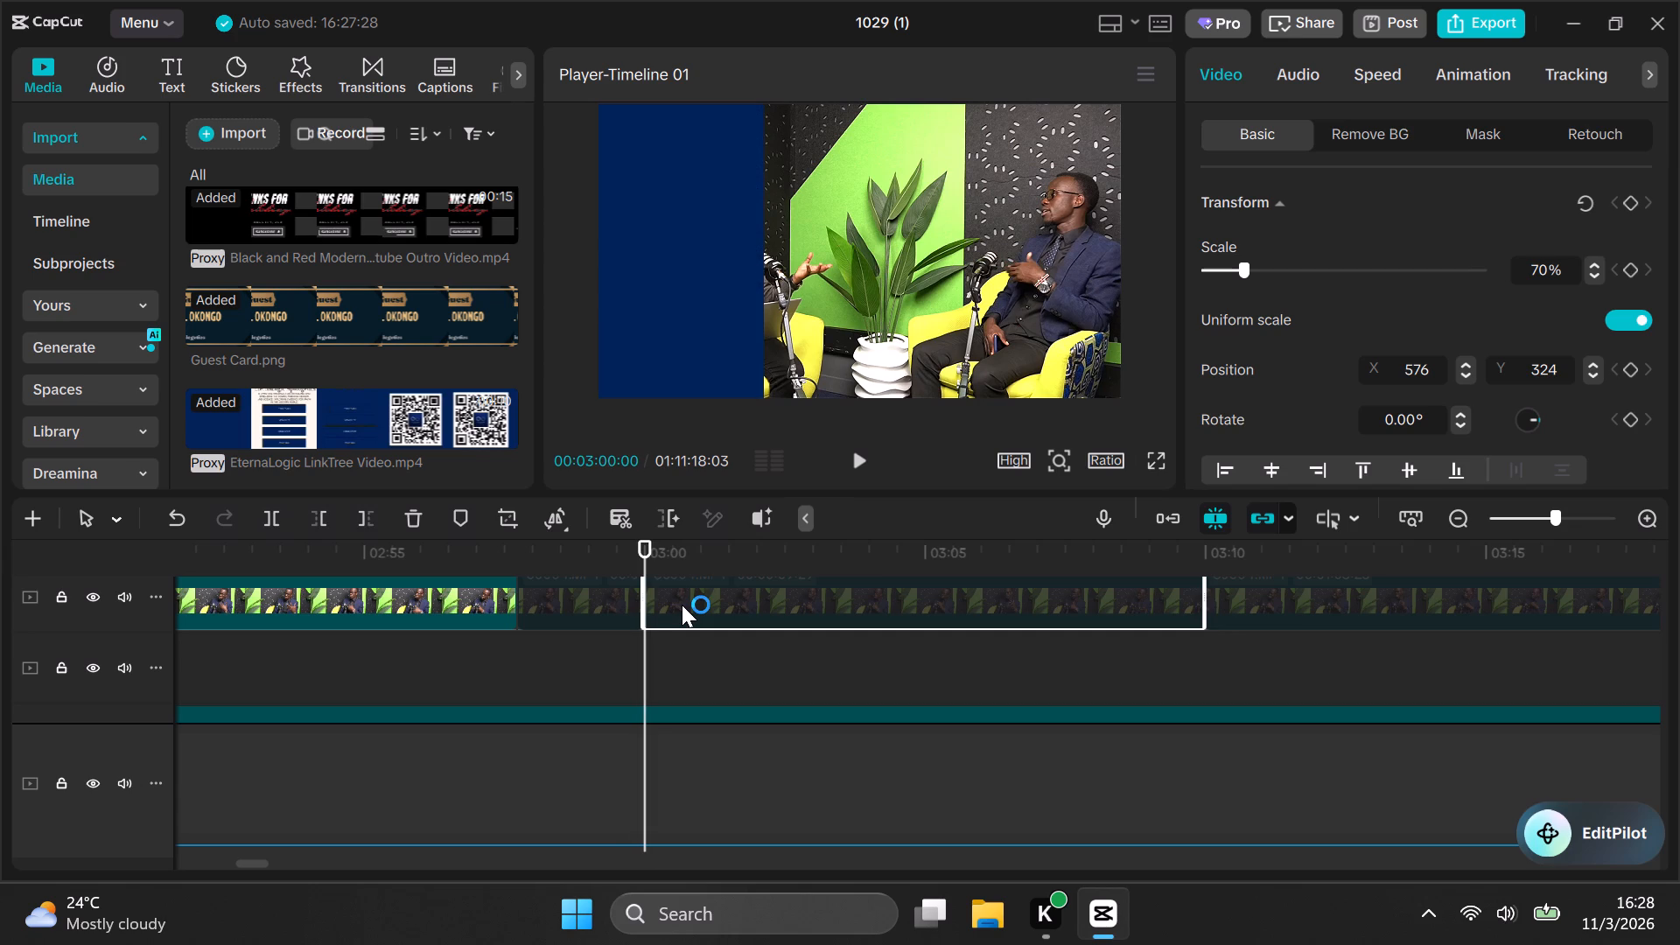
{"action": "key", "text": "Left"}
{"action": "key", "text": "Right"}
{"action": "key", "text": "Left"}
{"action": "key", "text": "Right"}
{"action": "key", "text": "Left"}
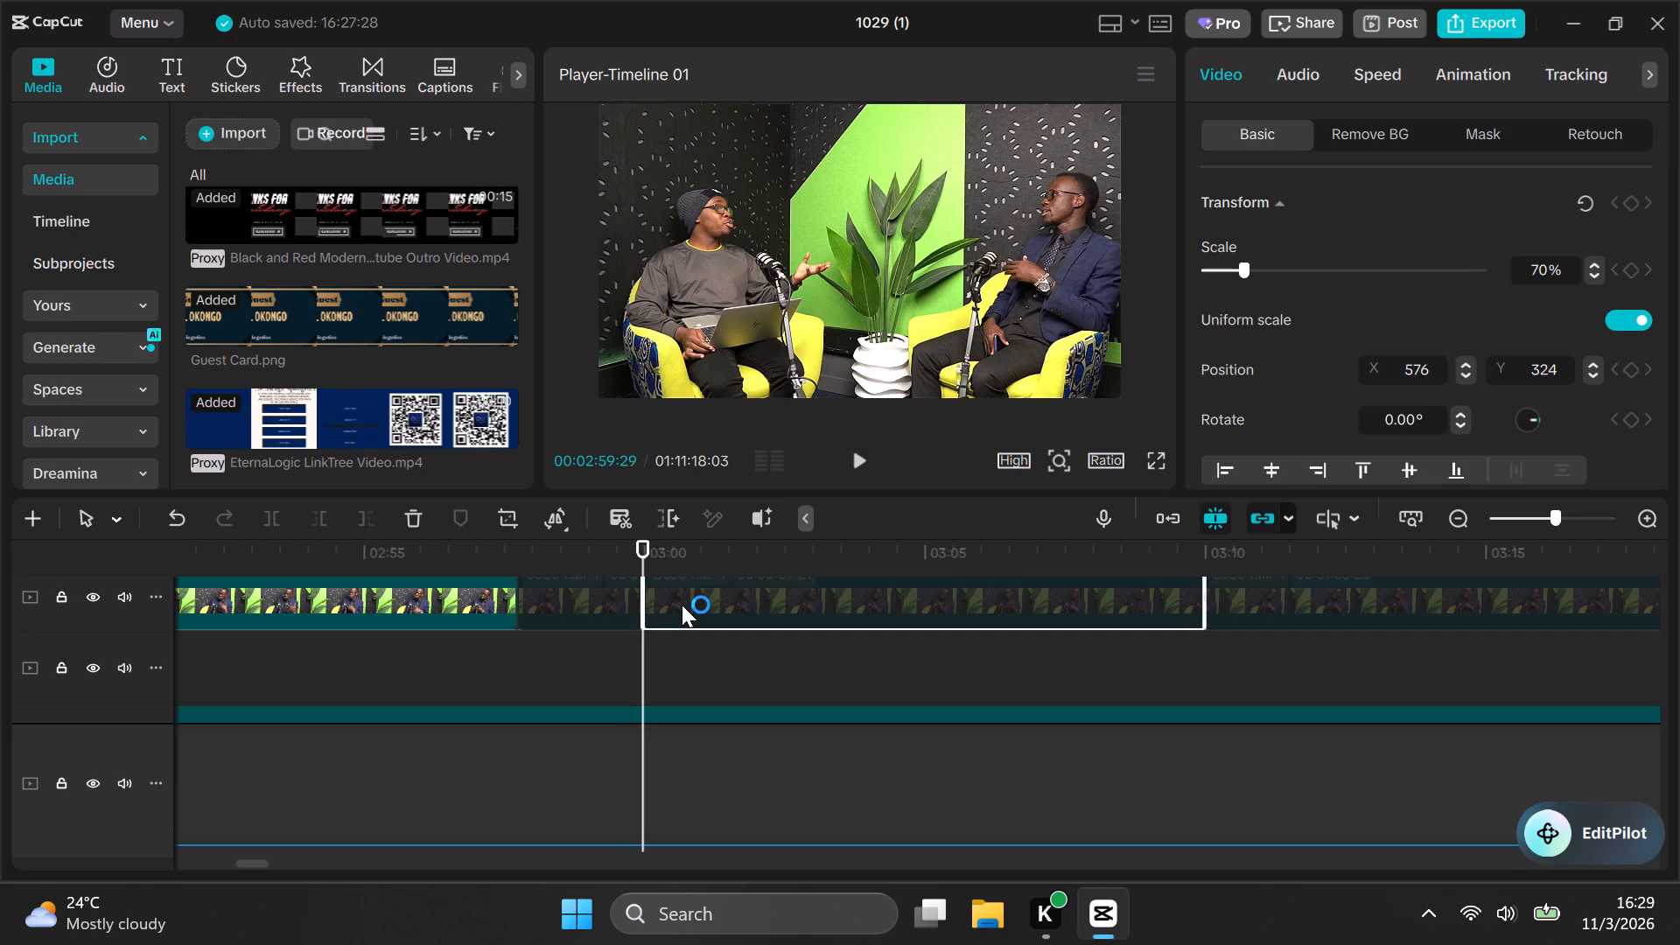
{"action": "key", "text": "Right"}
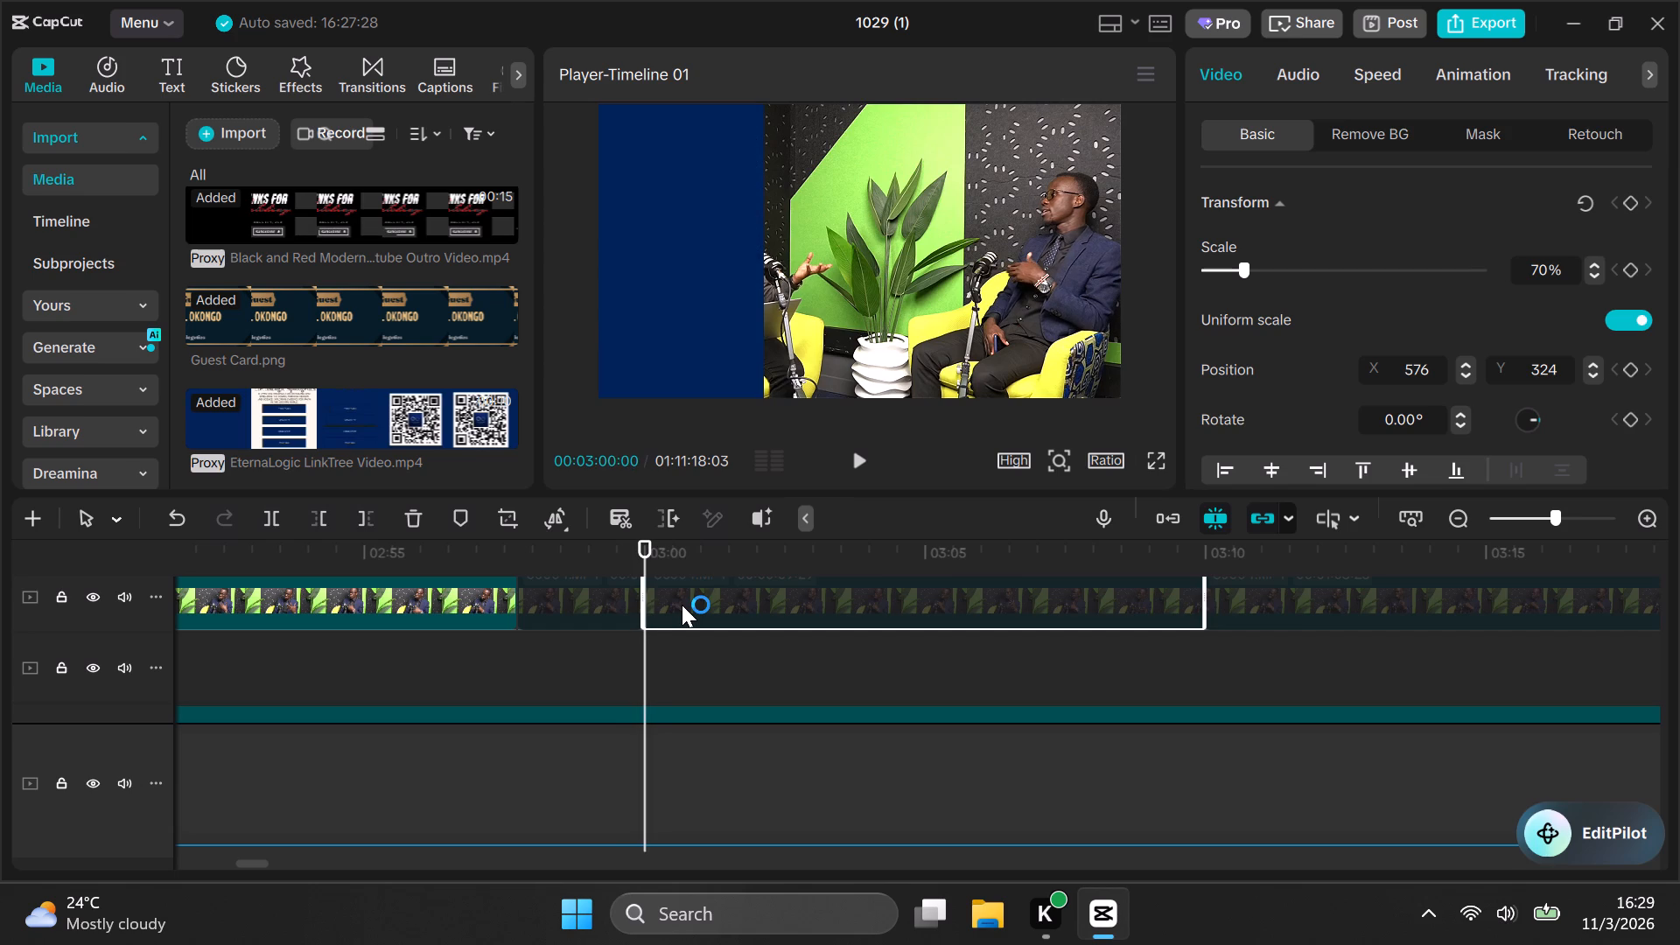
{"action": "key", "text": "Left"}
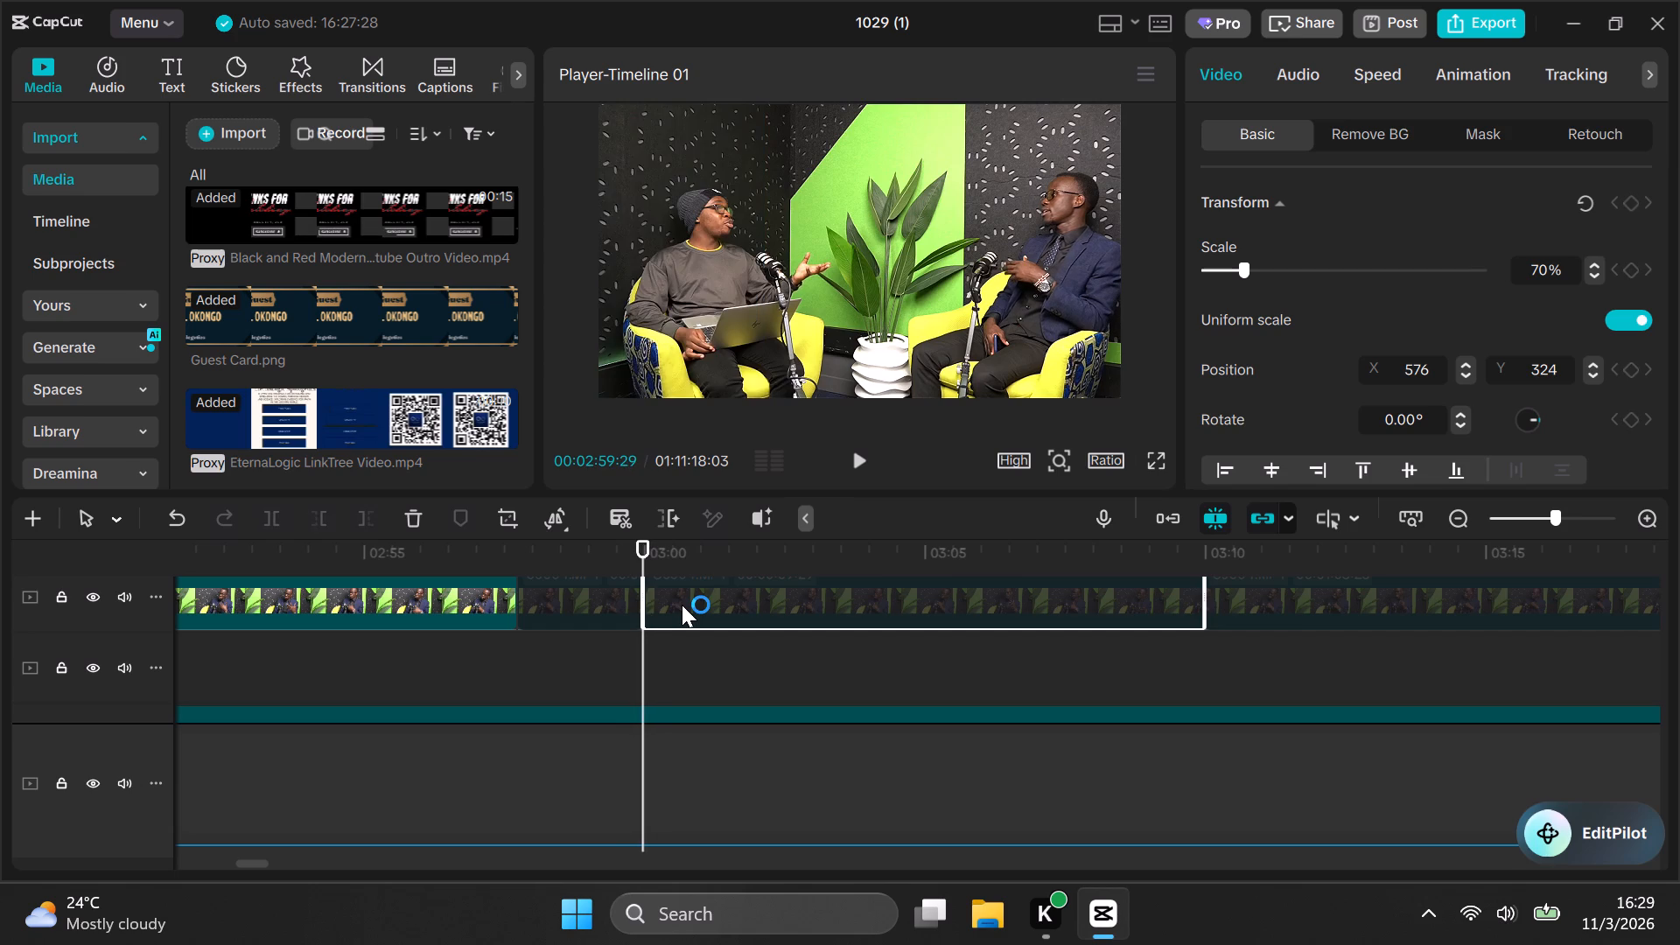
{"action": "key", "text": "Right"}
{"action": "key", "text": "Left"}
{"action": "key", "text": "Right"}
{"action": "key", "text": "Left"}
{"action": "key", "text": "Right"}
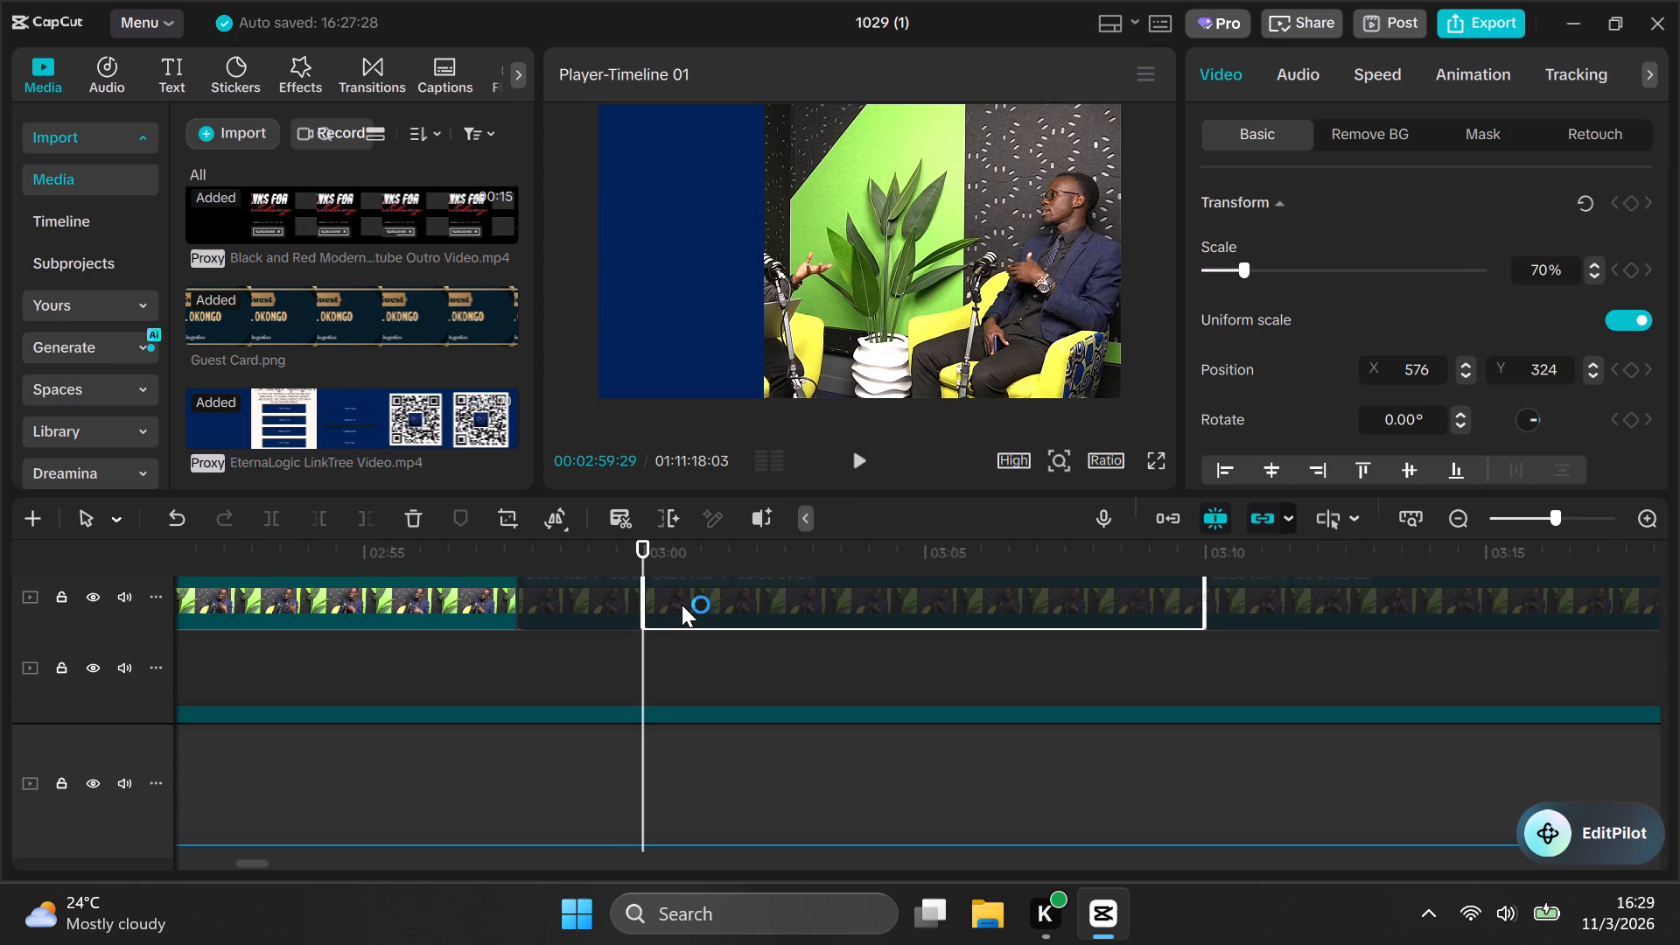
{"action": "scroll", "coordinate": [675, 703], "scroll_direction": "down", "scroll_amount": 4}
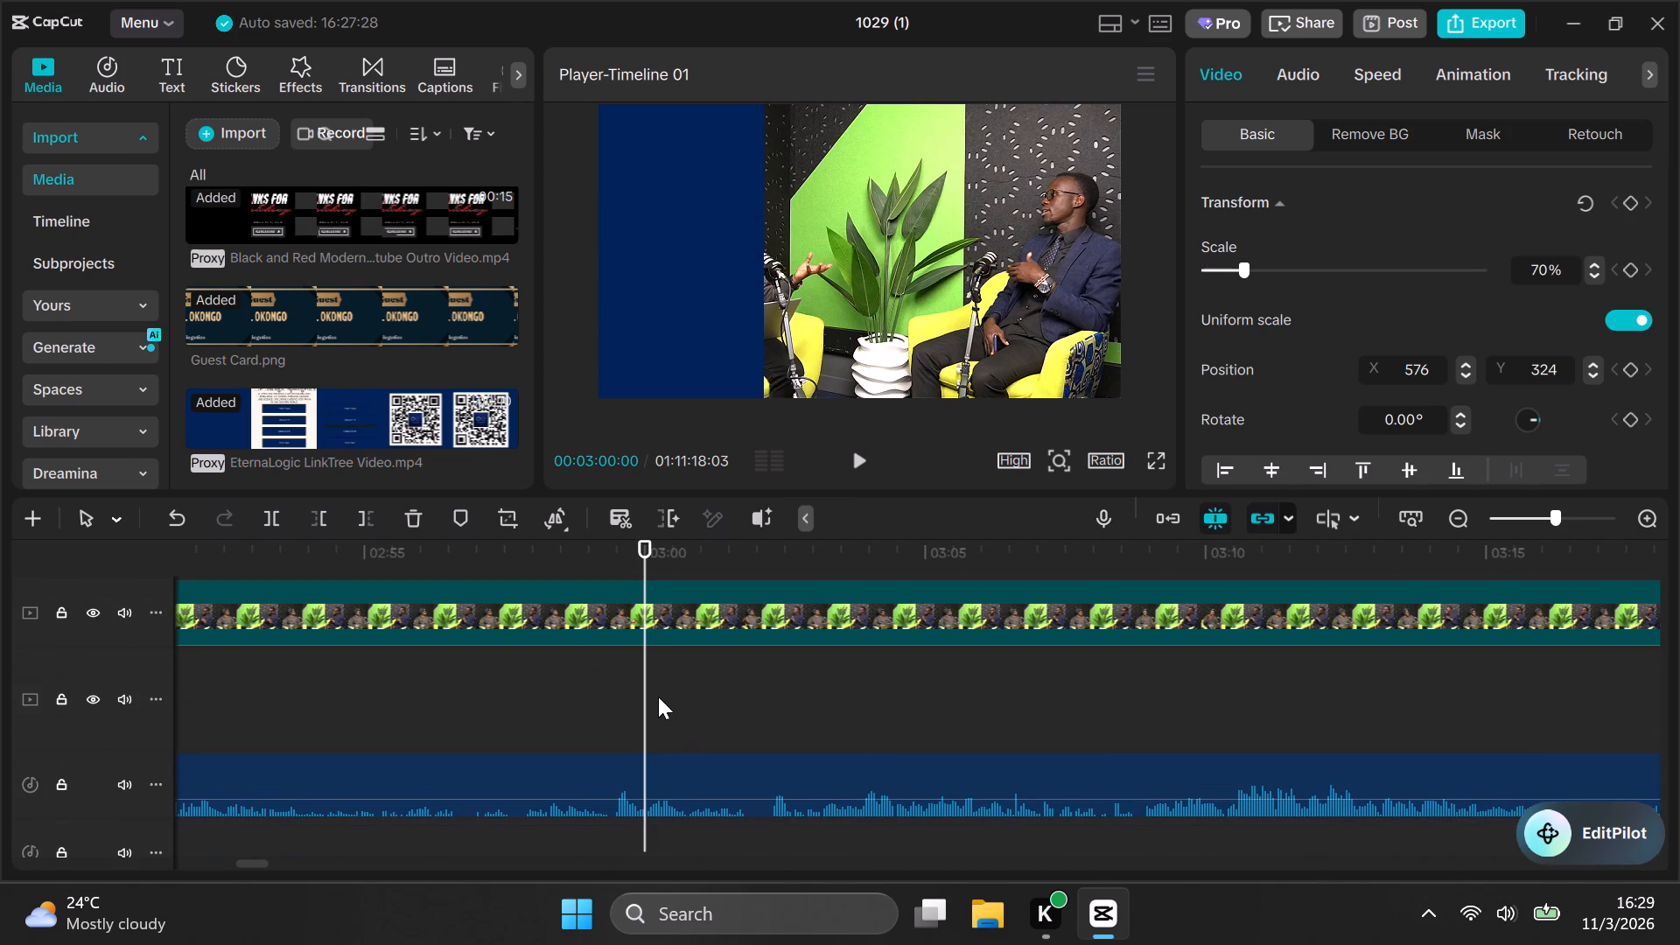
Split the C0007.MP4 clip at 00:03:00:00, where the EternaLogic LinkTree overlay starts.
{"action": "scroll", "coordinate": [643, 648], "scroll_direction": "up", "scroll_amount": 2}
{"action": "left_click", "coordinate": [671, 655]}
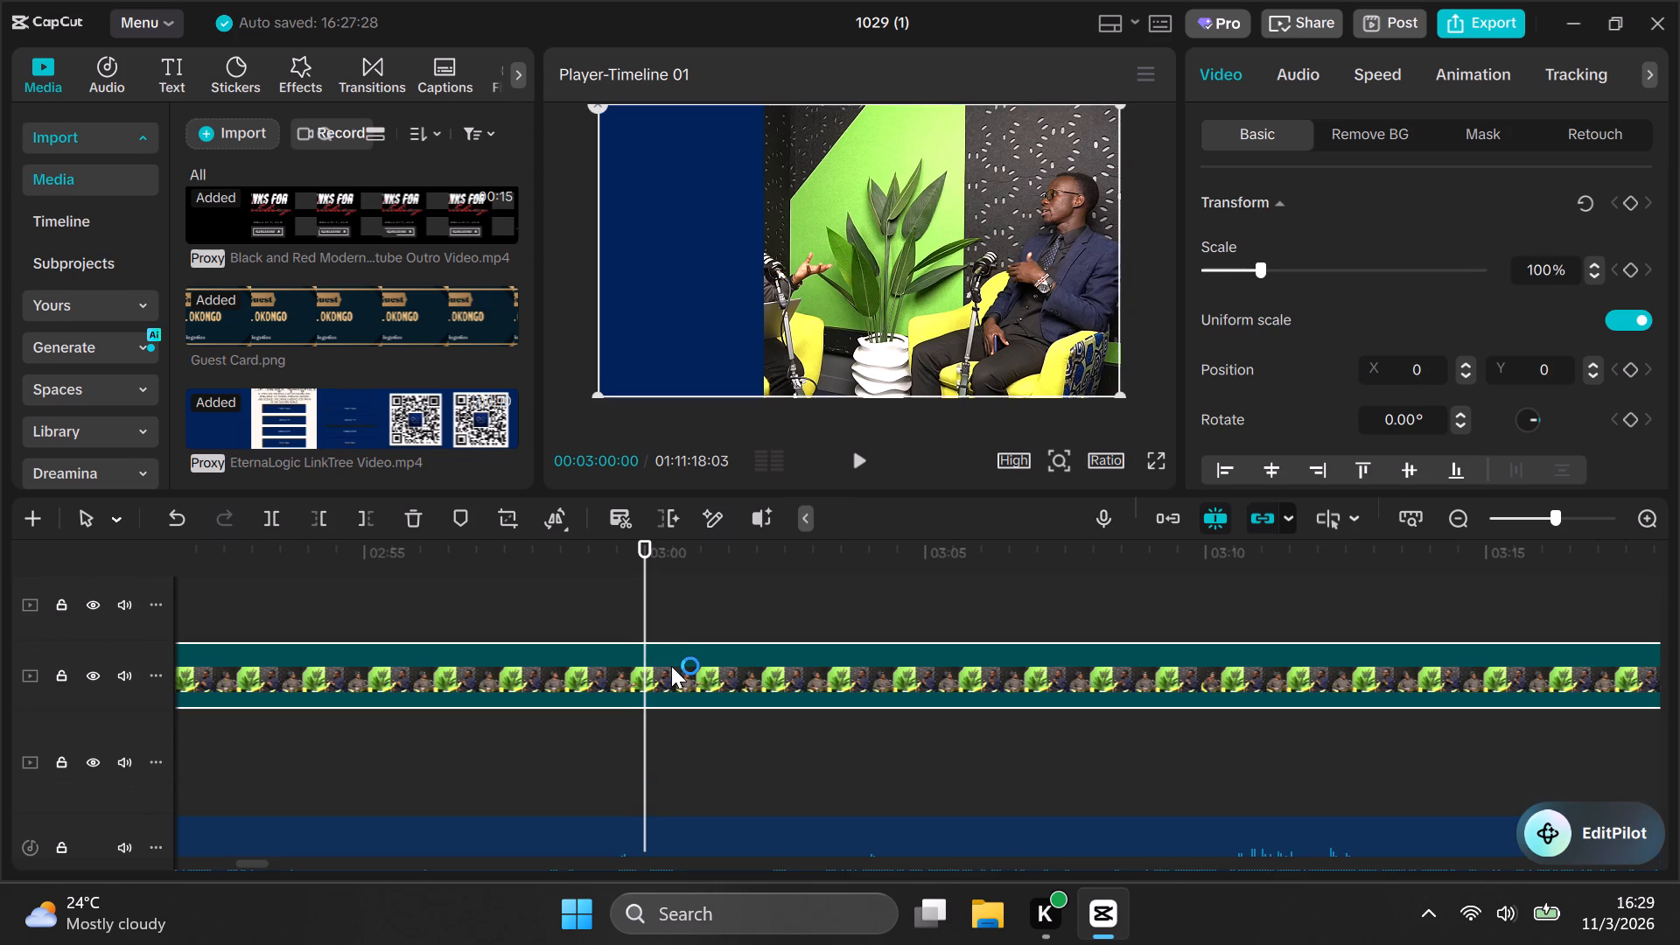
{"action": "left_click", "coordinate": [281, 518]}
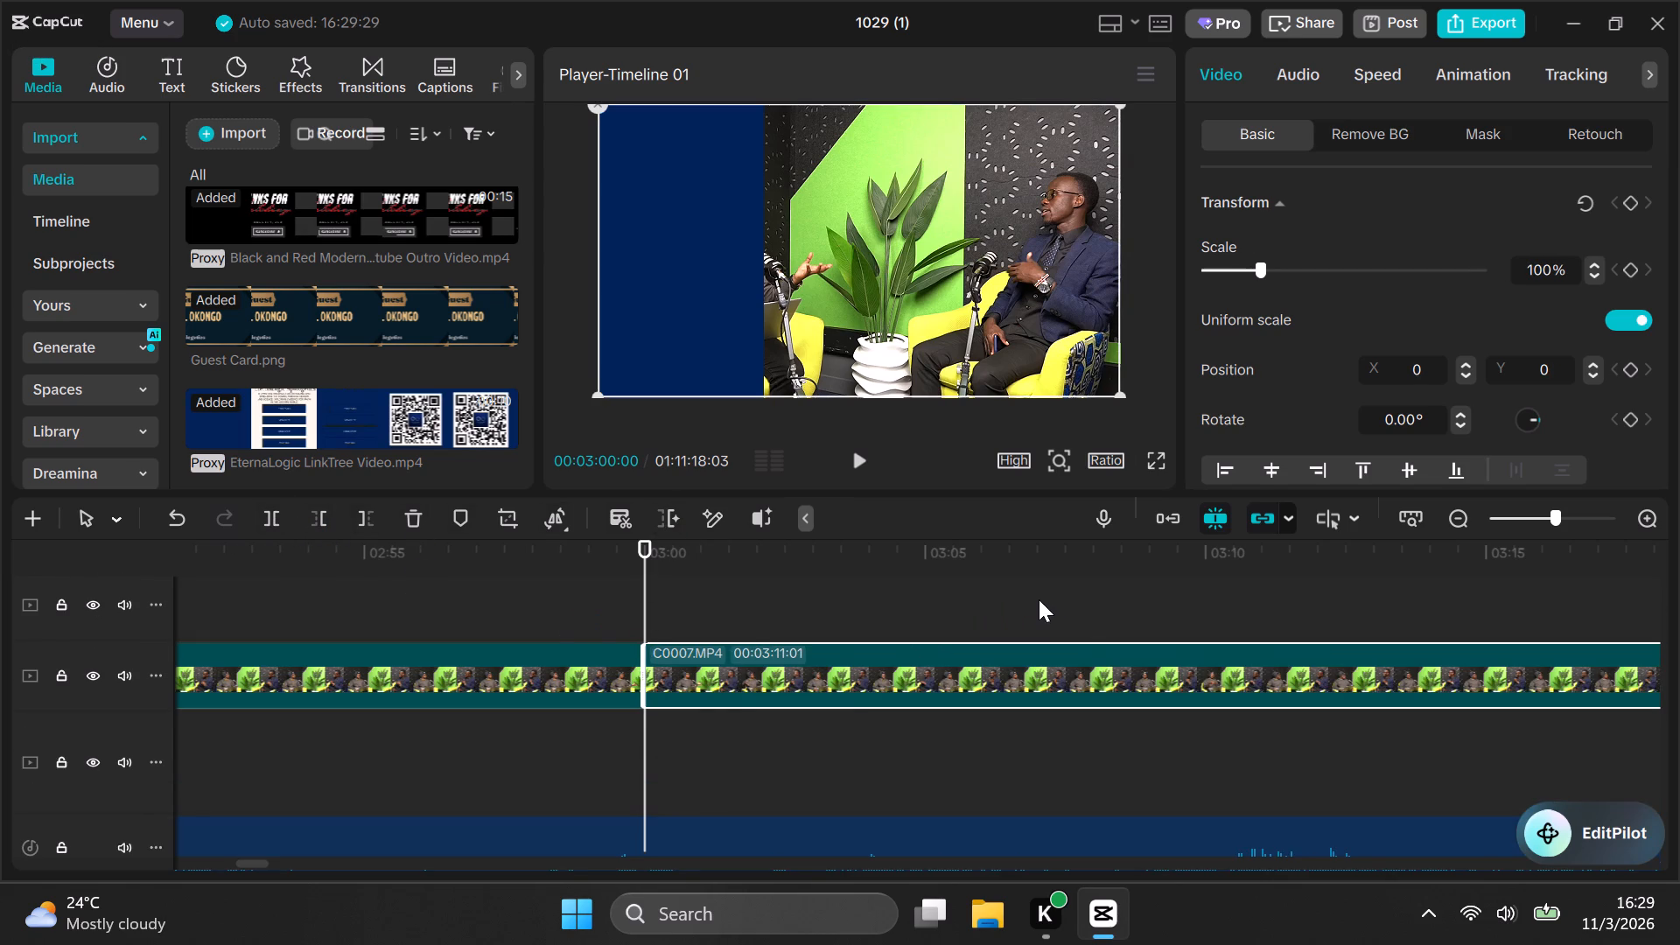
Split the C0007.MP4 clip at 00:03:09:29, matching the end of the C0004.MP4 segment beneath the EternaLogic LinkTree overlay.
{"action": "scroll", "coordinate": [1097, 616], "scroll_direction": "up", "scroll_amount": 4}
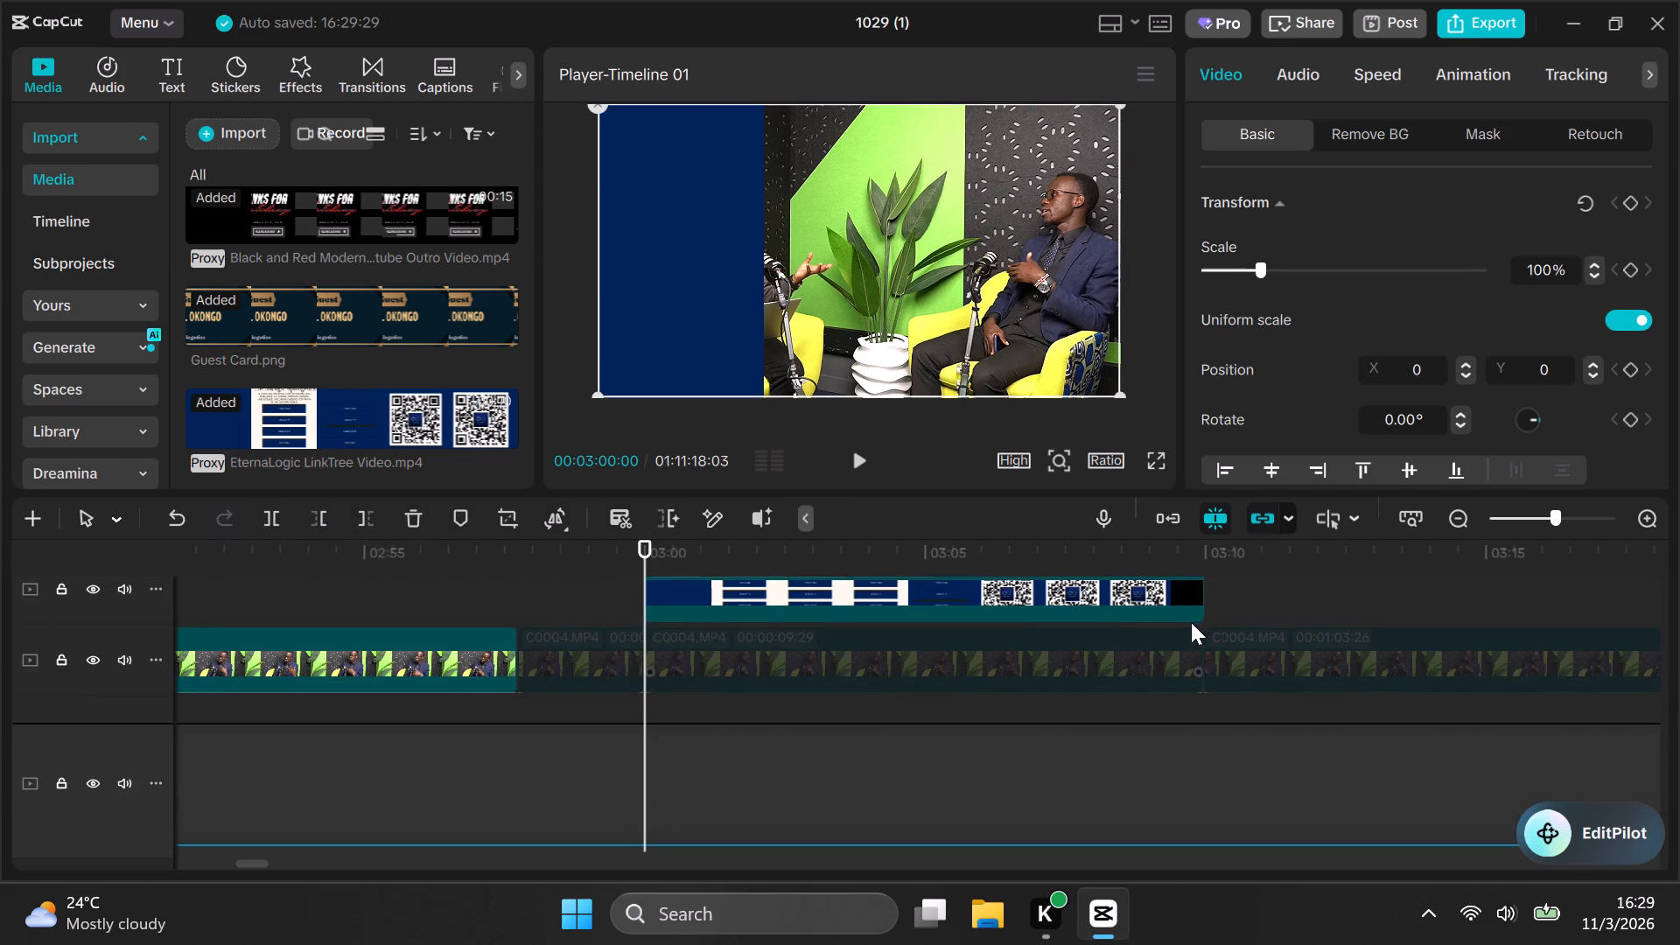
{"action": "left_click", "coordinate": [1181, 633]}
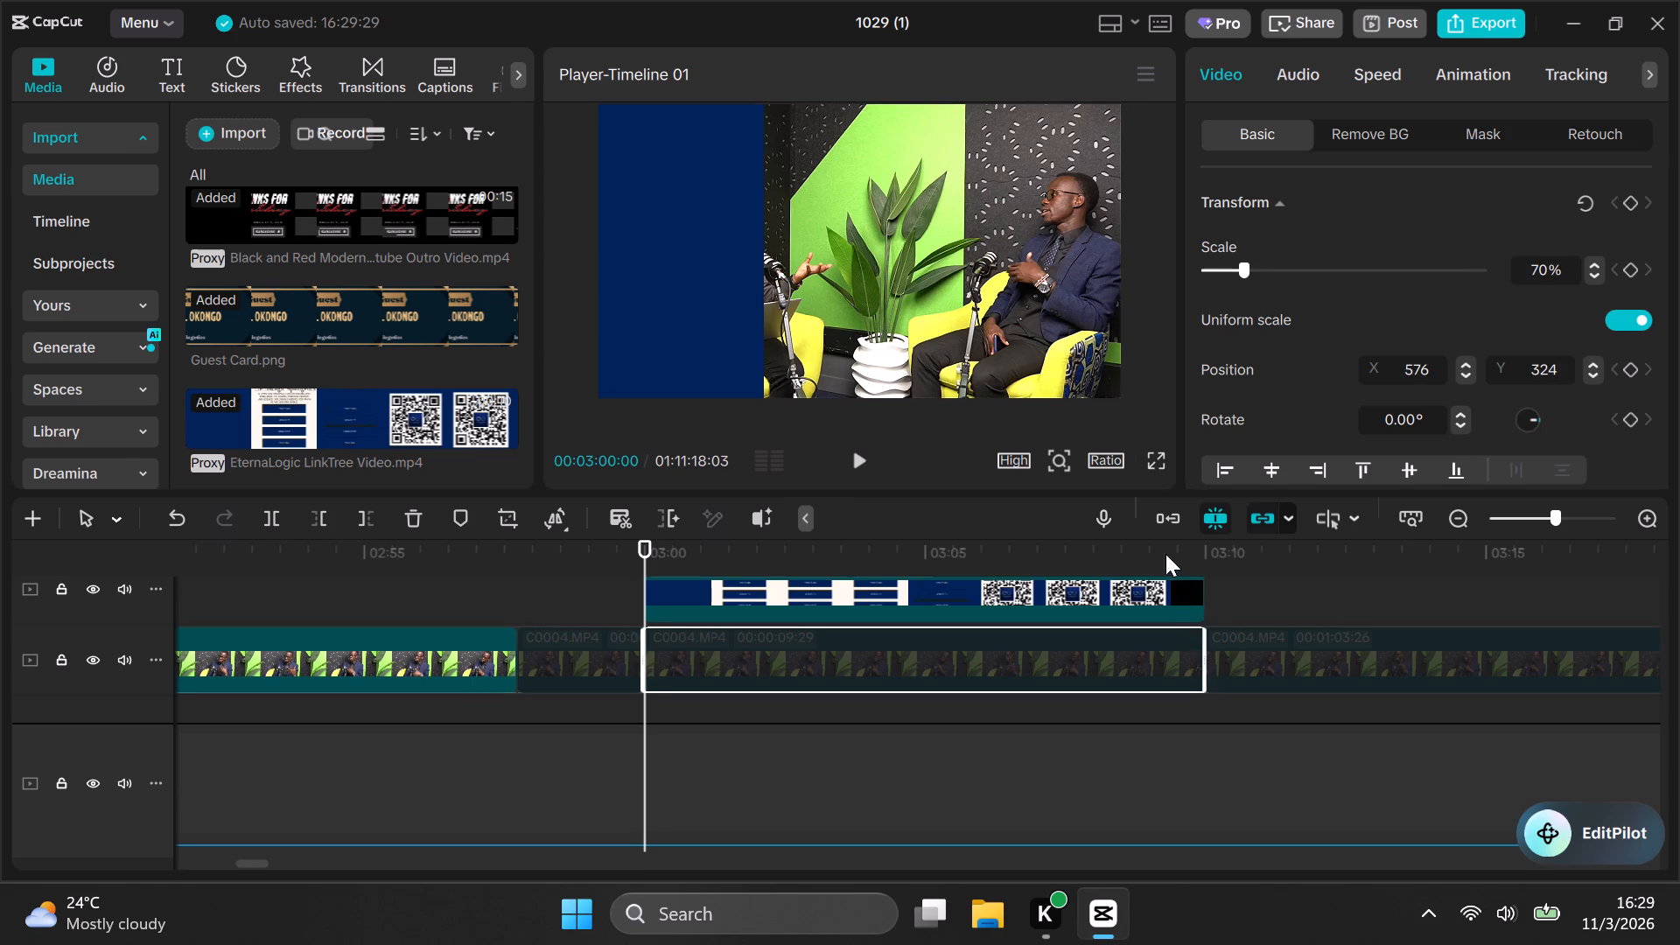
{"action": "left_click", "coordinate": [1171, 549]}
{"action": "left_click", "coordinate": [1187, 547]}
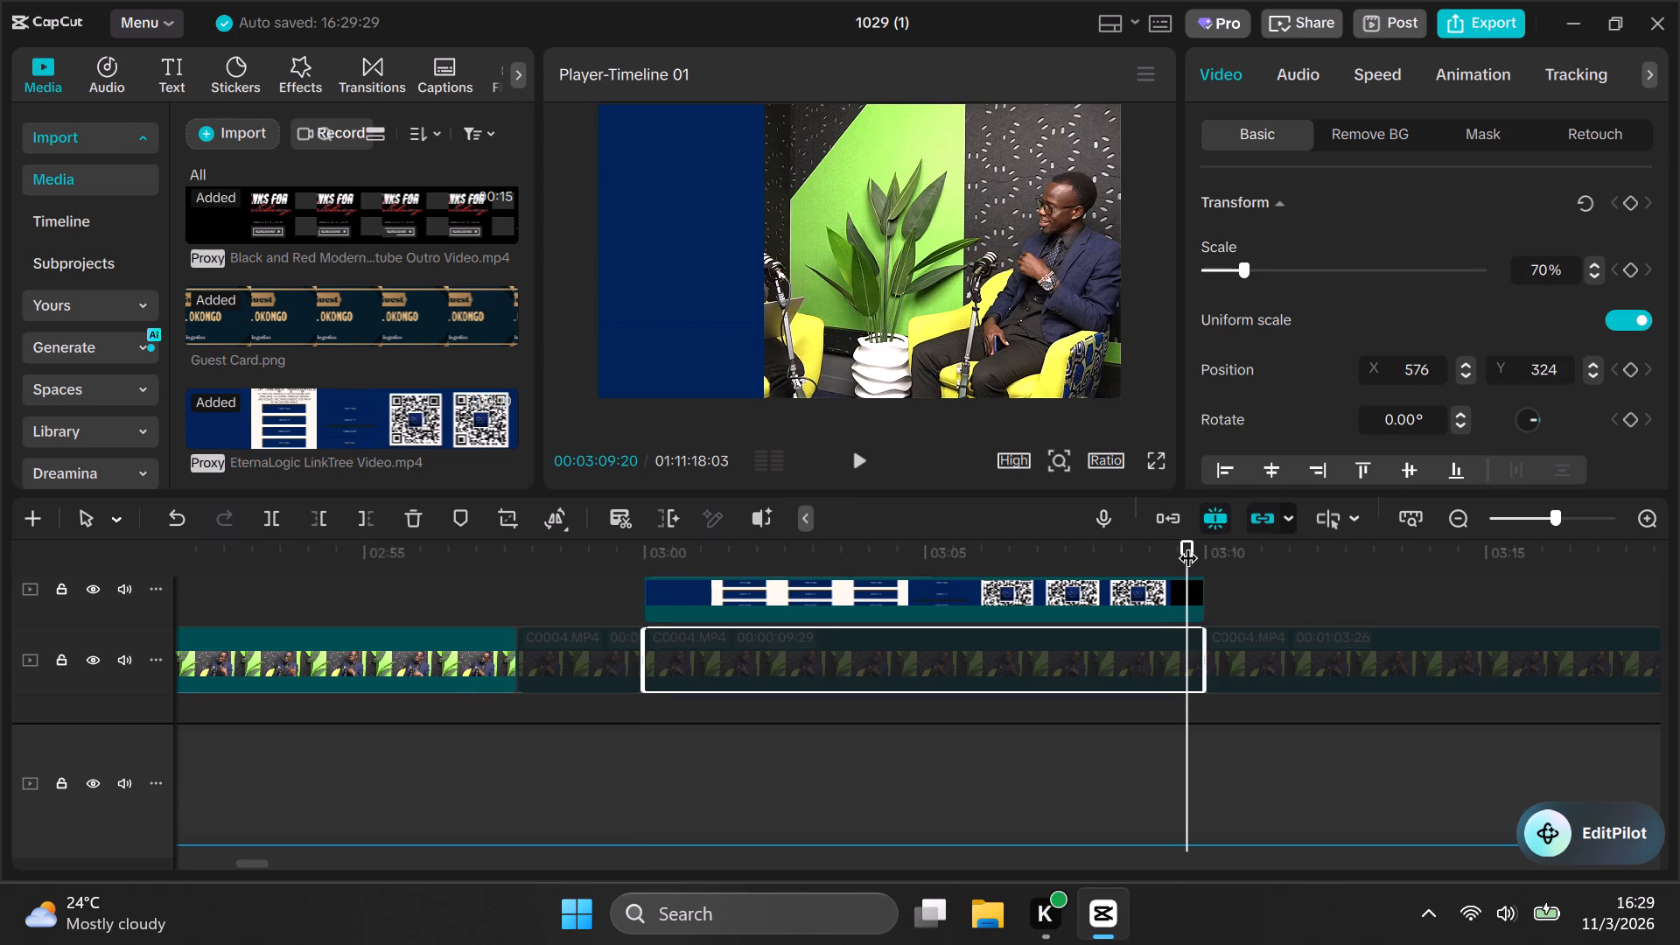
{"action": "key", "text": "Right"}
{"action": "key", "text": "Right"}
{"action": "key", "text": "Right"}
{"action": "key", "text": "Right"}
{"action": "key", "text": "Right"}
{"action": "key", "text": "Right"}
{"action": "key", "text": "Right"}
{"action": "key", "text": "Right"}
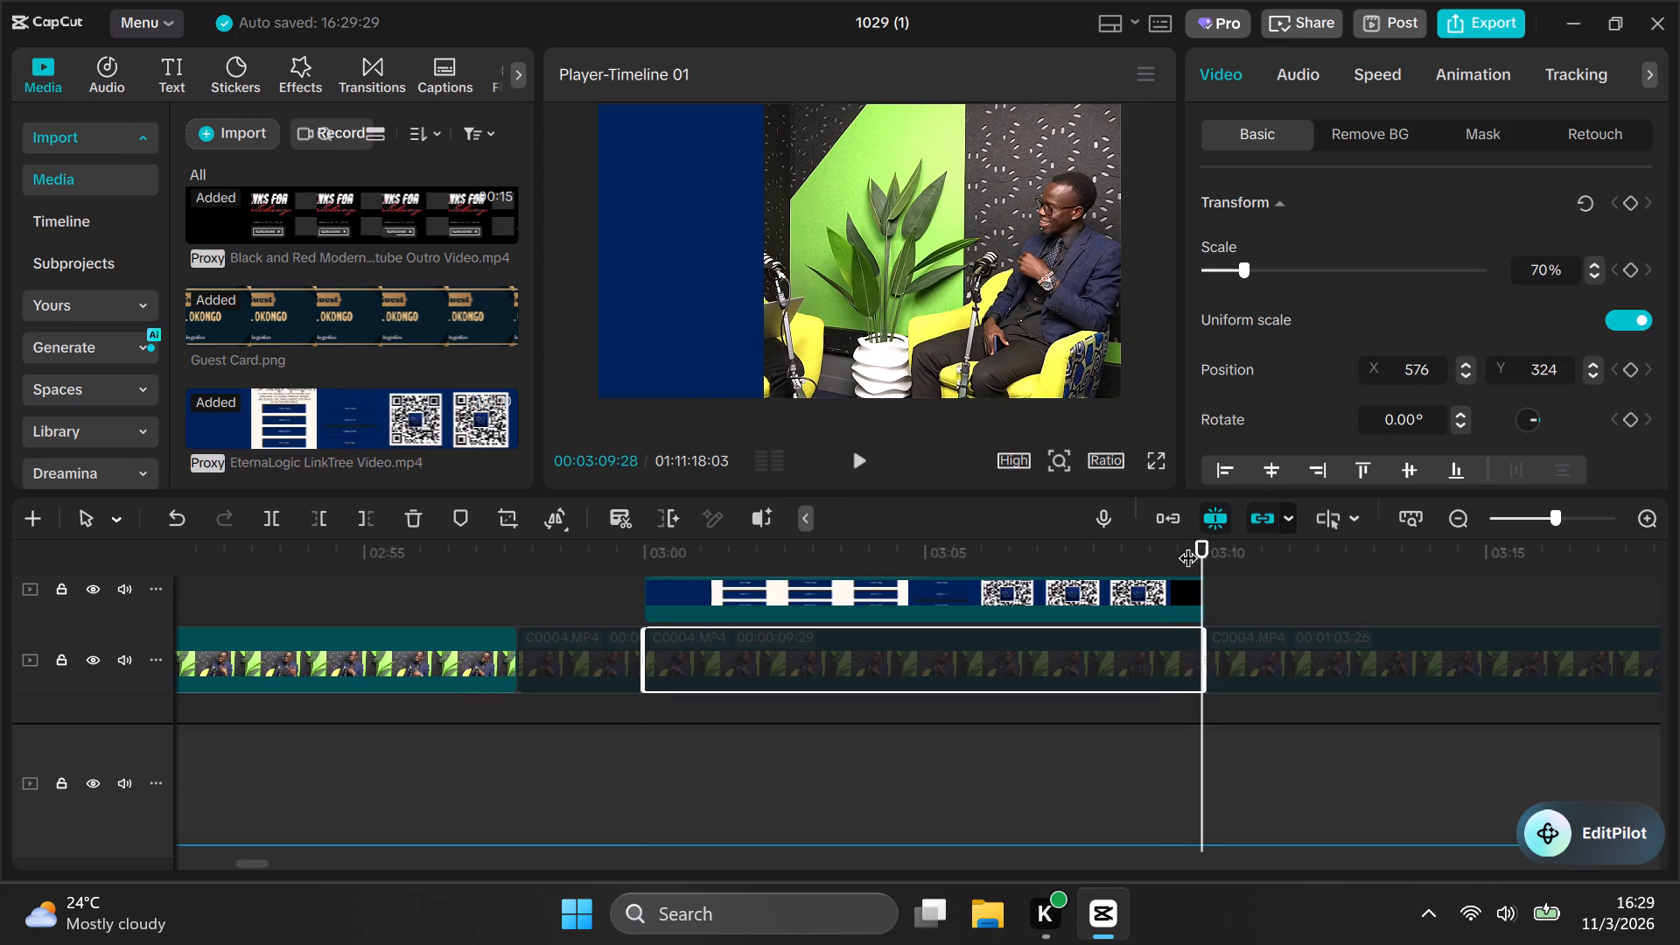
{"action": "key", "text": "Right"}
{"action": "key", "text": "Right"}
{"action": "key", "text": "Left"}
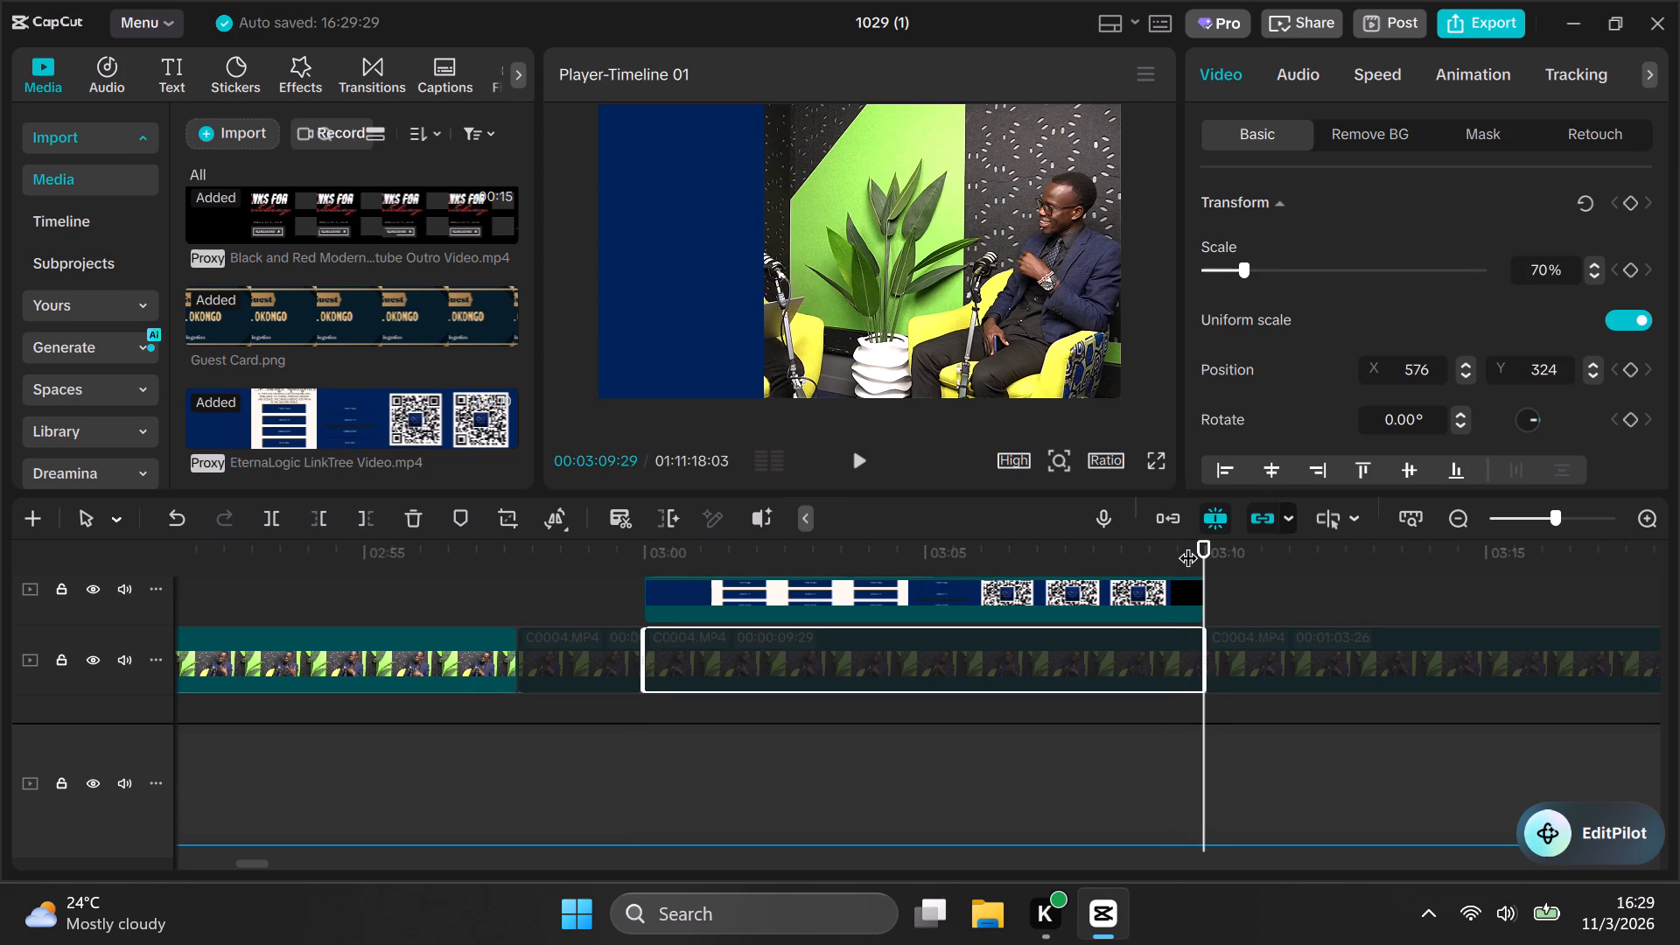
{"action": "scroll", "coordinate": [1140, 686], "scroll_direction": "down", "scroll_amount": 2}
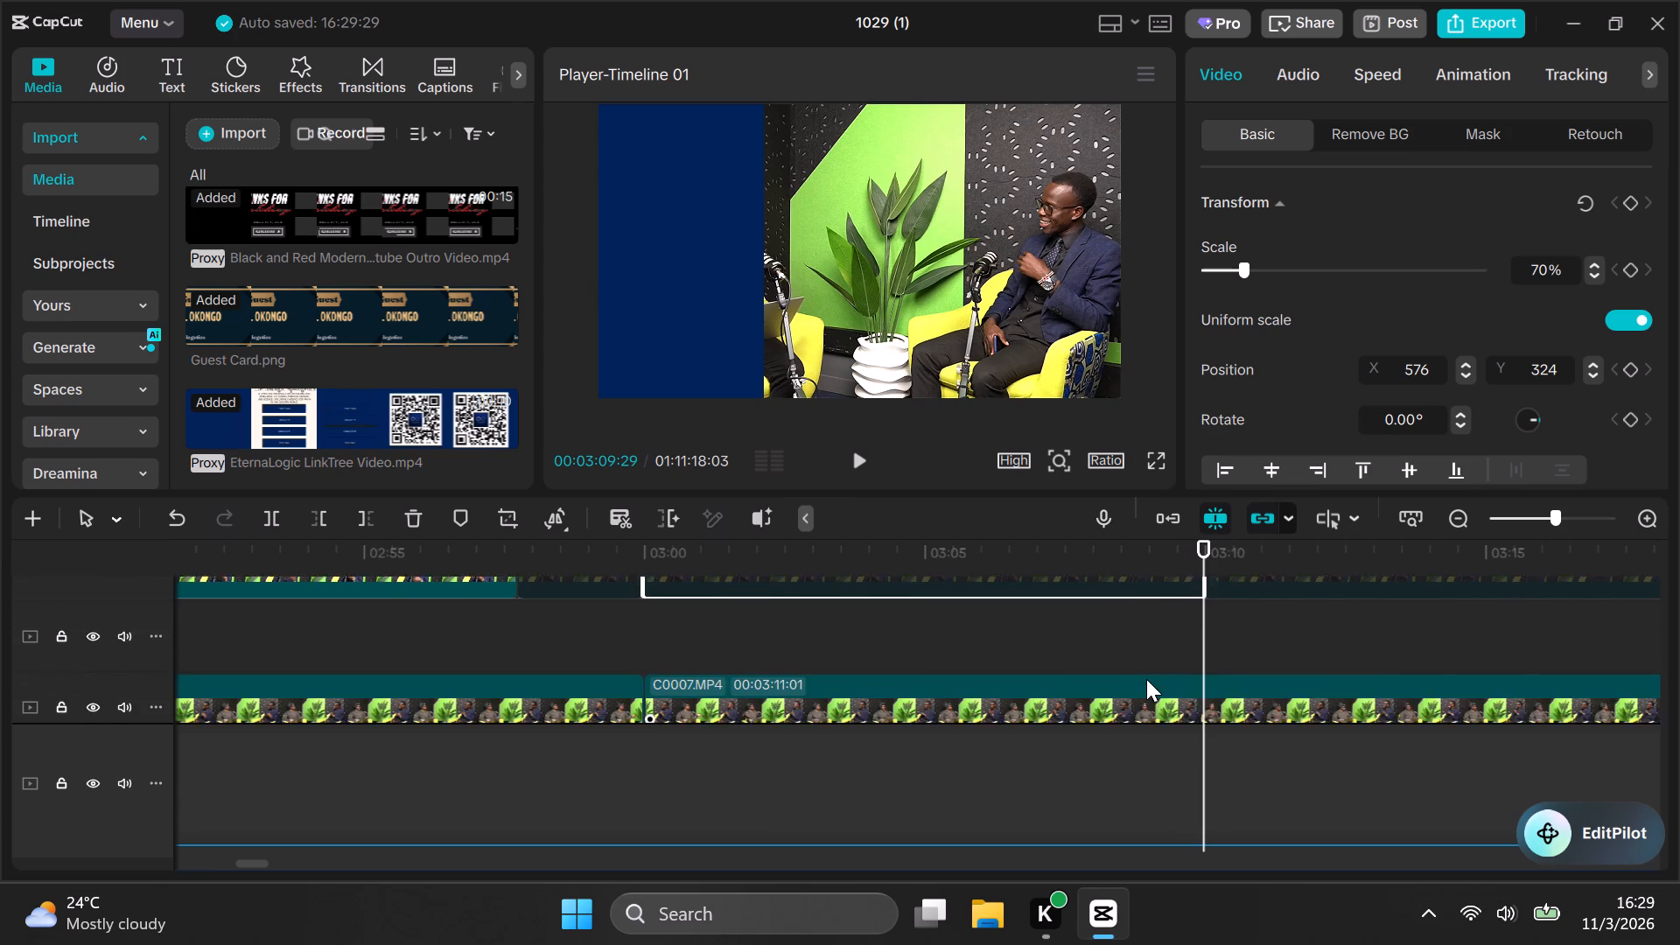
{"action": "scroll", "coordinate": [1146, 679], "scroll_direction": "down", "scroll_amount": 2}
{"action": "left_click", "coordinate": [1145, 681]}
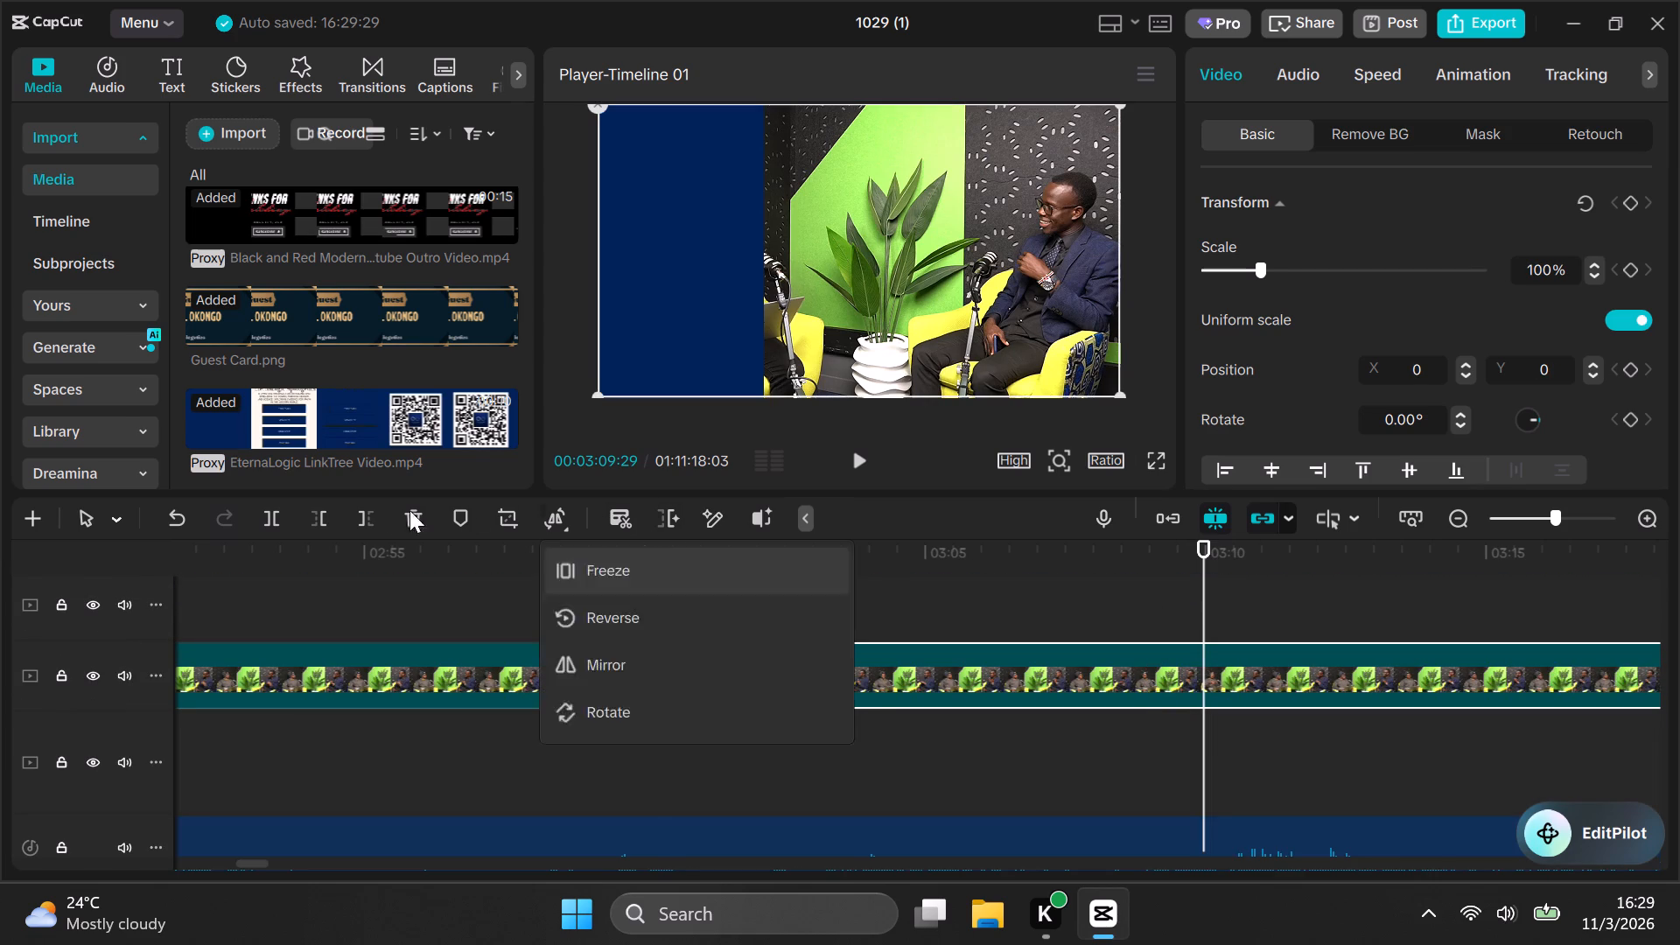
{"action": "left_click", "coordinate": [264, 524]}
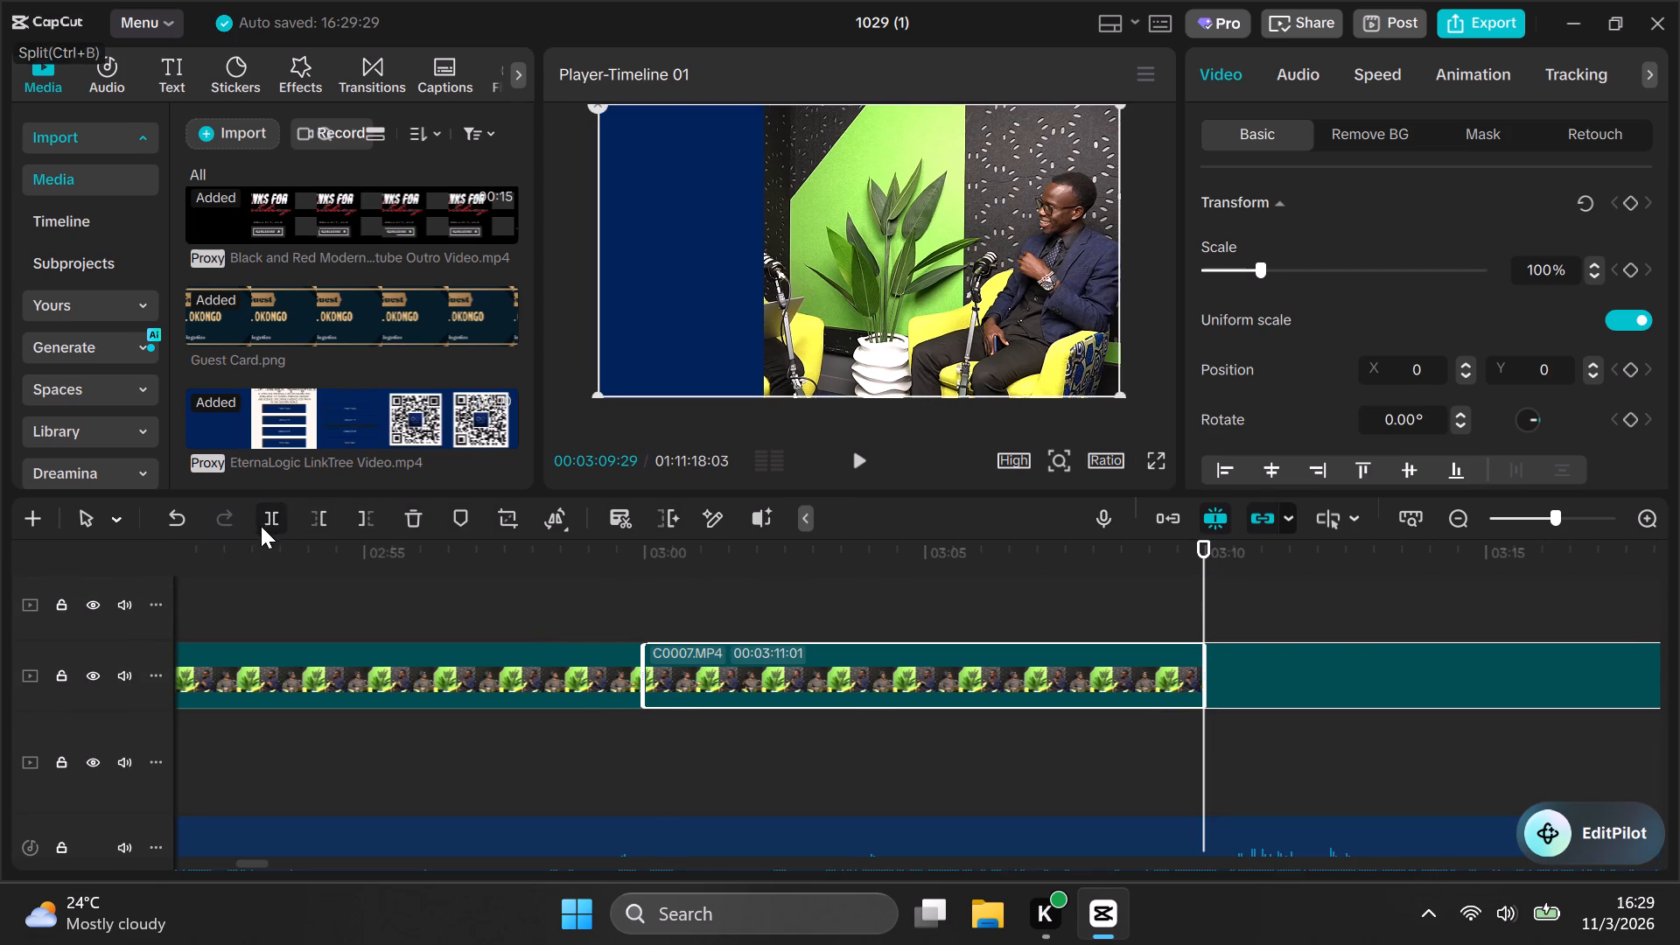
Scale the C0007.MP4 segment between the two cuts to 70%.
{"action": "left_click", "coordinate": [849, 670]}
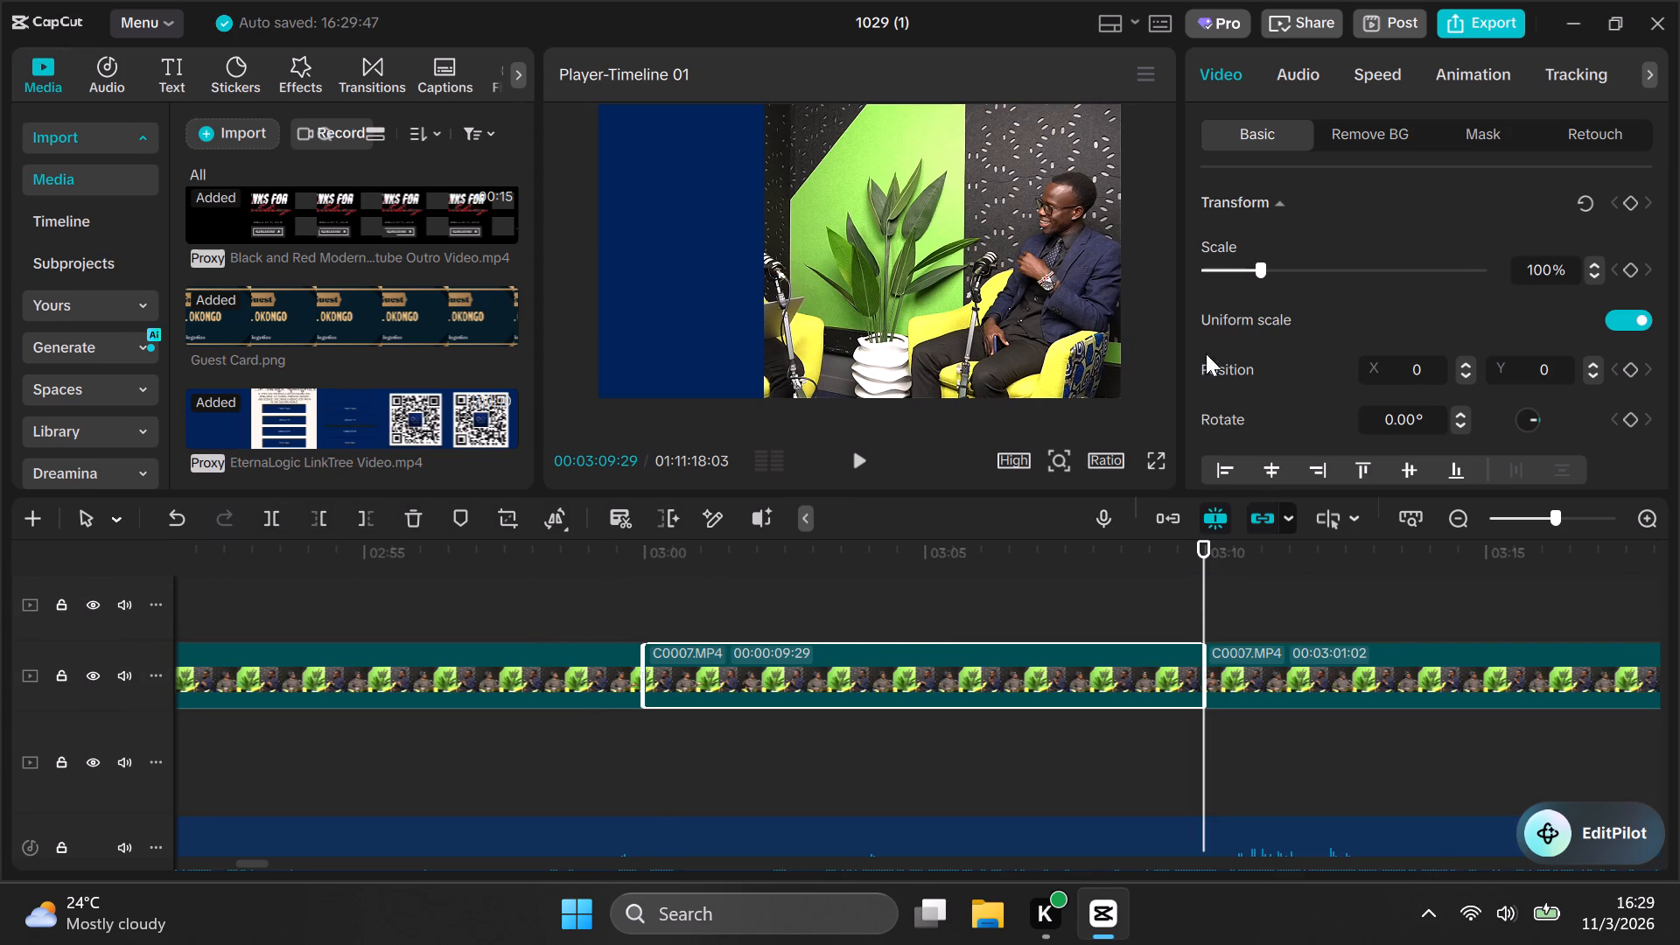
{"action": "left_click", "coordinate": [1550, 269]}
{"action": "key", "text": "BackSpace"}
{"action": "key", "text": "BackSpace"}
{"action": "key", "text": "BackSpace"}
{"action": "type", "text": "70"}
Set the position of the C0007.MP4 segment between the two cuts to X 576 and Y 324.
{"action": "left_click", "coordinate": [1430, 370]}
{"action": "key", "text": "BackSpace"}
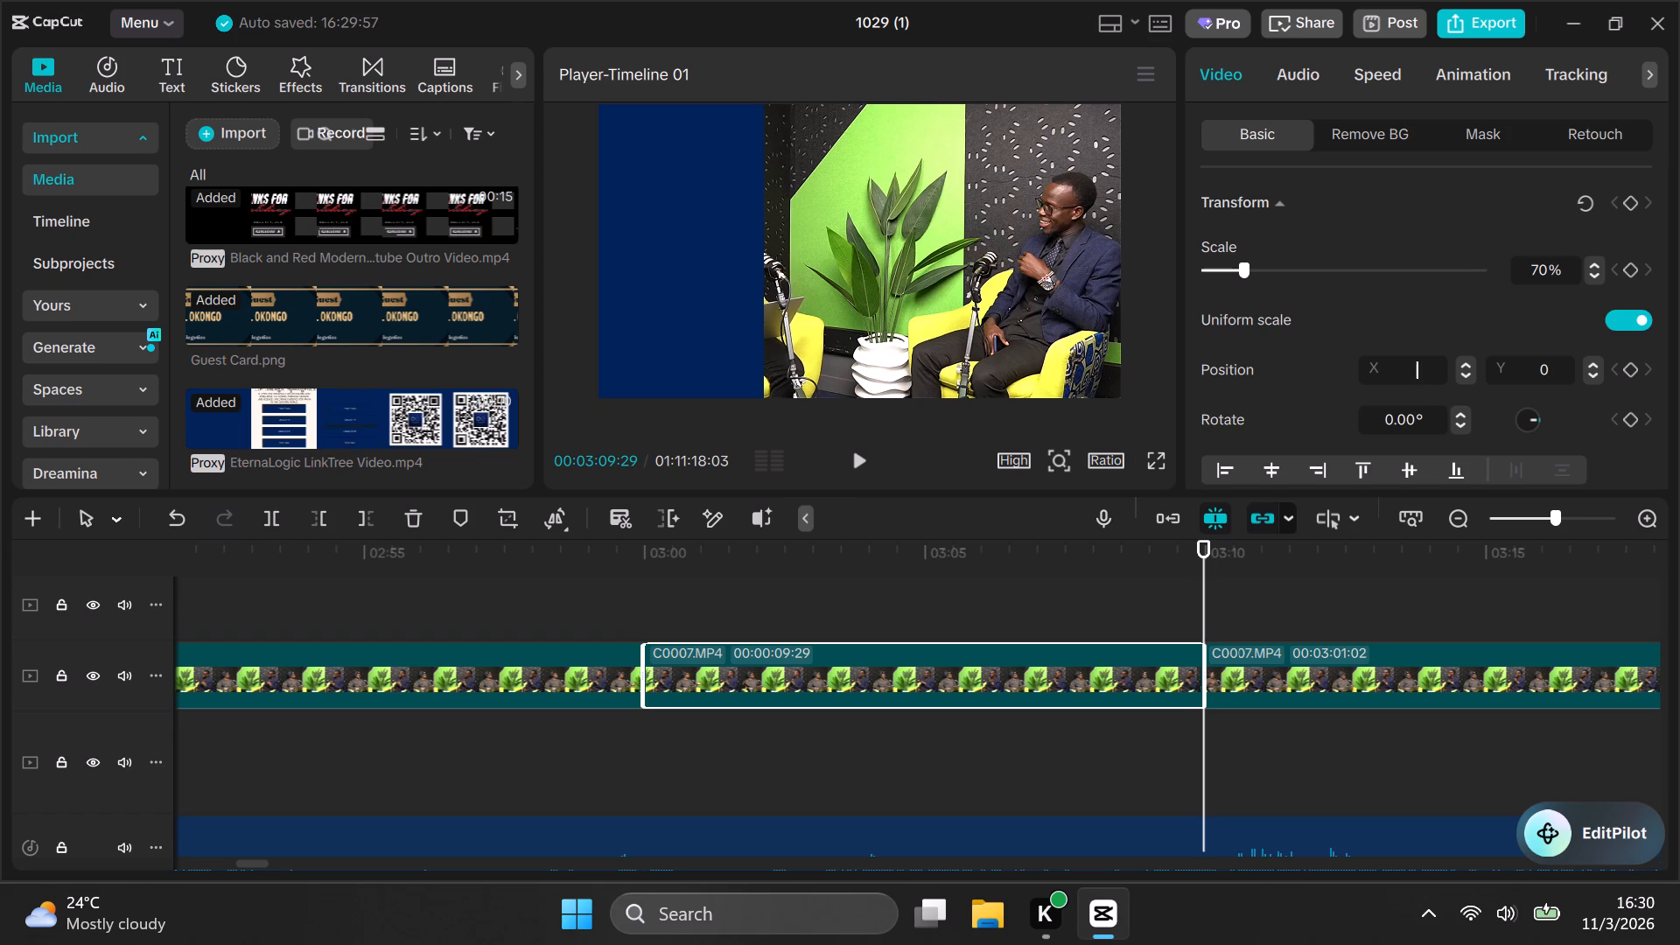
{"action": "type", "text": "576"}
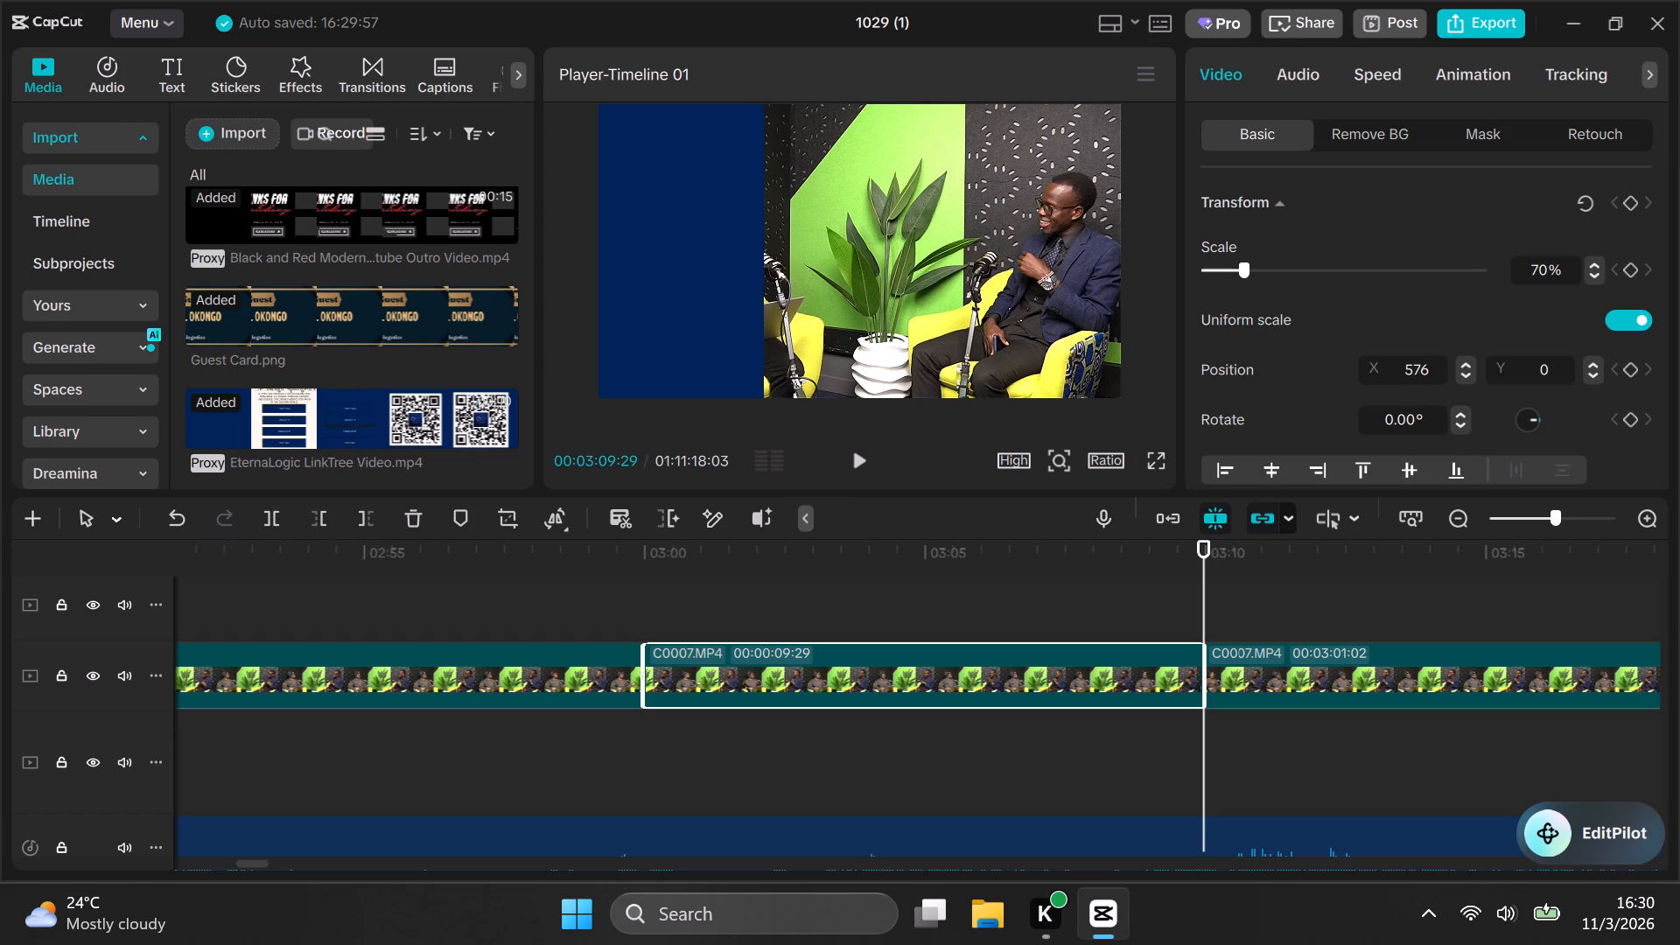
{"action": "left_click", "coordinate": [1560, 367]}
{"action": "key", "text": "BackSpace"}
{"action": "type", "text": "324"}
{"action": "left_click", "coordinate": [1410, 304]}
{"action": "left_click", "coordinate": [1437, 308]}
Check the picture near the end of the EternaLogic LinkTree overlay and frame by frame at its 00:03:00:00 start.
{"action": "left_click", "coordinate": [1146, 594]}
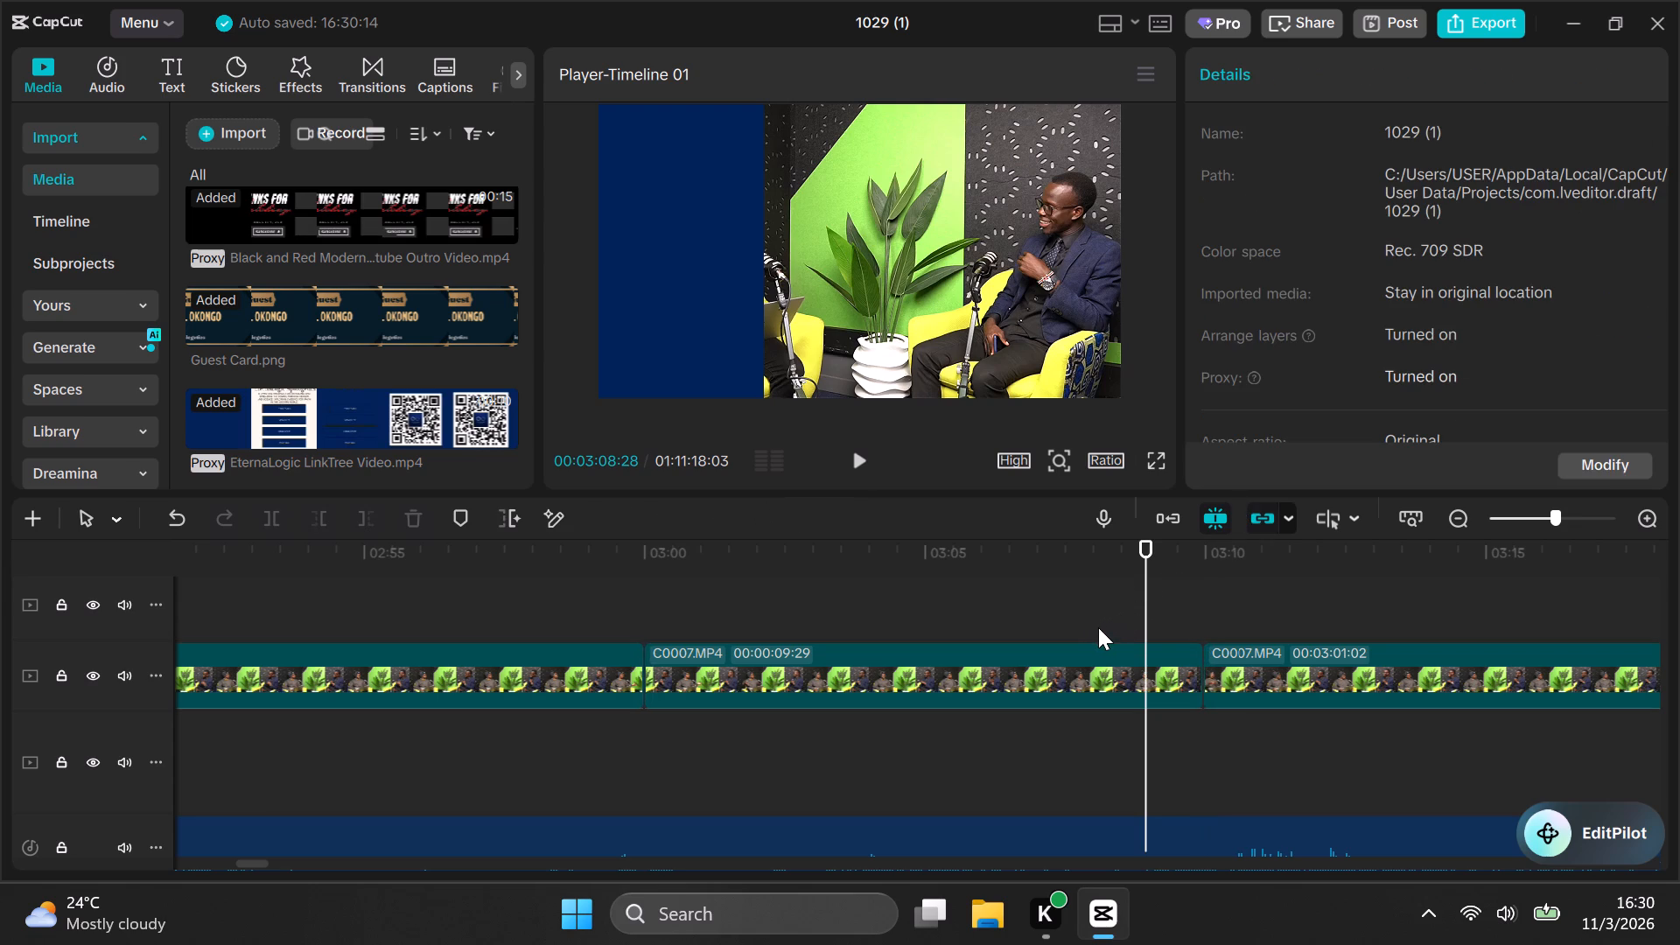
{"action": "left_click", "coordinate": [787, 603]}
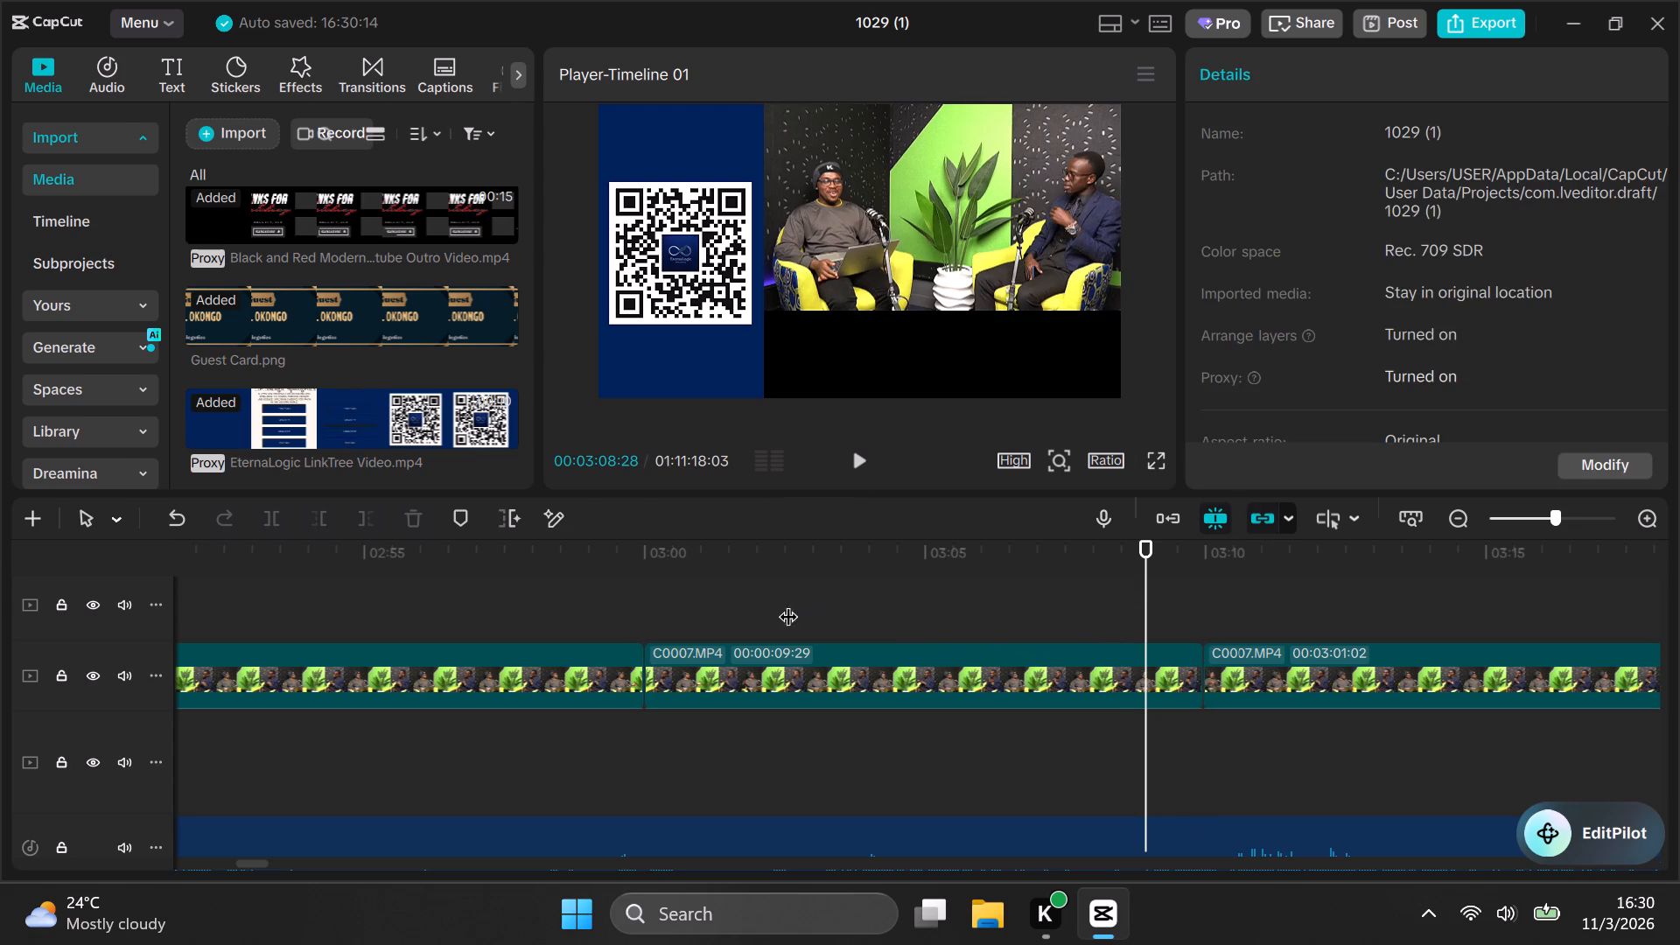
{"action": "left_click", "coordinate": [640, 616]}
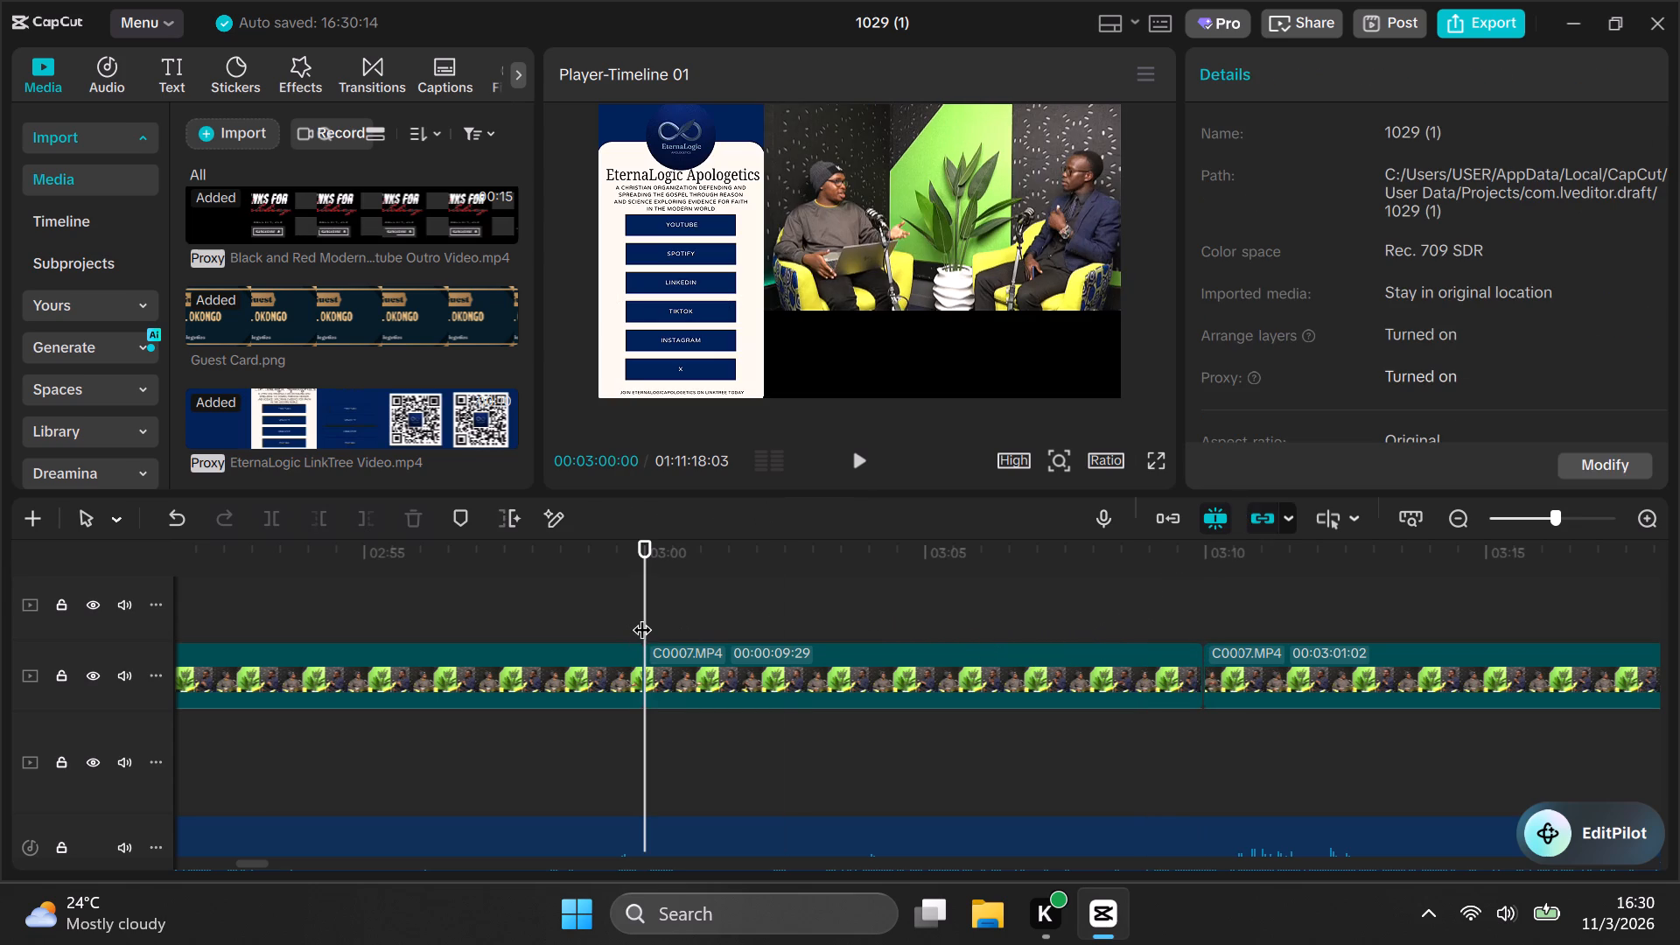
{"action": "key", "text": "Left"}
{"action": "key", "text": "Right"}
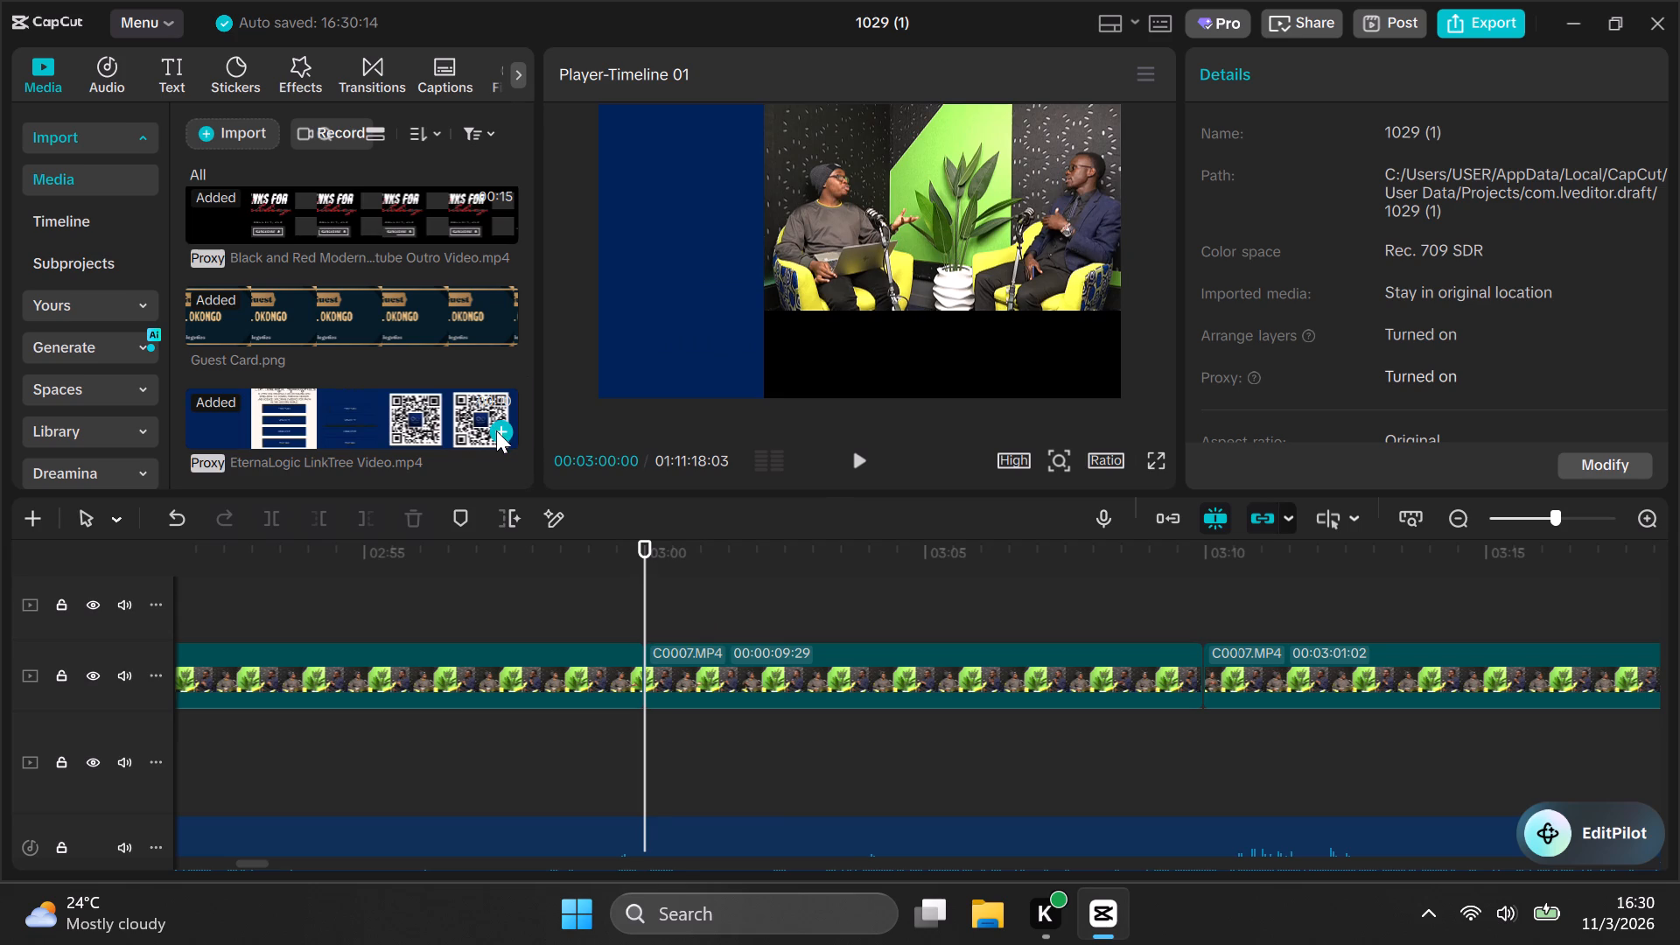
Unlock the two effects tracks and the text track above the EternaLogic LinkTree overlay.
{"action": "scroll", "coordinate": [654, 603], "scroll_direction": "up", "scroll_amount": 5}
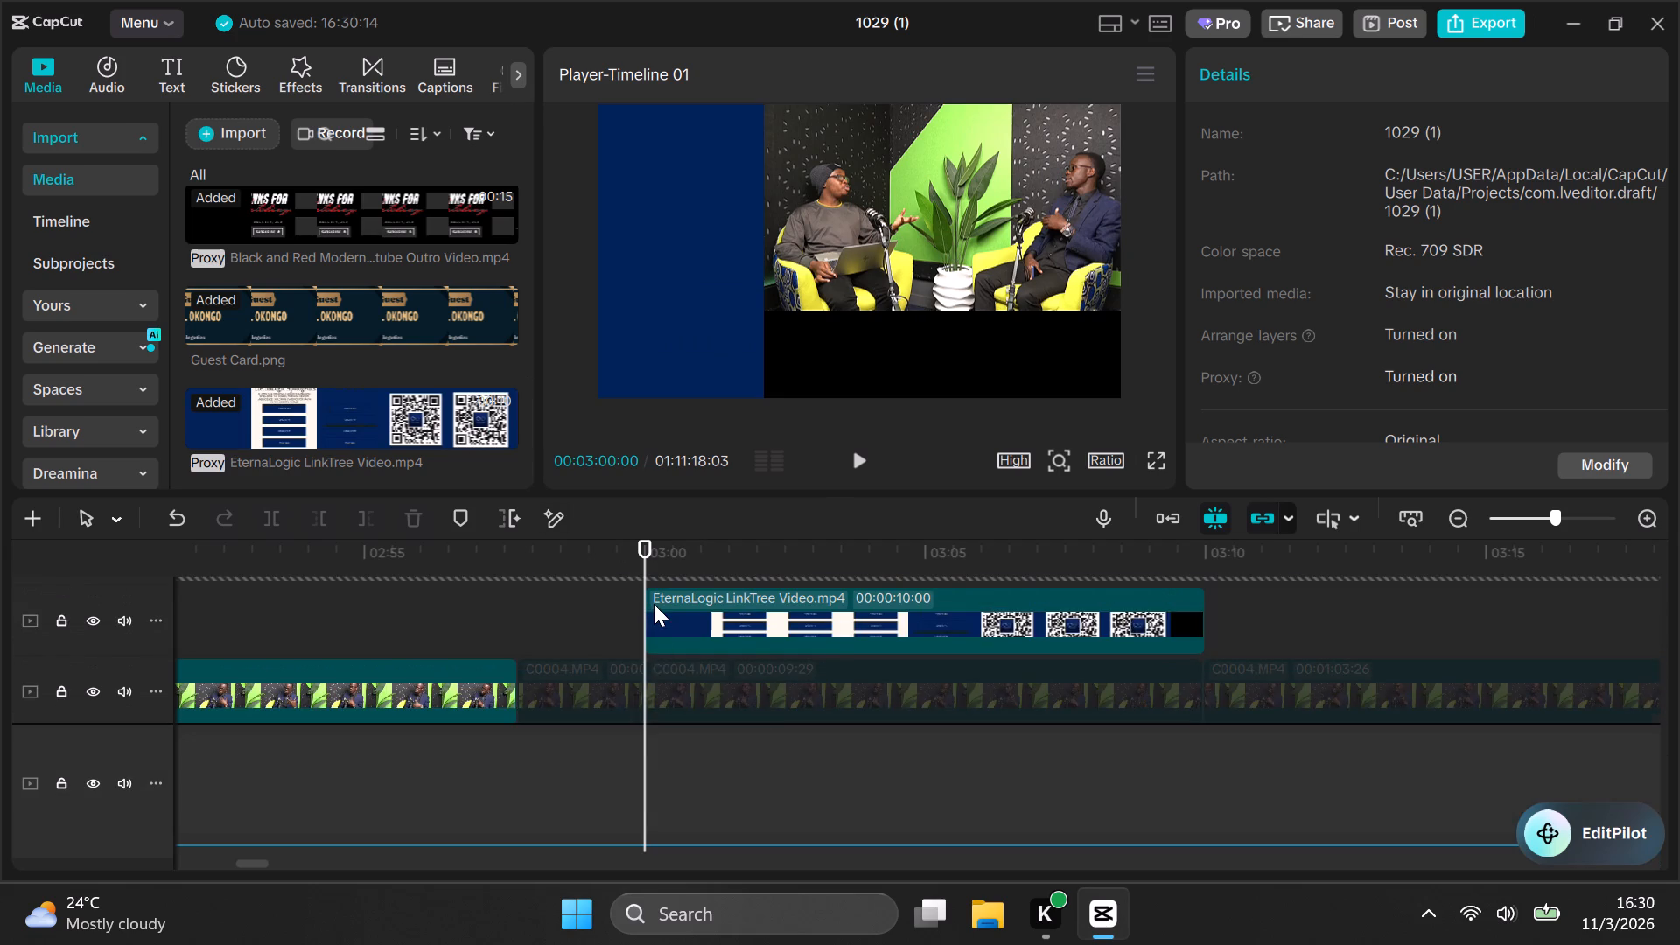
{"action": "scroll", "coordinate": [654, 604], "scroll_direction": "up", "scroll_amount": 3}
{"action": "scroll", "coordinate": [654, 604], "scroll_direction": "down", "scroll_amount": 4}
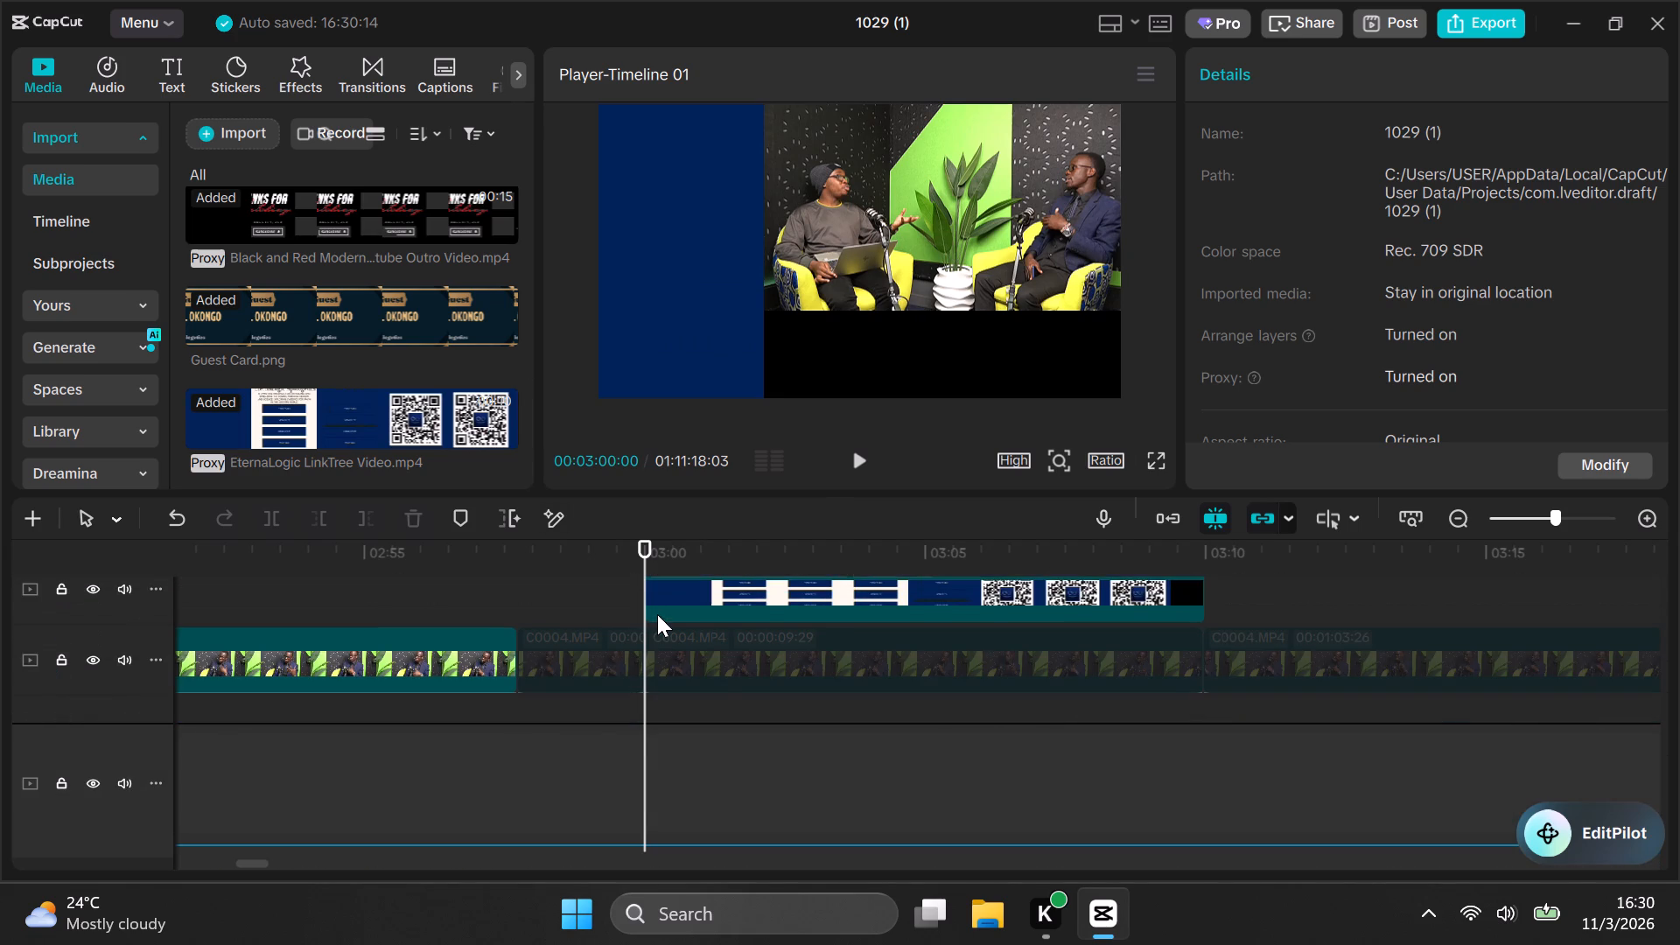
{"action": "scroll", "coordinate": [657, 614], "scroll_direction": "up", "scroll_amount": 1}
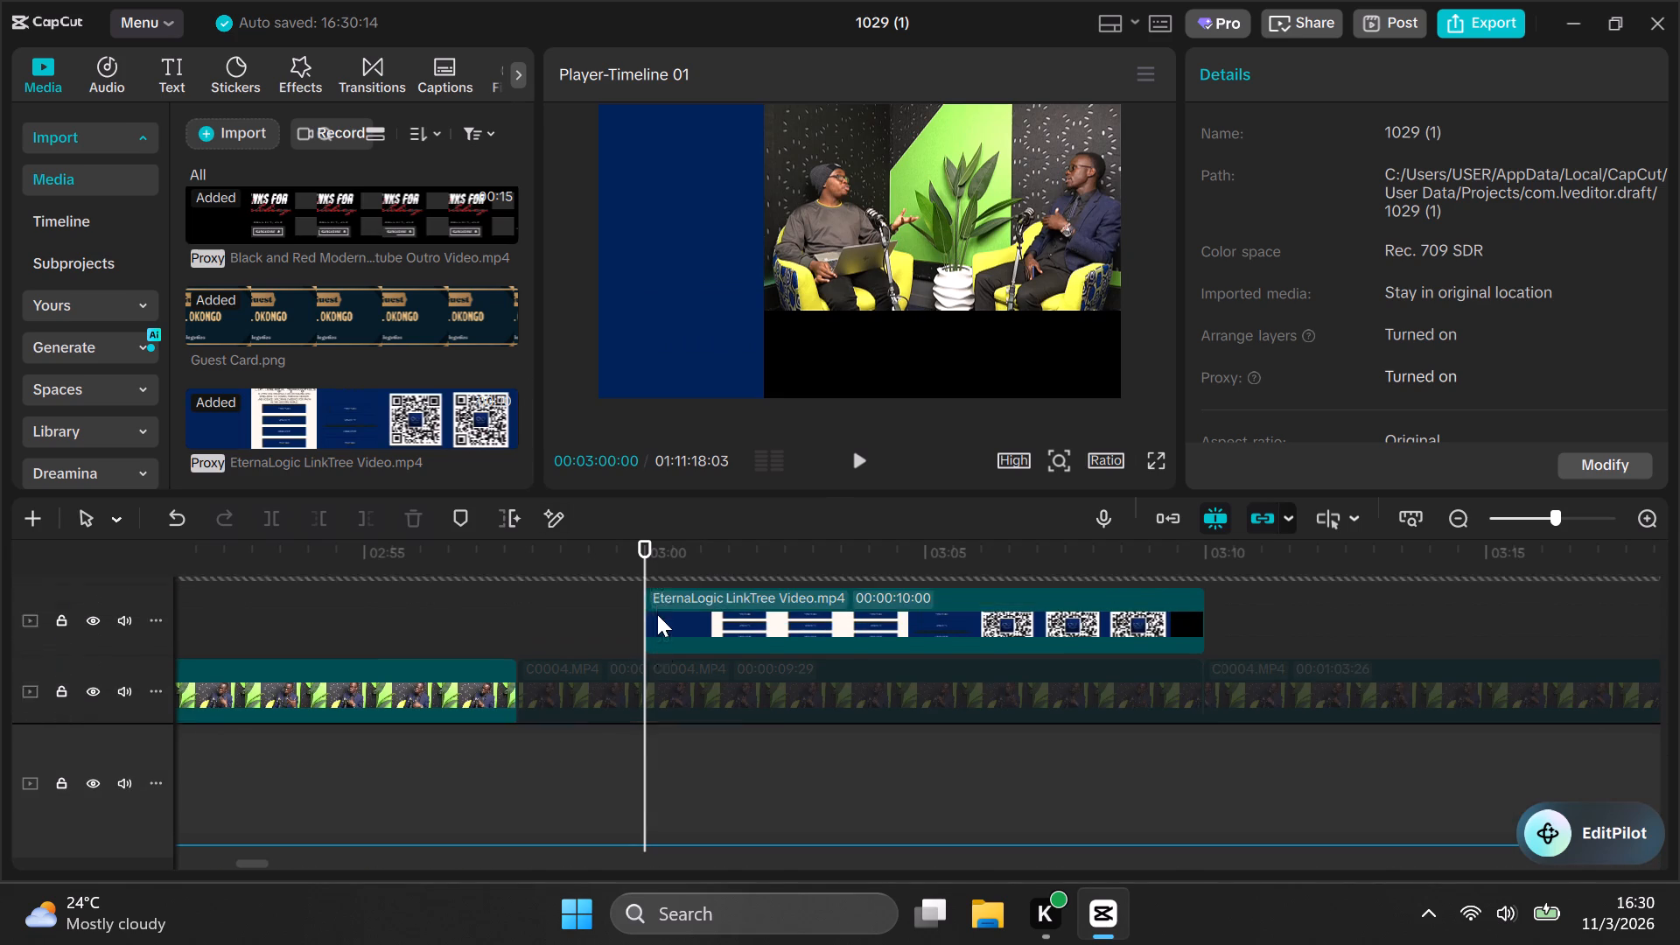
{"action": "scroll", "coordinate": [657, 614], "scroll_direction": "up", "scroll_amount": 4}
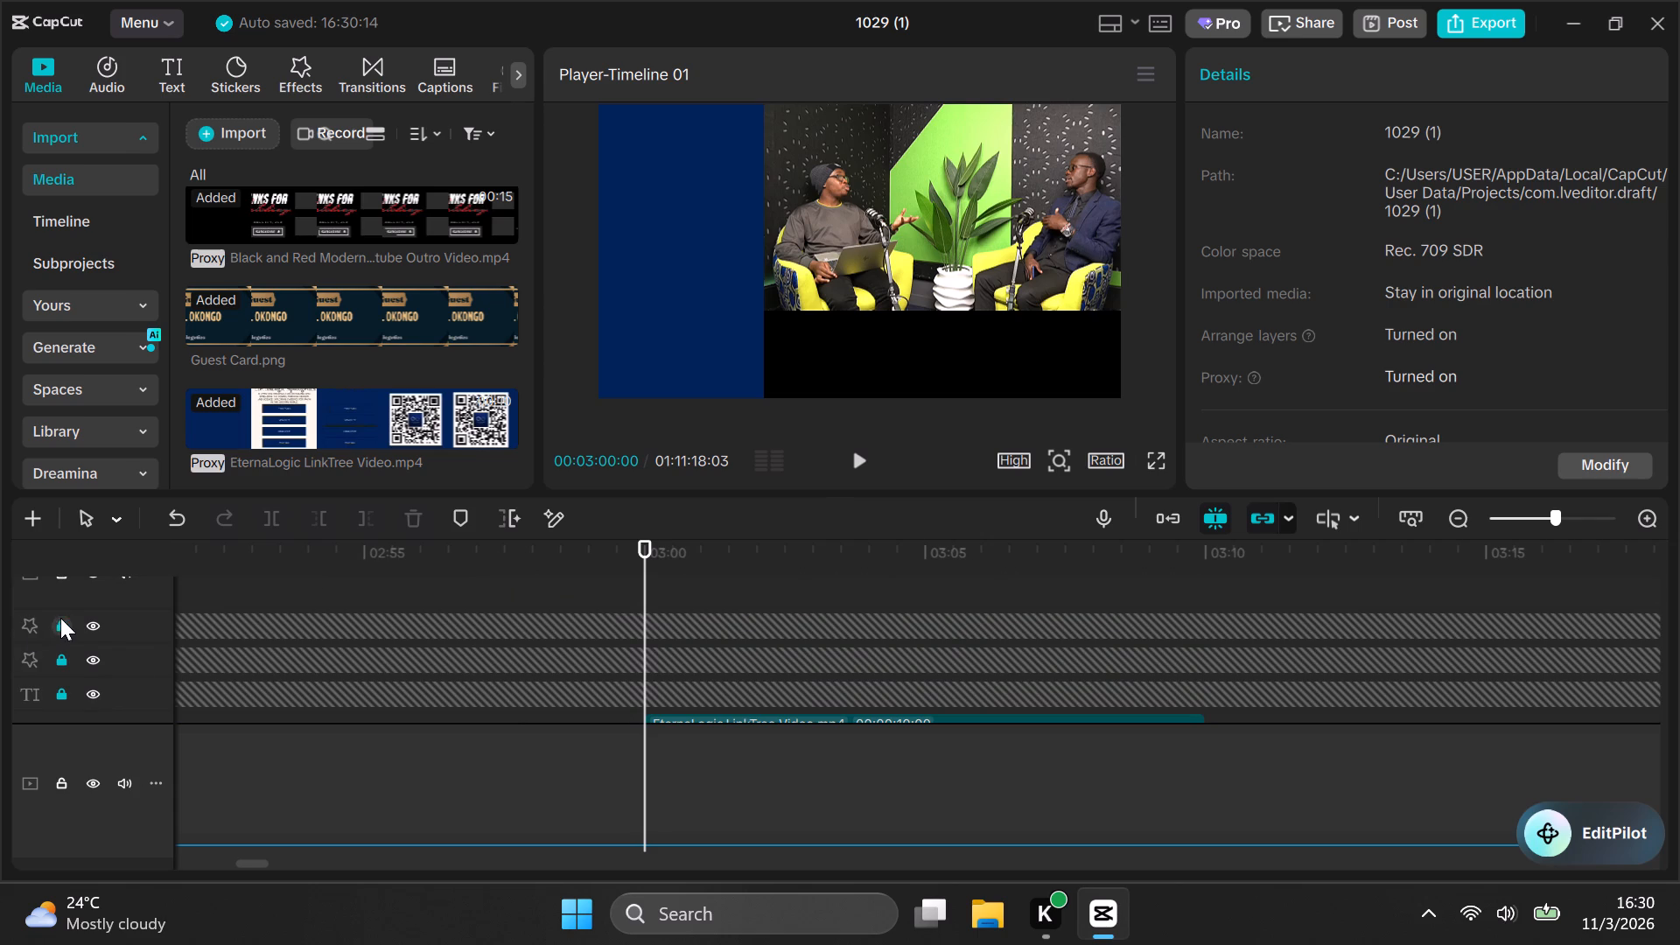
{"action": "left_click", "coordinate": [60, 618]}
{"action": "left_click", "coordinate": [65, 654]}
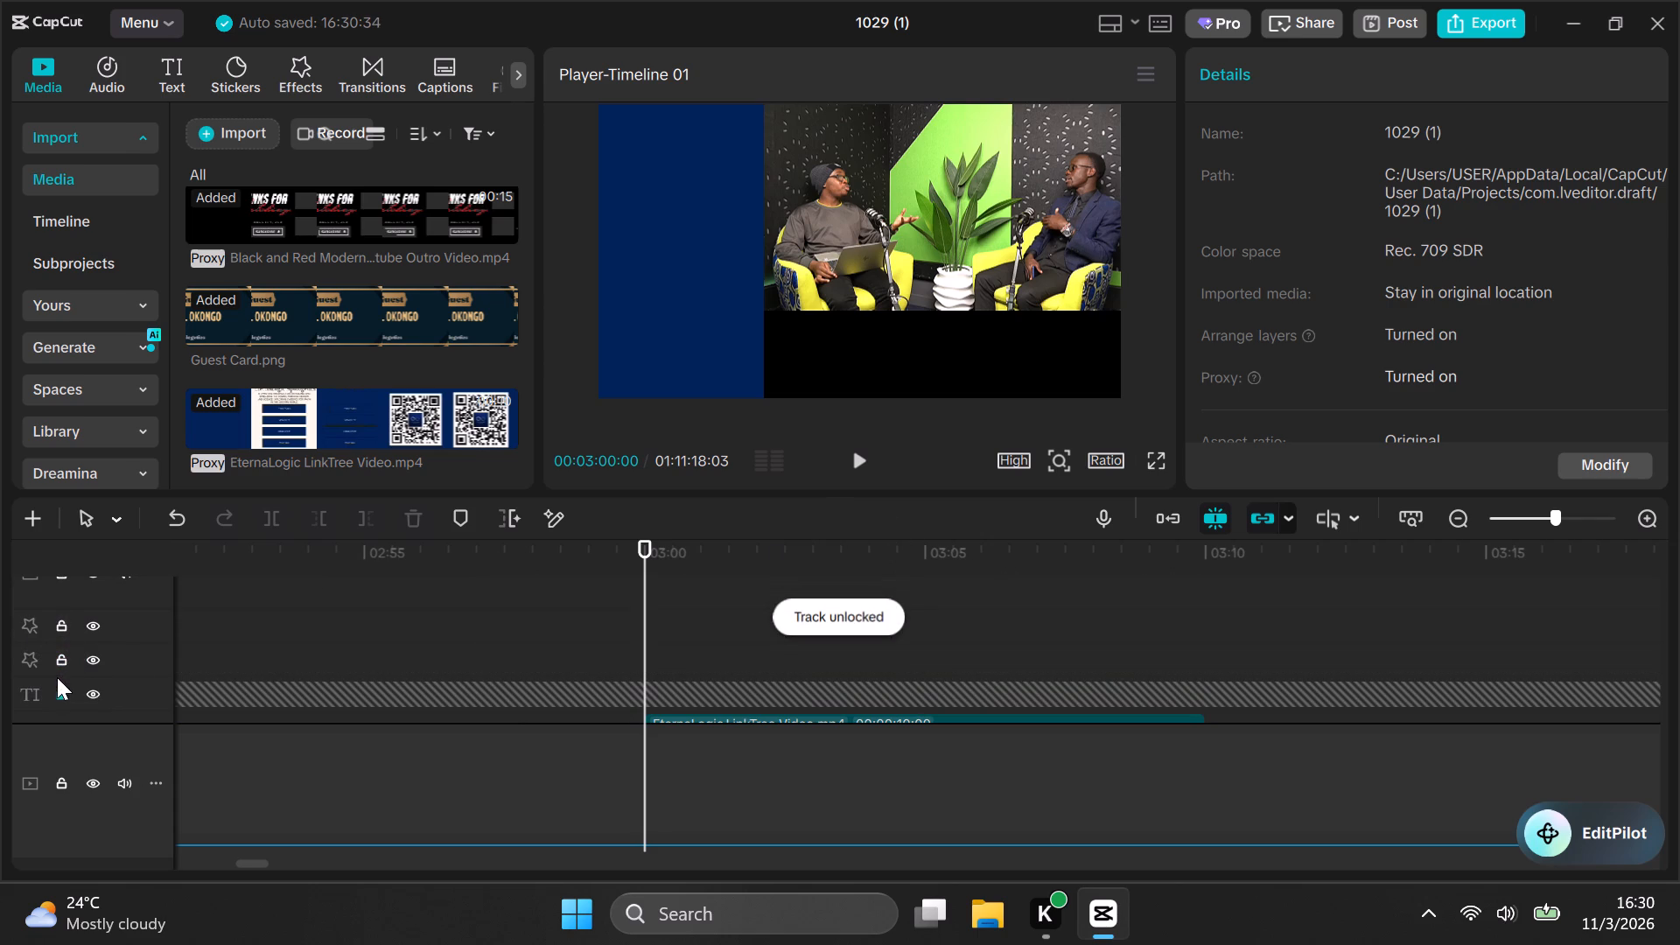
{"action": "left_click", "coordinate": [60, 694]}
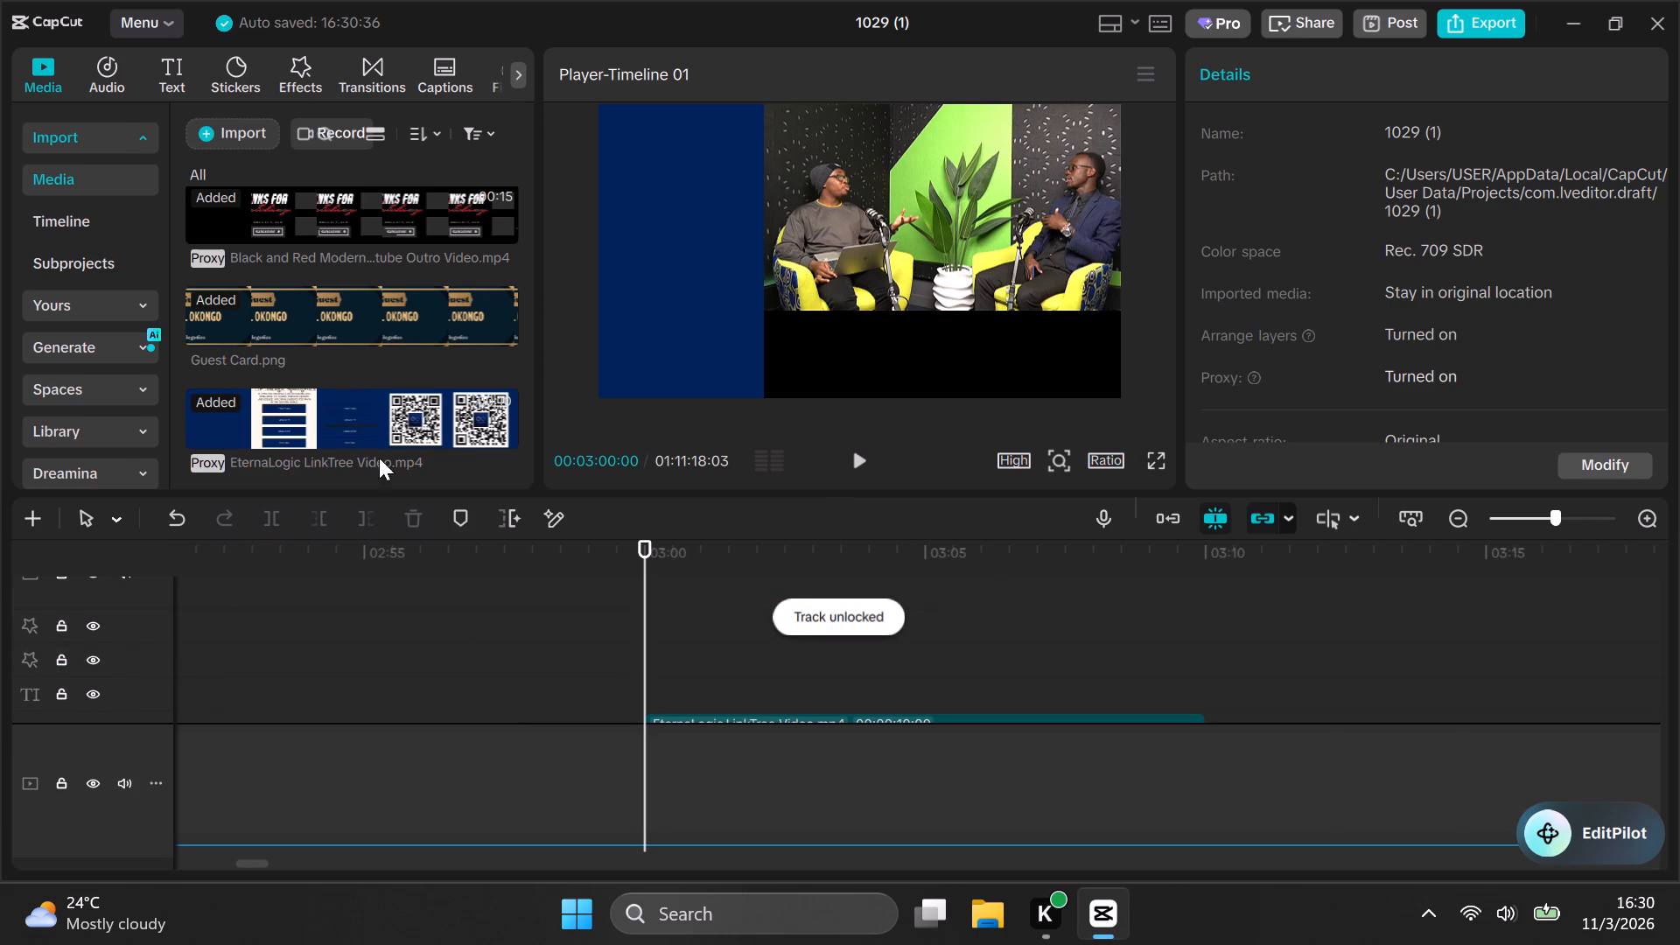
Add a second copy of EternaLogic LinkTree Video.mp4 at 00:03:00:00, on its own track between the effects tracks and the text track.
{"action": "left_click_drag", "start_coordinate": [431, 418], "coordinate": [673, 599]}
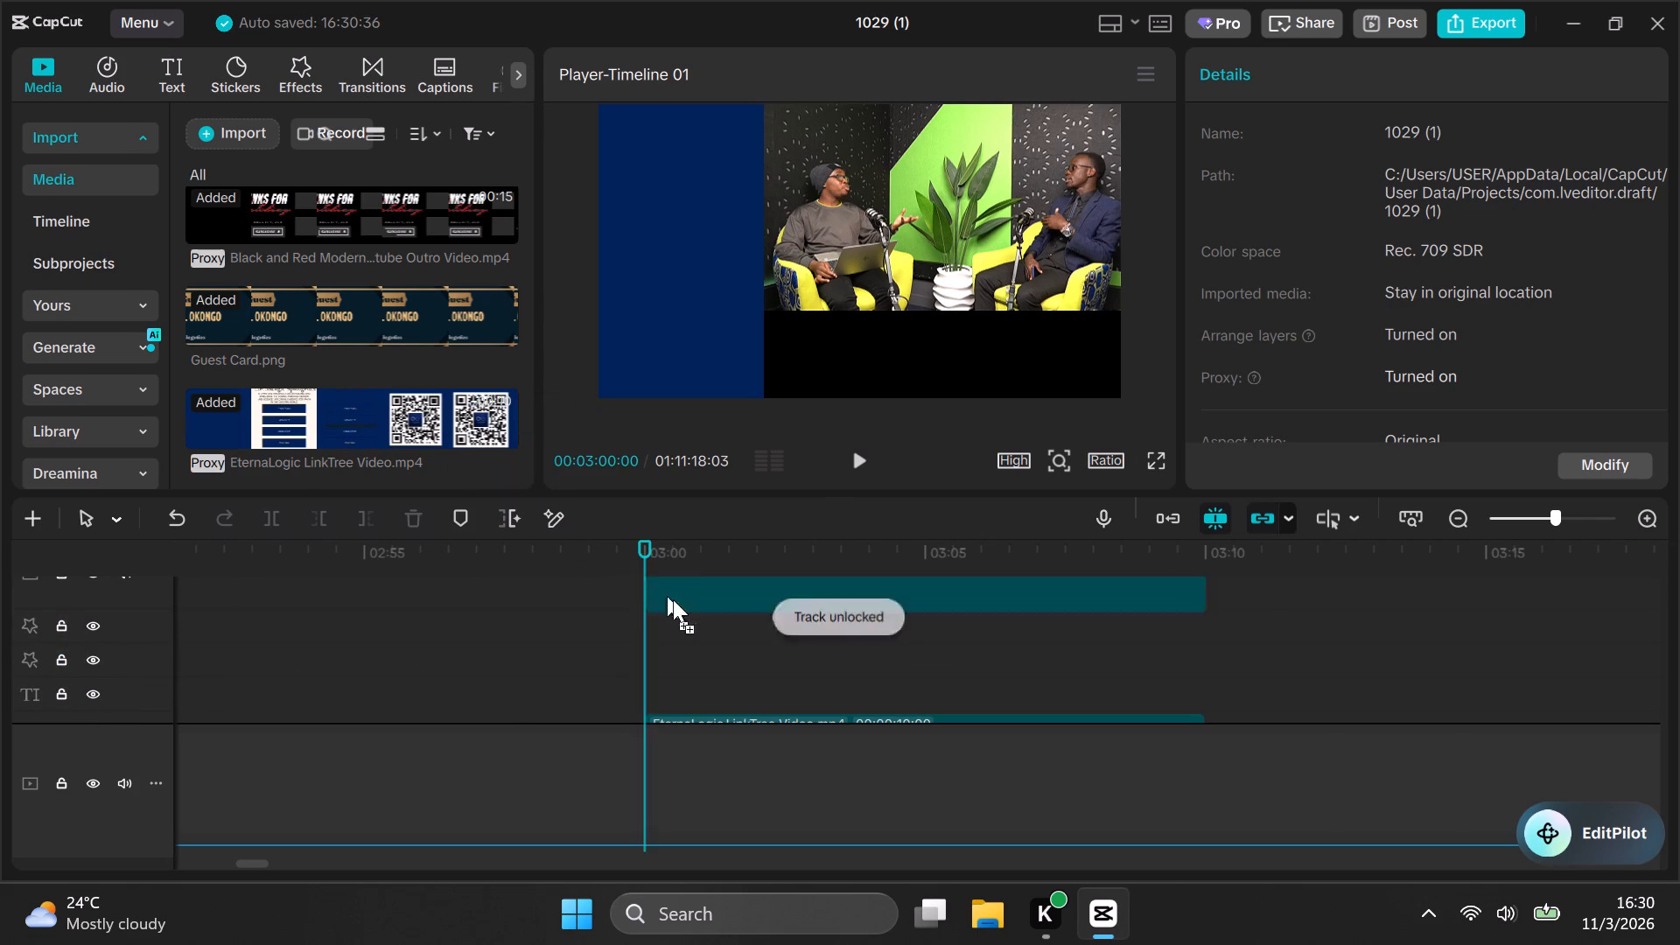
{"action": "left_click_drag", "start_coordinate": [673, 599], "coordinate": [646, 681]}
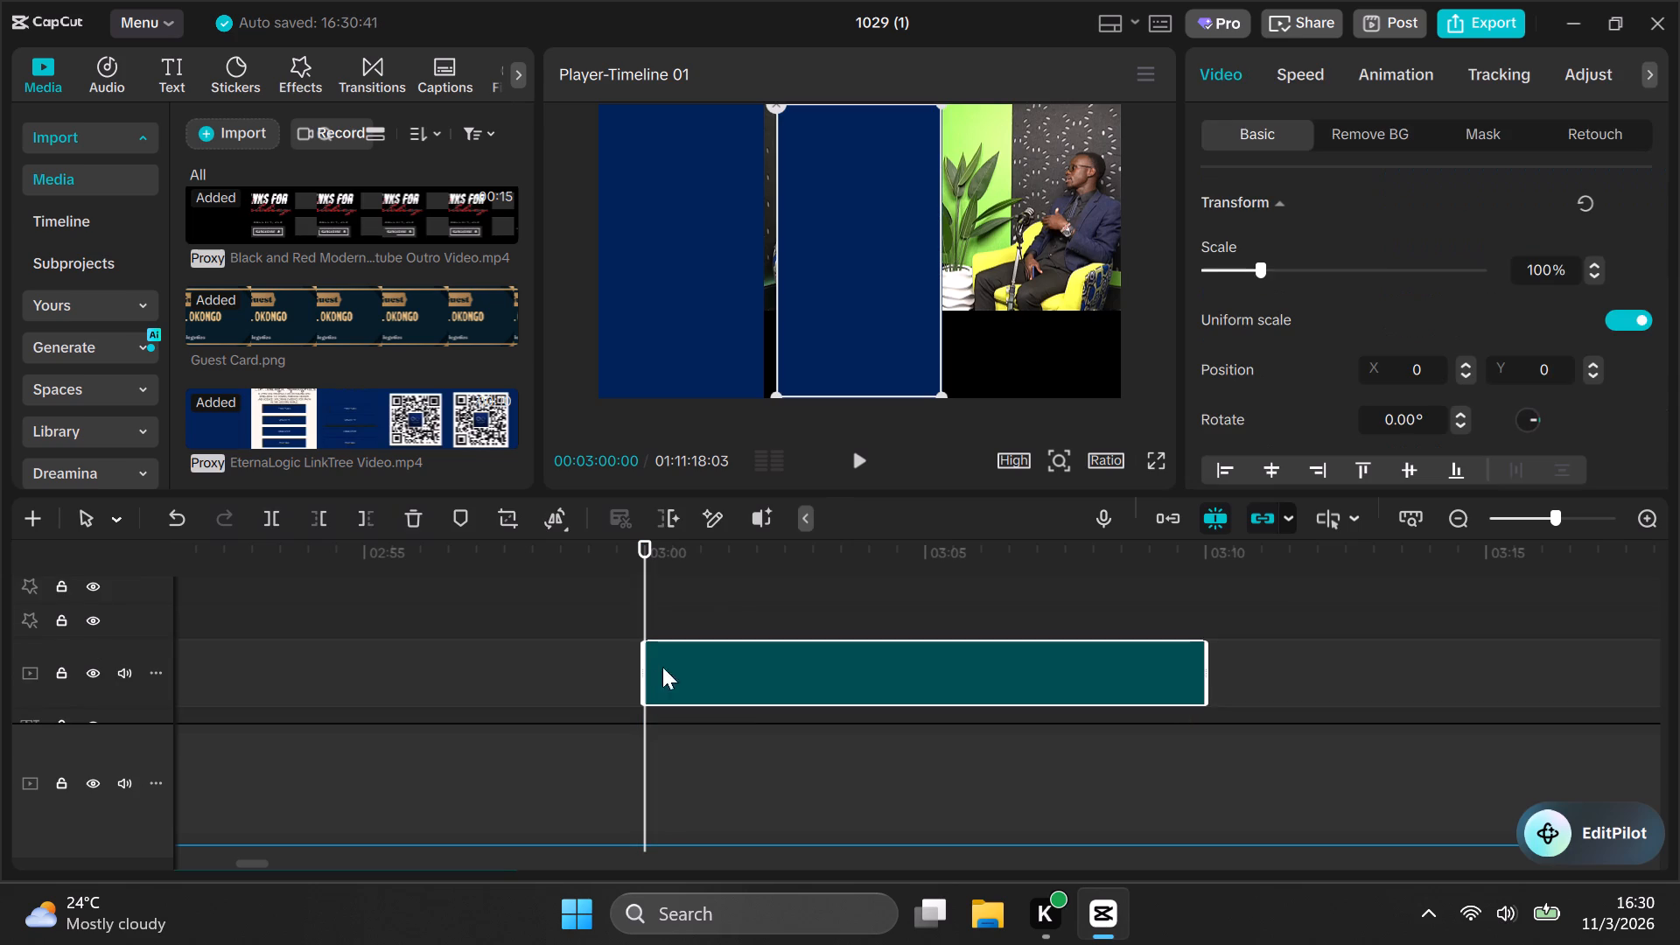
{"action": "scroll", "coordinate": [690, 633], "scroll_direction": "down", "scroll_amount": 4}
{"action": "scroll", "coordinate": [690, 633], "scroll_direction": "up", "scroll_amount": 3}
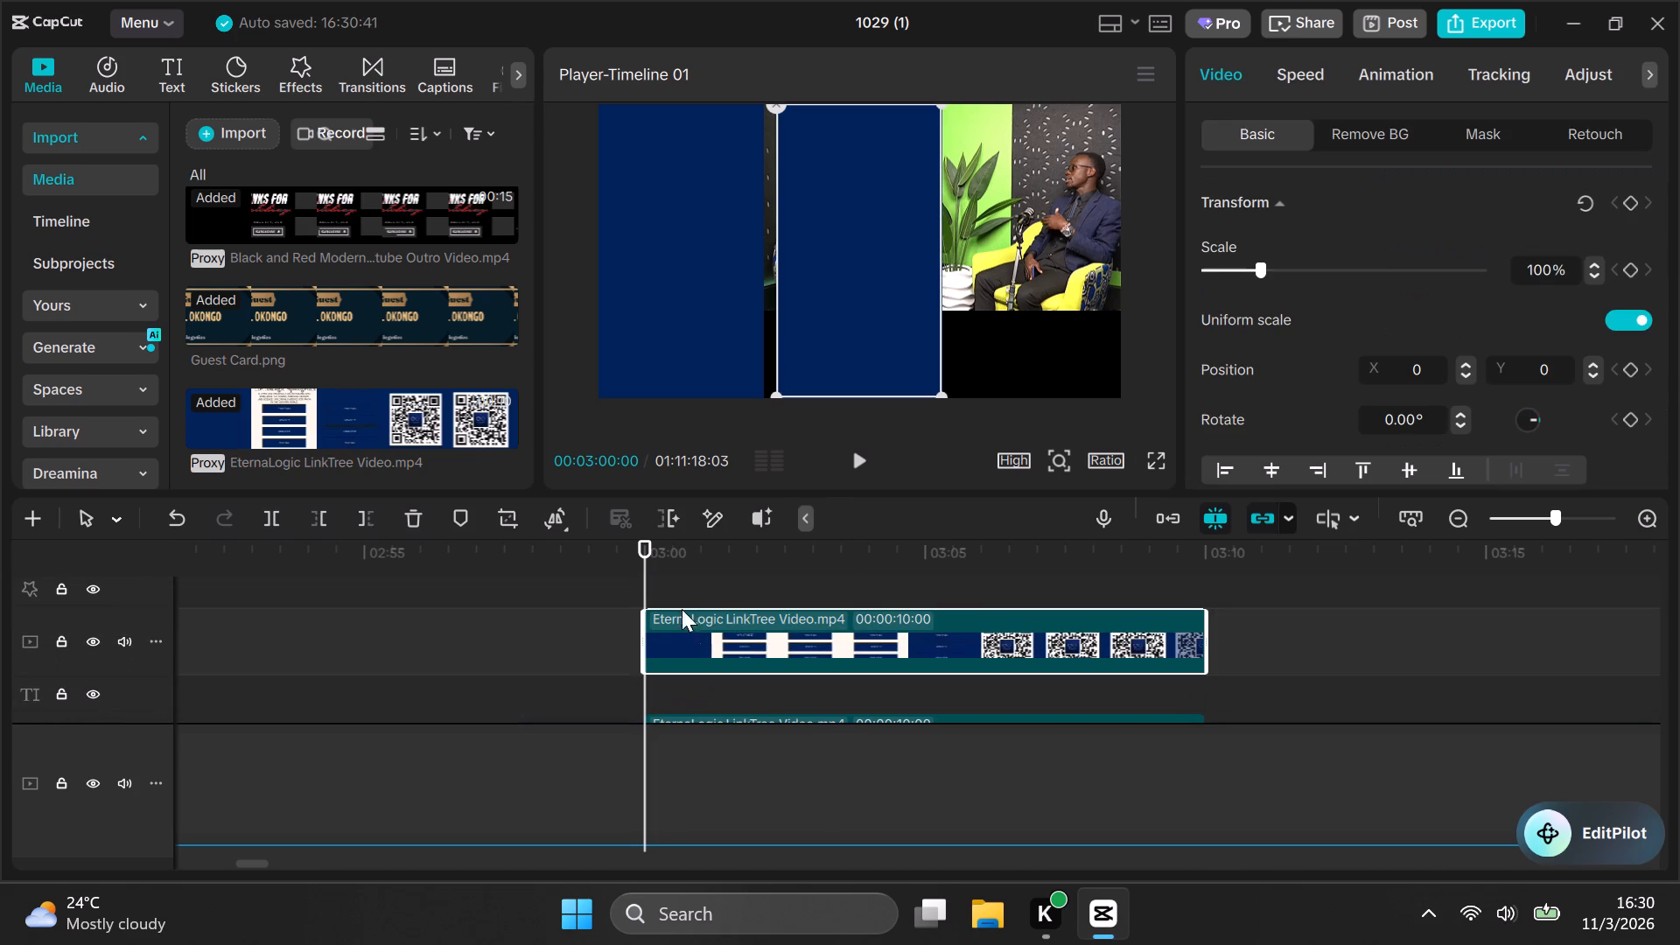
Move the second EternaLogic LinkTree copy into the black area below the two speakers, at about X 661, Y -1538, and preview it.
{"action": "left_click_drag", "start_coordinate": [824, 318], "coordinate": [928, 430]}
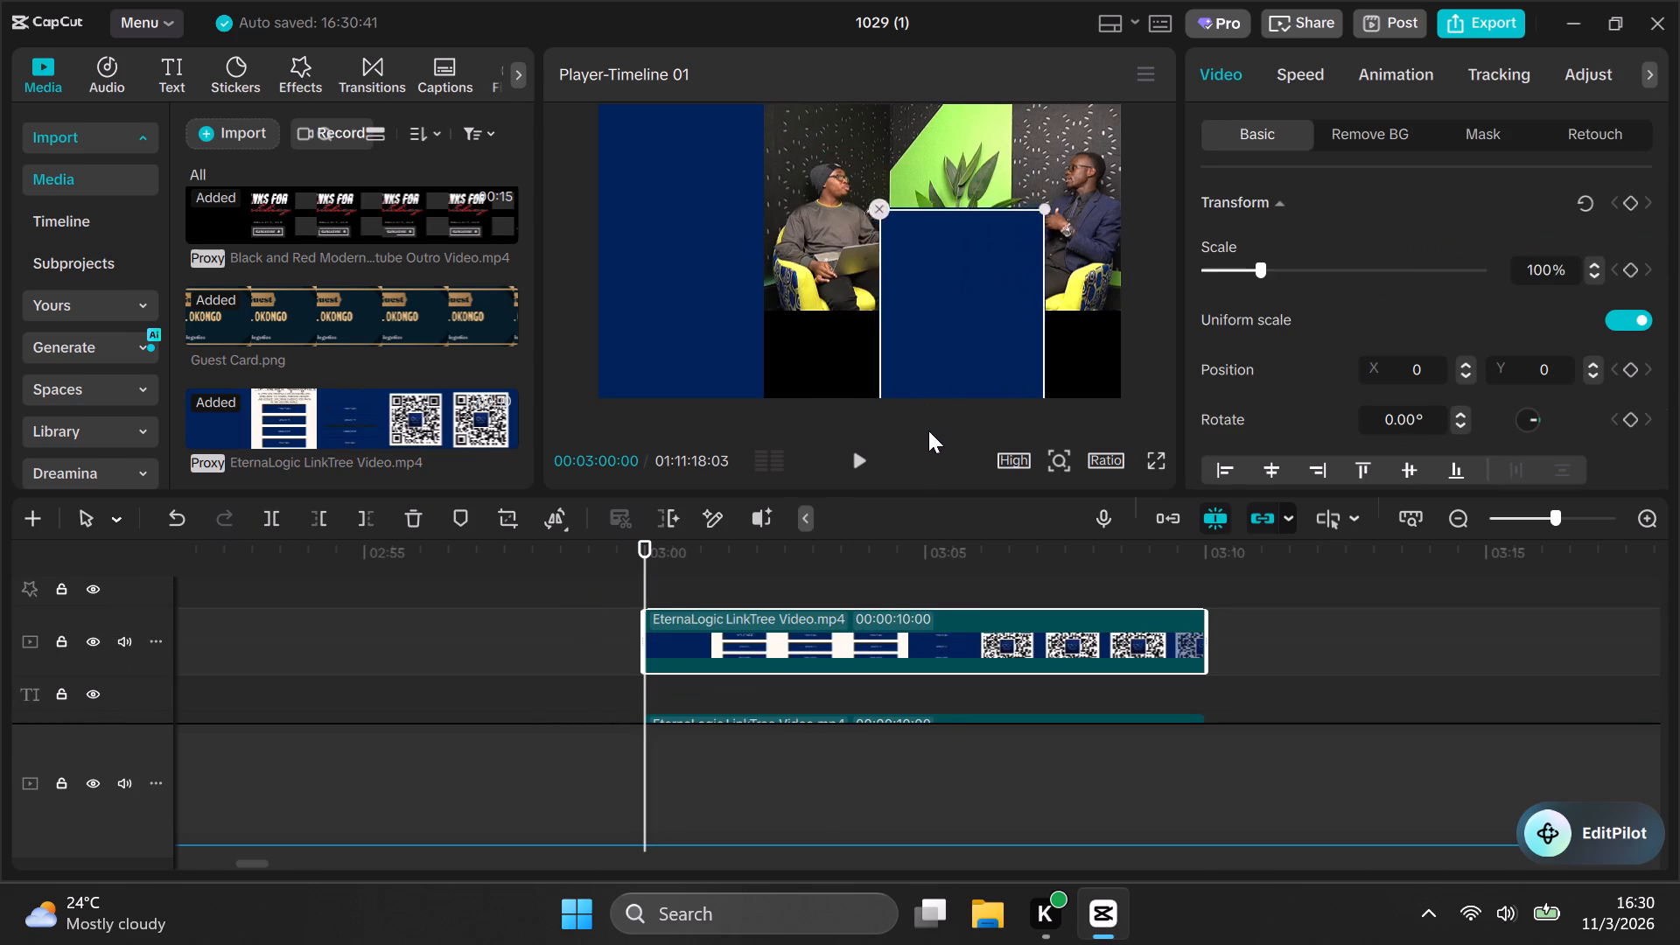
{"action": "left_click_drag", "start_coordinate": [928, 430], "coordinate": [915, 528]}
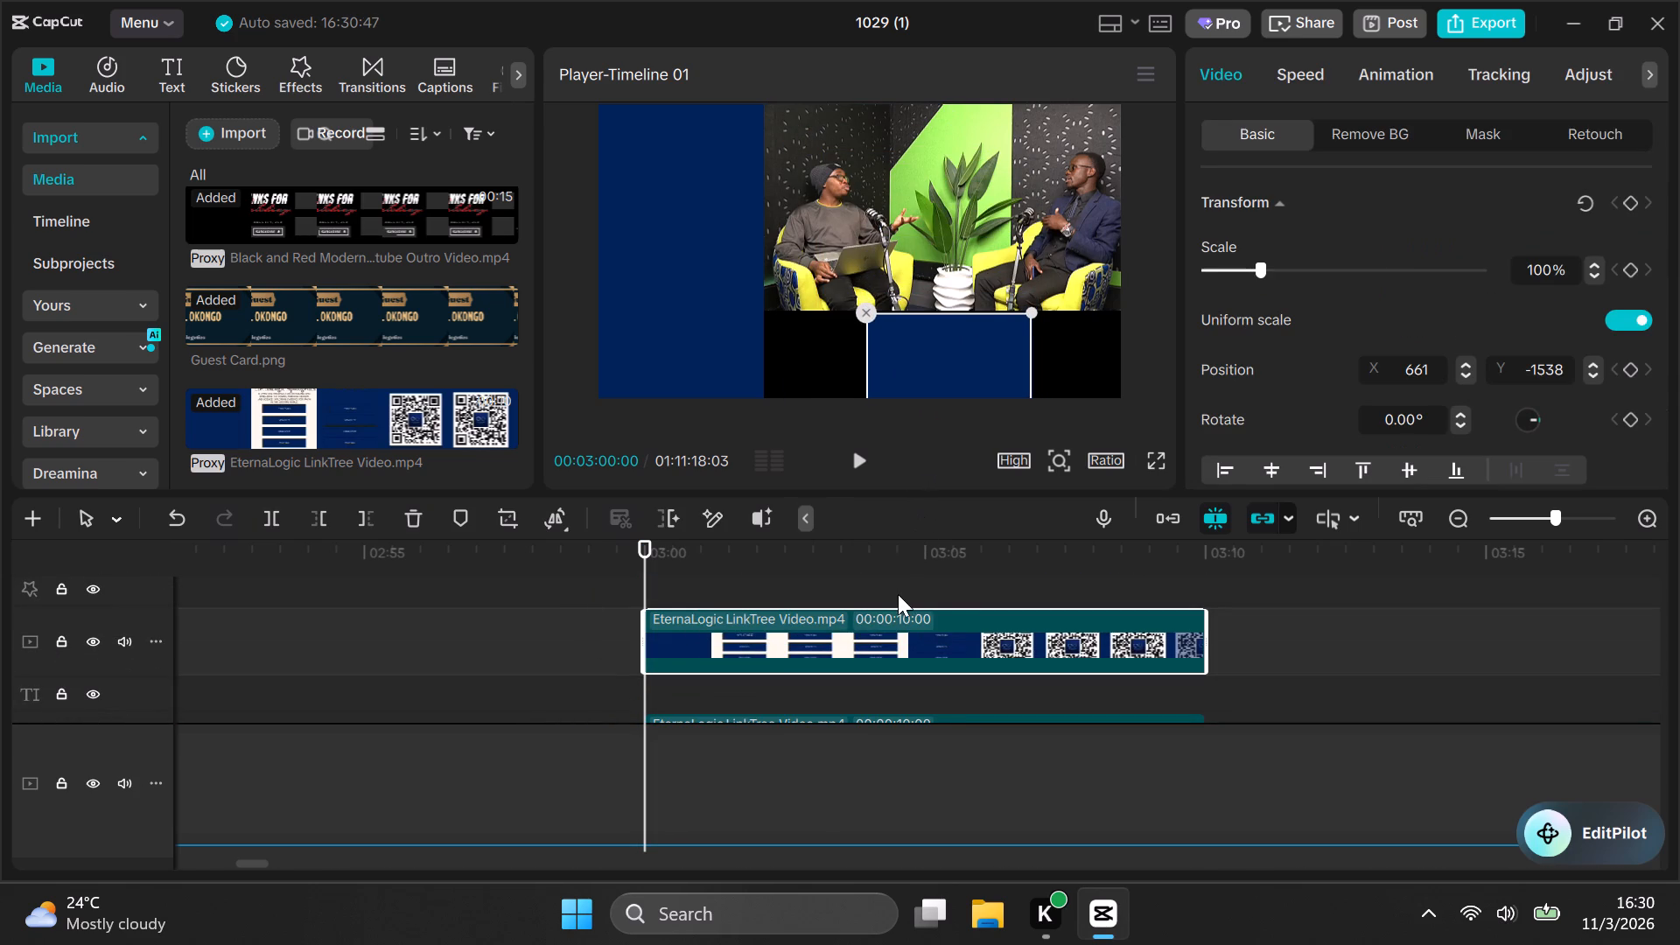
{"action": "left_click", "coordinate": [897, 588]}
{"action": "left_click", "coordinate": [983, 570]}
{"action": "left_click", "coordinate": [1033, 568]}
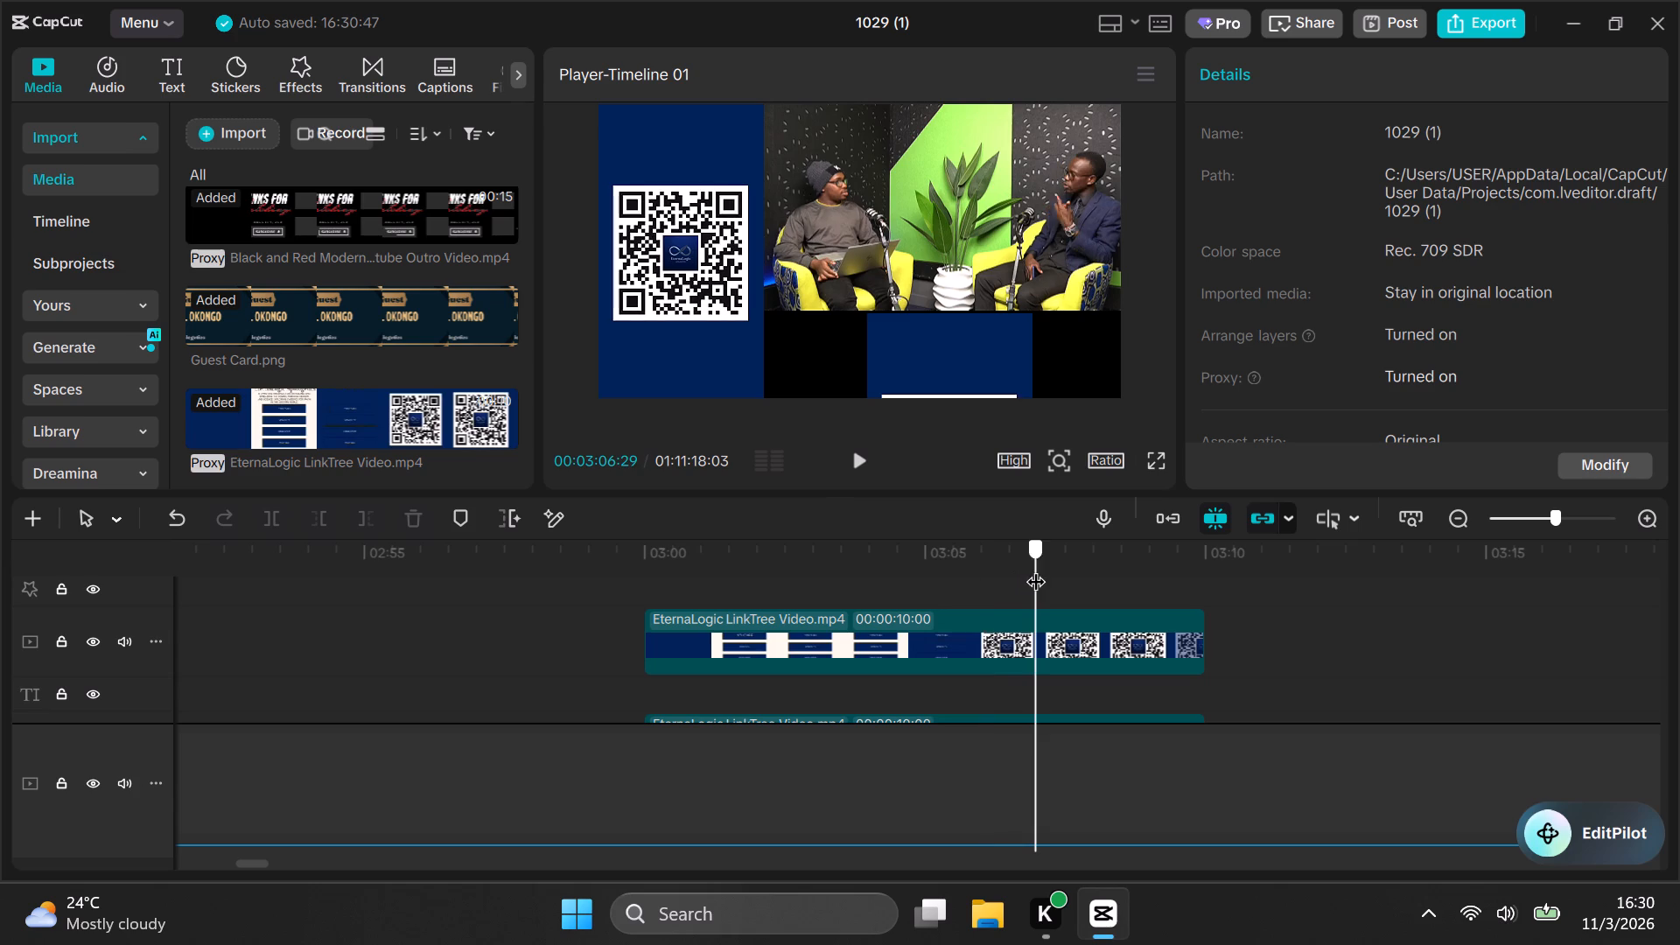
Scrub through both EternaLogic LinkTree overlays between about 00:03:04 and 00:03:09 to examine when the QR code shows.
{"action": "left_click", "coordinate": [1004, 590]}
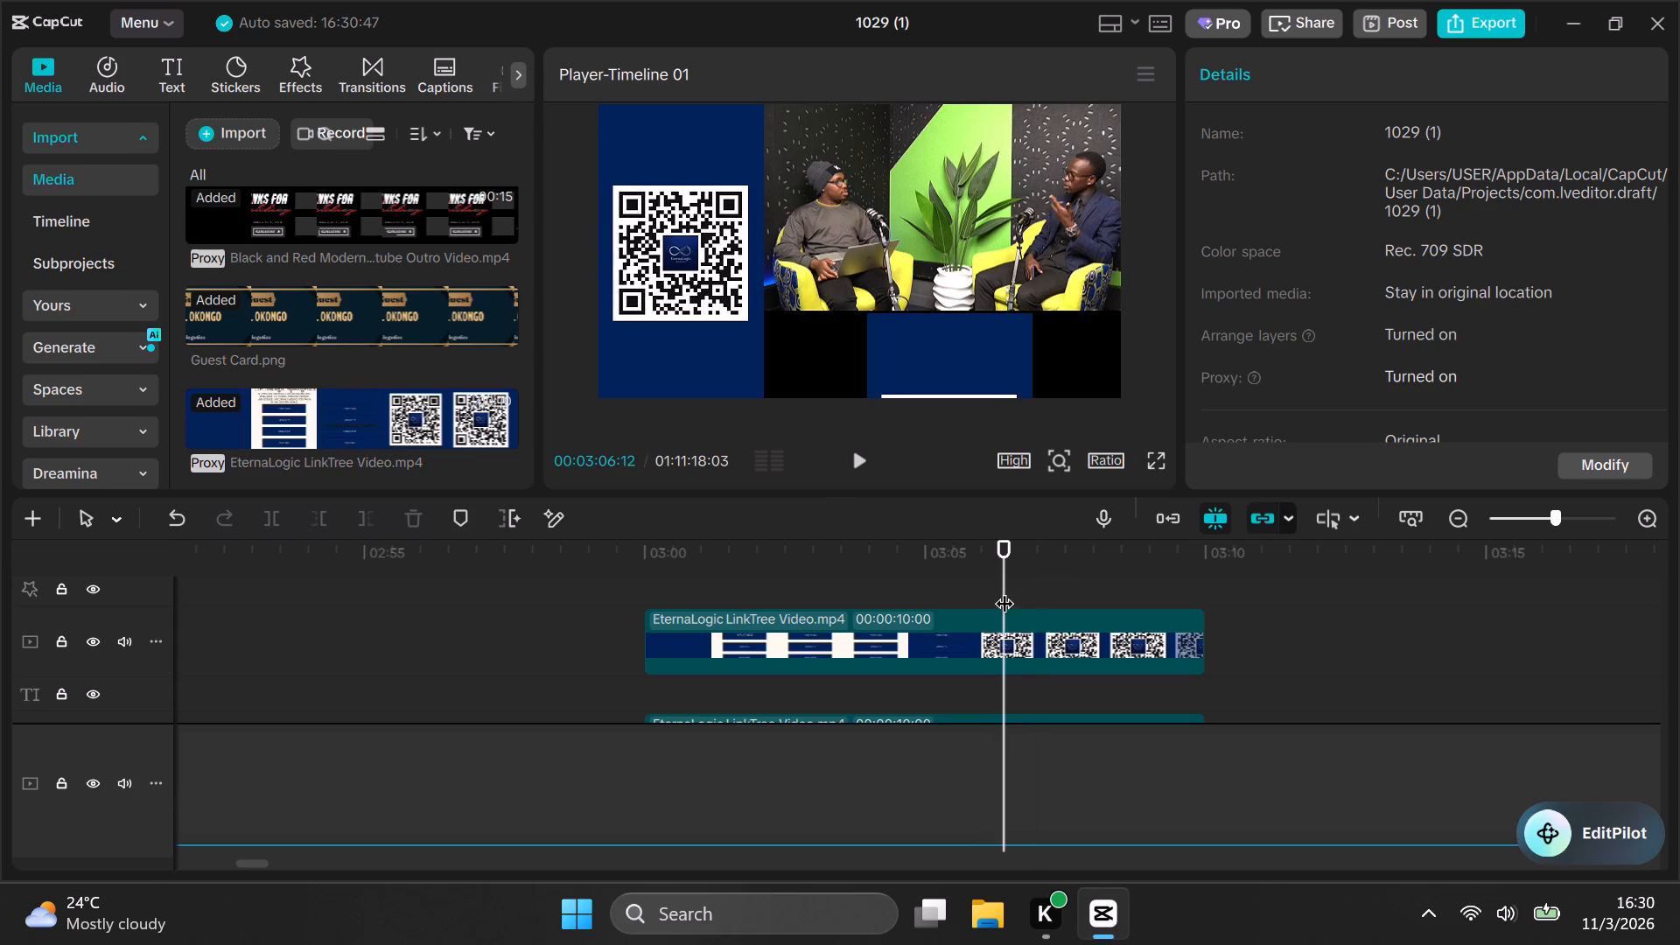
{"action": "left_click", "coordinate": [1059, 563]}
{"action": "left_click", "coordinate": [1092, 560]}
{"action": "left_click", "coordinate": [1110, 562]}
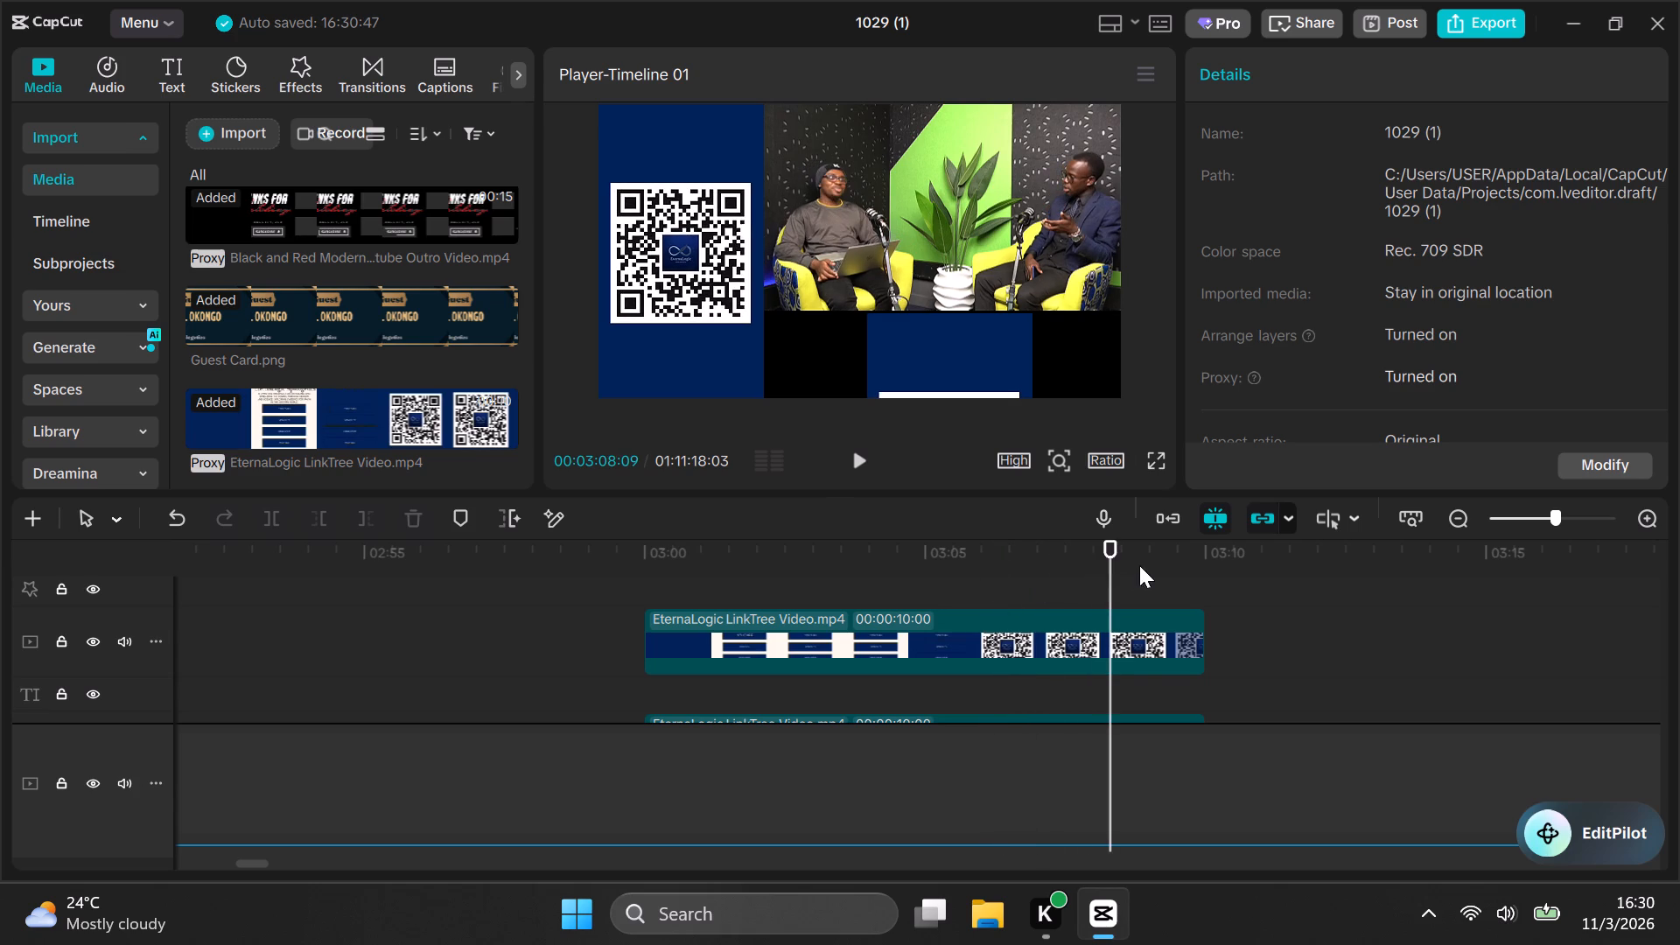
{"action": "left_click", "coordinate": [1139, 565]}
{"action": "left_click", "coordinate": [1147, 564]}
{"action": "left_click", "coordinate": [1073, 584]}
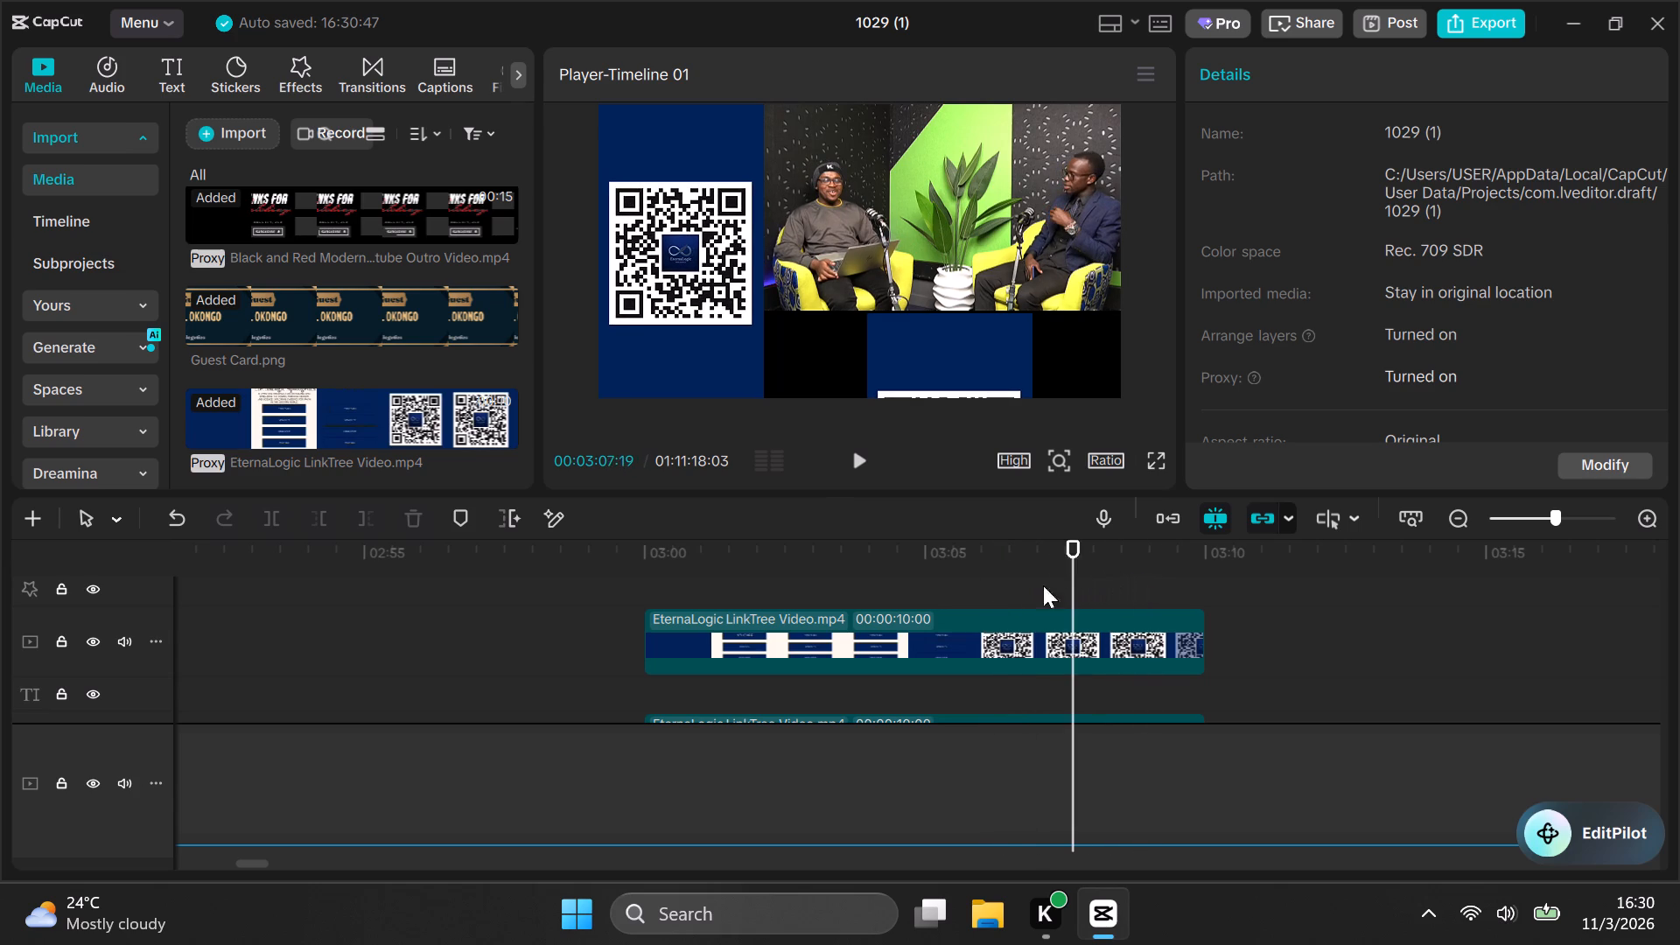
{"action": "left_click", "coordinate": [1005, 585]}
{"action": "left_click", "coordinate": [925, 573]}
{"action": "left_click", "coordinate": [899, 570]}
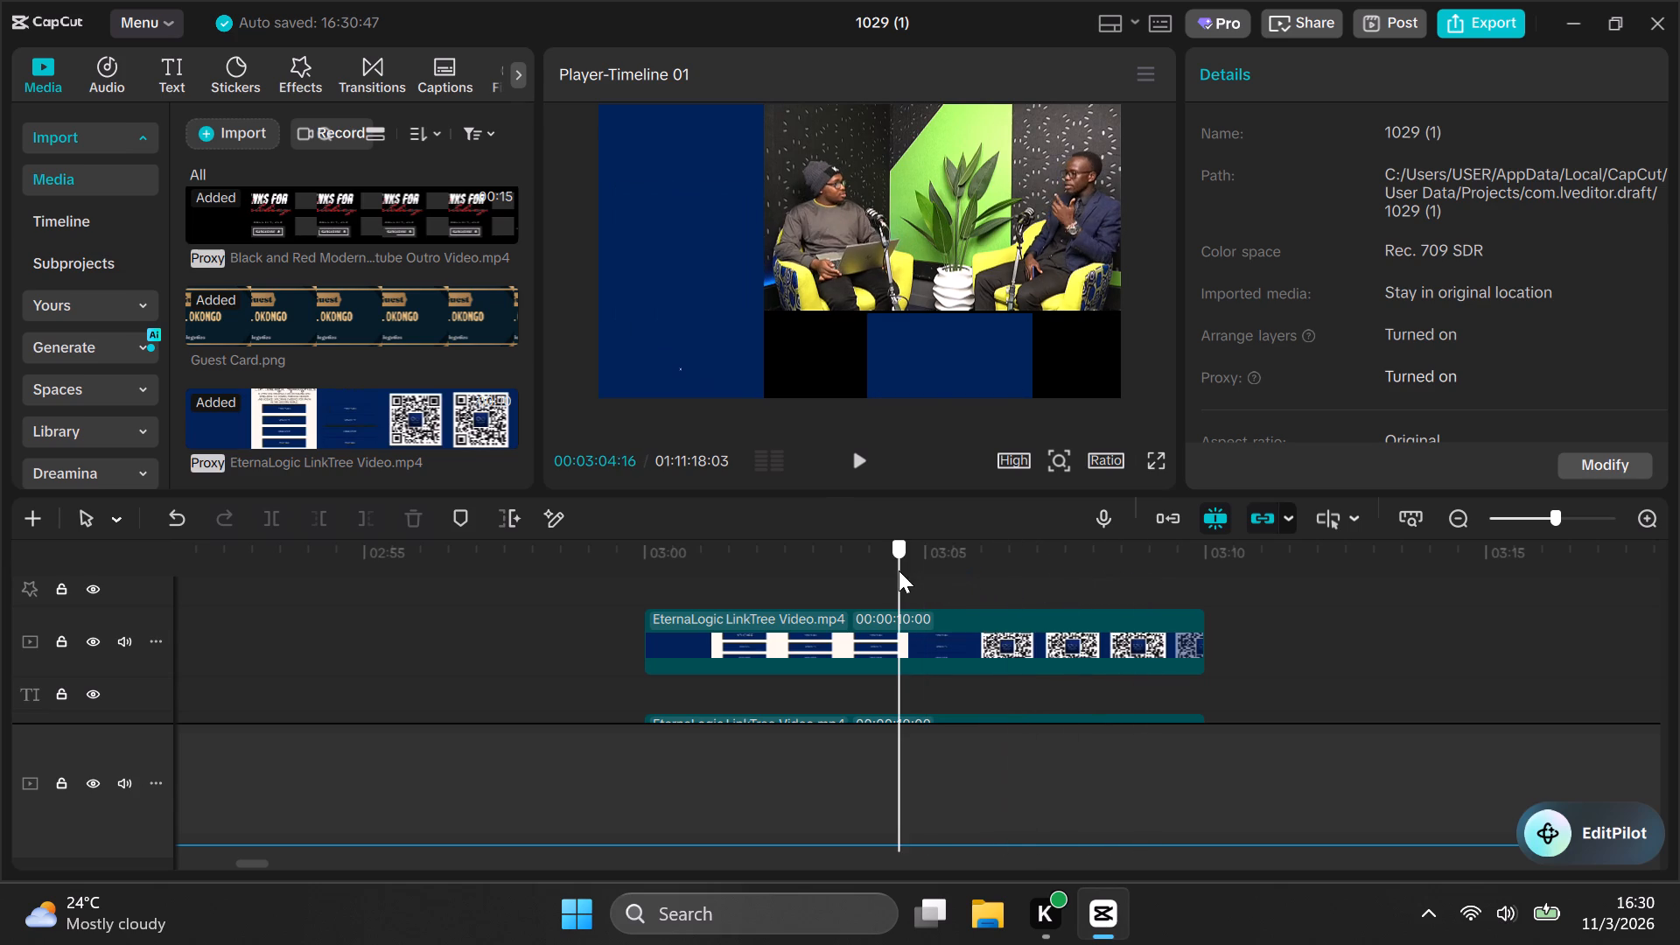
Trim away the part of the second EternaLogic LinkTree copy before 00:03:05:00, keeping its QR code section.
{"action": "left_click", "coordinate": [939, 574]}
{"action": "left_click", "coordinate": [947, 623]}
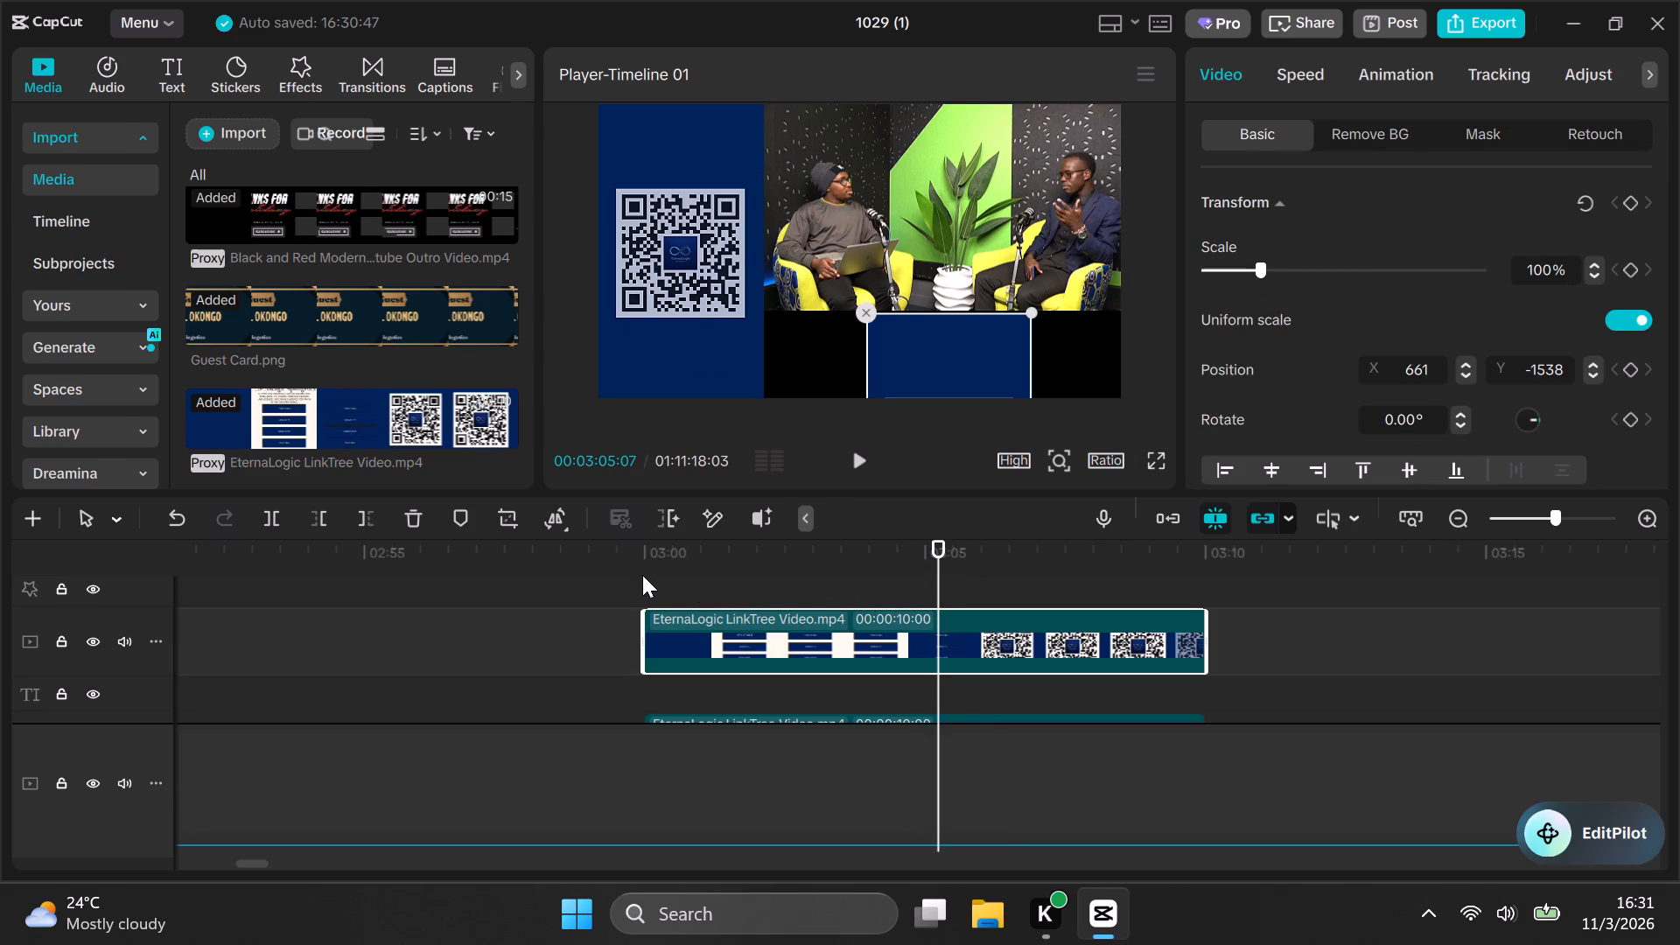
{"action": "left_click", "coordinate": [927, 574]}
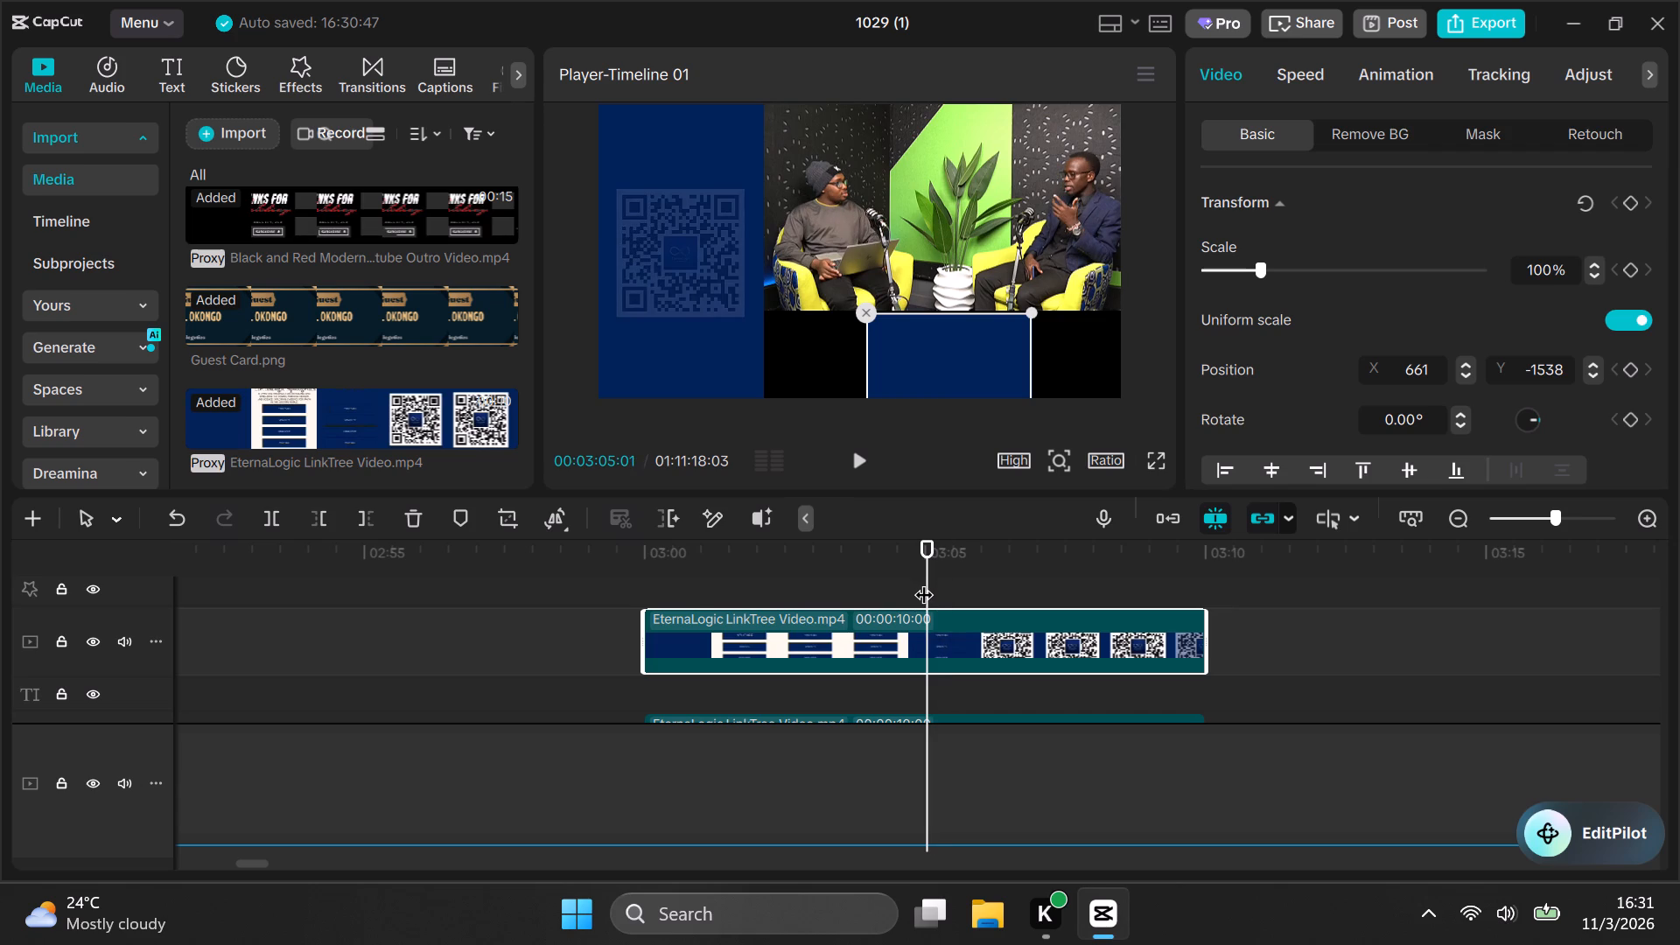
{"action": "left_click", "coordinate": [923, 581]}
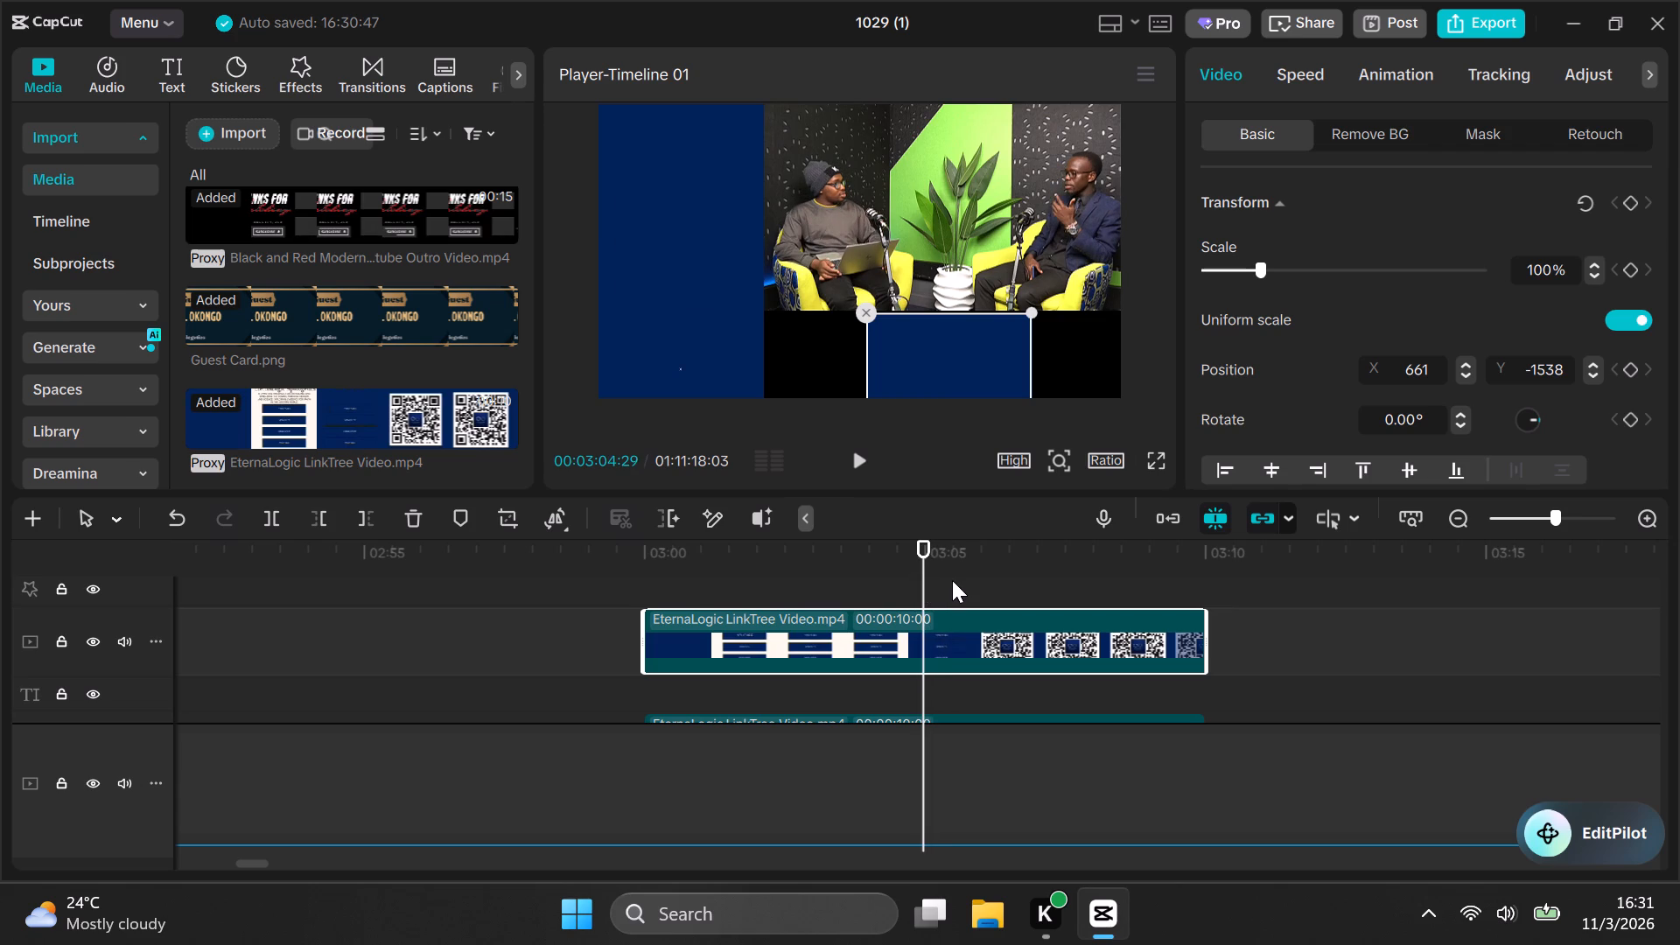
{"action": "key", "text": "Right"}
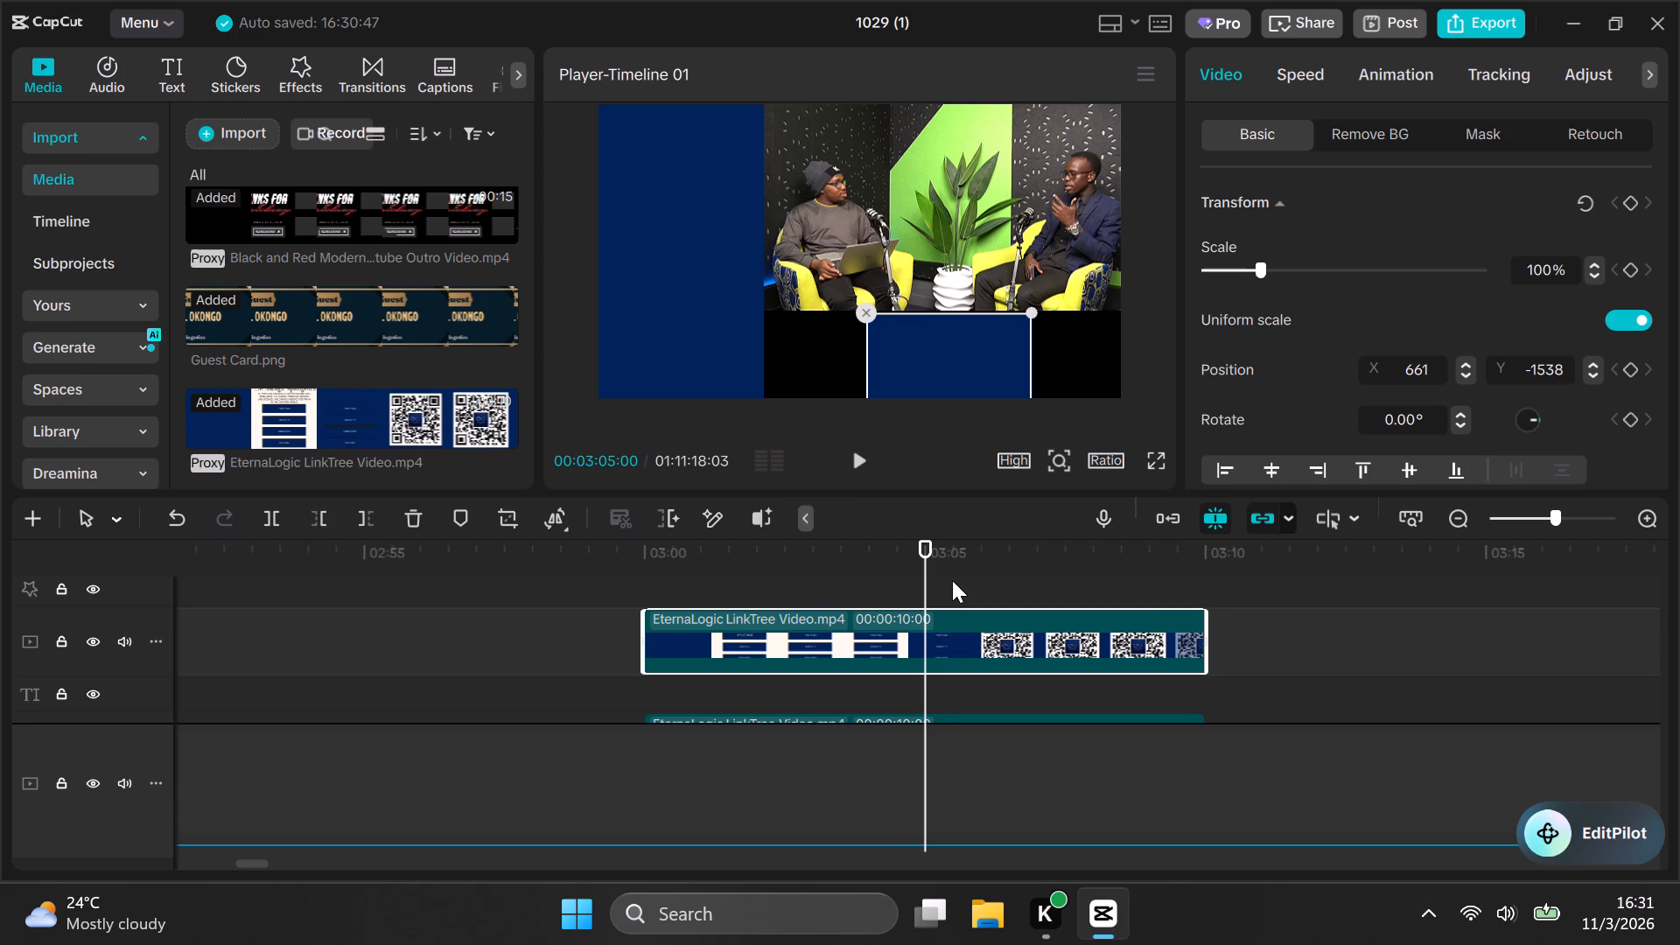
{"action": "left_click", "coordinate": [893, 626]}
{"action": "left_click", "coordinate": [306, 517]}
Move the trimmed EternaLogic LinkTree copy back to start at 00:03:00:00 on its track and check the frames around its start.
{"action": "left_click_drag", "start_coordinate": [1040, 636], "coordinate": [761, 658]}
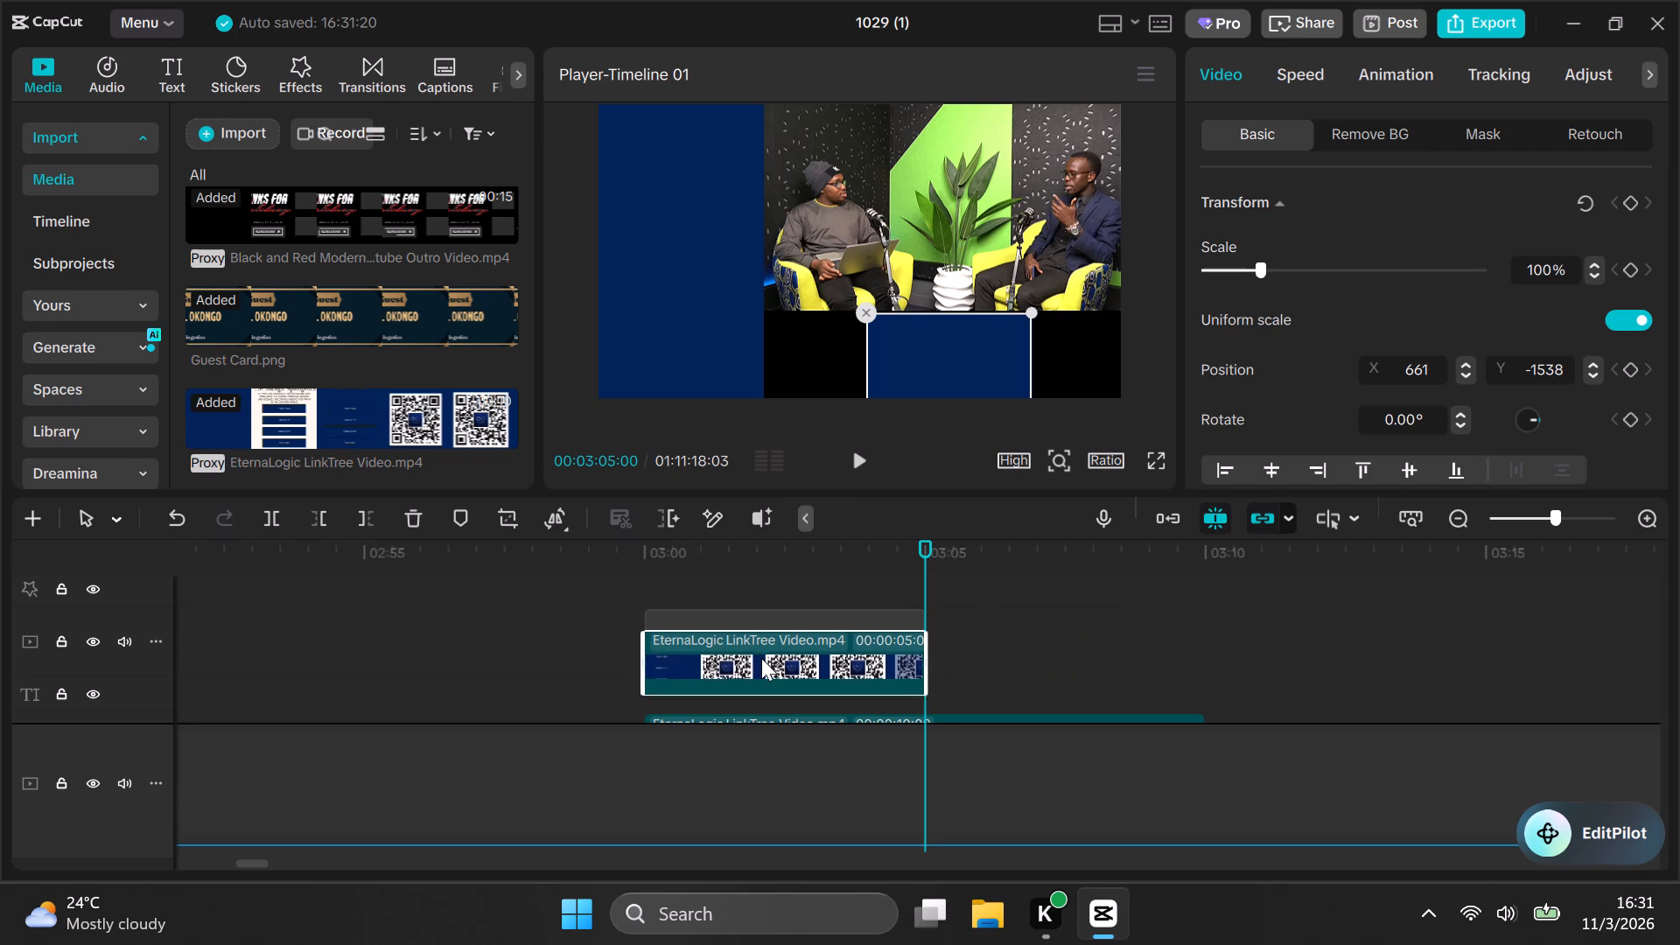
{"action": "left_click_drag", "start_coordinate": [761, 658], "coordinate": [758, 665]}
{"action": "left_click", "coordinate": [638, 589]}
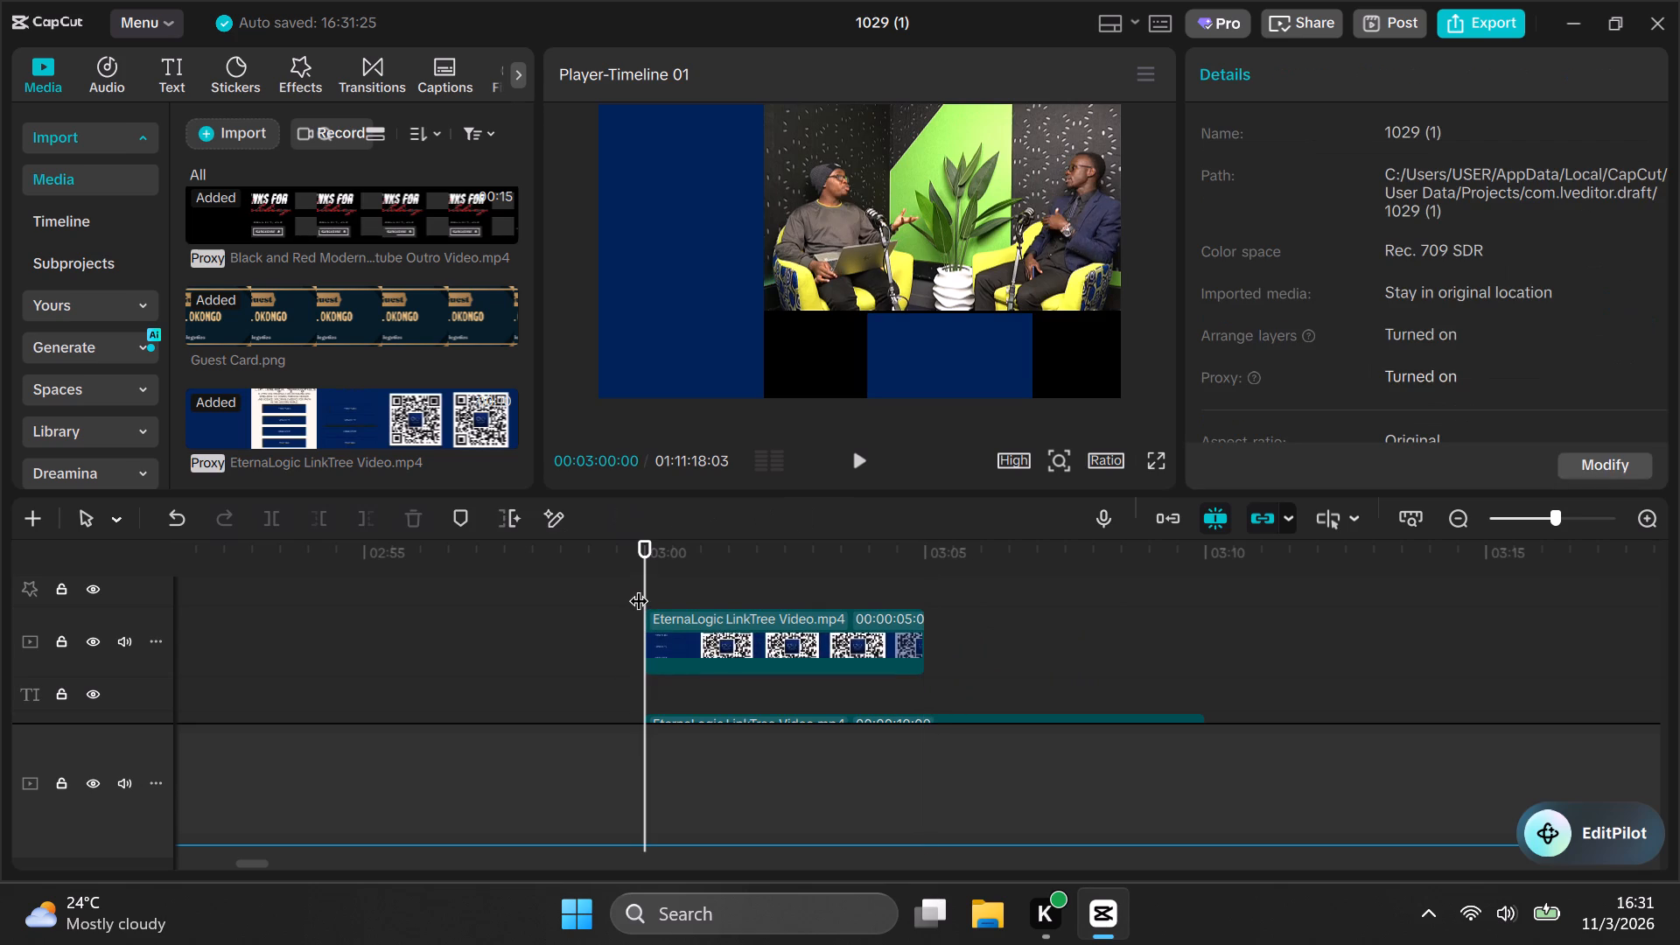
{"action": "key", "text": "Right"}
{"action": "key", "text": "Left"}
{"action": "key", "text": "Left"}
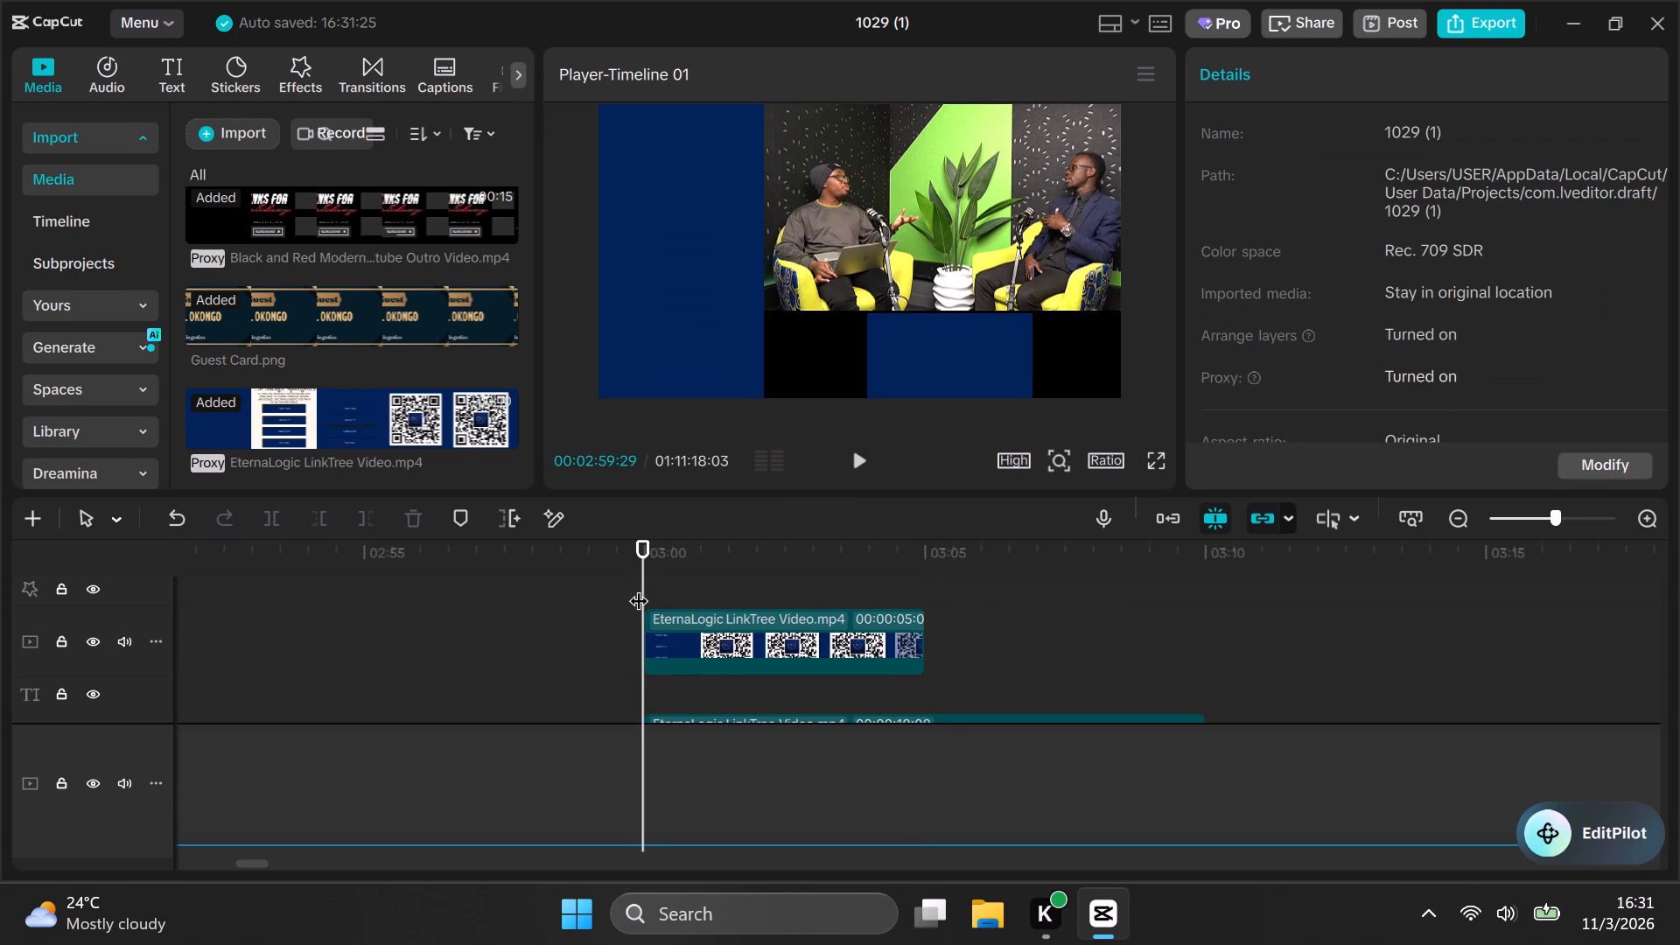
{"action": "key", "text": "Right"}
Scale the trimmed EternaLogic LinkTree copy up to 216% and shift it to about X 613, Y -1519.
{"action": "left_click", "coordinate": [928, 335]}
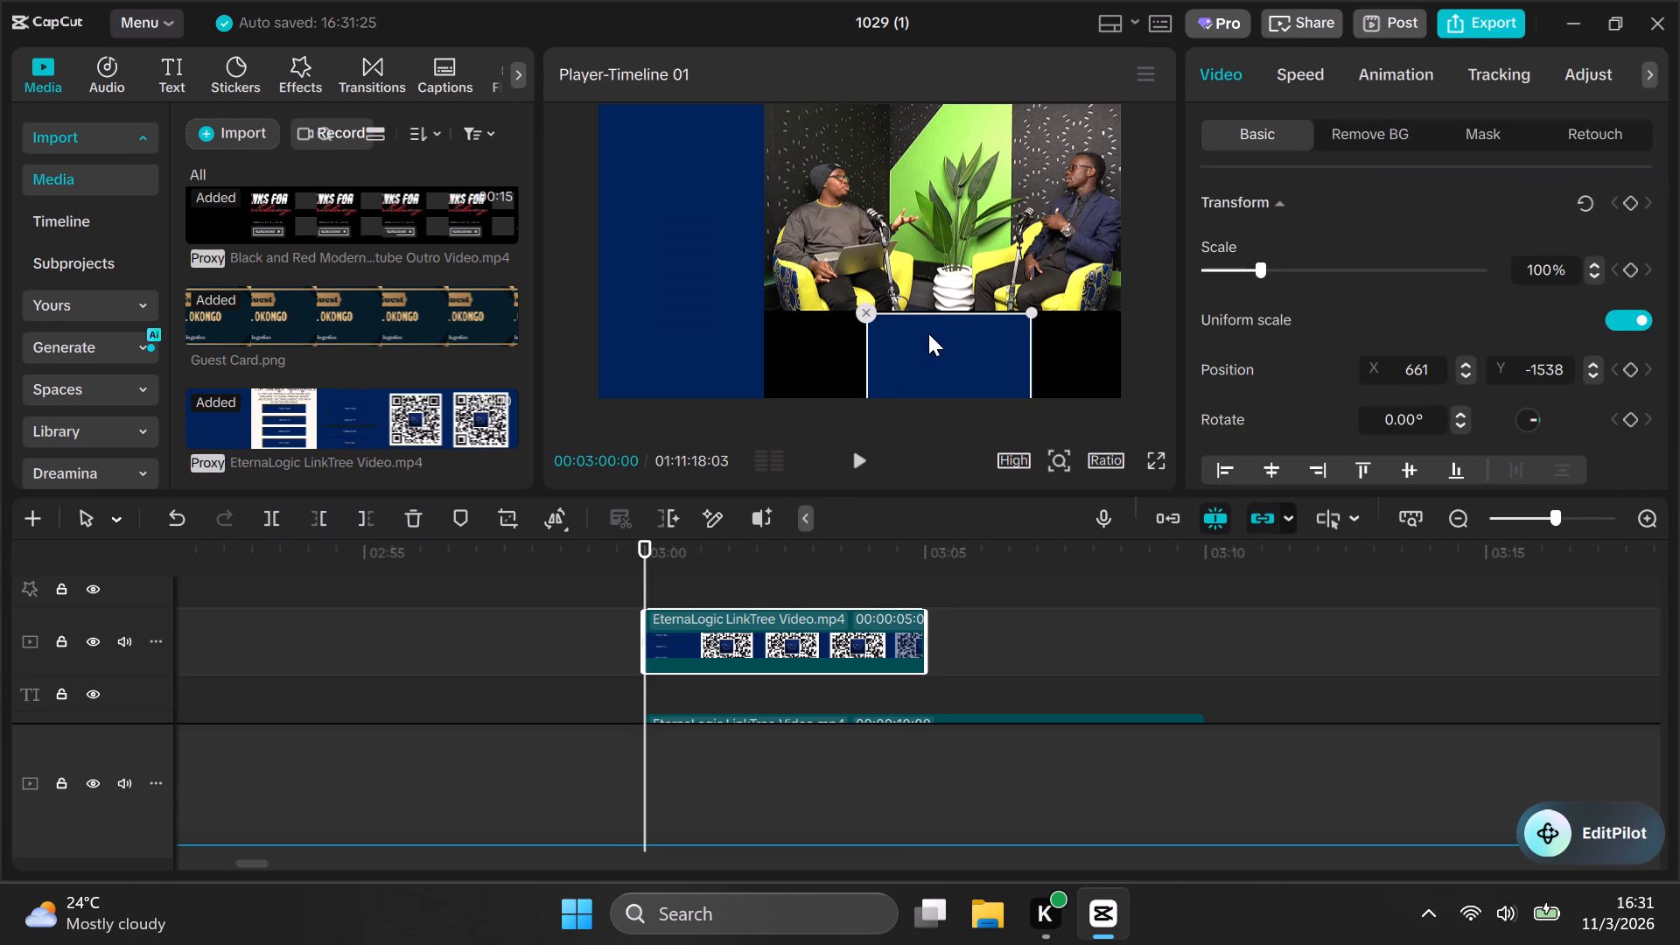
{"action": "double_click", "coordinate": [1599, 264]}
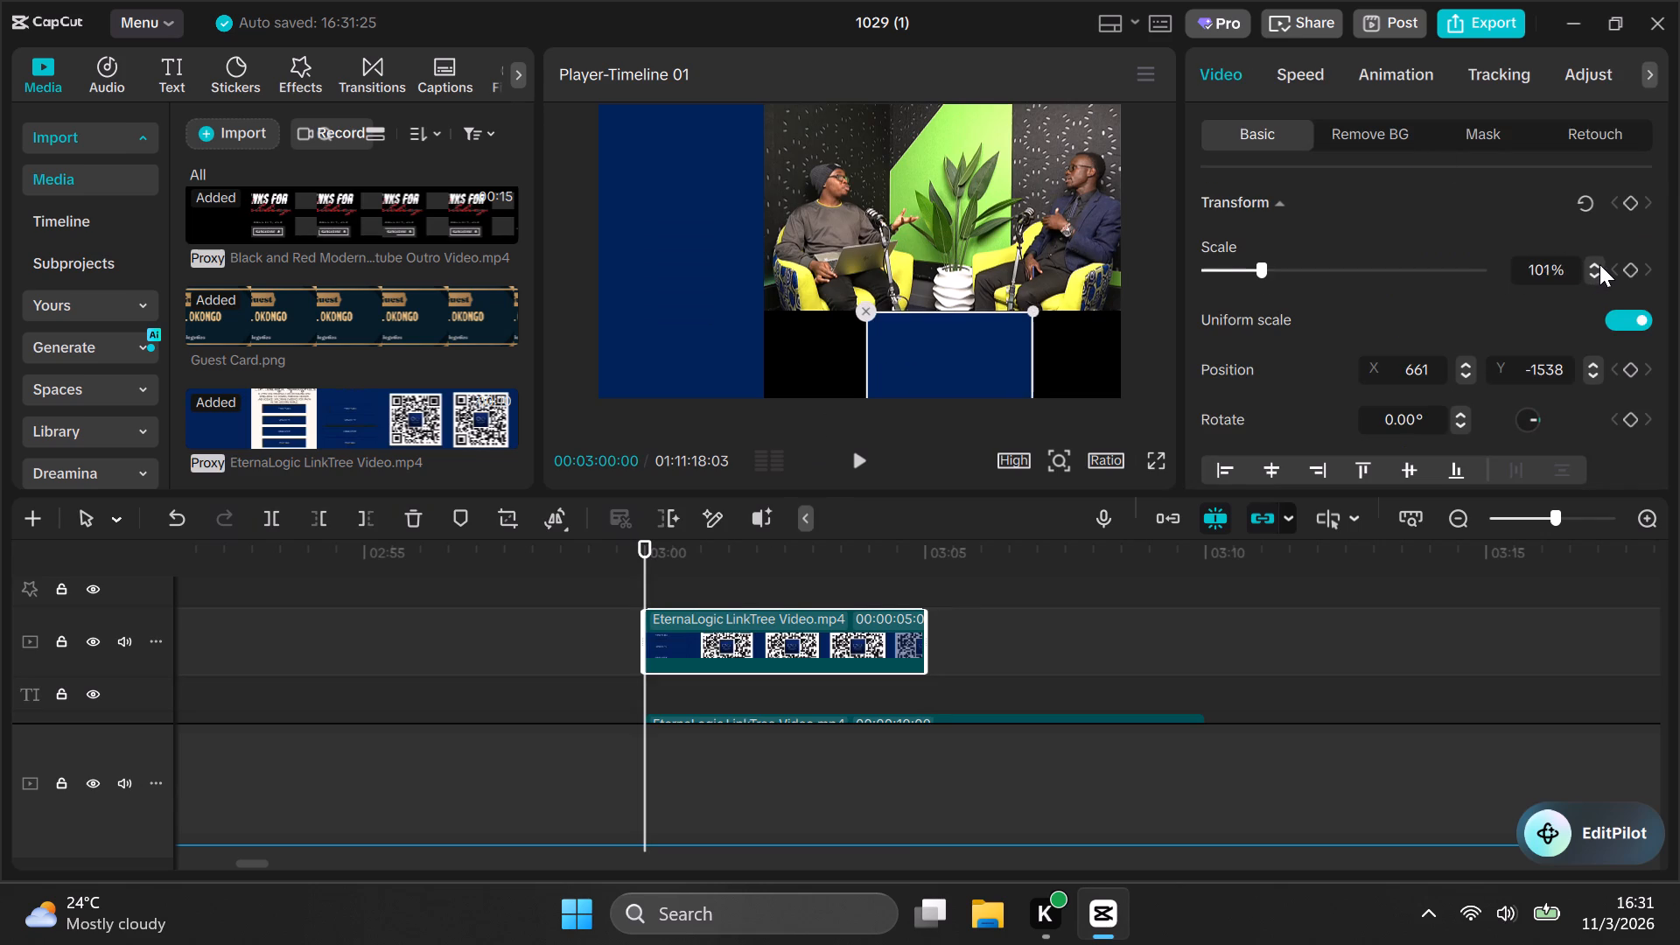
{"action": "triple_click", "coordinate": [1599, 264]}
{"action": "left_click", "coordinate": [1599, 264]}
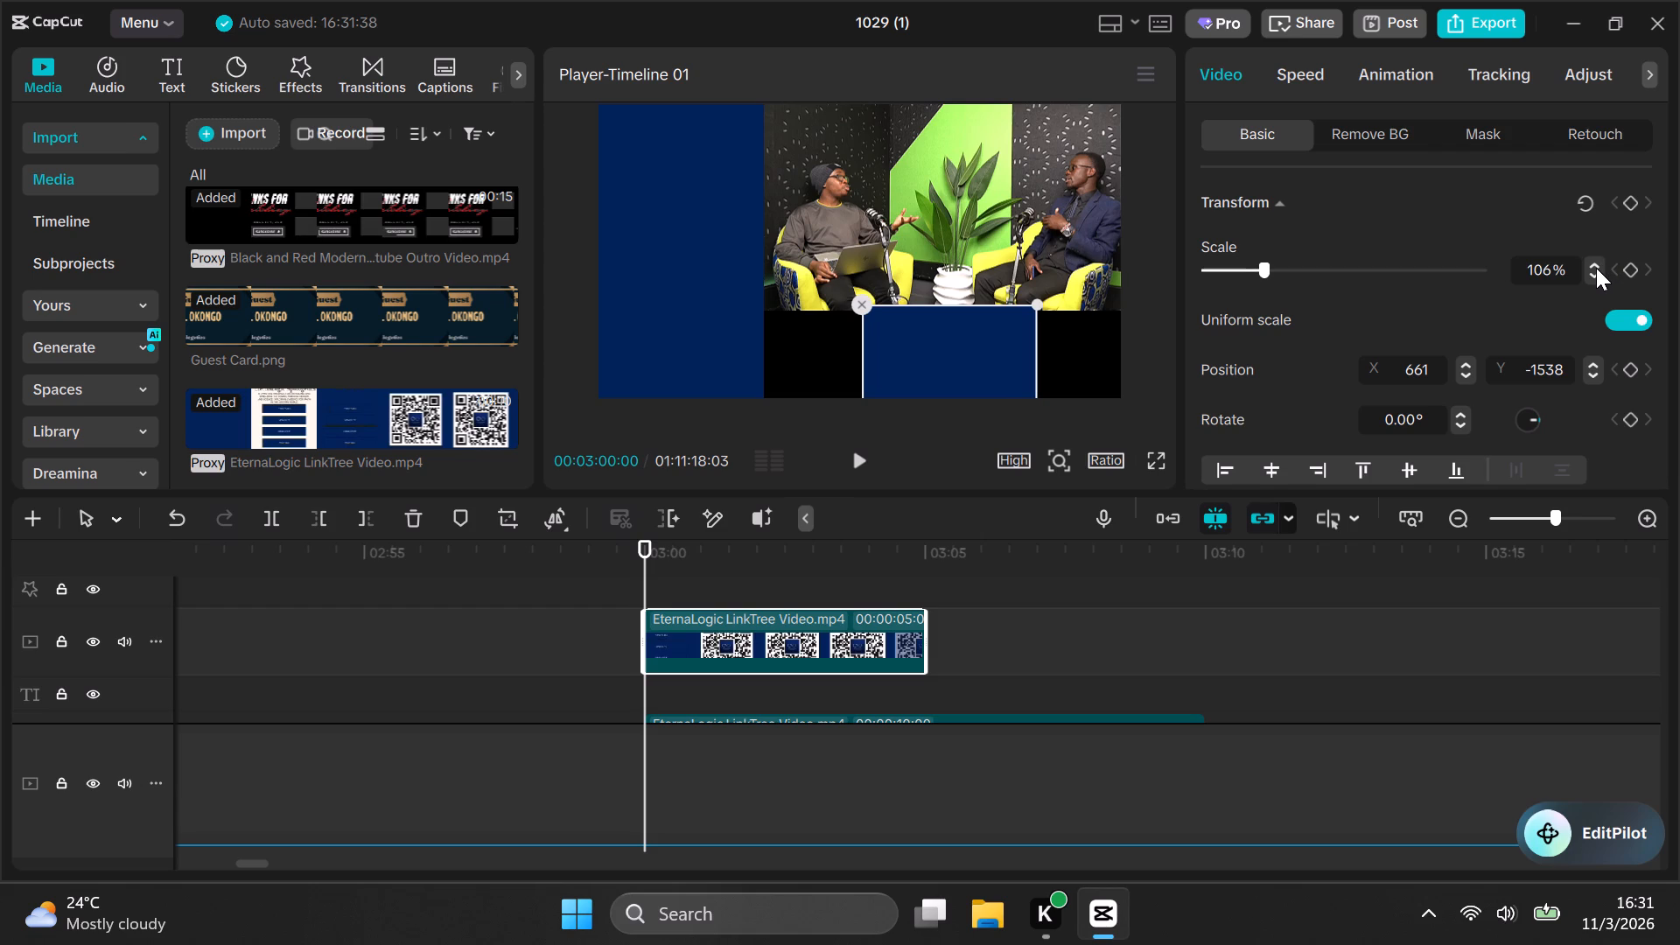
{"action": "double_click", "coordinate": [1596, 268]}
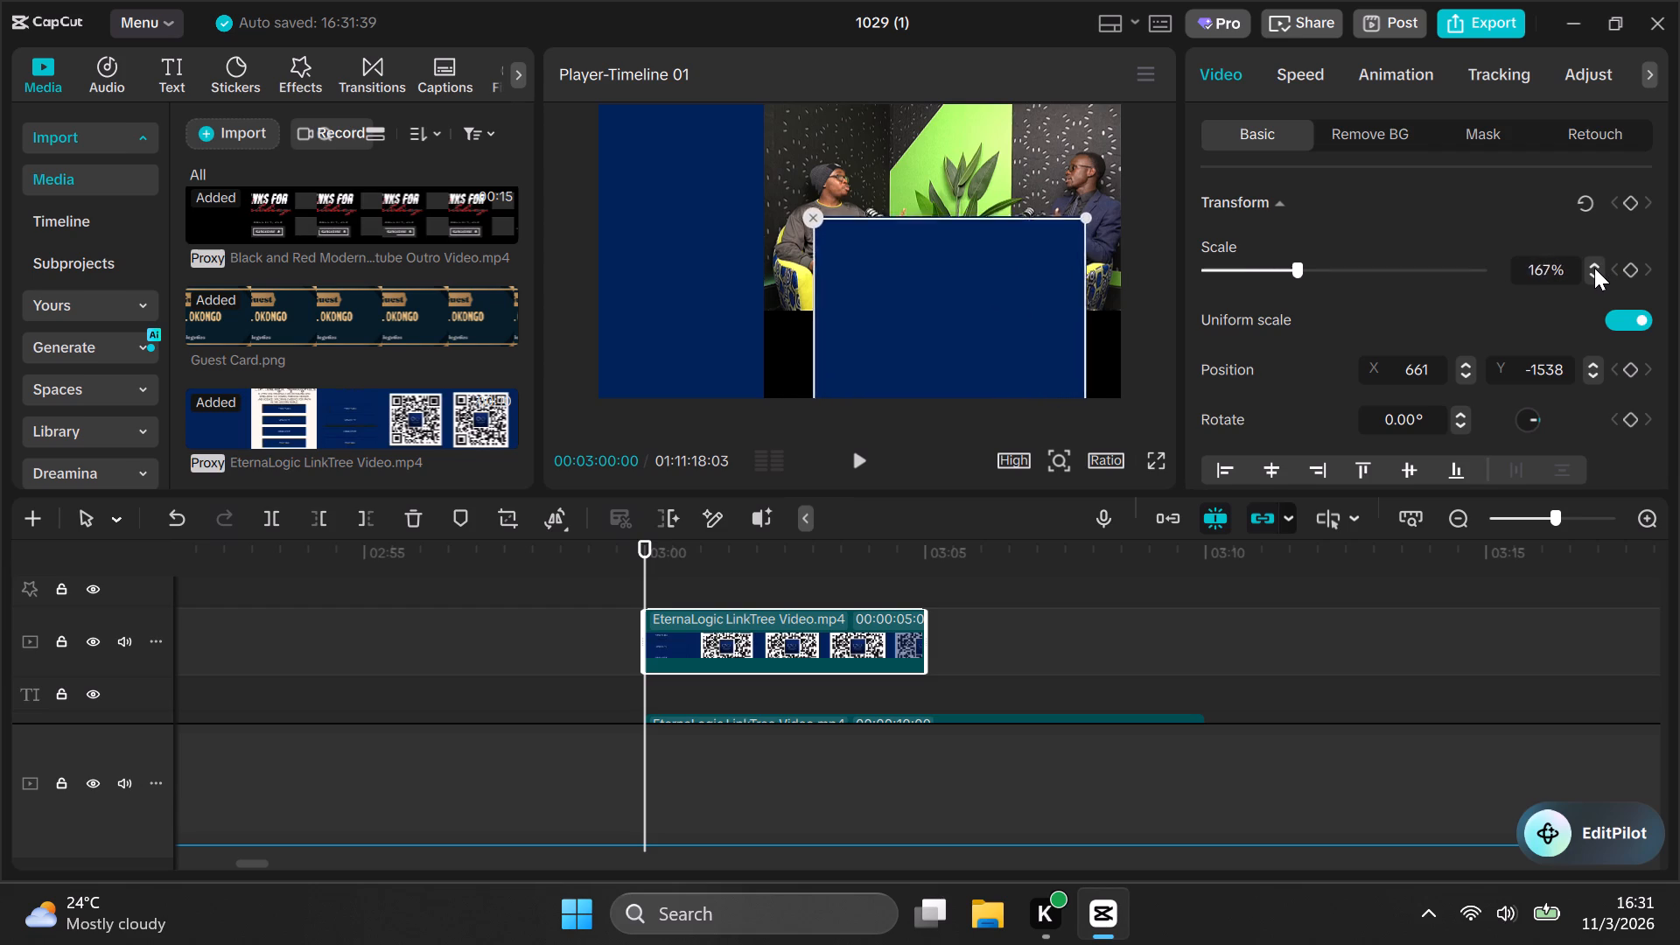
{"action": "triple_click", "coordinate": [1594, 268]}
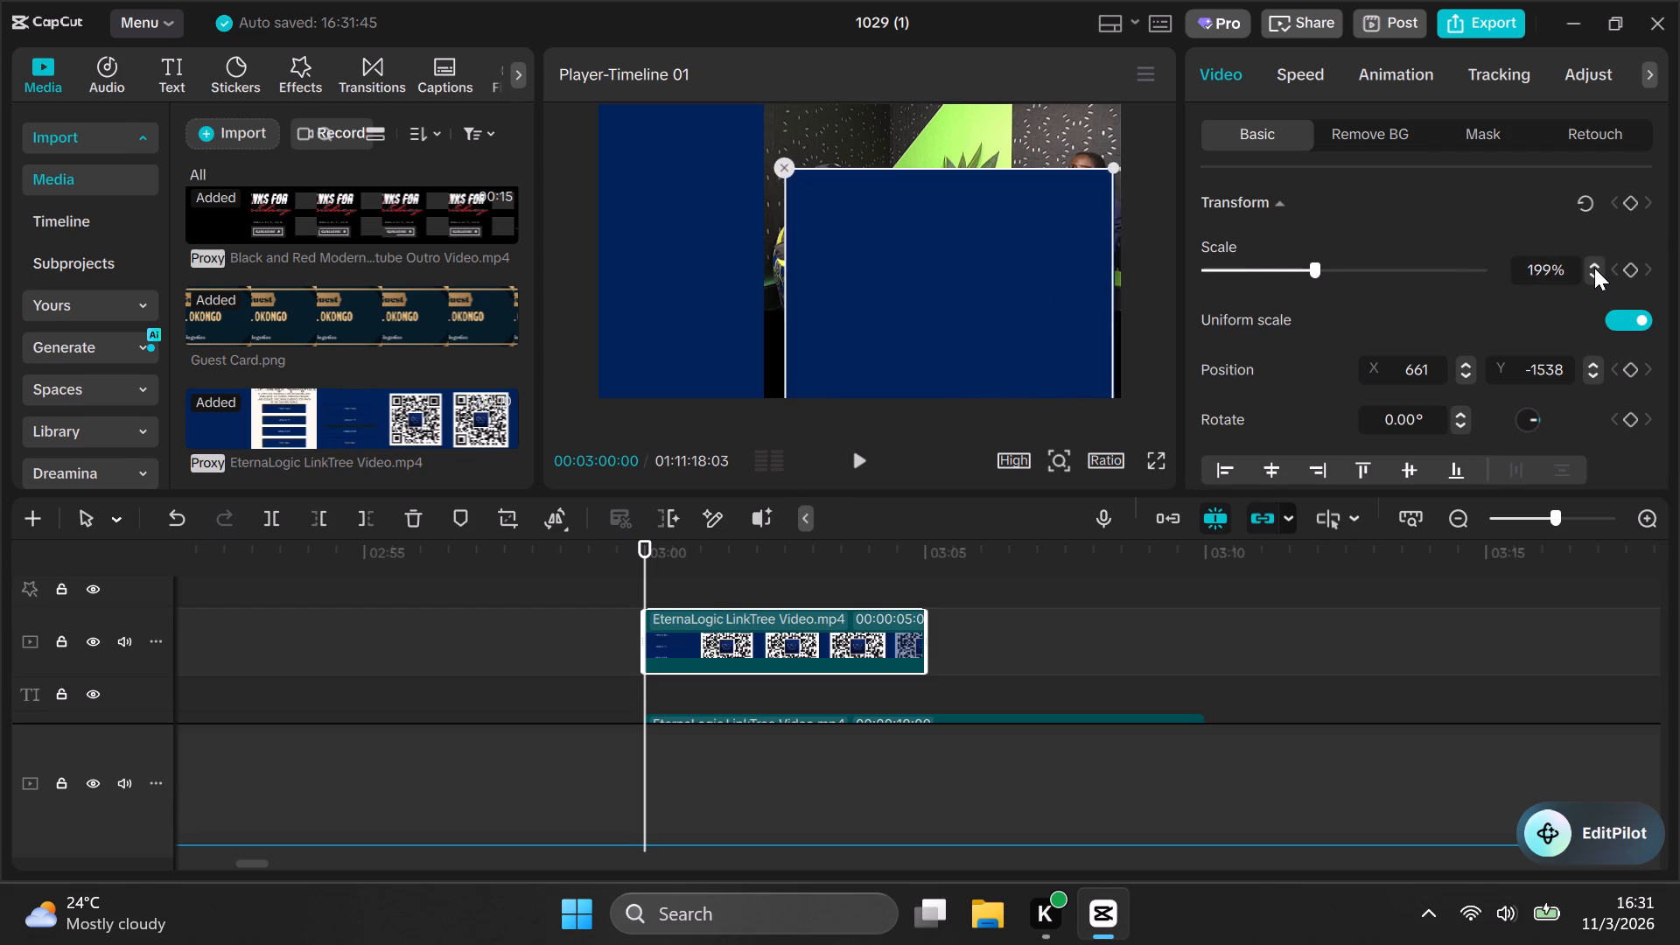
{"action": "triple_click", "coordinate": [1594, 268]}
{"action": "double_click", "coordinate": [1594, 268]}
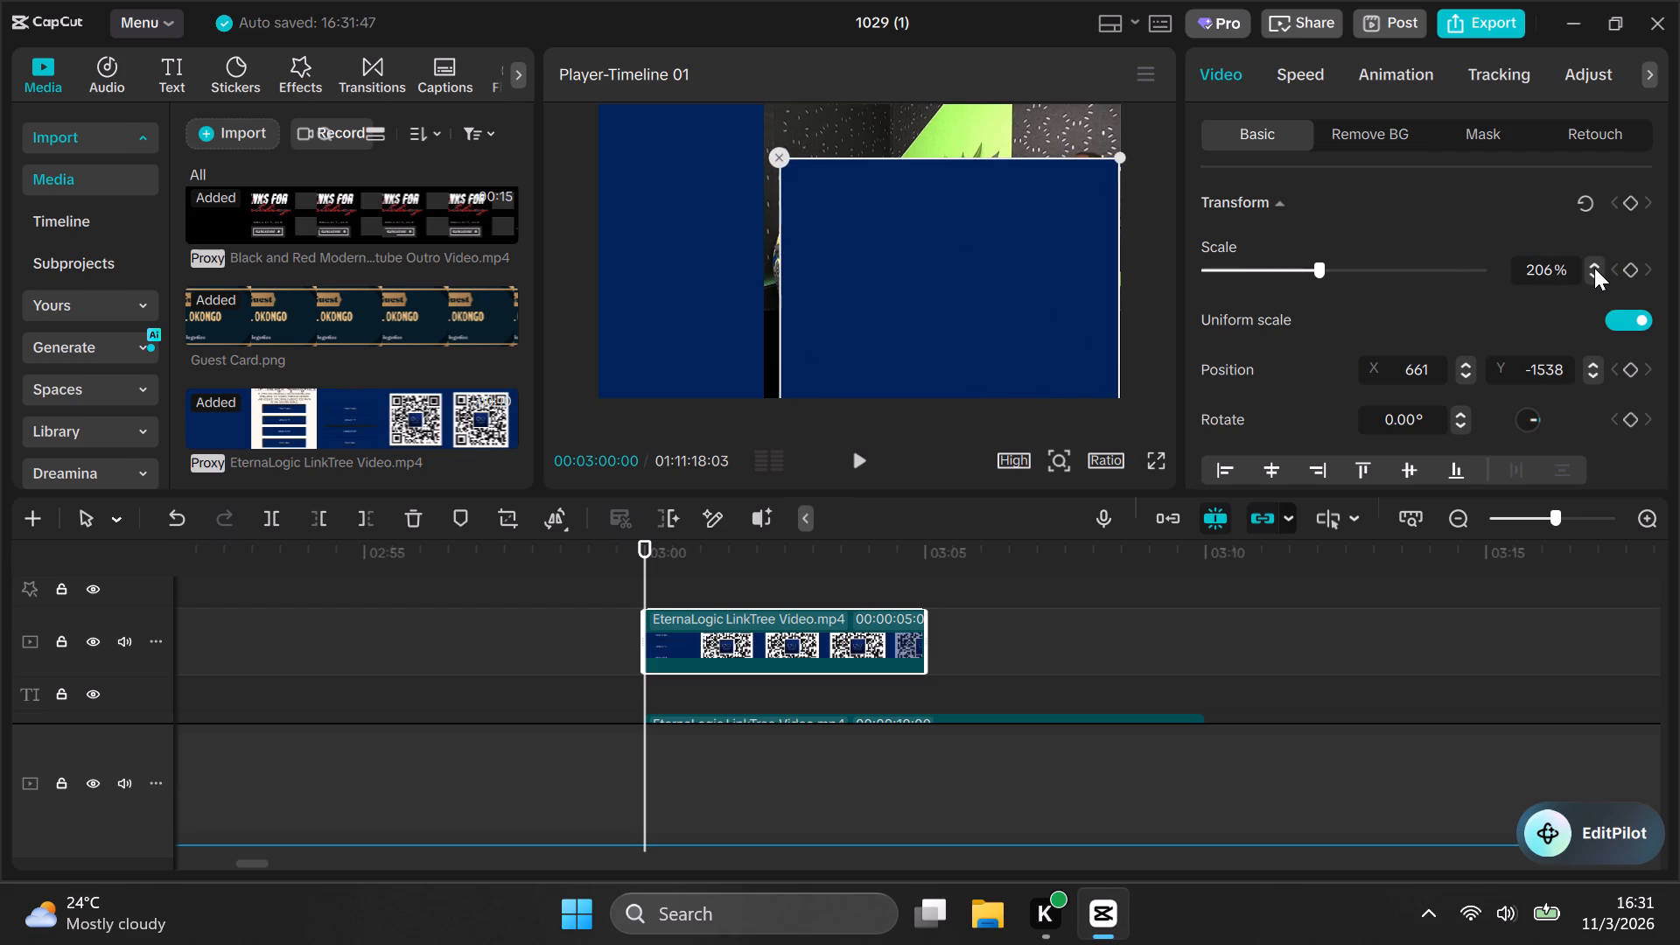
{"action": "left_click", "coordinate": [972, 338]}
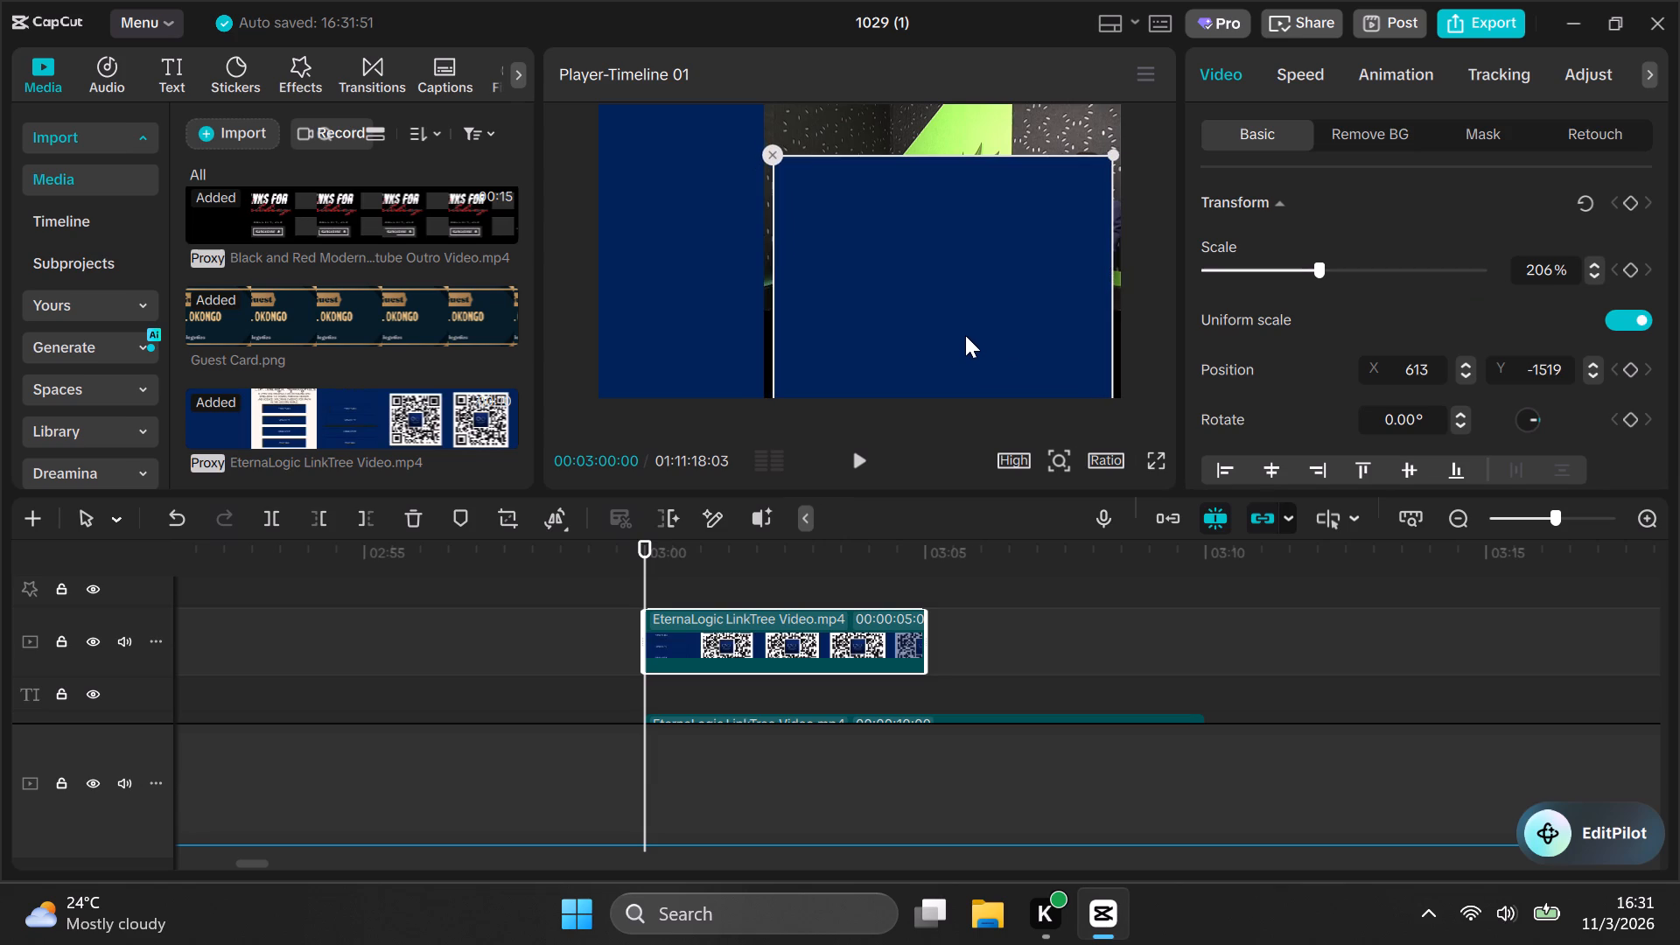
{"action": "triple_click", "coordinate": [1590, 263]}
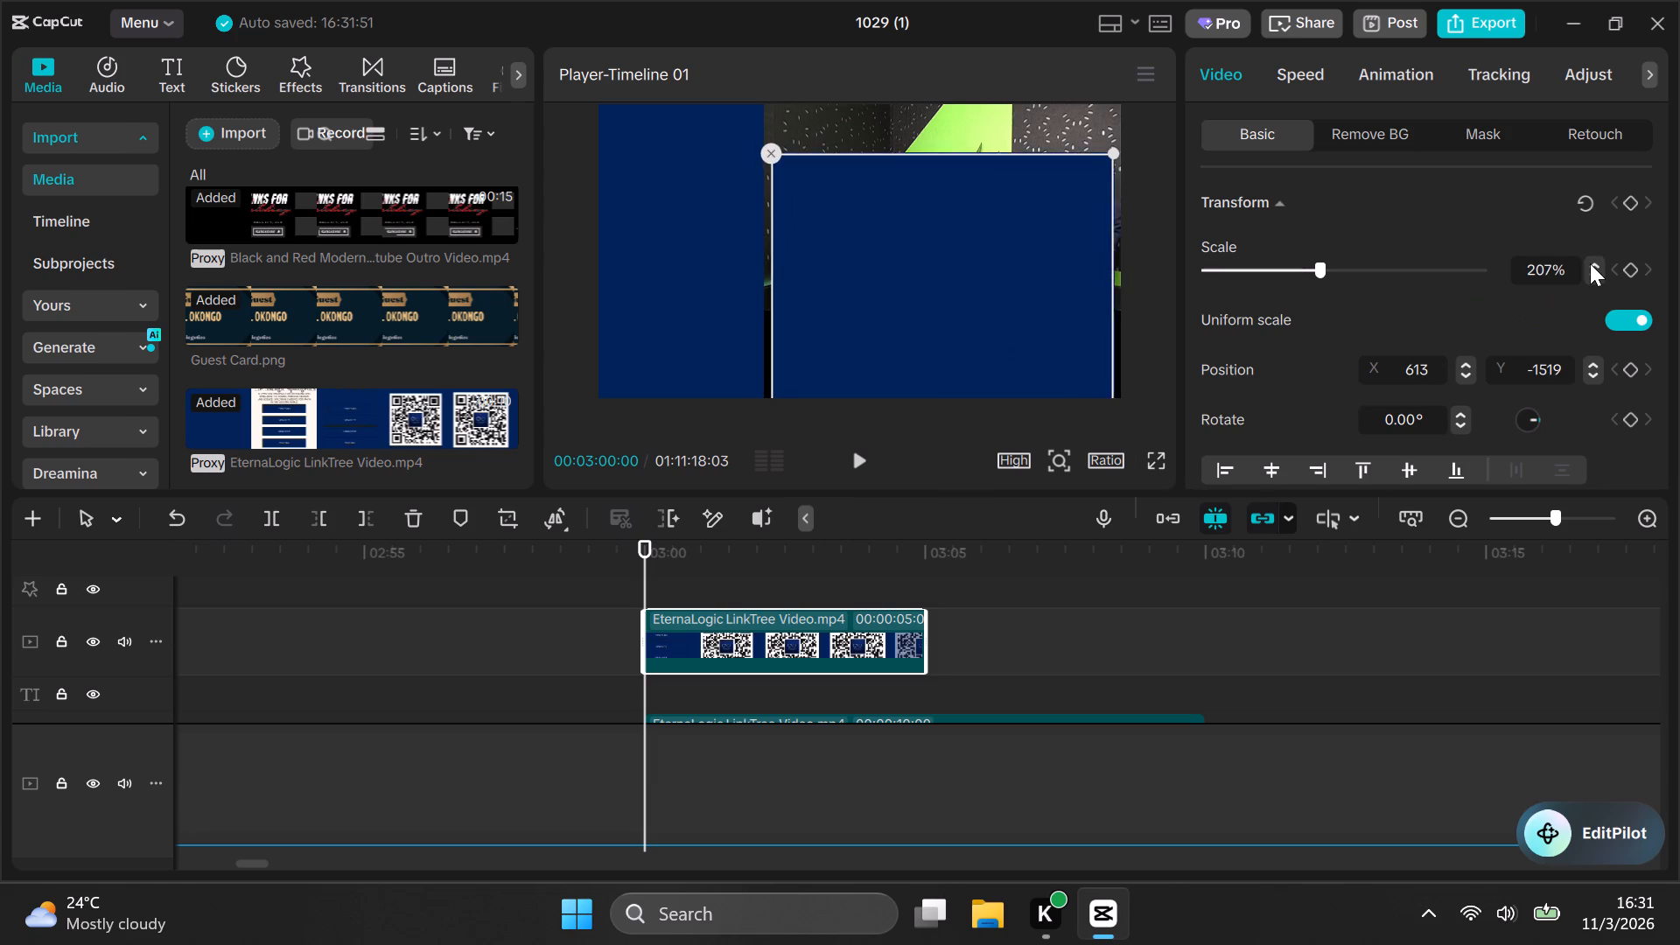
{"action": "triple_click", "coordinate": [1590, 263]}
{"action": "triple_click", "coordinate": [1590, 263]}
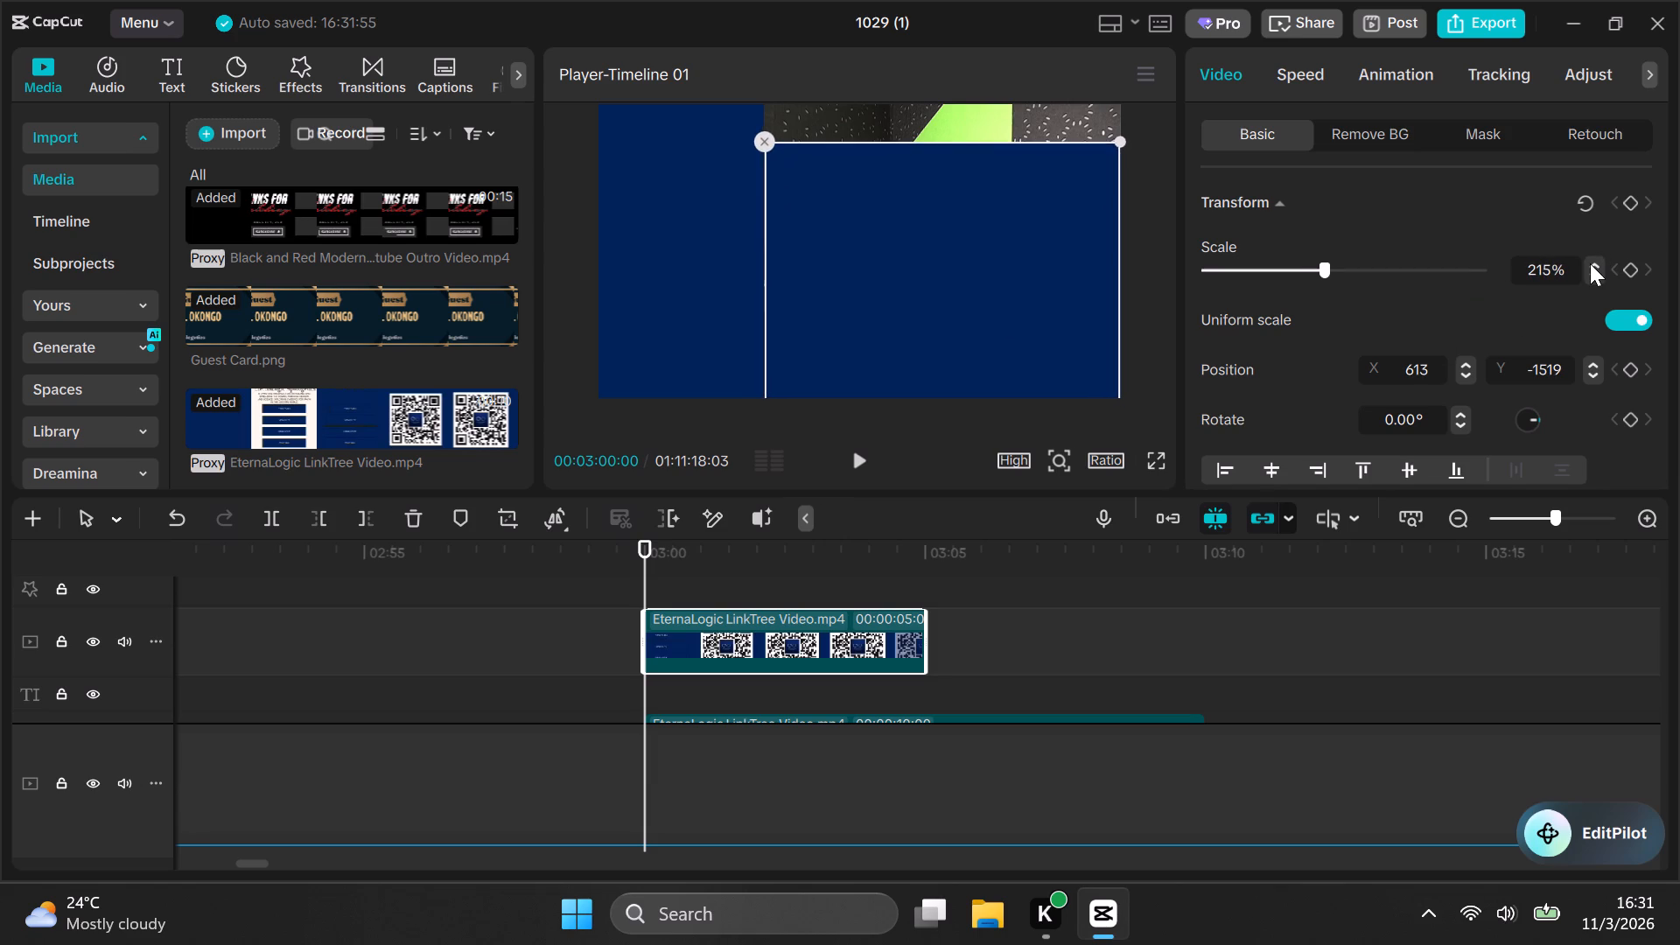
{"action": "left_click", "coordinate": [1590, 263]}
Move the enlarged copy down to fill the black strip directly below the two speakers, and check the layout in full screen.
{"action": "left_click_drag", "start_coordinate": [977, 332], "coordinate": [979, 404]}
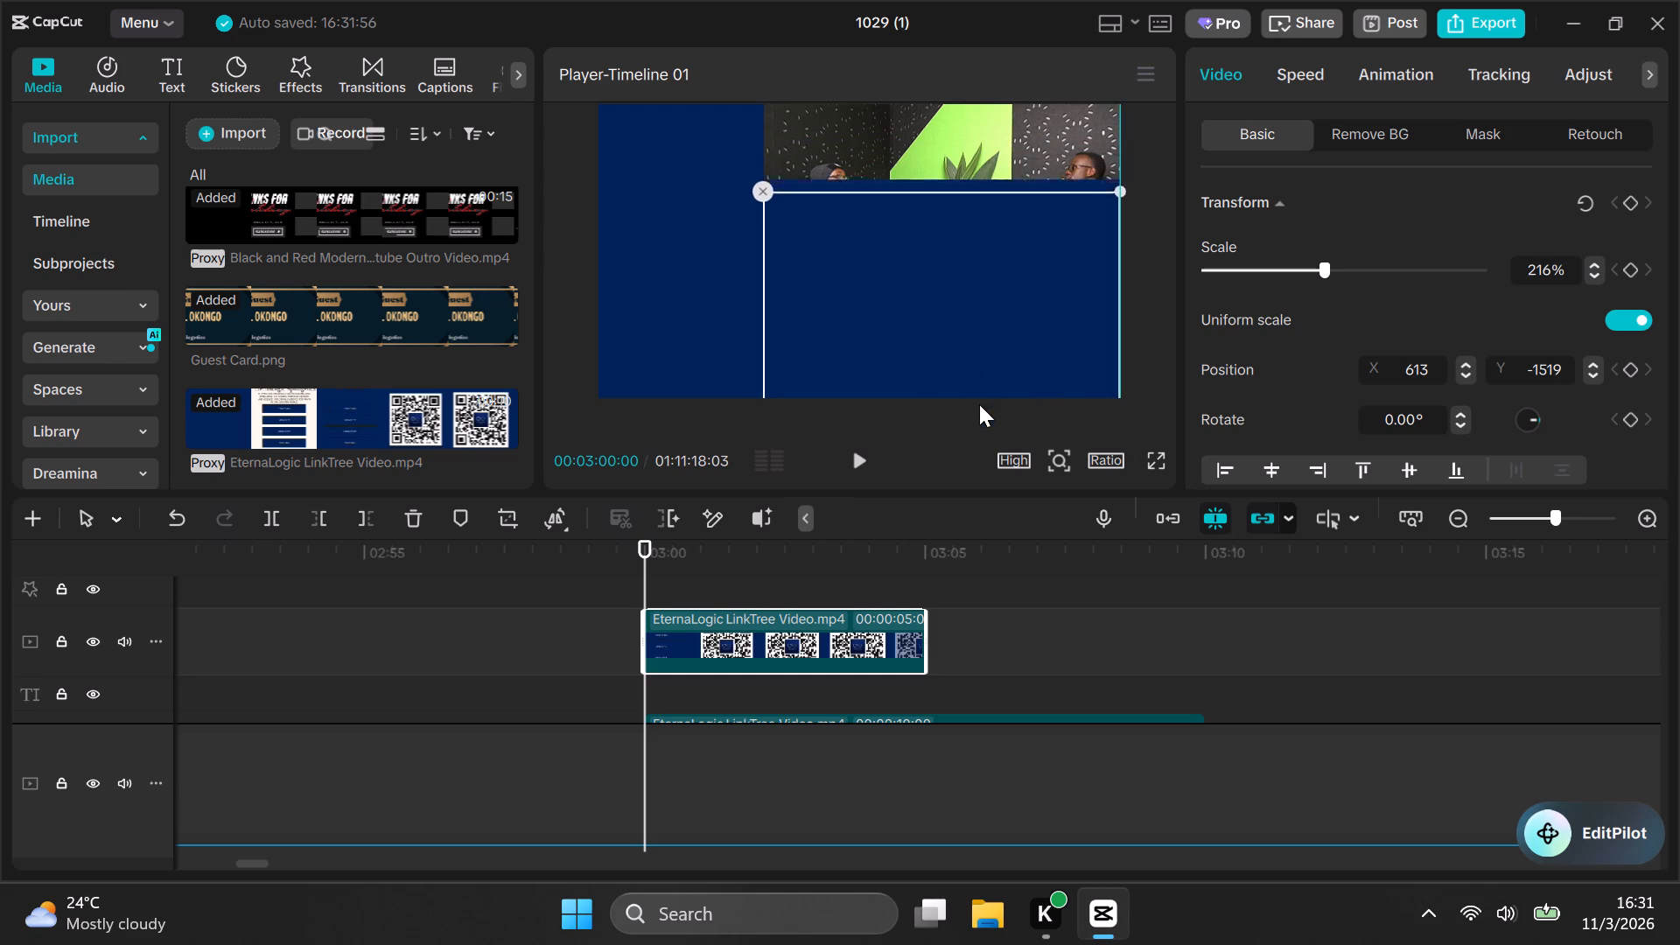
{"action": "left_click_drag", "start_coordinate": [979, 404], "coordinate": [985, 506]}
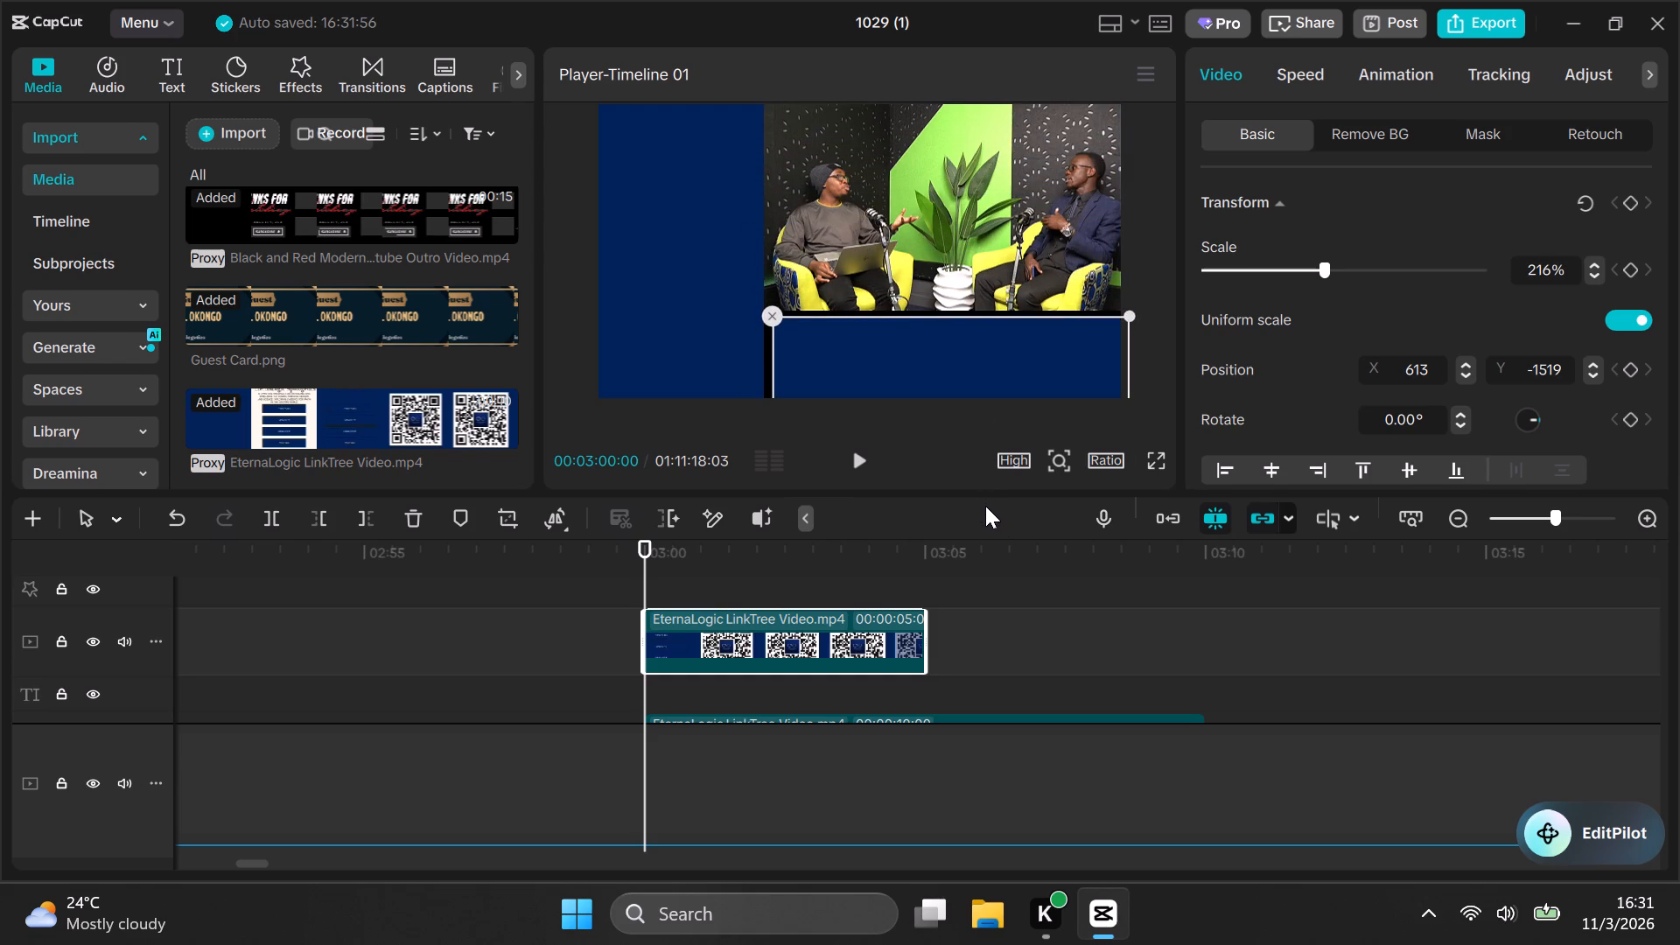
{"action": "left_click_drag", "start_coordinate": [985, 506], "coordinate": [978, 506]}
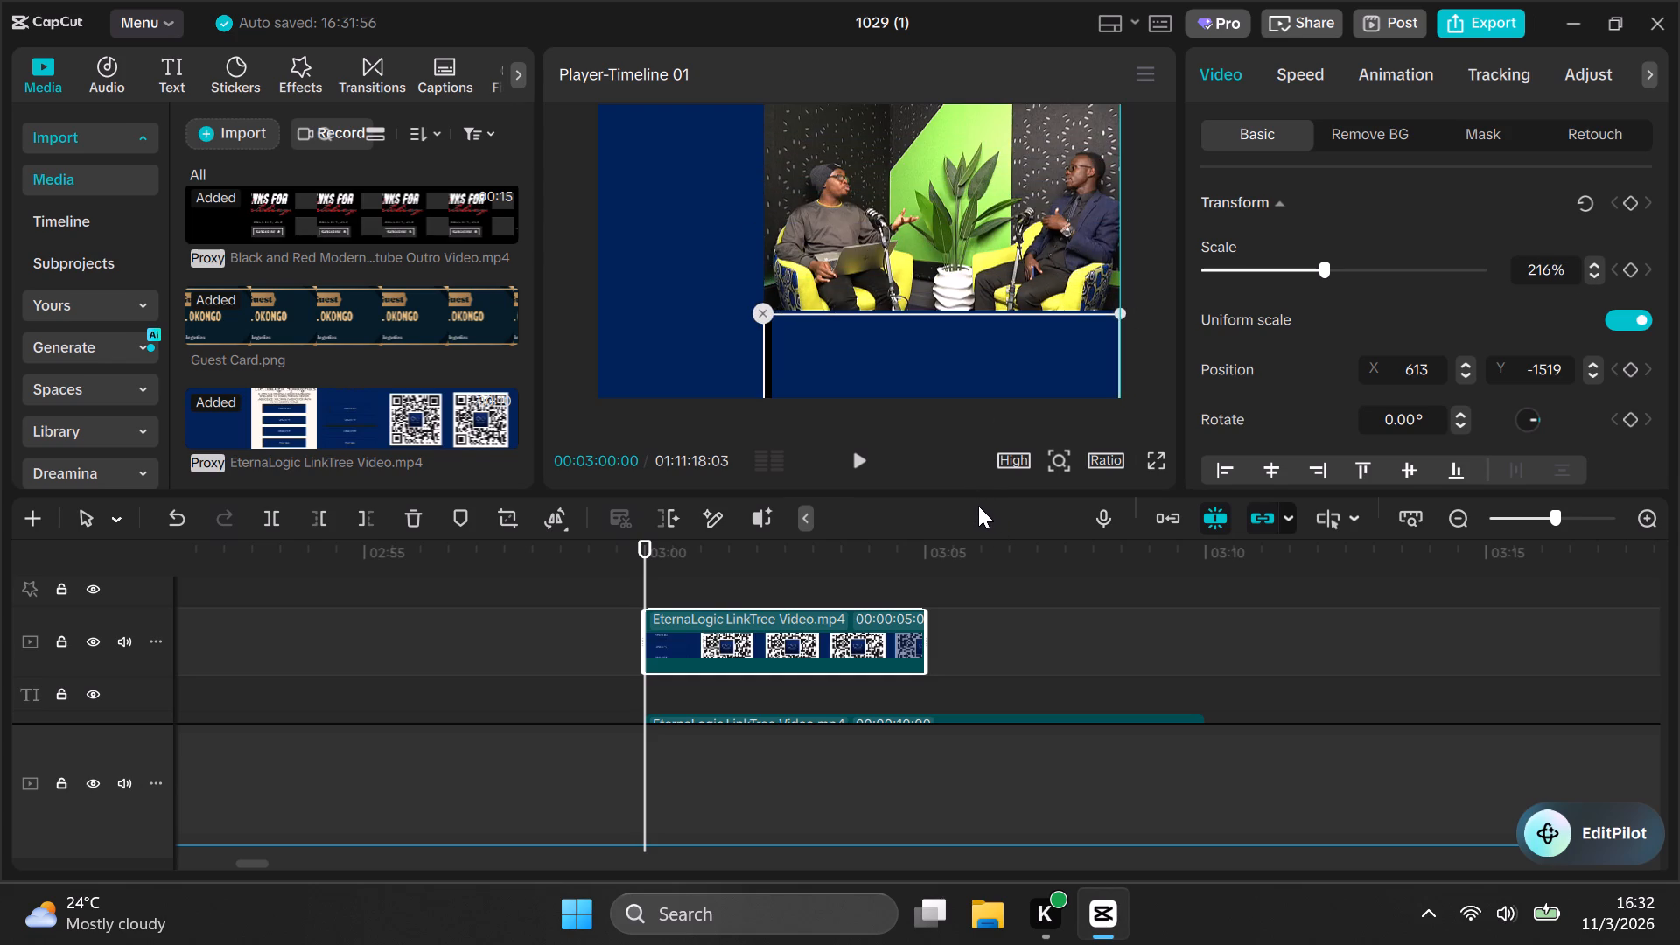
{"action": "left_click_drag", "start_coordinate": [978, 506], "coordinate": [976, 502]}
{"action": "left_click", "coordinate": [1151, 465]}
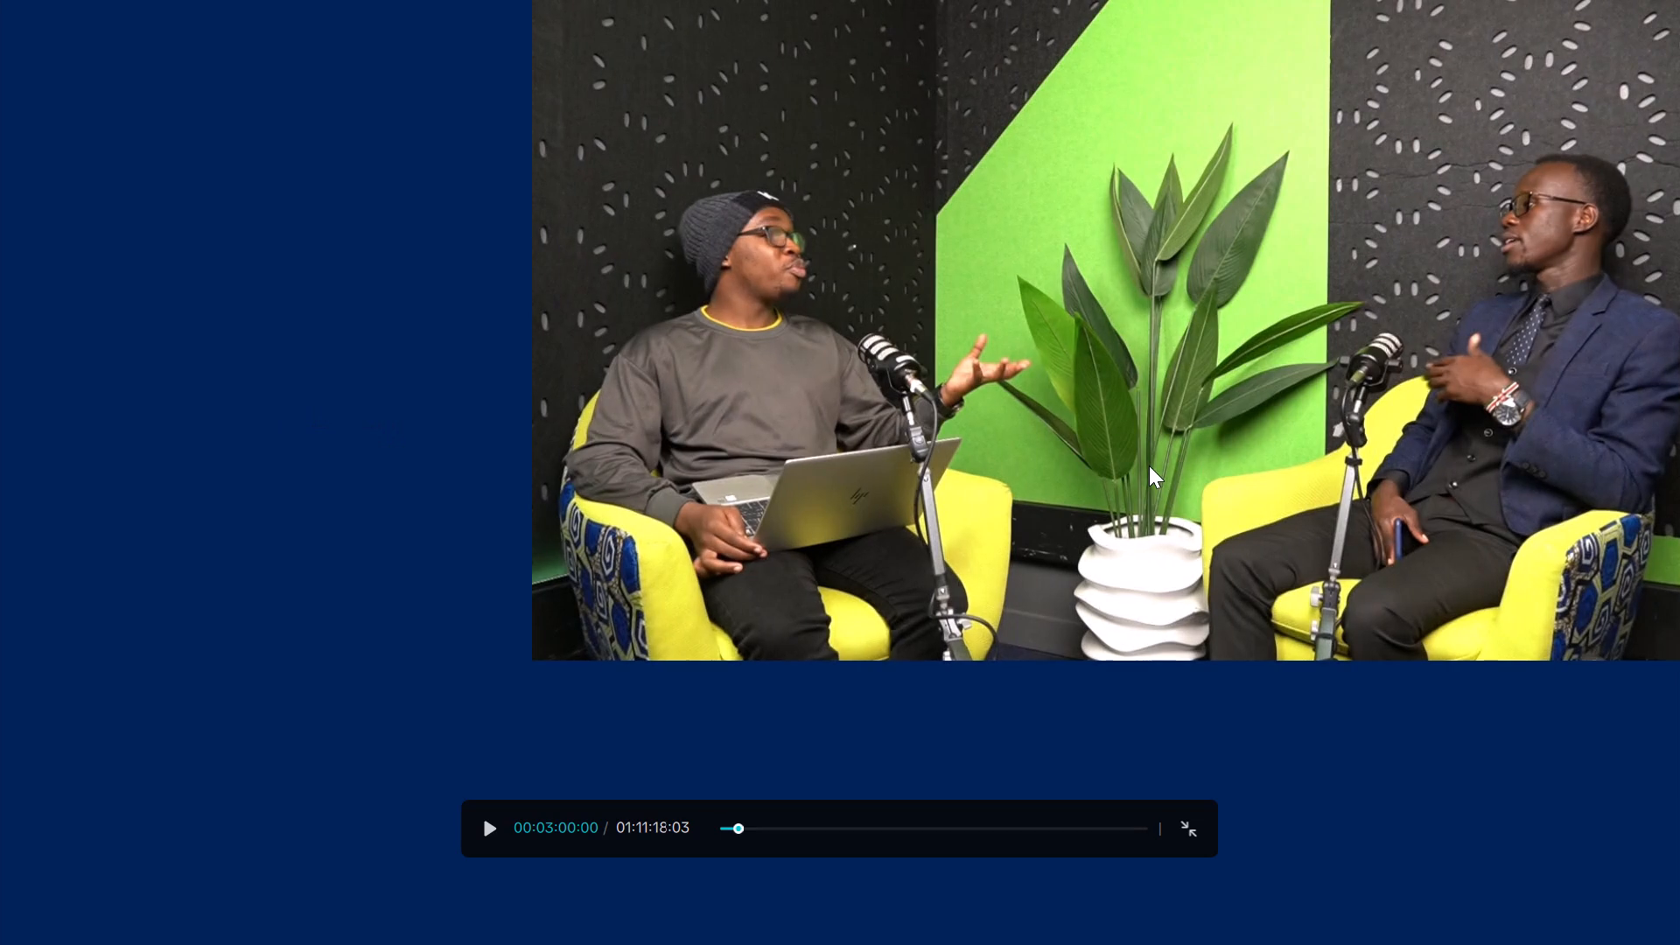
{"action": "left_click", "coordinate": [1179, 833]}
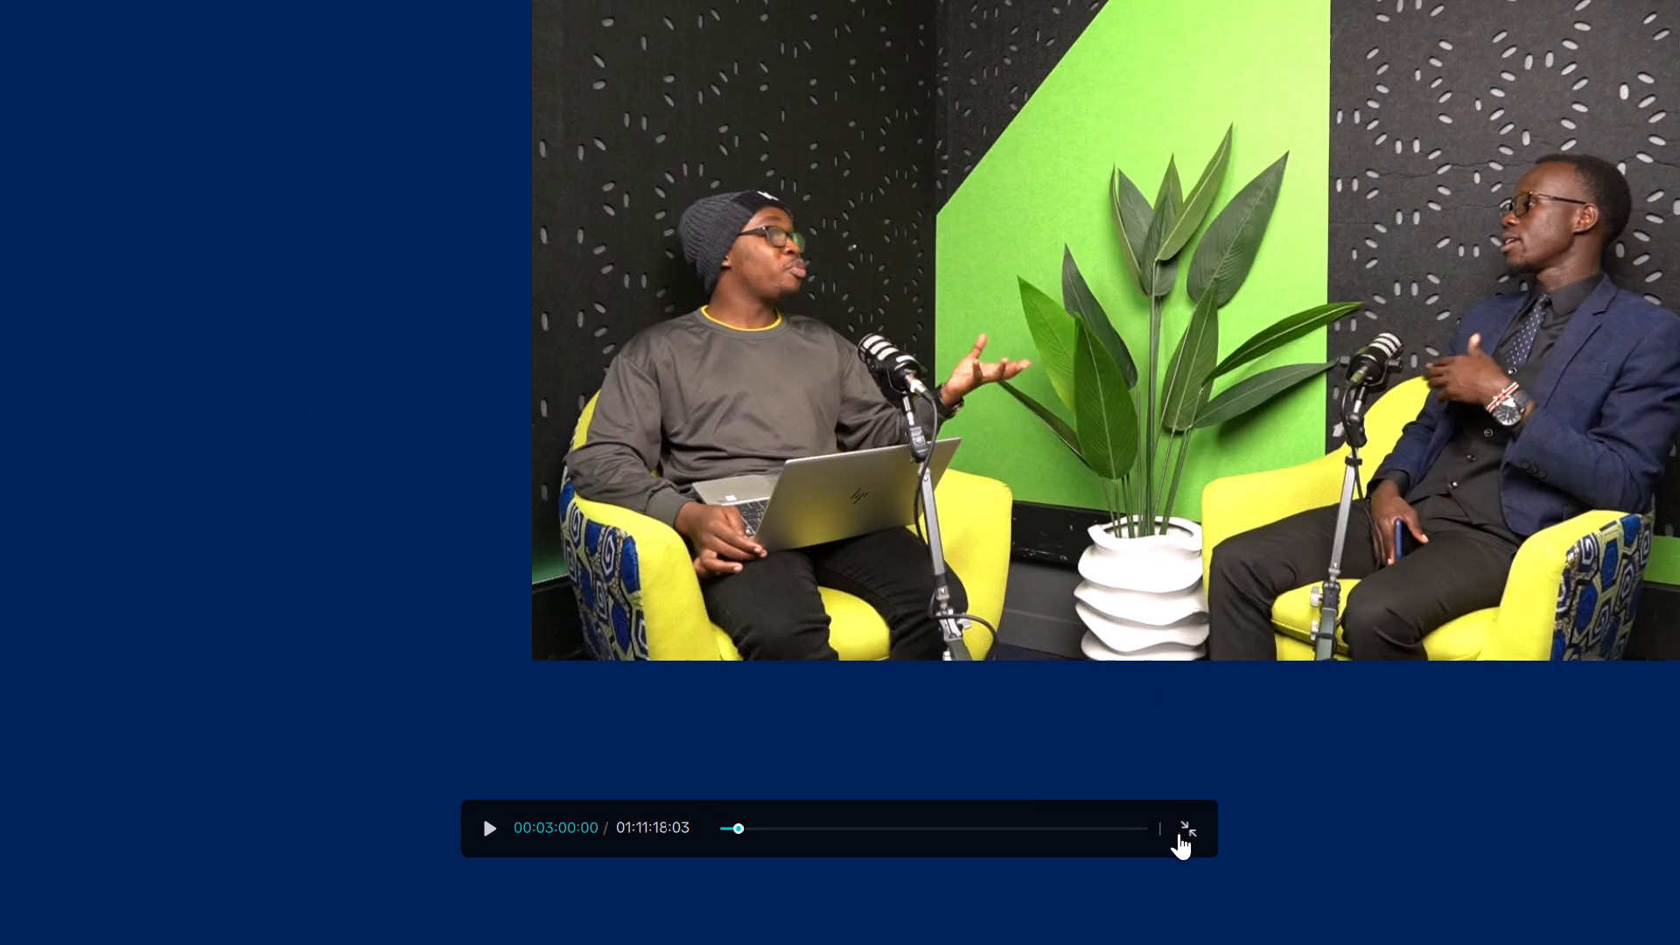
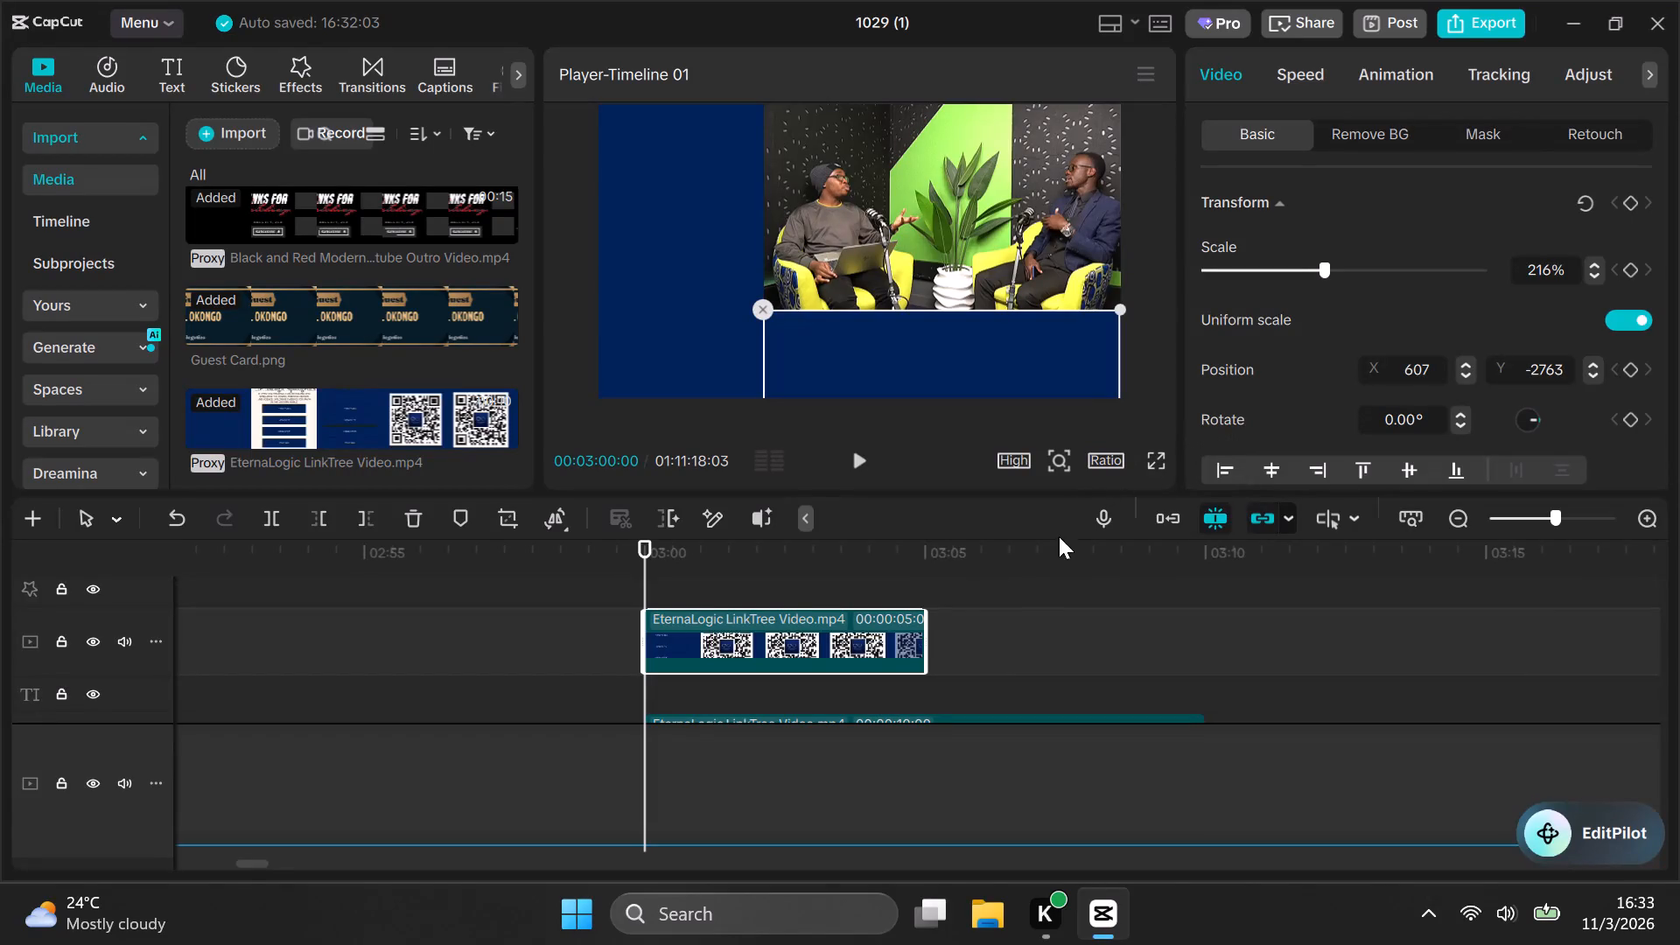
Duplicate the enlarged five-second EternaLogic LinkTree clip on its track so the copy starts at 00:03:05:00.
{"action": "scroll", "coordinate": [906, 595], "scroll_direction": "down", "scroll_amount": 2}
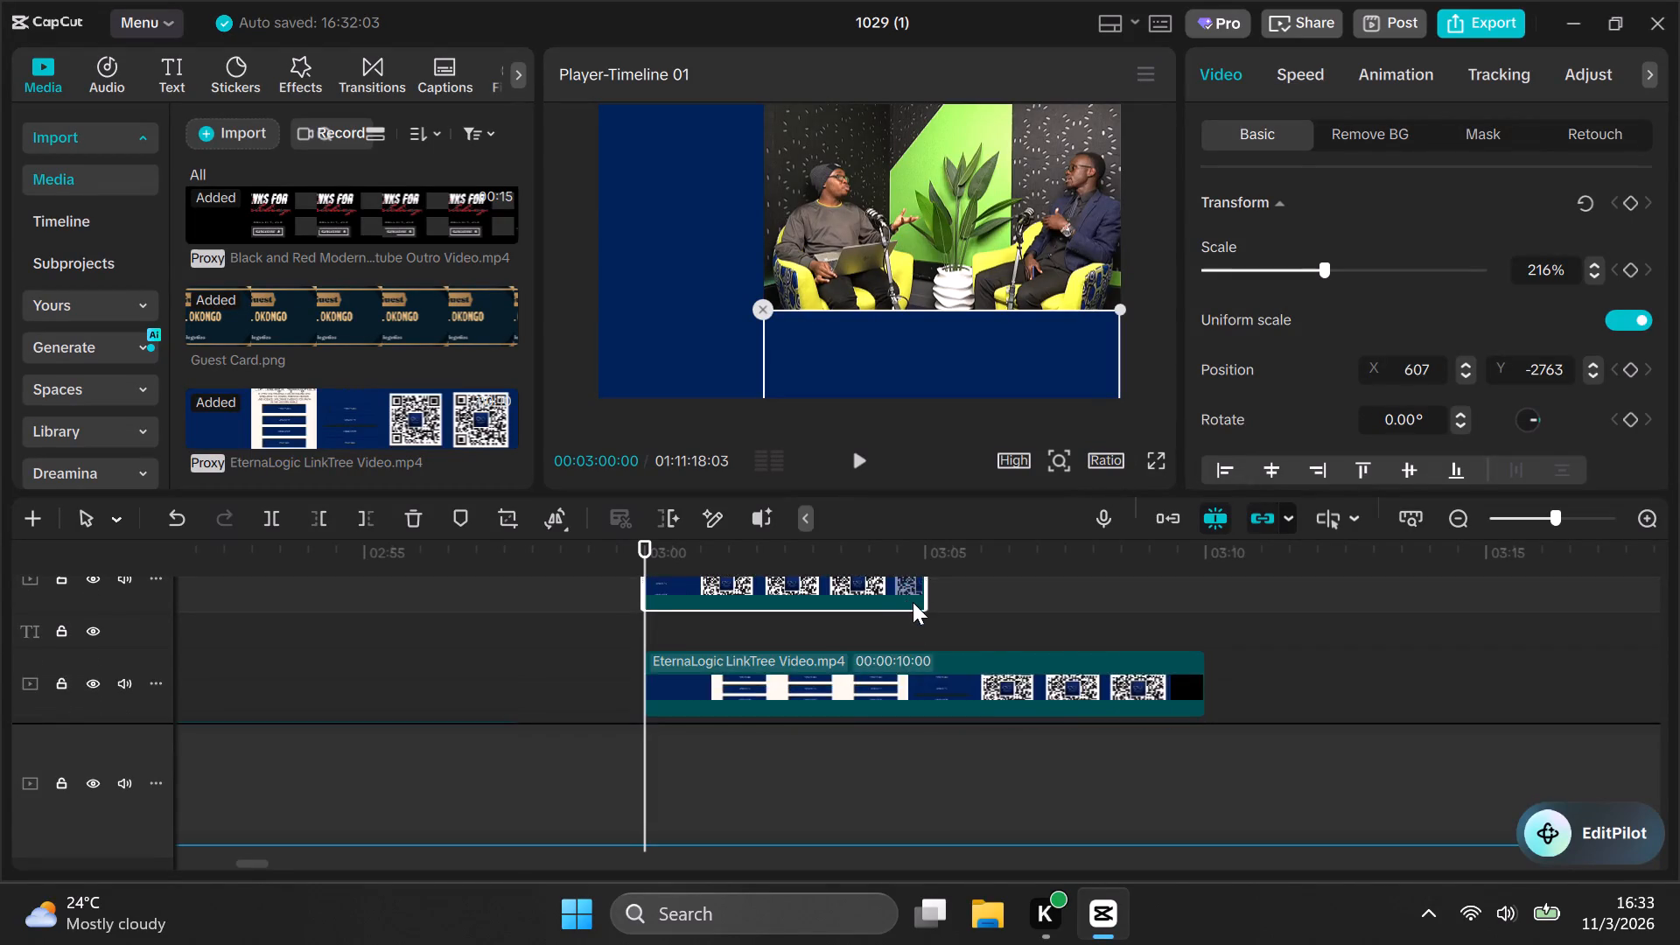
{"action": "scroll", "coordinate": [921, 602], "scroll_direction": "up", "scroll_amount": 3}
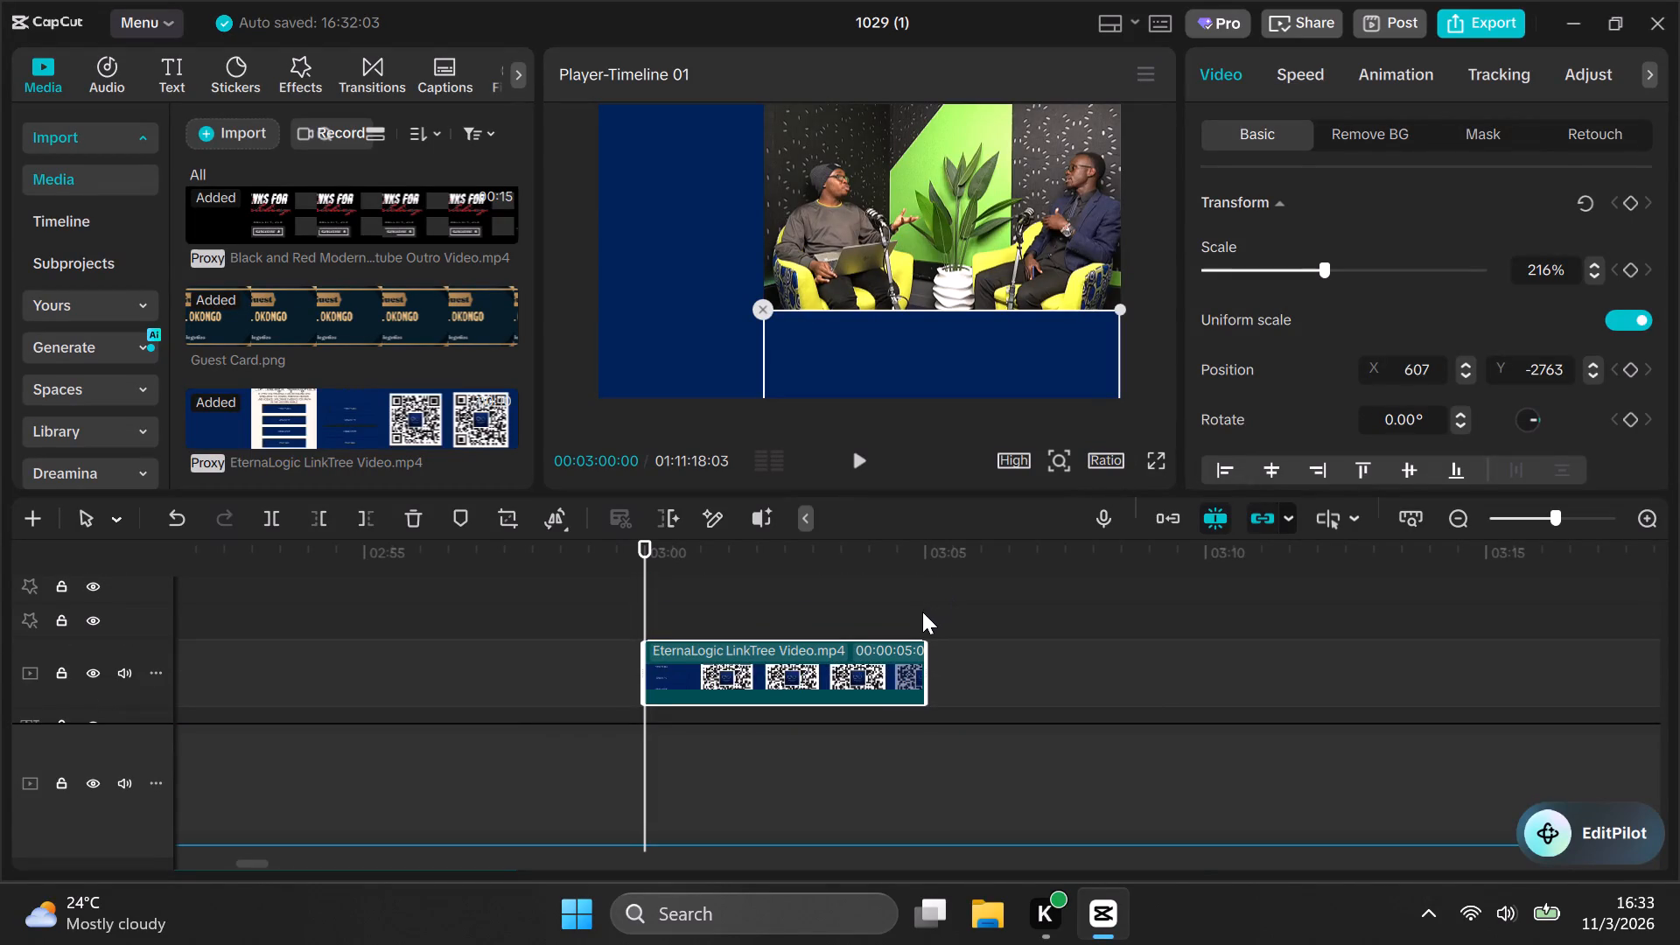
{"action": "left_click", "coordinate": [922, 612]}
{"action": "left_click", "coordinate": [915, 617]}
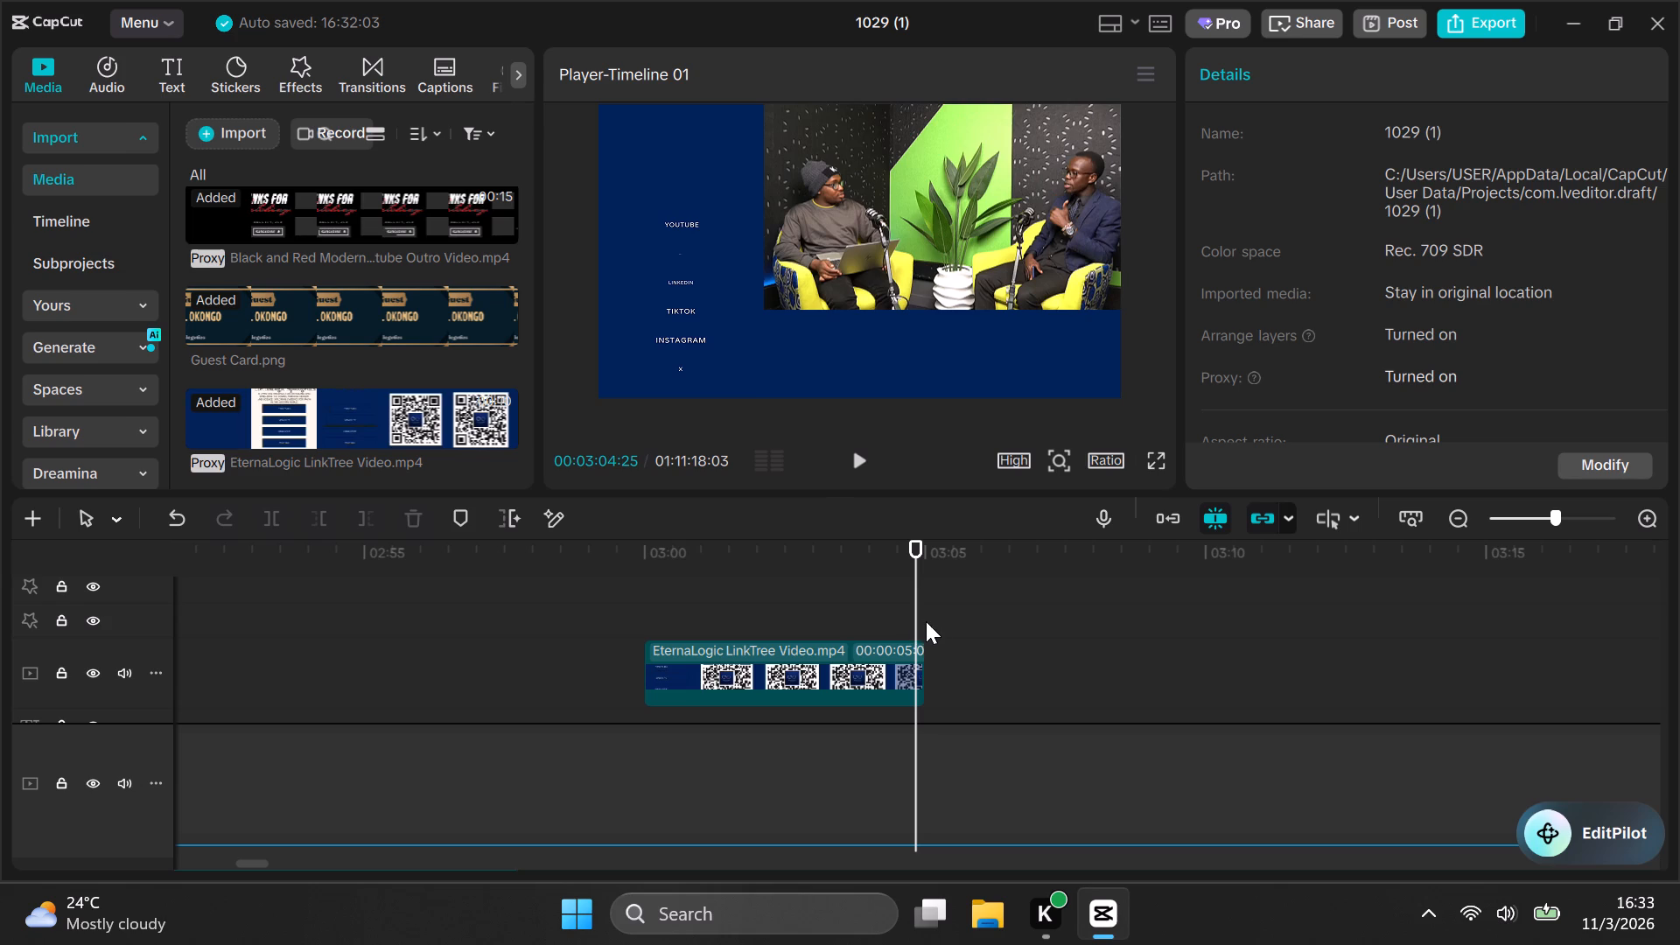
{"action": "left_click", "coordinate": [926, 619]}
{"action": "key", "text": "Left"}
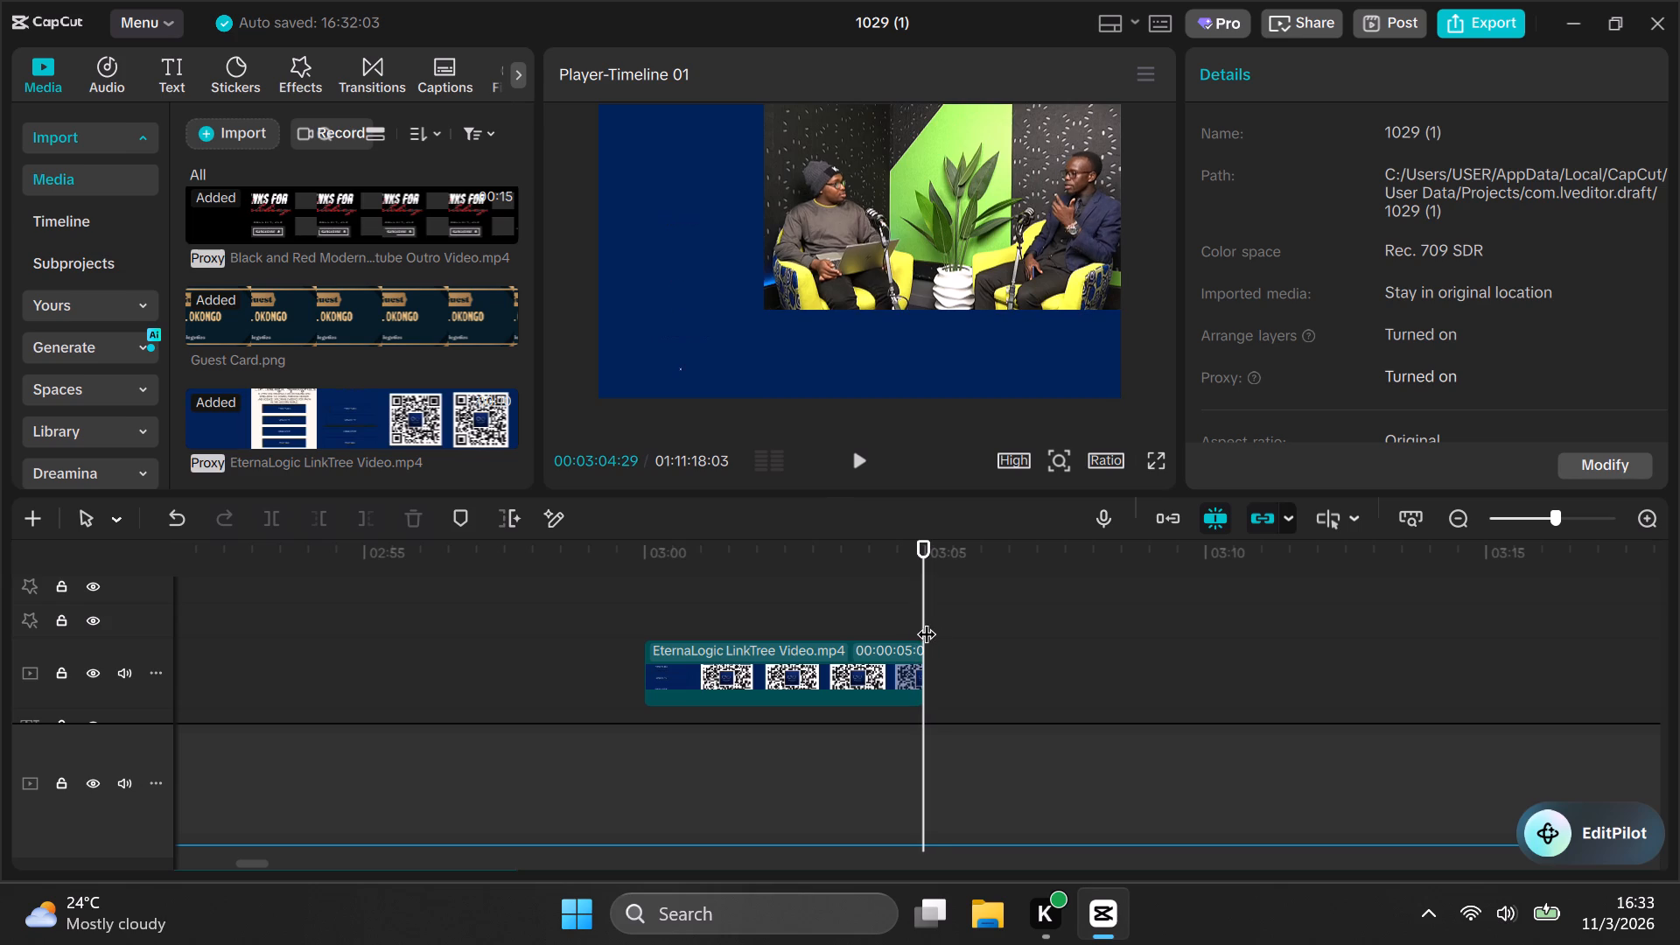
{"action": "key", "text": "Right"}
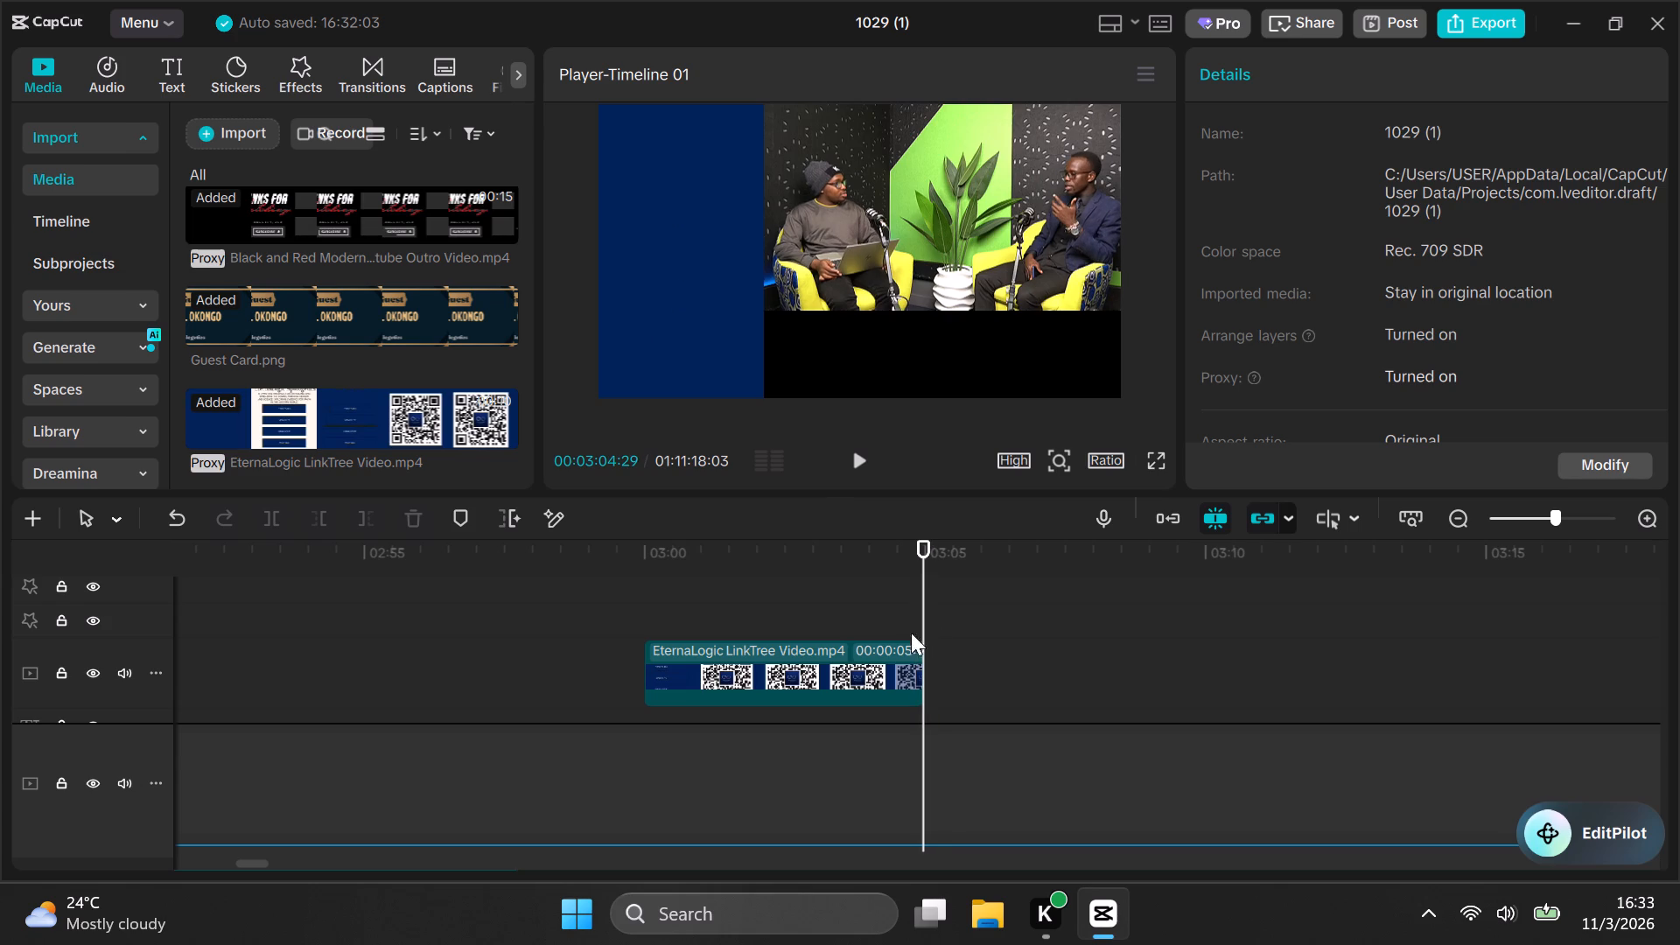
{"action": "left_click", "coordinate": [887, 656]}
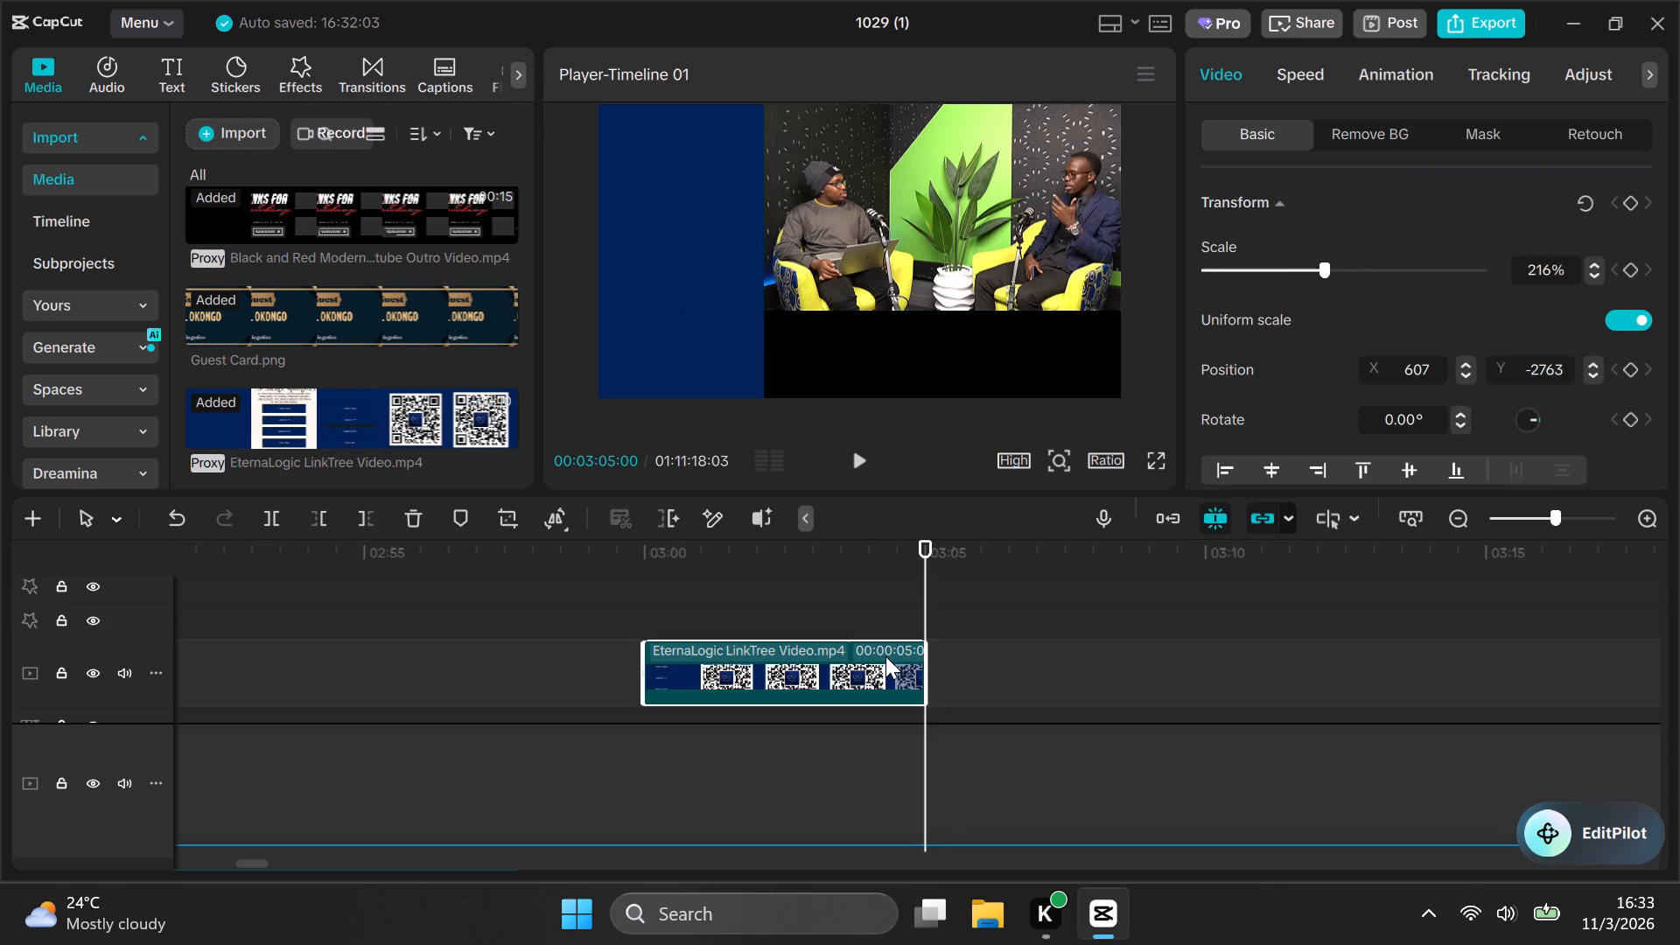
{"action": "key", "text": "ctrl+c"}
{"action": "key", "text": "ctrl+v"}
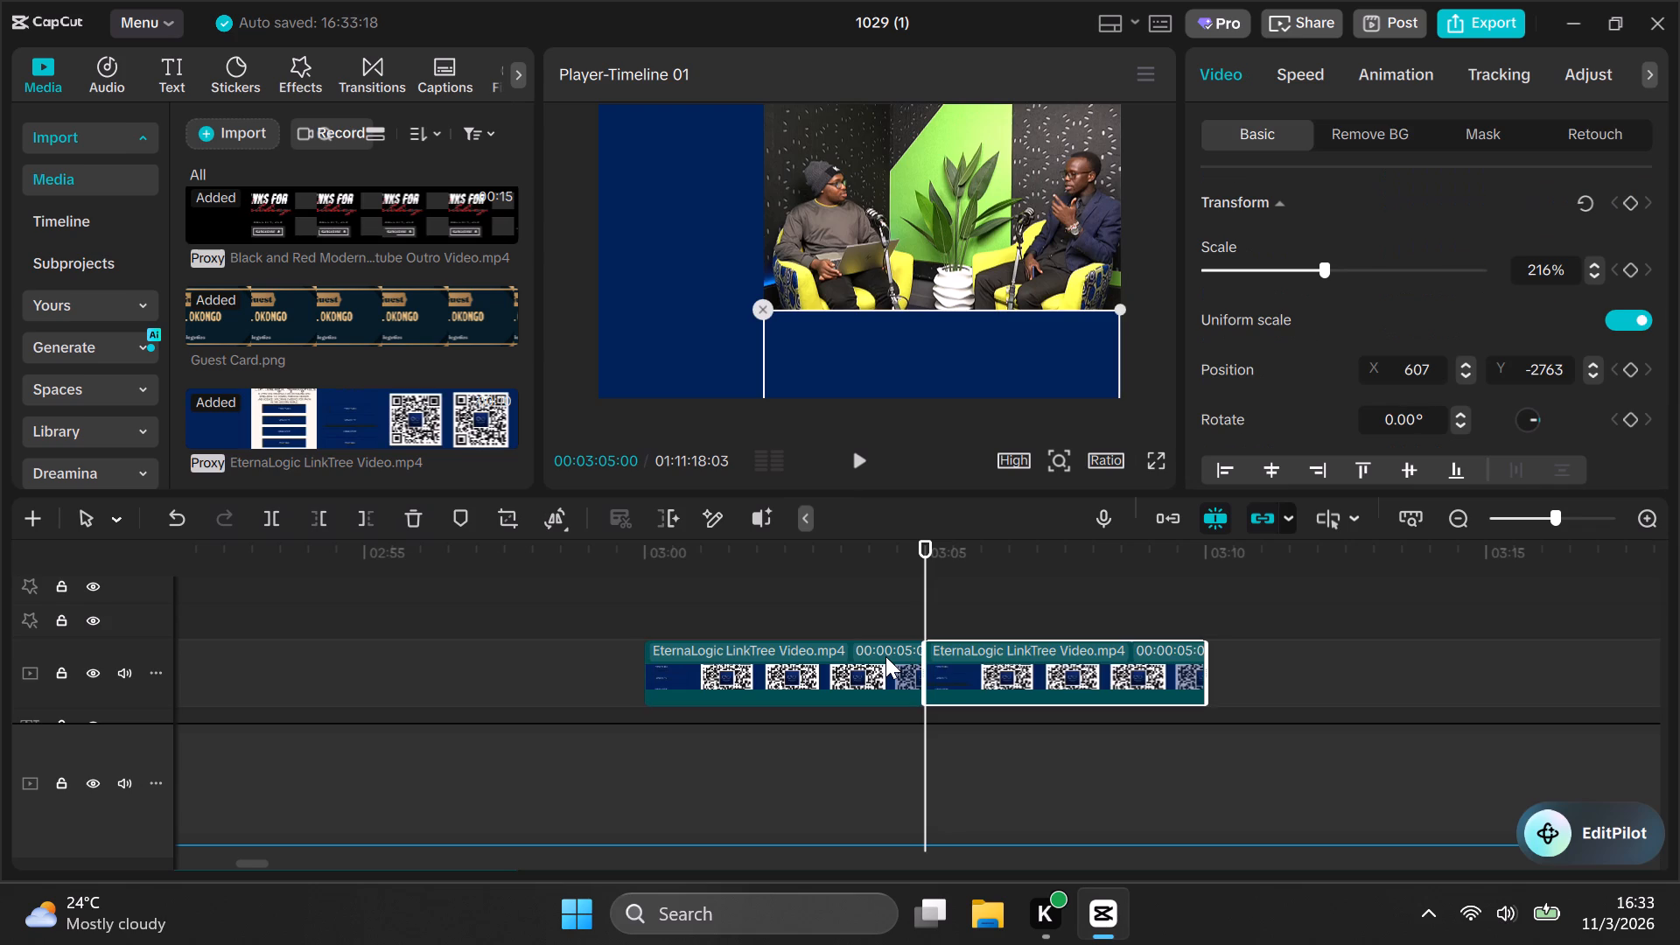
Check the frames around the end of the duplicated clip, near 00:03:10:00, for where the overlay layout stops.
{"action": "left_click", "coordinate": [1188, 598]}
{"action": "key", "text": "Right"}
{"action": "key", "text": "Right"}
{"action": "key", "text": "Right"}
{"action": "key", "text": "Right"}
{"action": "key", "text": "Right"}
{"action": "key", "text": "Right"}
{"action": "key", "text": "Right"}
{"action": "key", "text": "Right"}
{"action": "key", "text": "Right"}
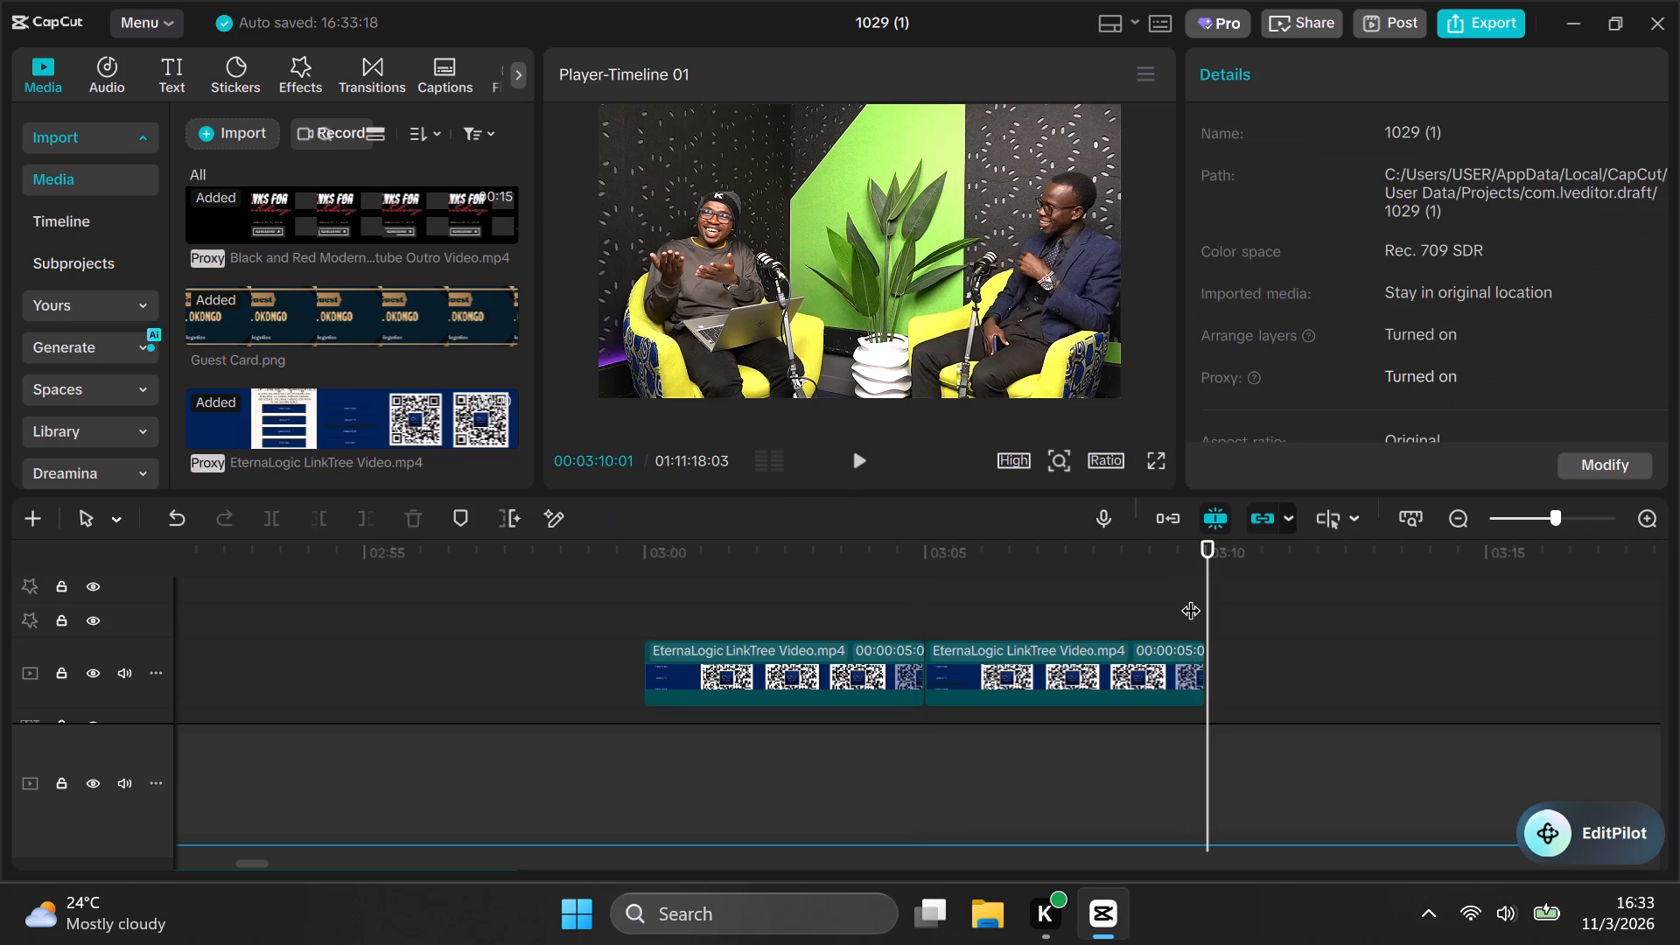
{"action": "key", "text": "Left"}
{"action": "key", "text": "Left"}
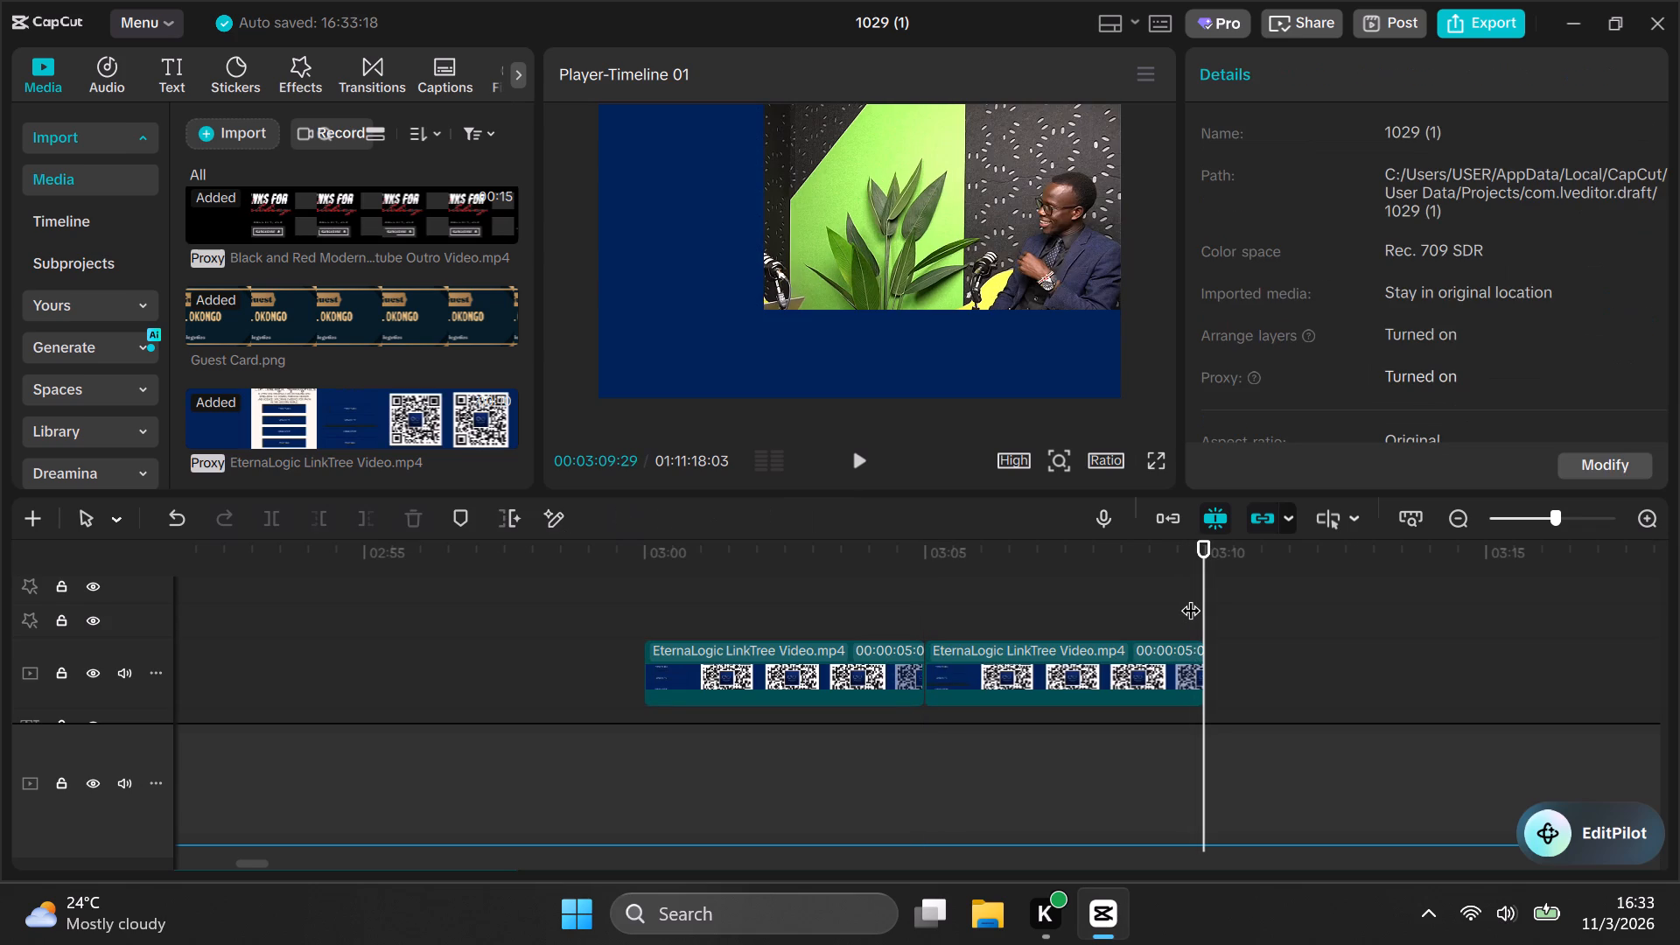
Review the overlay layout at several points from 00:03:07:24 back to 00:03:00:00 and inspect the stacked tracks there.
{"action": "left_click", "coordinate": [1080, 592]}
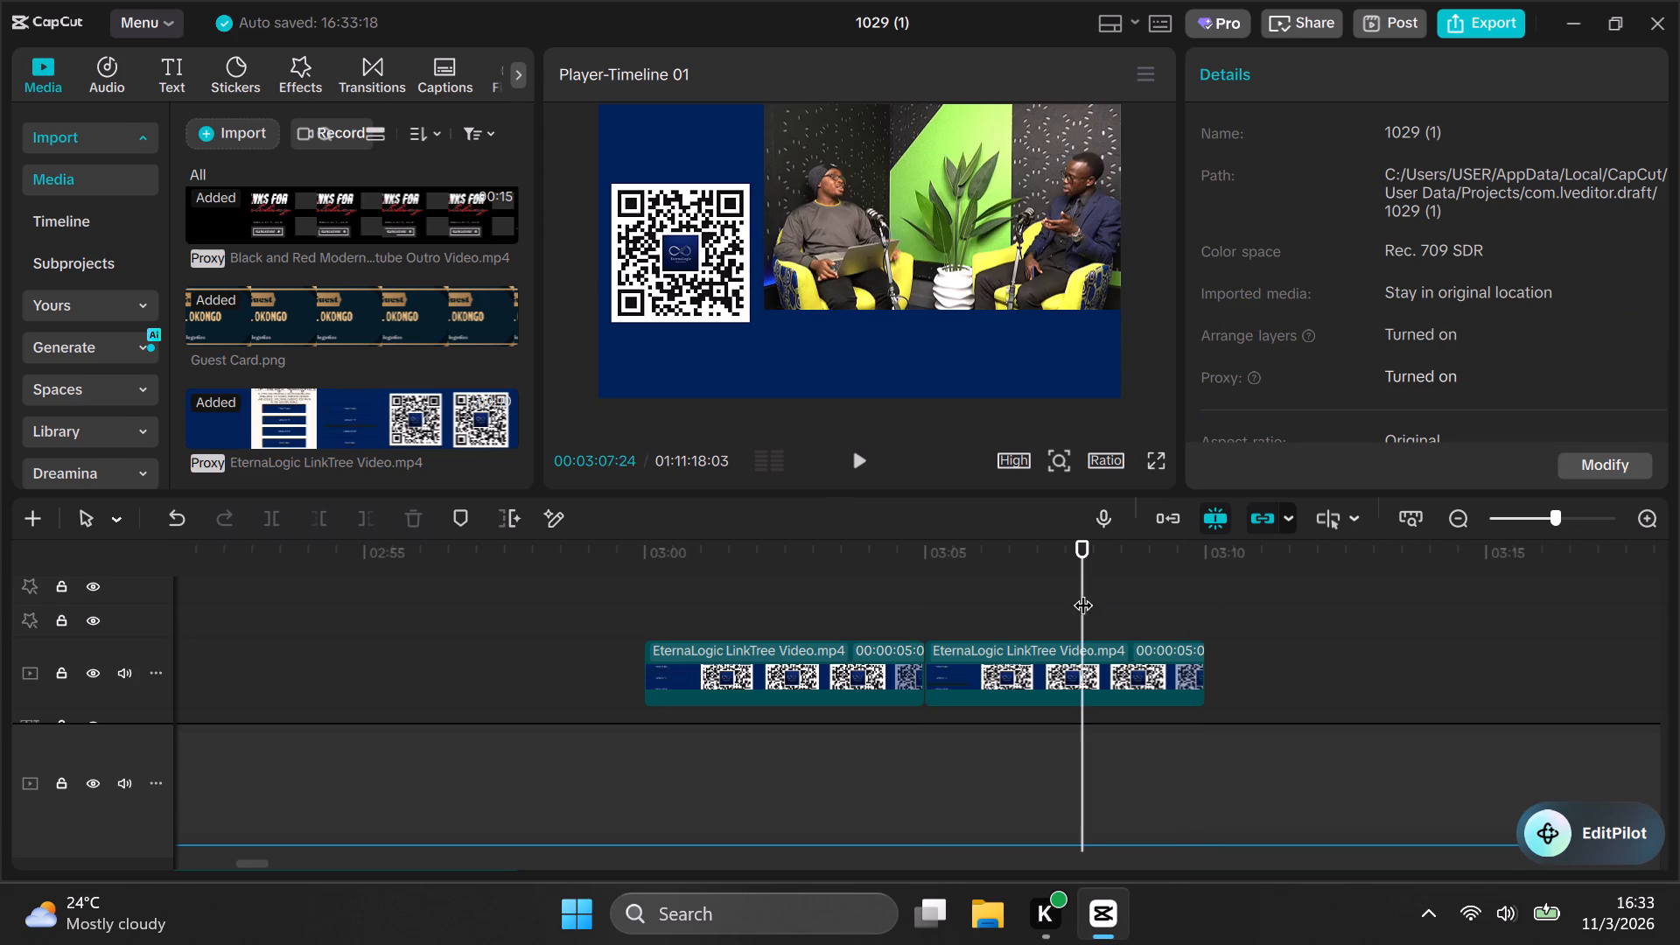
{"action": "left_click", "coordinate": [881, 600]}
{"action": "left_click", "coordinate": [811, 603]}
{"action": "left_click", "coordinate": [752, 596]}
{"action": "left_click", "coordinate": [701, 594]}
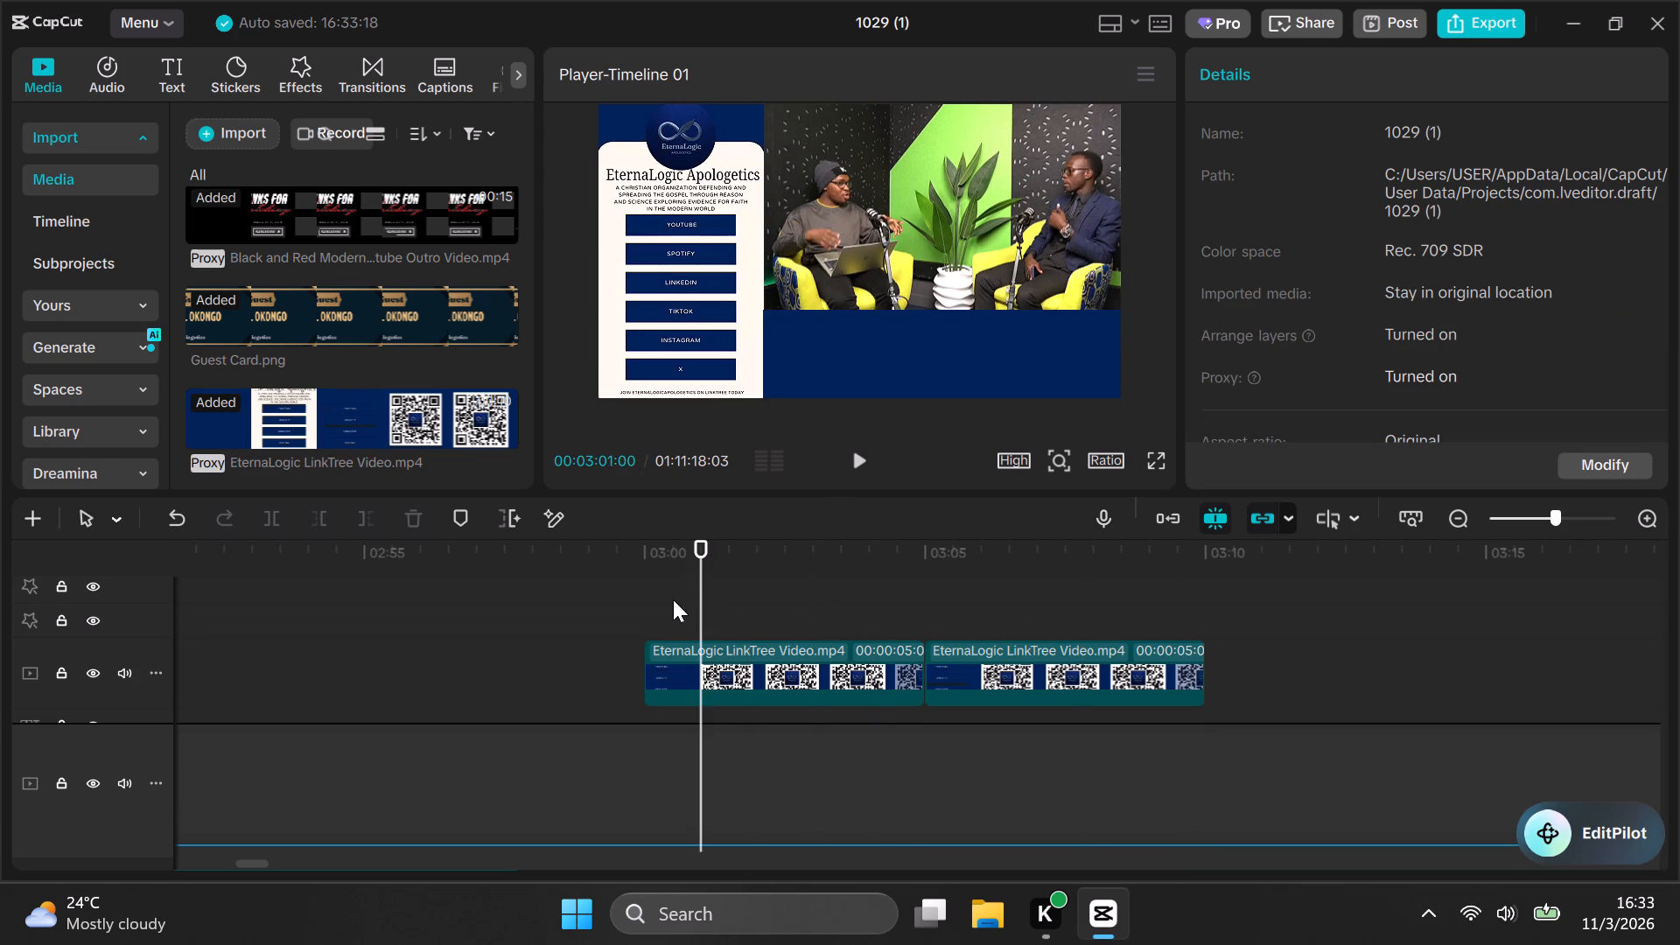
{"action": "left_click", "coordinate": [664, 599]}
{"action": "left_click", "coordinate": [637, 598]}
{"action": "scroll", "coordinate": [754, 644], "scroll_direction": "down", "scroll_amount": 1}
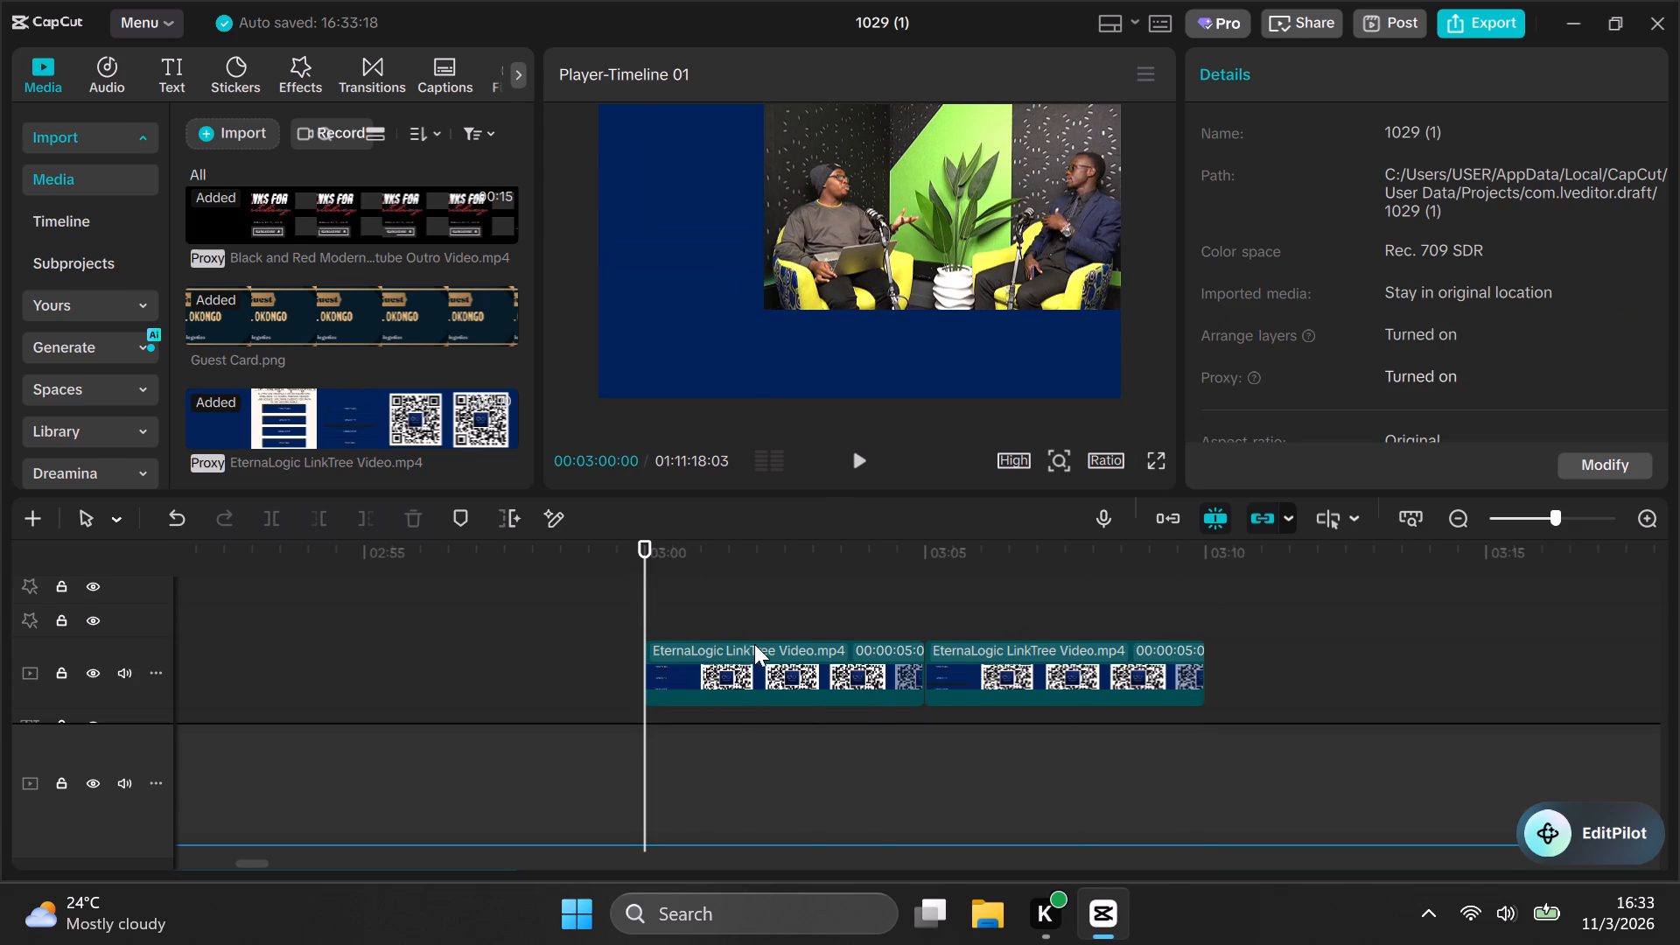
{"action": "scroll", "coordinate": [754, 644], "scroll_direction": "down", "scroll_amount": 7}
{"action": "scroll", "coordinate": [756, 641], "scroll_direction": "up", "scroll_amount": 3}
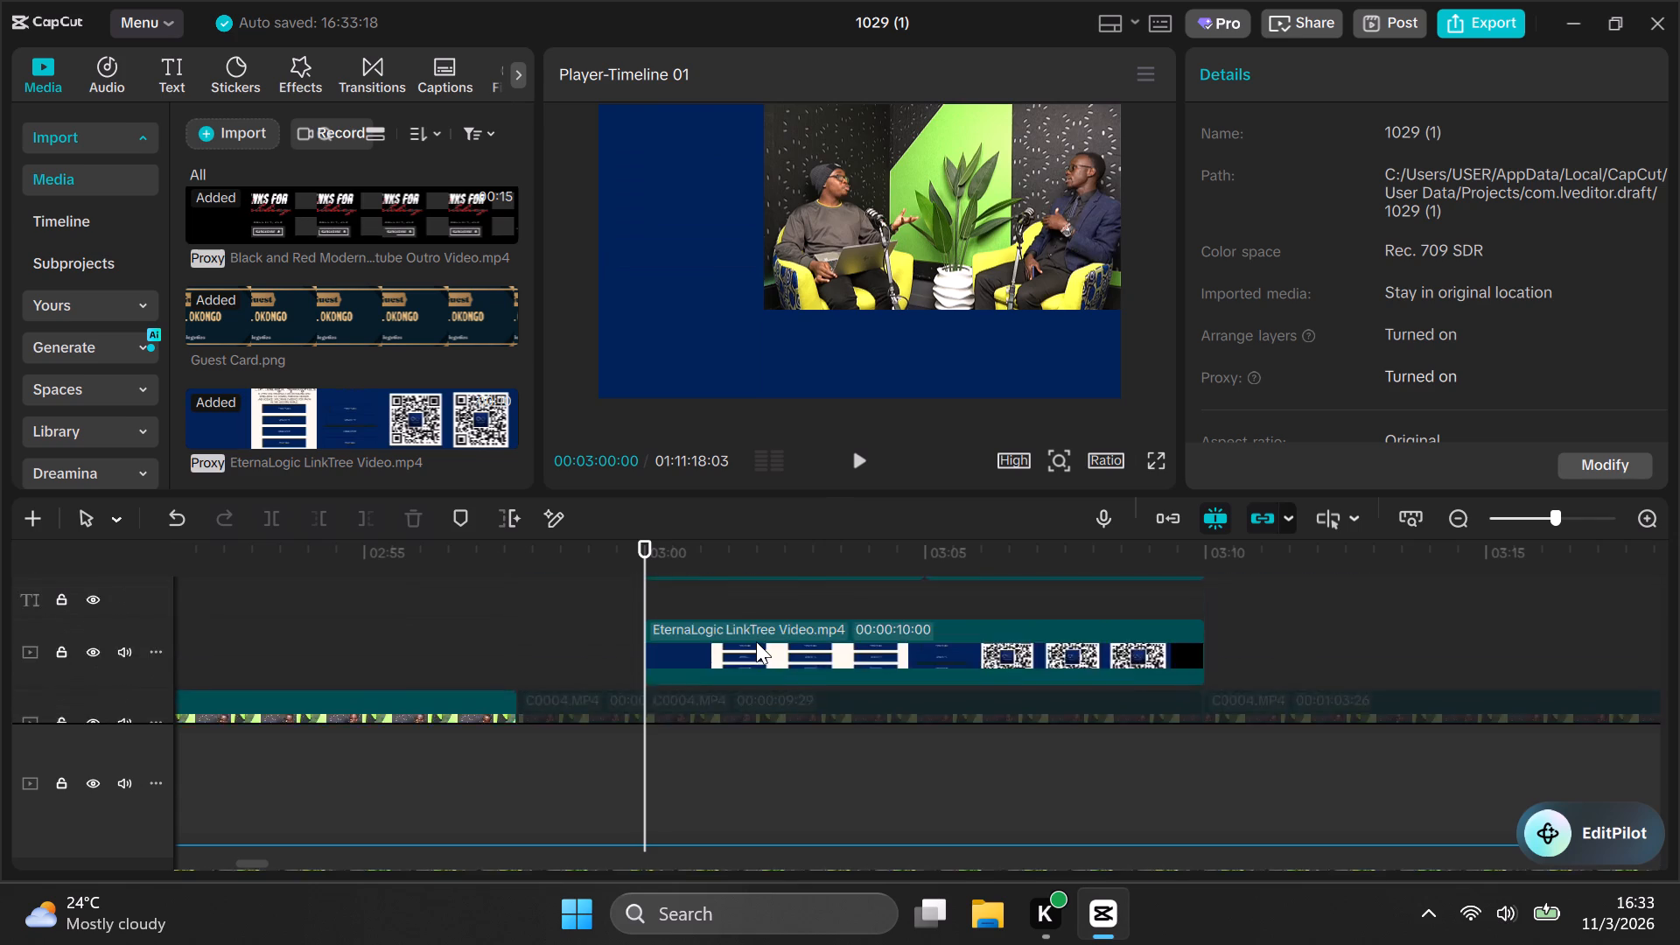
{"action": "scroll", "coordinate": [756, 641], "scroll_direction": "up", "scroll_amount": 6}
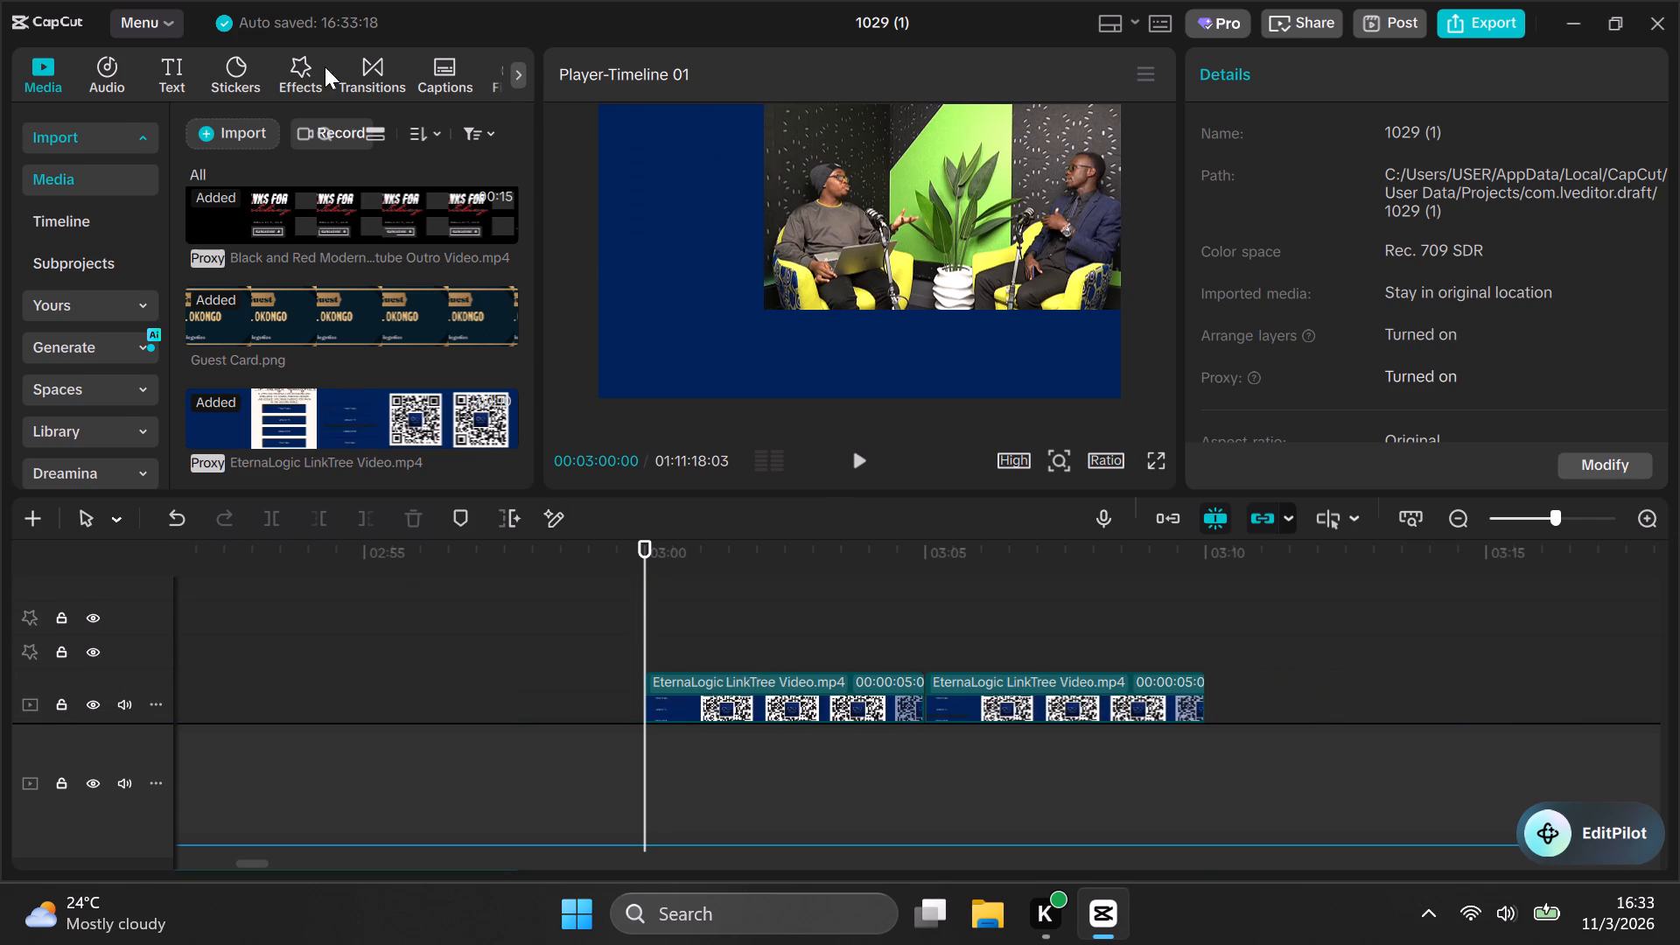
Browse the favourite text effects and text templates for a title design to use with the EternaLogic overlay.
{"action": "left_click", "coordinate": [177, 61]}
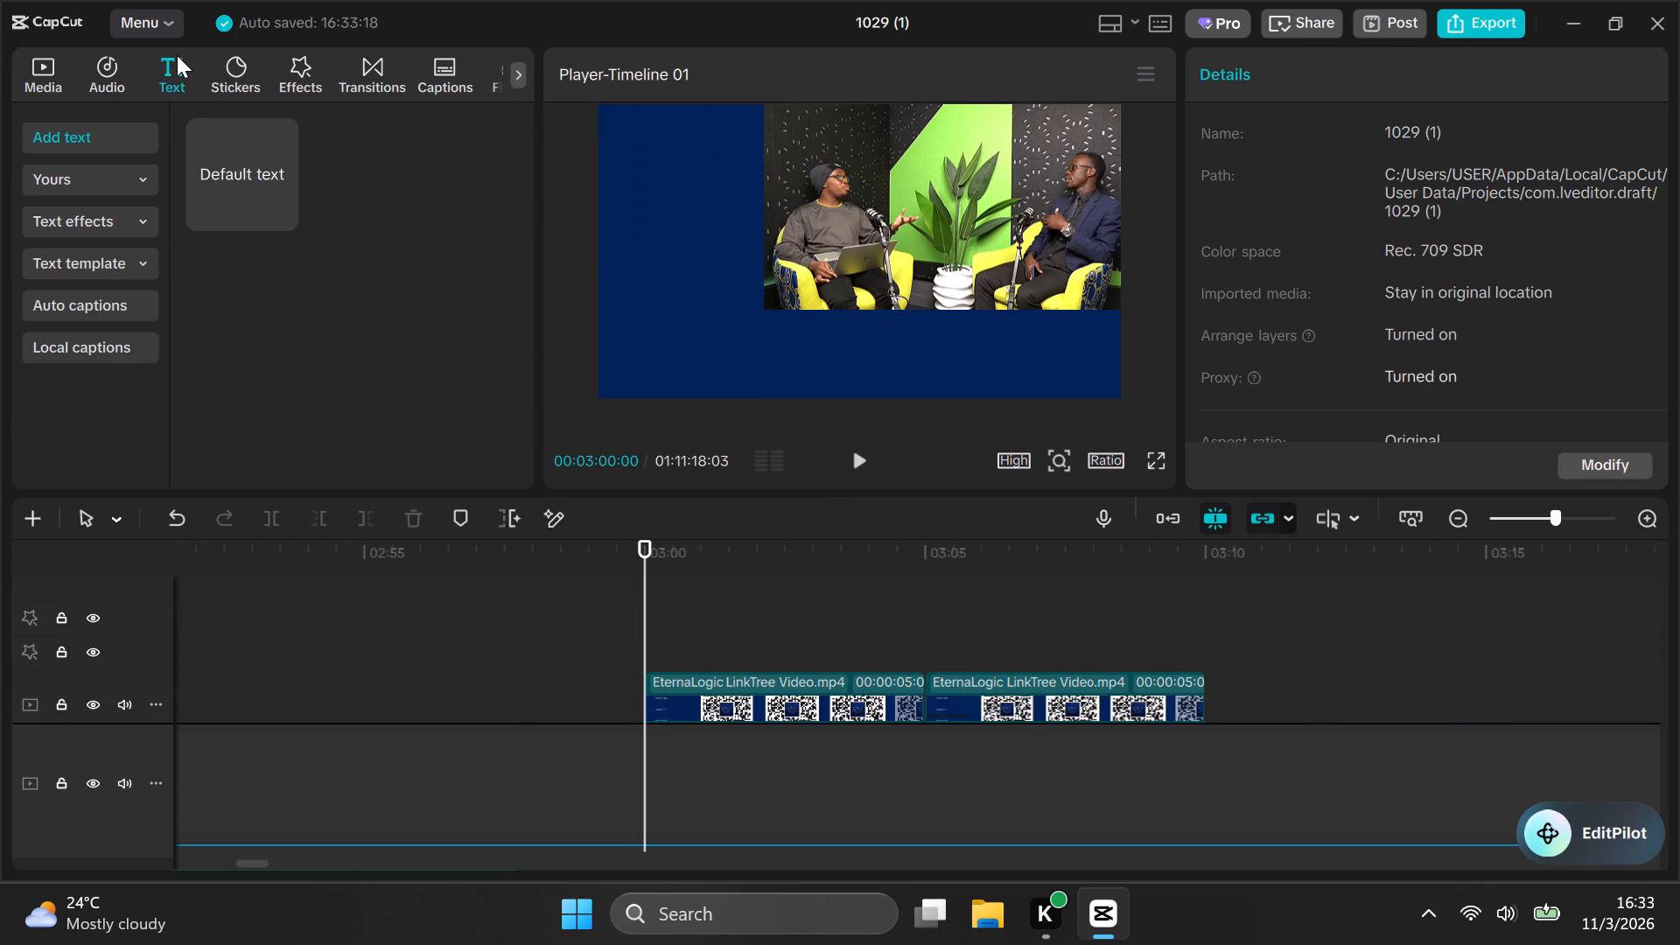
{"action": "left_click", "coordinate": [92, 187]}
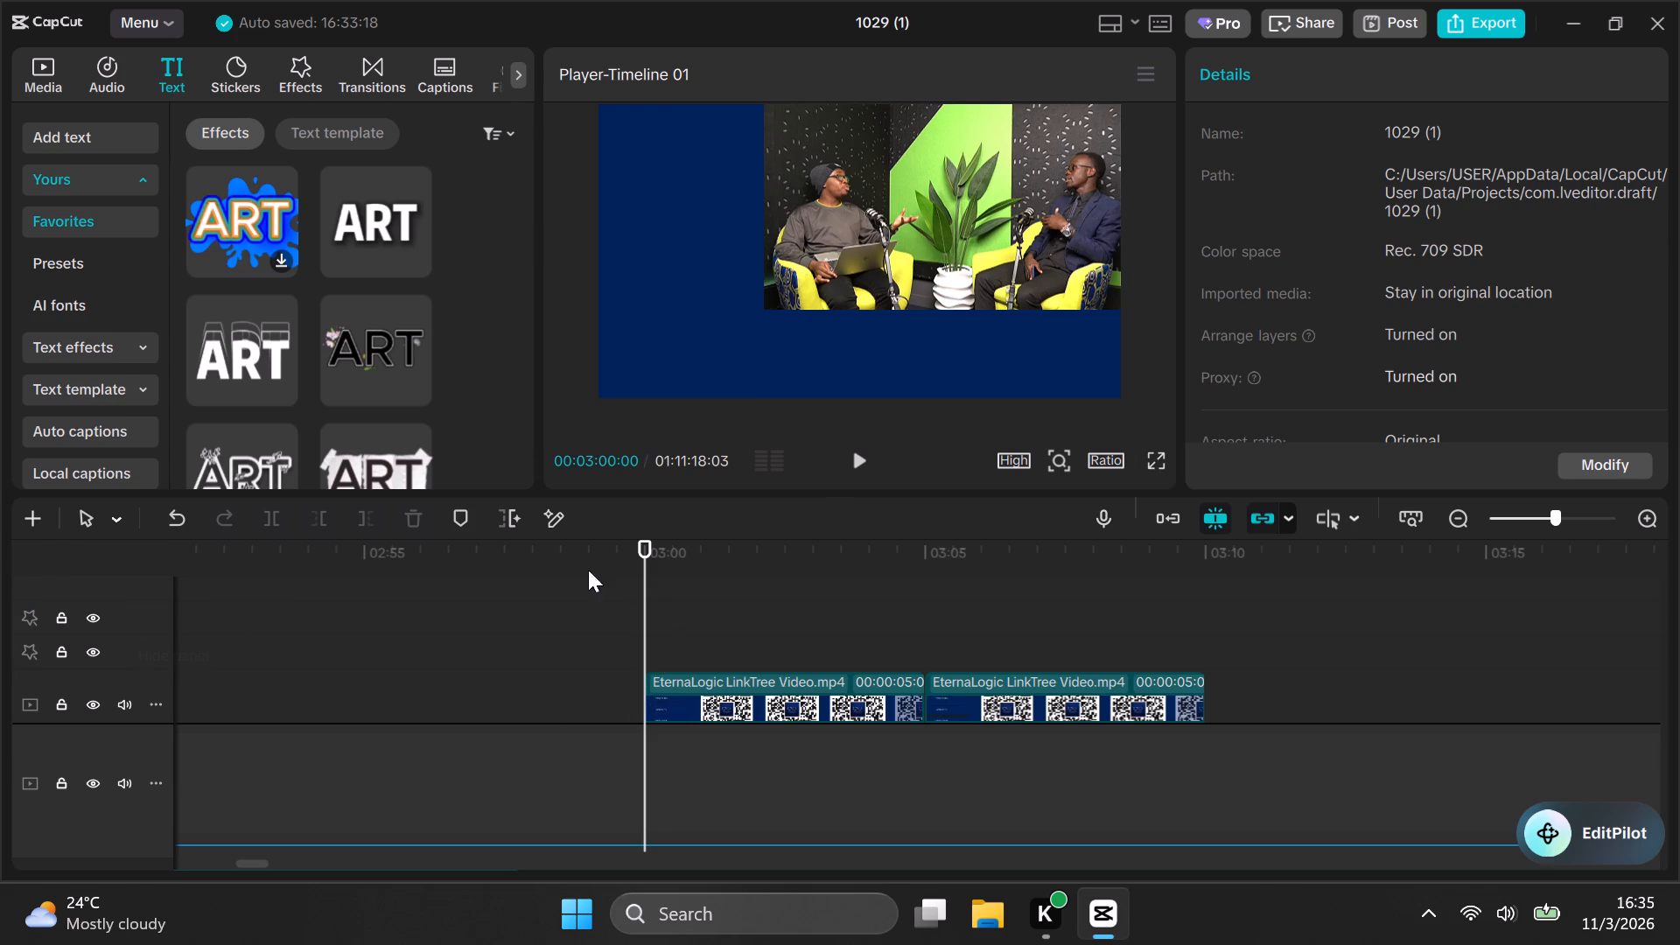
{"action": "scroll", "coordinate": [355, 325], "scroll_direction": "down", "scroll_amount": 3}
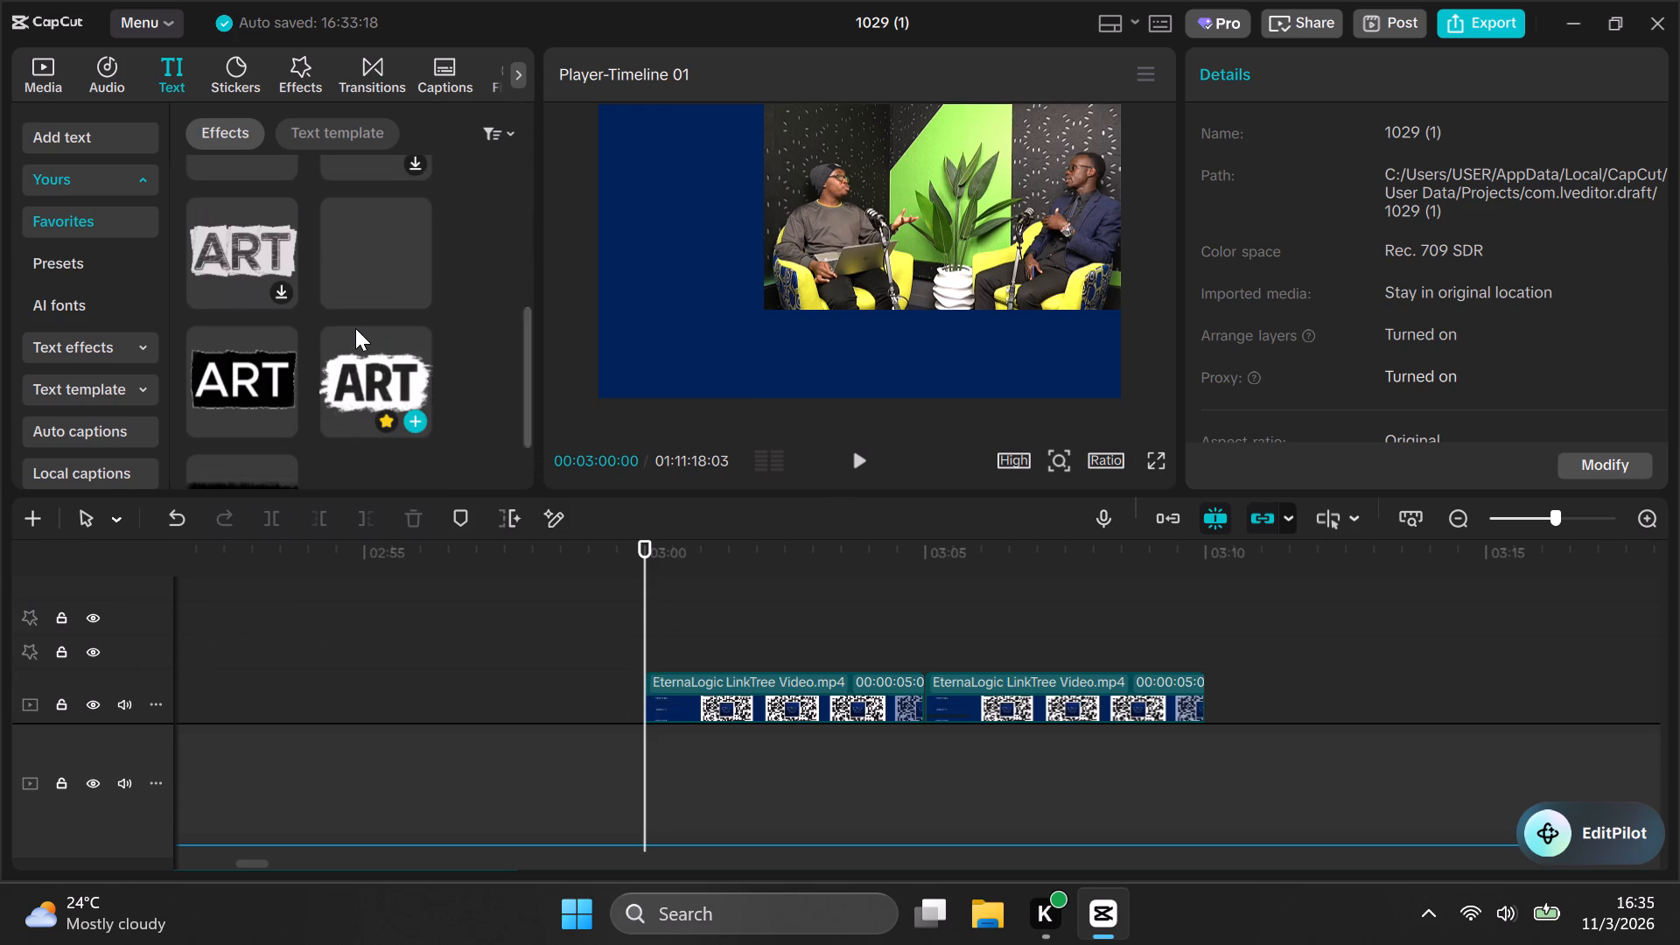
{"action": "left_click", "coordinate": [333, 128]}
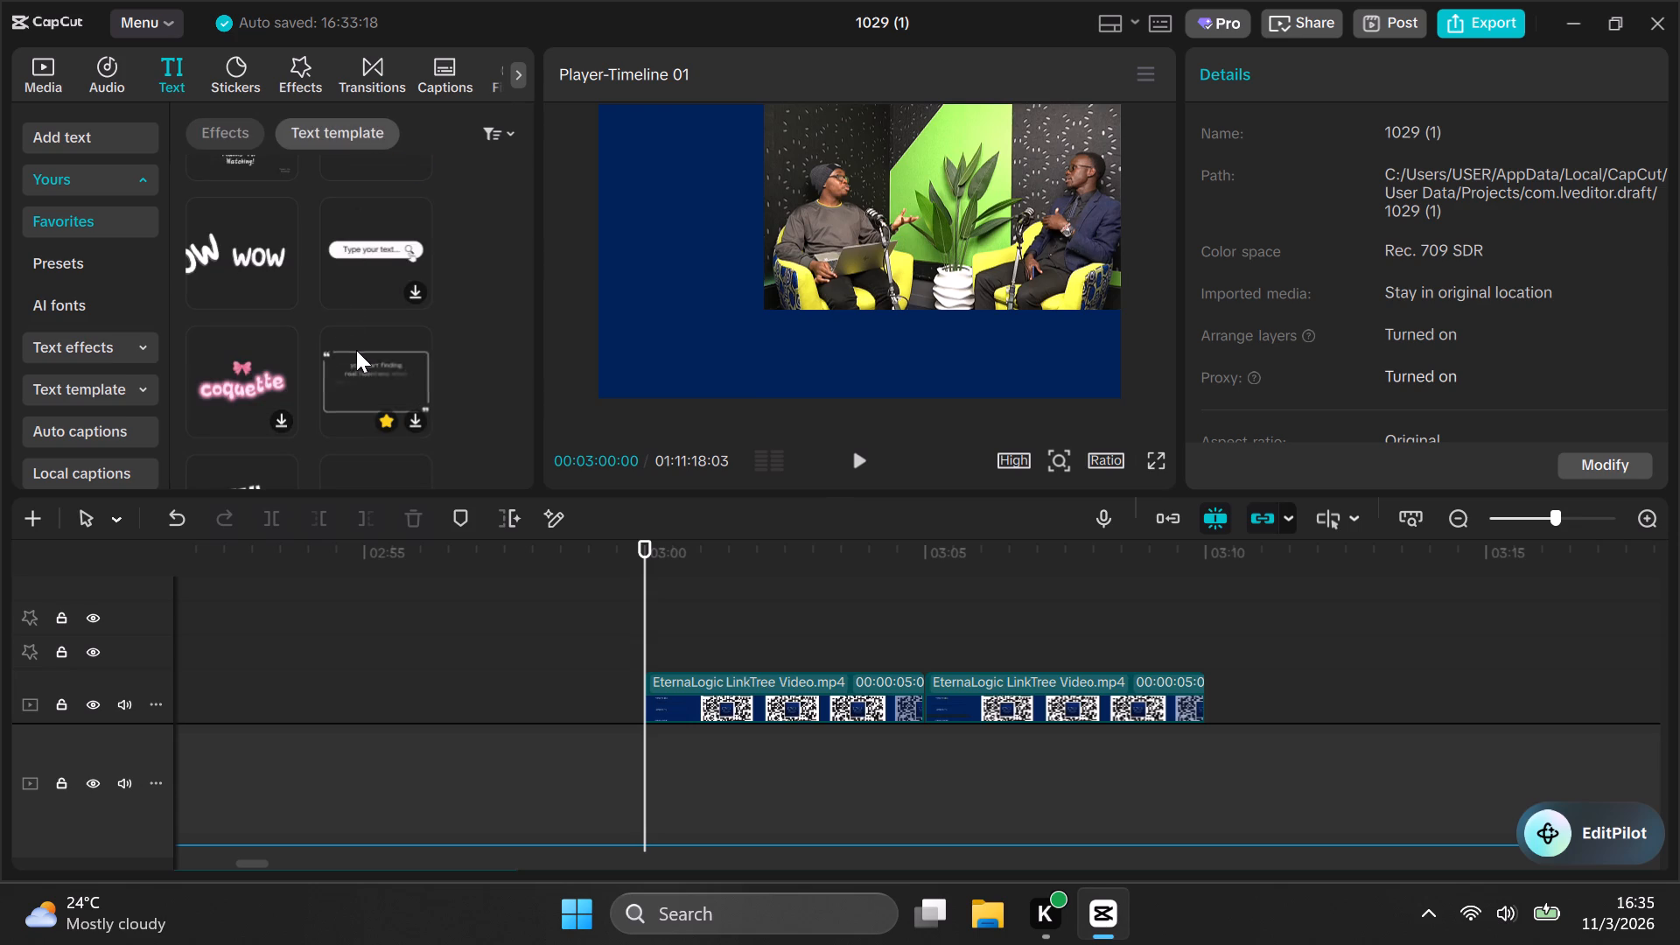
{"action": "scroll", "coordinate": [356, 350], "scroll_direction": "down", "scroll_amount": 2}
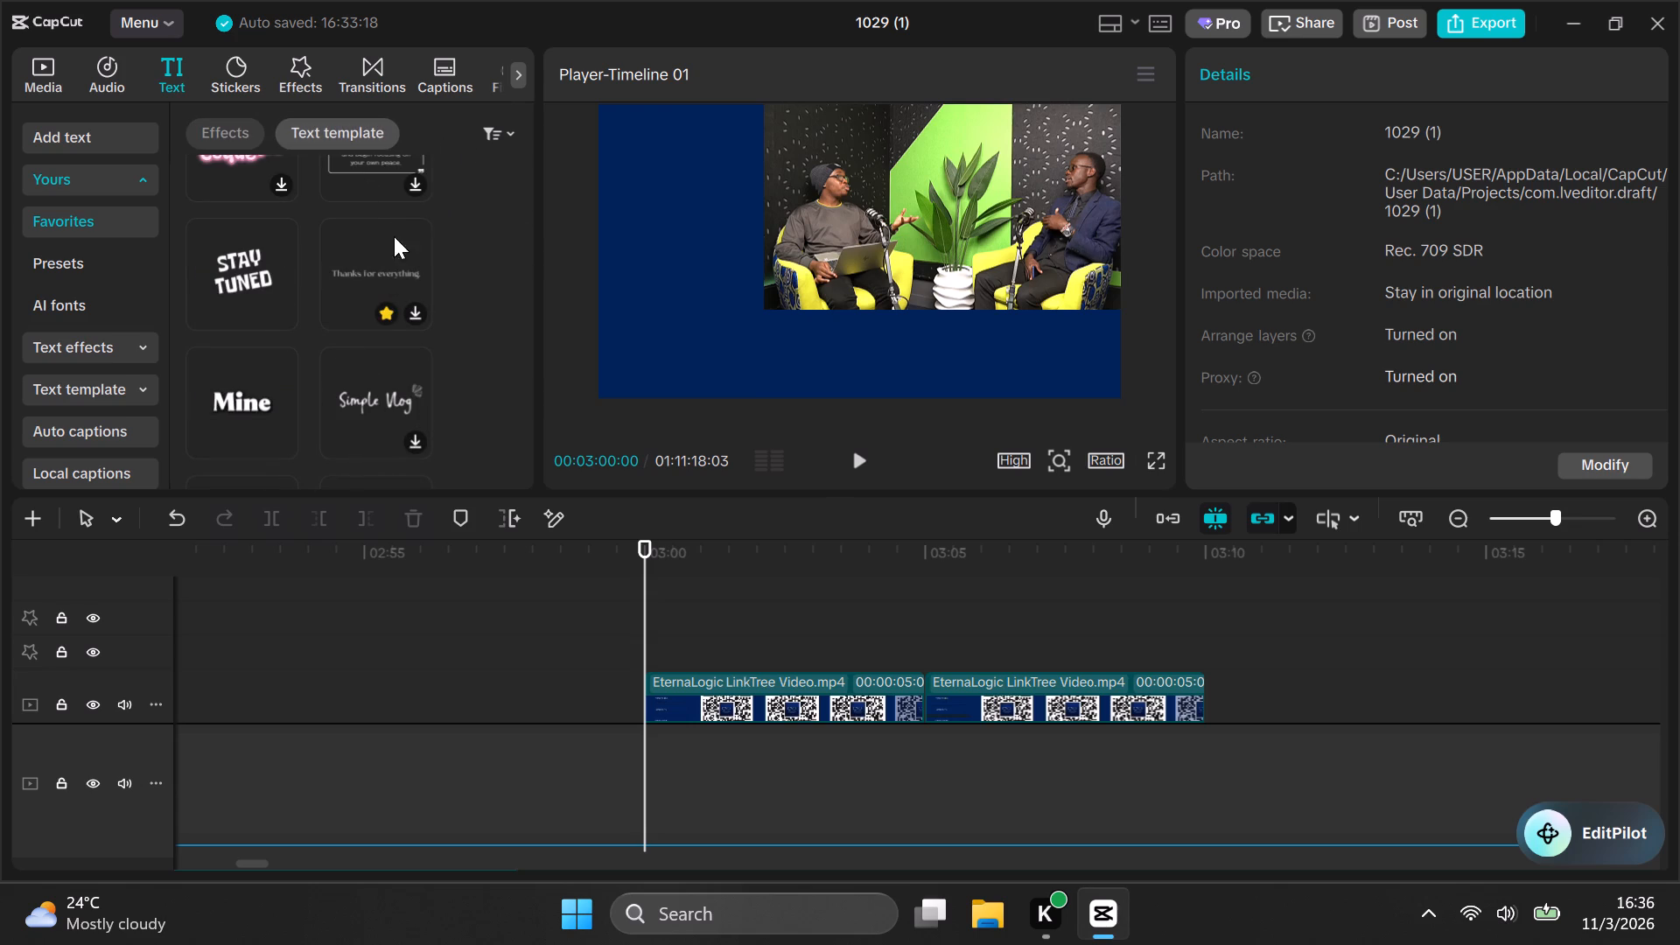
{"action": "scroll", "coordinate": [388, 324], "scroll_direction": "down", "scroll_amount": 3}
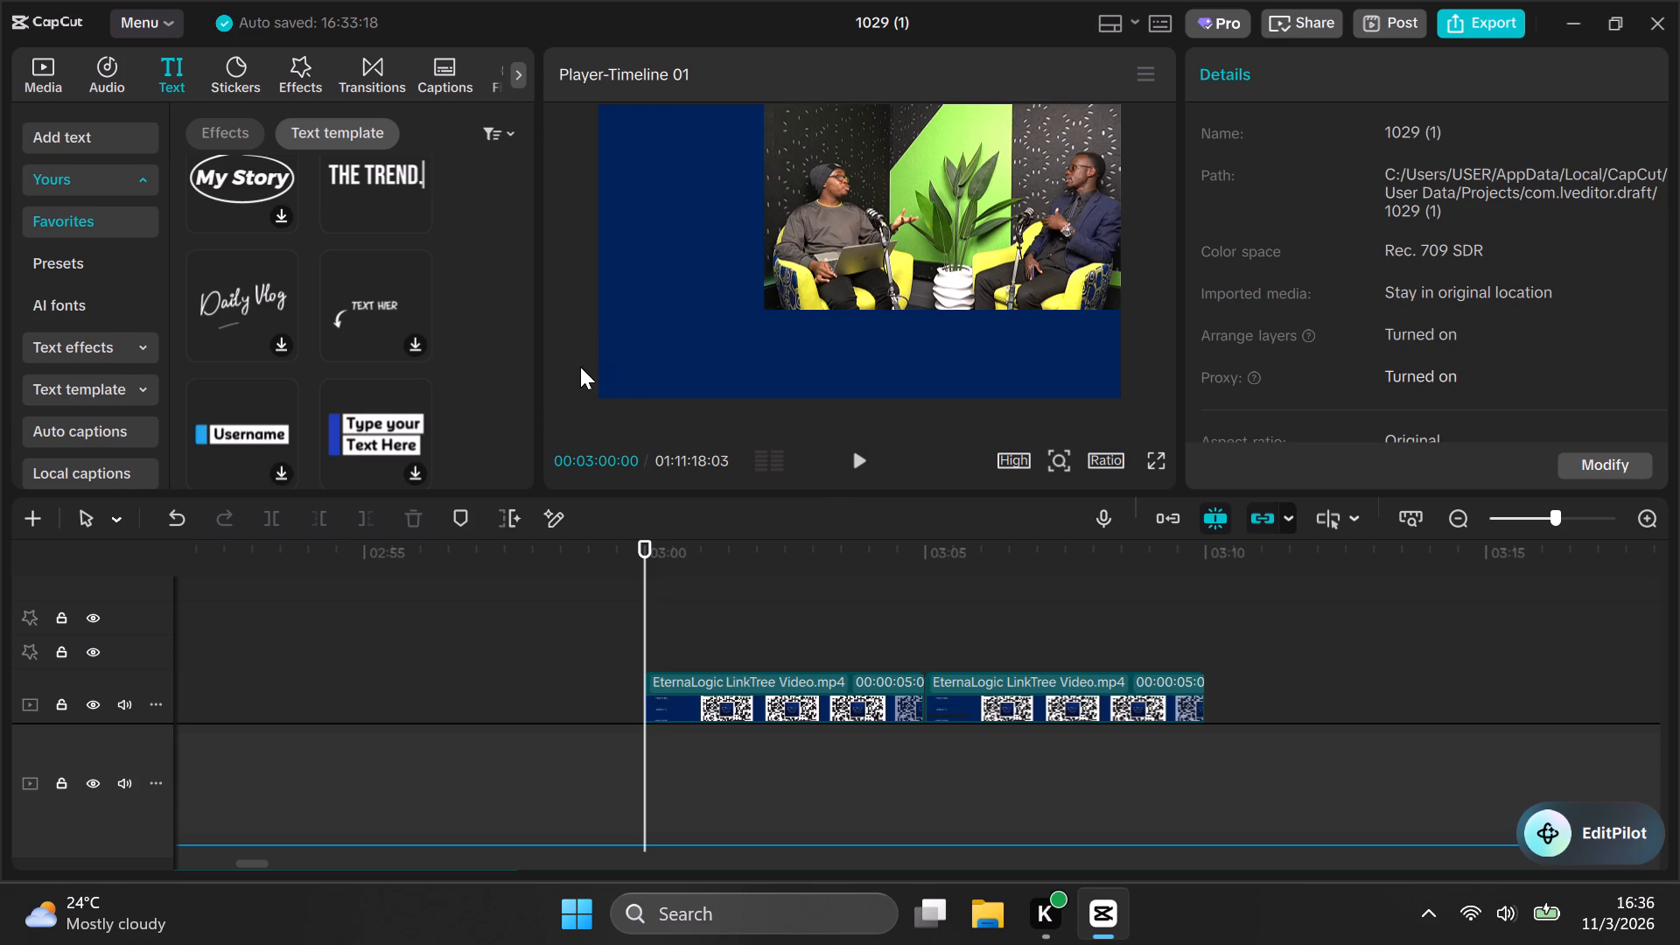
{"action": "scroll", "coordinate": [465, 302], "scroll_direction": "up", "scroll_amount": 1}
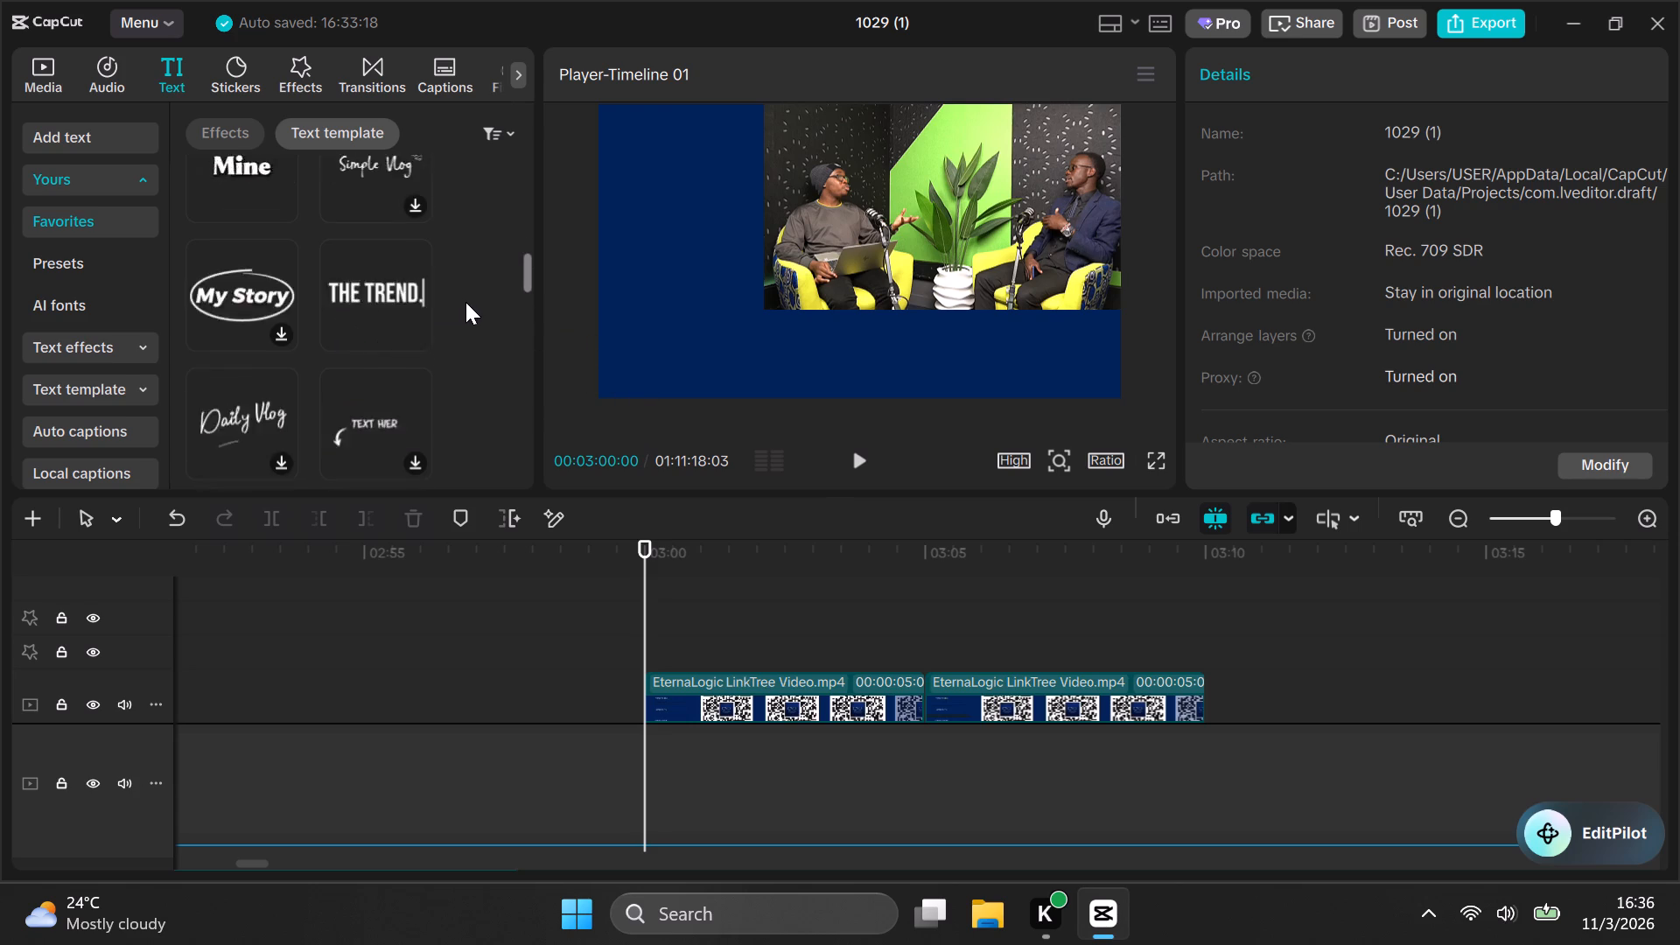
{"action": "scroll", "coordinate": [465, 302], "scroll_direction": "up", "scroll_amount": 2}
{"action": "scroll", "coordinate": [462, 310], "scroll_direction": "down", "scroll_amount": 10}
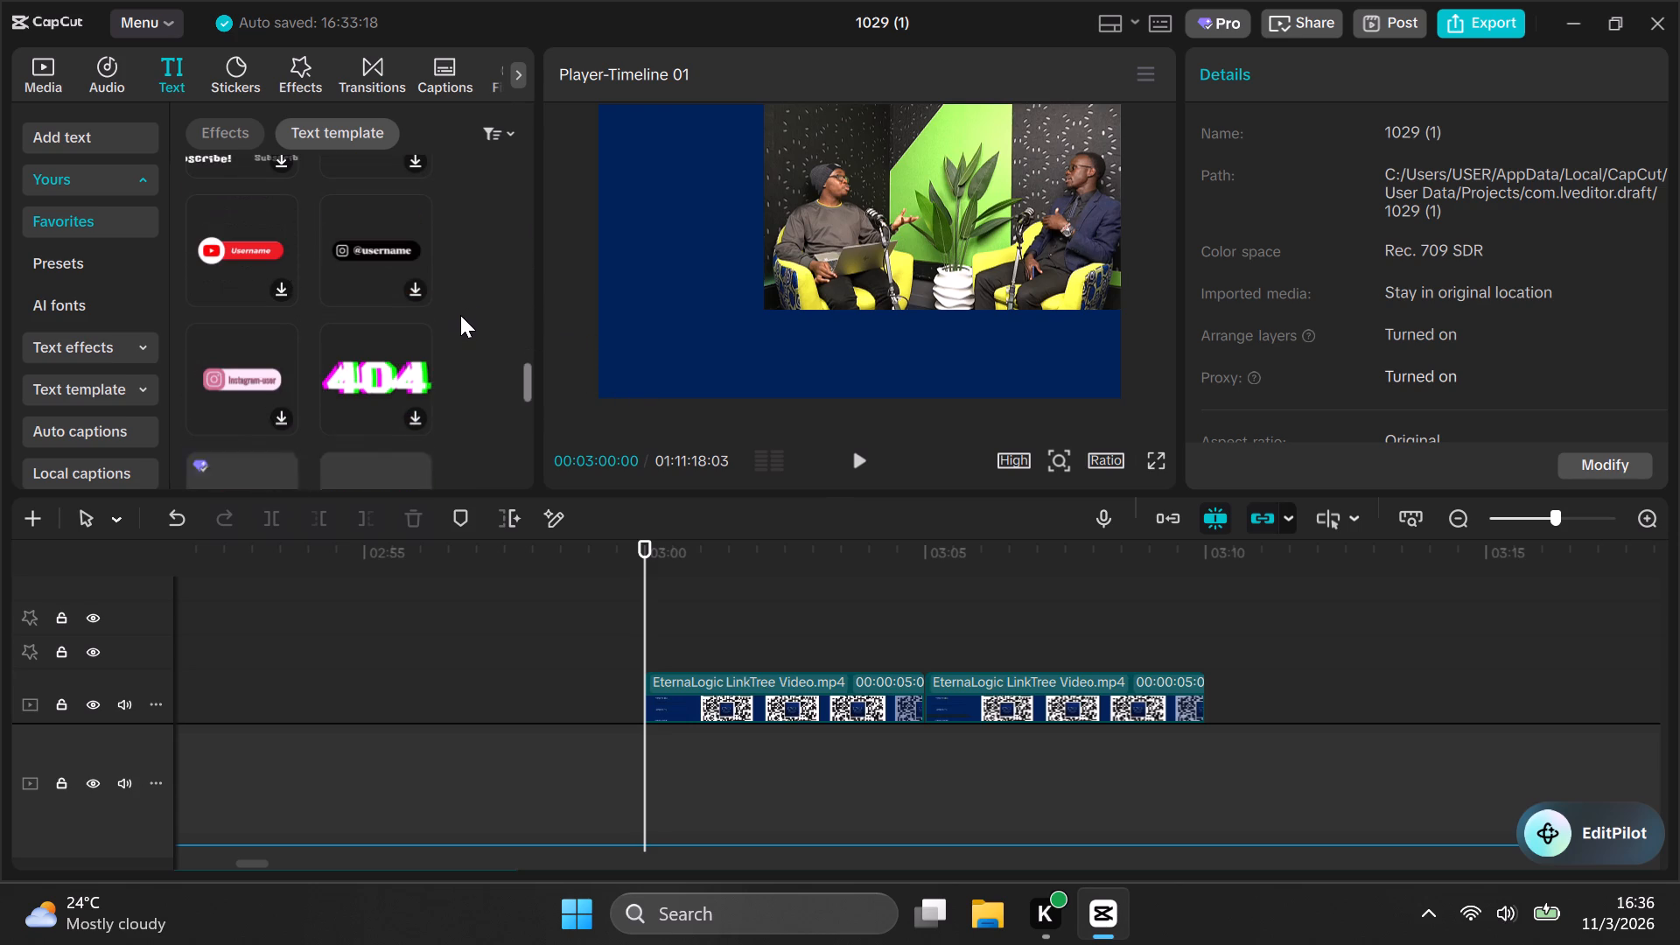
{"action": "scroll", "coordinate": [460, 314], "scroll_direction": "down", "scroll_amount": 3}
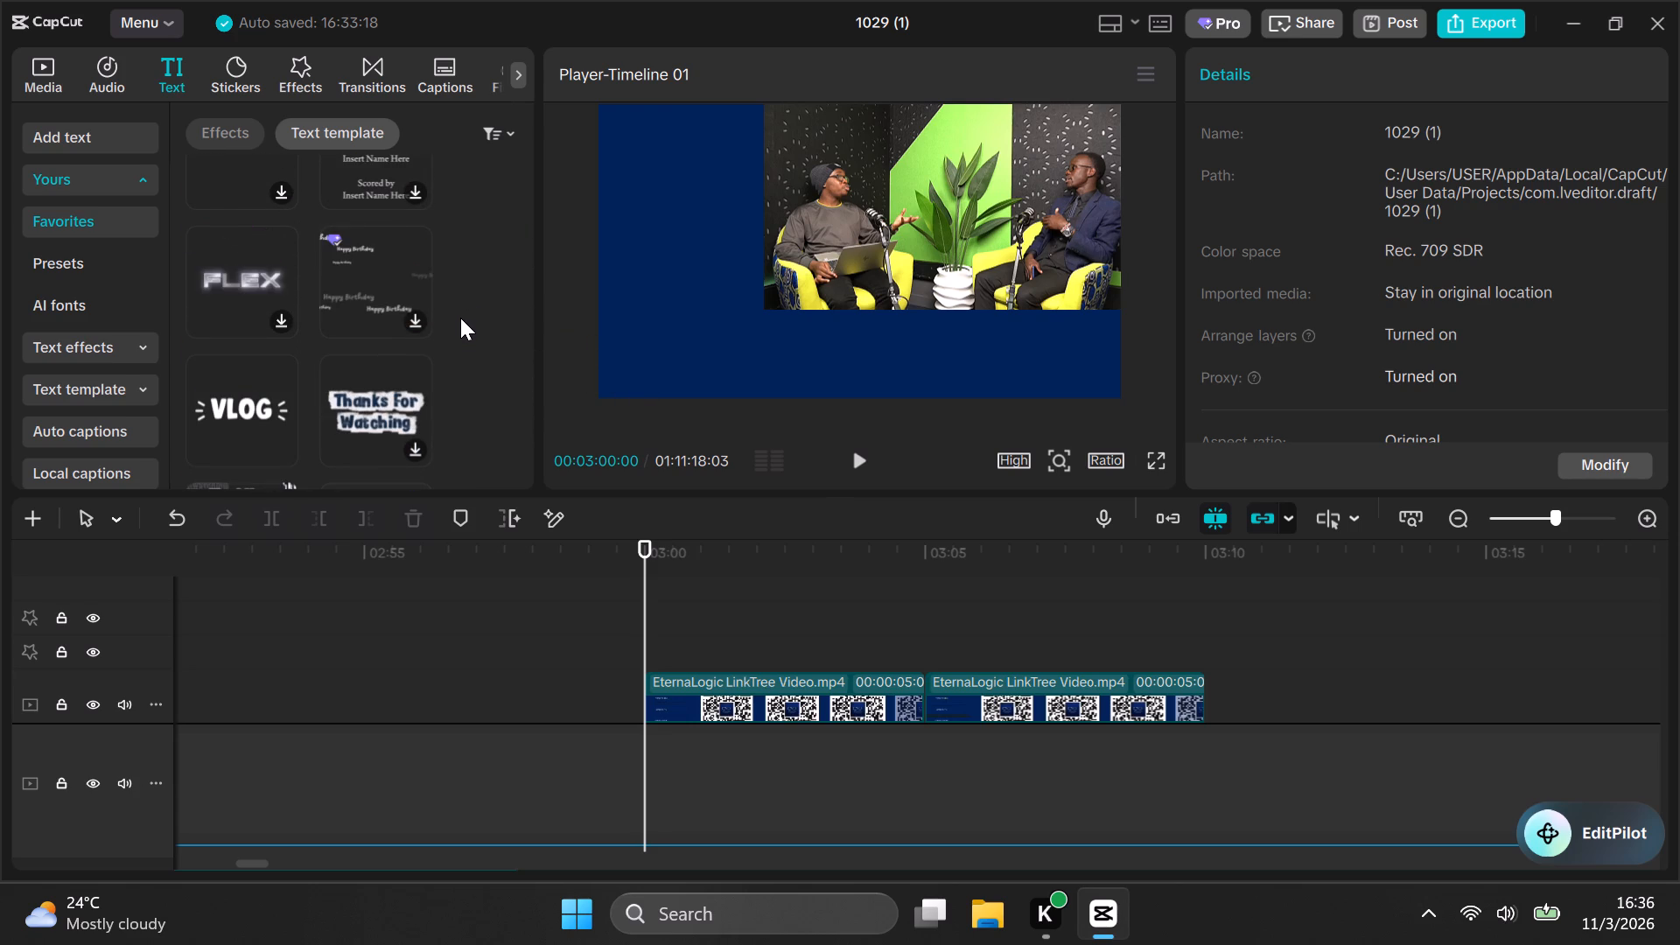
{"action": "scroll", "coordinate": [458, 318], "scroll_direction": "up", "scroll_amount": 3}
{"action": "scroll", "coordinate": [460, 346], "scroll_direction": "down", "scroll_amount": 4}
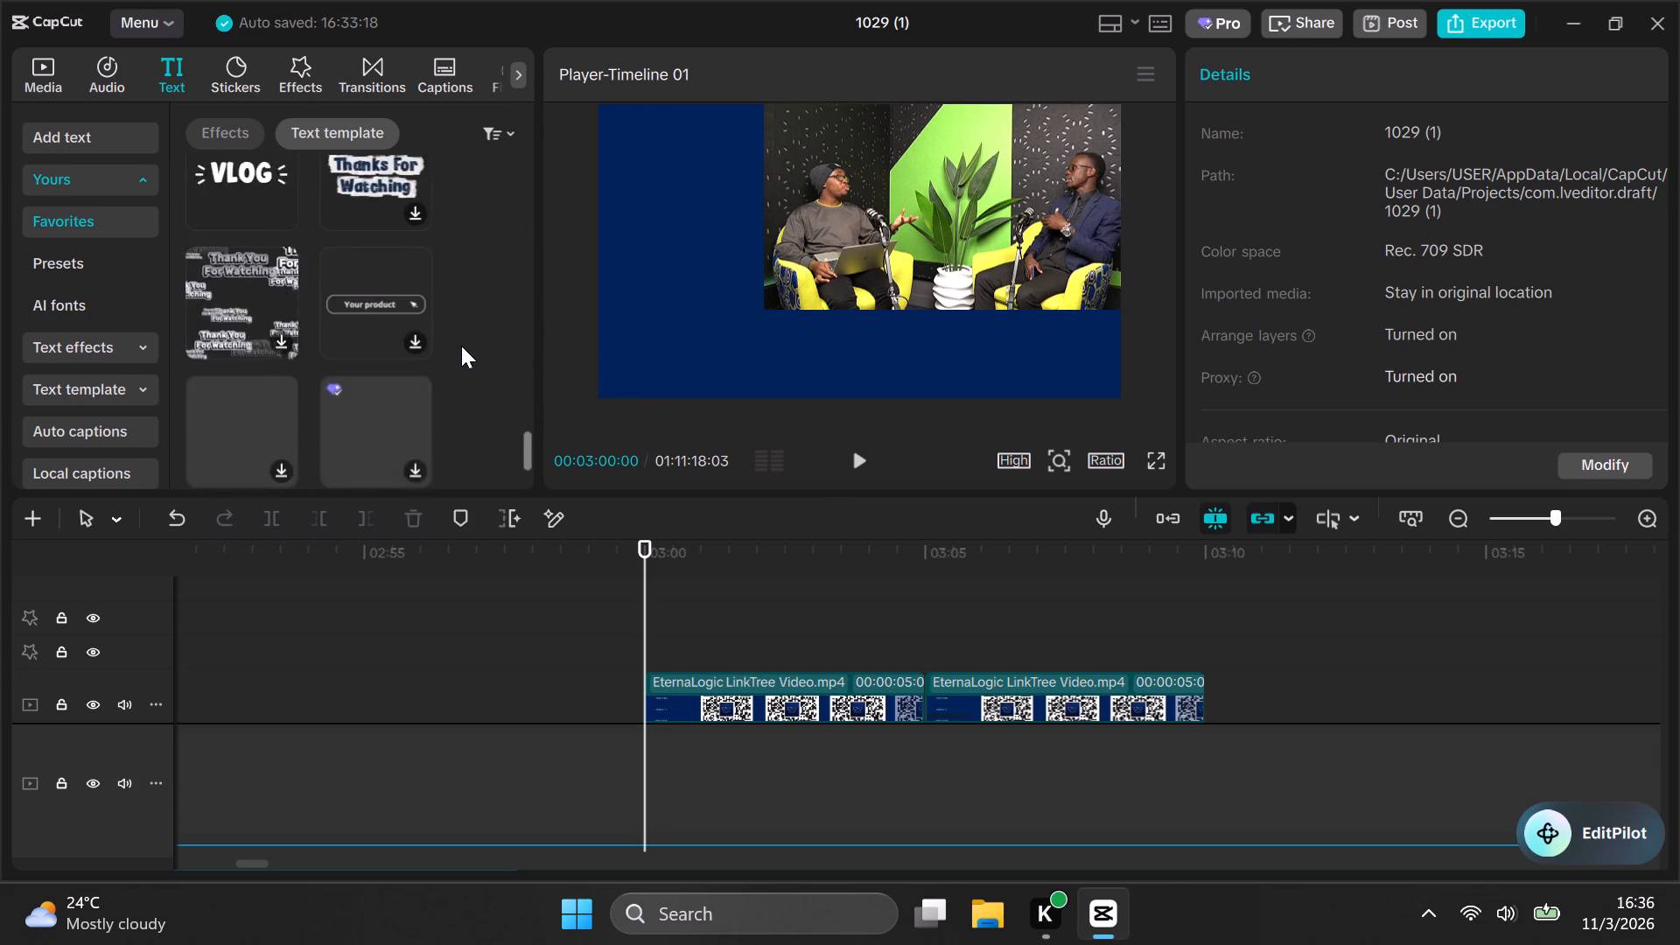
{"action": "scroll", "coordinate": [461, 346], "scroll_direction": "down", "scroll_amount": 2}
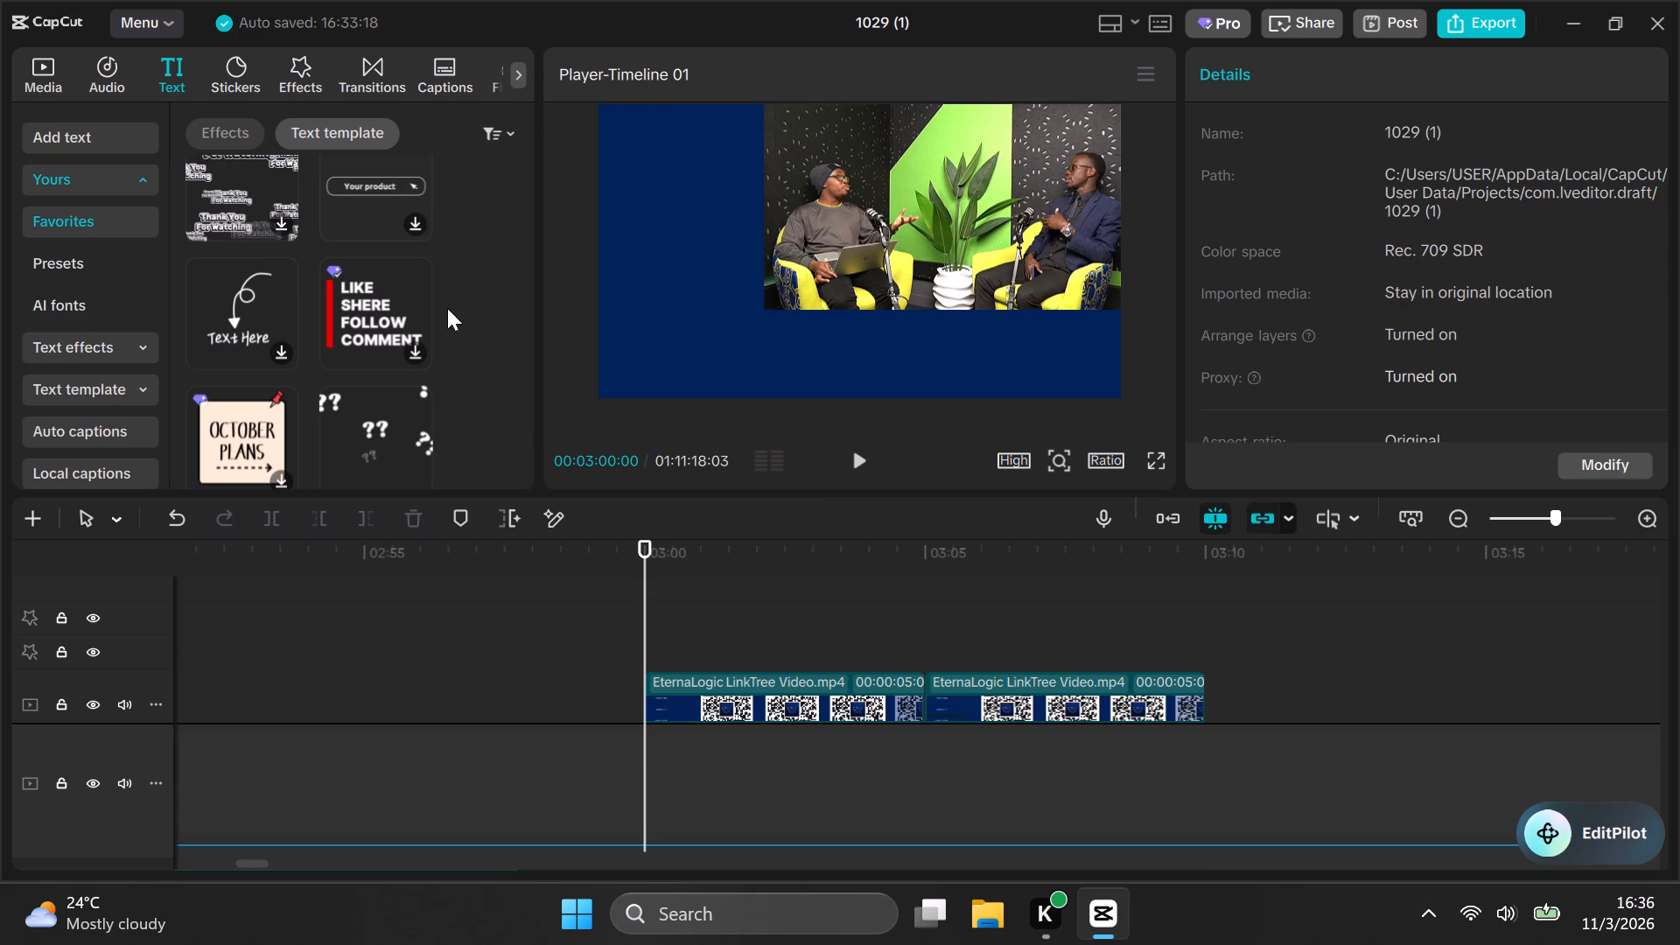
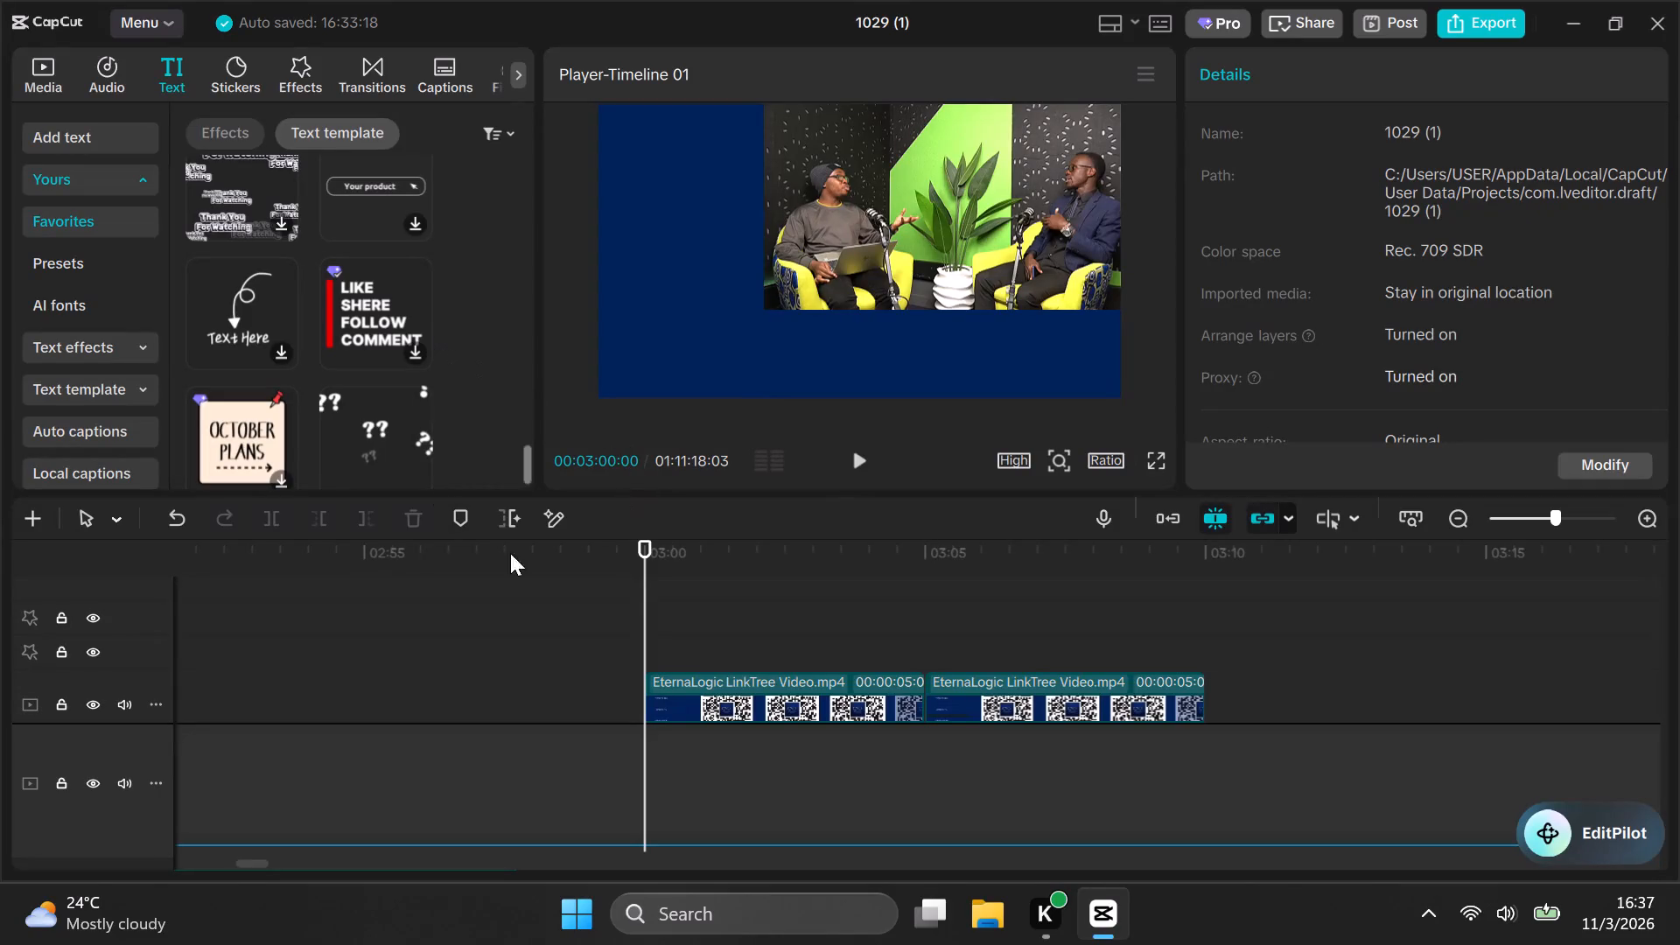
Find the favourite VLOG text template and add it to the timeline at 00:03:00:00, where the EternaLogic overlay starts.
{"action": "scroll", "coordinate": [253, 311], "scroll_direction": "down", "scroll_amount": 2}
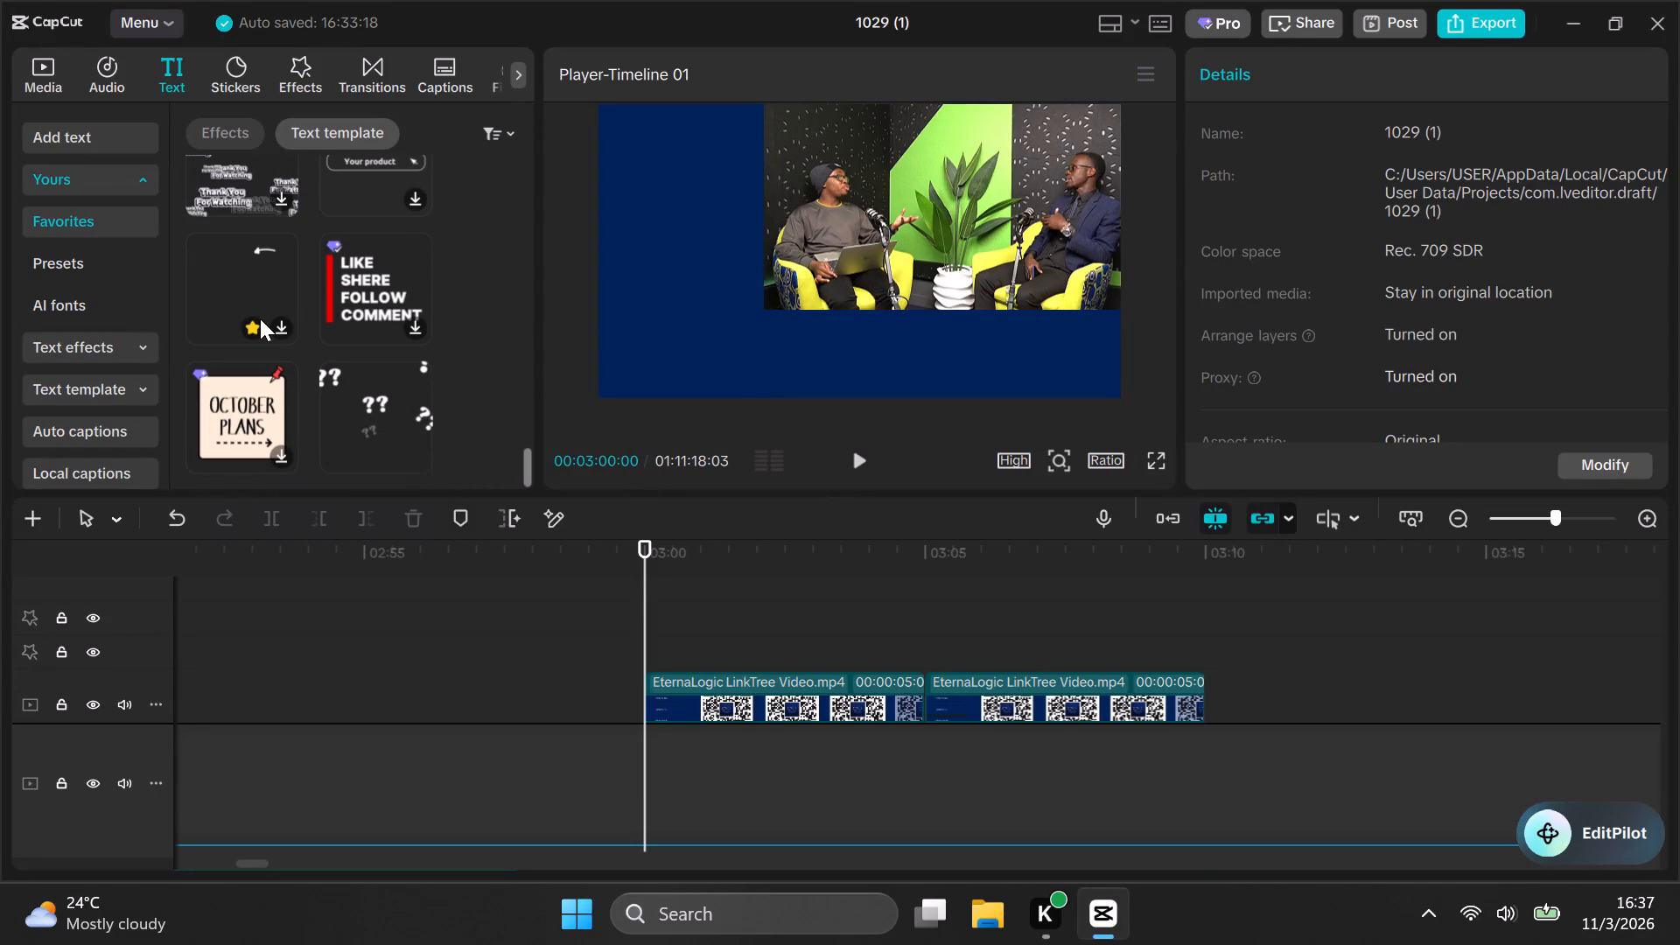
{"action": "scroll", "coordinate": [263, 329], "scroll_direction": "down", "scroll_amount": 7}
{"action": "scroll", "coordinate": [327, 339], "scroll_direction": "up", "scroll_amount": 3}
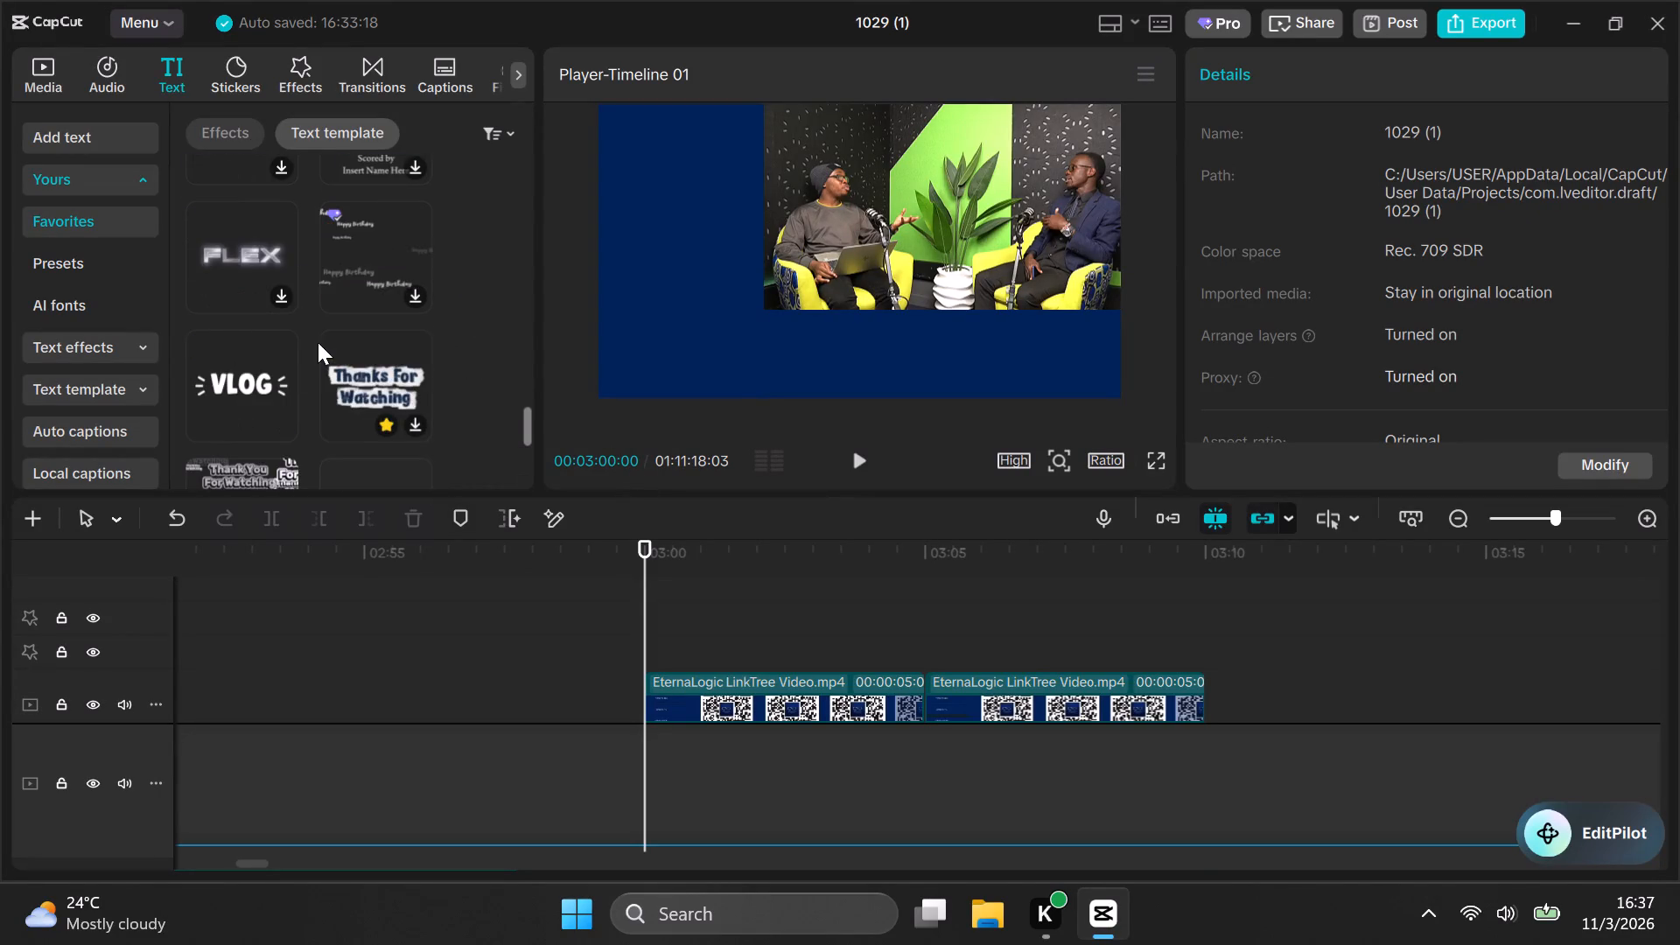
{"action": "scroll", "coordinate": [342, 354], "scroll_direction": "down", "scroll_amount": 9}
{"action": "scroll", "coordinate": [360, 348], "scroll_direction": "up", "scroll_amount": 4}
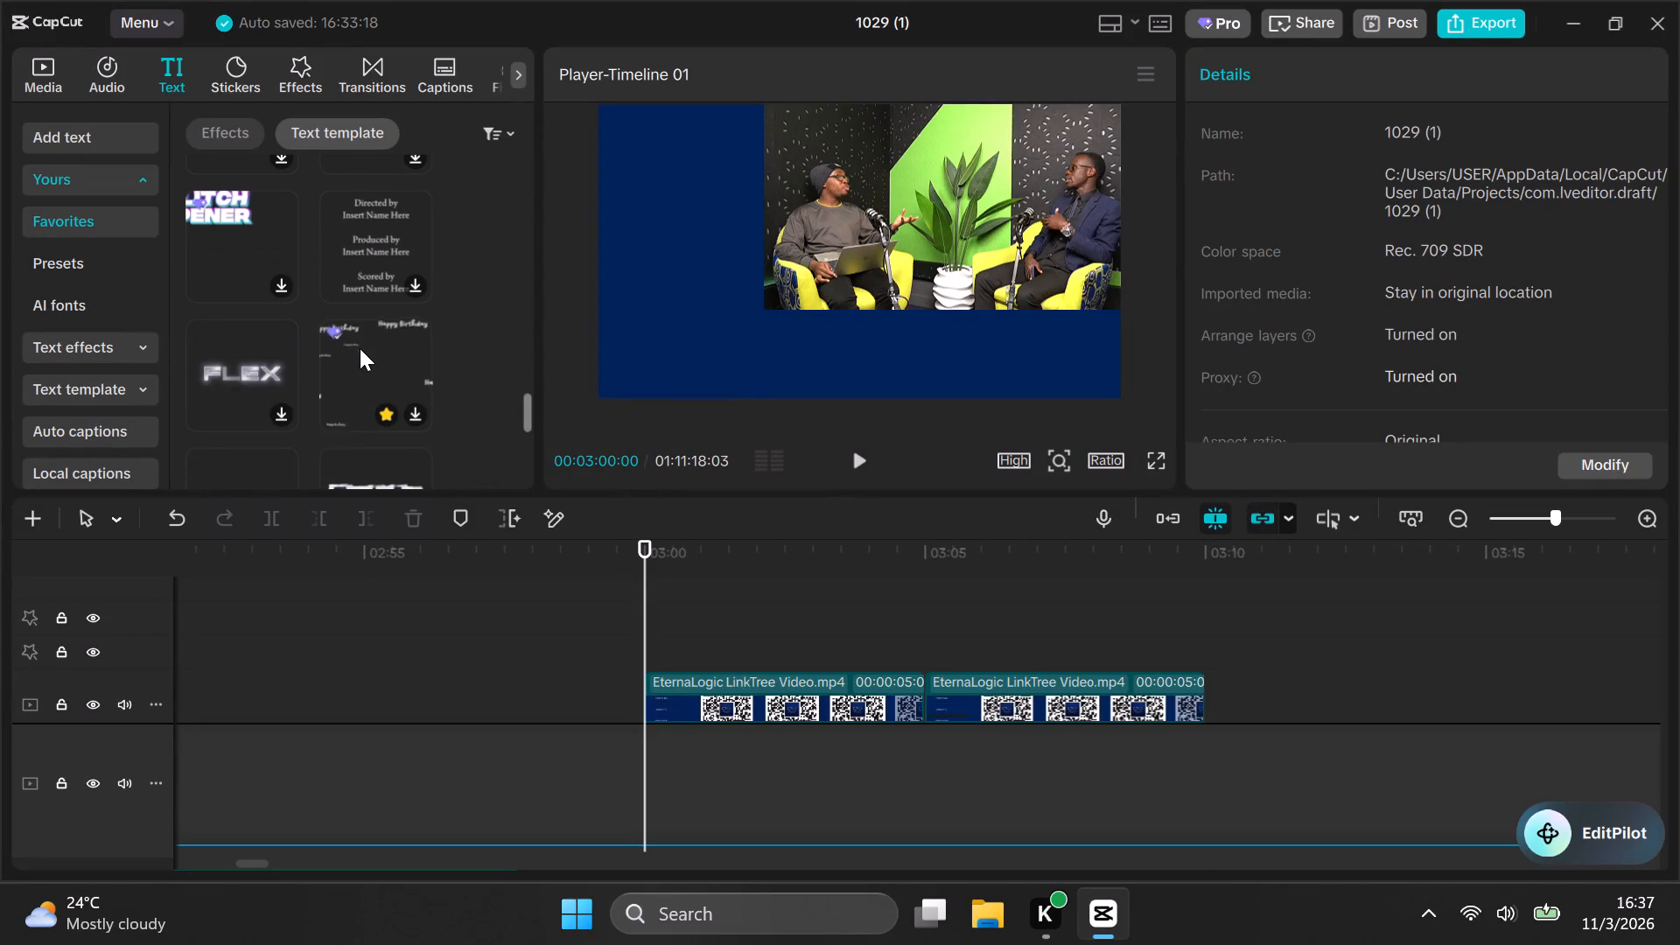
{"action": "scroll", "coordinate": [358, 372], "scroll_direction": "down", "scroll_amount": 1}
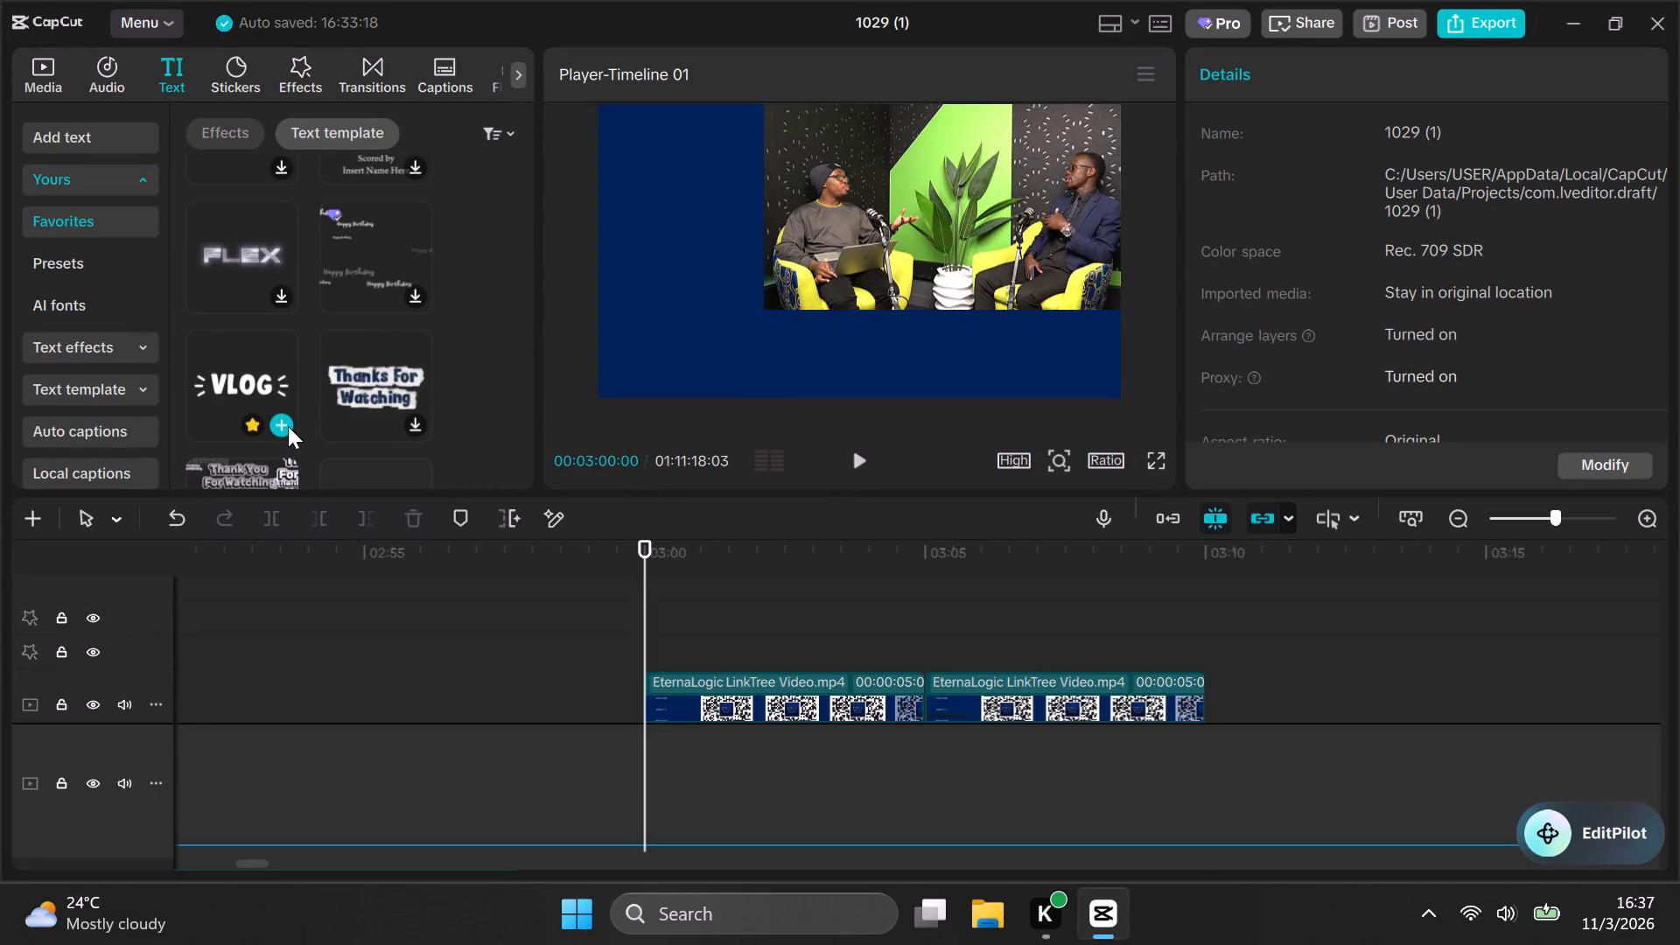
{"action": "left_click", "coordinate": [288, 426]}
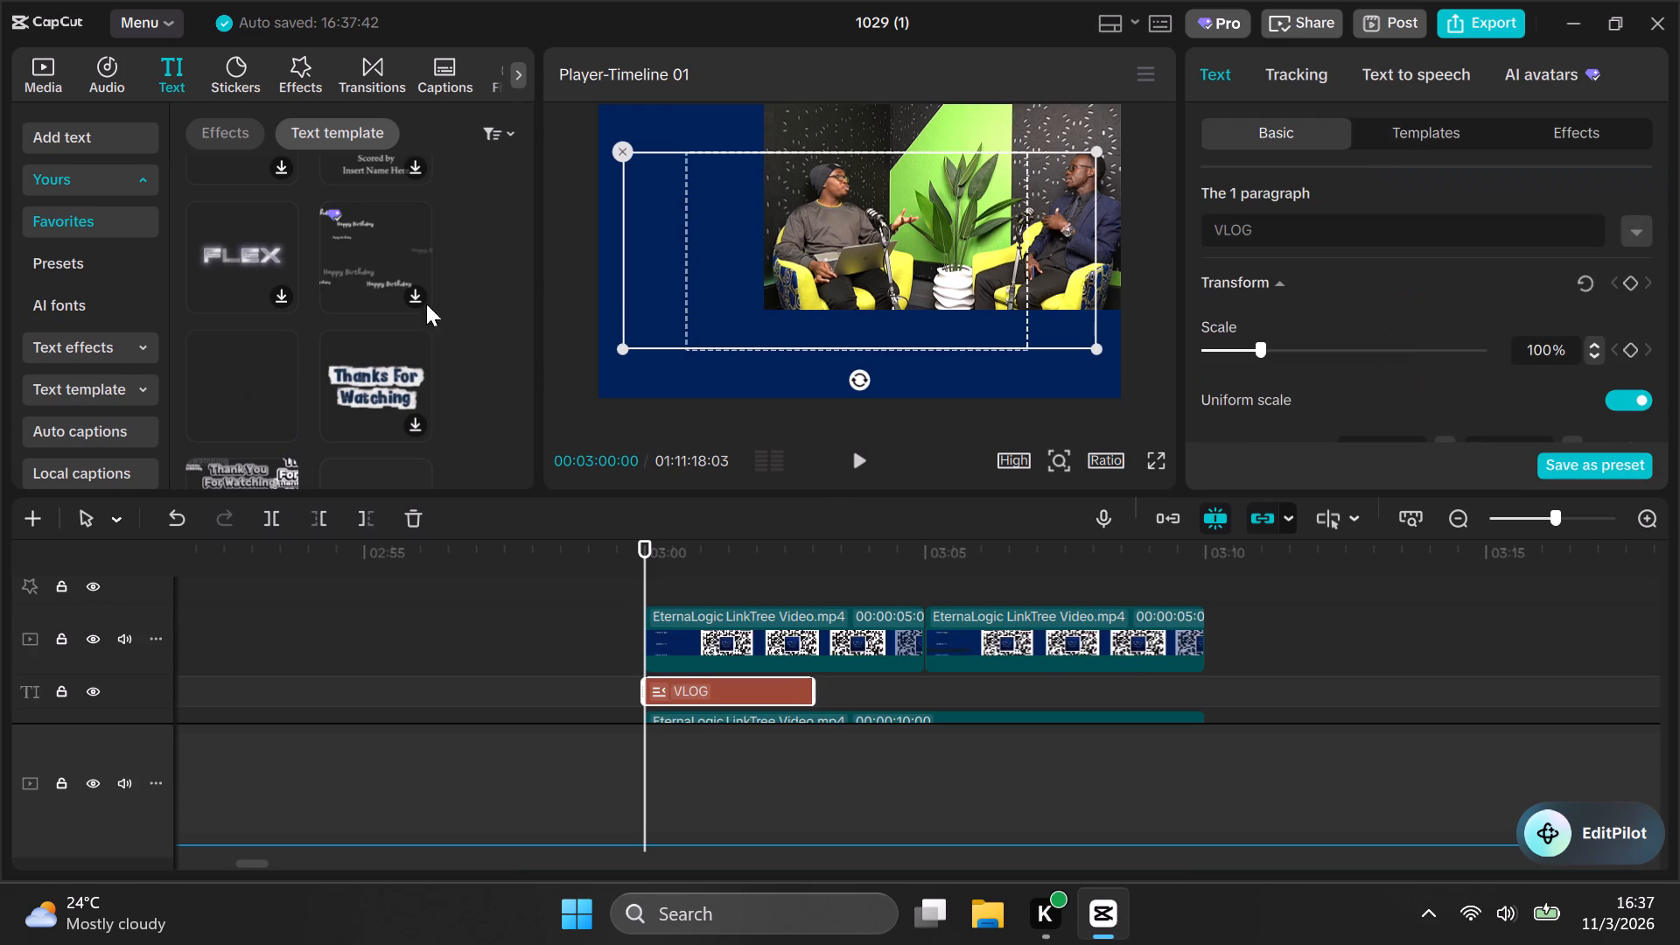
Replace the VLOG template's wording with JOIN US.
{"action": "left_click", "coordinate": [1319, 238]}
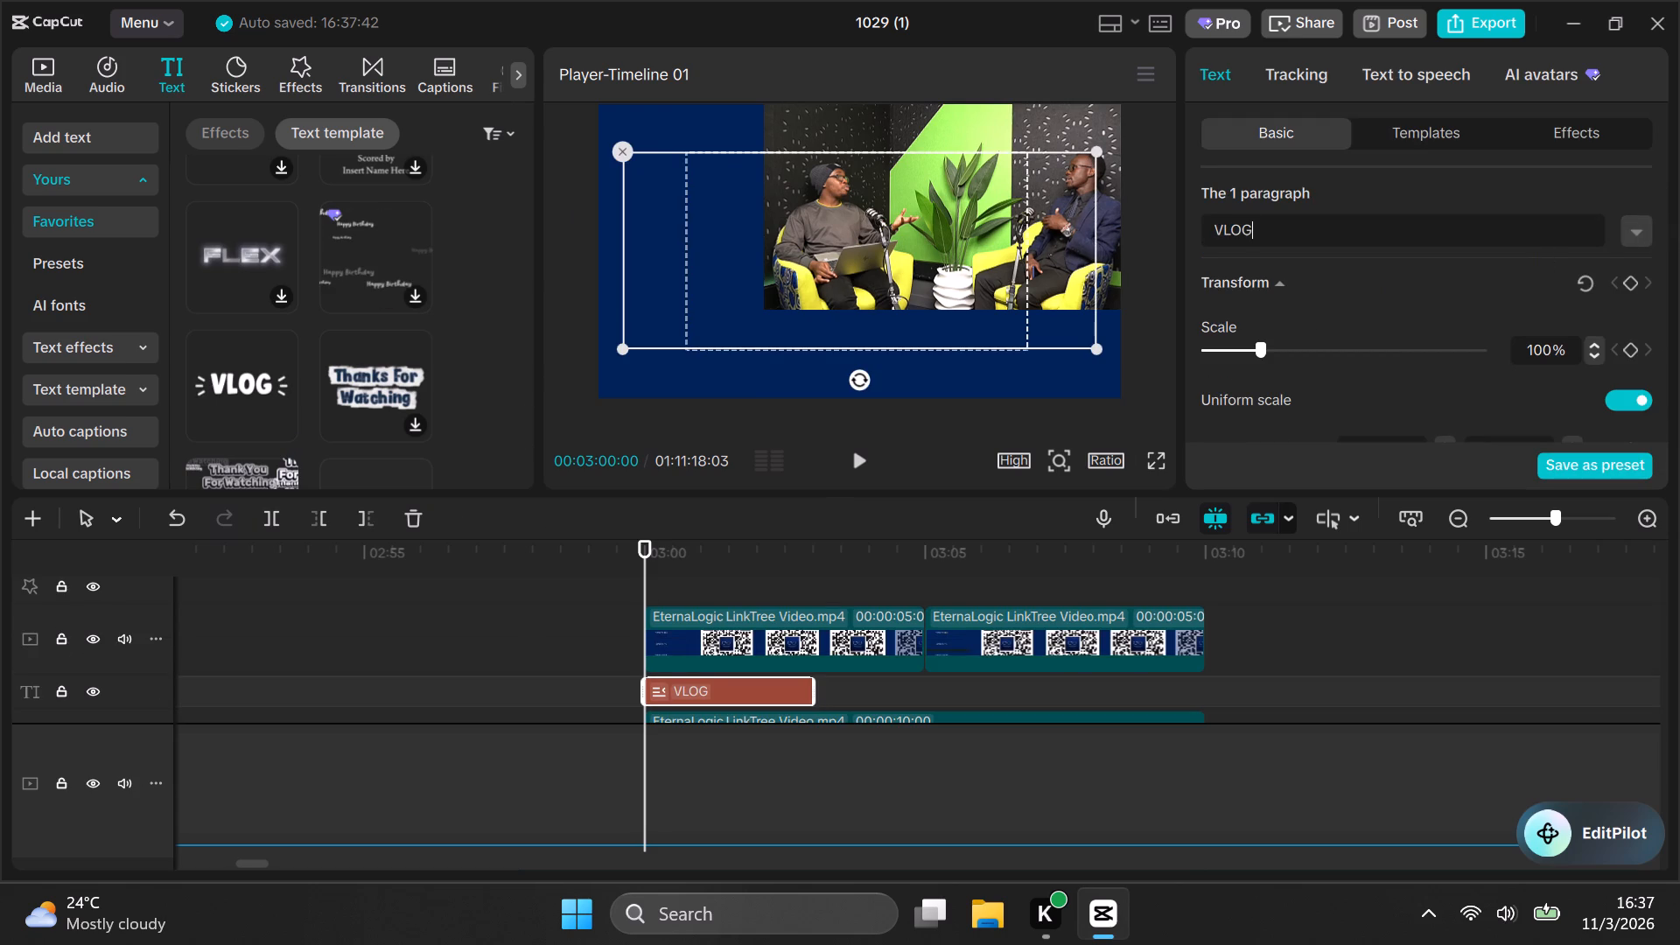
{"action": "key", "text": "BackSpace"}
{"action": "key", "text": "BackSpace"}
{"action": "key", "text": "BackSpace"}
{"action": "key", "text": "BackSpace"}
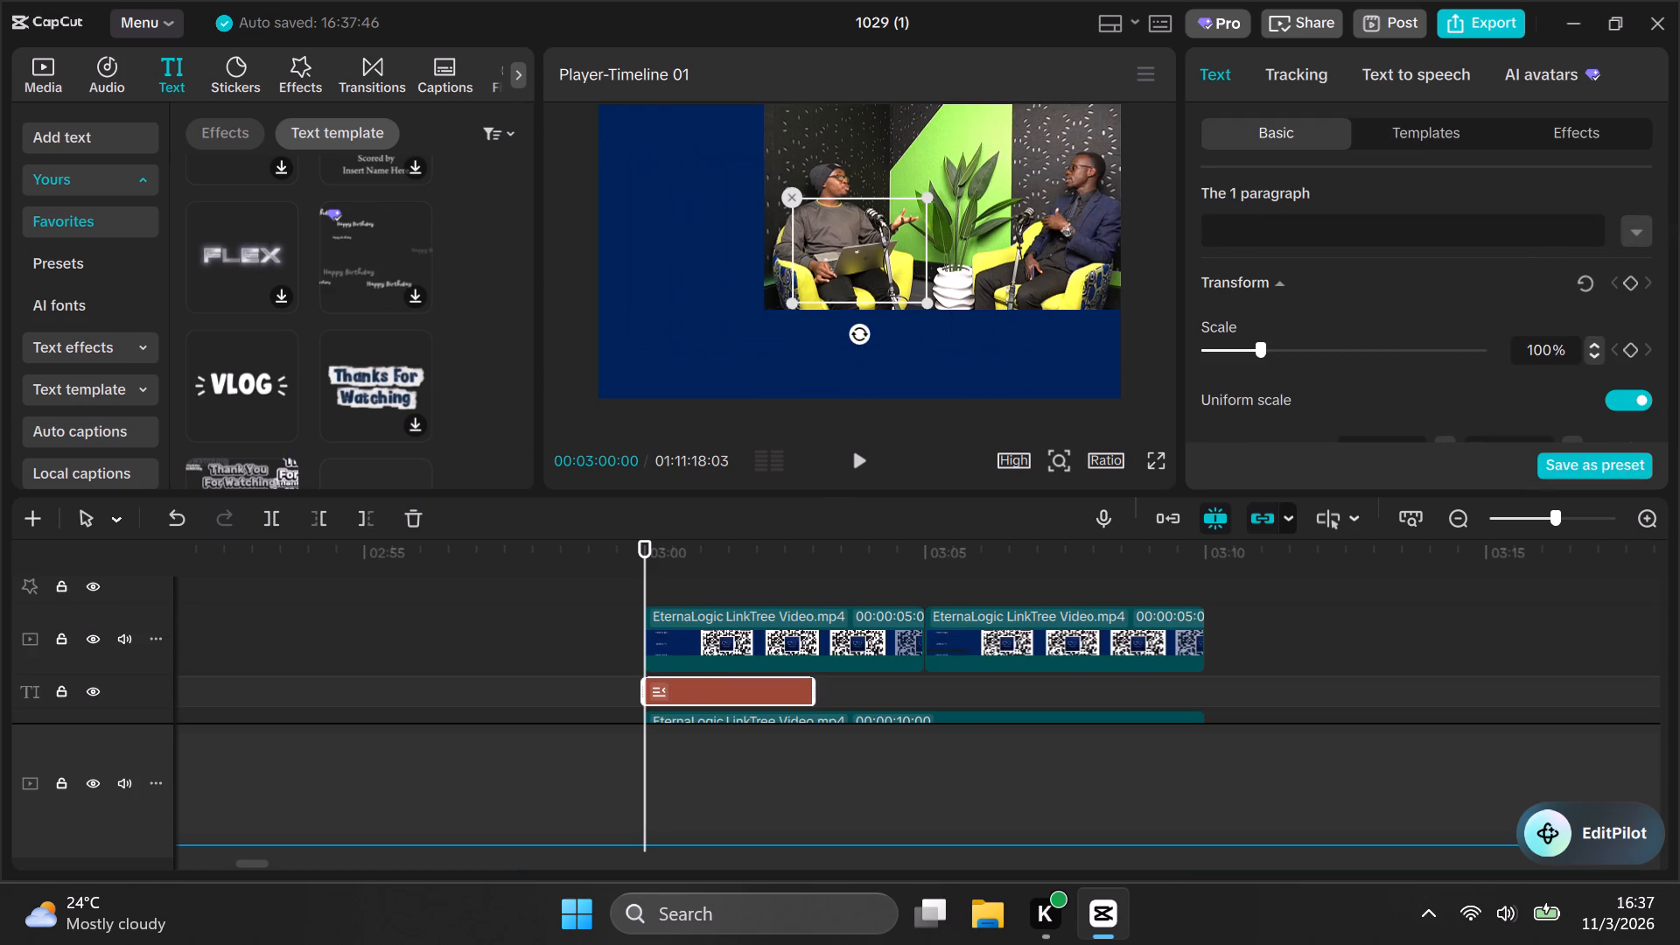
{"action": "type", "text": "JOI"}
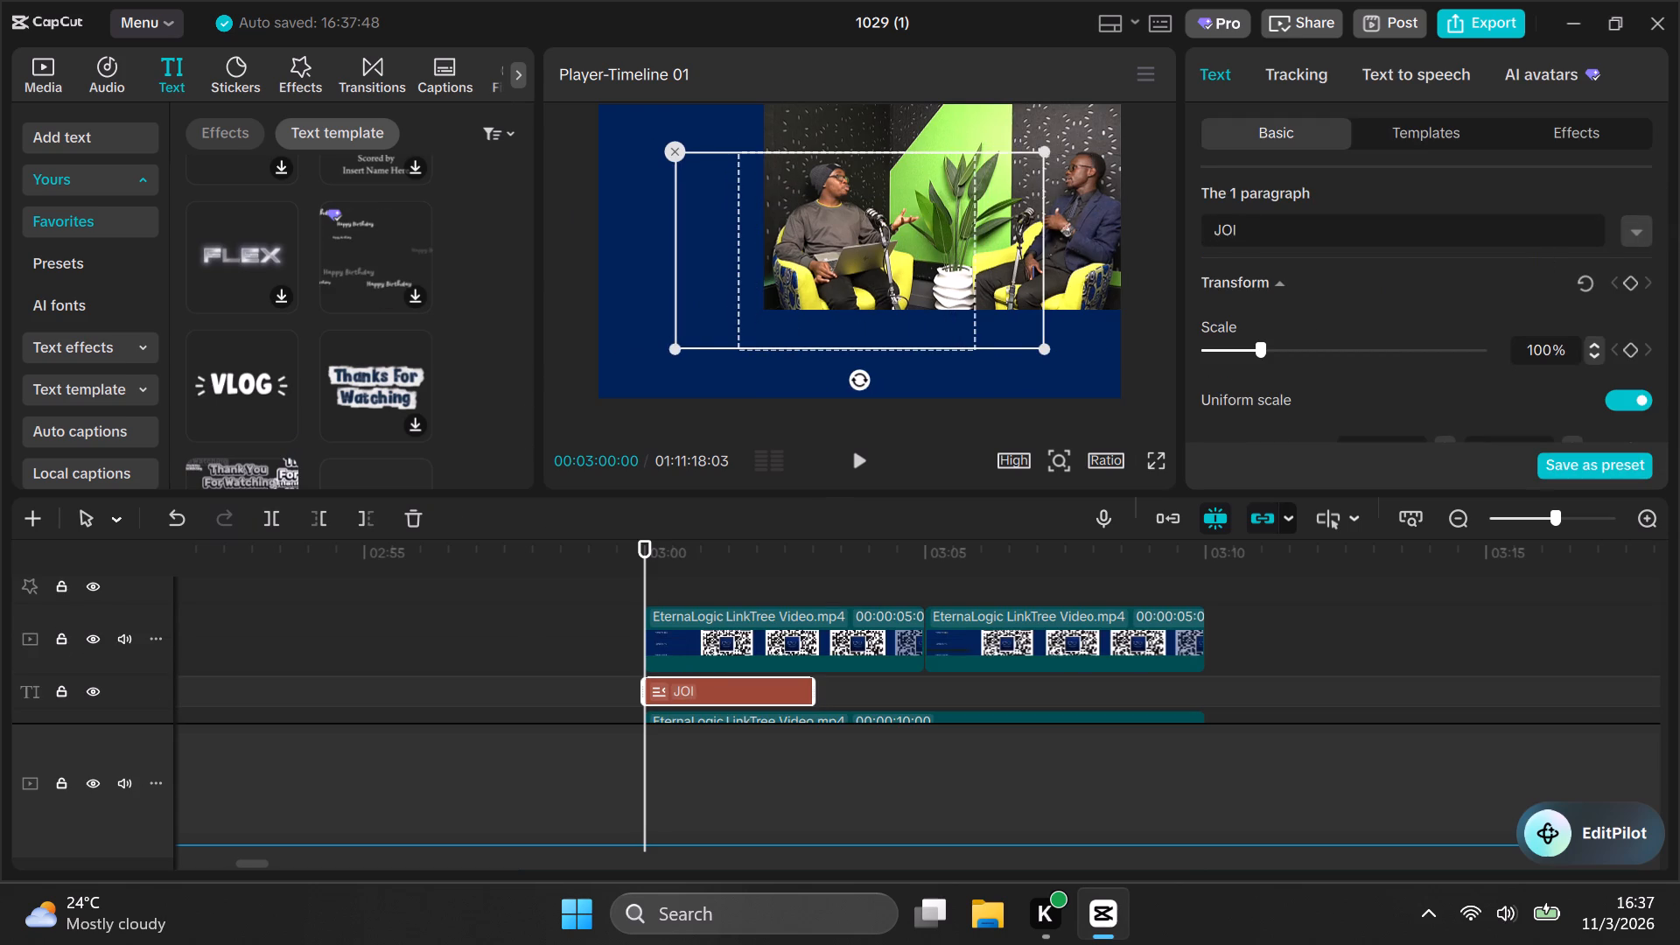
{"action": "type", "text": "N U"}
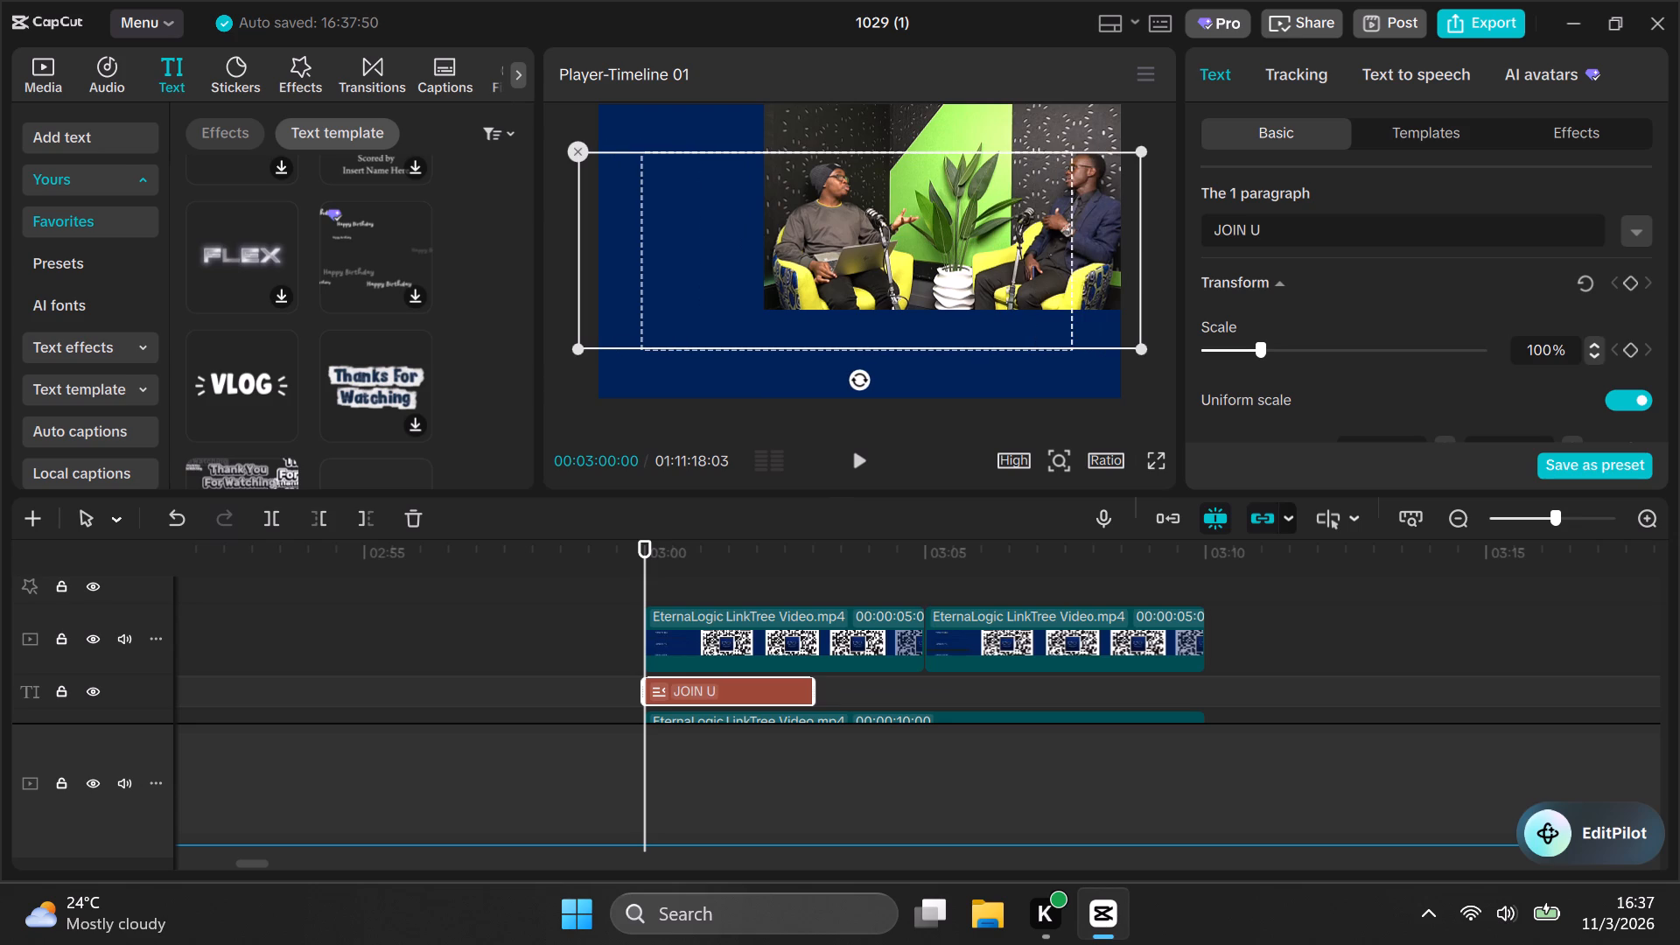
{"action": "key", "text": "s"}
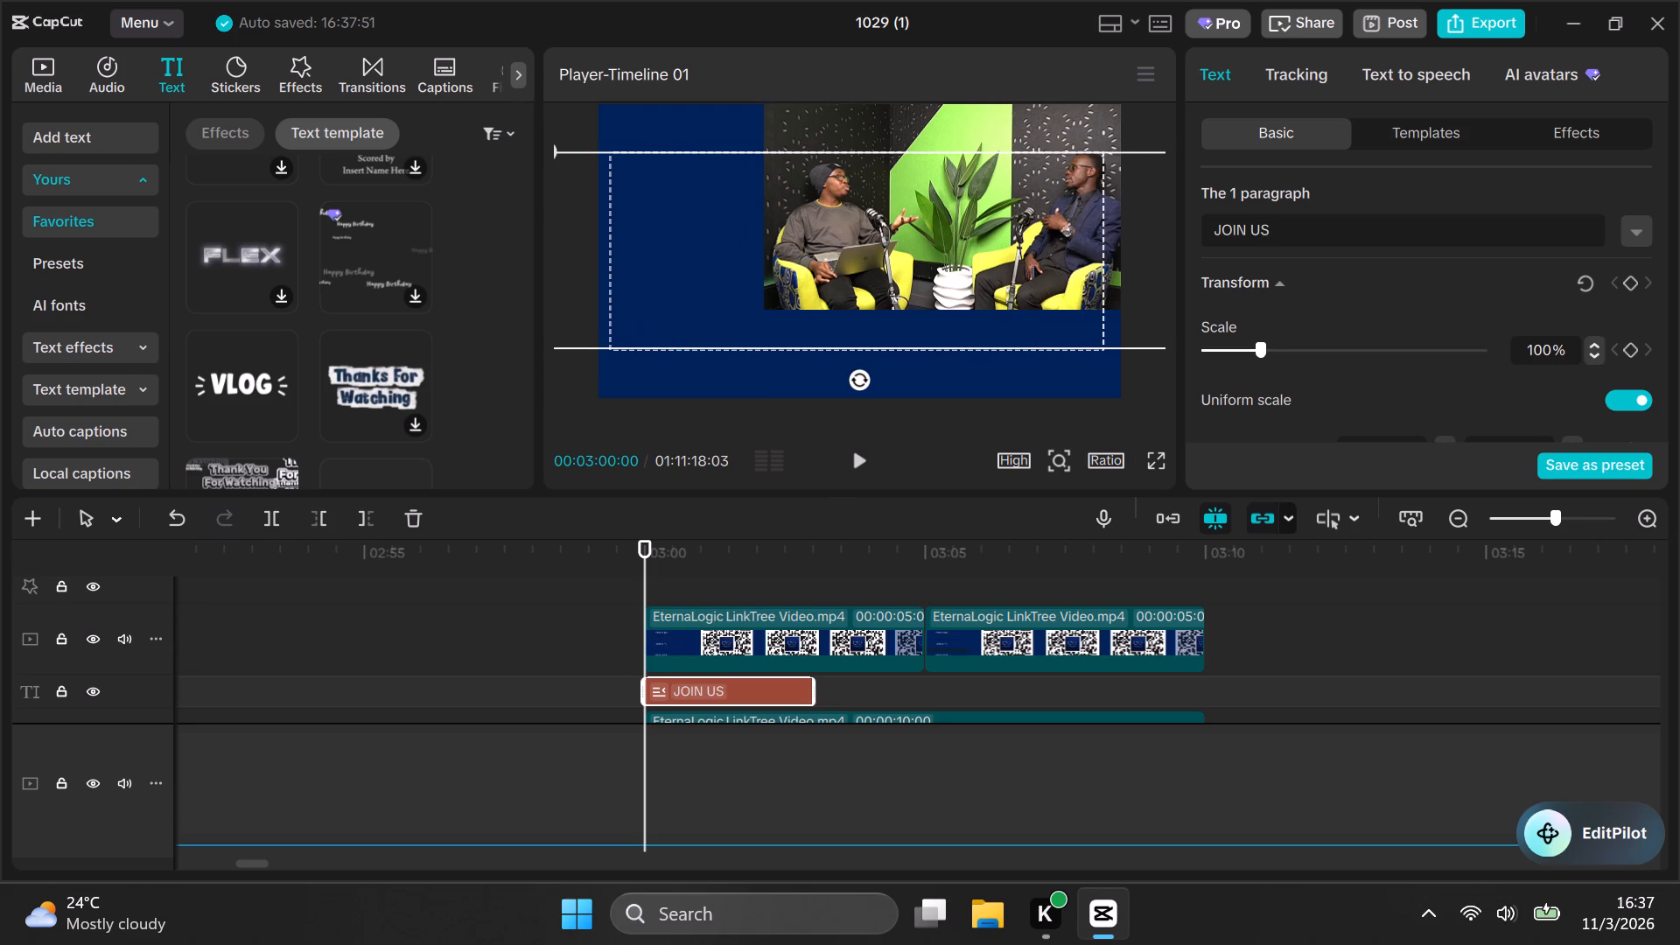
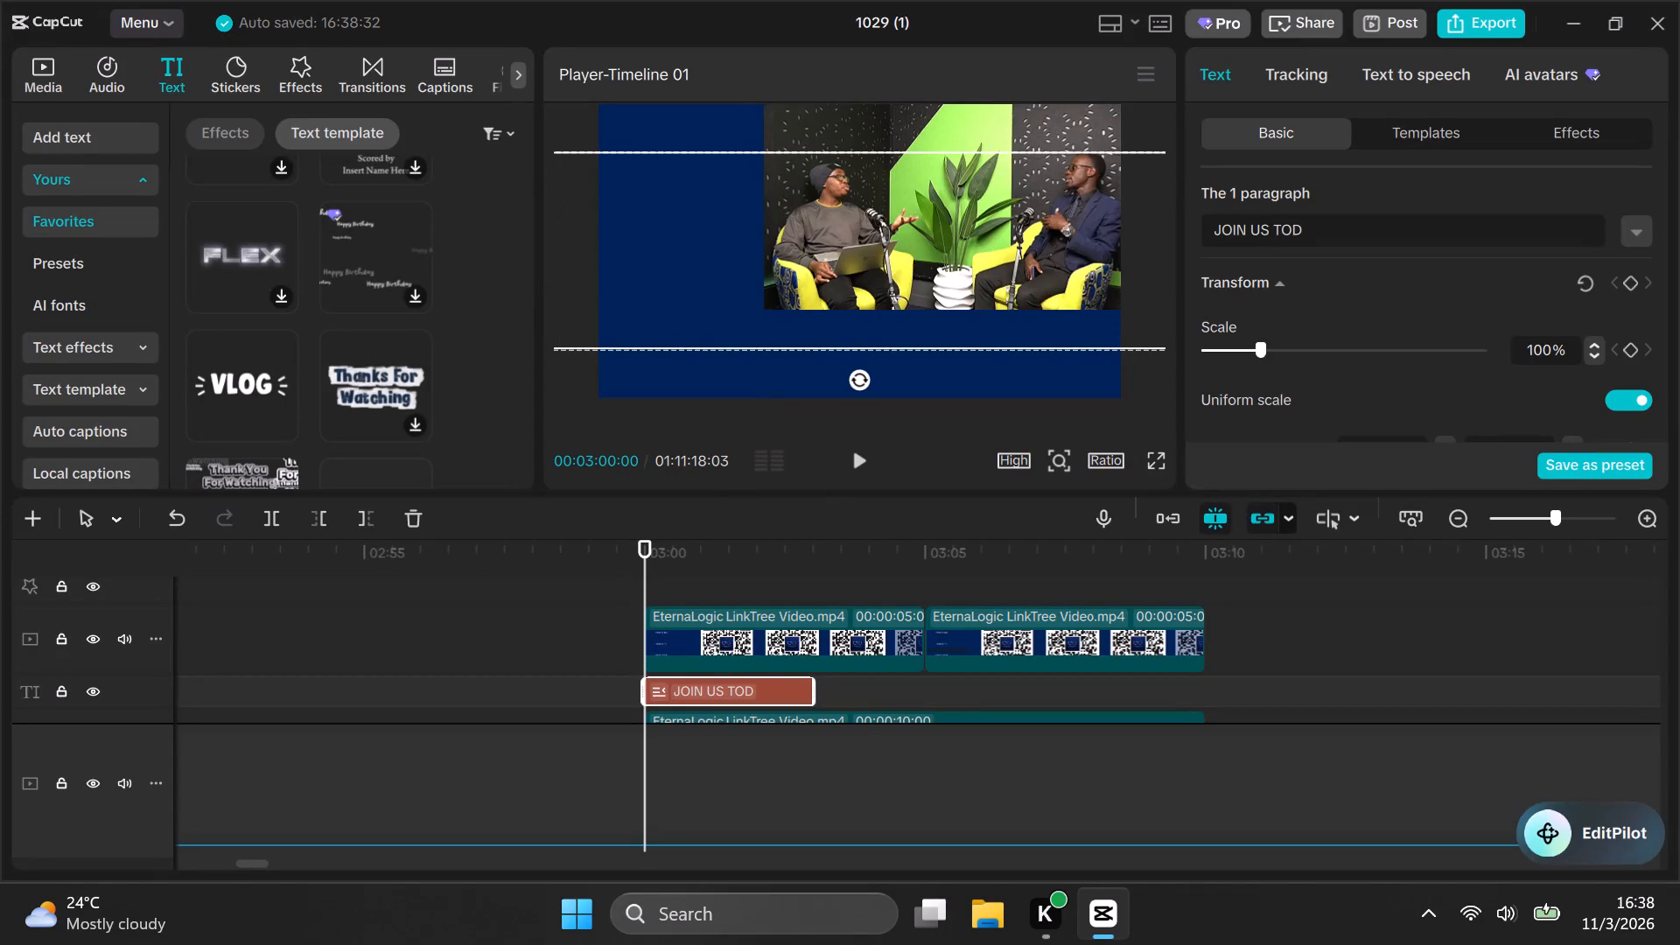
Complete the title's wording so that it reads JOIN US TODAY.
{"action": "type", "text": "AY"}
Reduce the JOIN US TODAY title's scale to 42%.
{"action": "triple_click", "coordinate": [1589, 356]}
{"action": "triple_click", "coordinate": [1589, 356]}
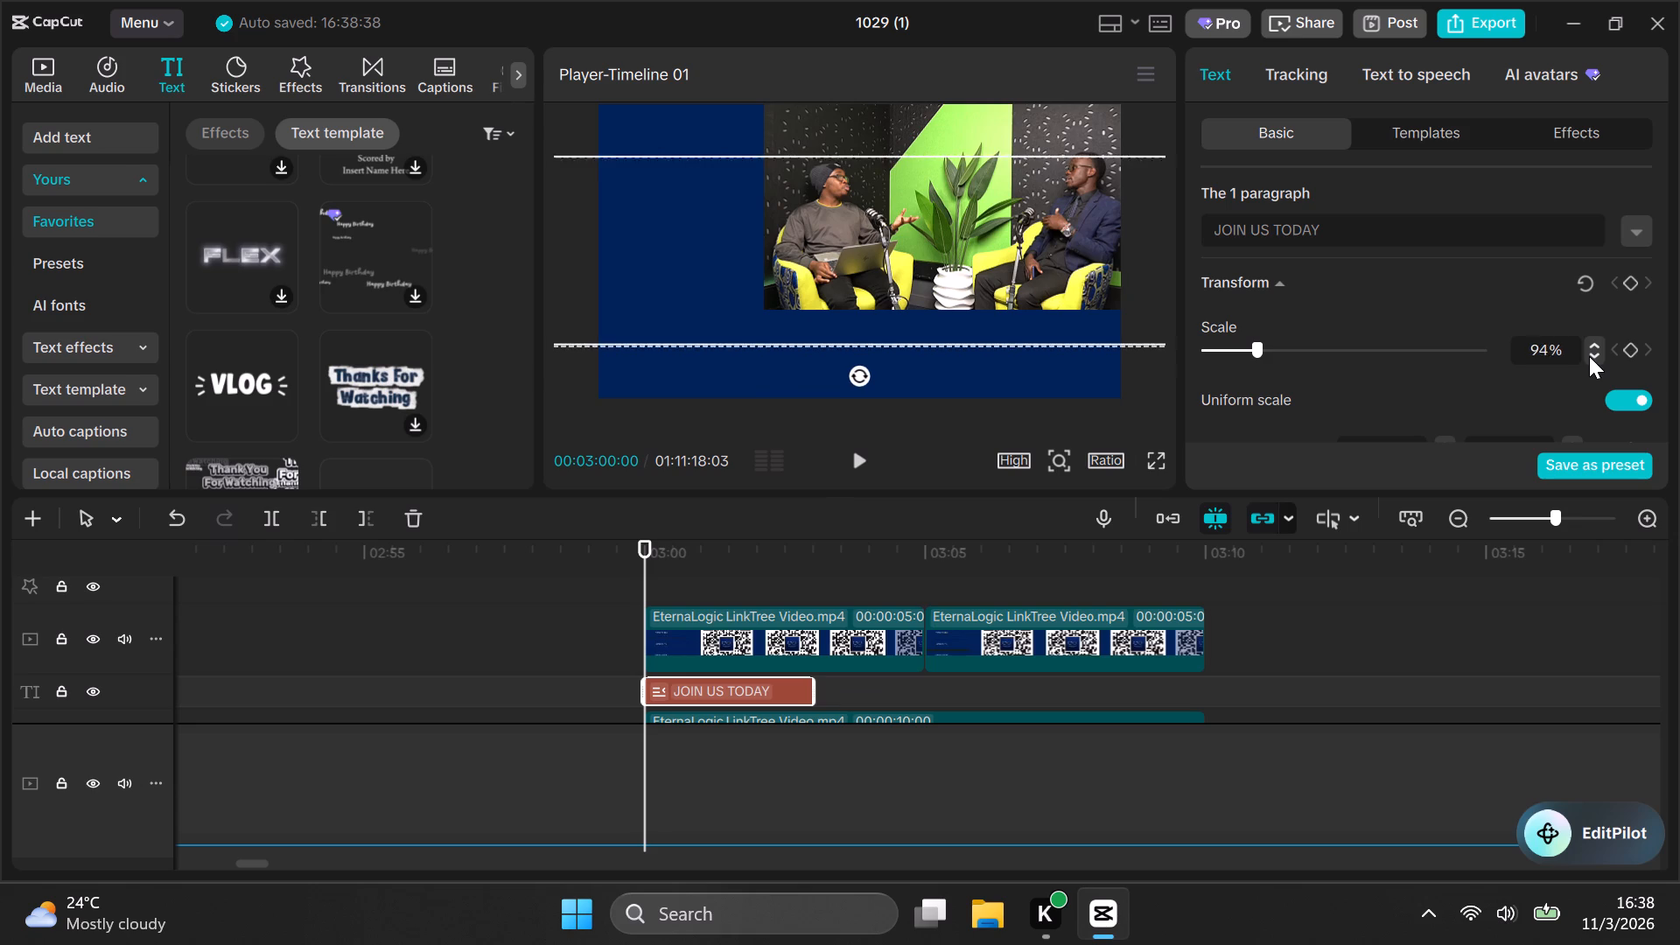
{"action": "triple_click", "coordinate": [1589, 356]}
{"action": "triple_click", "coordinate": [1589, 356]}
{"action": "triple_click", "coordinate": [1589, 356]}
{"action": "triple_click", "coordinate": [1589, 356]}
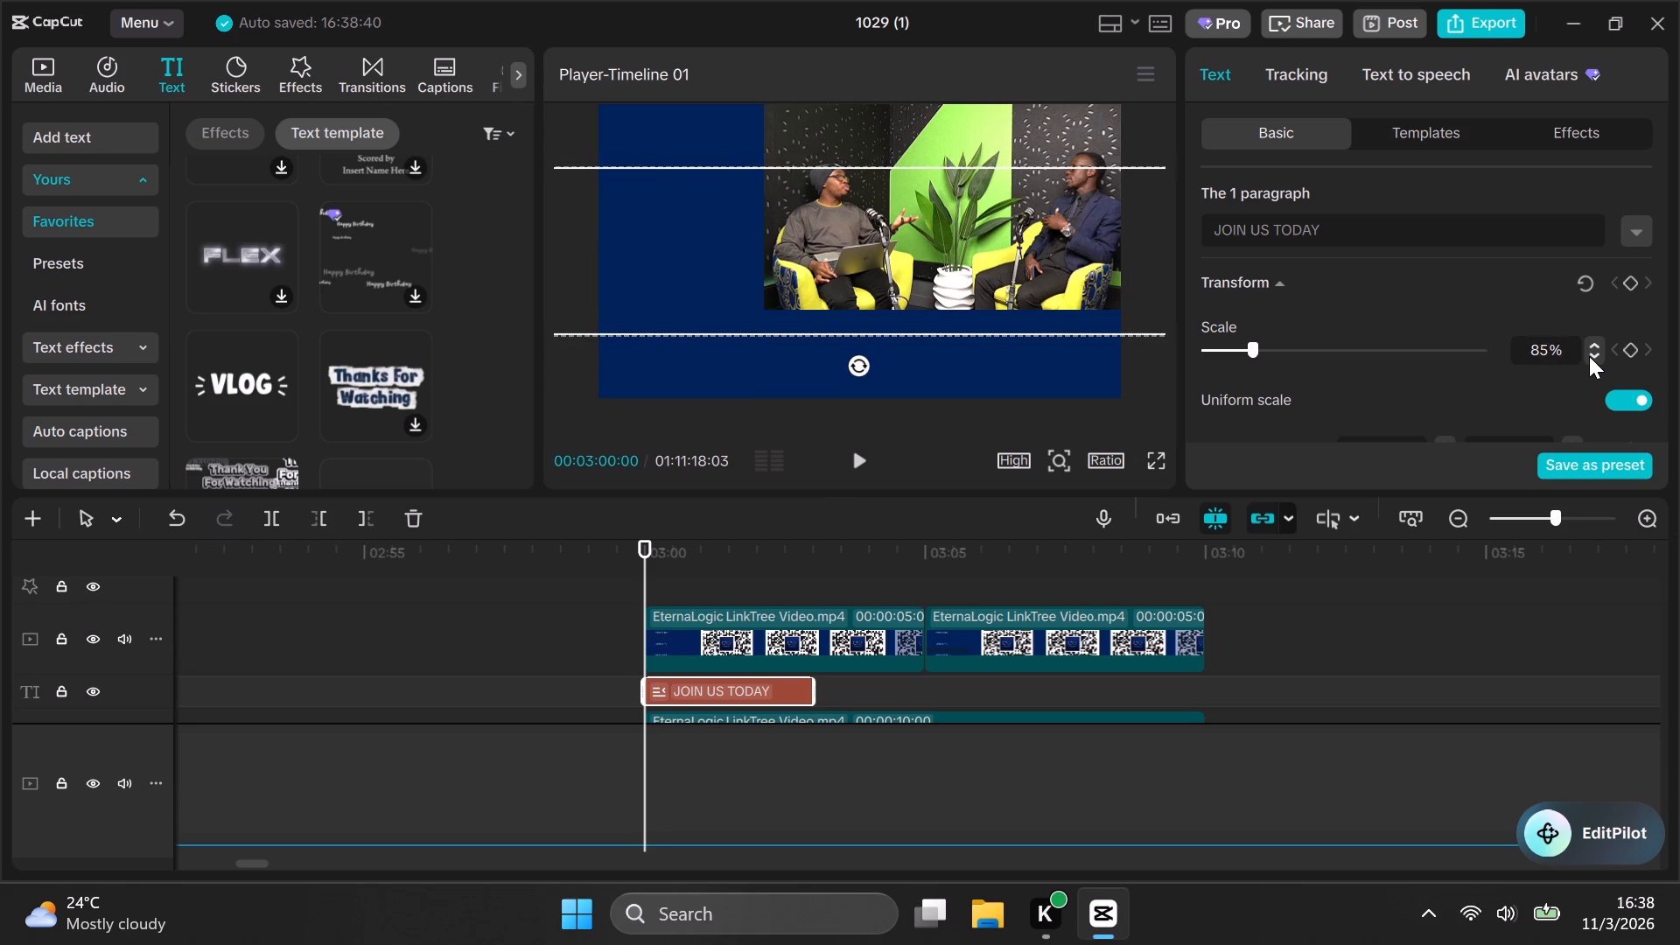
{"action": "triple_click", "coordinate": [1589, 356]}
{"action": "triple_click", "coordinate": [1589, 356]}
{"action": "triple_click", "coordinate": [1589, 356]}
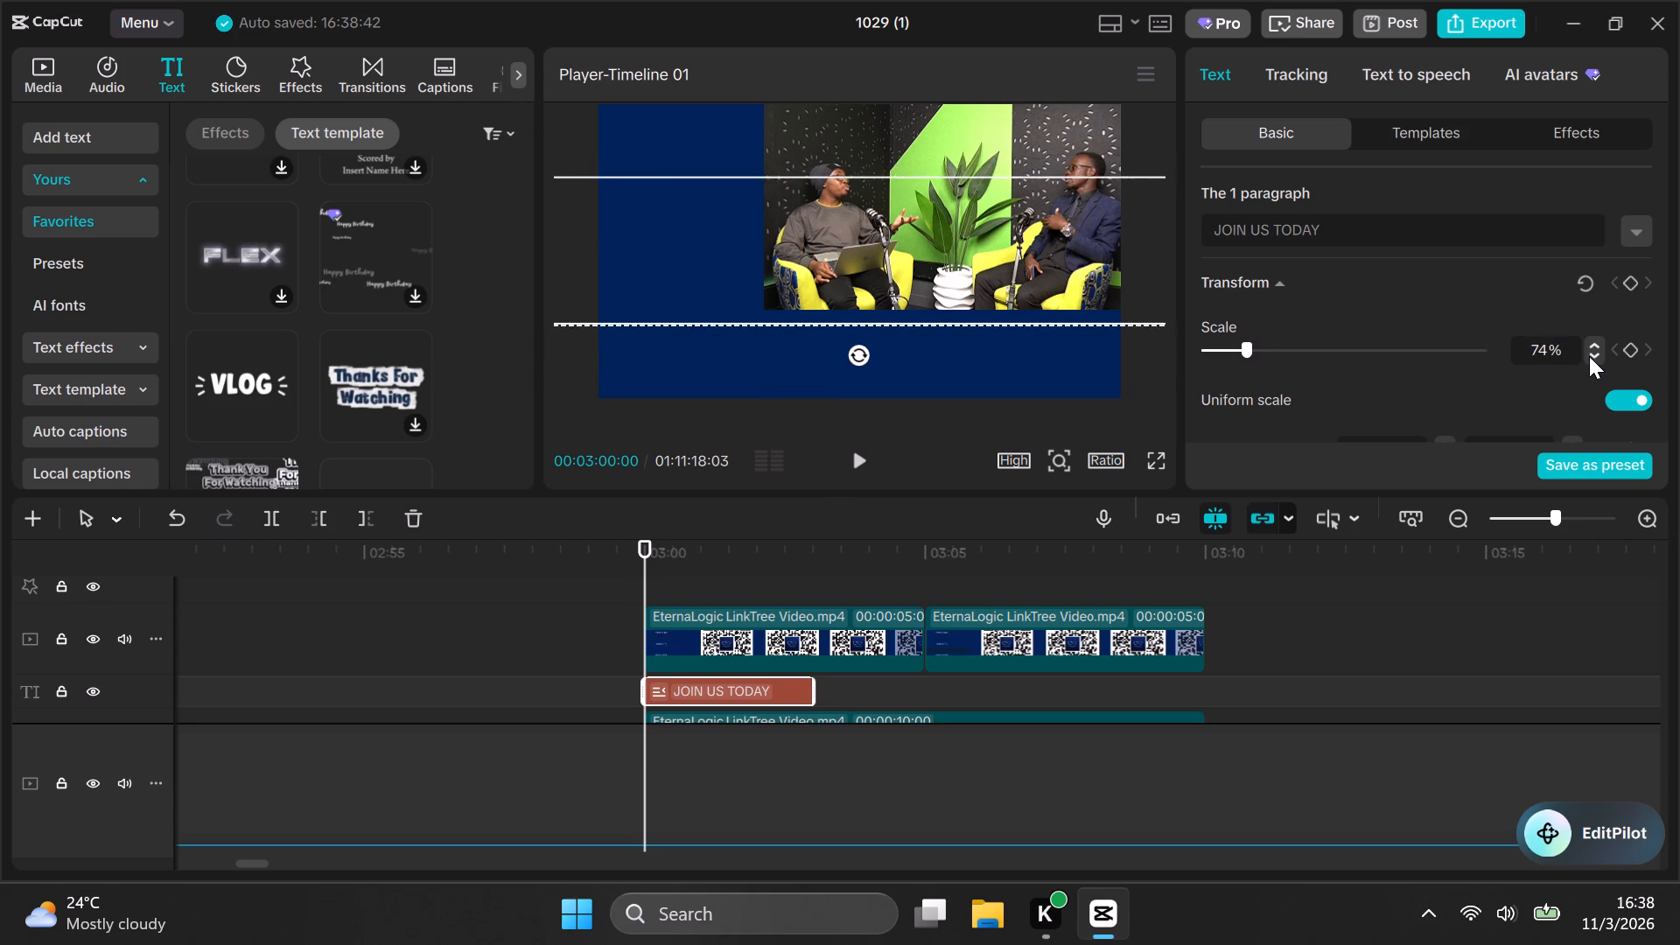
{"action": "double_click", "coordinate": [1589, 356]}
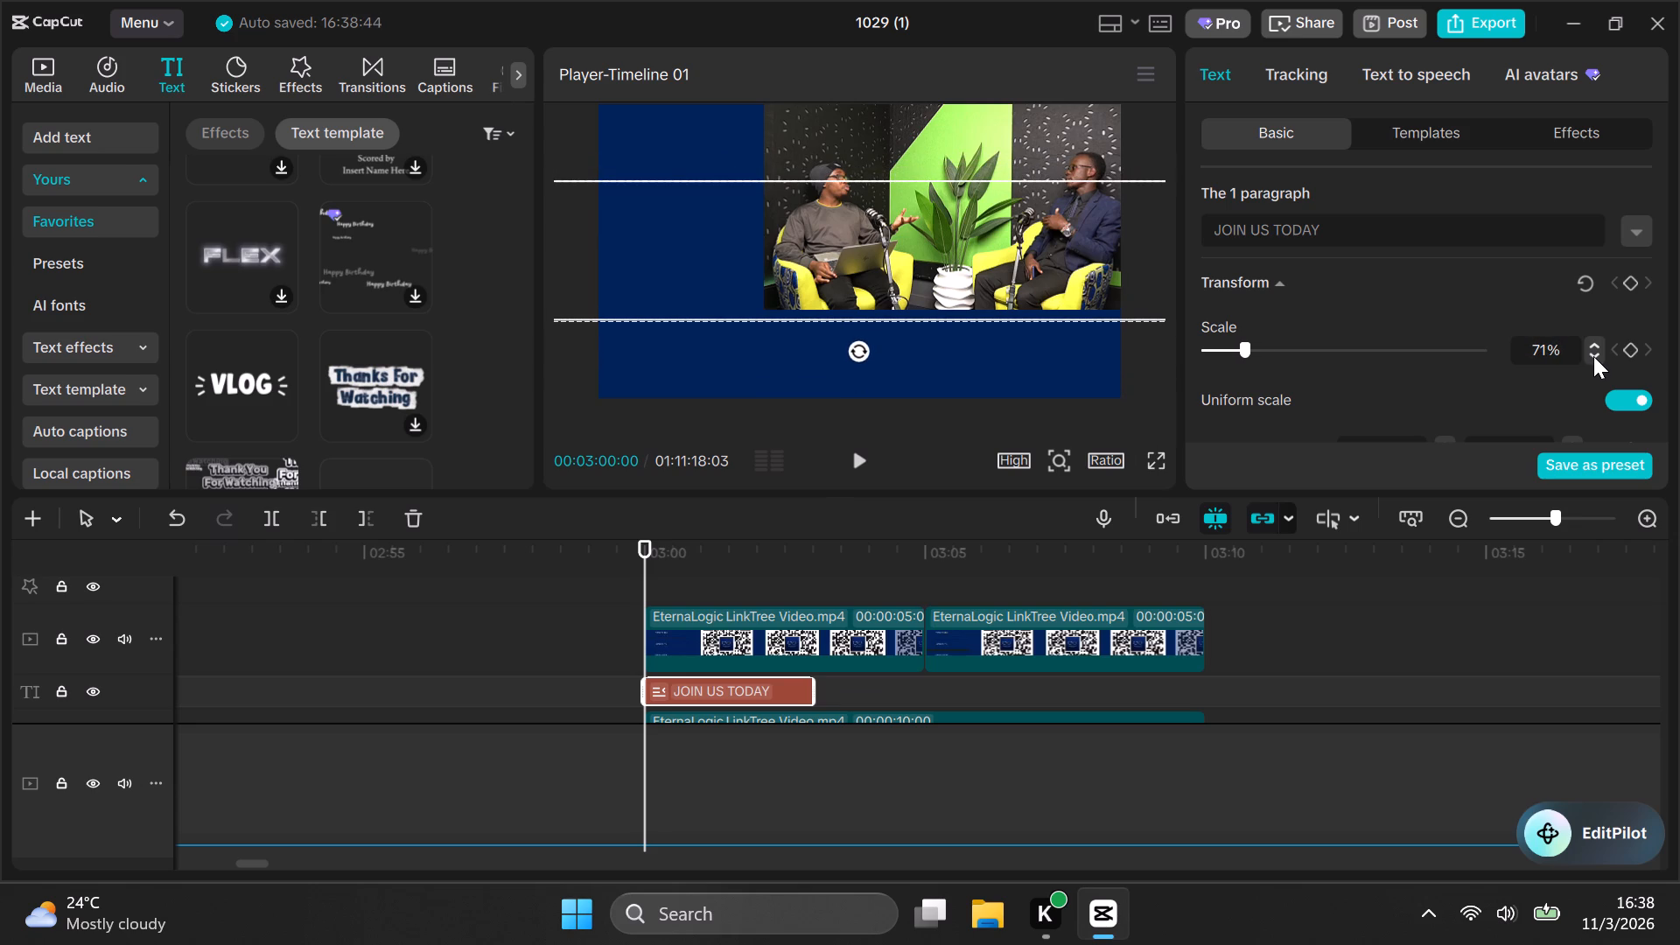
{"action": "triple_click", "coordinate": [1594, 356]}
{"action": "triple_click", "coordinate": [1594, 356]}
{"action": "triple_click", "coordinate": [1594, 356]}
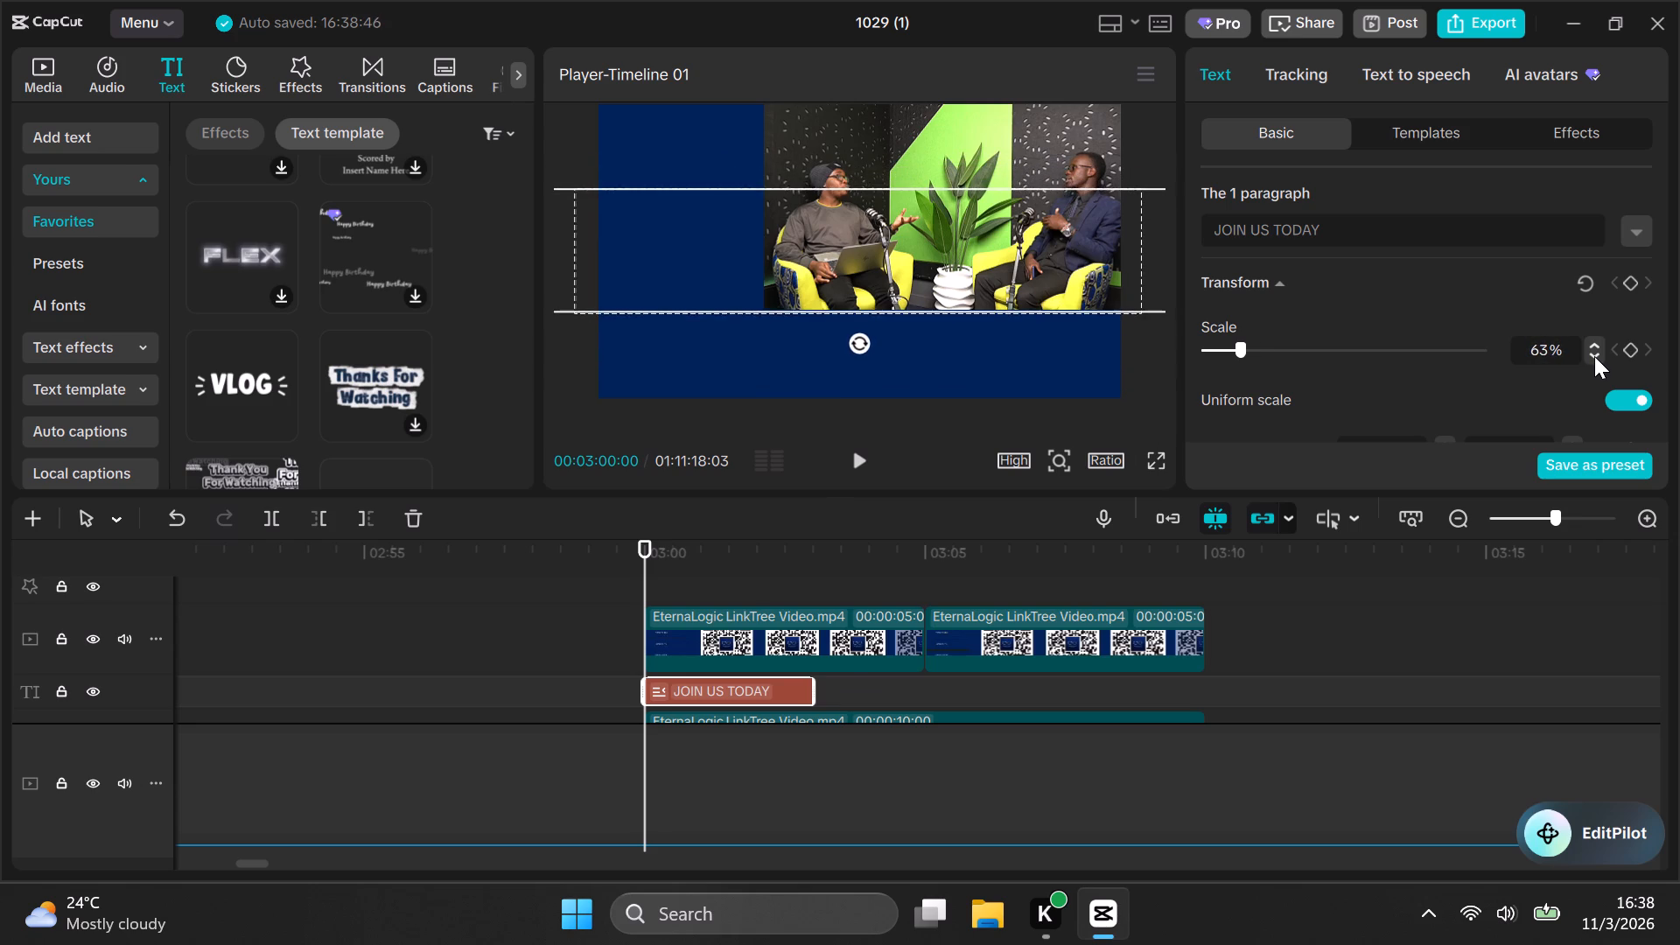
{"action": "triple_click", "coordinate": [1594, 356]}
{"action": "triple_click", "coordinate": [1594, 356]}
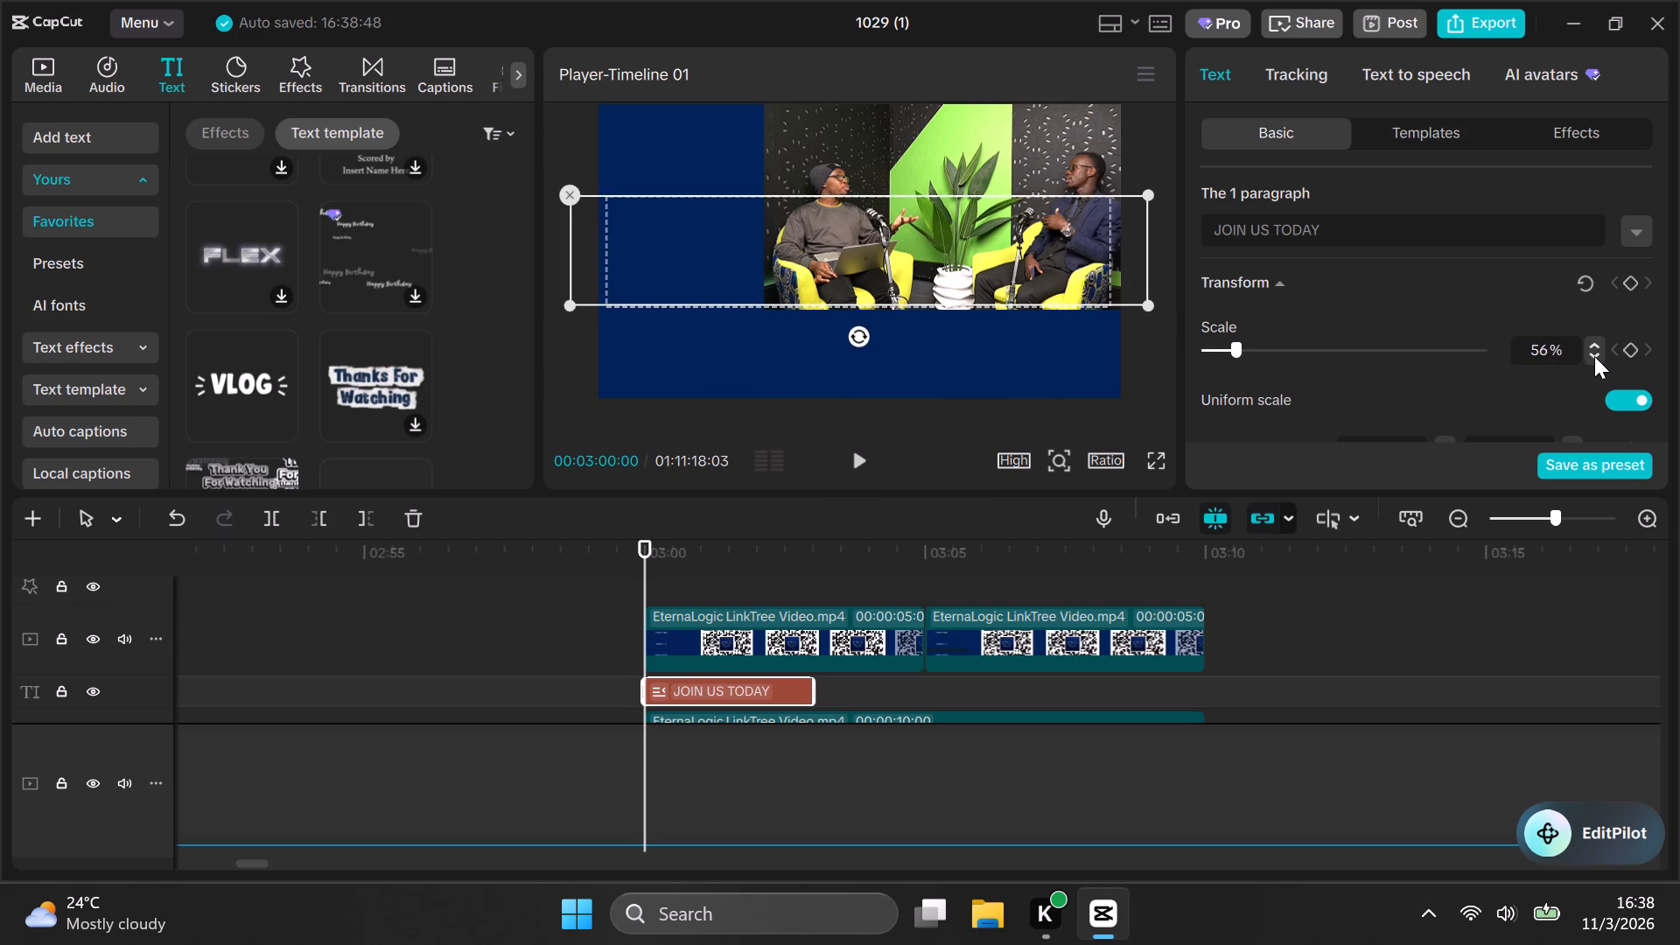
{"action": "triple_click", "coordinate": [1594, 356]}
{"action": "triple_click", "coordinate": [1594, 356]}
{"action": "triple_click", "coordinate": [1594, 356]}
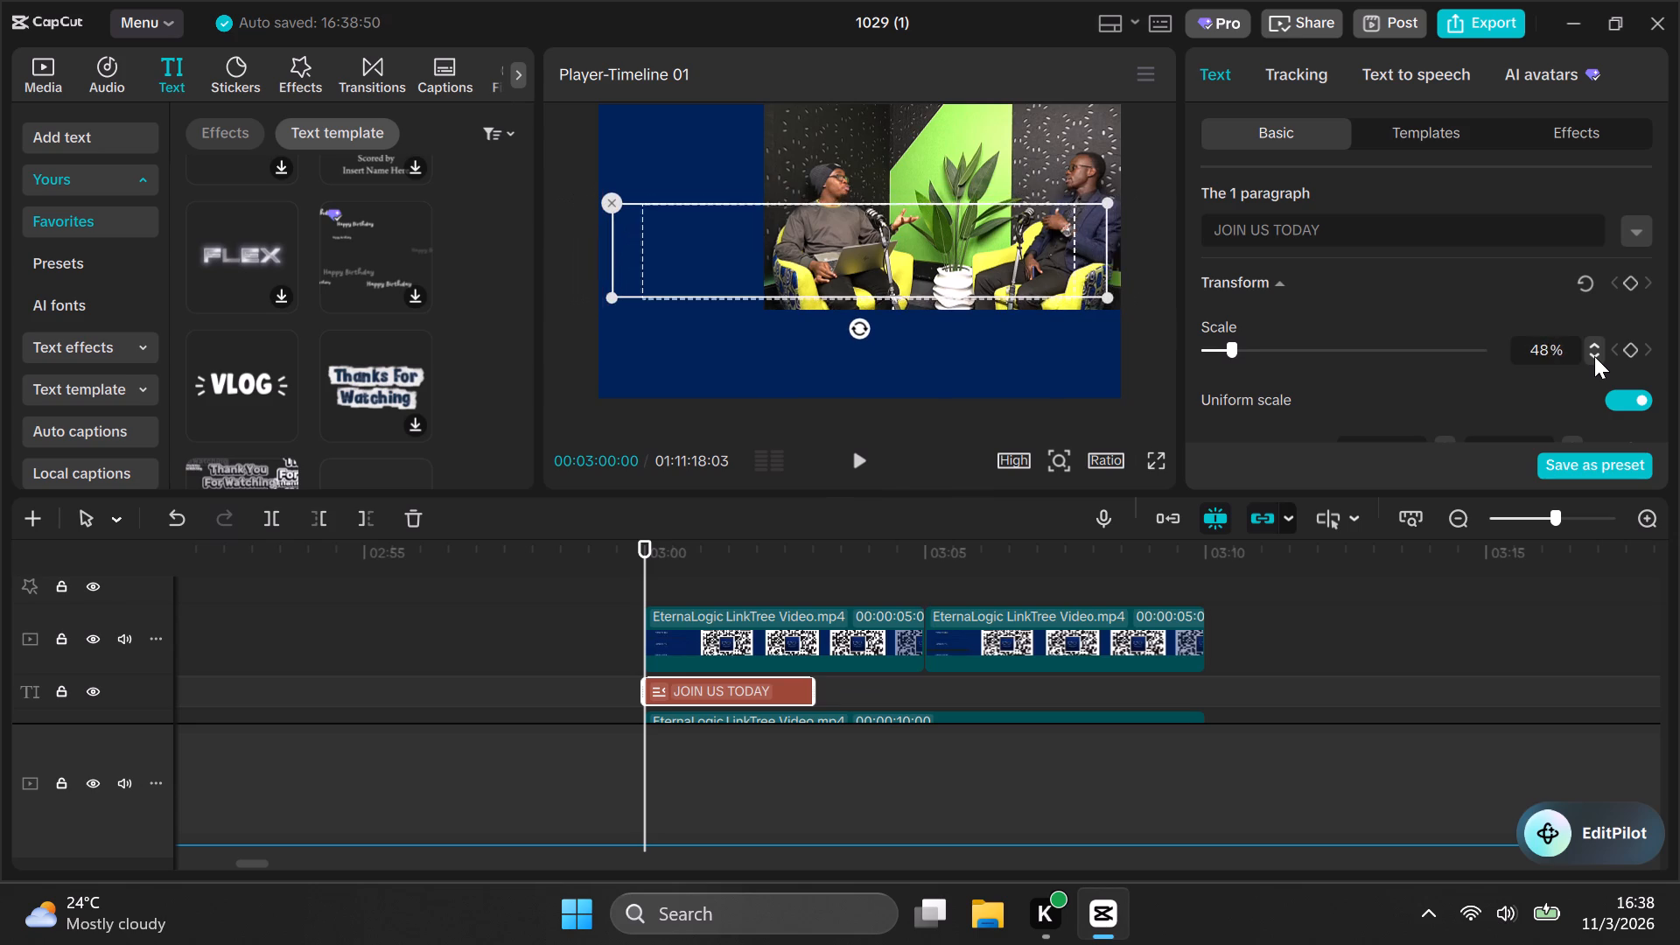
{"action": "left_click", "coordinate": [1594, 356]}
{"action": "double_click", "coordinate": [1594, 356]}
{"action": "double_click", "coordinate": [1594, 356]}
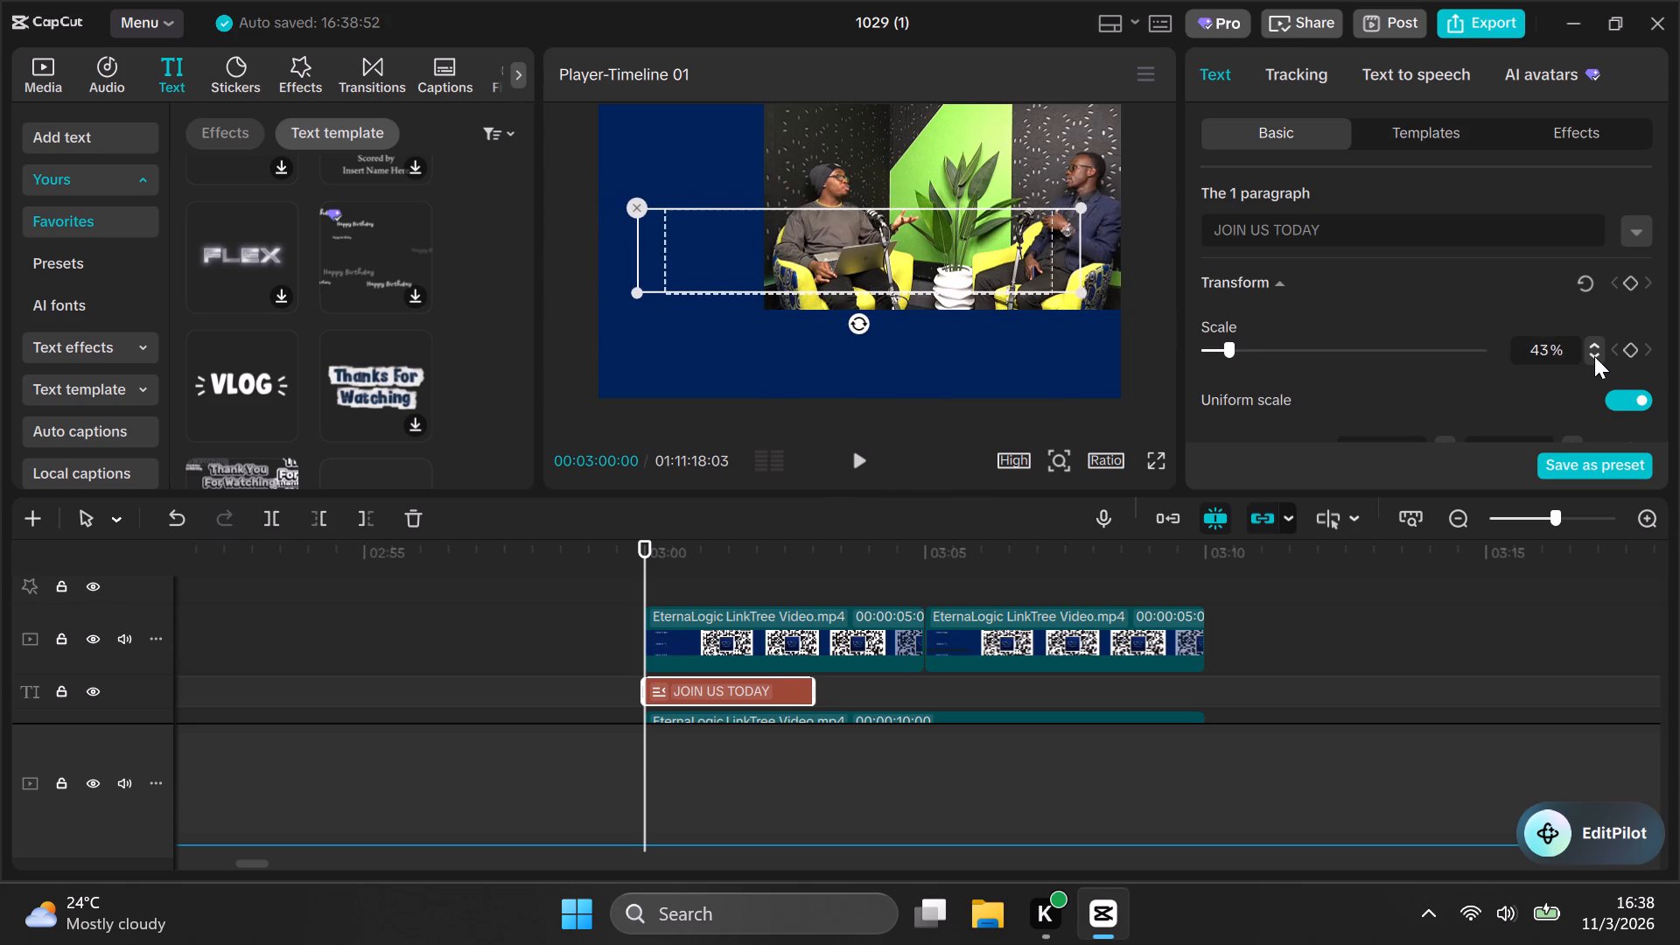
Move the title into the blue band beneath the two speakers and preview it at 00:03:01:15.
{"action": "left_click_drag", "start_coordinate": [916, 236], "coordinate": [960, 345]}
{"action": "left_click", "coordinate": [700, 563]}
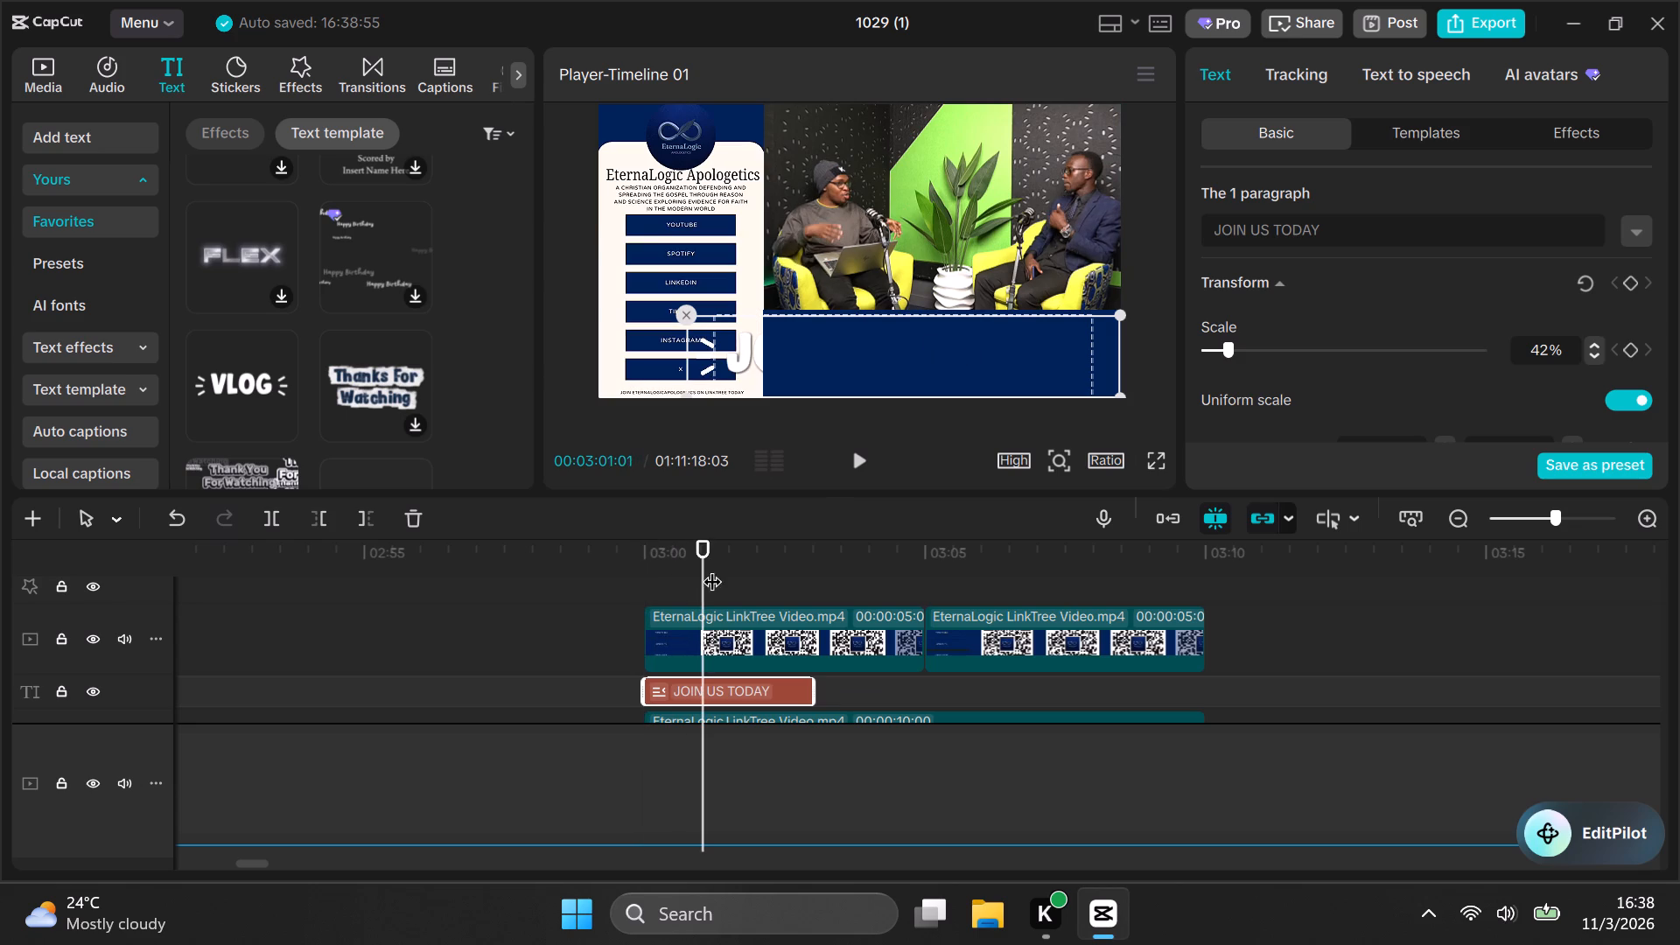
{"action": "left_click", "coordinate": [728, 570]}
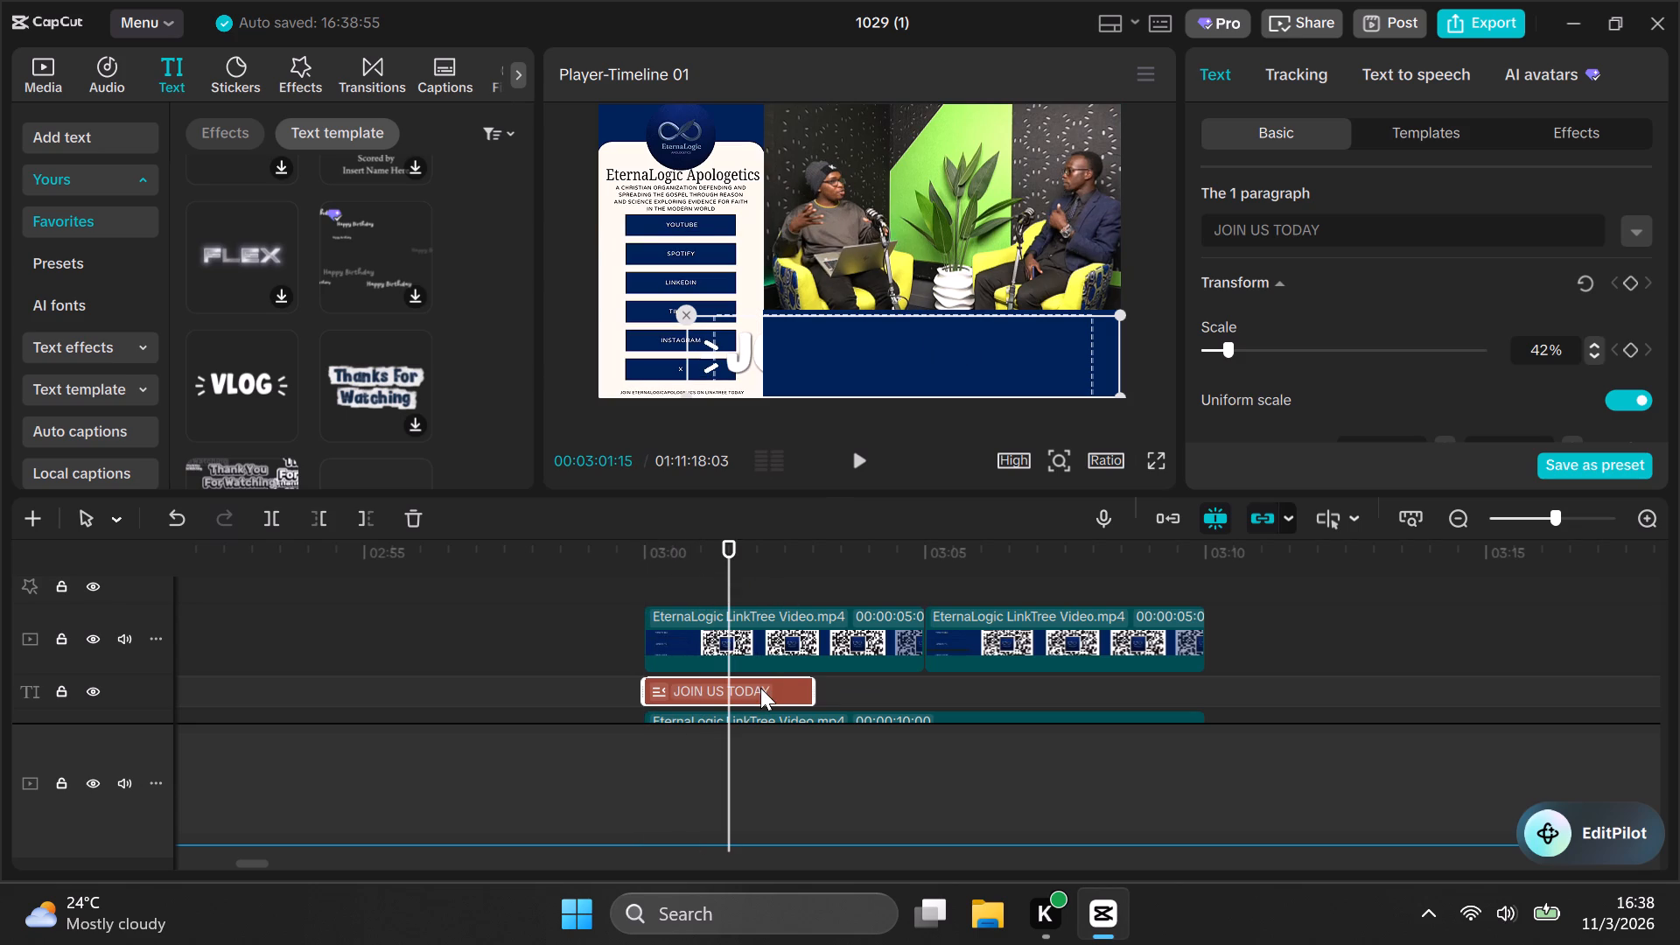
Move the JOIN US TODAY clip to a track above the LinkTree overlay clips, starting at 00:03:00:00.
{"action": "left_click_drag", "start_coordinate": [760, 688], "coordinate": [773, 584]}
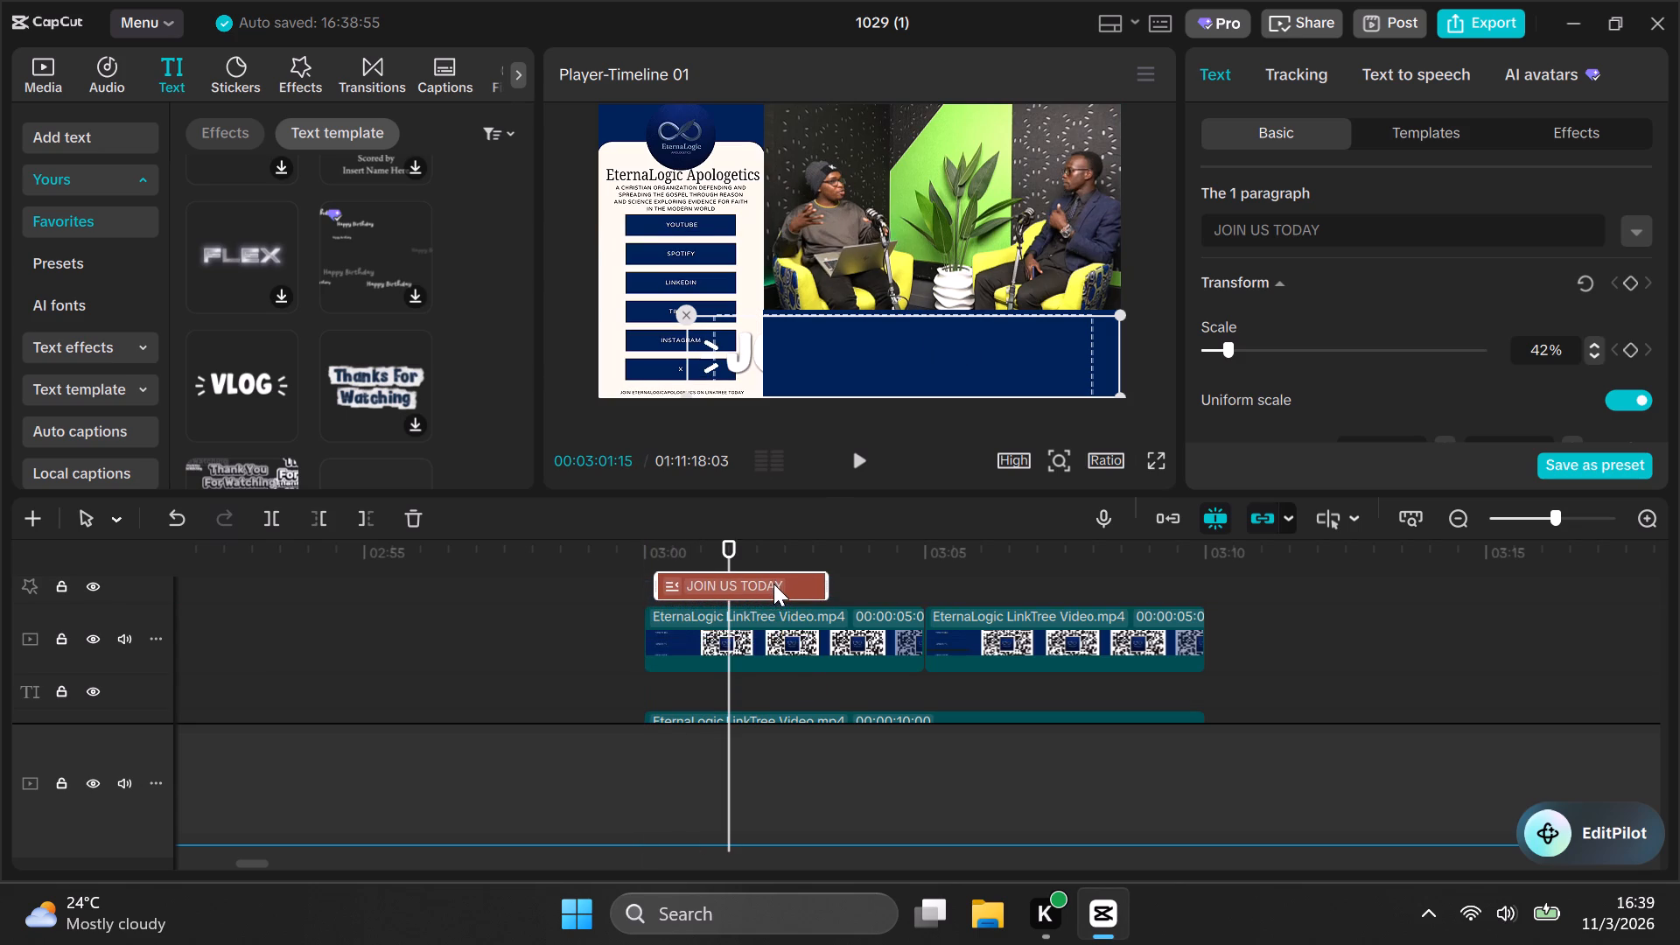
{"action": "left_click_drag", "start_coordinate": [773, 584], "coordinate": [759, 585]}
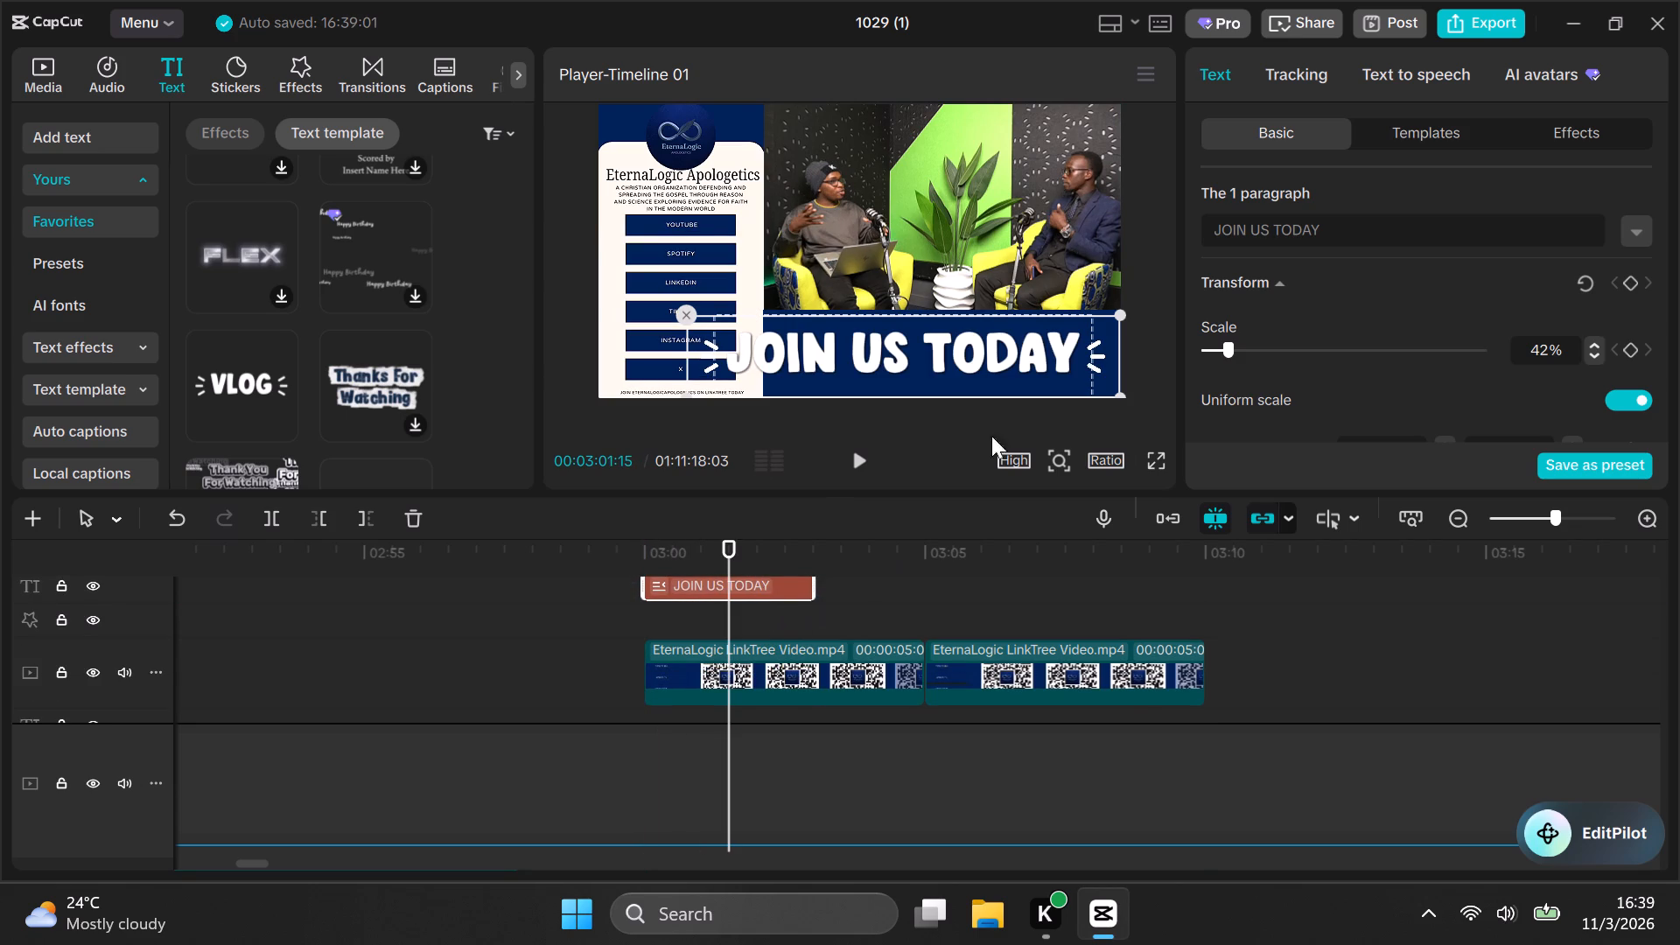
Fit the title within the blue band beneath the speakers, clear of the link list, at 35% scale.
{"action": "left_click_drag", "start_coordinate": [1010, 352], "coordinate": [1032, 351]}
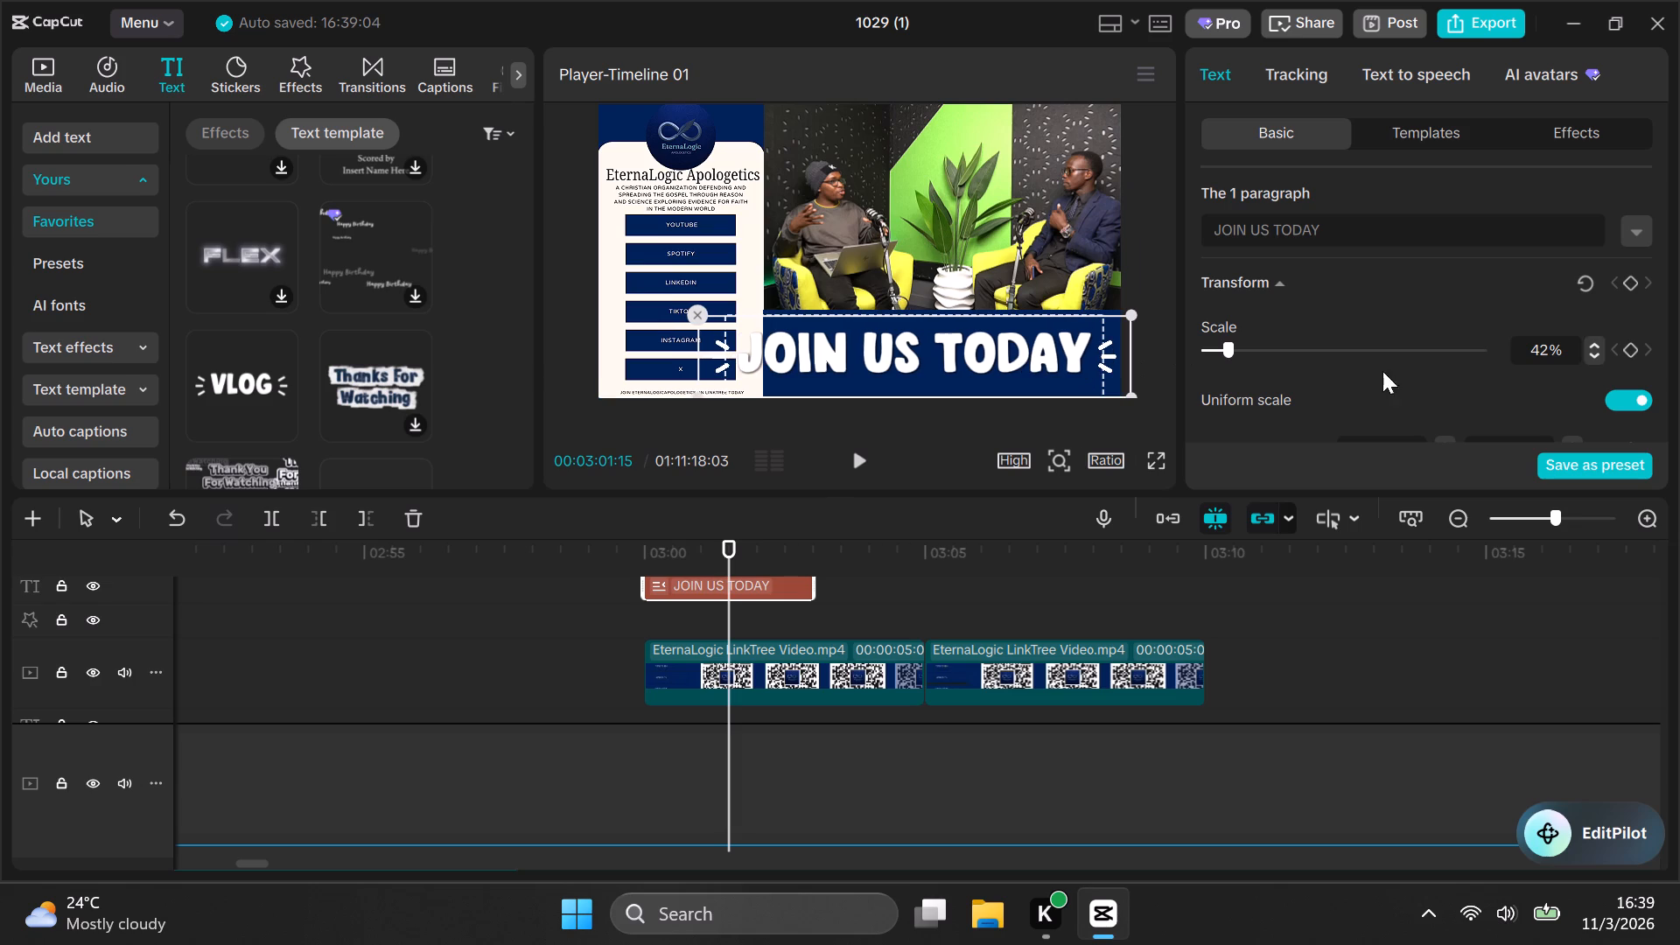
{"action": "triple_click", "coordinate": [1596, 353]}
{"action": "double_click", "coordinate": [1596, 354]}
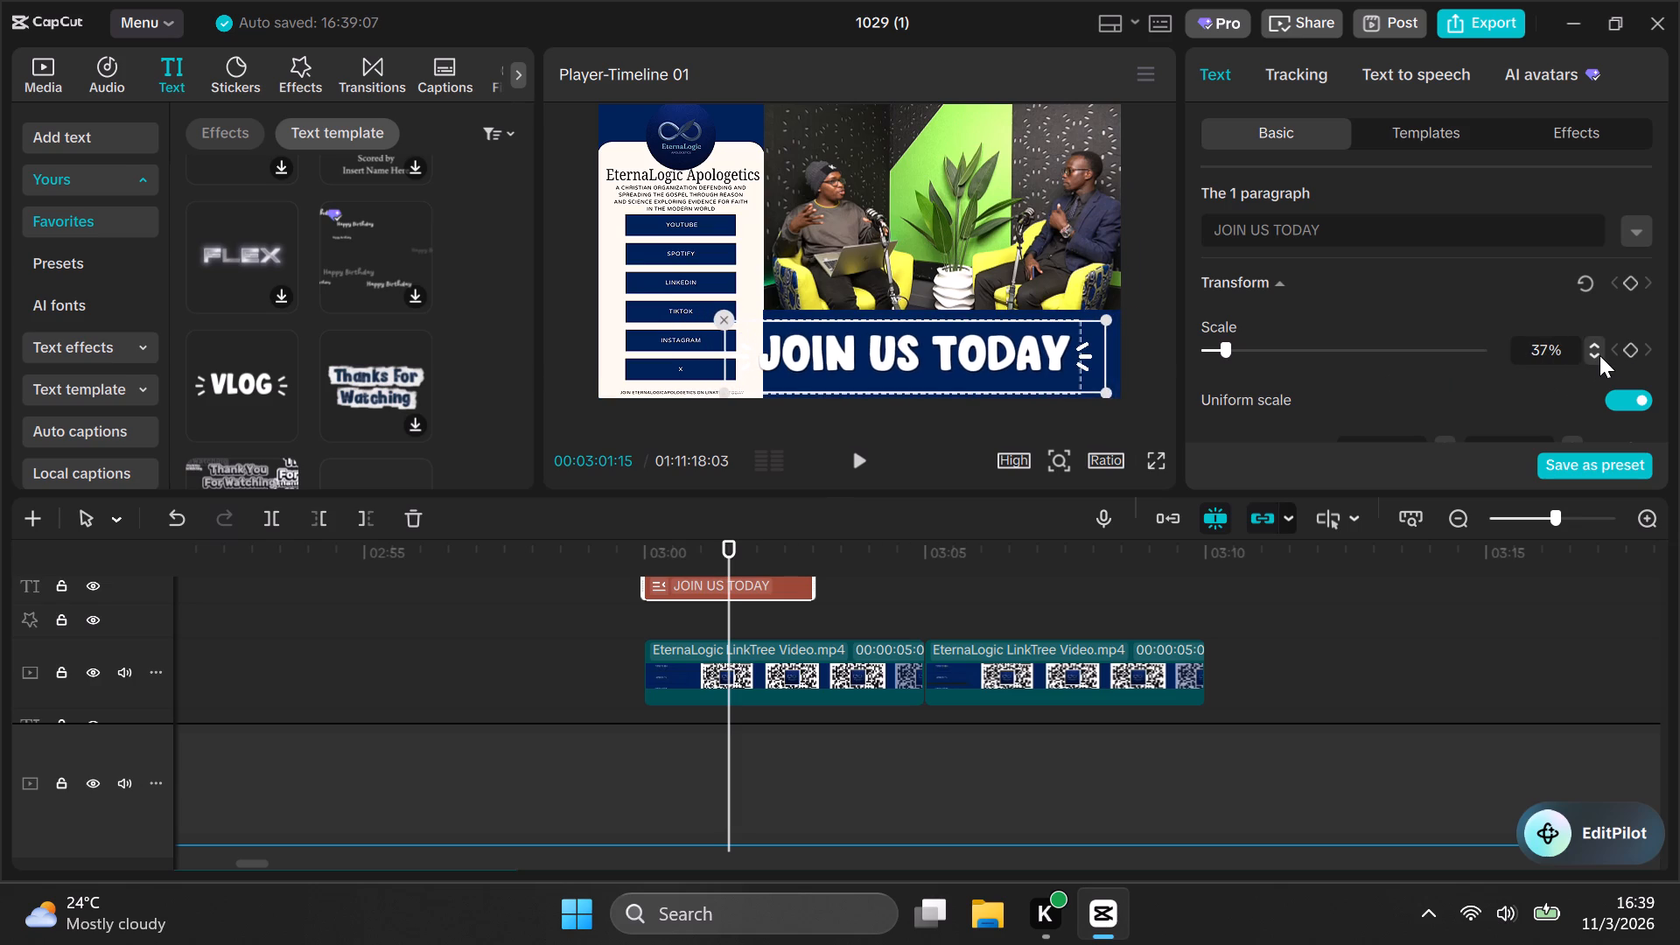
{"action": "double_click", "coordinate": [1599, 355]}
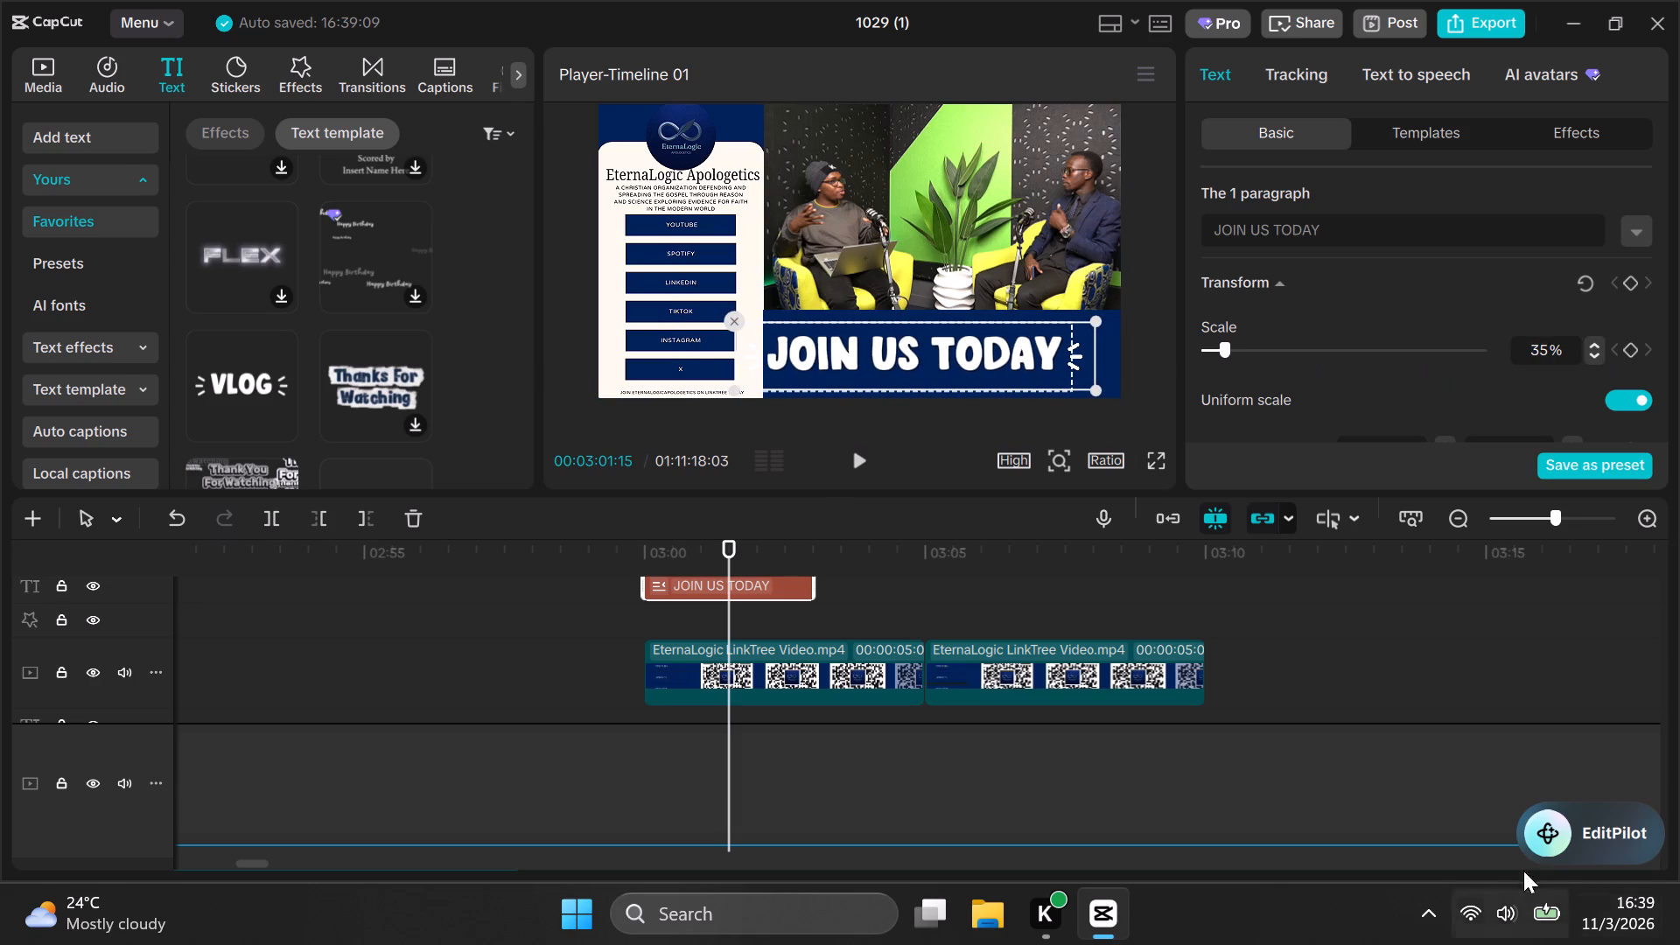
{"action": "left_click_drag", "start_coordinate": [885, 351], "coordinate": [885, 351]}
{"action": "left_click_drag", "start_coordinate": [885, 351], "coordinate": [911, 347]}
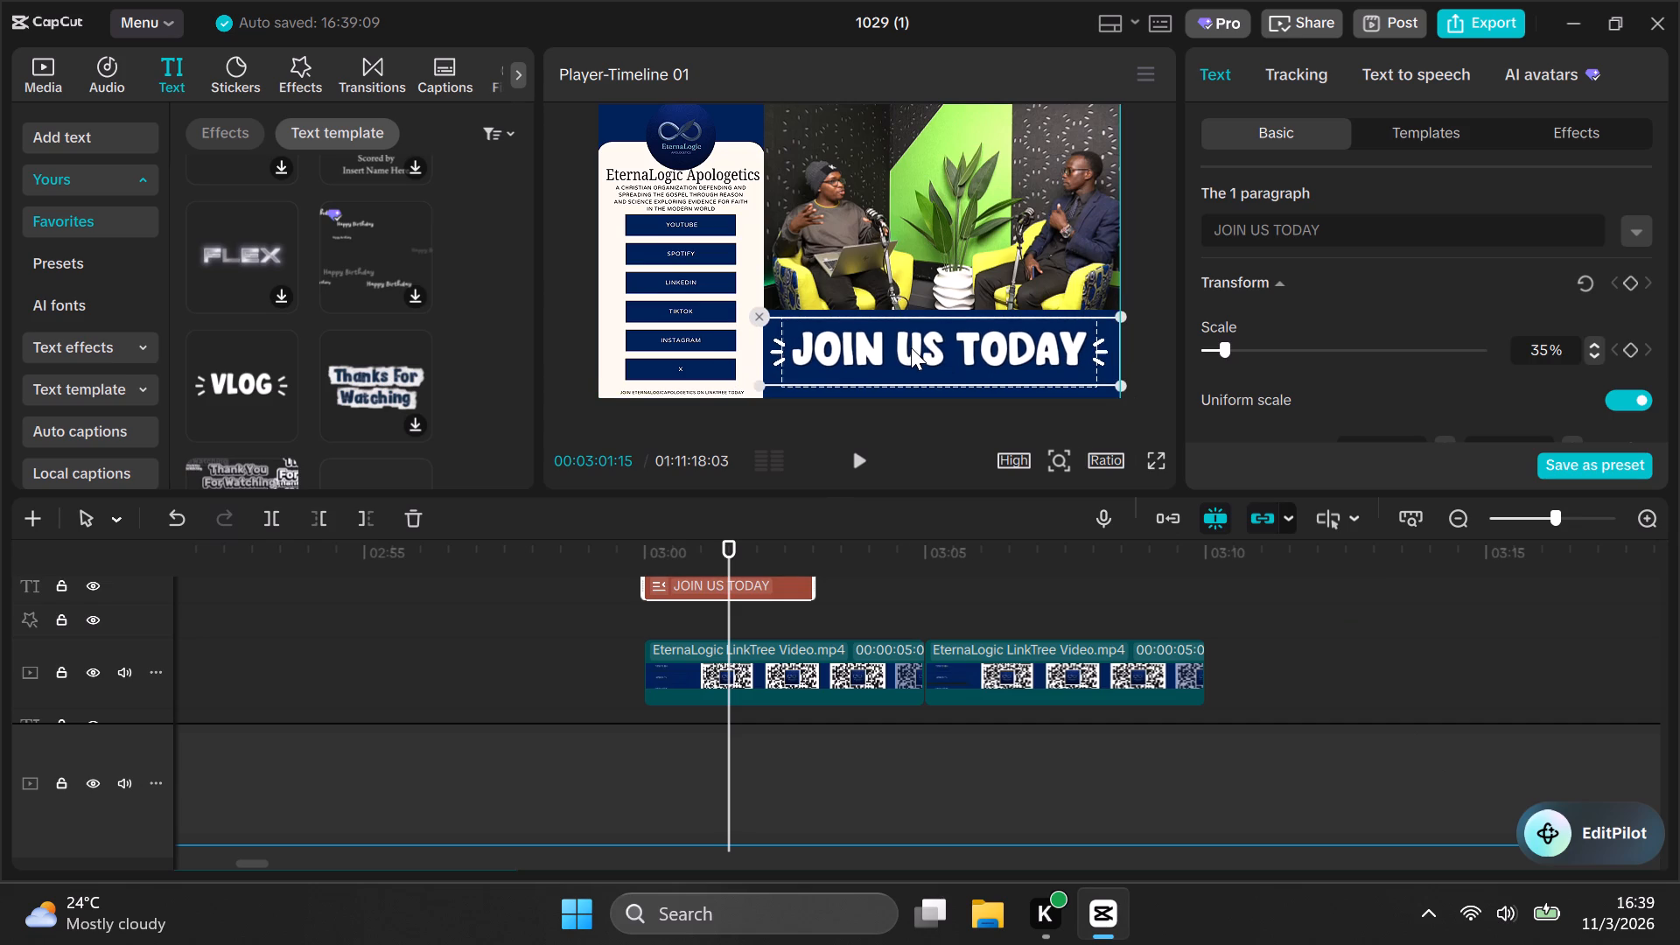
{"action": "left_click_drag", "start_coordinate": [911, 347], "coordinate": [911, 348]}
{"action": "left_click", "coordinate": [1592, 354]}
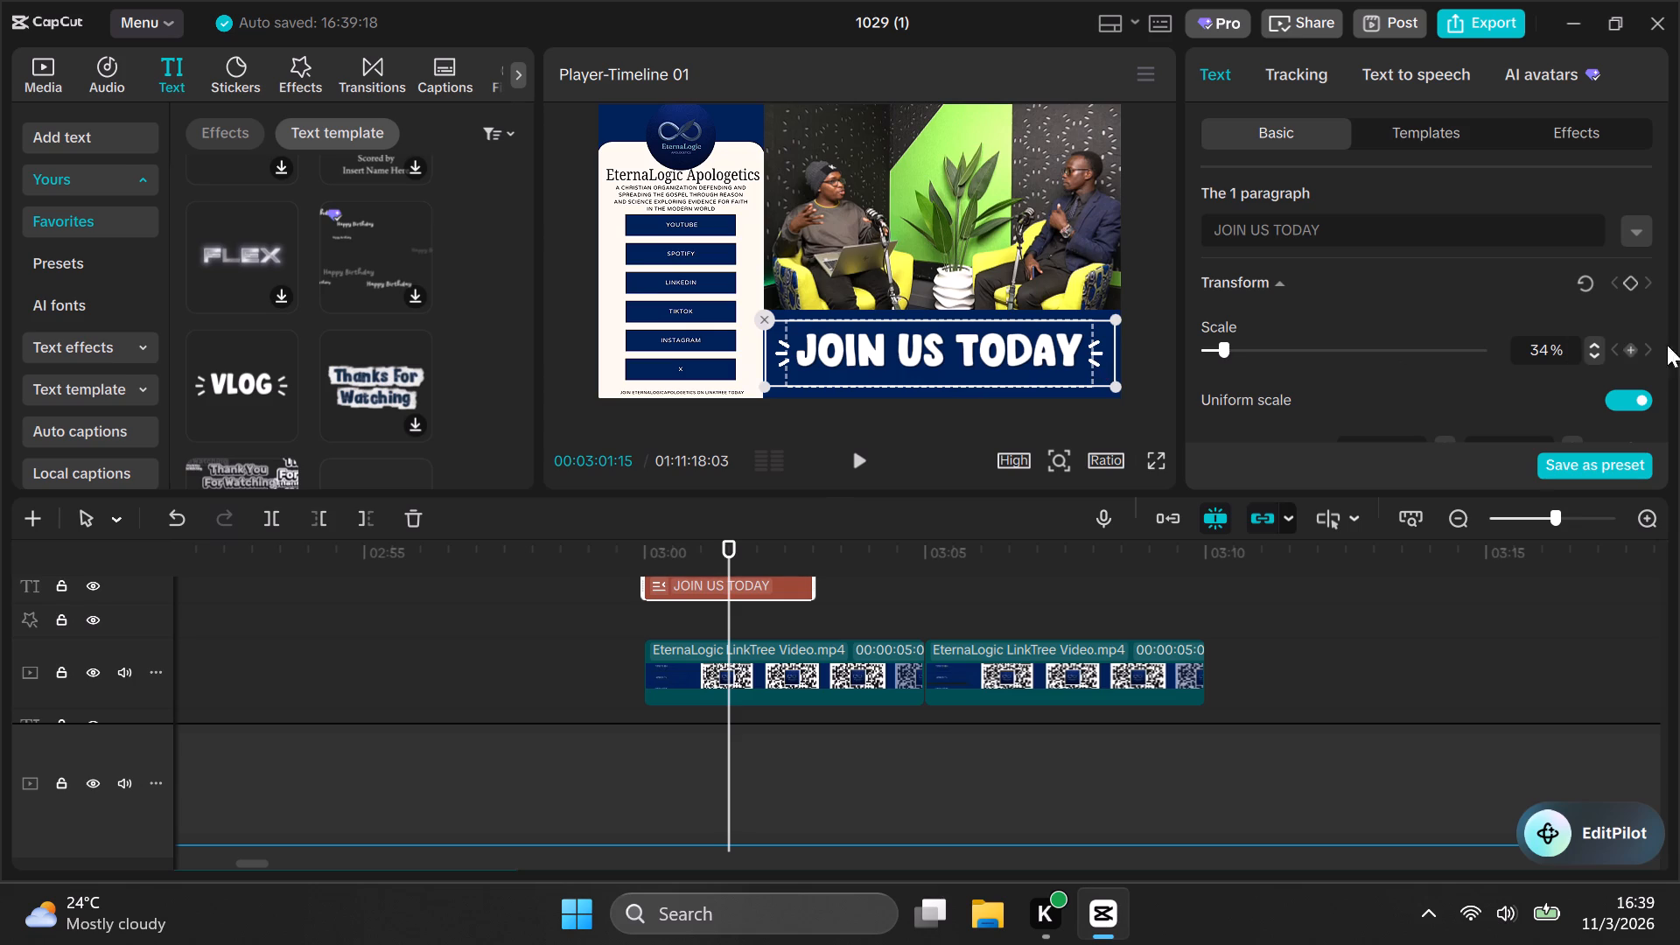
{"action": "left_click", "coordinate": [1595, 347]}
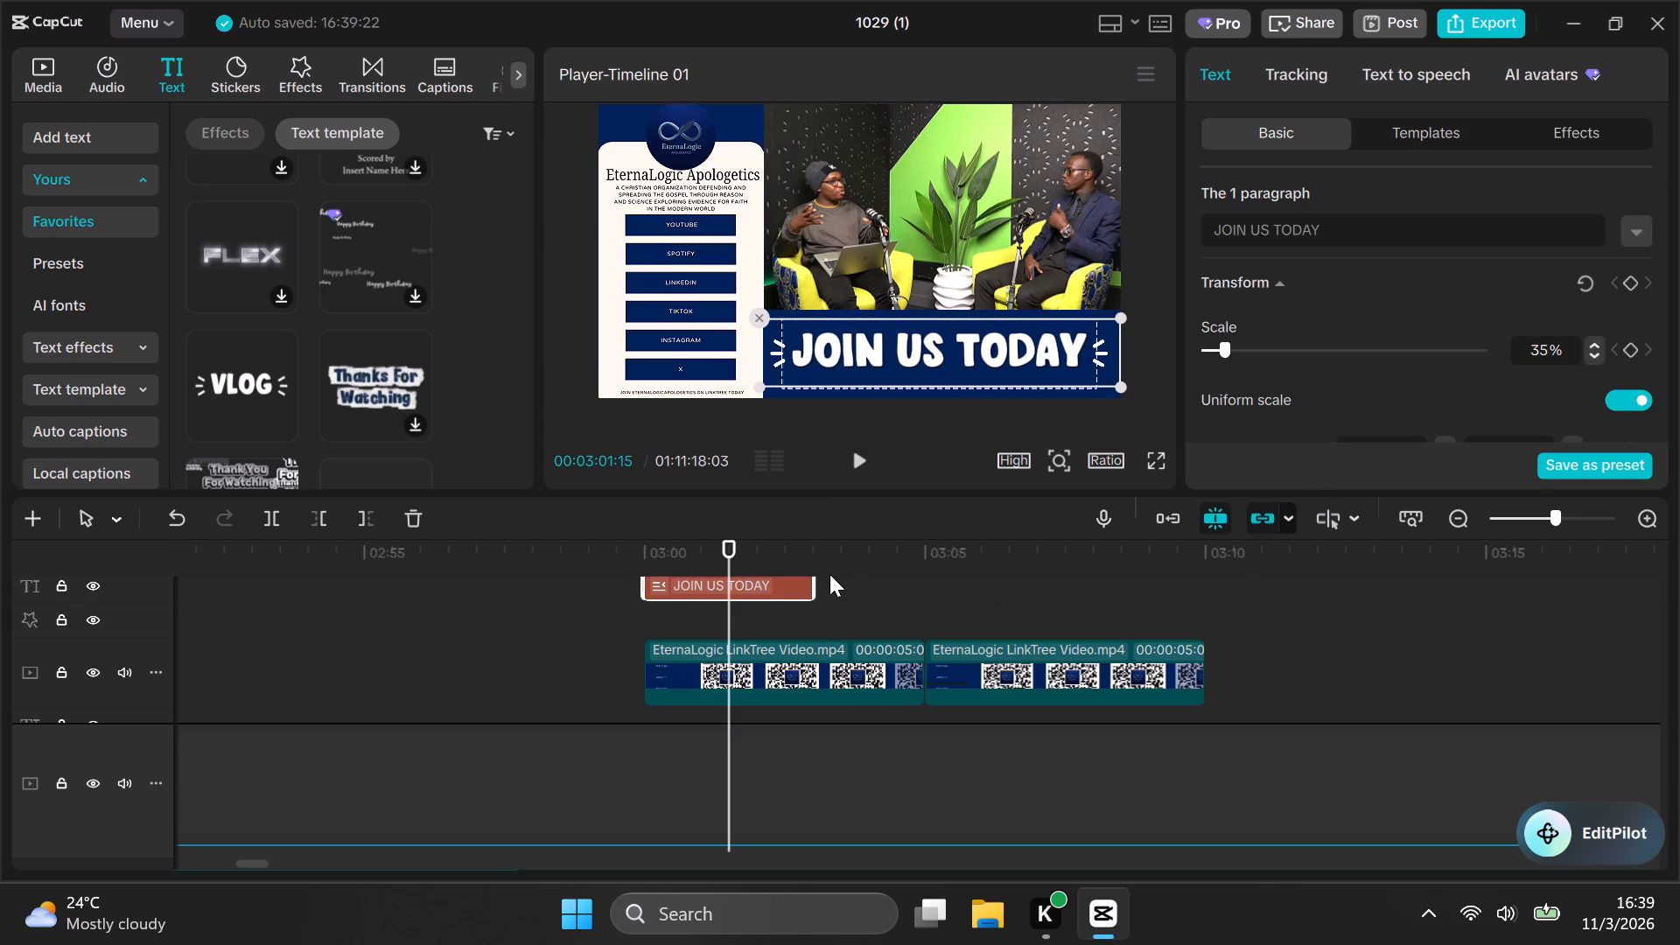
Extend the JOIN US TODAY clip to end with the LinkTree overlay at 00:03:10:00.
{"action": "left_click_drag", "start_coordinate": [806, 584], "coordinate": [1195, 588]}
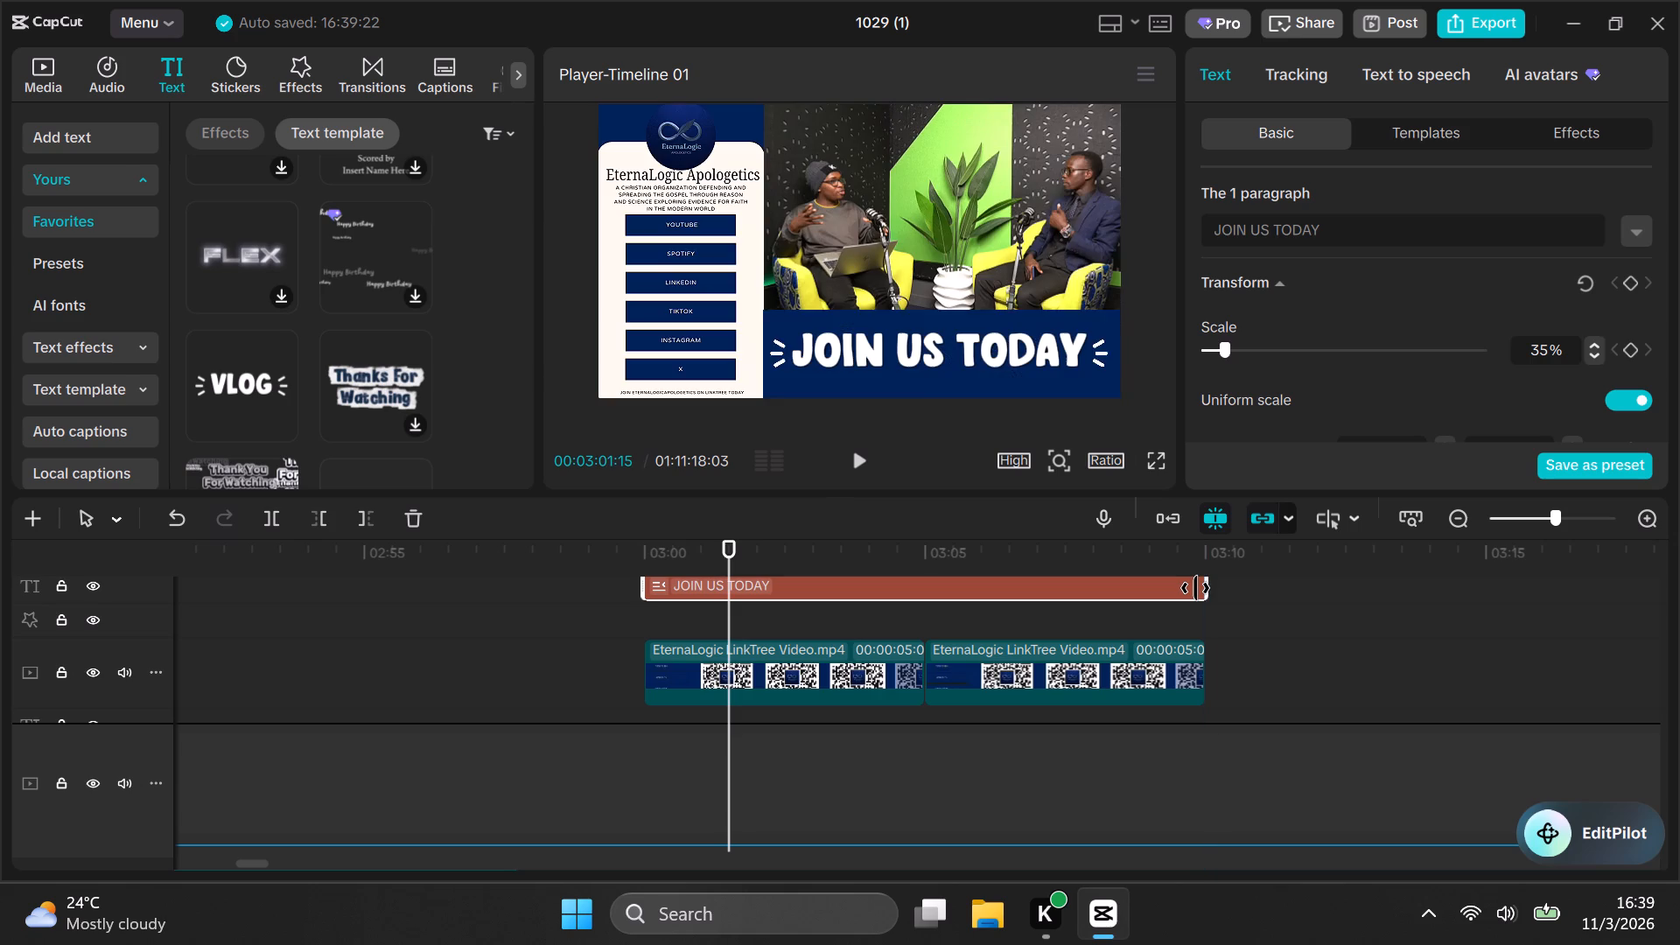
Check the title and overlay frame by frame around 00:03:10:00, and at several points back to 00:03:00:00.
{"action": "left_click", "coordinate": [1191, 610]}
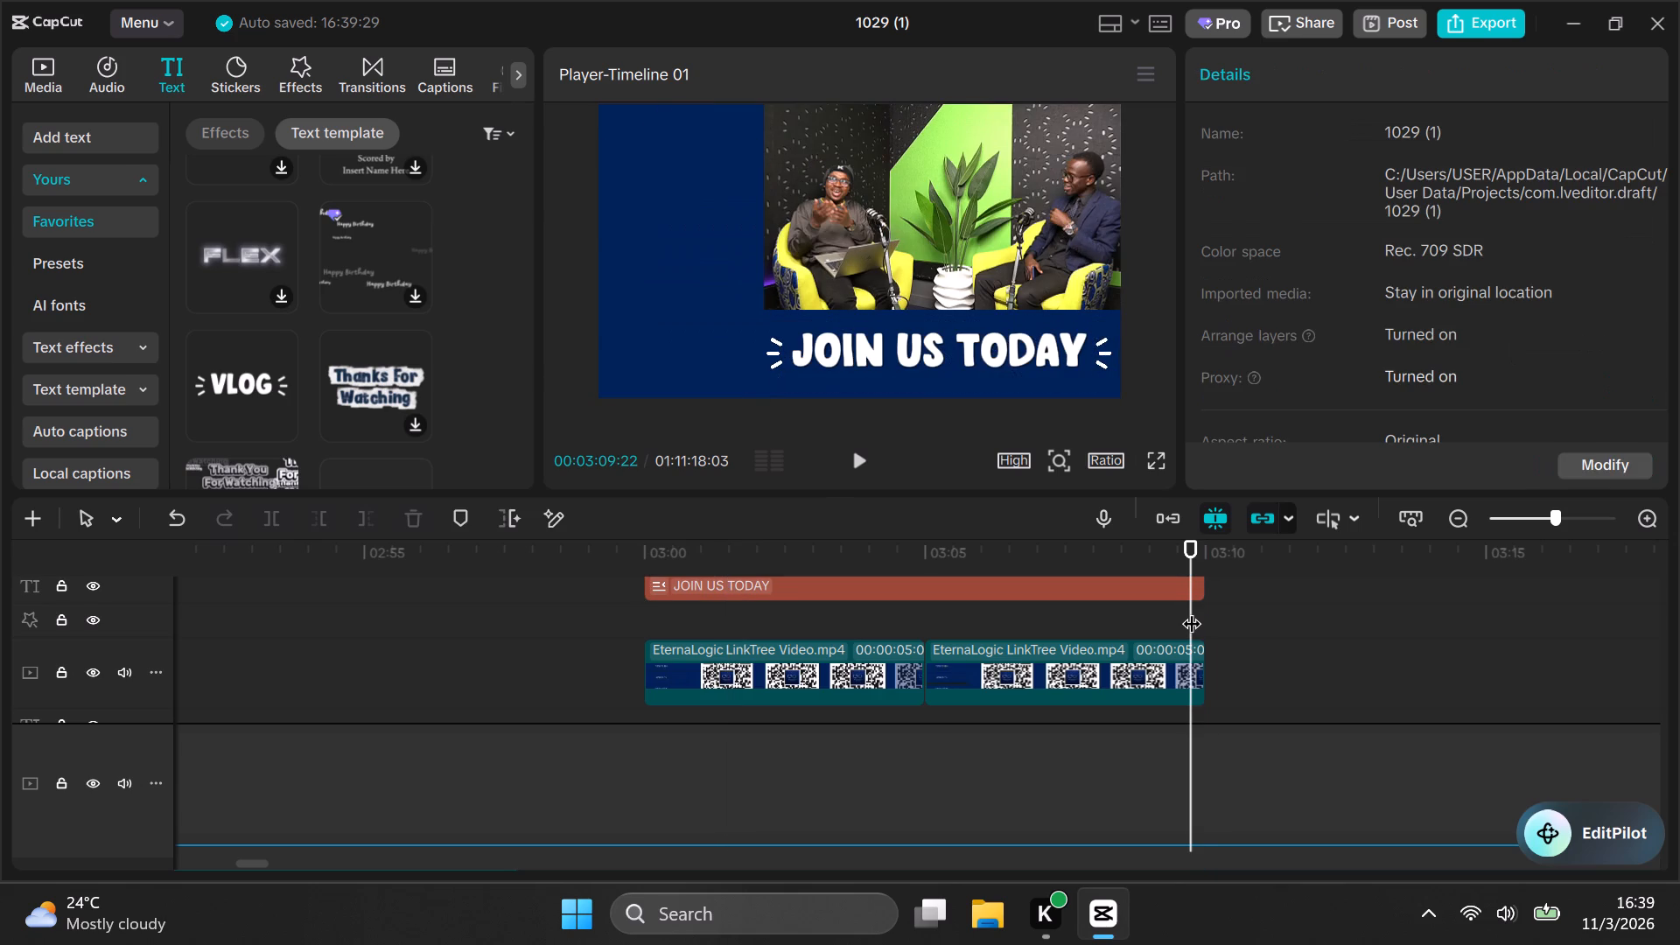
{"action": "key", "text": "Right"}
{"action": "key", "text": "Right"}
{"action": "key", "text": "Right"}
{"action": "key", "text": "Right"}
{"action": "key", "text": "Right"}
{"action": "key", "text": "Right"}
{"action": "key", "text": "Right"}
{"action": "key", "text": "Right"}
{"action": "key", "text": "Right"}
{"action": "key", "text": "Right"}
{"action": "key", "text": "Right"}
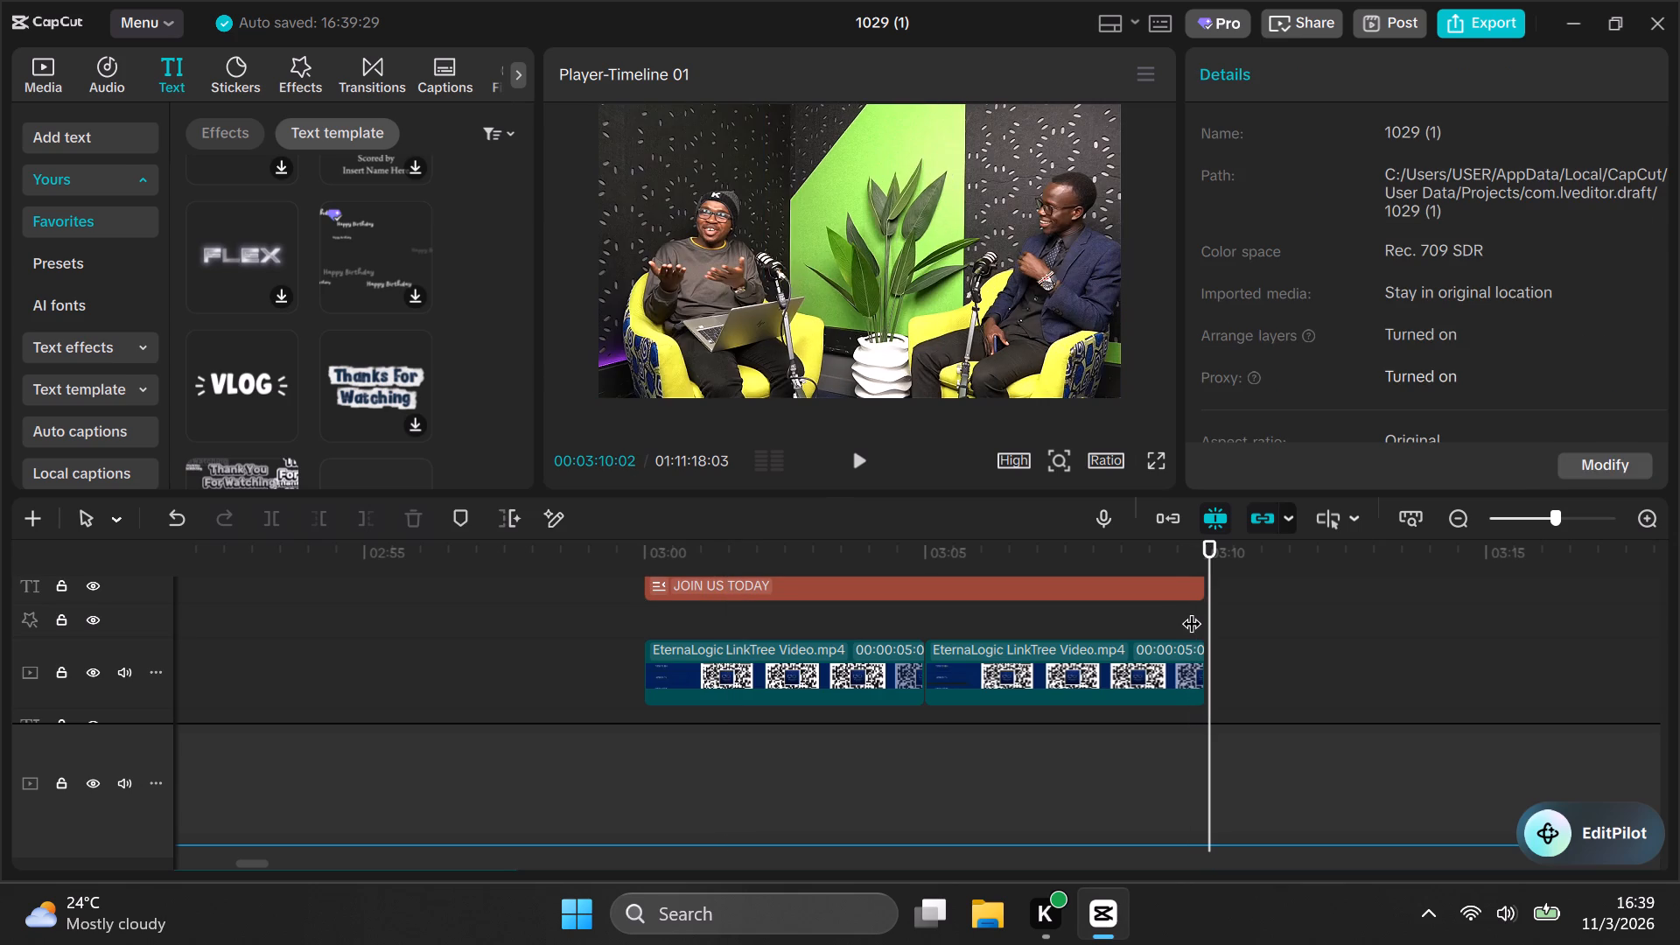
{"action": "key", "text": "Left"}
{"action": "key", "text": "Left"}
{"action": "key", "text": "Left"}
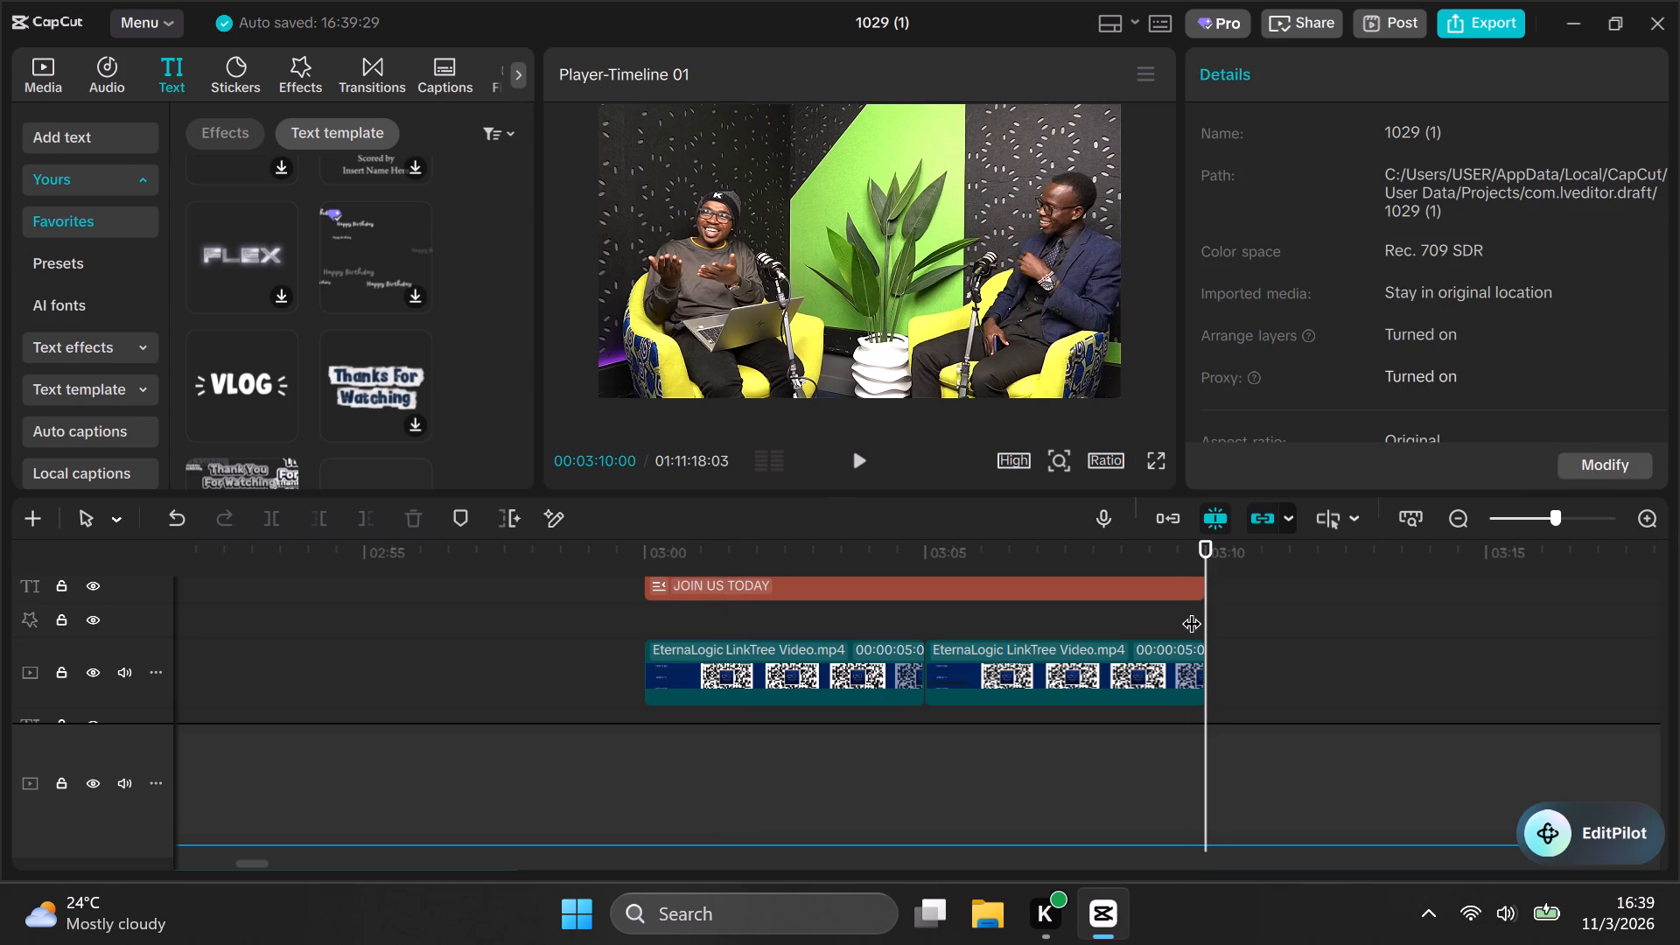
{"action": "key", "text": "Left"}
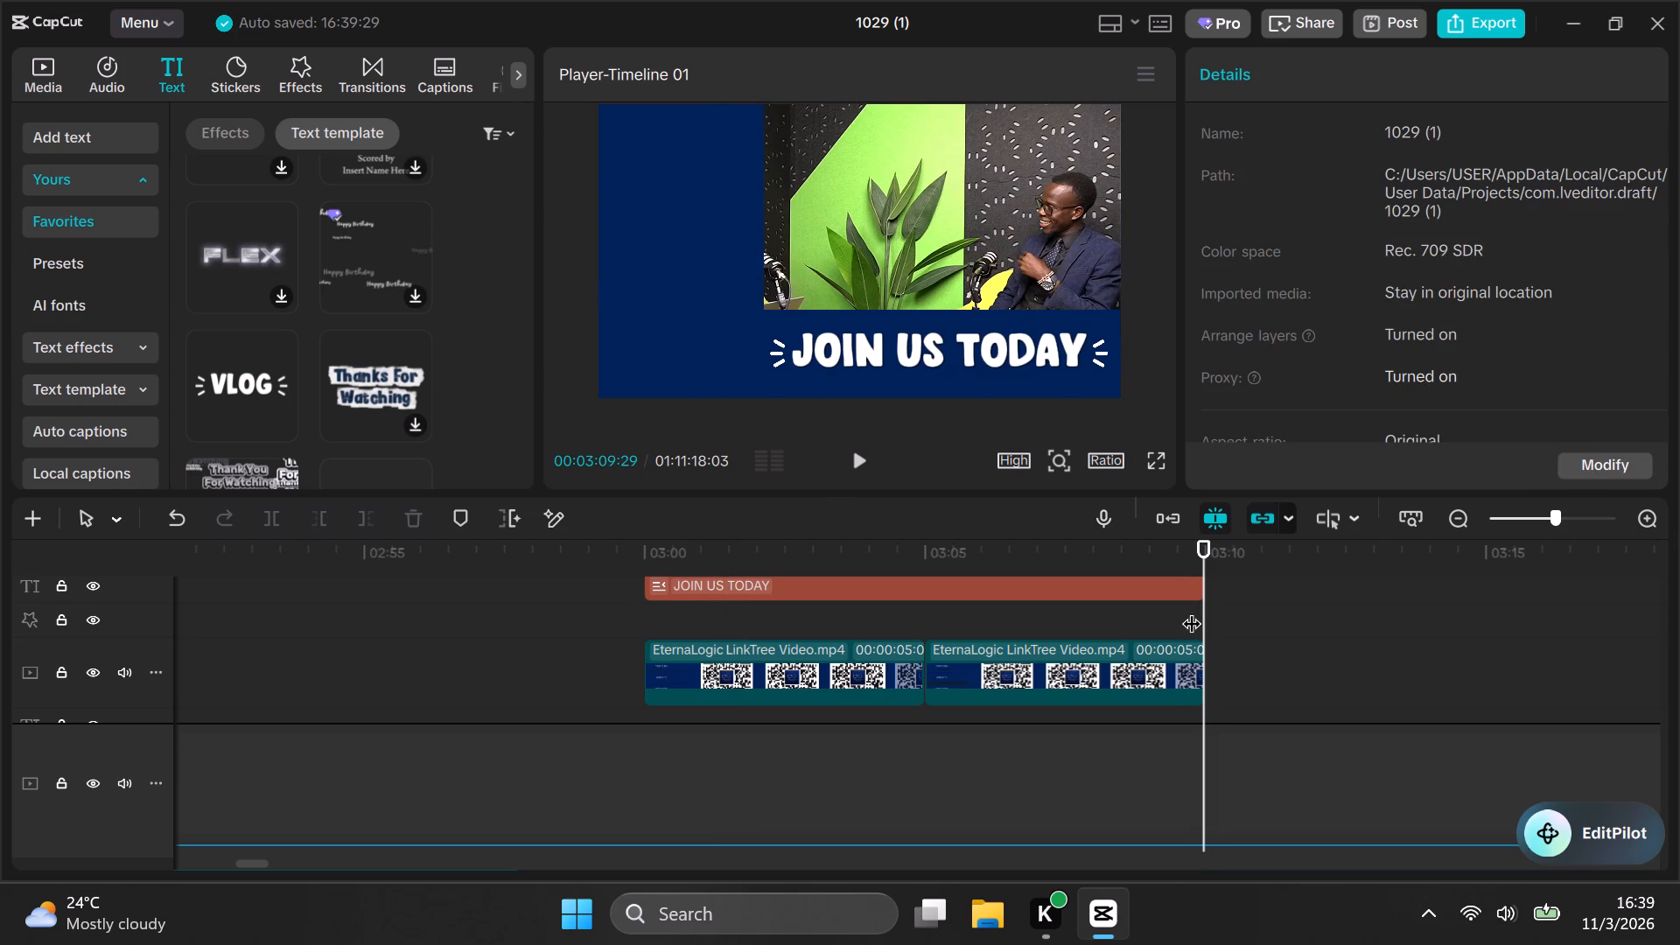
{"action": "key", "text": "Right"}
{"action": "key", "text": "Left"}
{"action": "left_click", "coordinate": [1081, 609]}
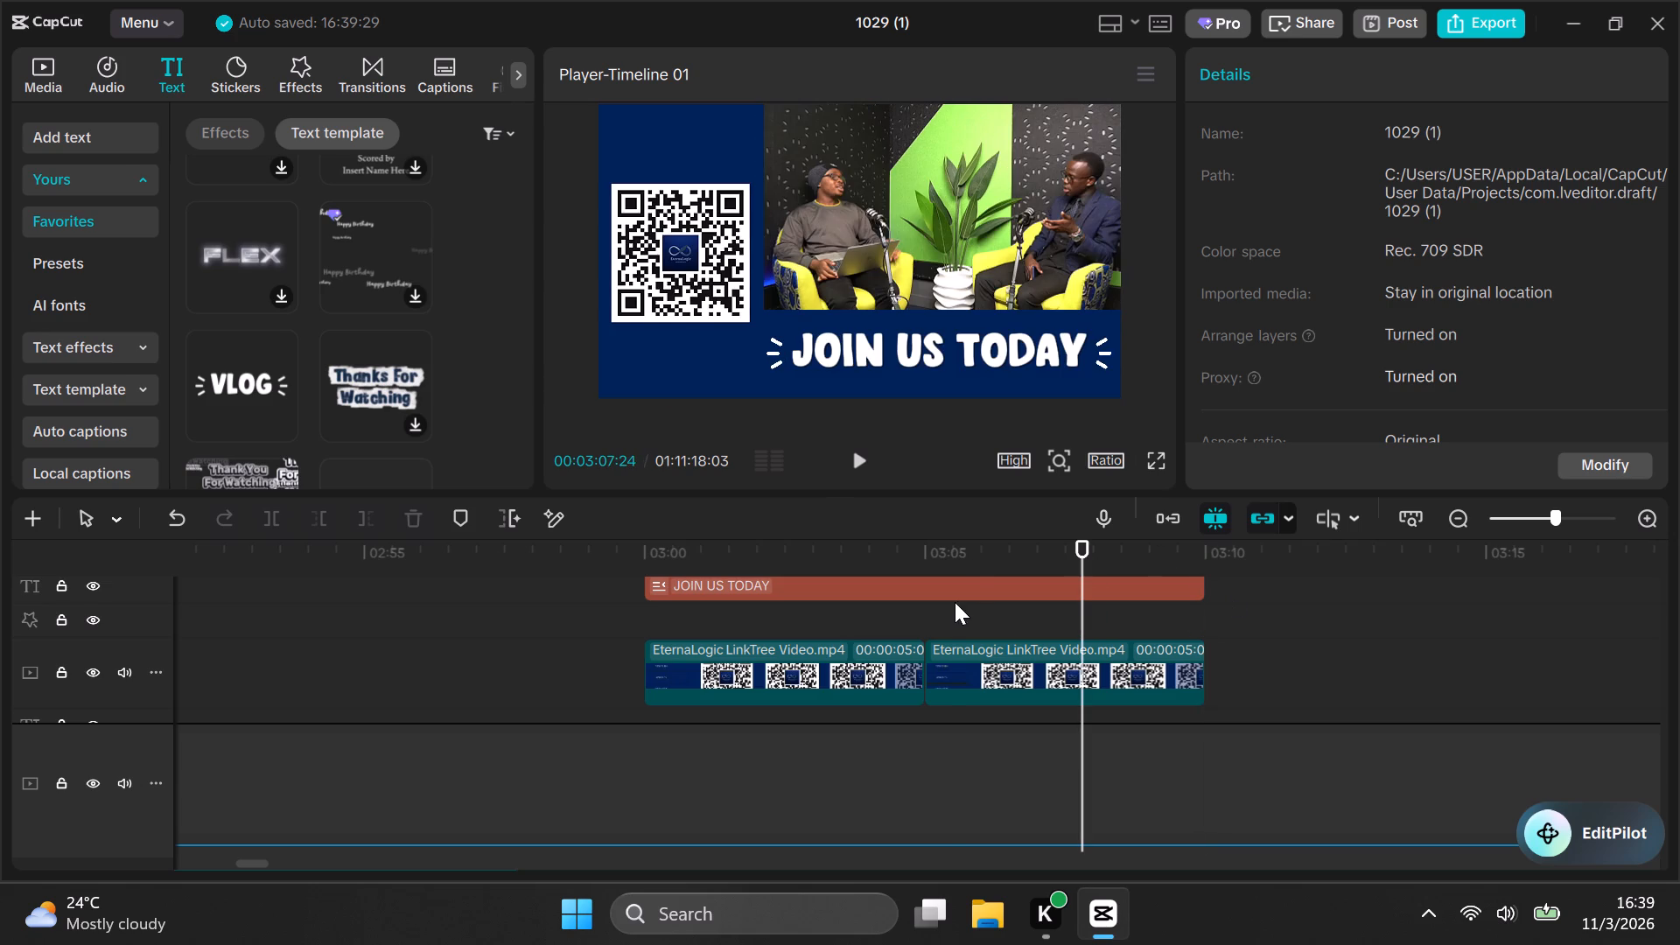
{"action": "left_click", "coordinate": [949, 609]}
{"action": "left_click", "coordinate": [822, 610]}
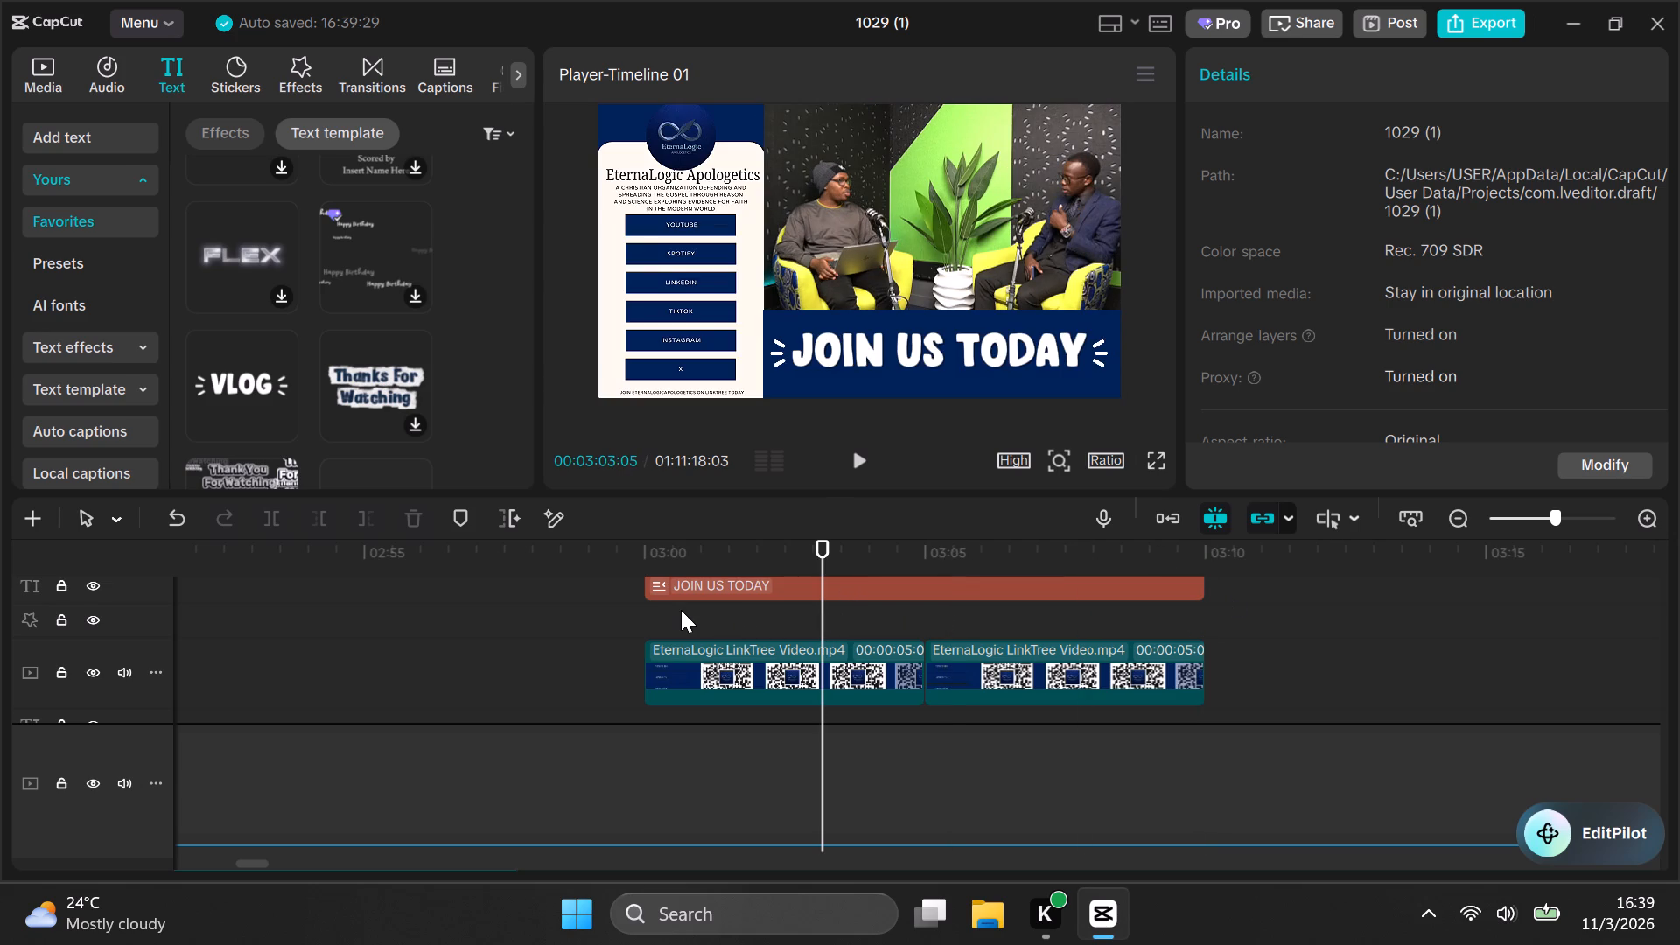
{"action": "left_click", "coordinate": [647, 612]}
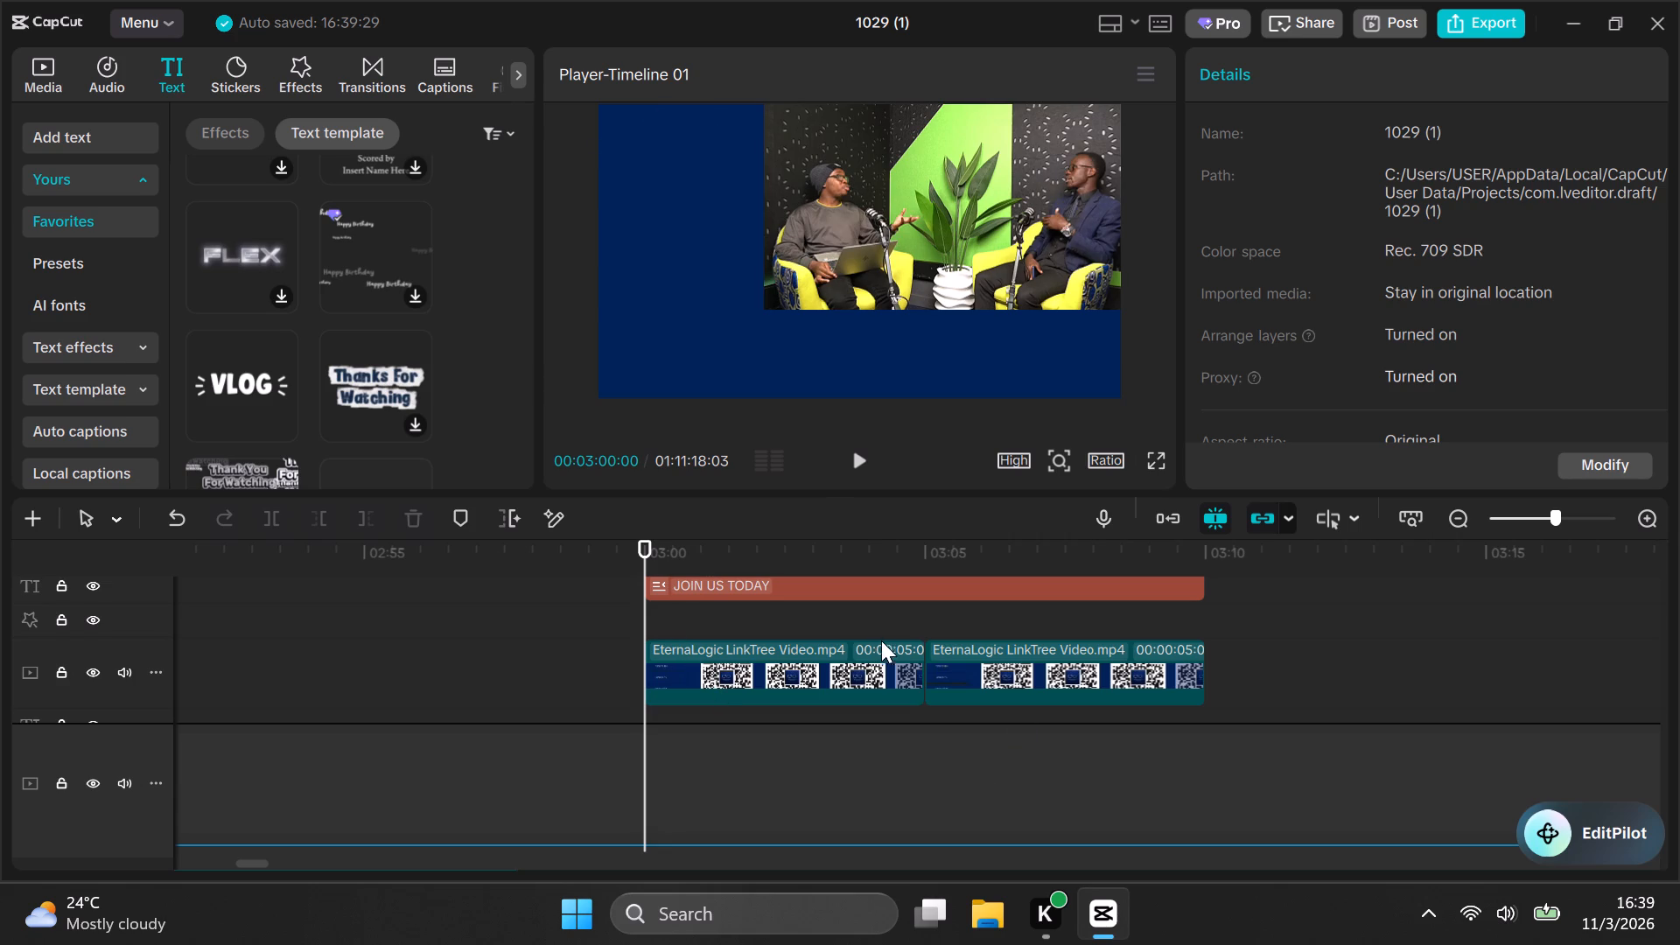
Copy the first five-second EternaLogic LinkTree Video clip, which starts at 00:03:00:00 on the upper overlay track.
{"action": "scroll", "coordinate": [888, 642], "scroll_direction": "up", "scroll_amount": 3}
{"action": "scroll", "coordinate": [888, 646], "scroll_direction": "down", "scroll_amount": 6}
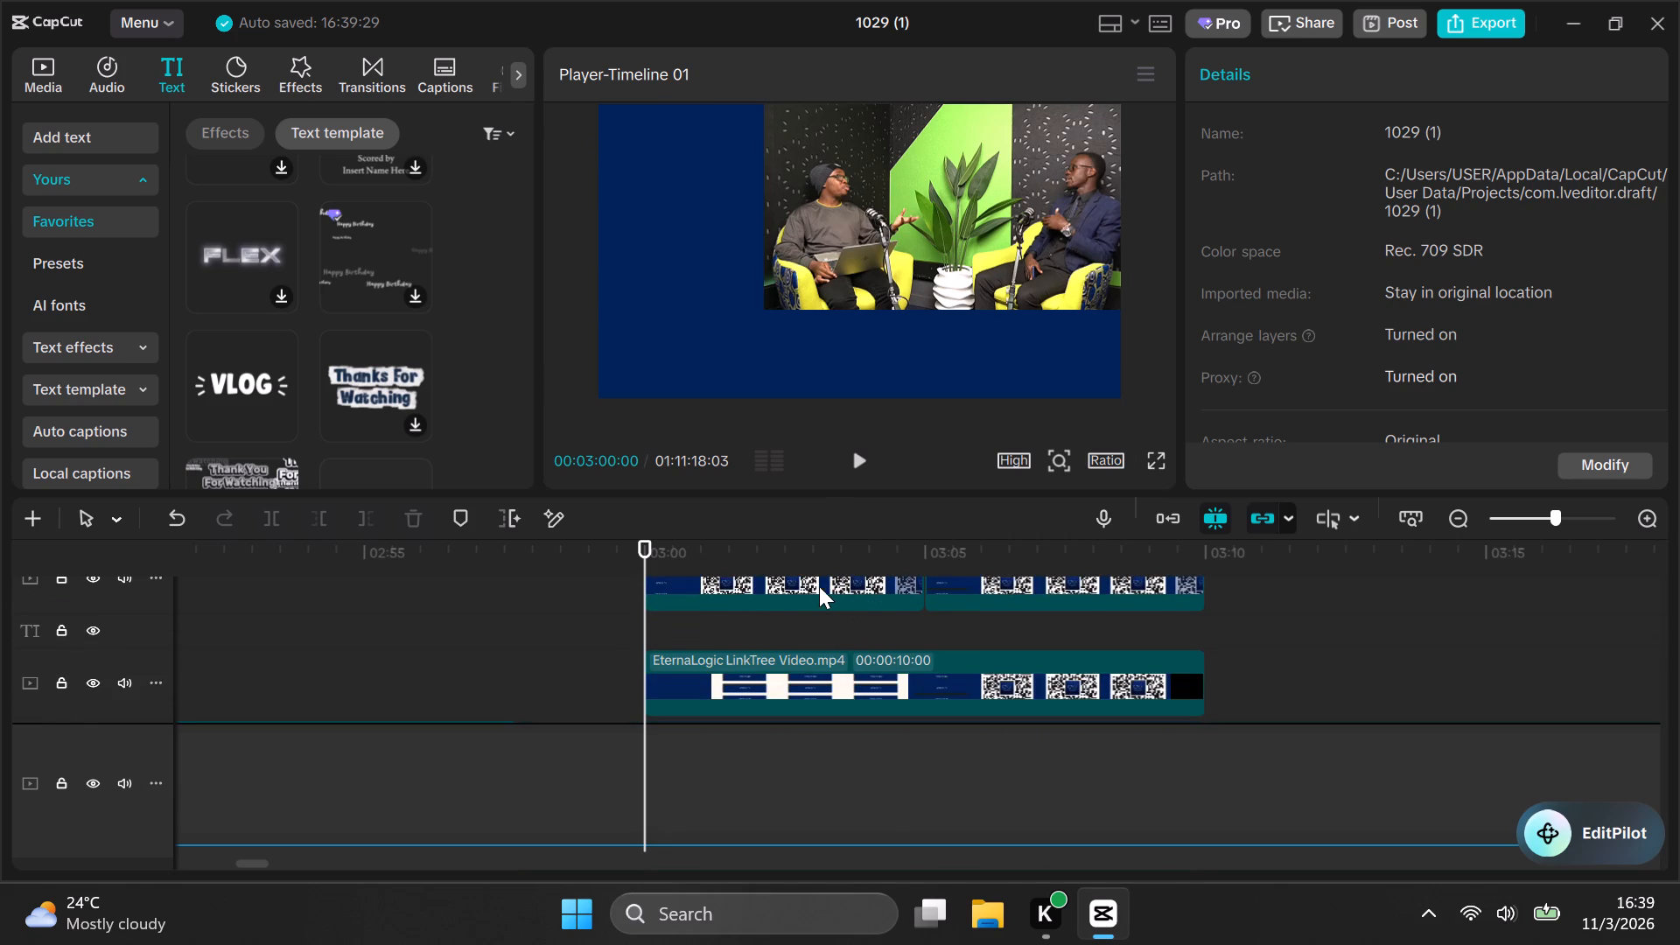
{"action": "left_click", "coordinate": [804, 586]}
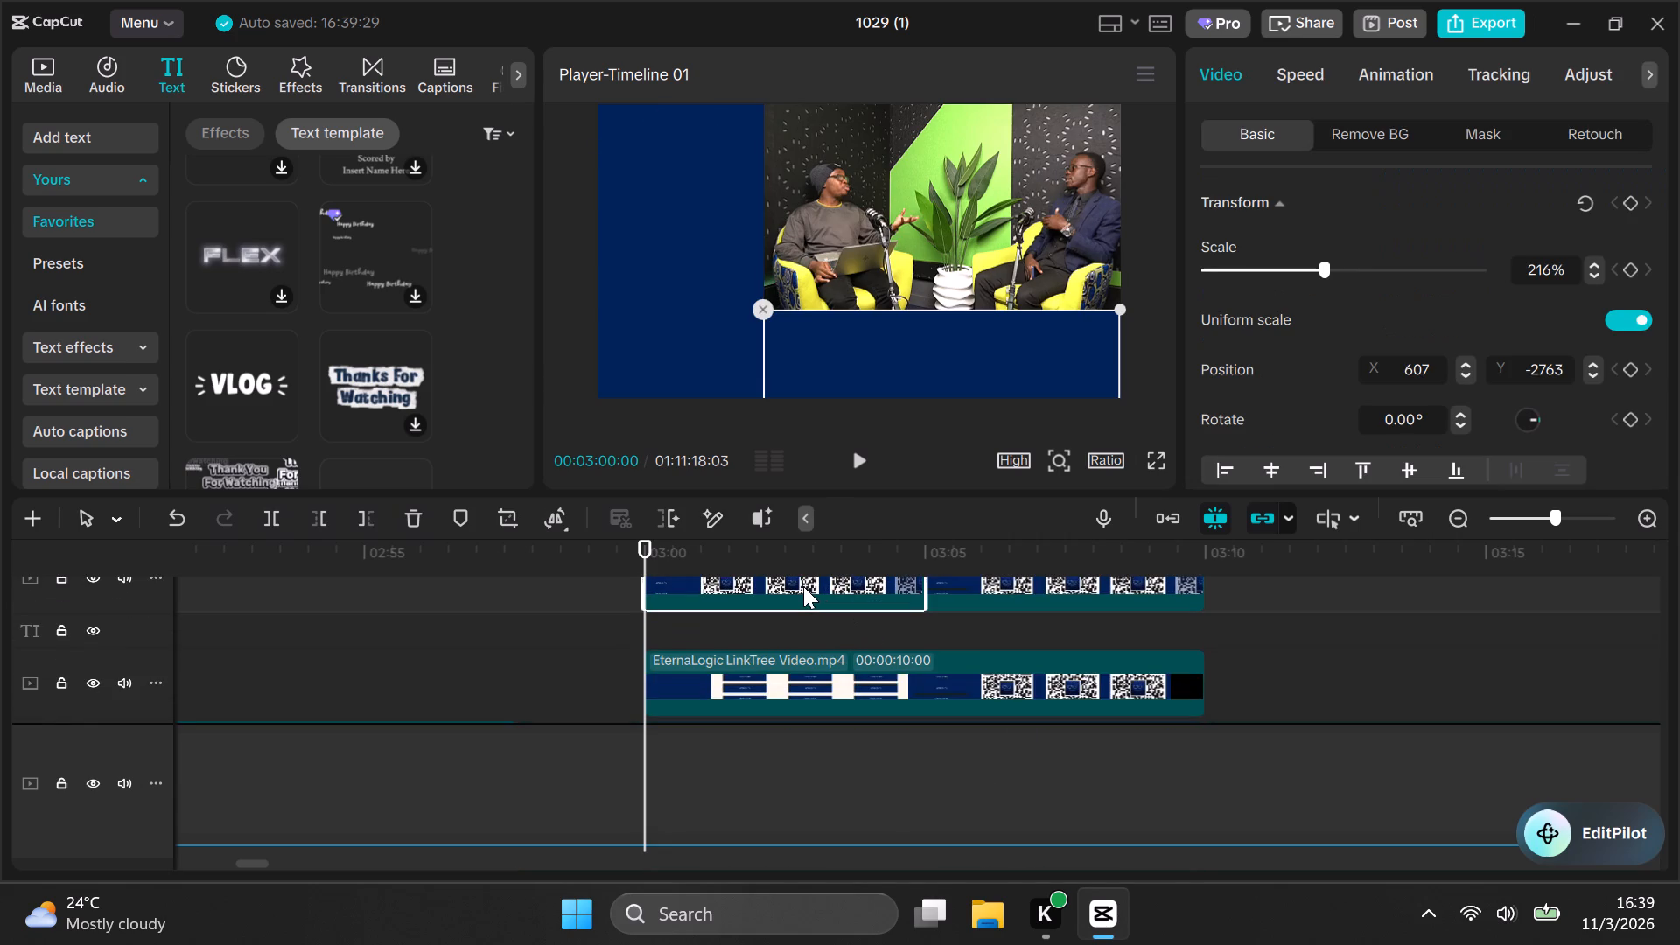
{"action": "key", "text": "ctrl+c"}
Look through the podcast timeline from 00:03:00:00 to about 00:56:00 for a place to reuse the copied overlay.
{"action": "left_click_drag", "start_coordinate": [255, 863], "coordinate": [334, 862]}
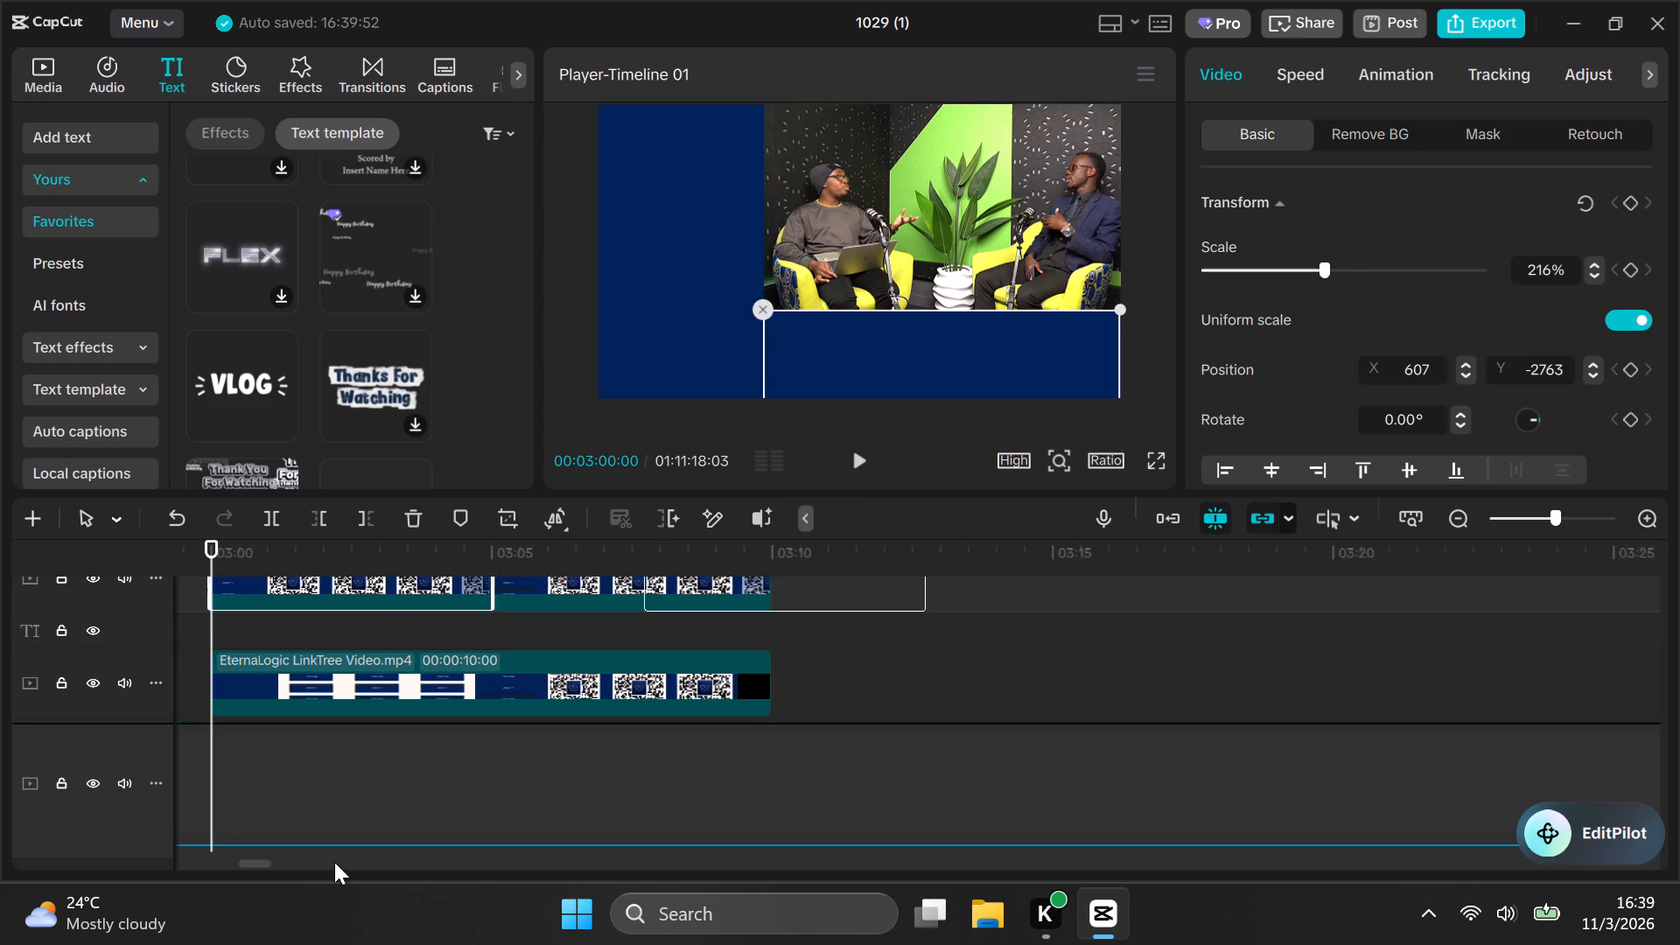
{"action": "left_click_drag", "start_coordinate": [334, 862], "coordinate": [793, 865]}
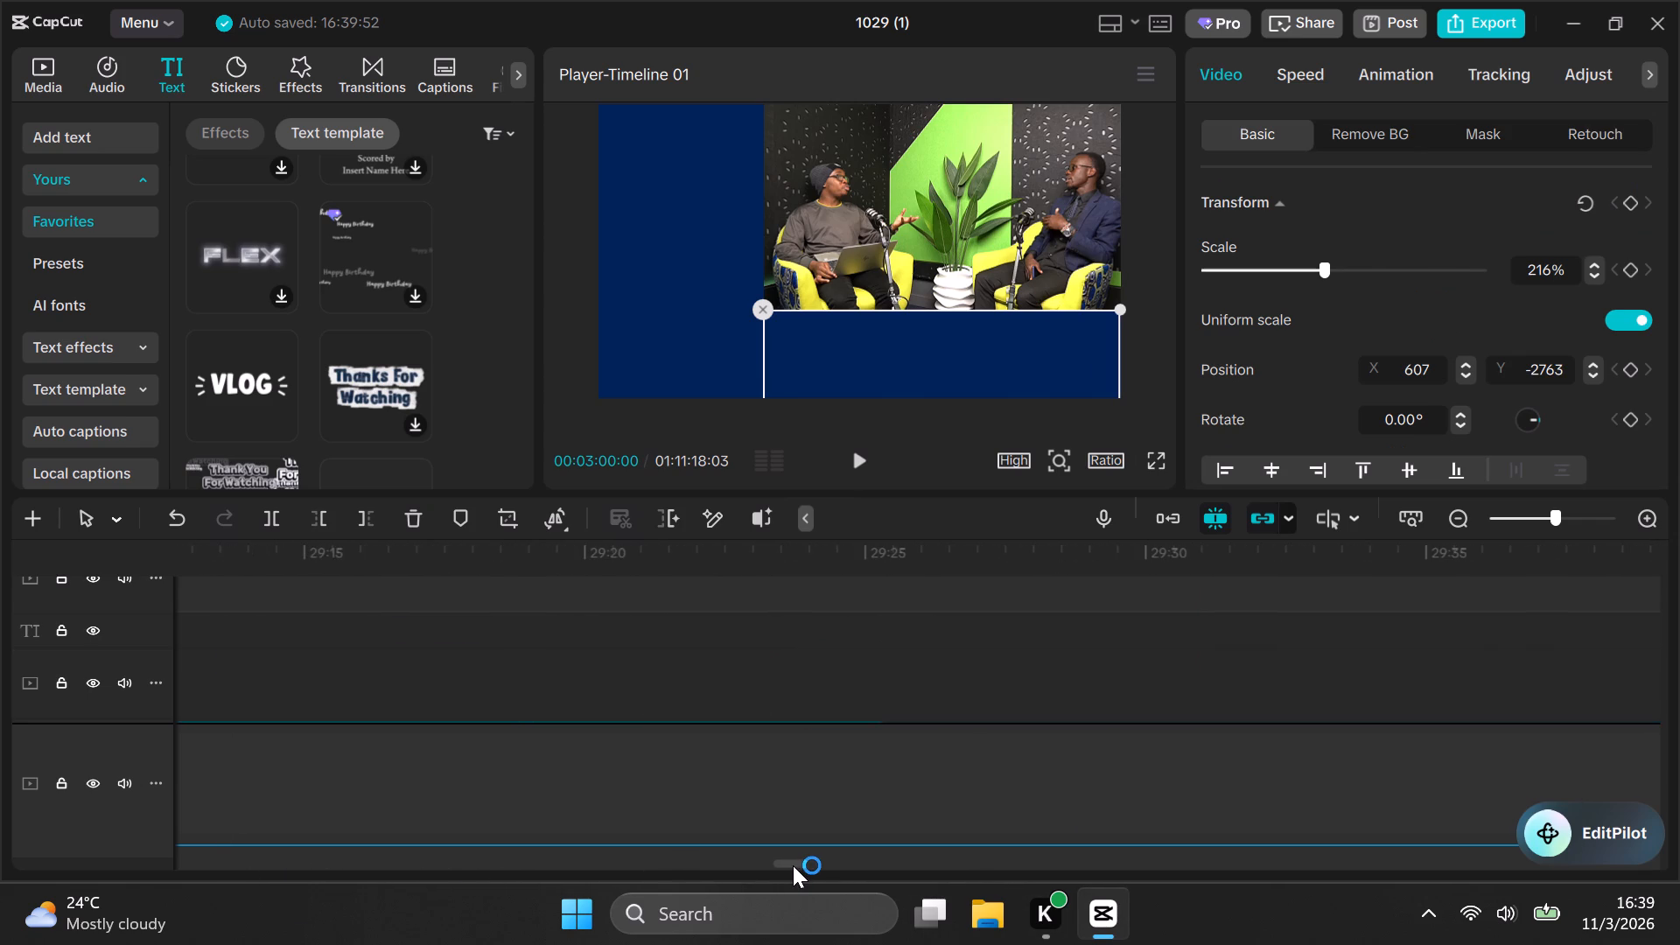
{"action": "left_click_drag", "start_coordinate": [793, 865], "coordinate": [1104, 843]}
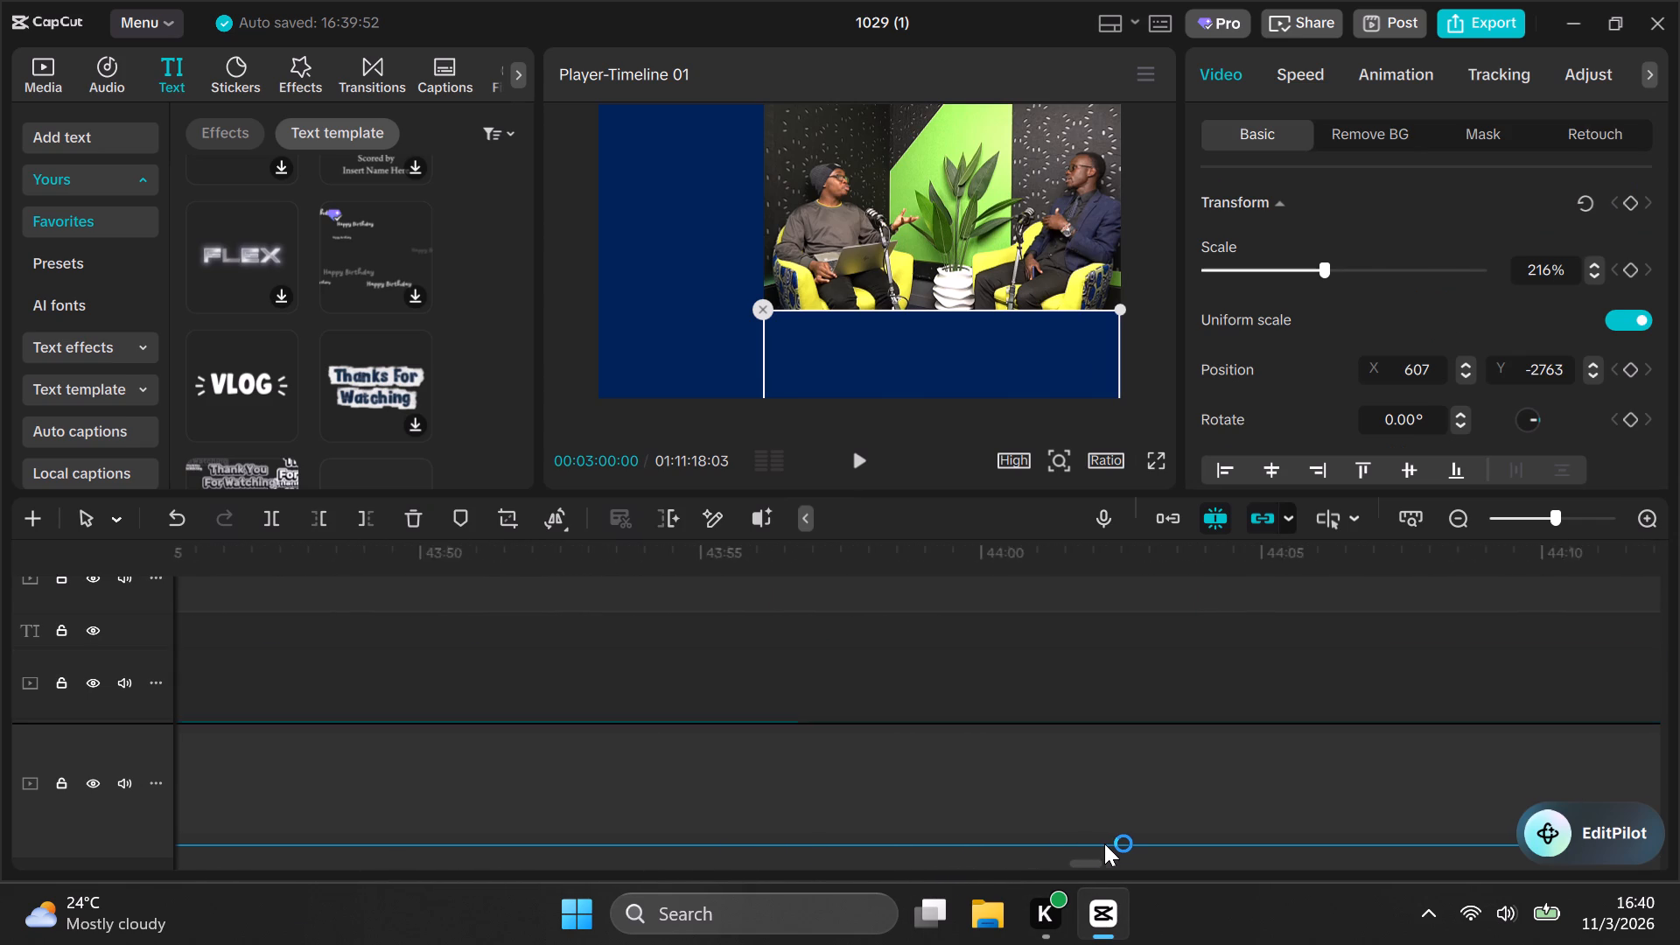
{"action": "left_click_drag", "start_coordinate": [1104, 843], "coordinate": [1126, 843]}
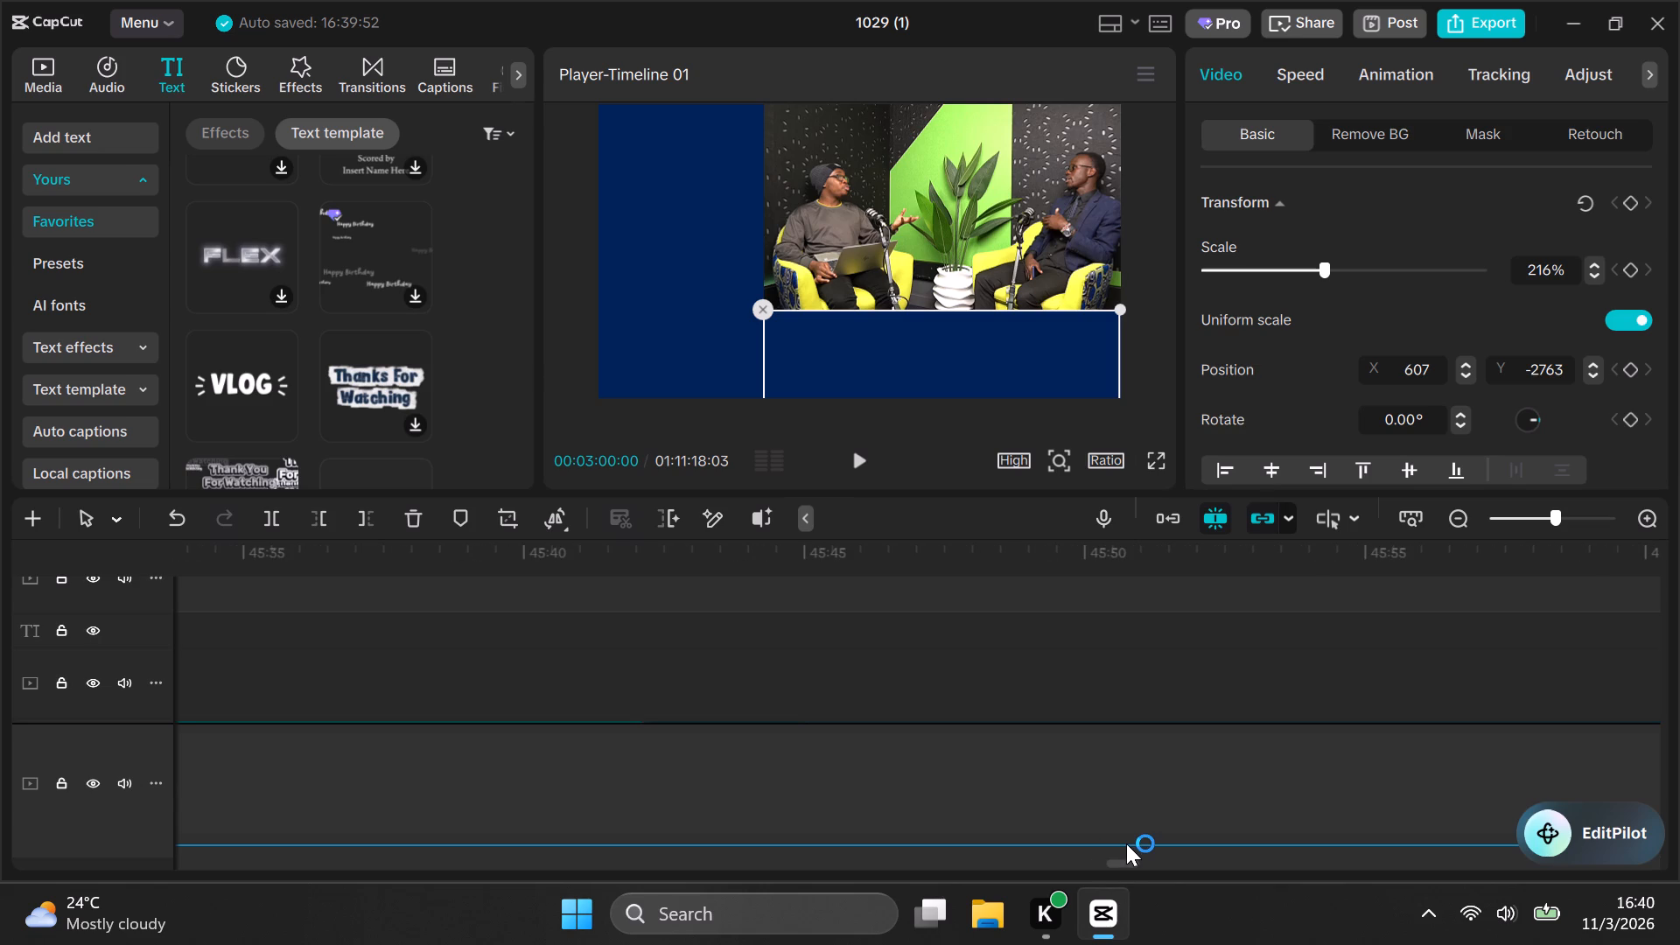
{"action": "left_click_drag", "start_coordinate": [1126, 843], "coordinate": [1126, 833]}
{"action": "scroll", "coordinate": [1082, 674], "scroll_direction": "down", "scroll_amount": 3}
{"action": "scroll", "coordinate": [1074, 675], "scroll_direction": "up", "scroll_amount": 2}
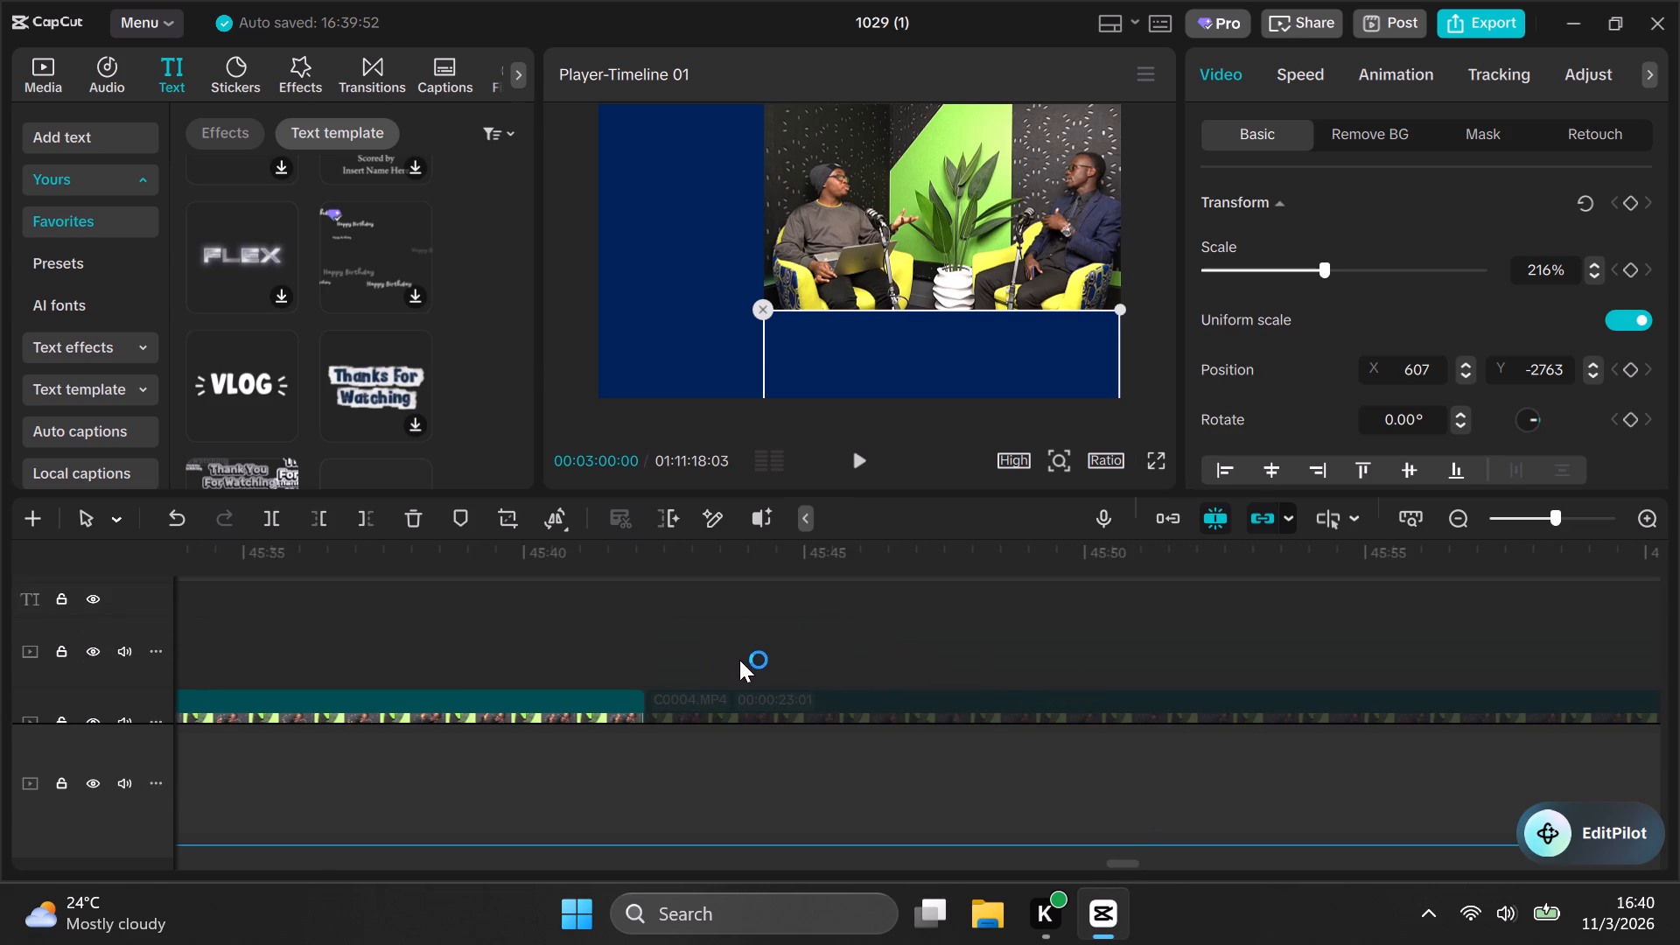
{"action": "scroll", "coordinate": [1326, 696], "scroll_direction": "down", "scroll_amount": 1}
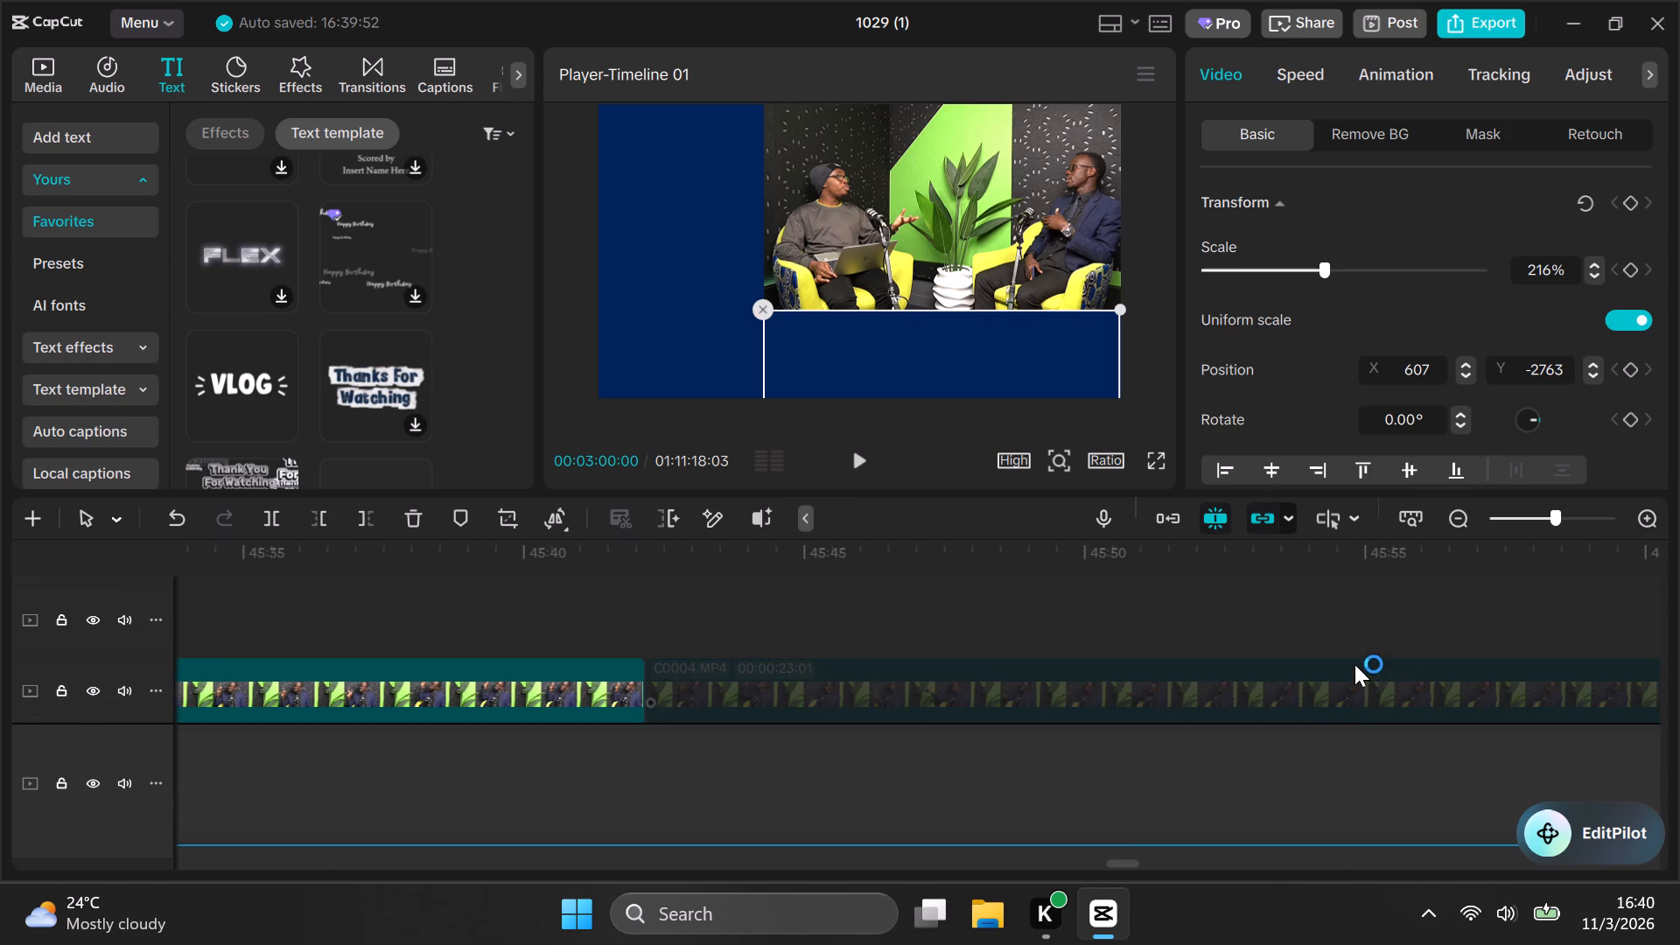
{"action": "left_click_drag", "start_coordinate": [1125, 859], "coordinate": [1159, 864]}
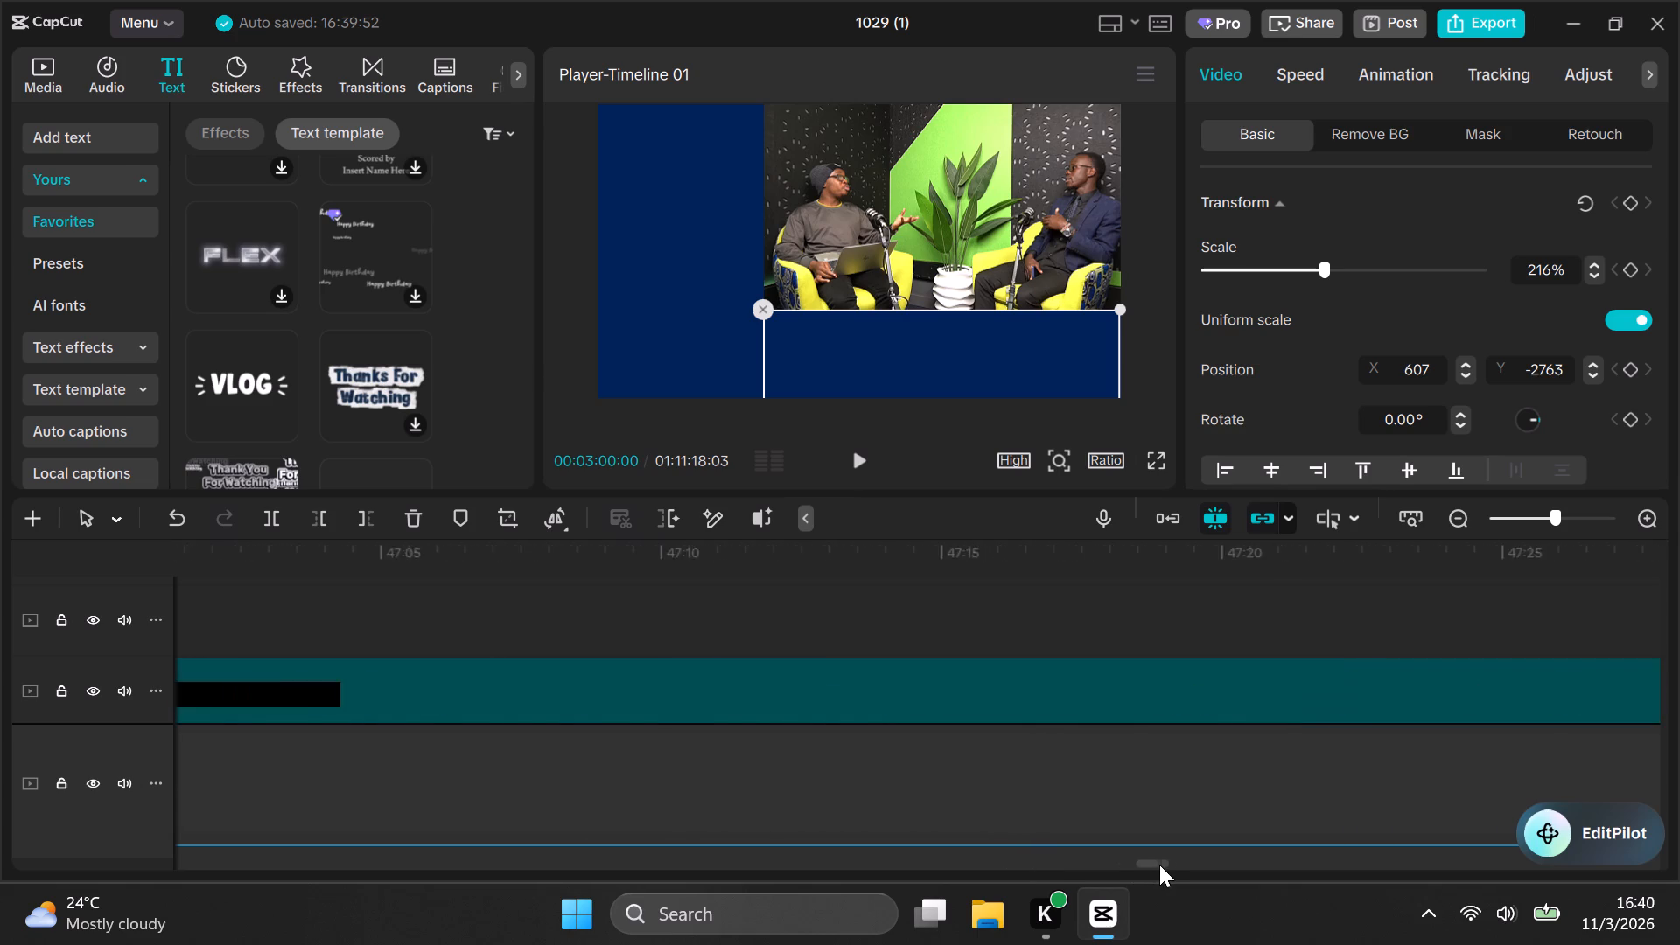
{"action": "left_click_drag", "start_coordinate": [1159, 864], "coordinate": [1136, 863]}
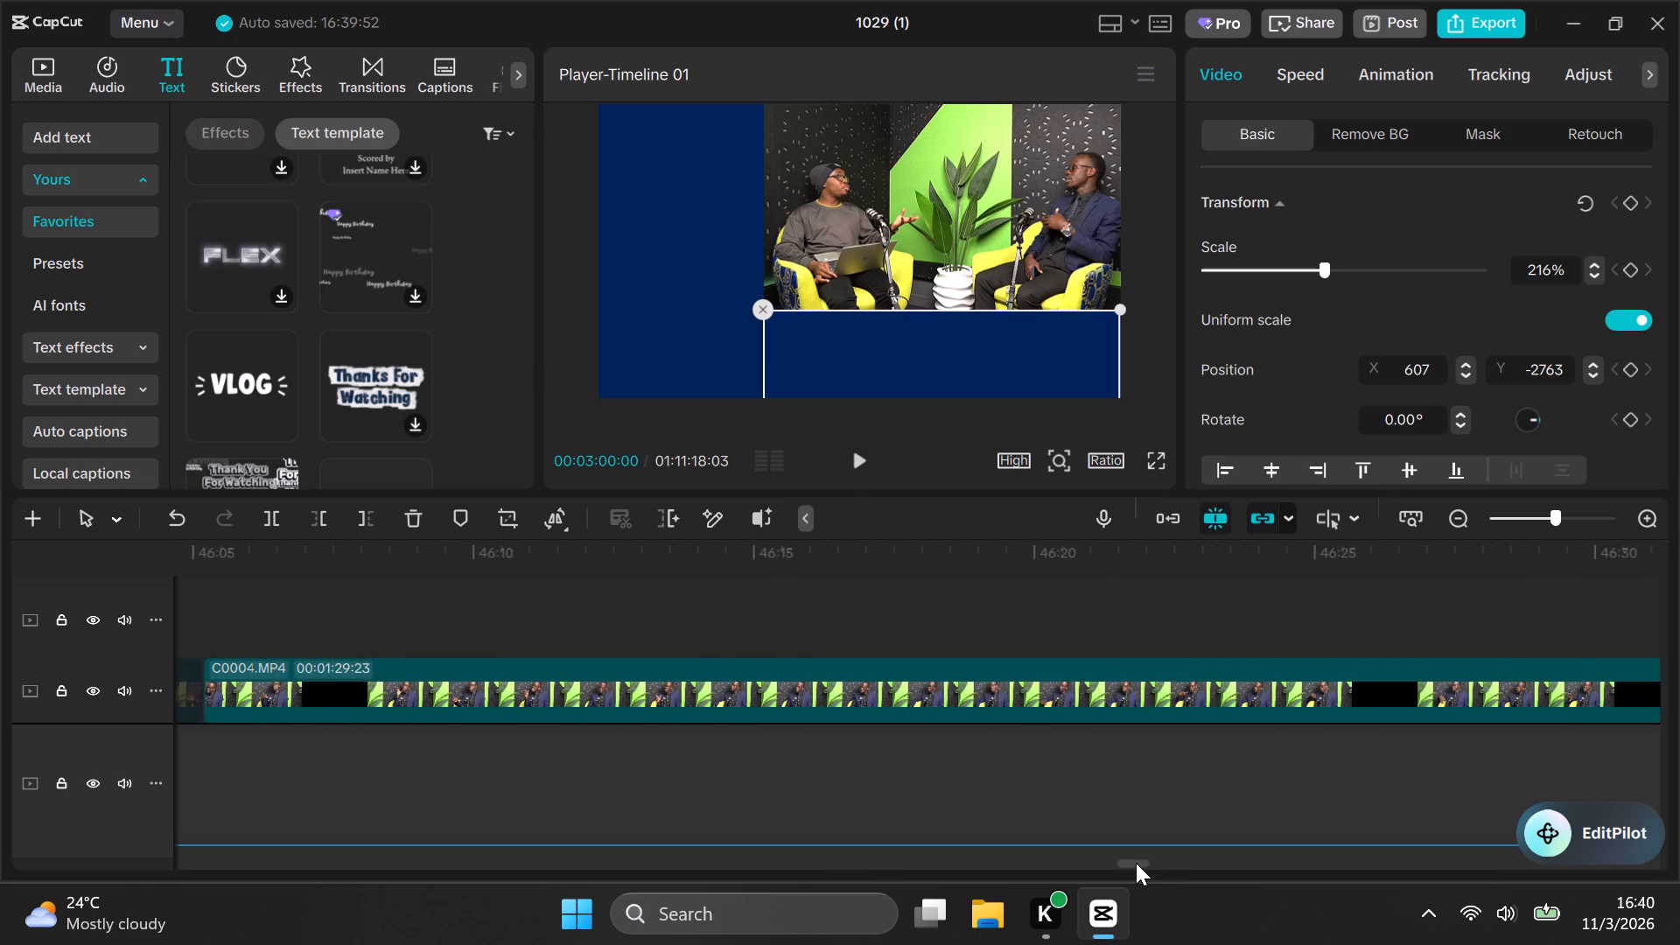
{"action": "left_click_drag", "start_coordinate": [1136, 863], "coordinate": [1137, 863]}
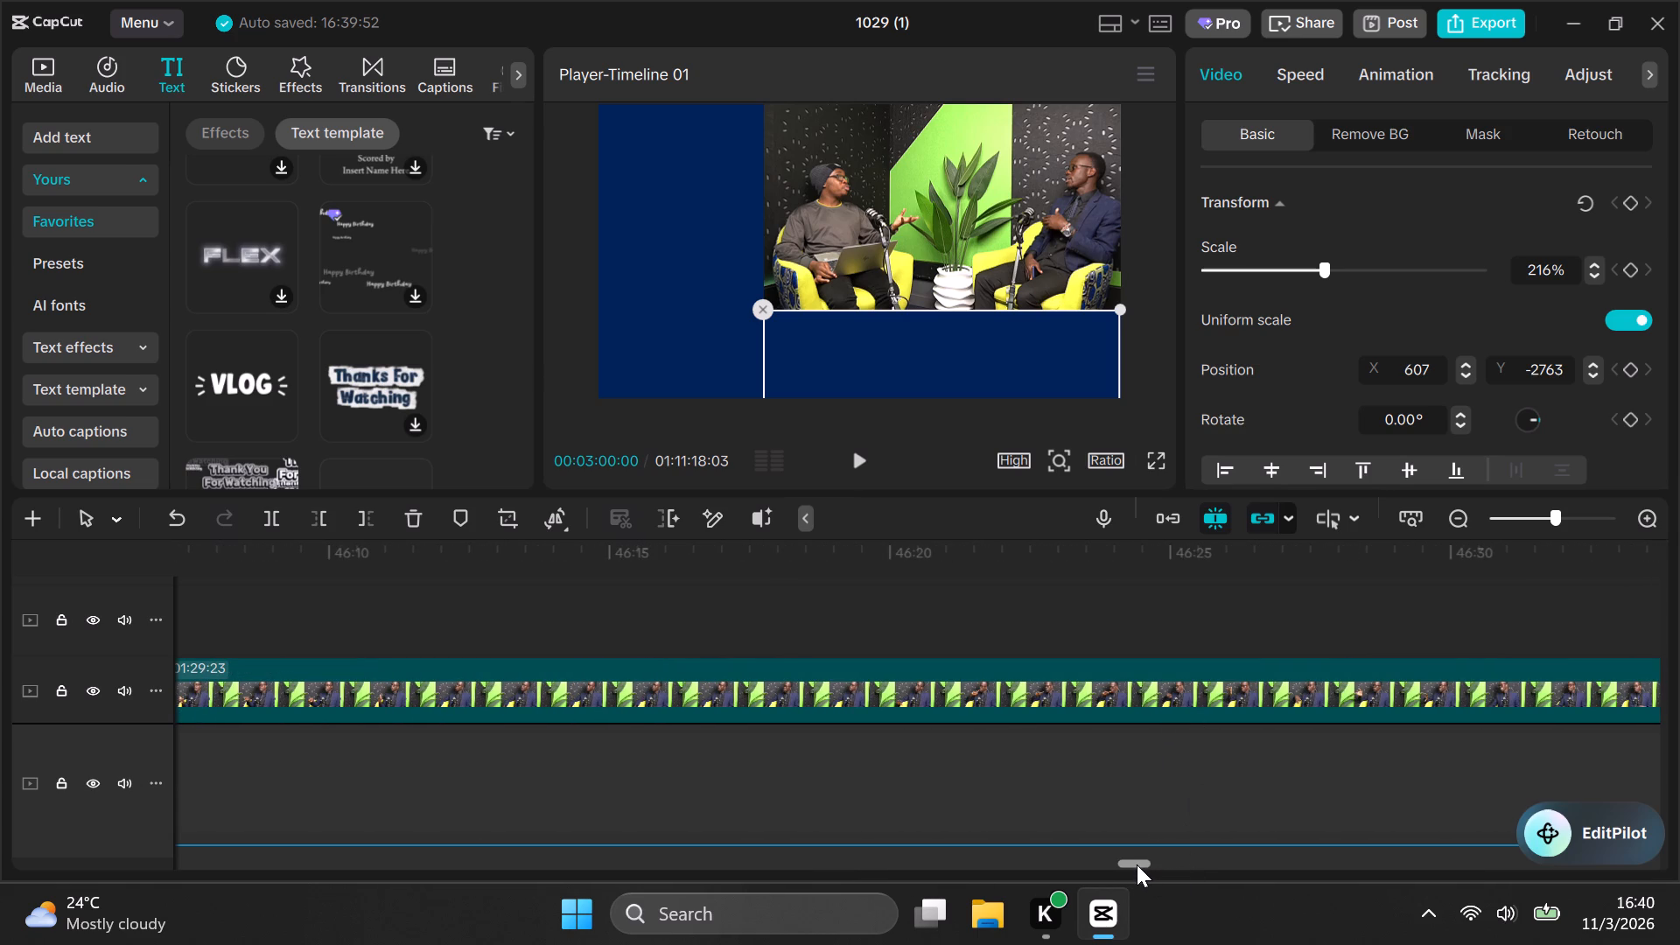
{"action": "left_click_drag", "start_coordinate": [1137, 864], "coordinate": [1170, 869]}
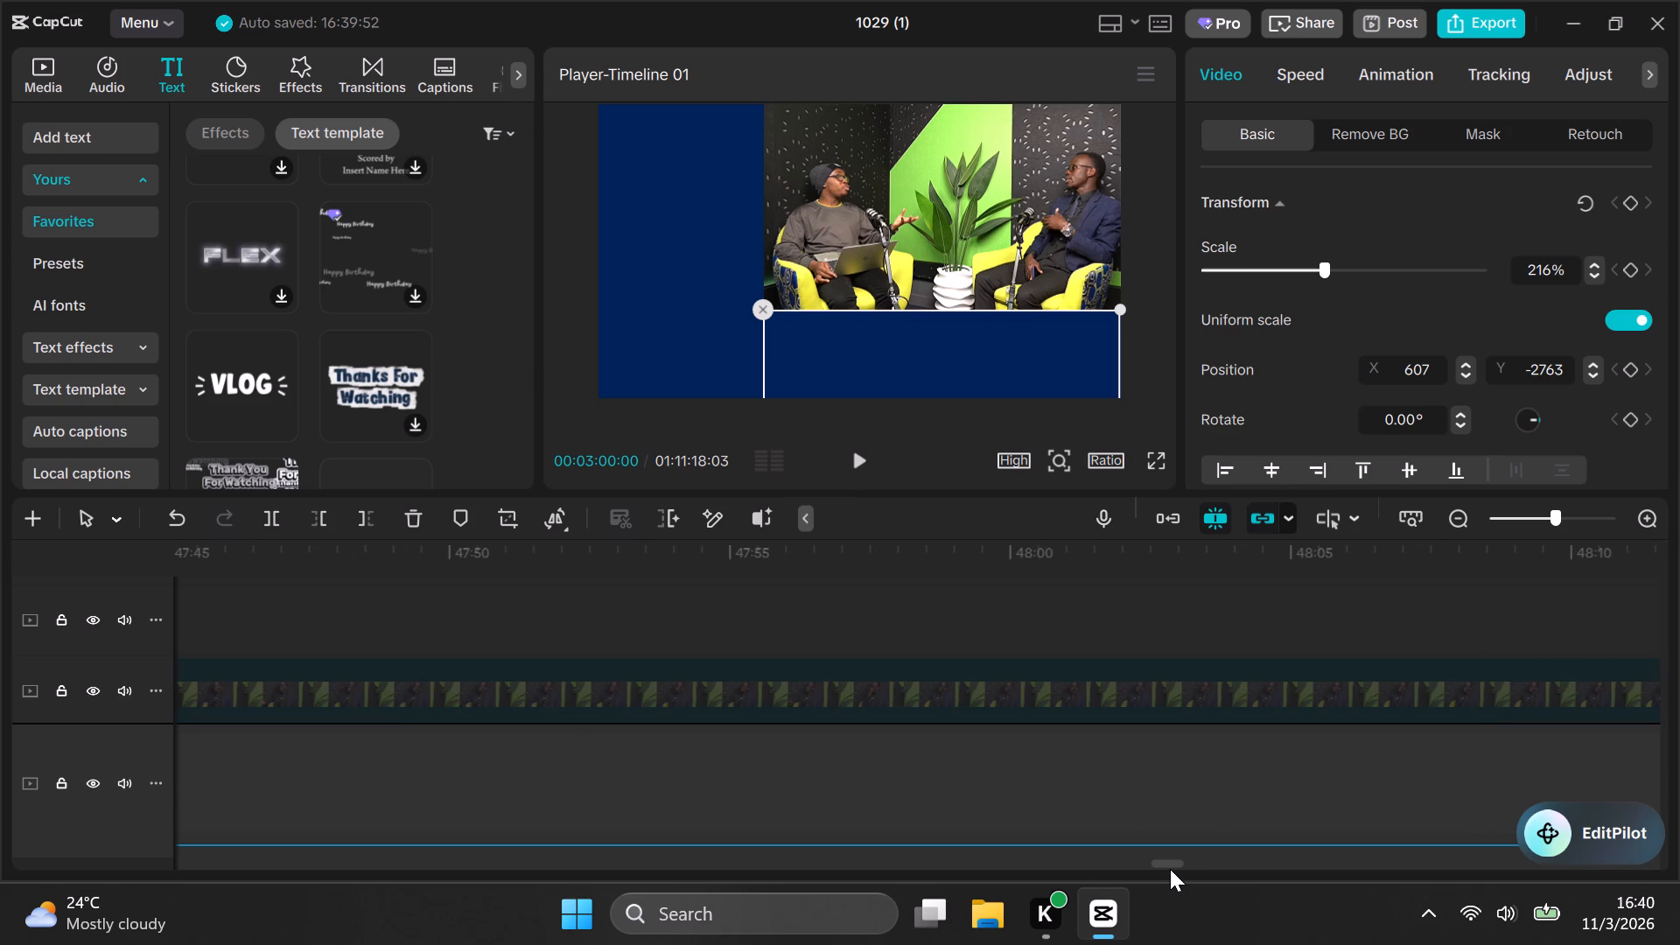
{"action": "left_click_drag", "start_coordinate": [1170, 869], "coordinate": [1199, 864]}
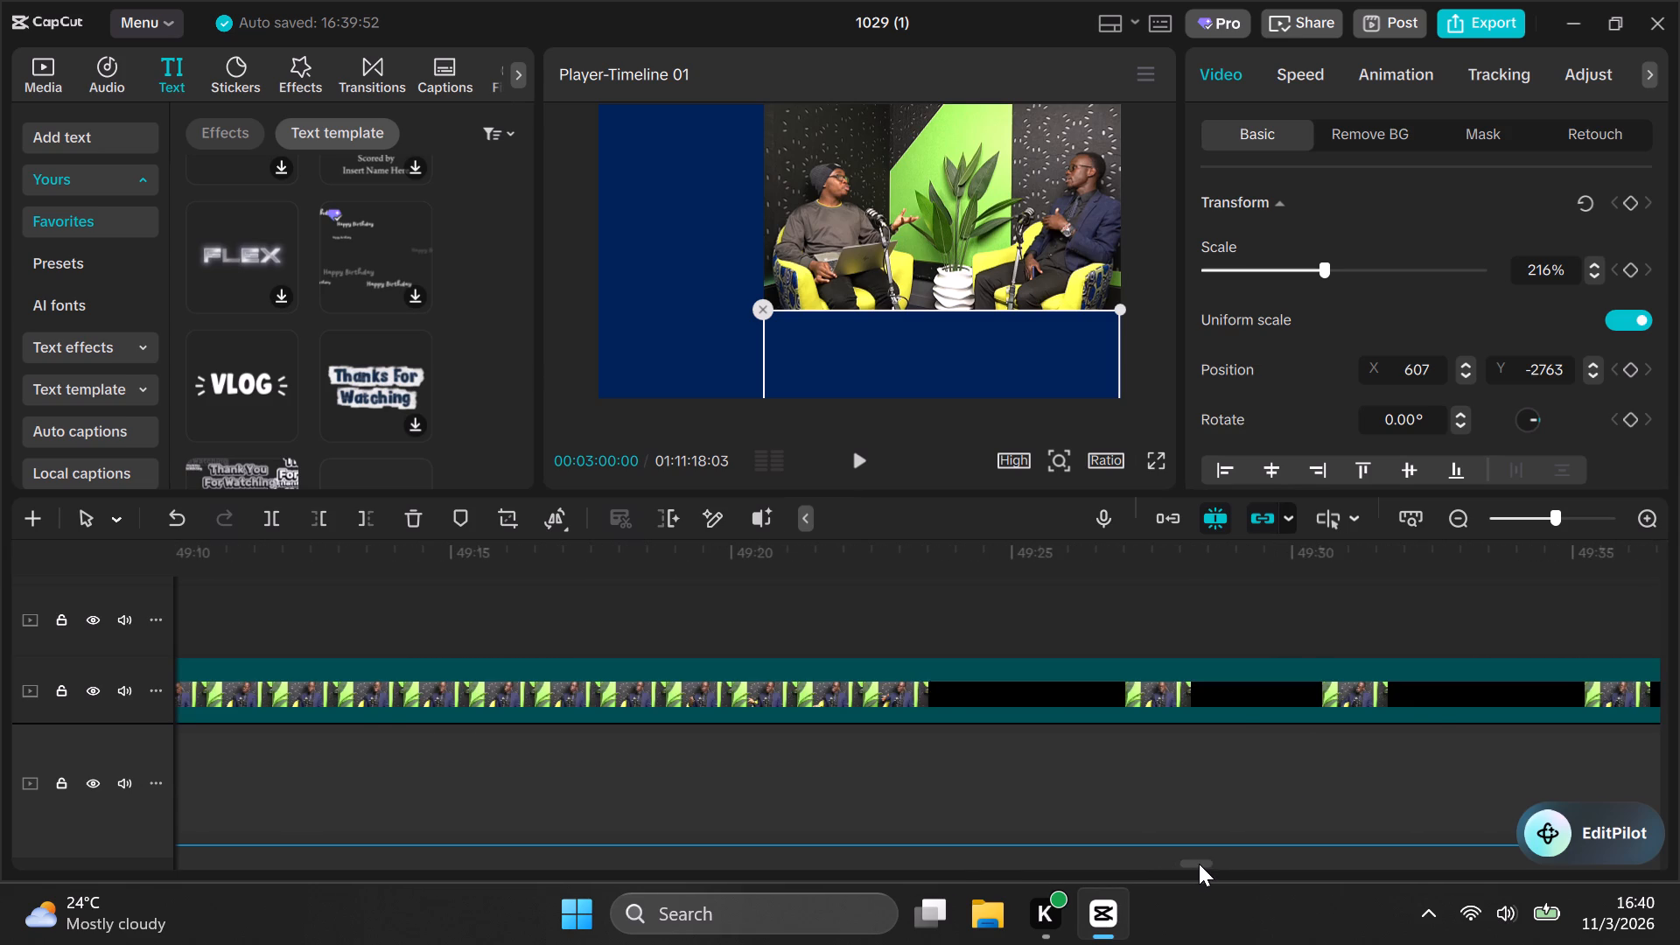
{"action": "left_click_drag", "start_coordinate": [1199, 864], "coordinate": [1214, 858]}
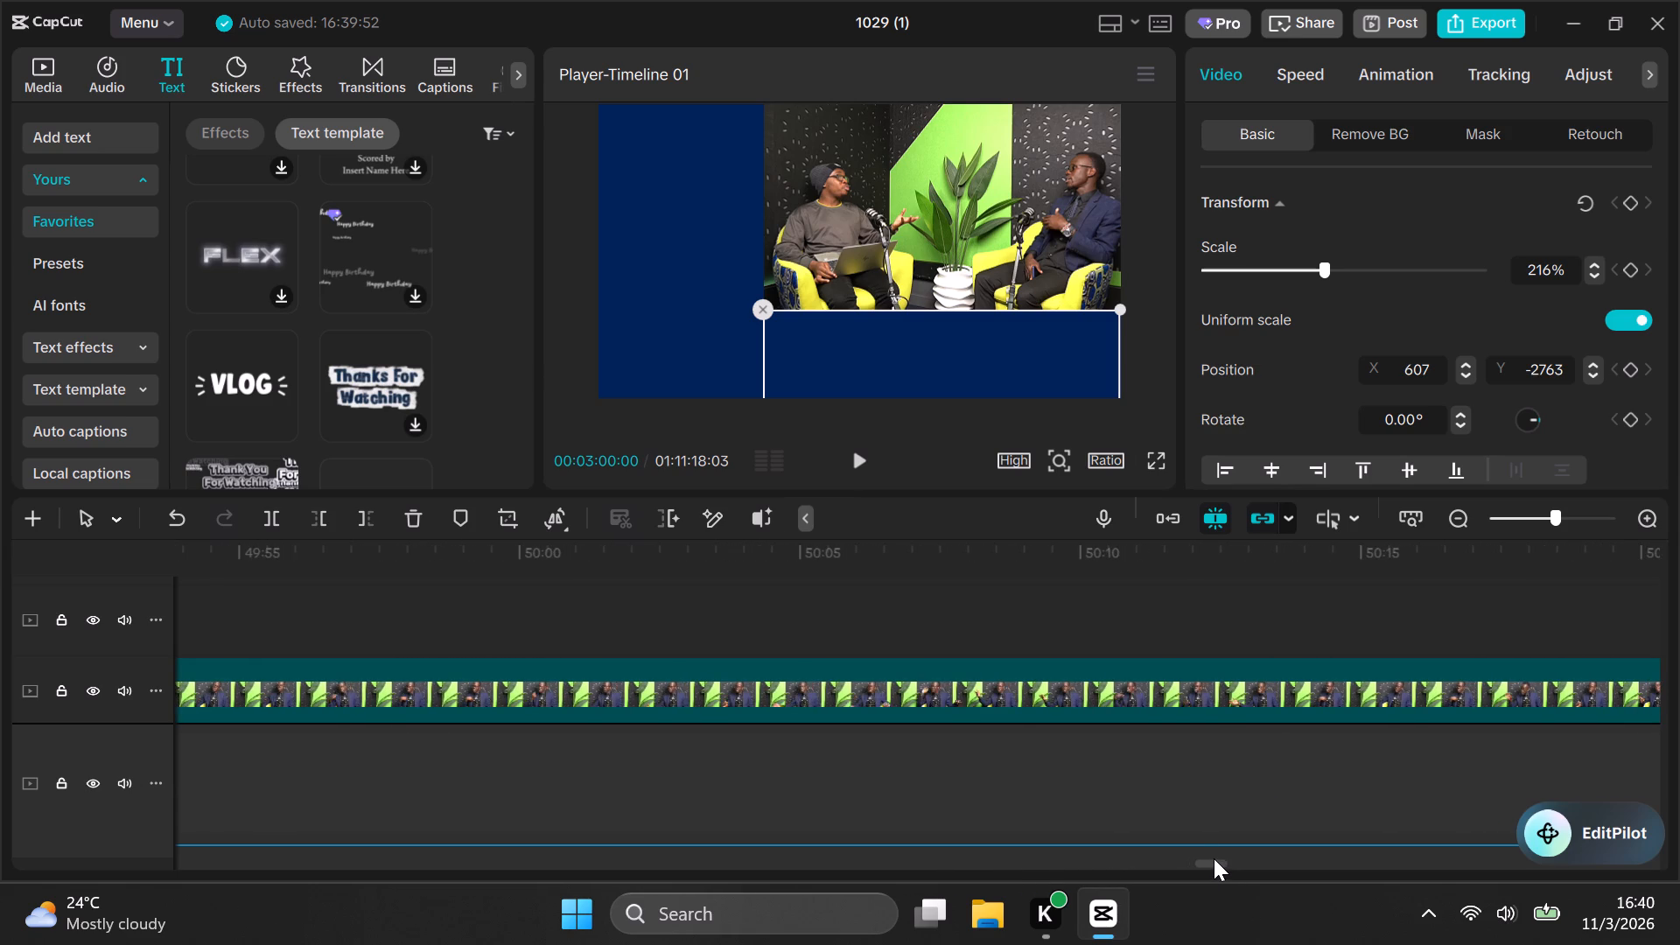
{"action": "left_click_drag", "start_coordinate": [1214, 858], "coordinate": [1225, 855]}
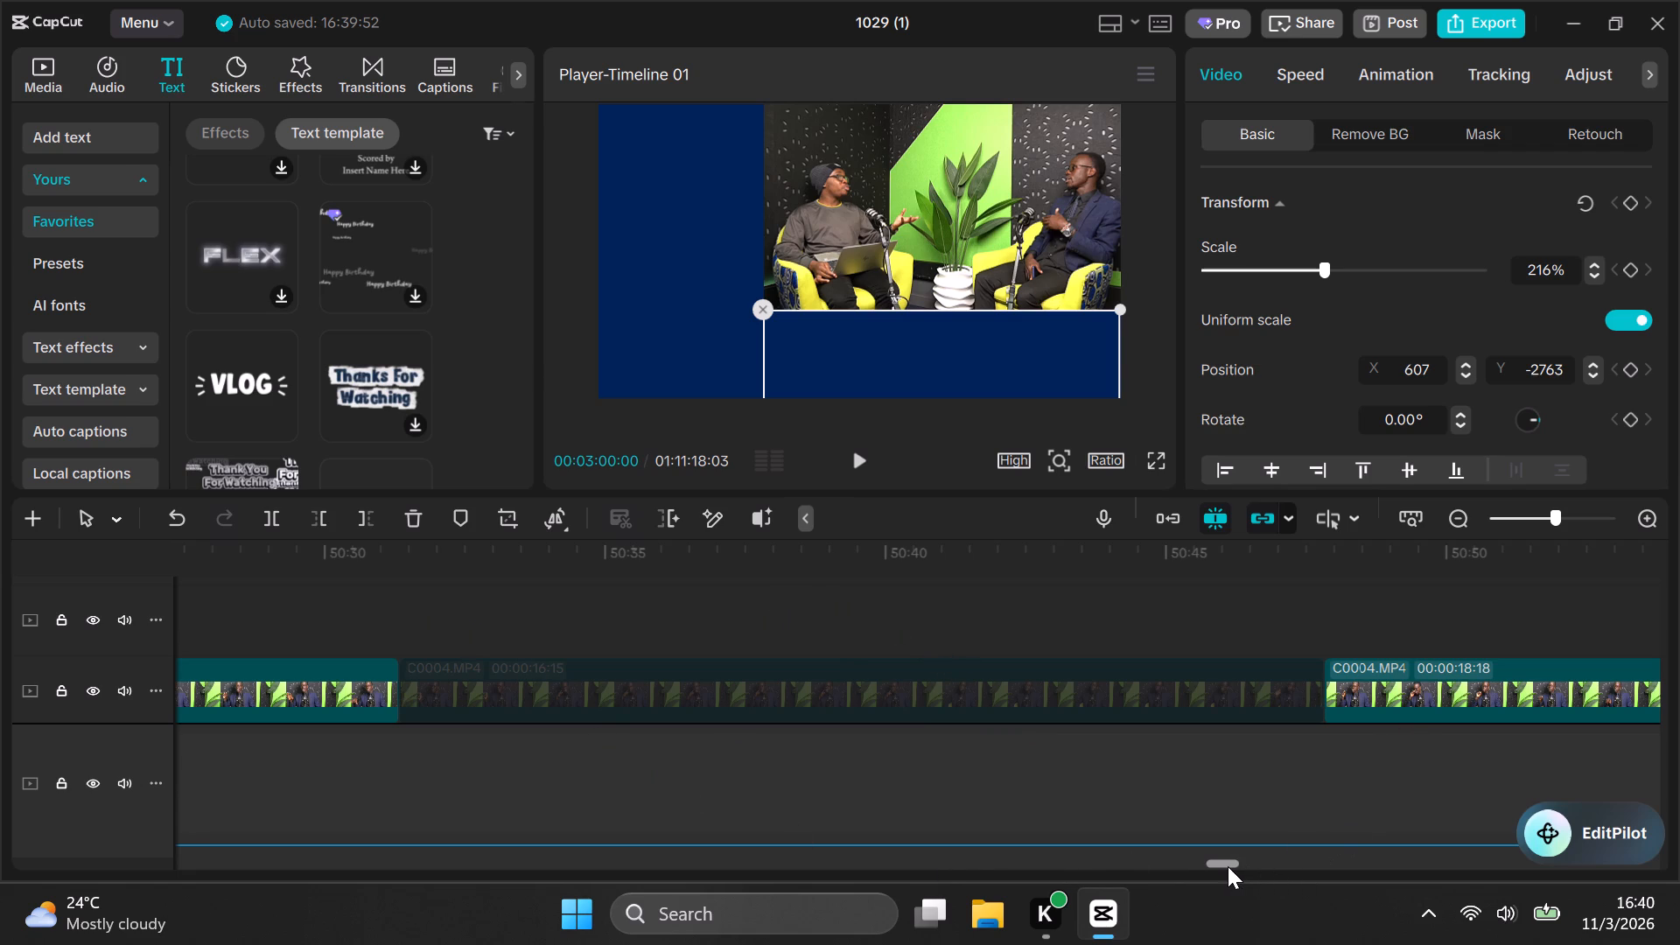
{"action": "left_click_drag", "start_coordinate": [1225, 860], "coordinate": [1265, 840]}
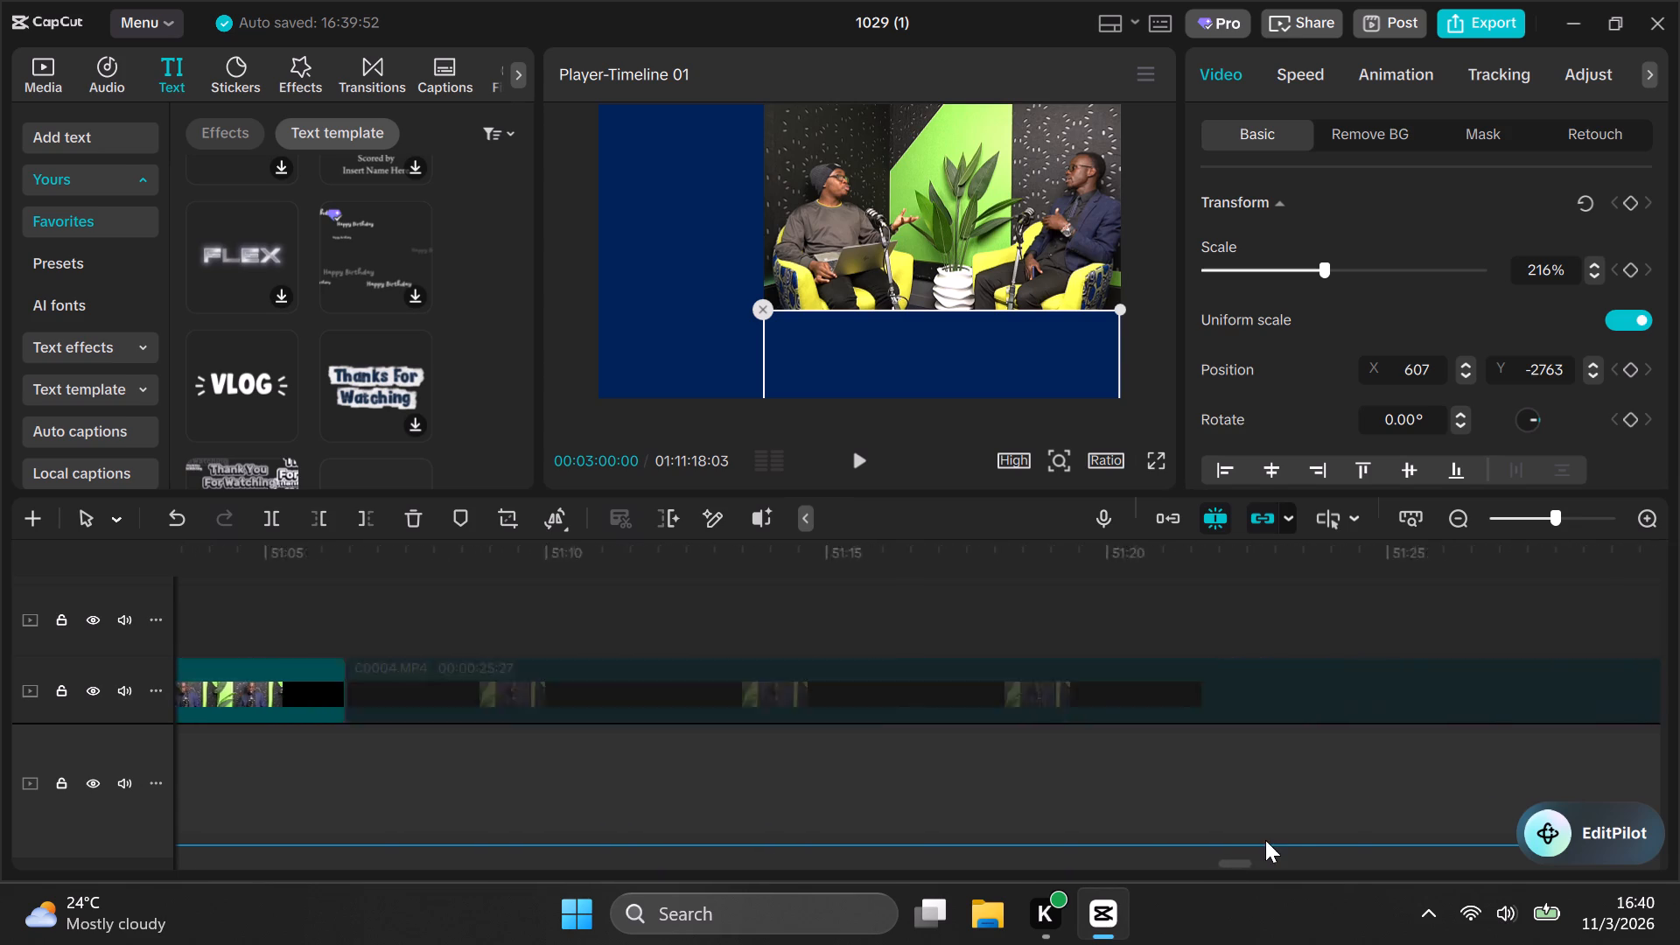
{"action": "left_click_drag", "start_coordinate": [1265, 840], "coordinate": [1318, 835]}
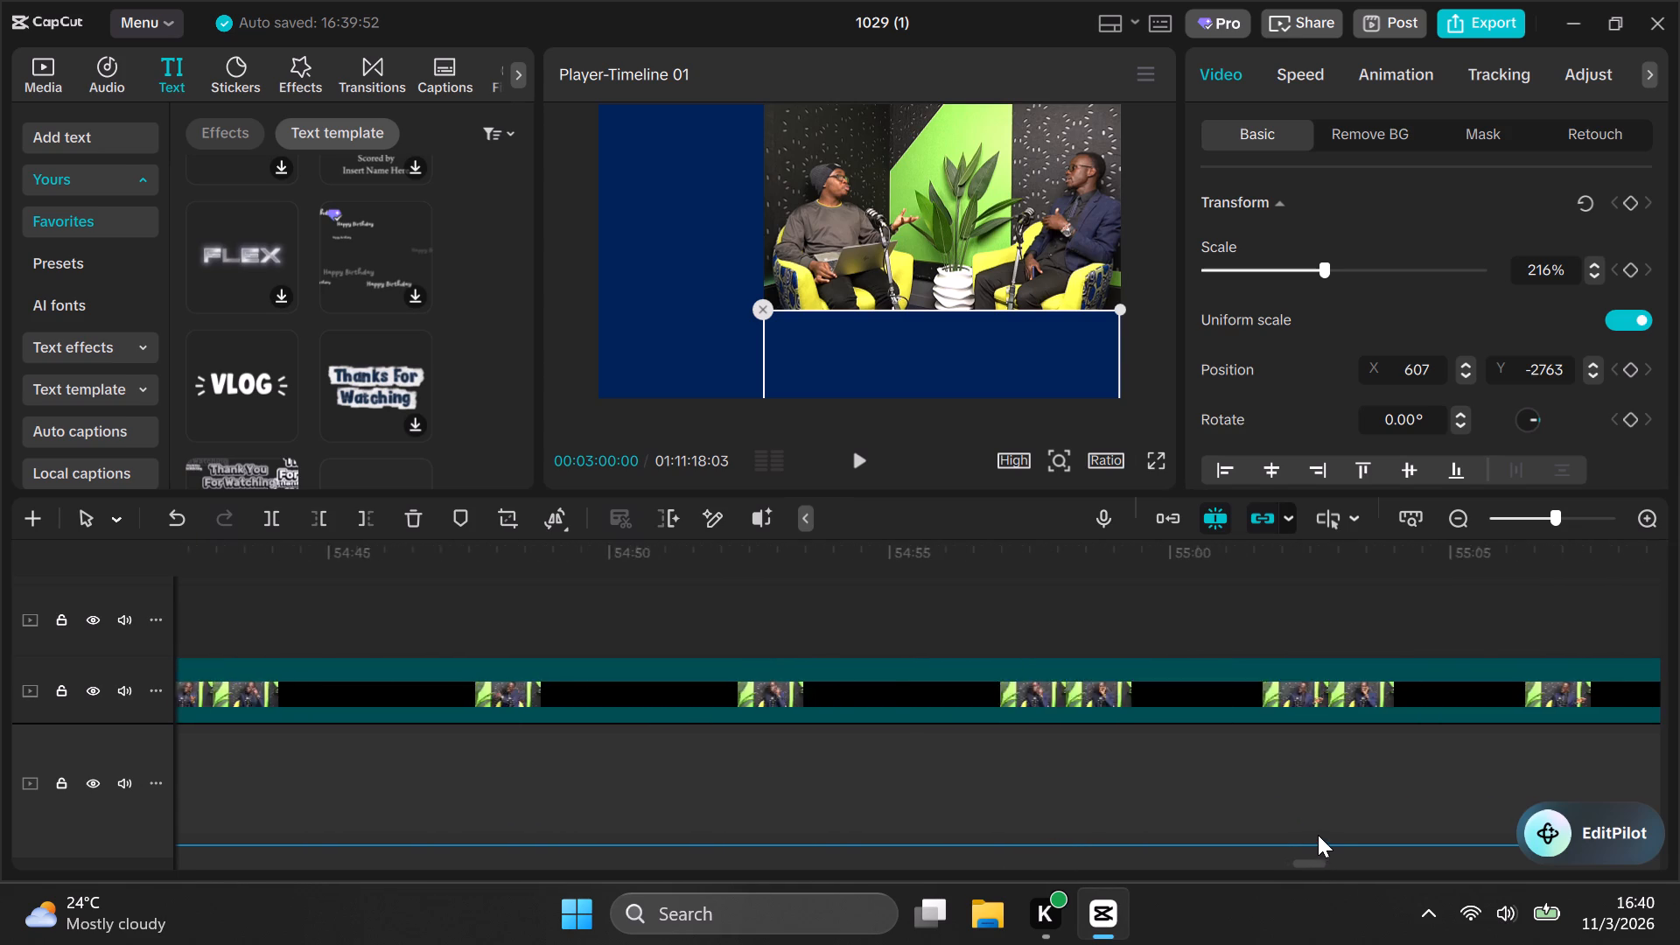
{"action": "left_click_drag", "start_coordinate": [1318, 835], "coordinate": [1336, 835]}
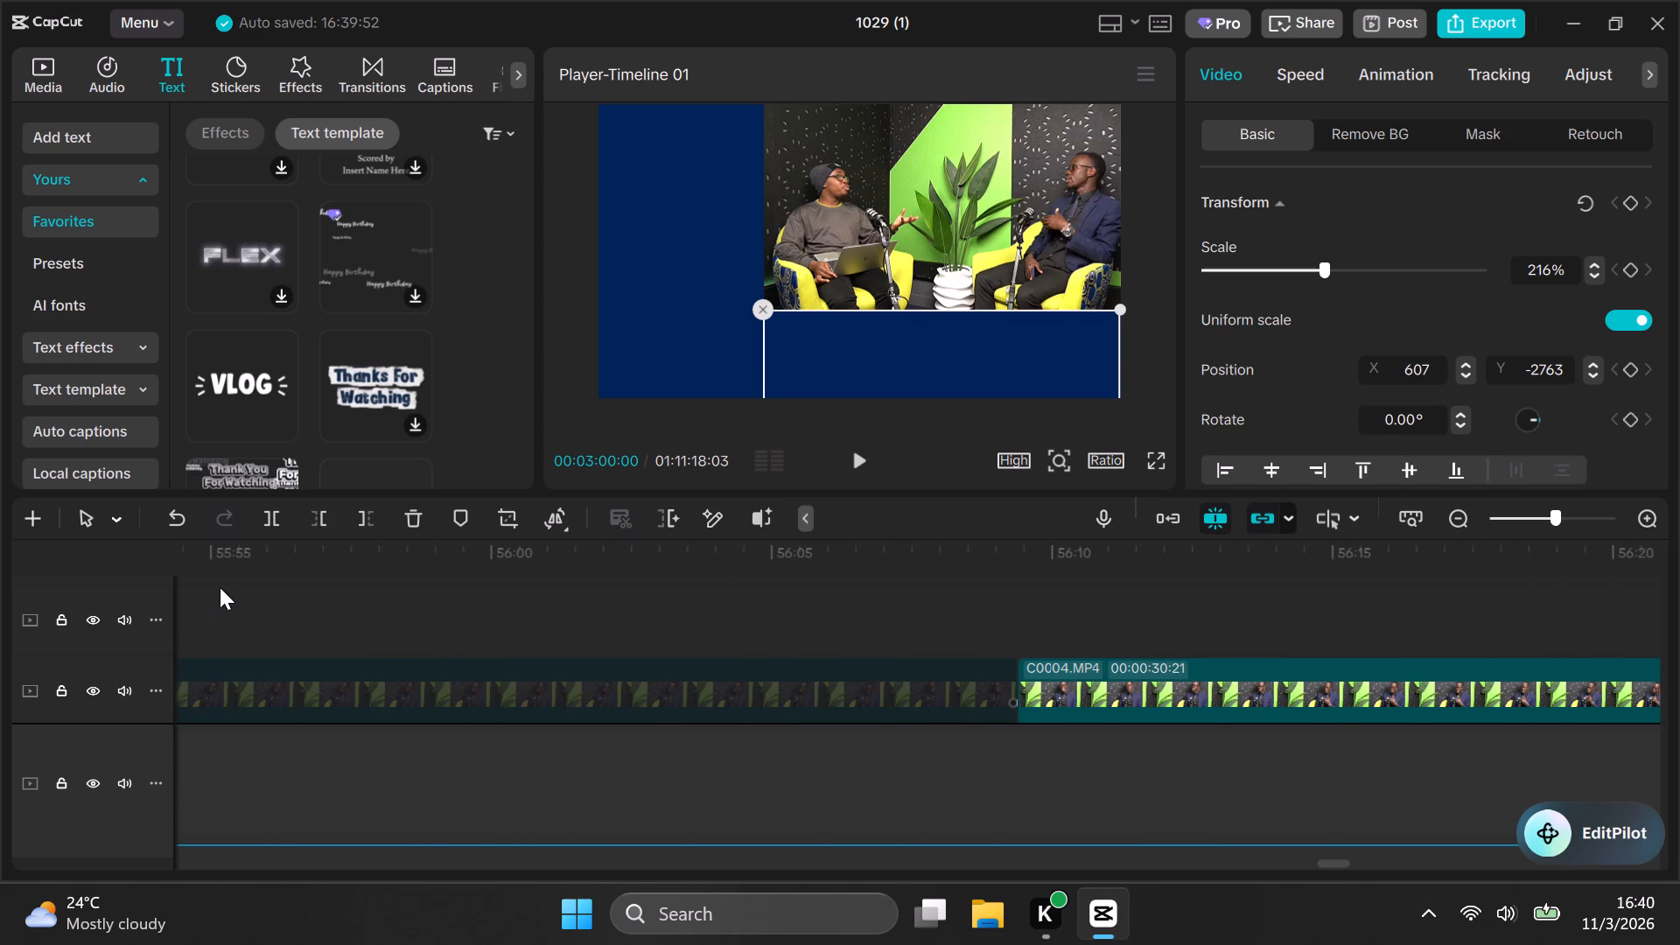
Scrub through the podcast footage between about 00:55:11 and 00:56:30 to examine possible spots for the copied overlay.
{"action": "left_click", "coordinate": [213, 582]}
{"action": "left_click_drag", "start_coordinate": [213, 582], "coordinate": [163, 602]}
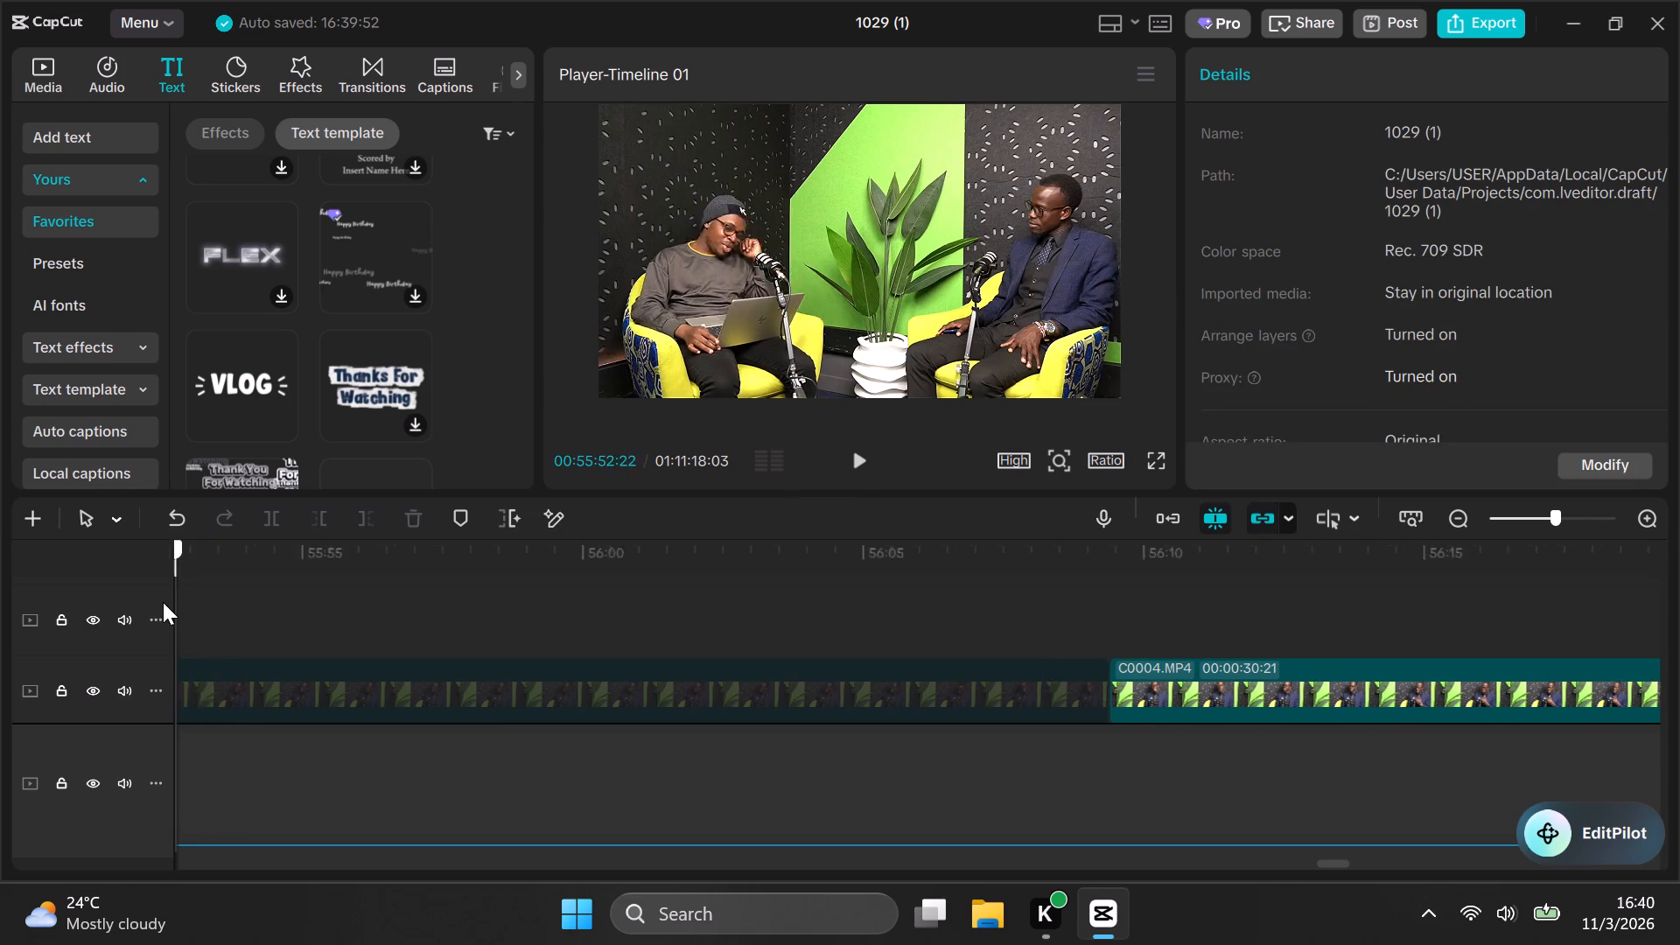
{"action": "left_click_drag", "start_coordinate": [163, 602], "coordinate": [170, 607]}
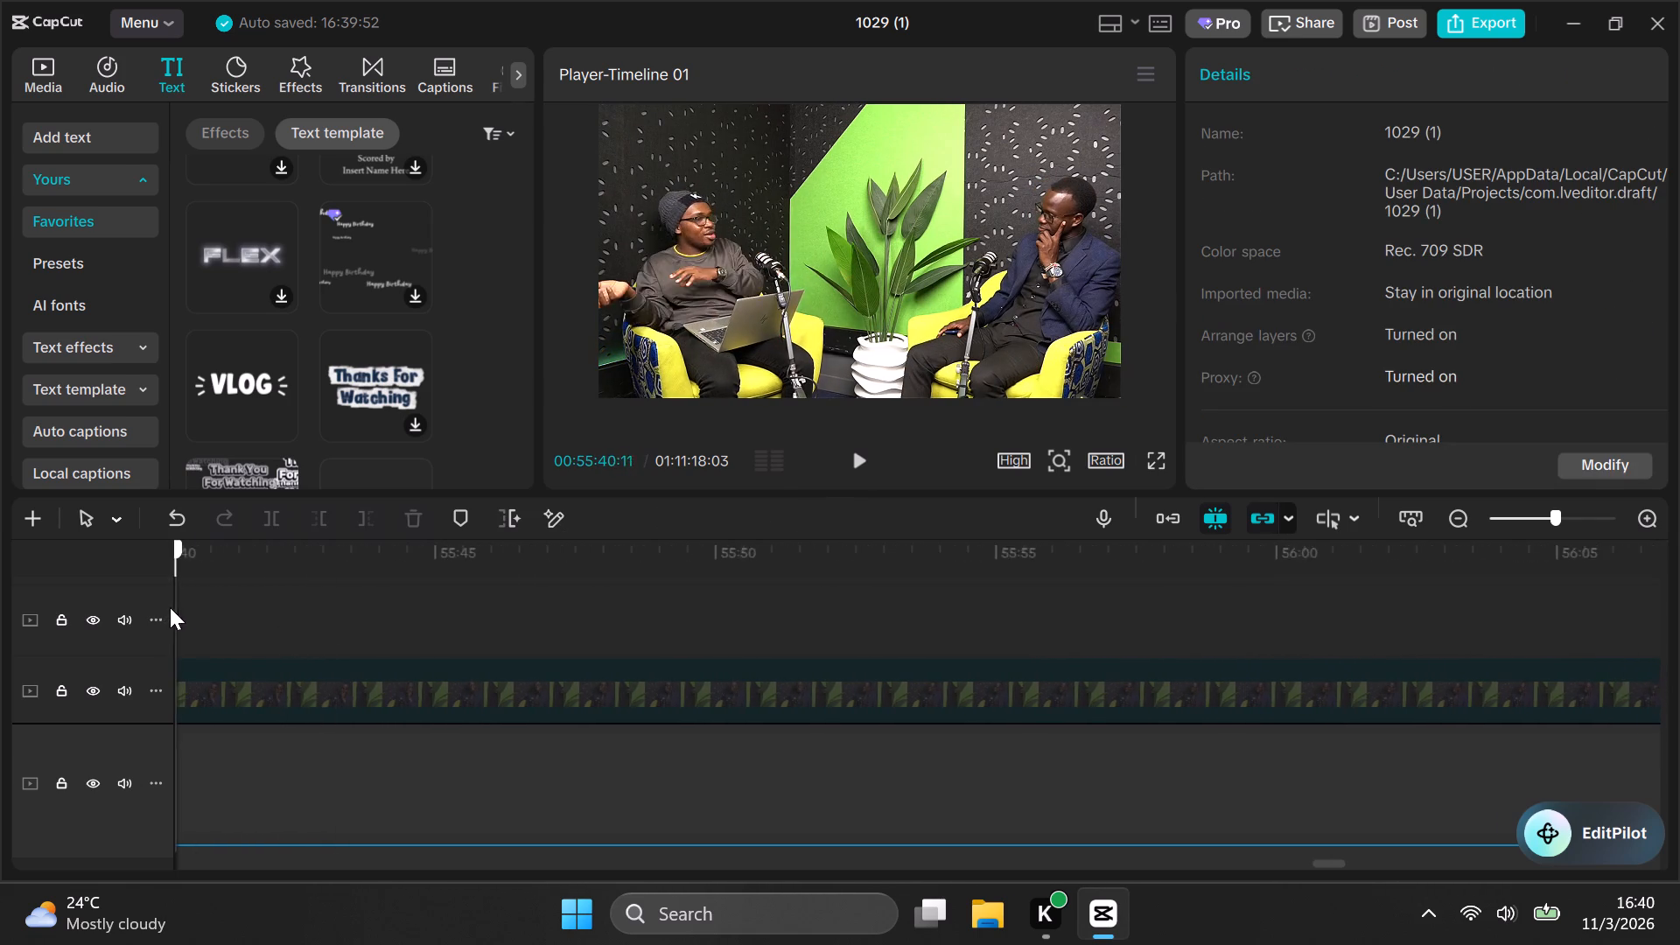
{"action": "left_click_drag", "start_coordinate": [170, 607], "coordinate": [190, 609]}
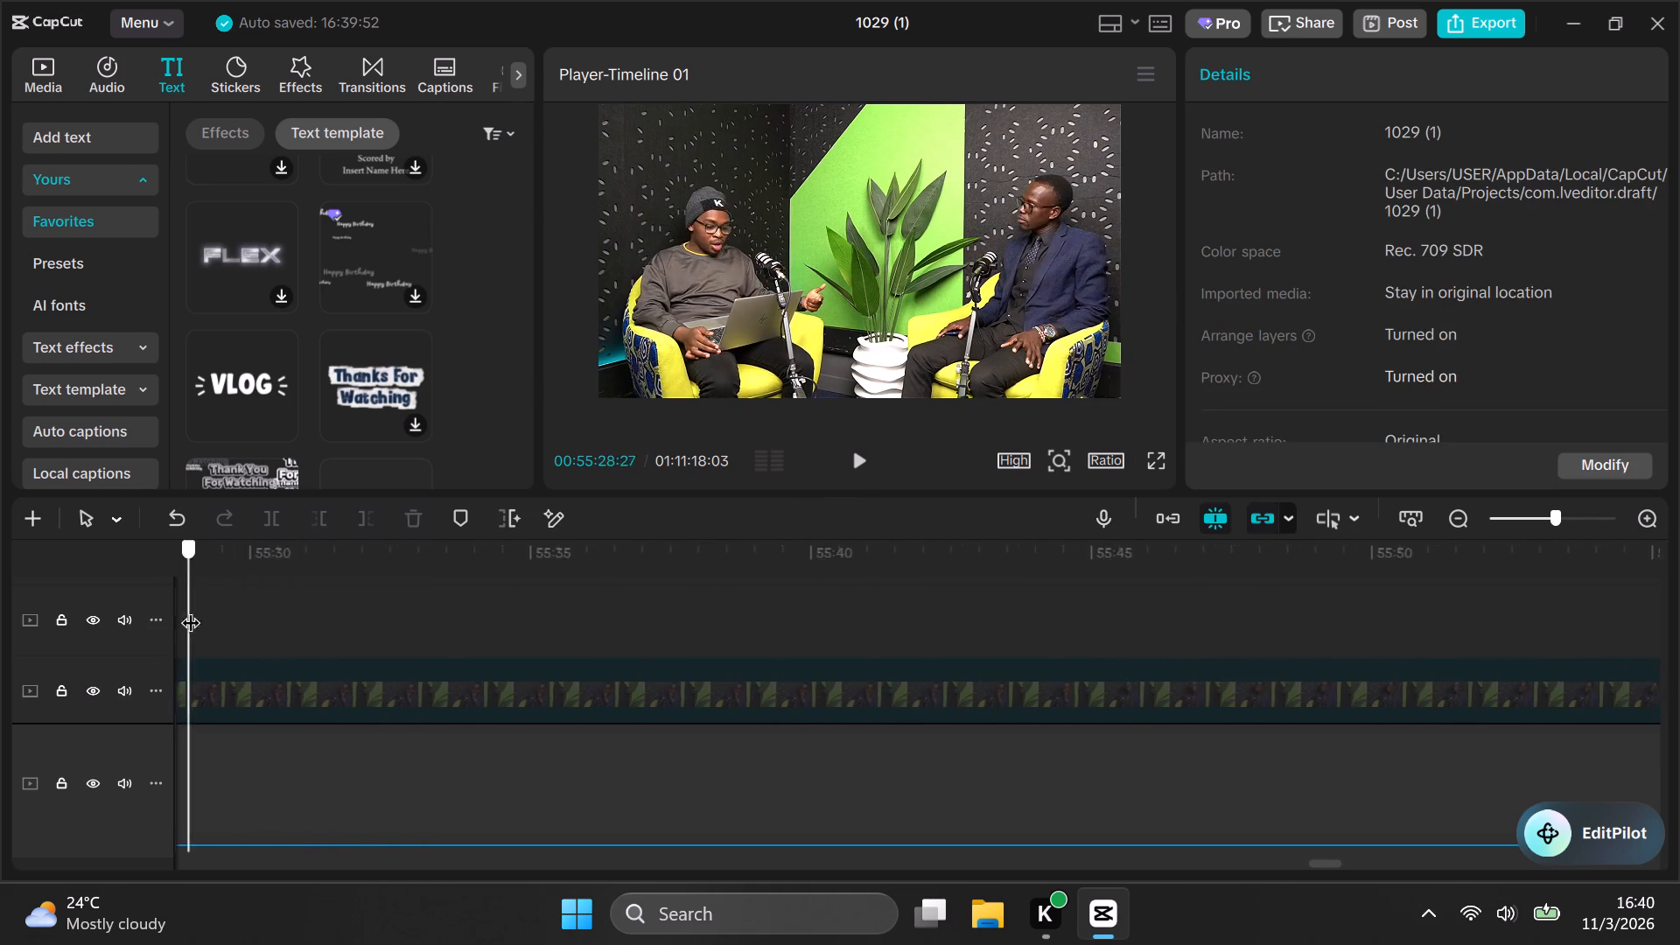
{"action": "left_click_drag", "start_coordinate": [190, 609], "coordinate": [234, 621]}
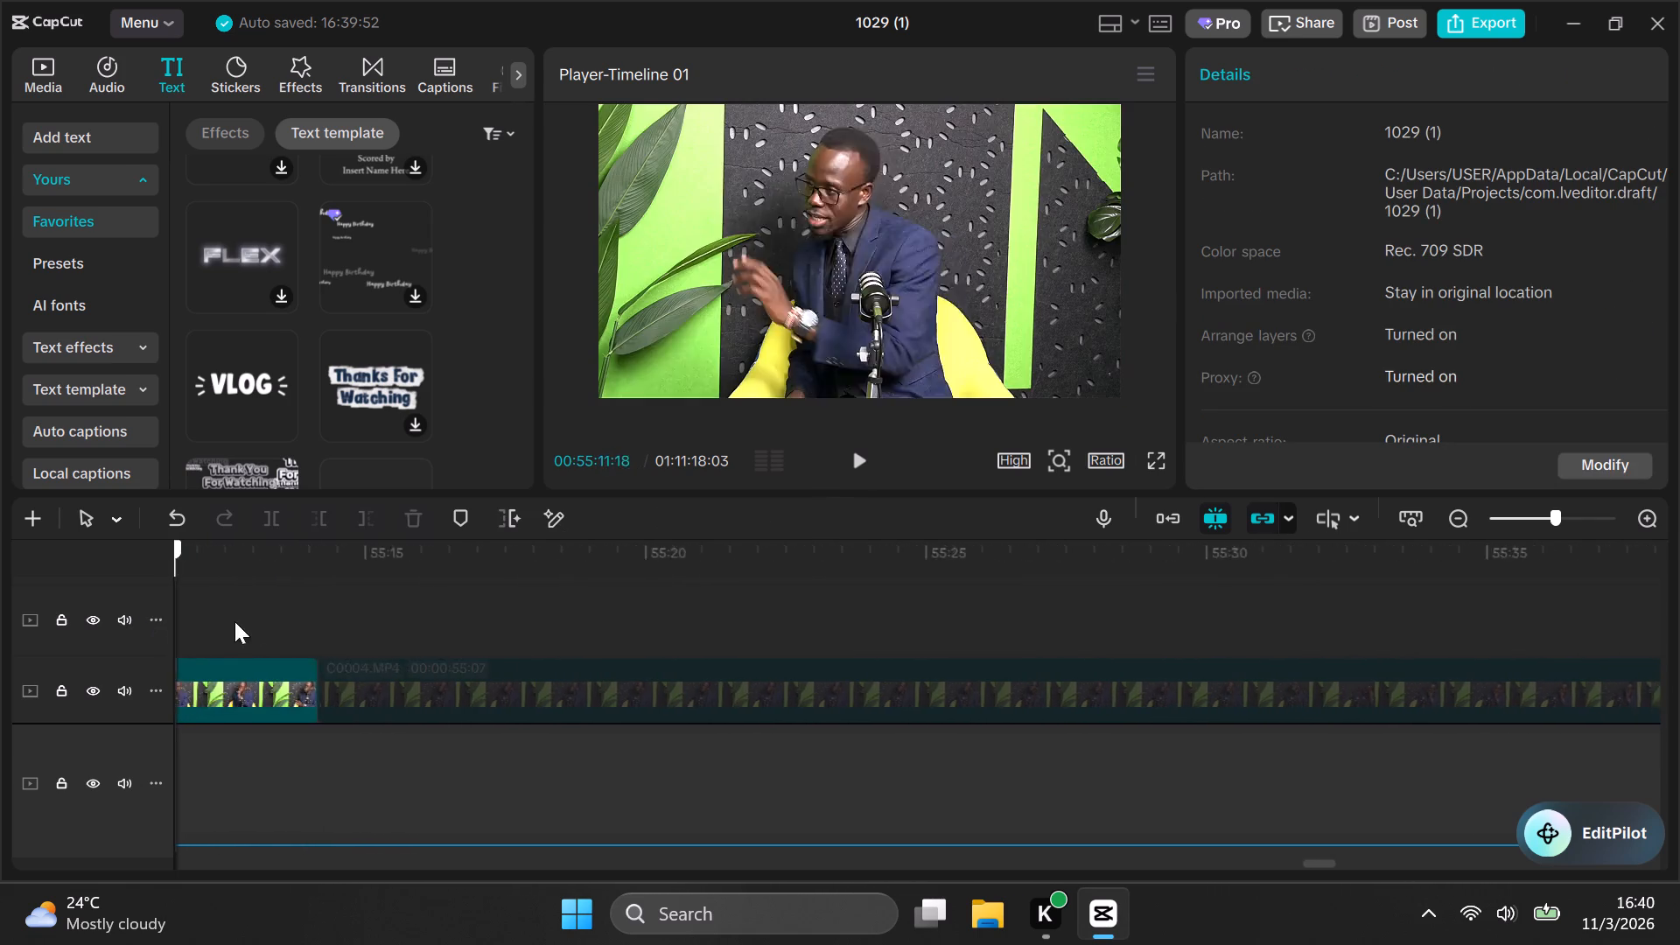
{"action": "left_click_drag", "start_coordinate": [234, 621], "coordinate": [493, 628]}
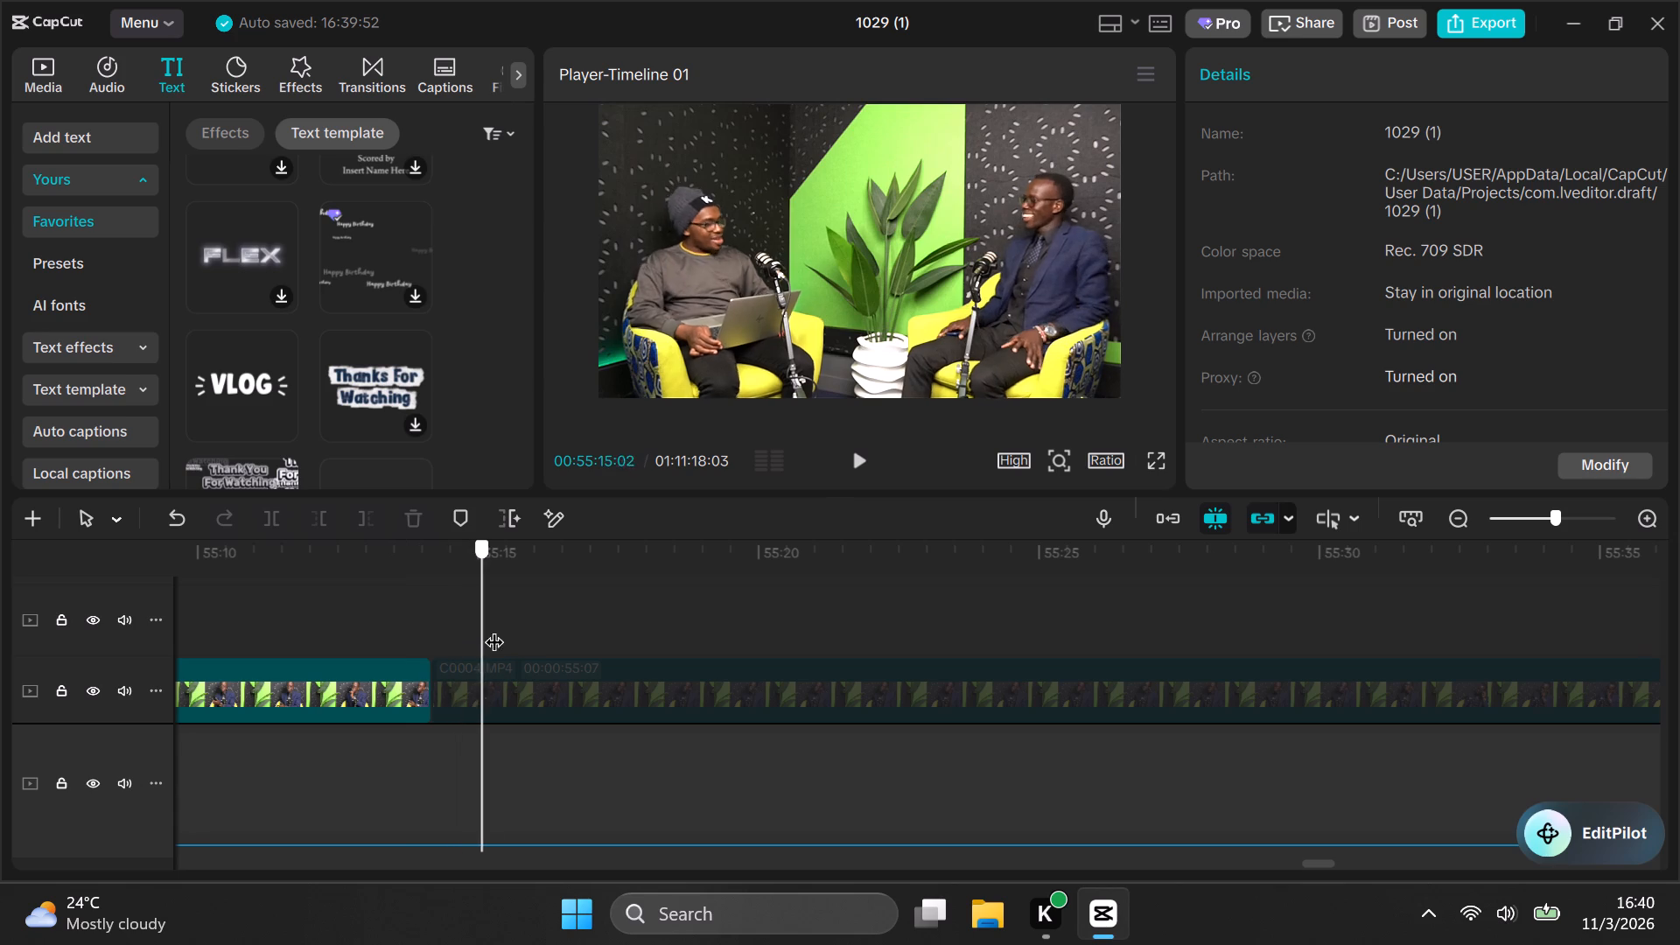
{"action": "left_click_drag", "start_coordinate": [493, 628], "coordinate": [985, 645]}
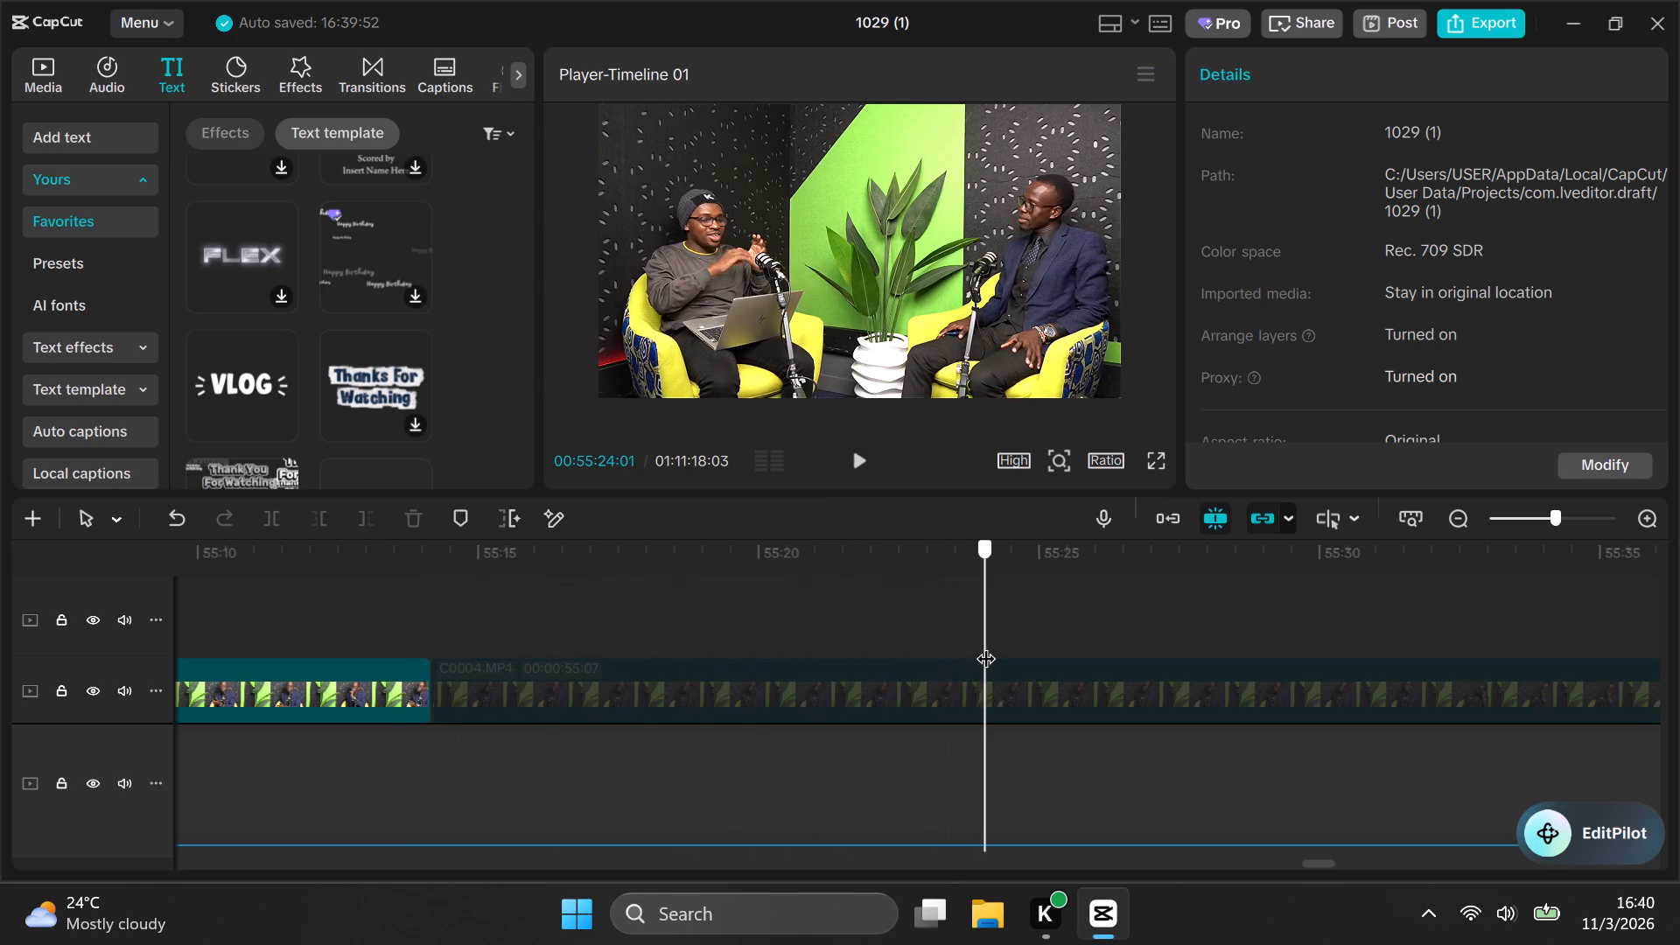
{"action": "left_click_drag", "start_coordinate": [985, 645], "coordinate": [1439, 651]}
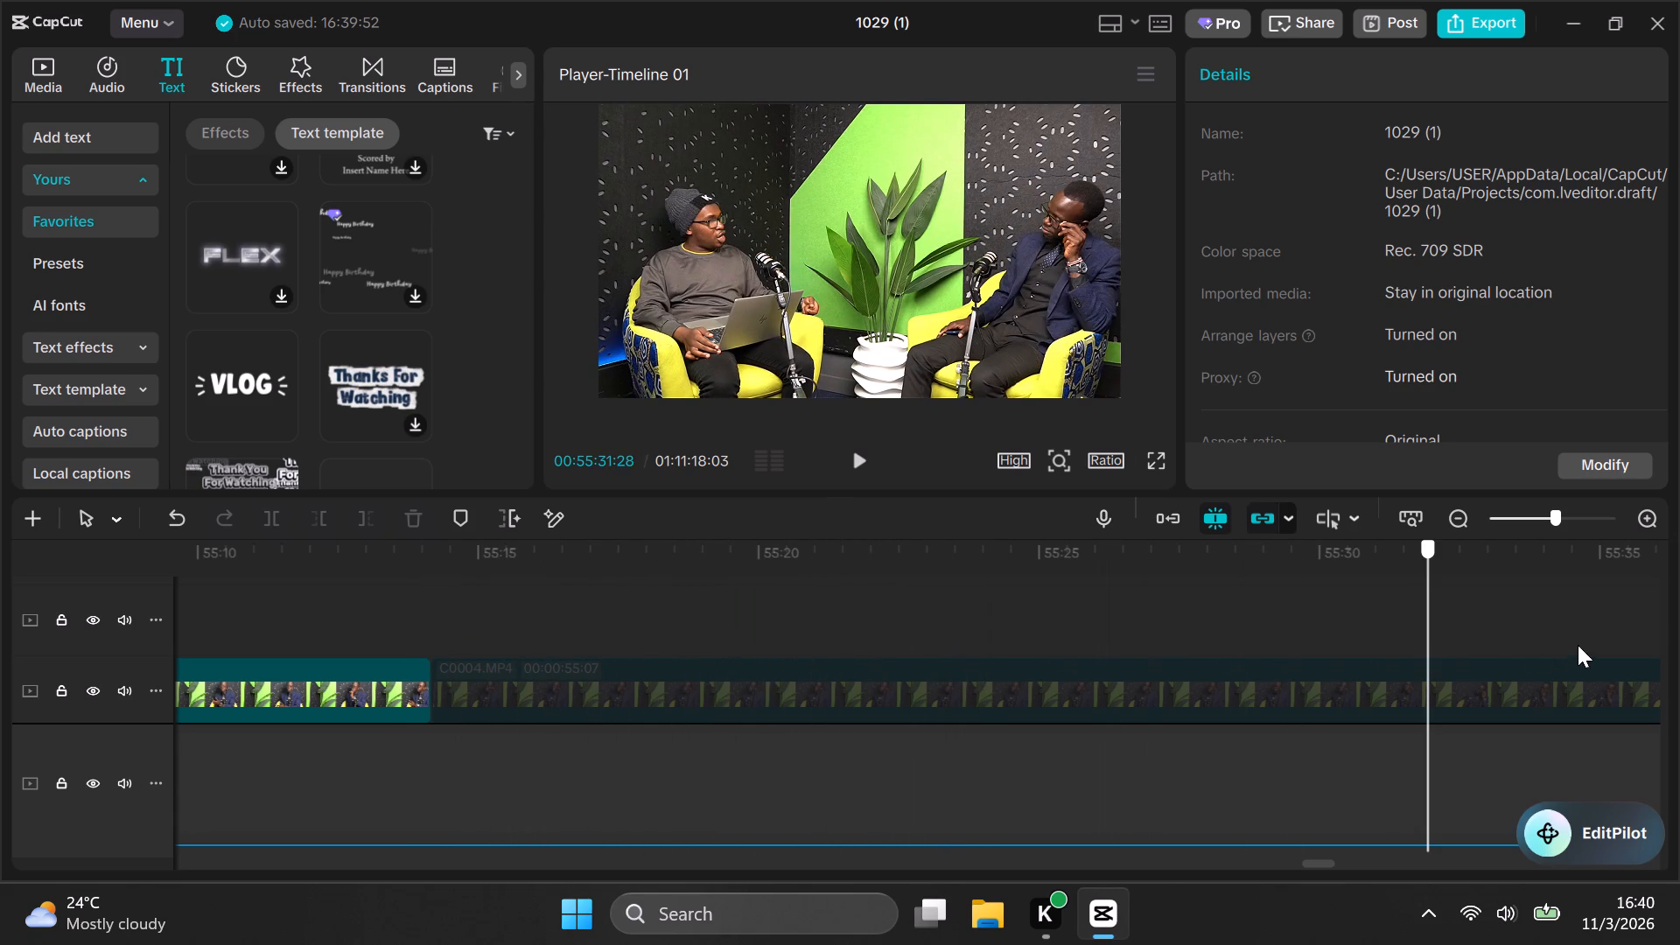
{"action": "left_click", "coordinate": [1516, 630]}
{"action": "left_click_drag", "start_coordinate": [1516, 630], "coordinate": [1547, 618]}
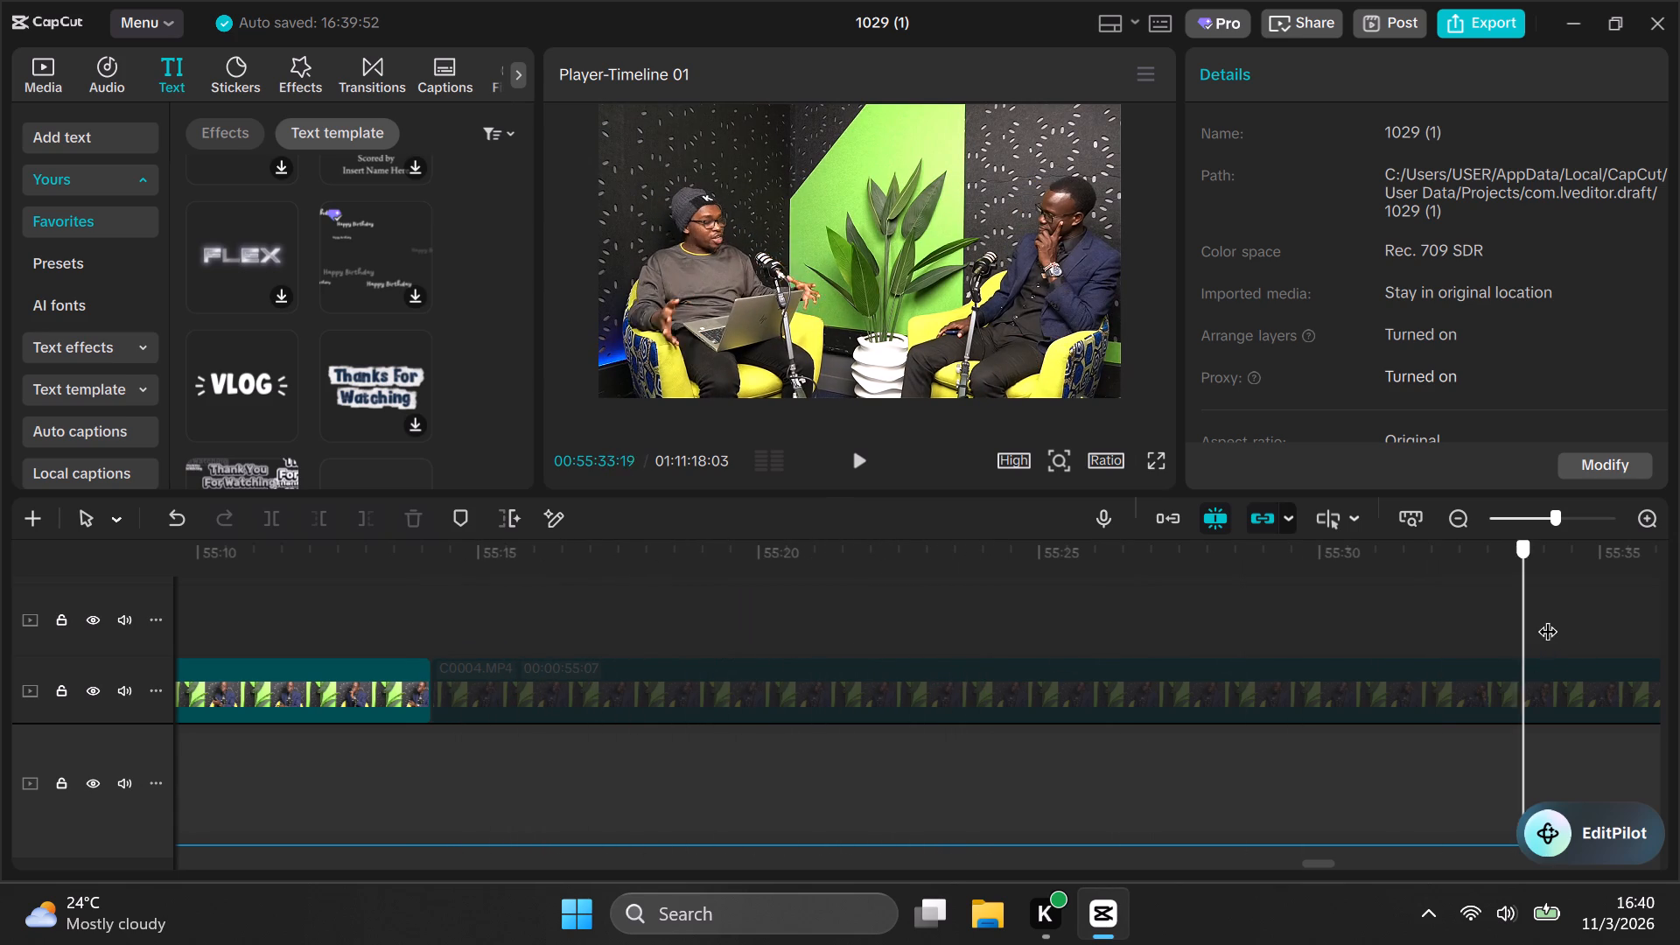
{"action": "left_click_drag", "start_coordinate": [1547, 618], "coordinate": [1431, 613]}
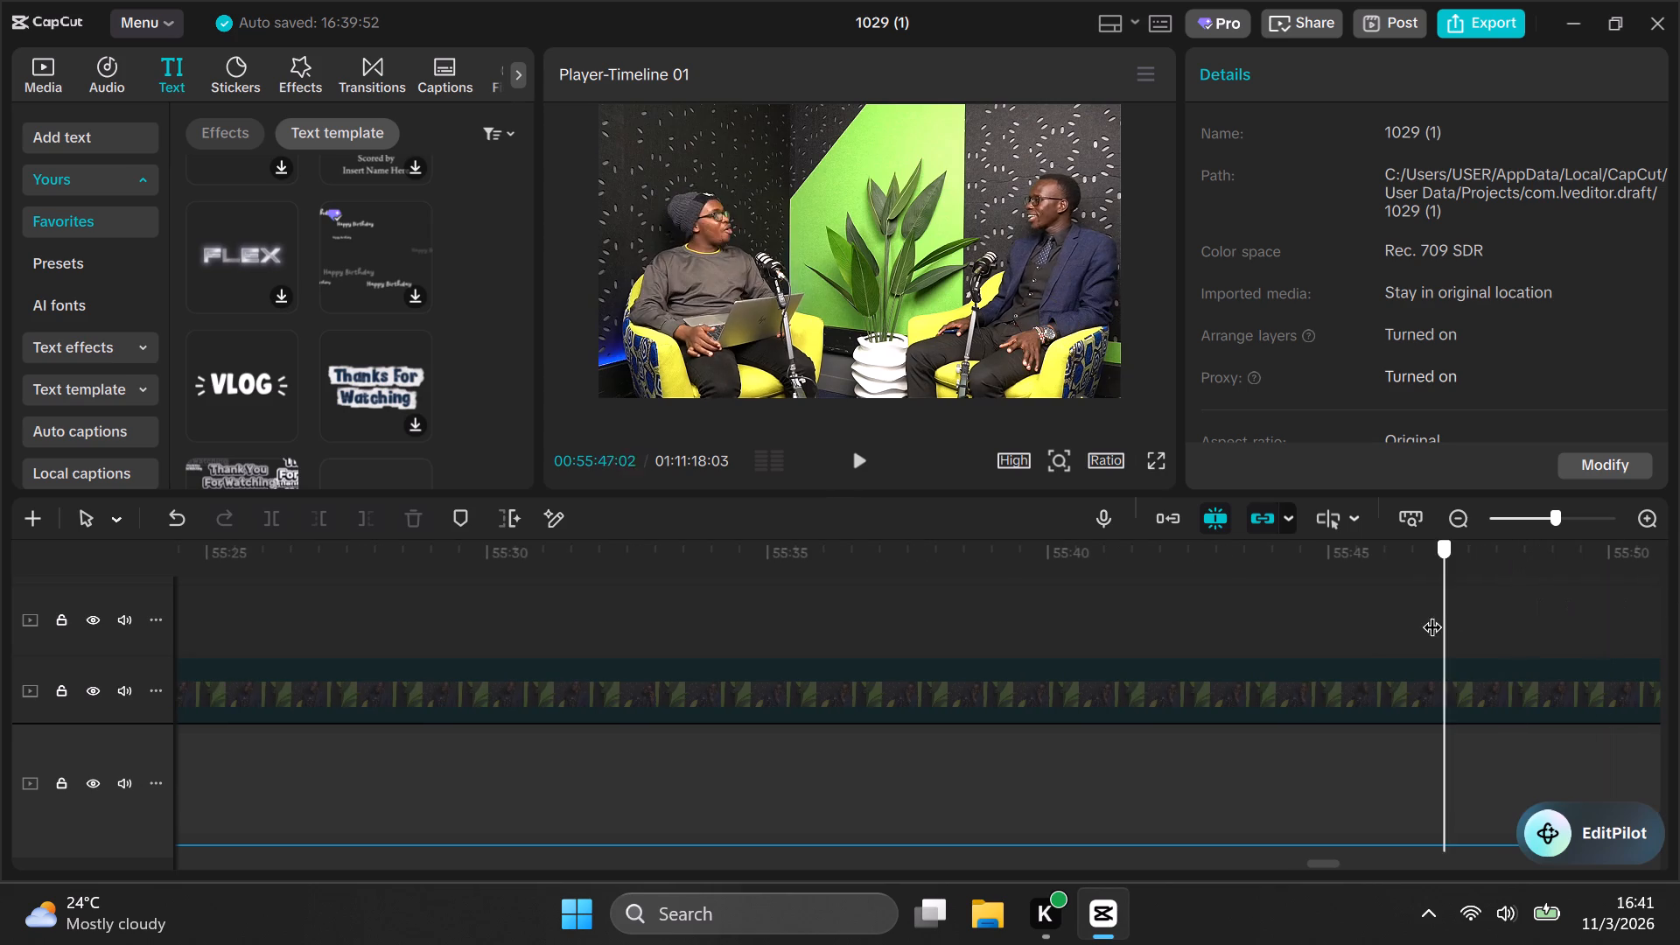
{"action": "left_click_drag", "start_coordinate": [1431, 613], "coordinate": [1679, 582]}
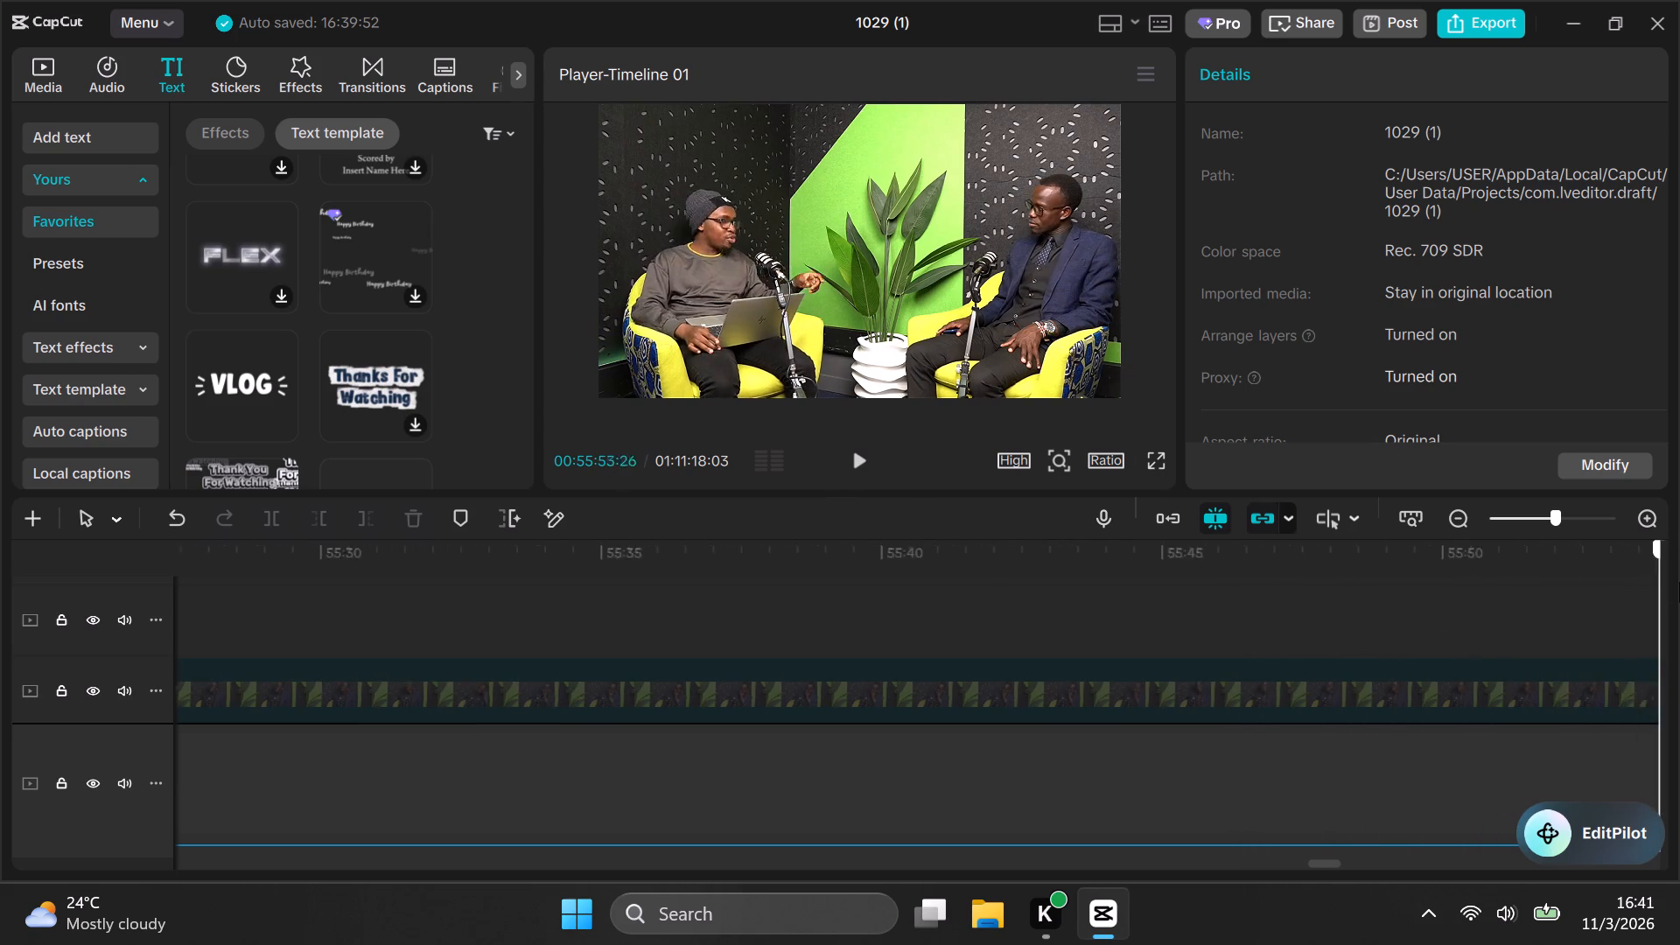
{"action": "left_click_drag", "start_coordinate": [1679, 582], "coordinate": [1335, 612]}
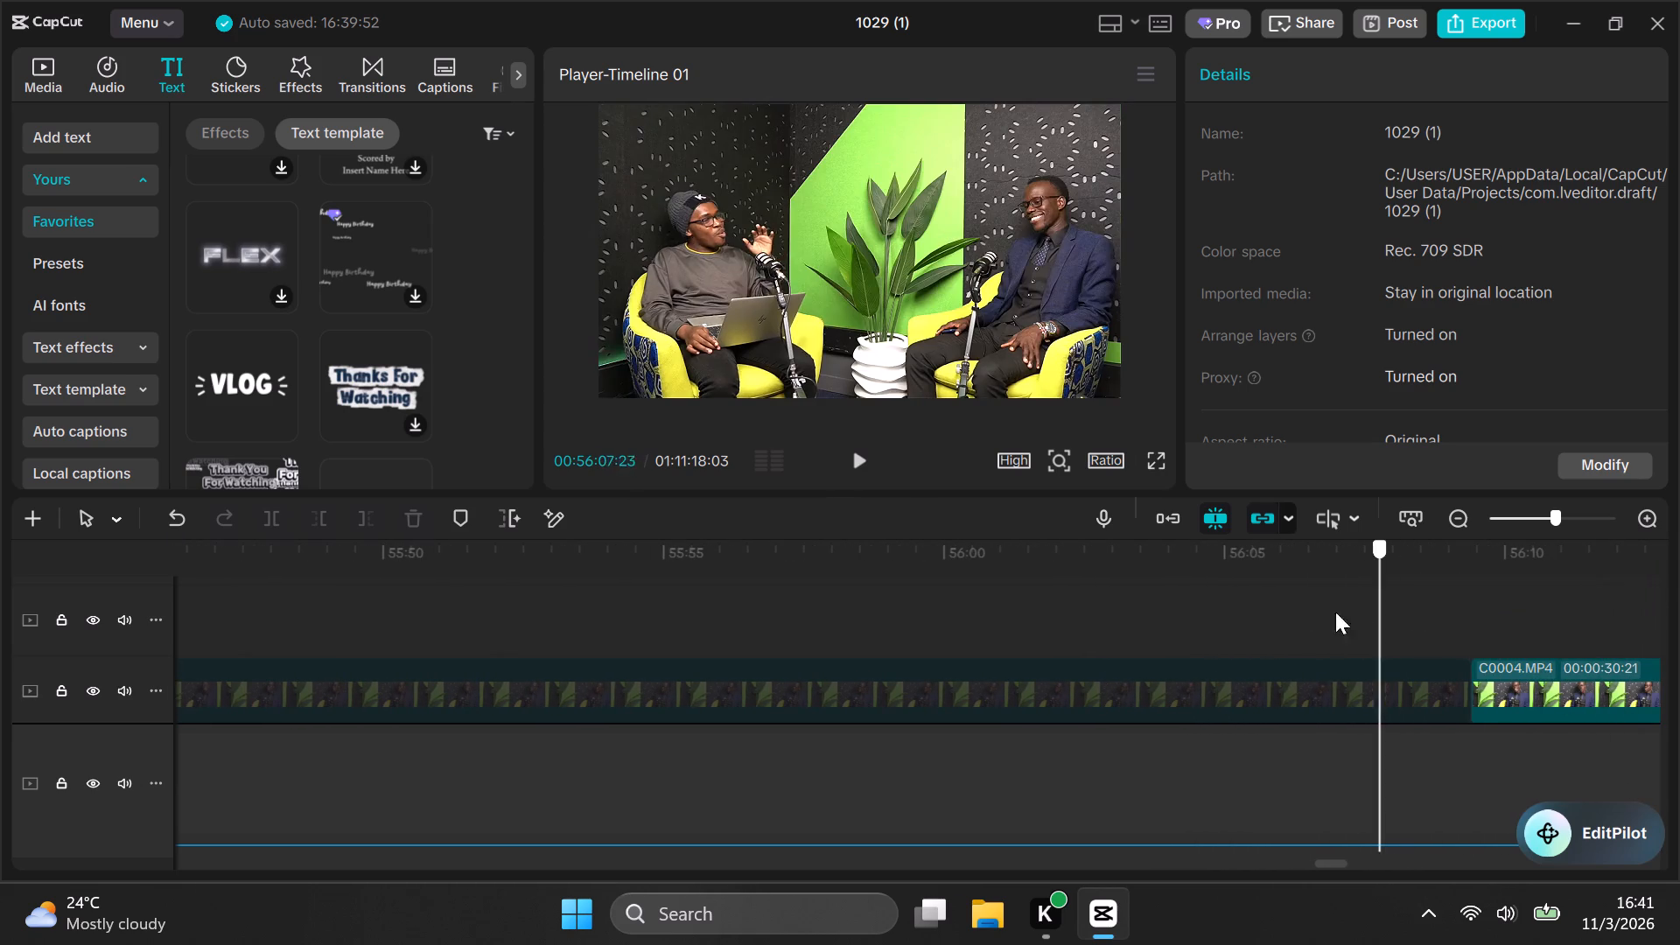
{"action": "left_click_drag", "start_coordinate": [1335, 612], "coordinate": [1679, 613]}
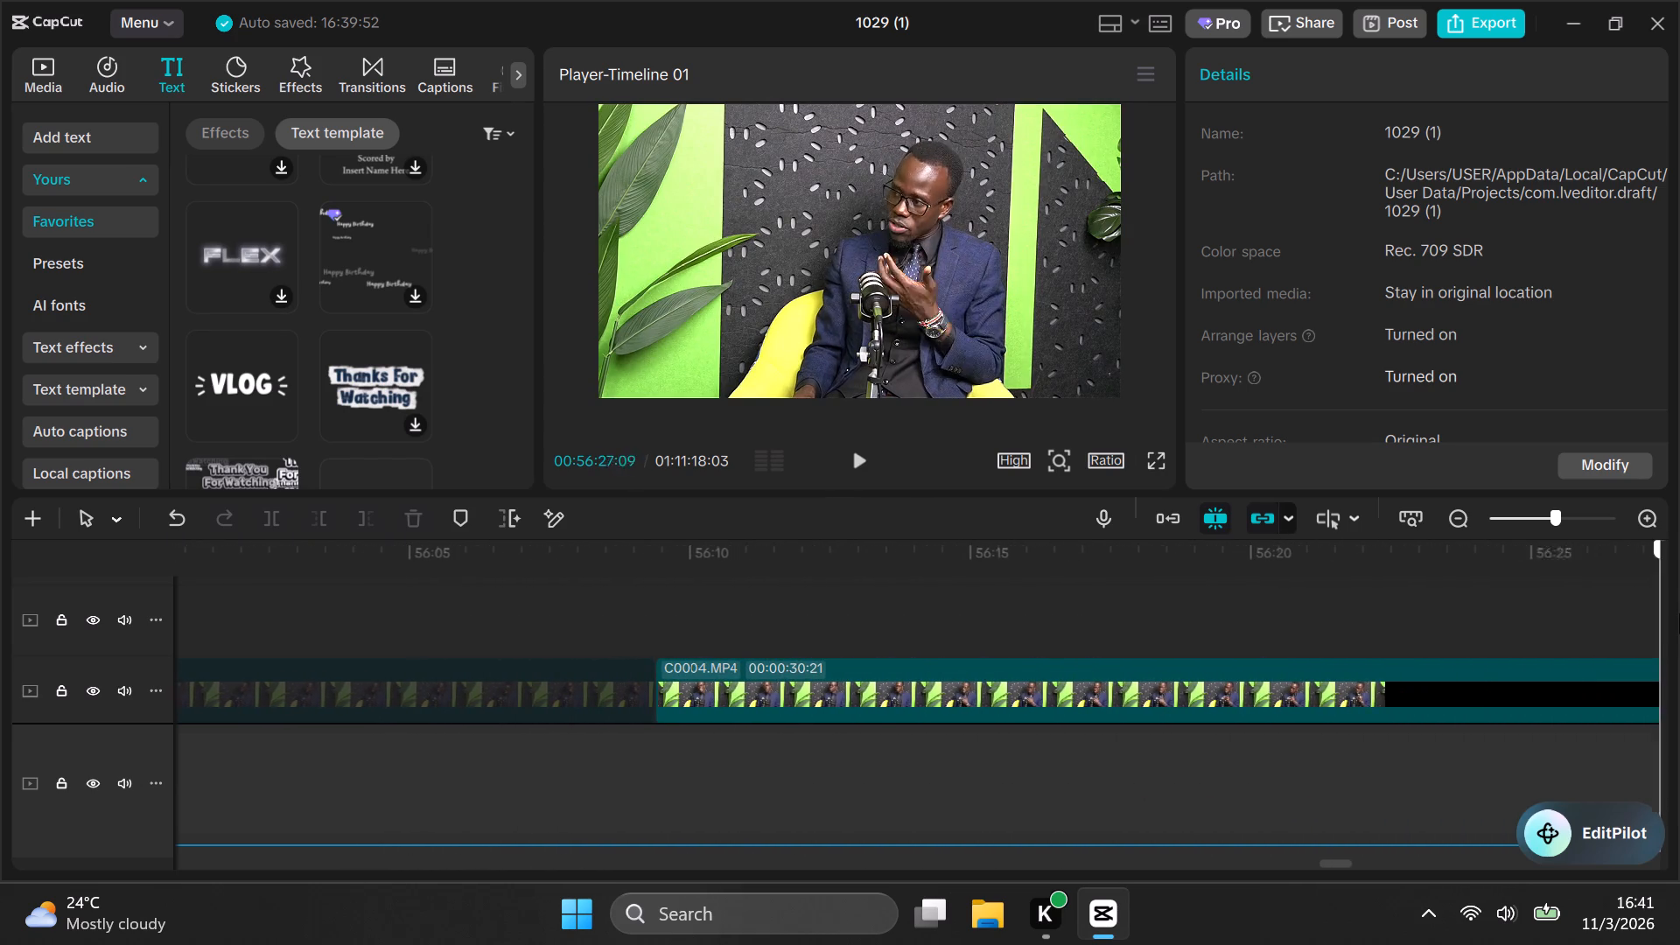
{"action": "left_click_drag", "start_coordinate": [1679, 613], "coordinate": [1533, 626]}
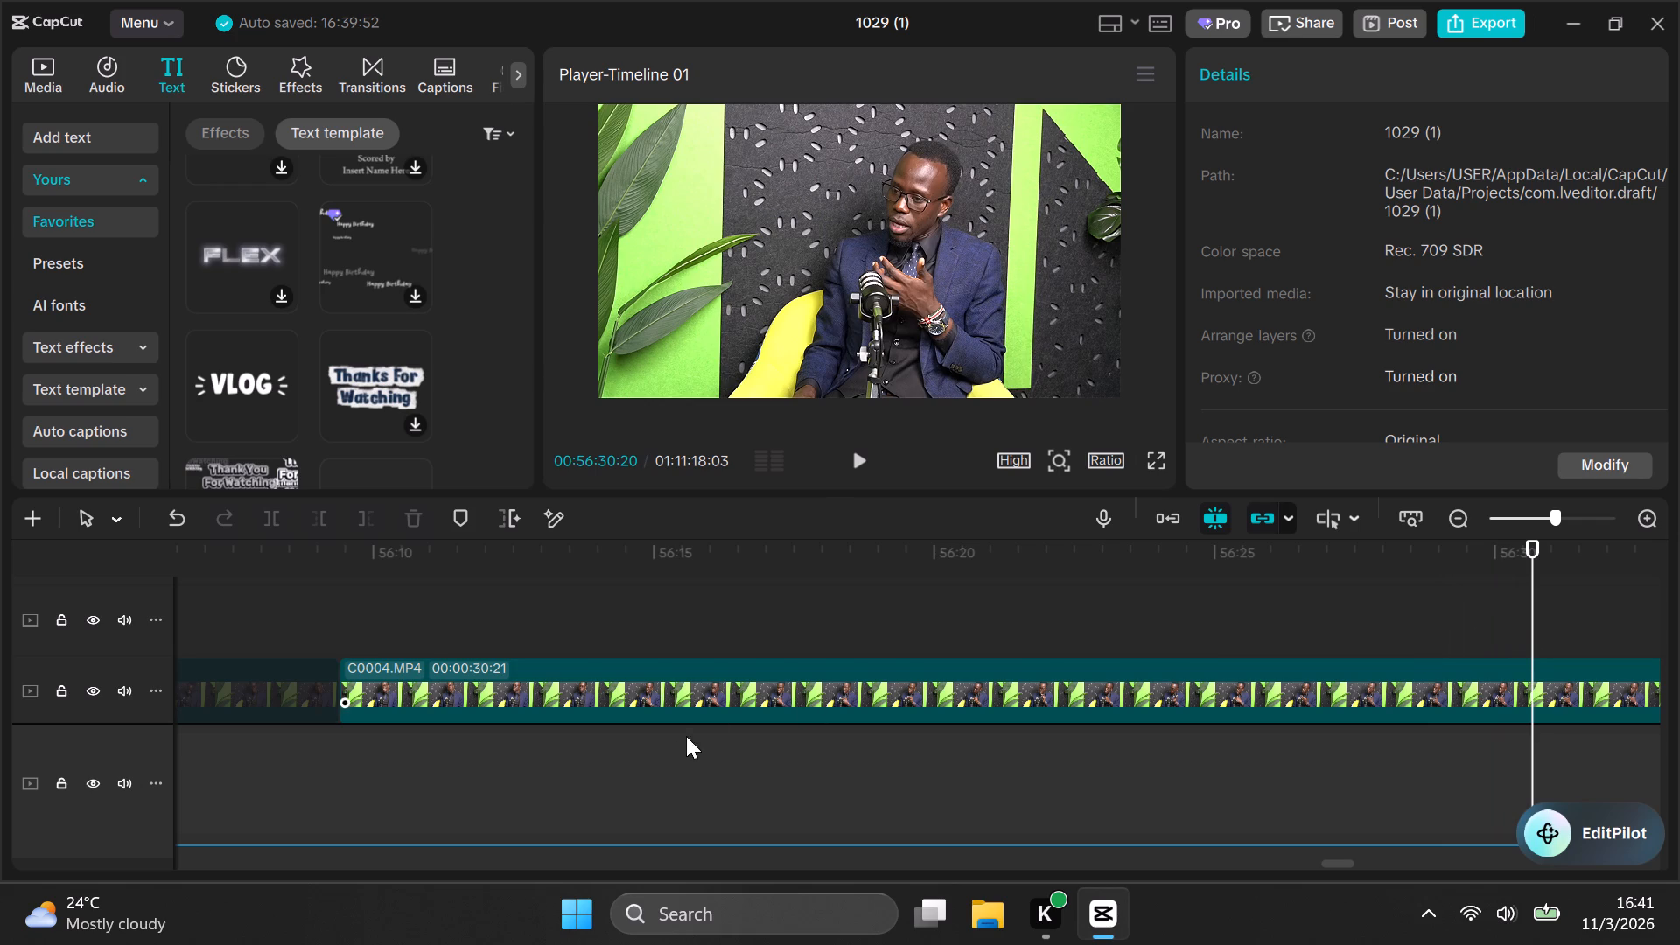
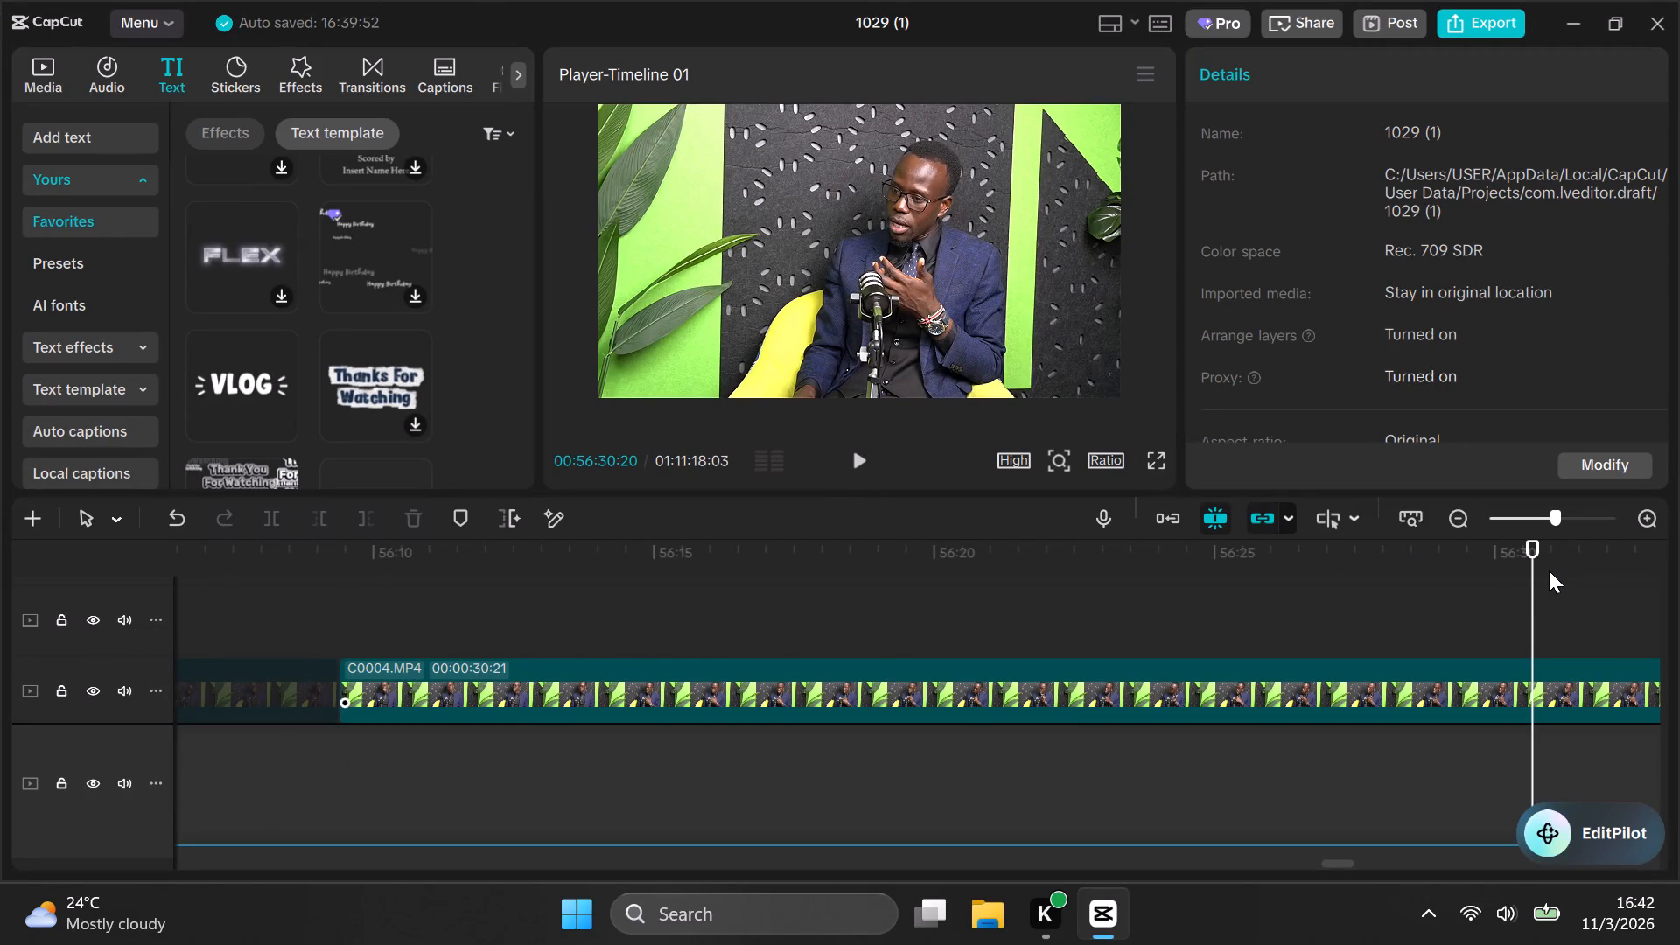
Split the C0004.MP4 and C0008.MP4 podcast clips on both footage tracks at 00:57:00:00.
{"action": "left_click_drag", "start_coordinate": [1533, 548], "coordinate": [1679, 500]}
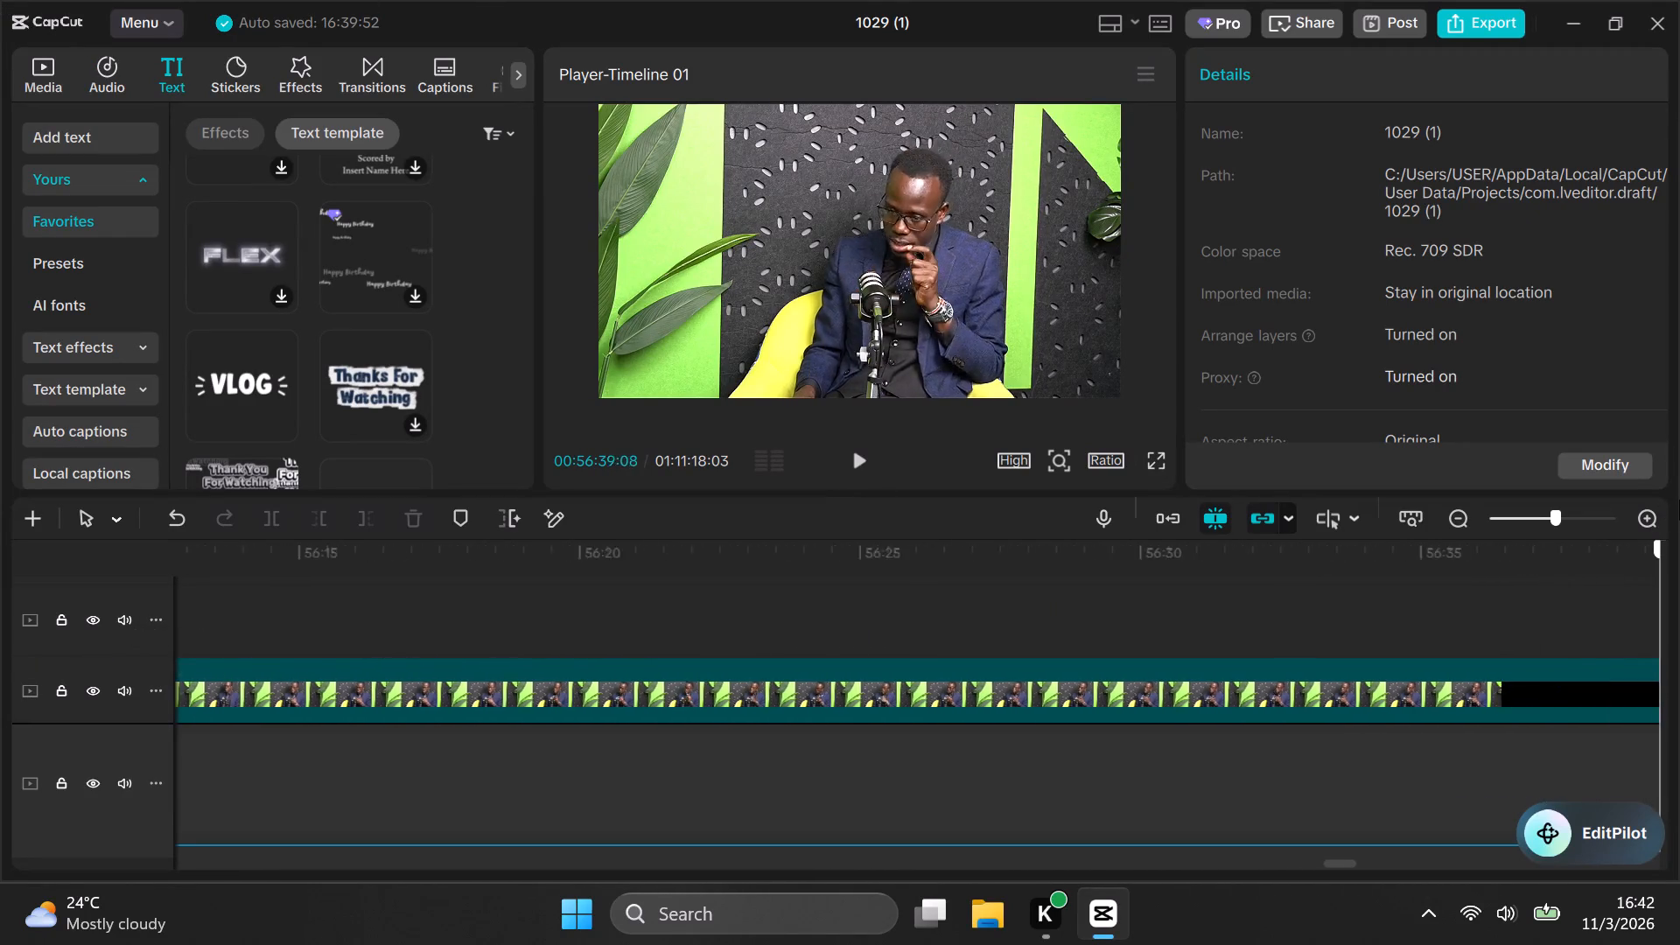
{"action": "left_click_drag", "start_coordinate": [1679, 500], "coordinate": [1368, 626]}
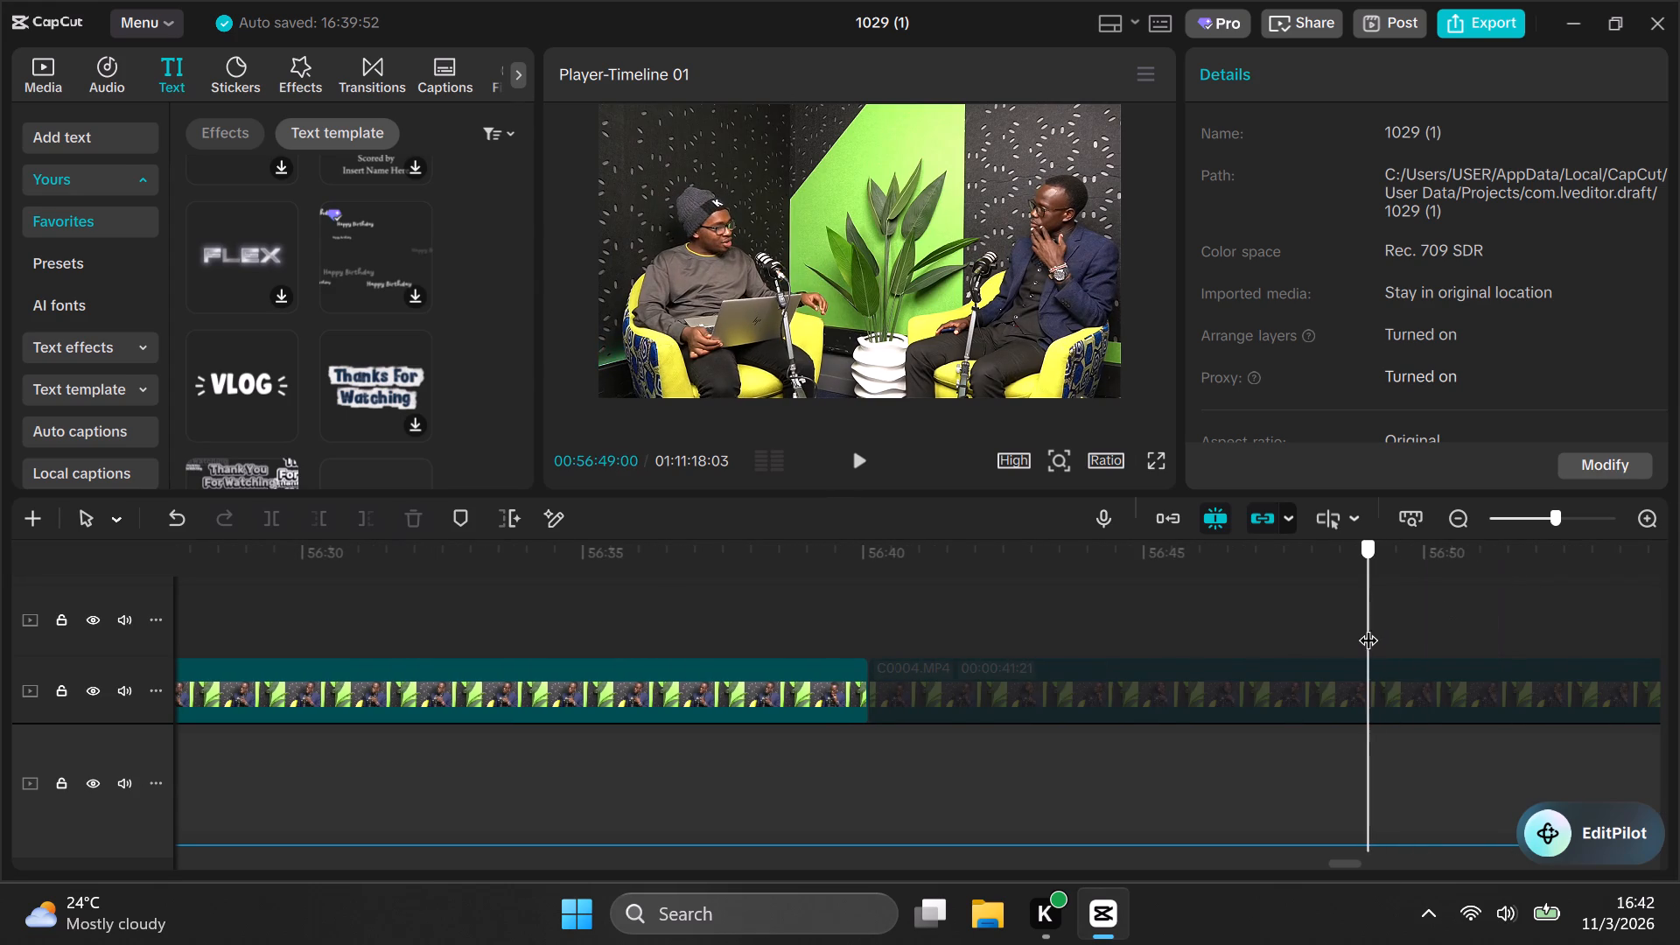
{"action": "left_click_drag", "start_coordinate": [1368, 626], "coordinate": [1679, 514]}
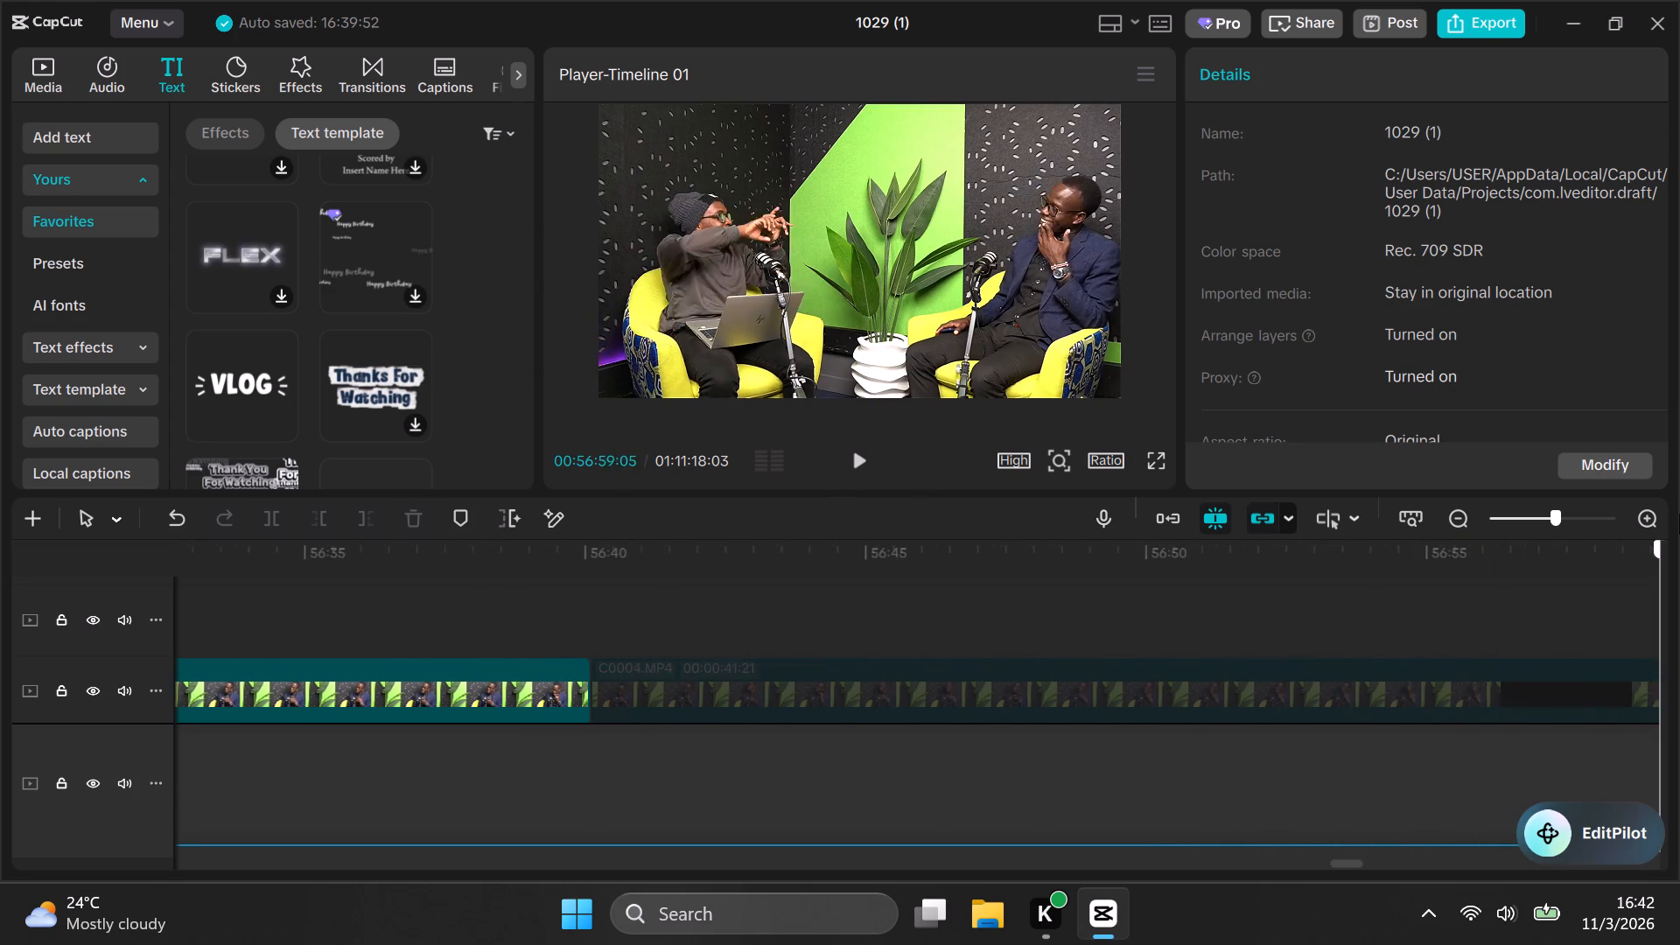
{"action": "left_click_drag", "start_coordinate": [1679, 514], "coordinate": [1527, 568]}
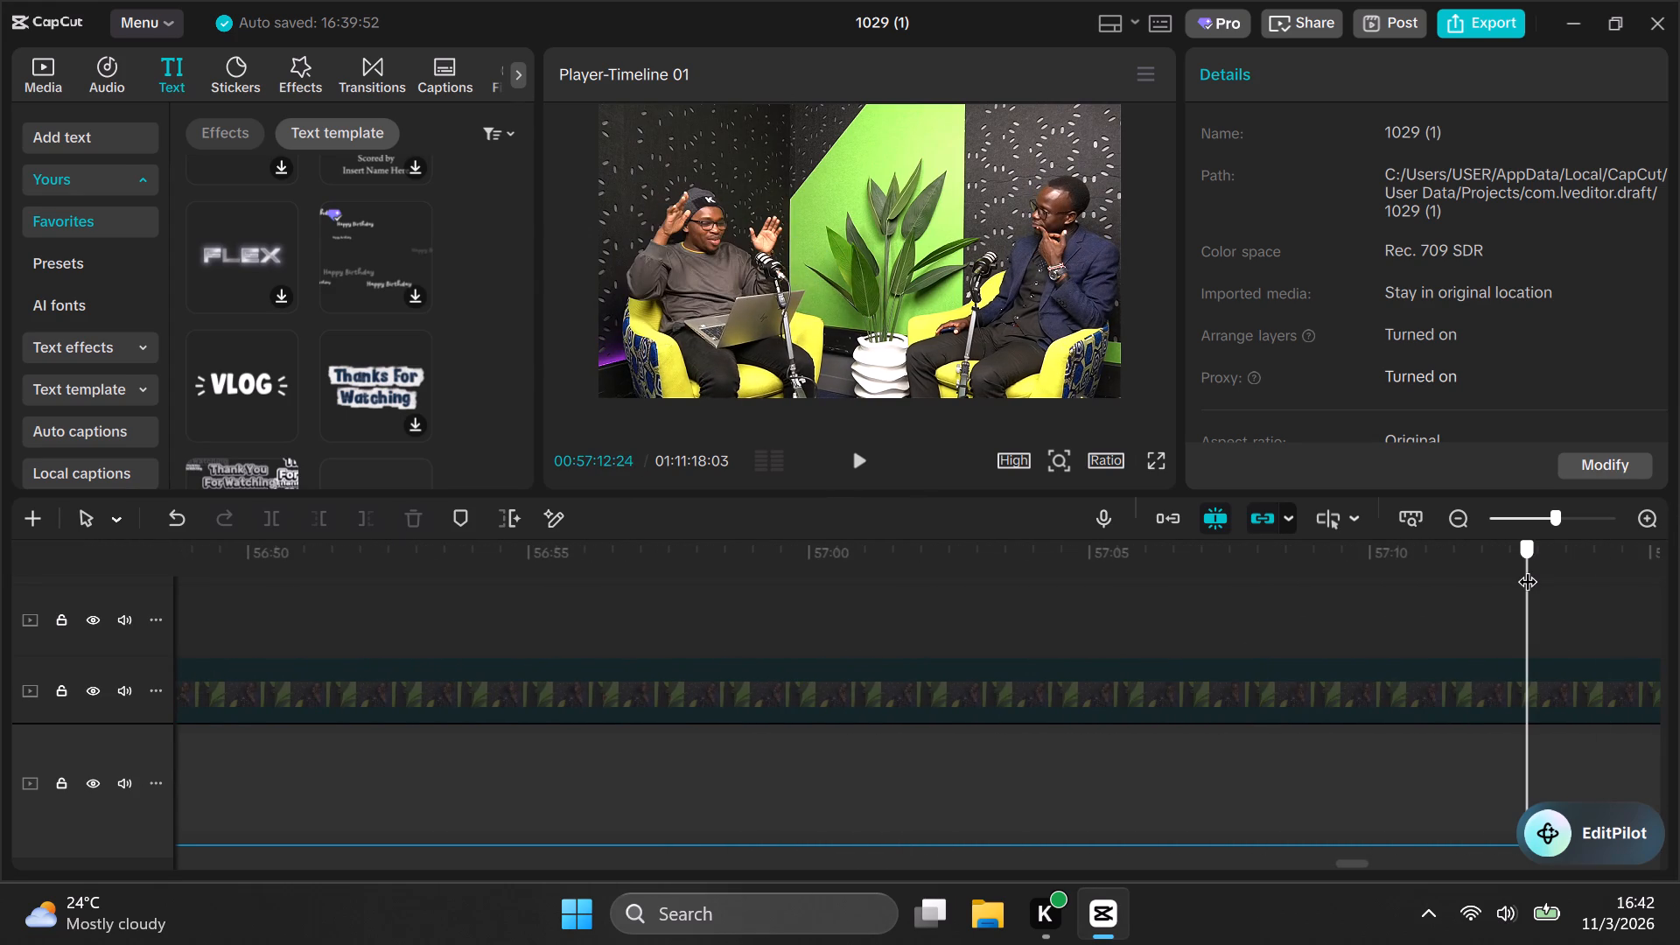
{"action": "left_click_drag", "start_coordinate": [1527, 568], "coordinate": [806, 594]}
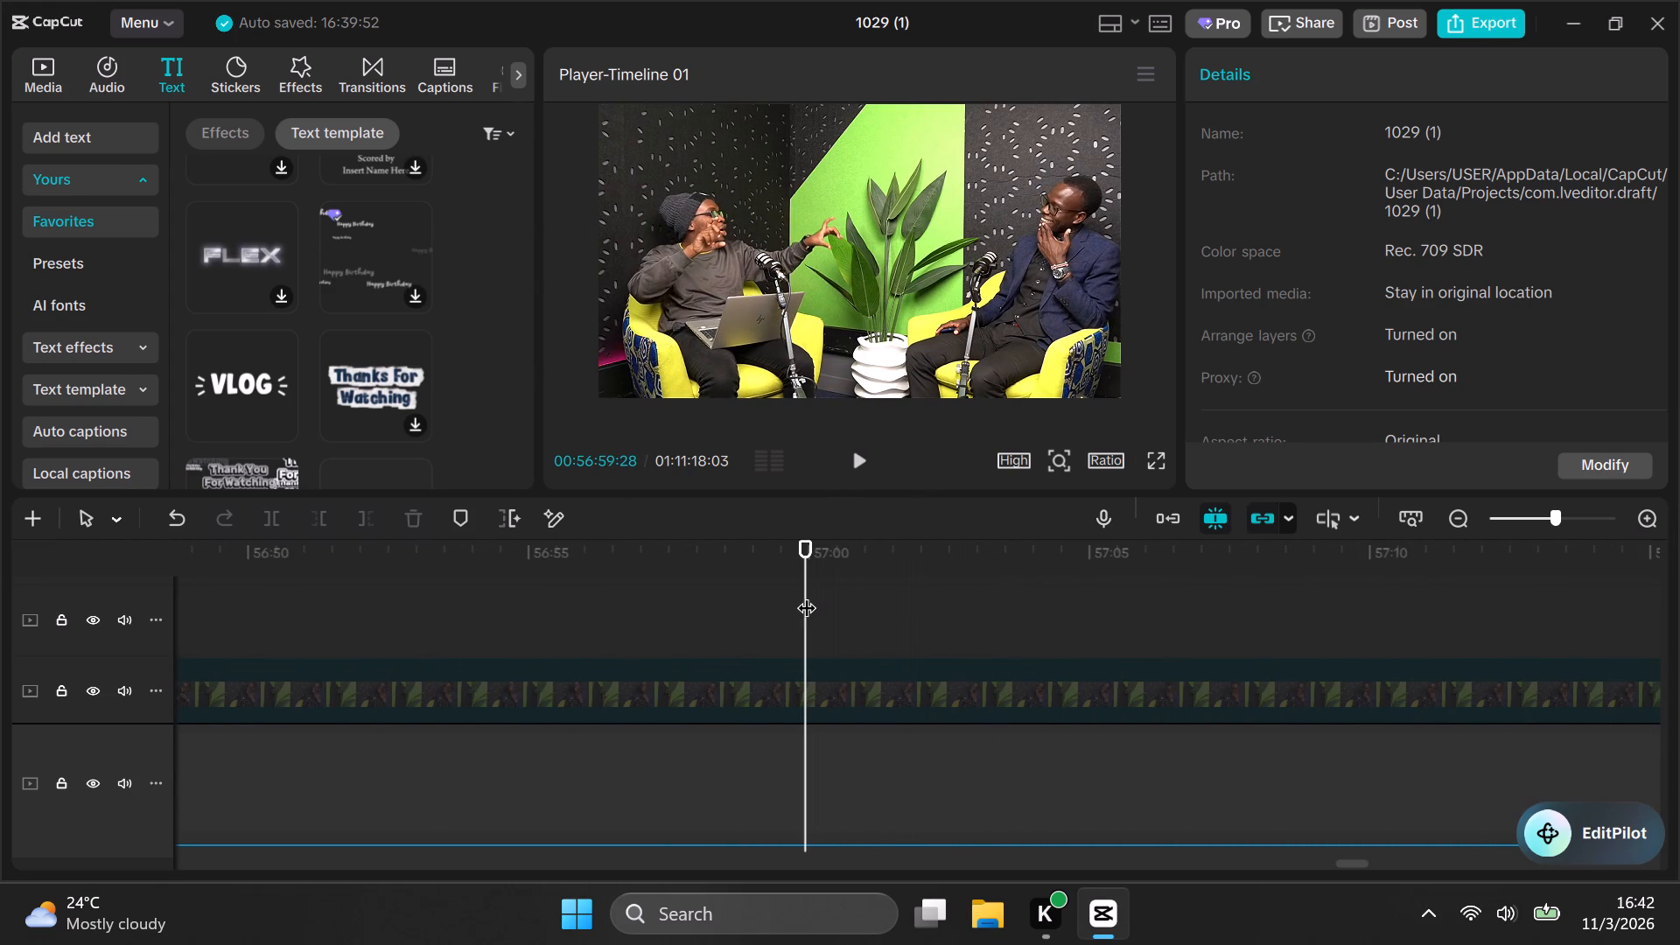
{"action": "key", "text": "Right"}
{"action": "key", "text": "Right"}
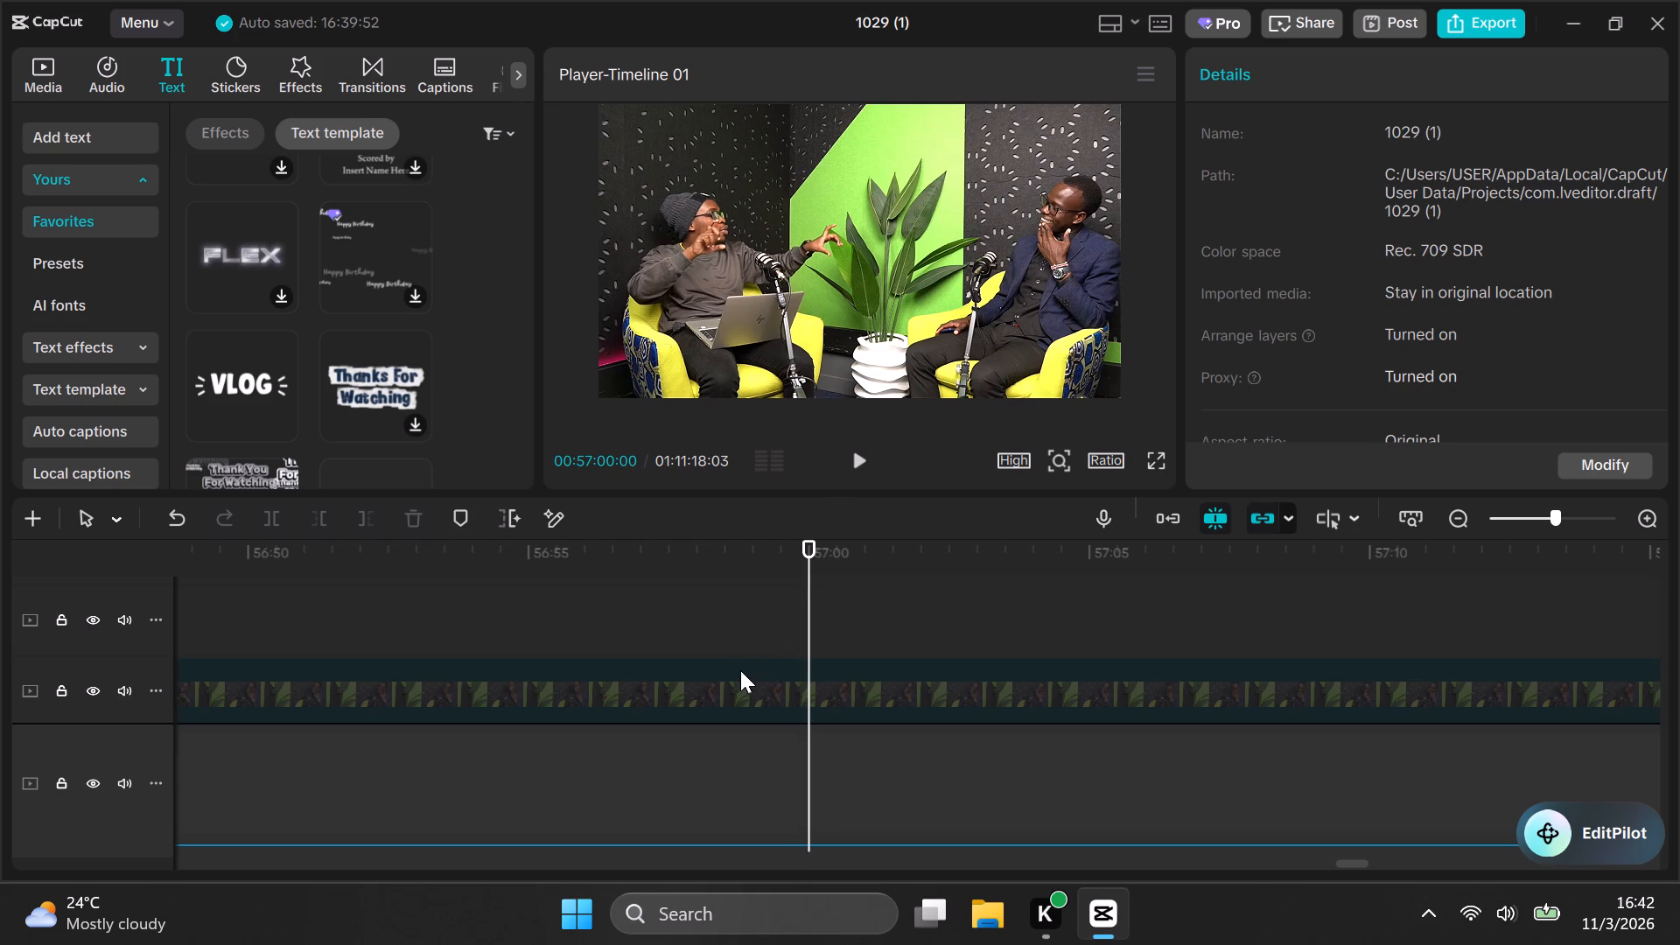
{"action": "left_click", "coordinate": [752, 697]}
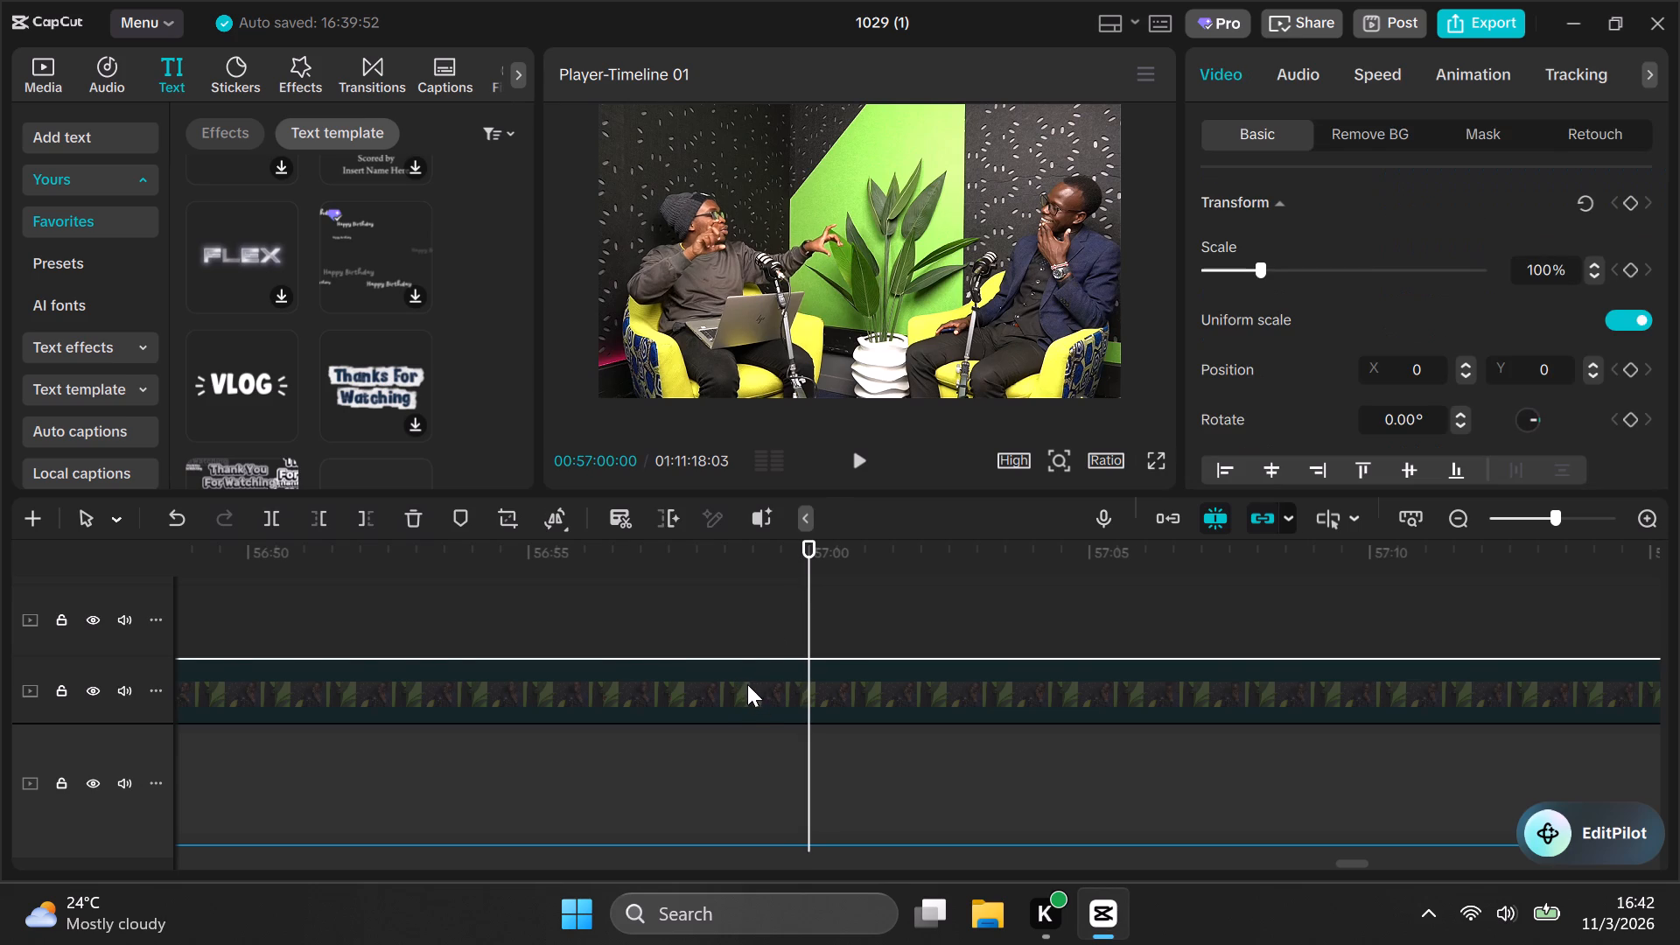
{"action": "scroll", "coordinate": [747, 687], "scroll_direction": "down", "scroll_amount": 3}
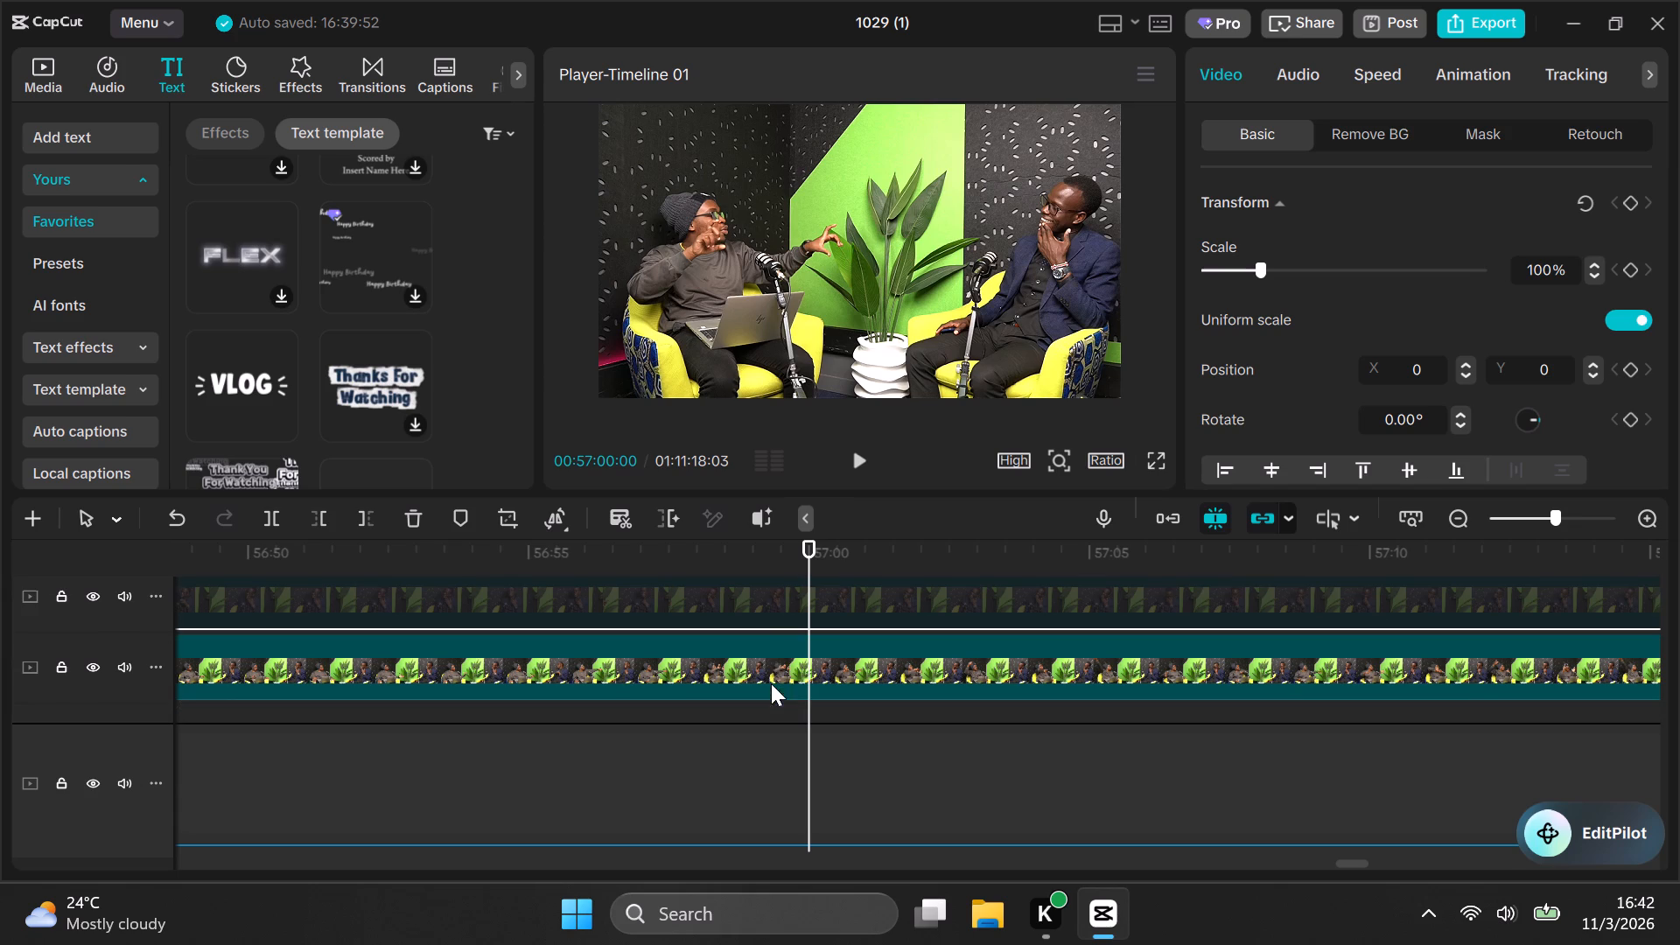
{"action": "left_click", "coordinate": [272, 513]}
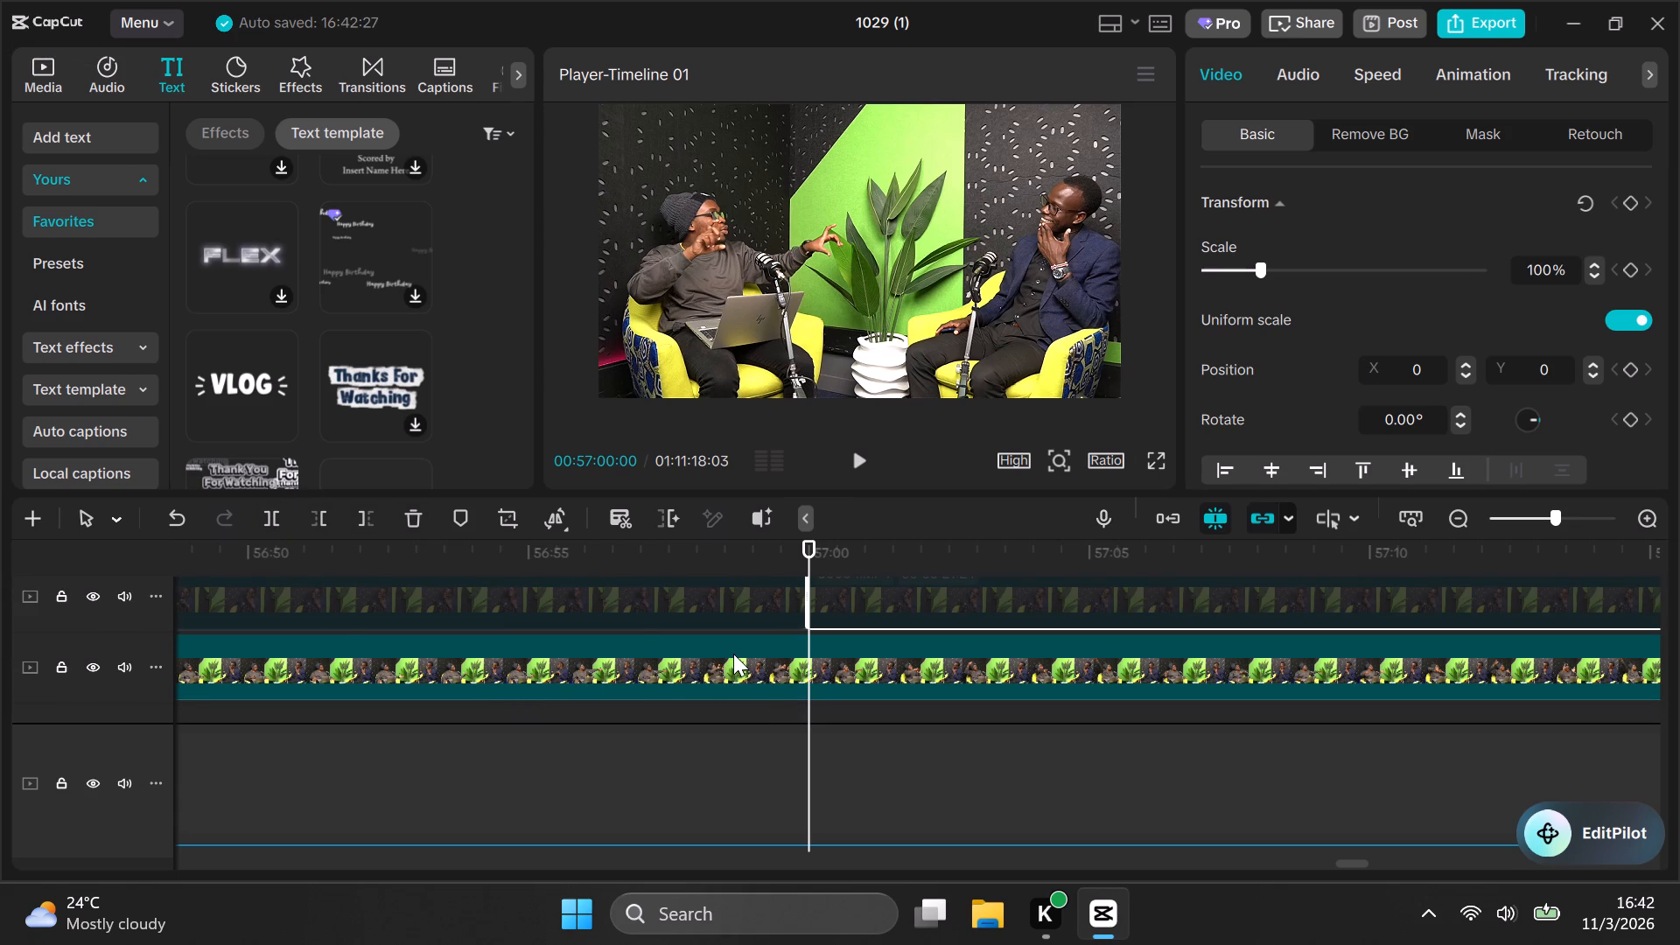
{"action": "left_click", "coordinate": [733, 654]}
{"action": "left_click", "coordinate": [270, 518]}
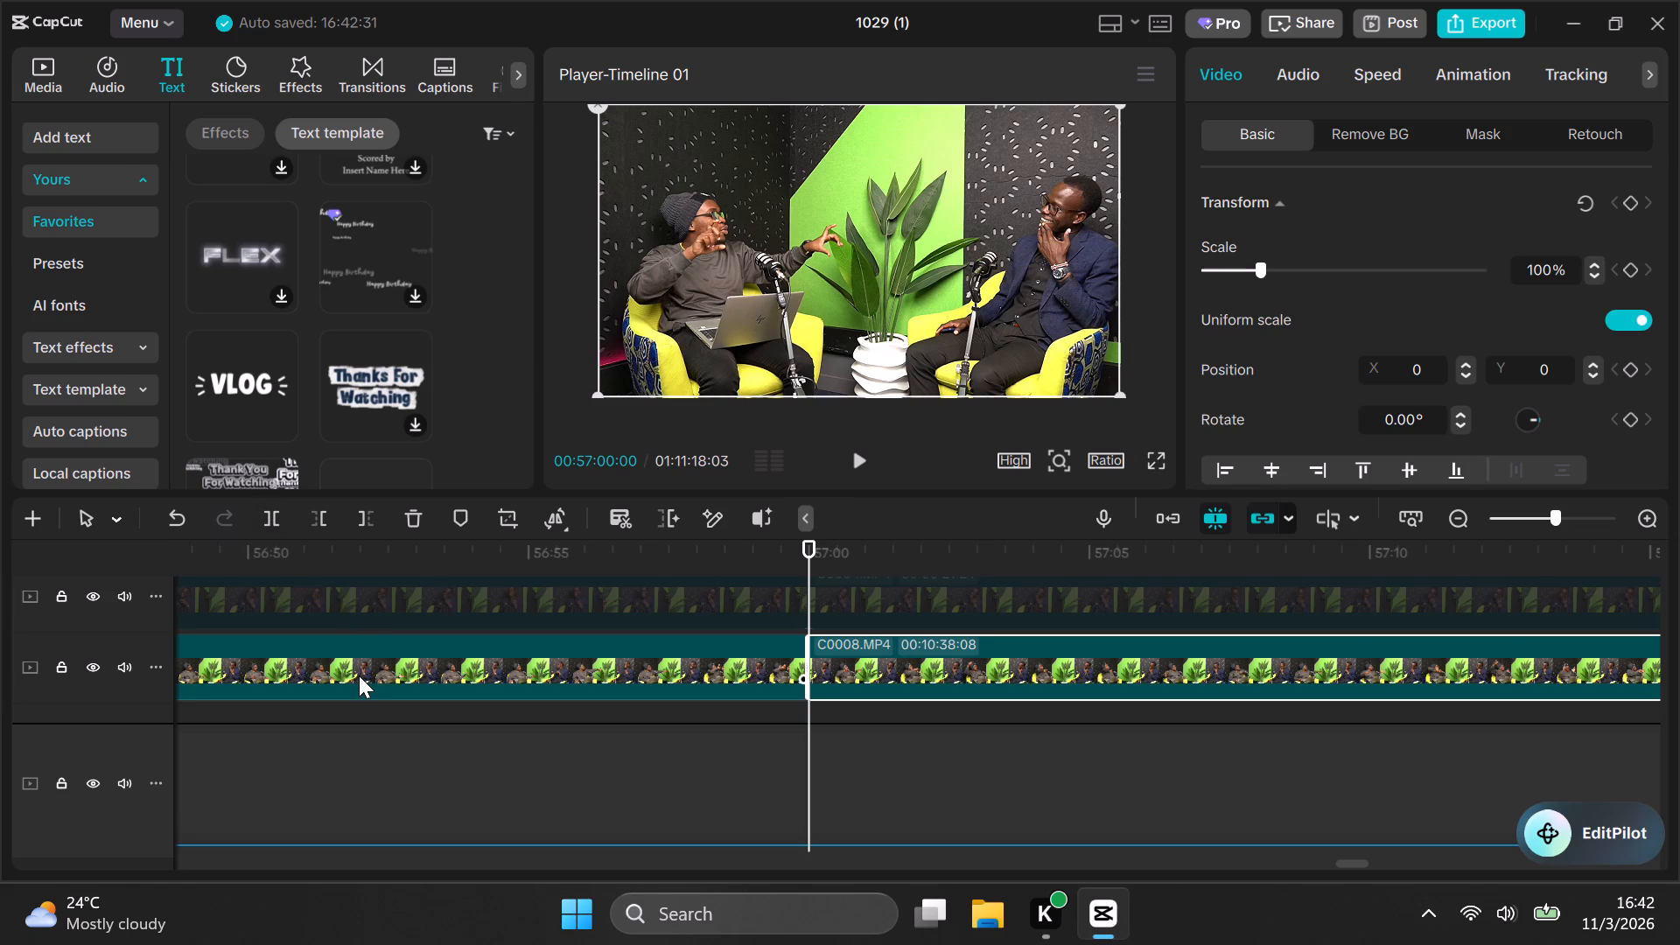
Paste the copied five-second EternaLogic LinkTree Video clip at 00:57:00:00 above the podcast footage.
{"action": "scroll", "coordinate": [940, 626], "scroll_direction": "up", "scroll_amount": 3}
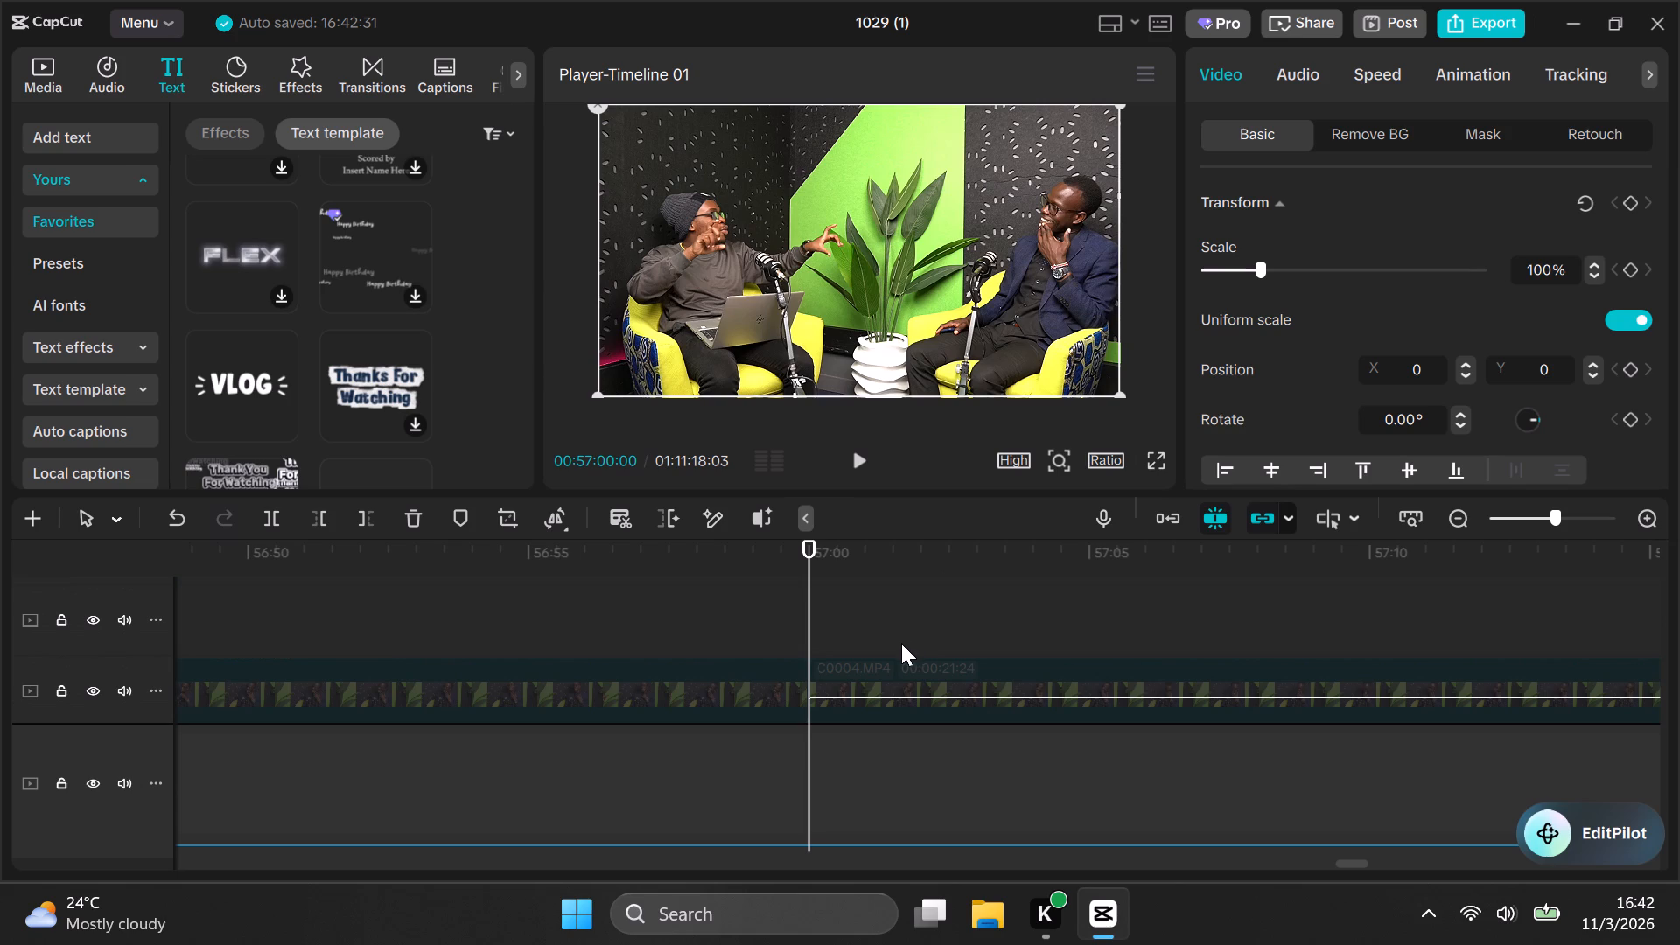
{"action": "scroll", "coordinate": [908, 640], "scroll_direction": "down", "scroll_amount": 2}
{"action": "left_click", "coordinate": [906, 628]}
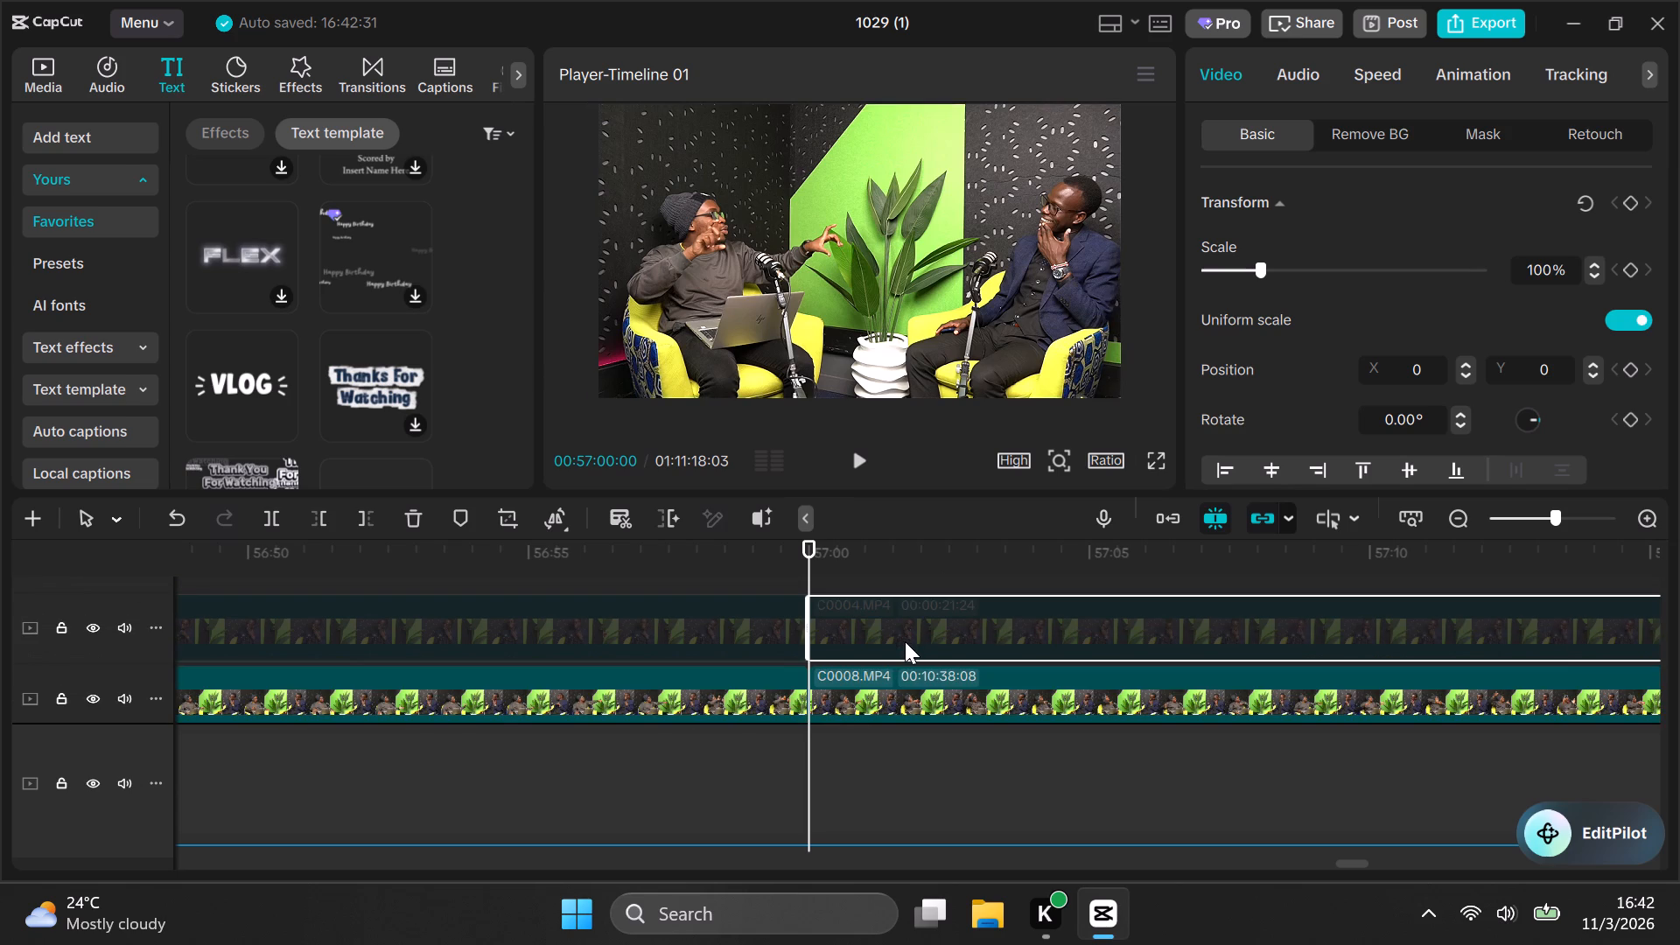
{"action": "key", "text": "ctrl+v"}
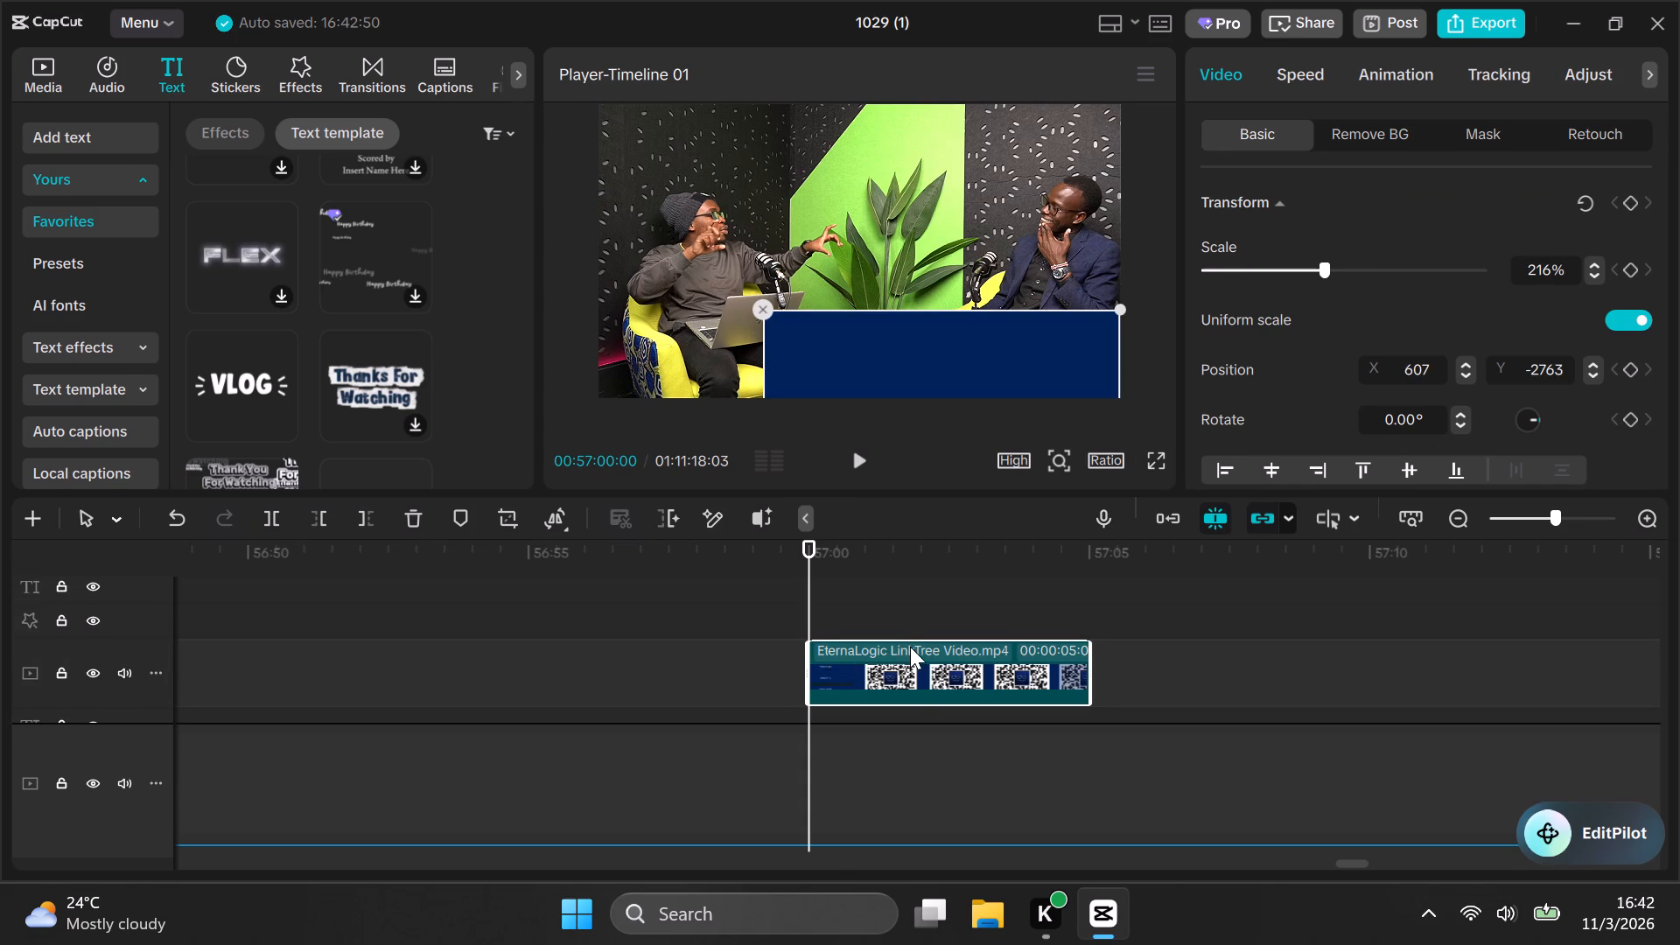
Copy the ten-second EternaLogic LinkTree Video clip from 00:03:00:00 and paste it at 00:57:00:00.
{"action": "scroll", "coordinate": [911, 648], "scroll_direction": "down", "scroll_amount": 8}
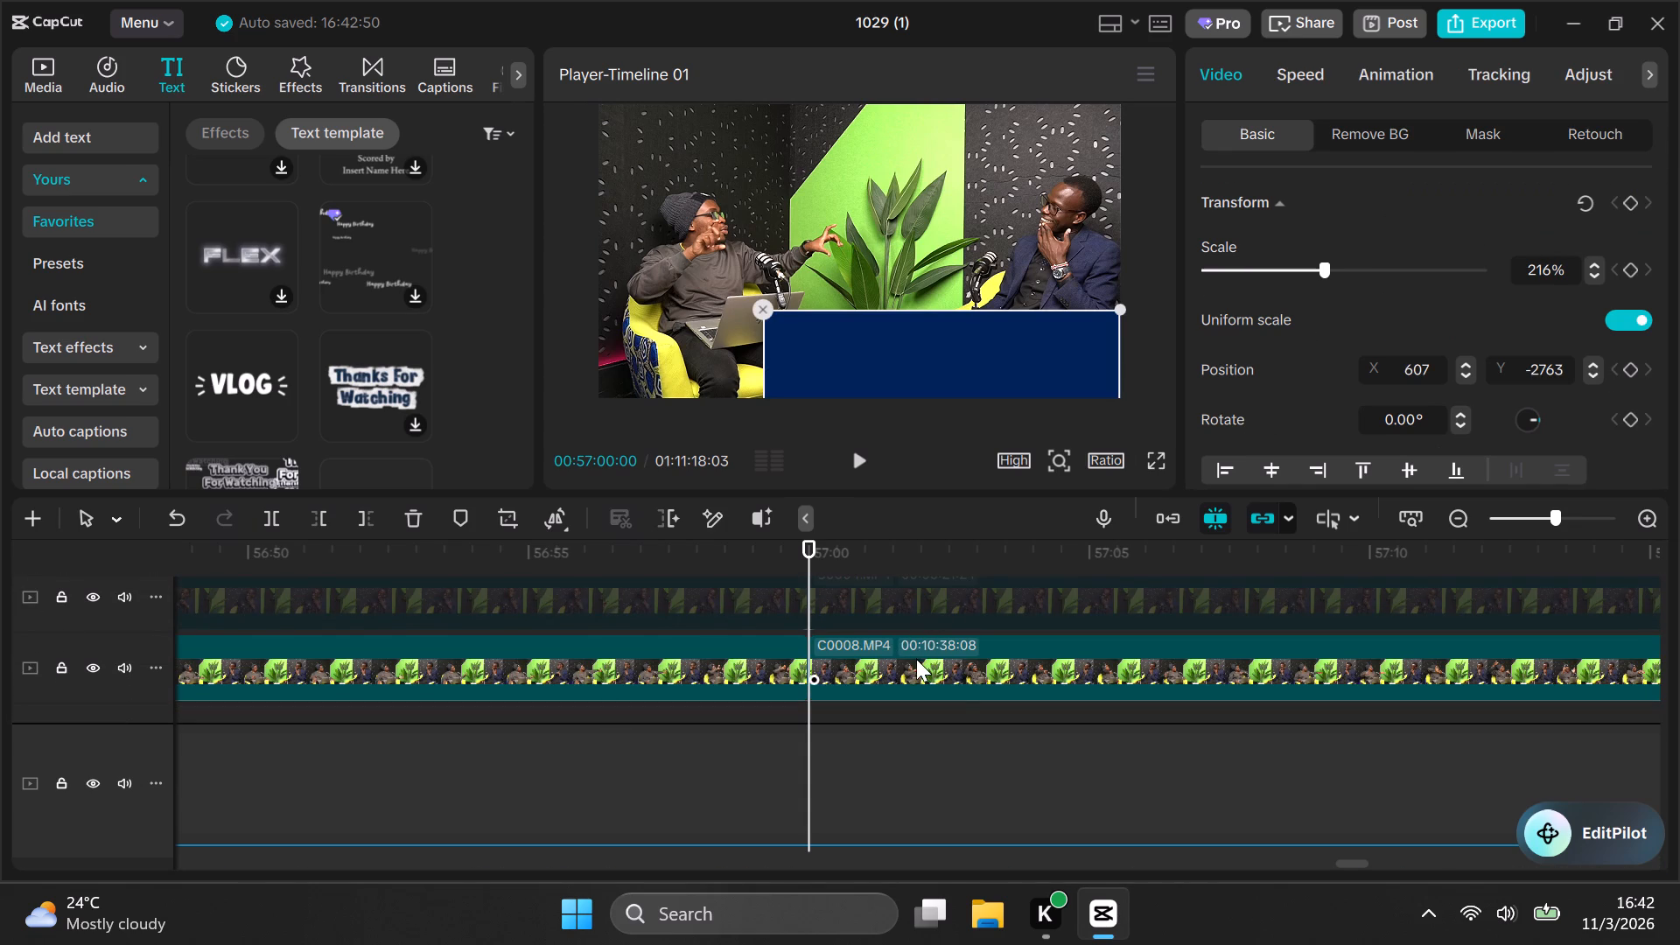
{"action": "left_click_drag", "start_coordinate": [1360, 864], "coordinate": [1282, 867]}
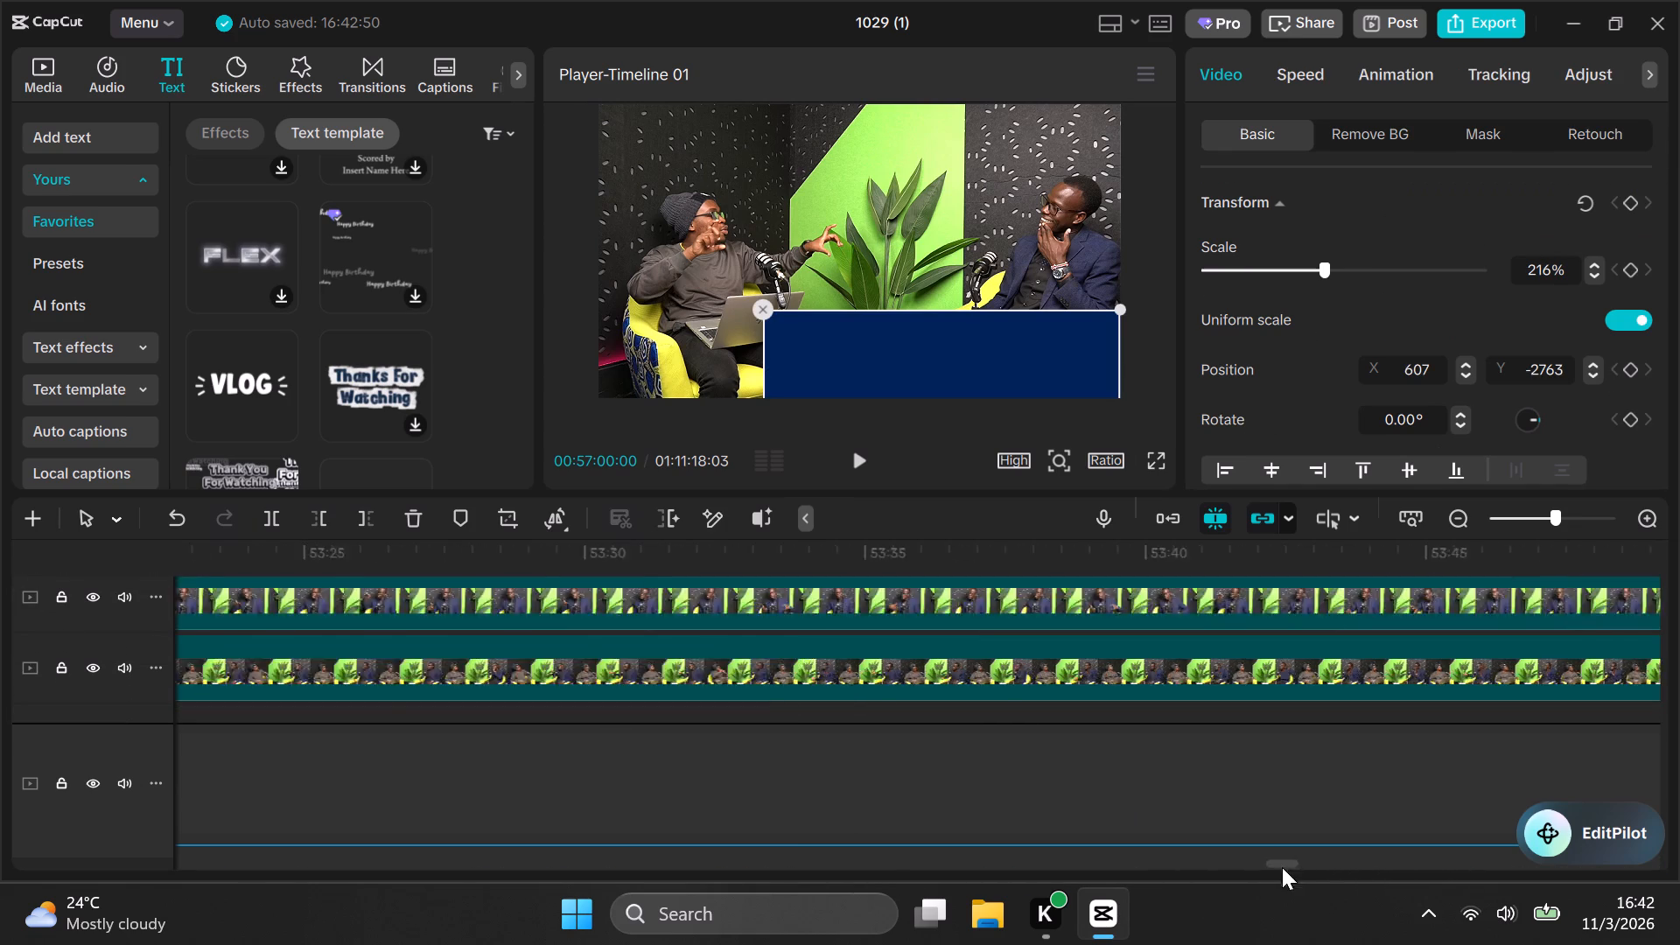
{"action": "left_click_drag", "start_coordinate": [1282, 867], "coordinate": [881, 873]}
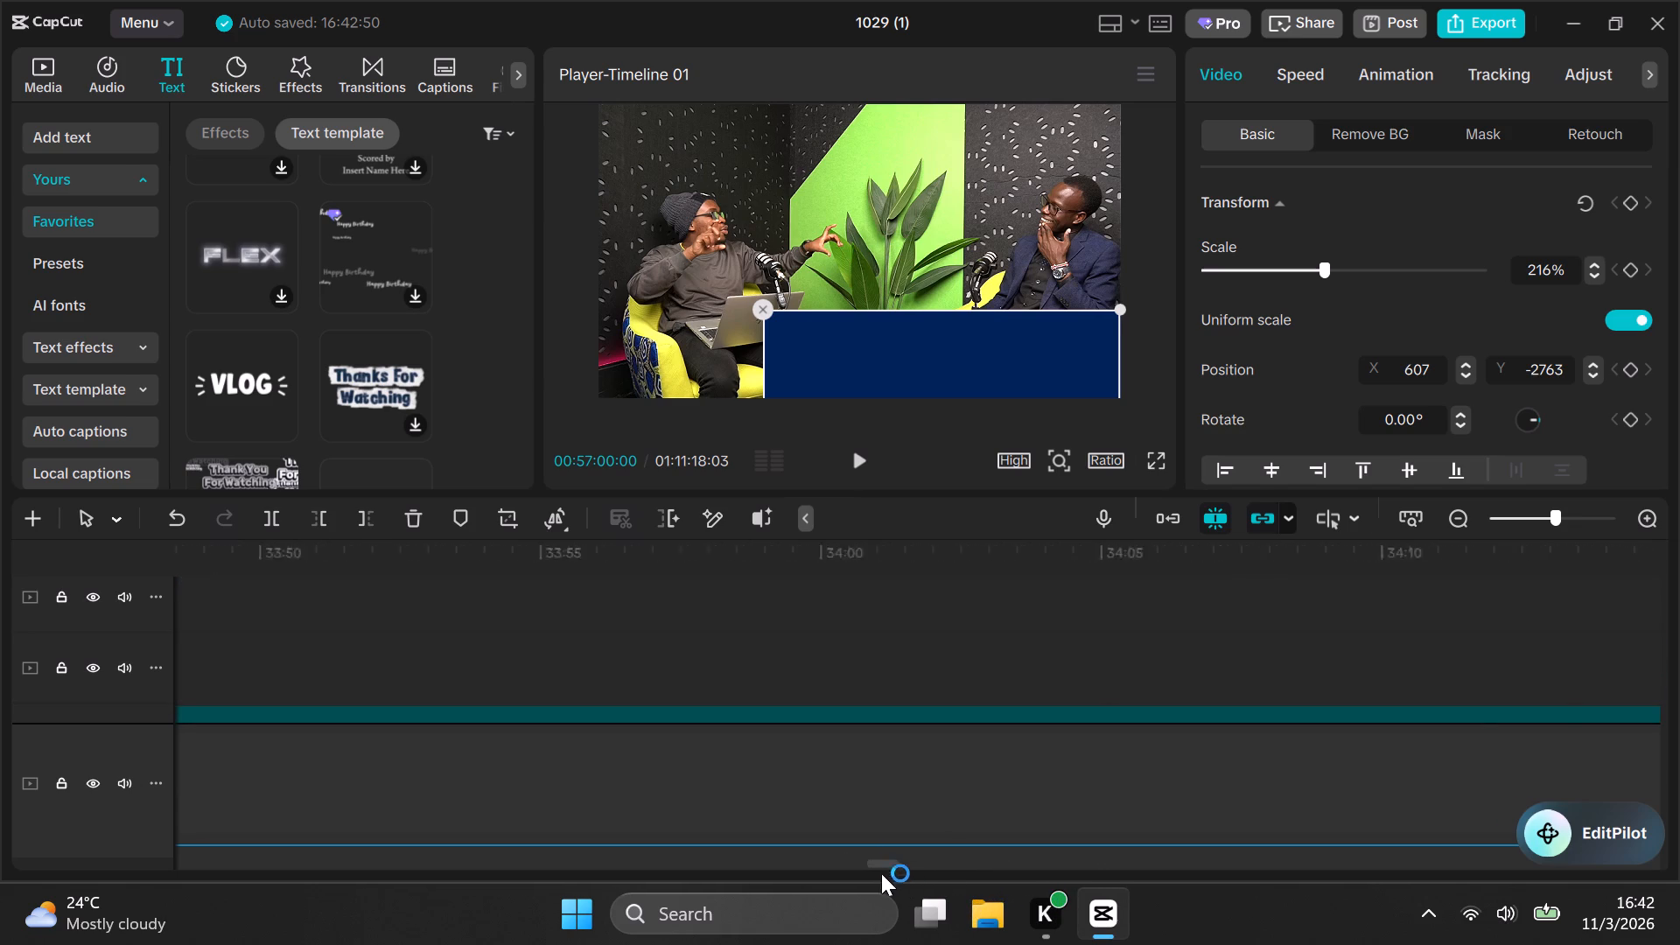
{"action": "left_click_drag", "start_coordinate": [881, 873], "coordinate": [353, 865]}
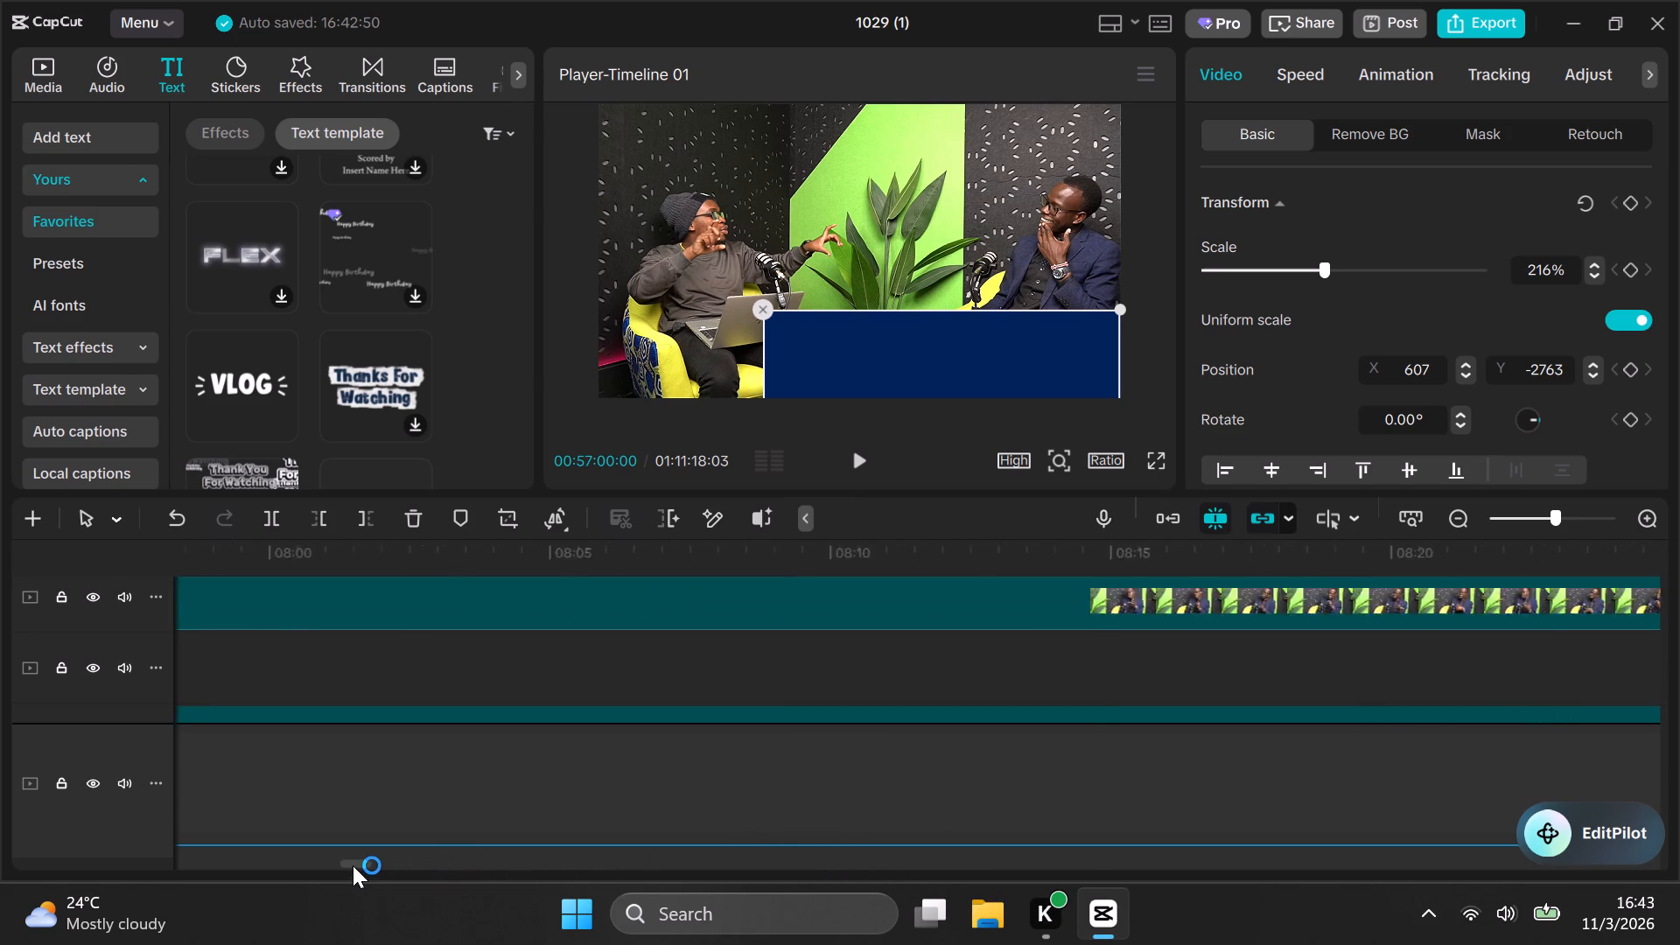
{"action": "left_click_drag", "start_coordinate": [353, 865], "coordinate": [254, 865]}
{"action": "scroll", "coordinate": [353, 855], "scroll_direction": "up", "scroll_amount": 2}
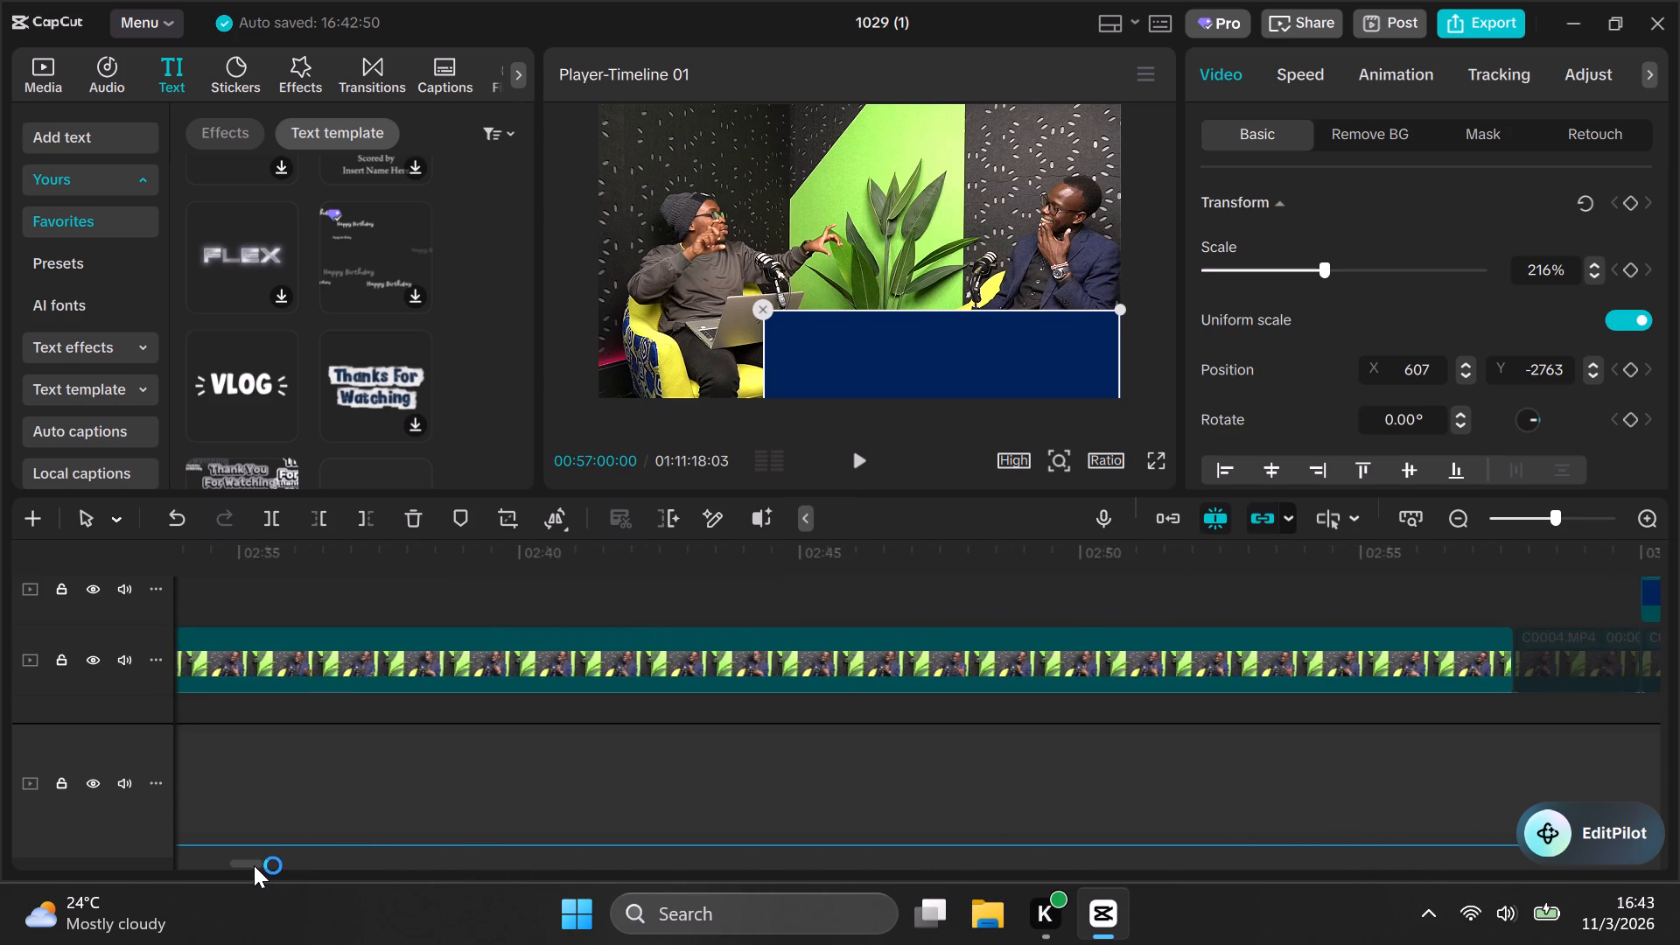
{"action": "left_click_drag", "start_coordinate": [254, 865], "coordinate": [346, 878]}
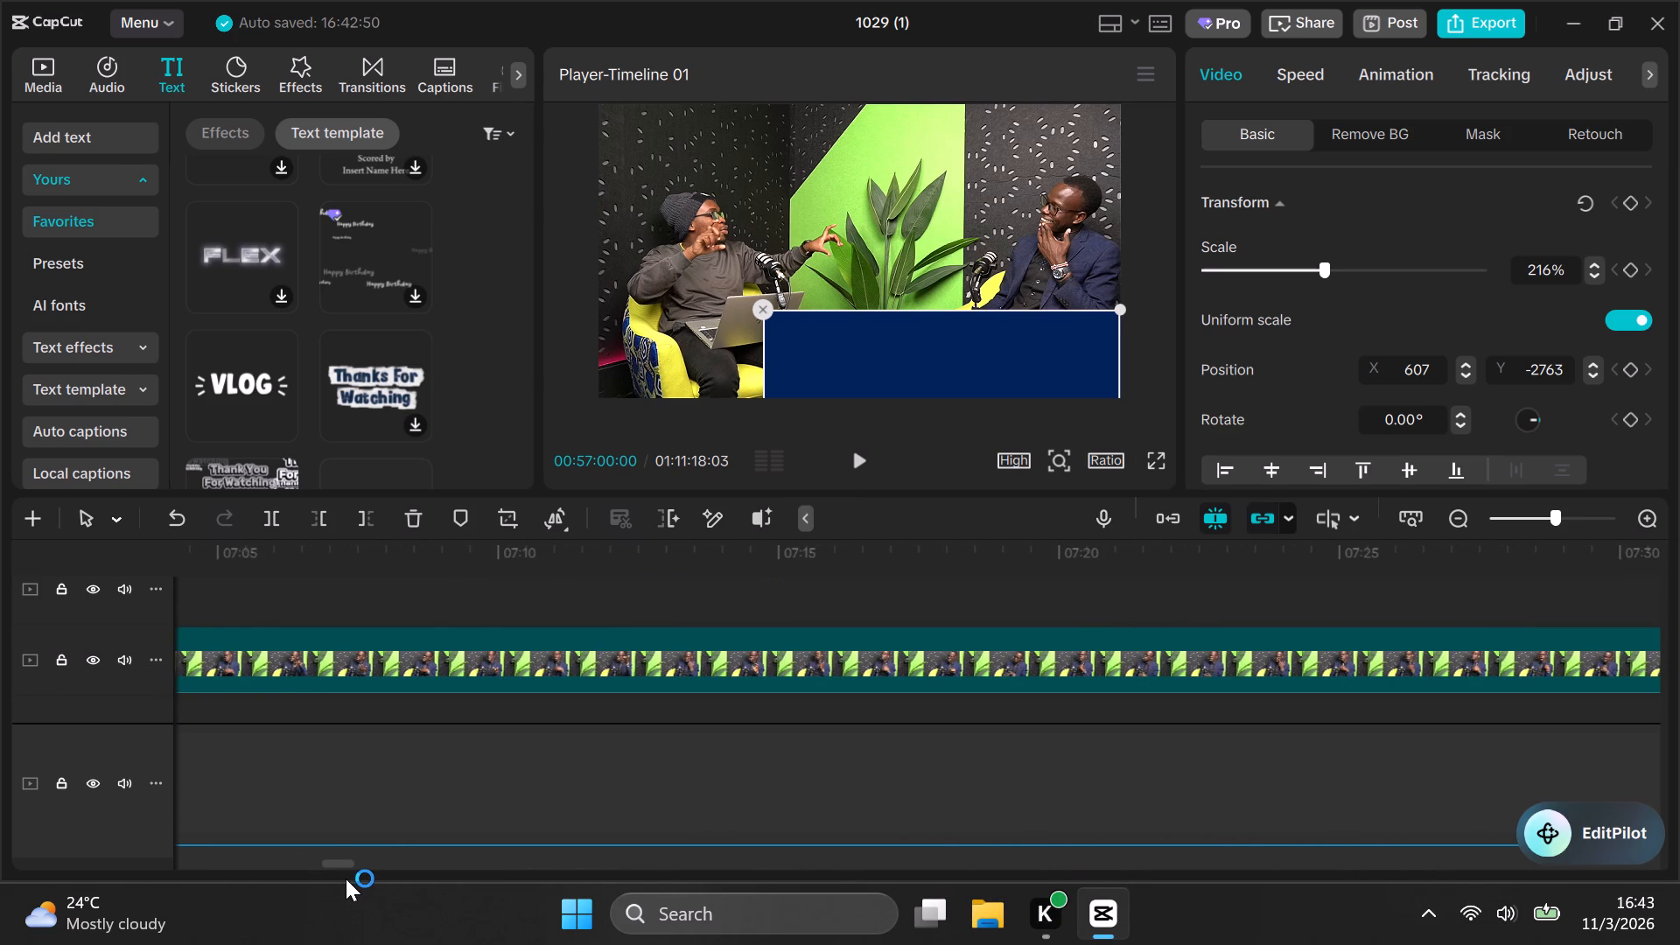
{"action": "left_click_drag", "start_coordinate": [346, 878], "coordinate": [280, 857]}
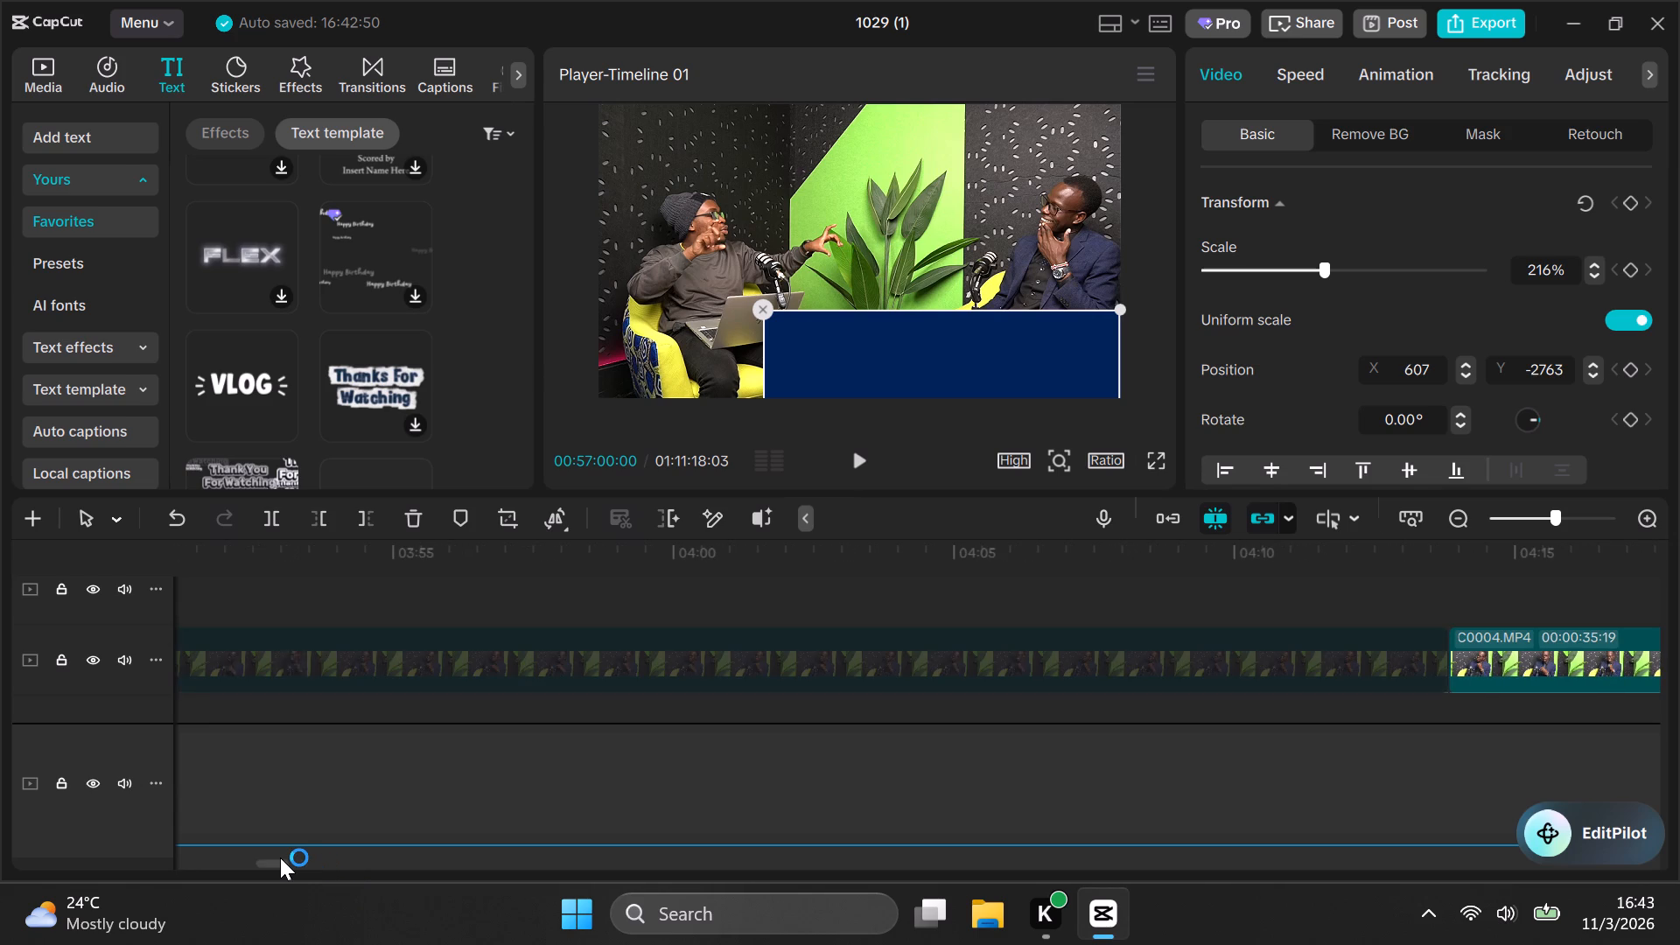
{"action": "left_click_drag", "start_coordinate": [280, 857], "coordinate": [255, 841]}
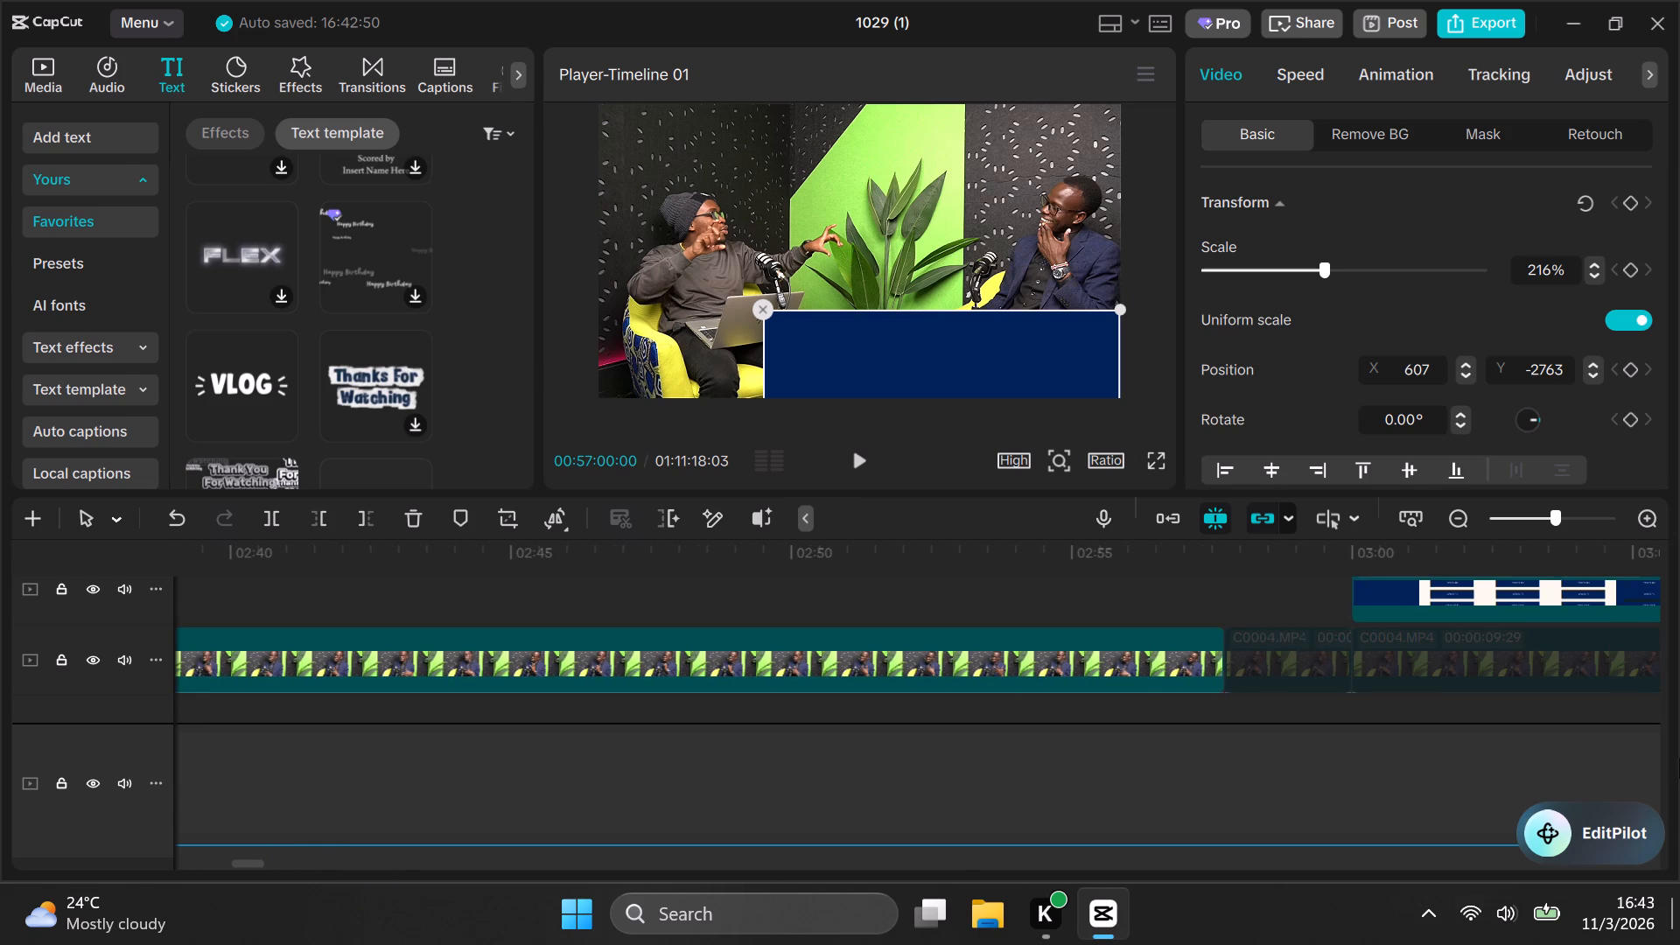
{"action": "scroll", "coordinate": [1445, 600], "scroll_direction": "up", "scroll_amount": 3}
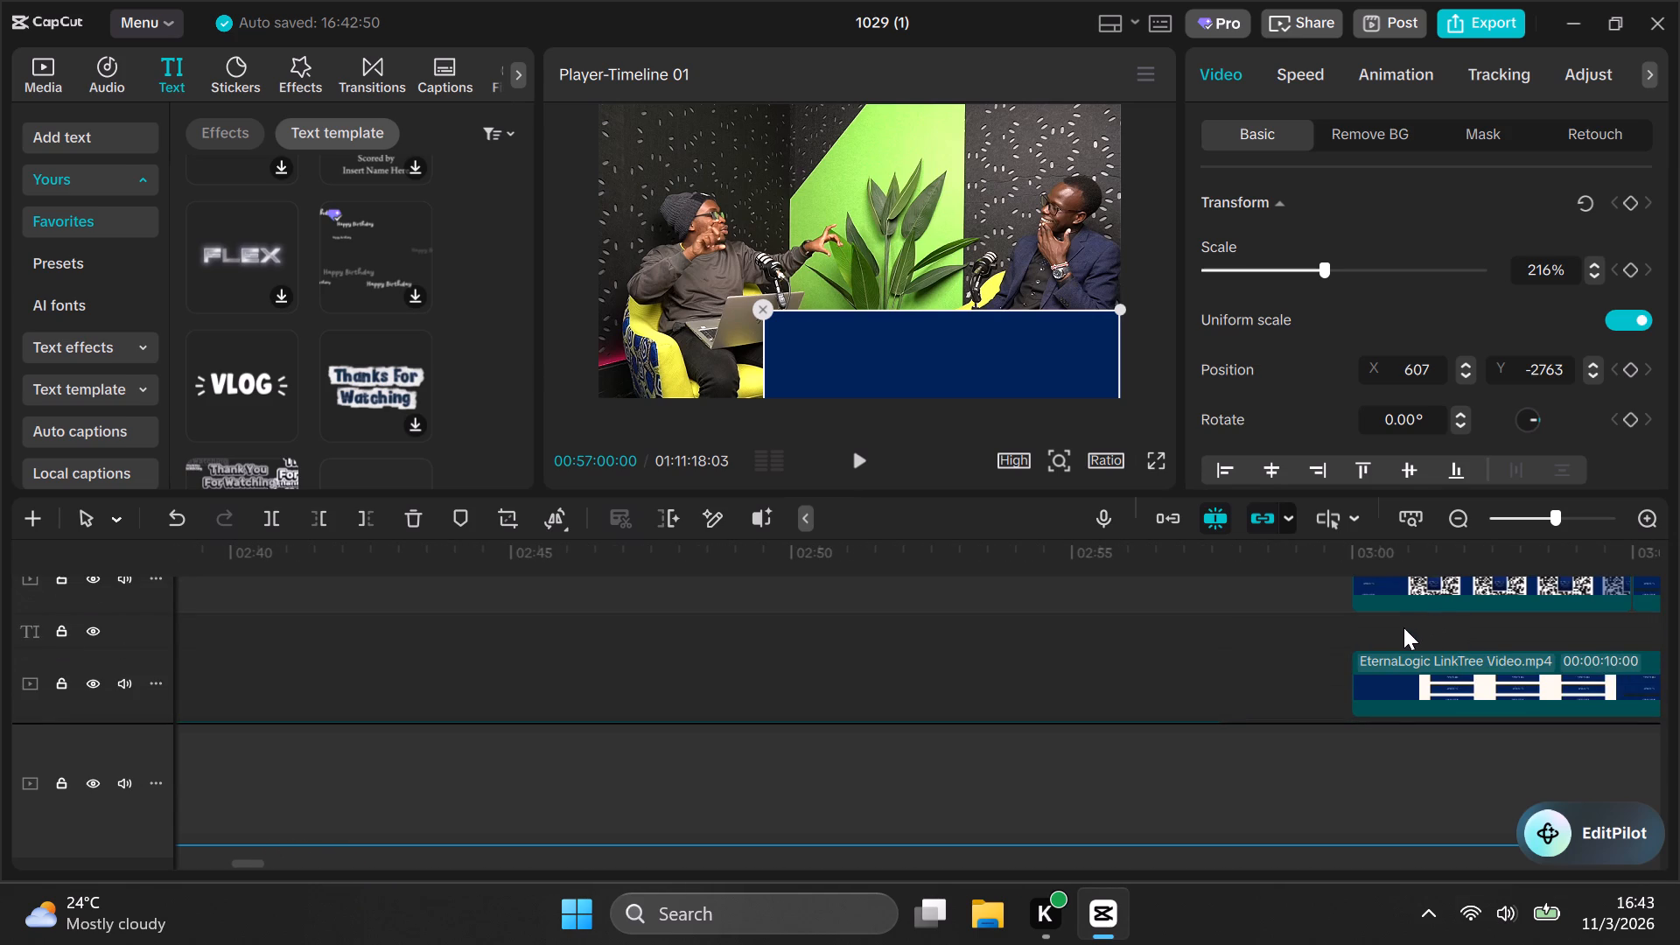
{"action": "triple_click", "coordinate": [1391, 682]}
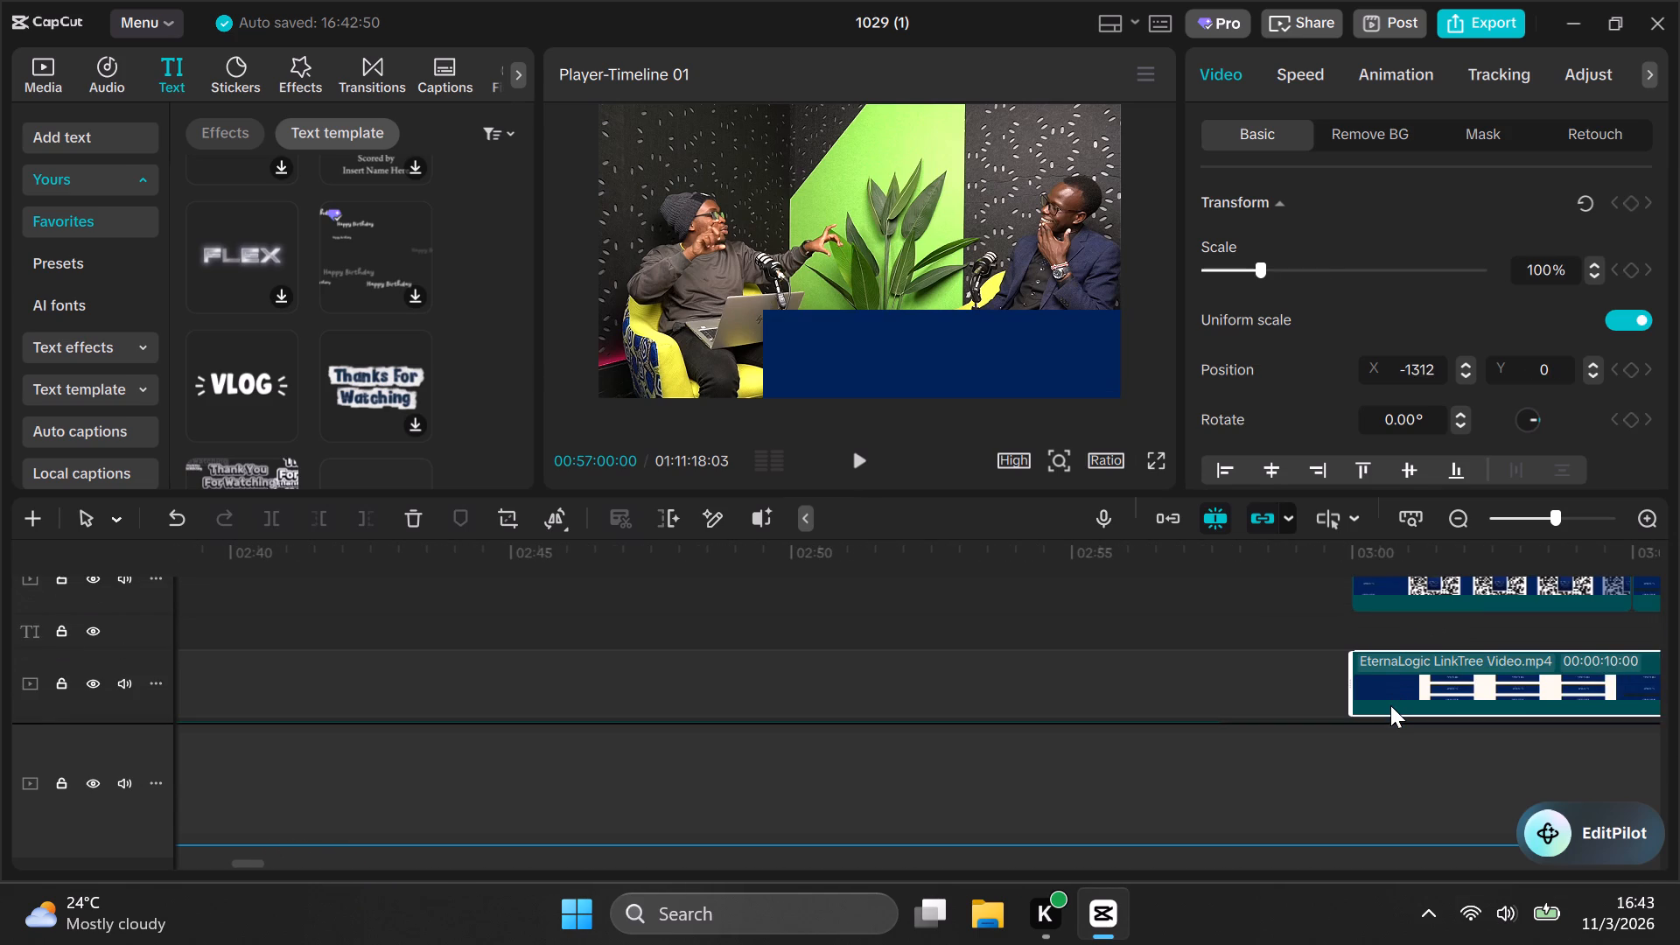
{"action": "key", "text": "ctrl+c"}
{"action": "key", "text": "ctrl+v"}
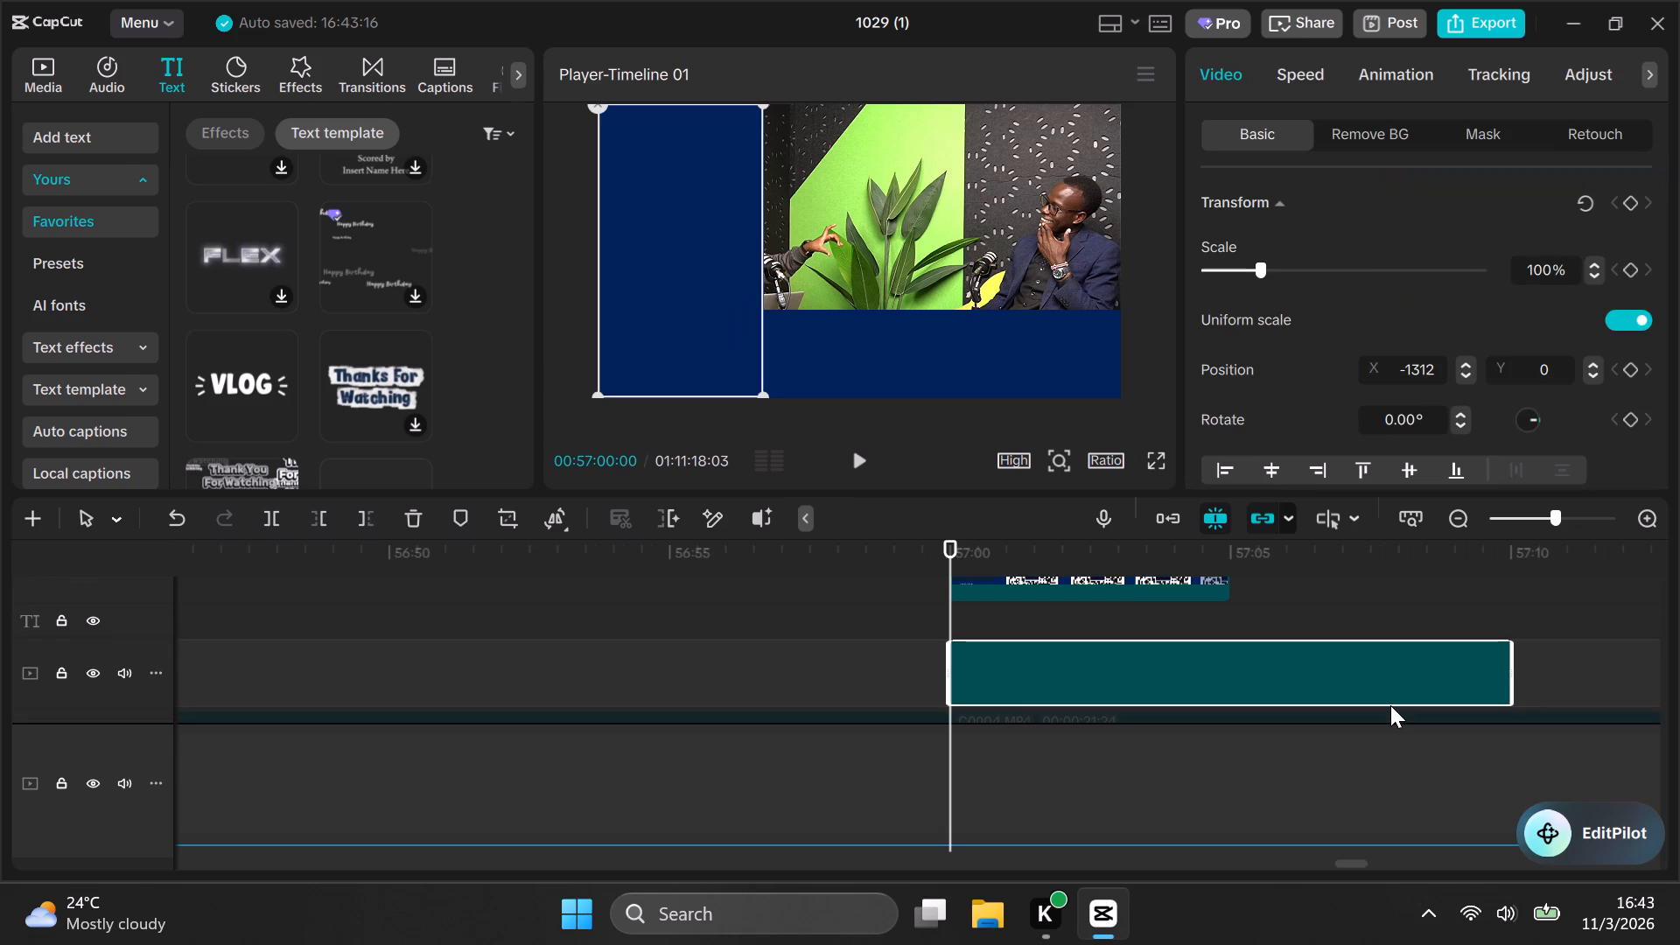
Copy the JOIN US TODAY title from 00:03:00:00 and paste it at 00:57:00:00 above the LinkTree overlays.
{"action": "left_click_drag", "start_coordinate": [1347, 865], "coordinate": [1233, 862]}
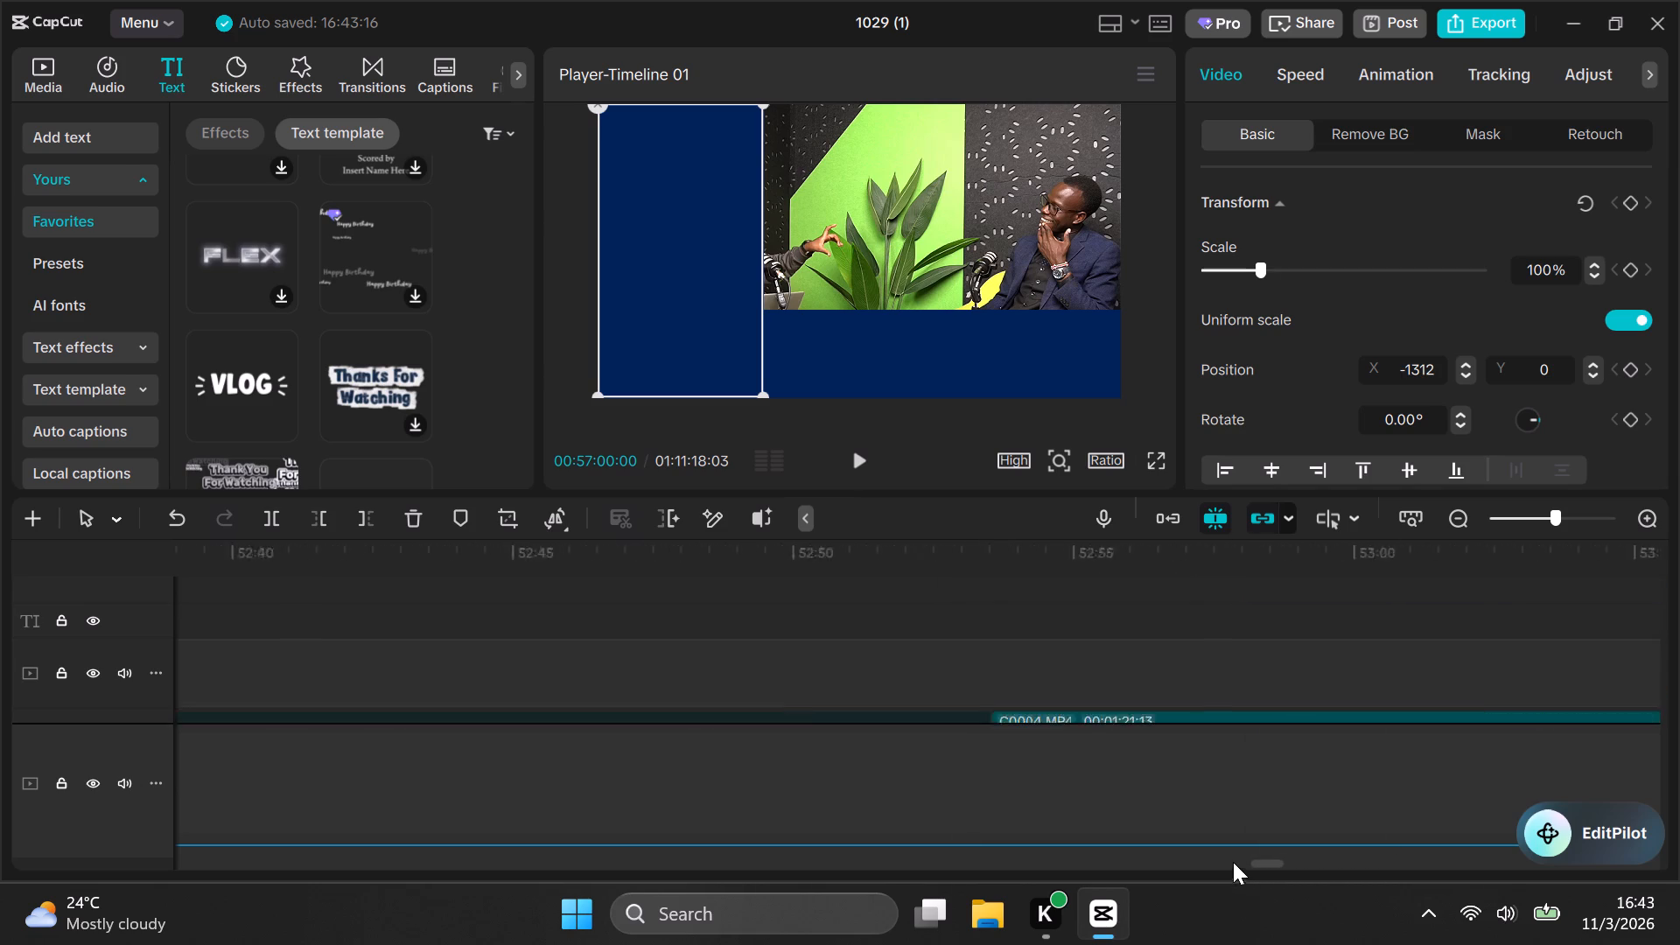
{"action": "left_click_drag", "start_coordinate": [1233, 862], "coordinate": [482, 816]}
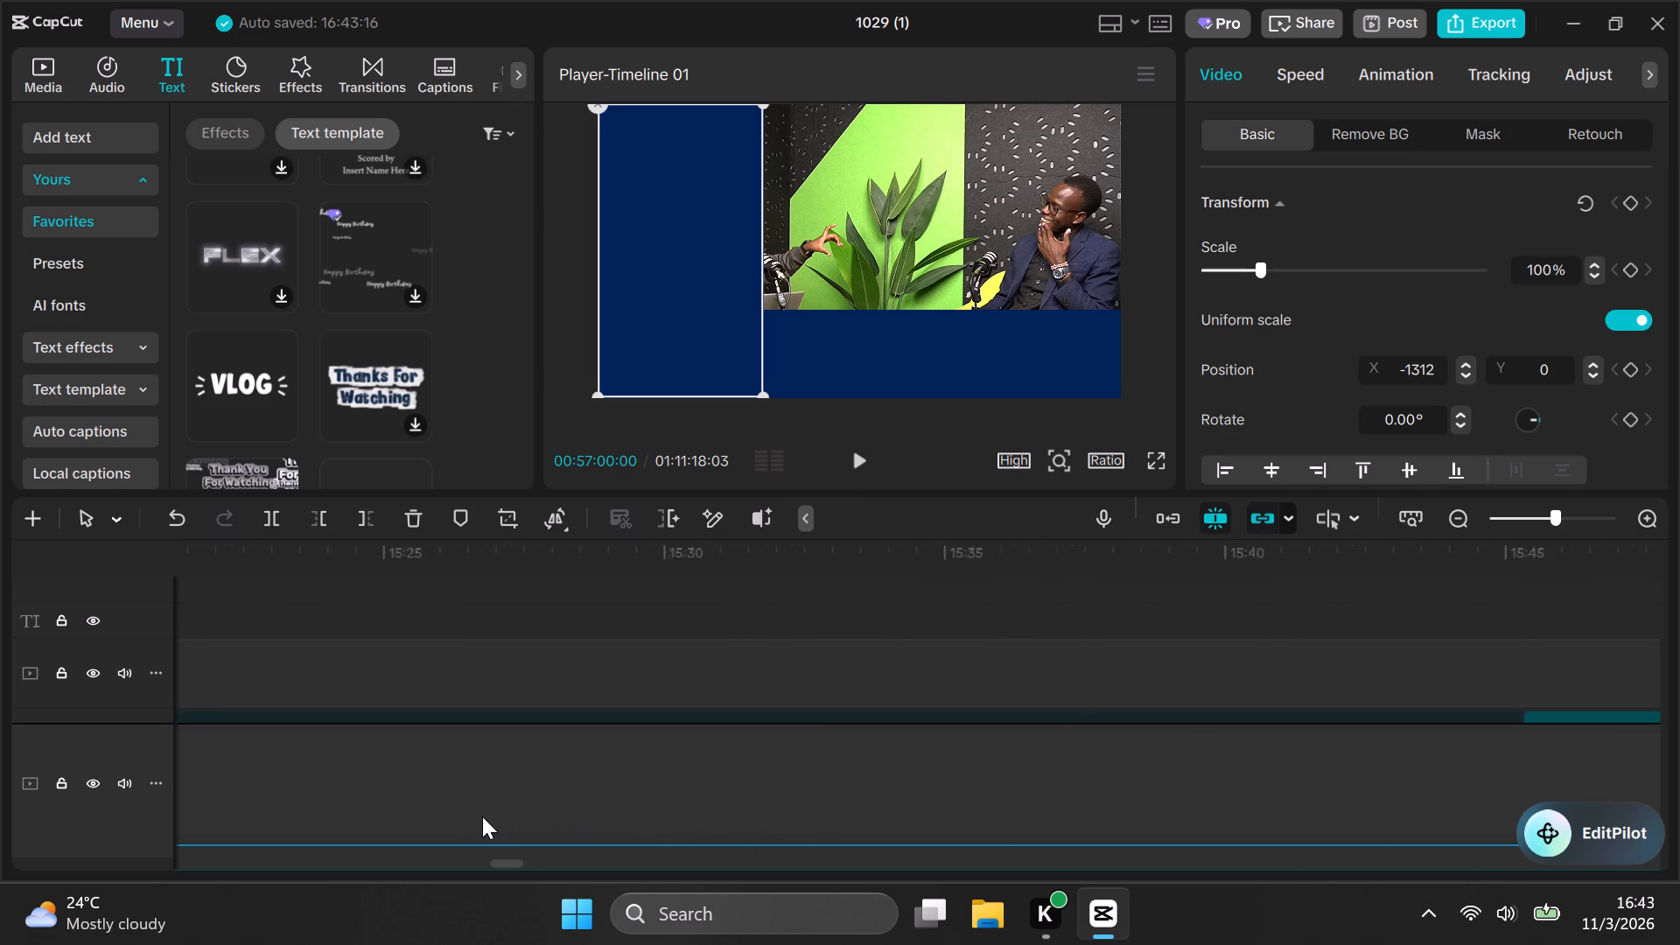
{"action": "left_click_drag", "start_coordinate": [482, 816], "coordinate": [325, 814]}
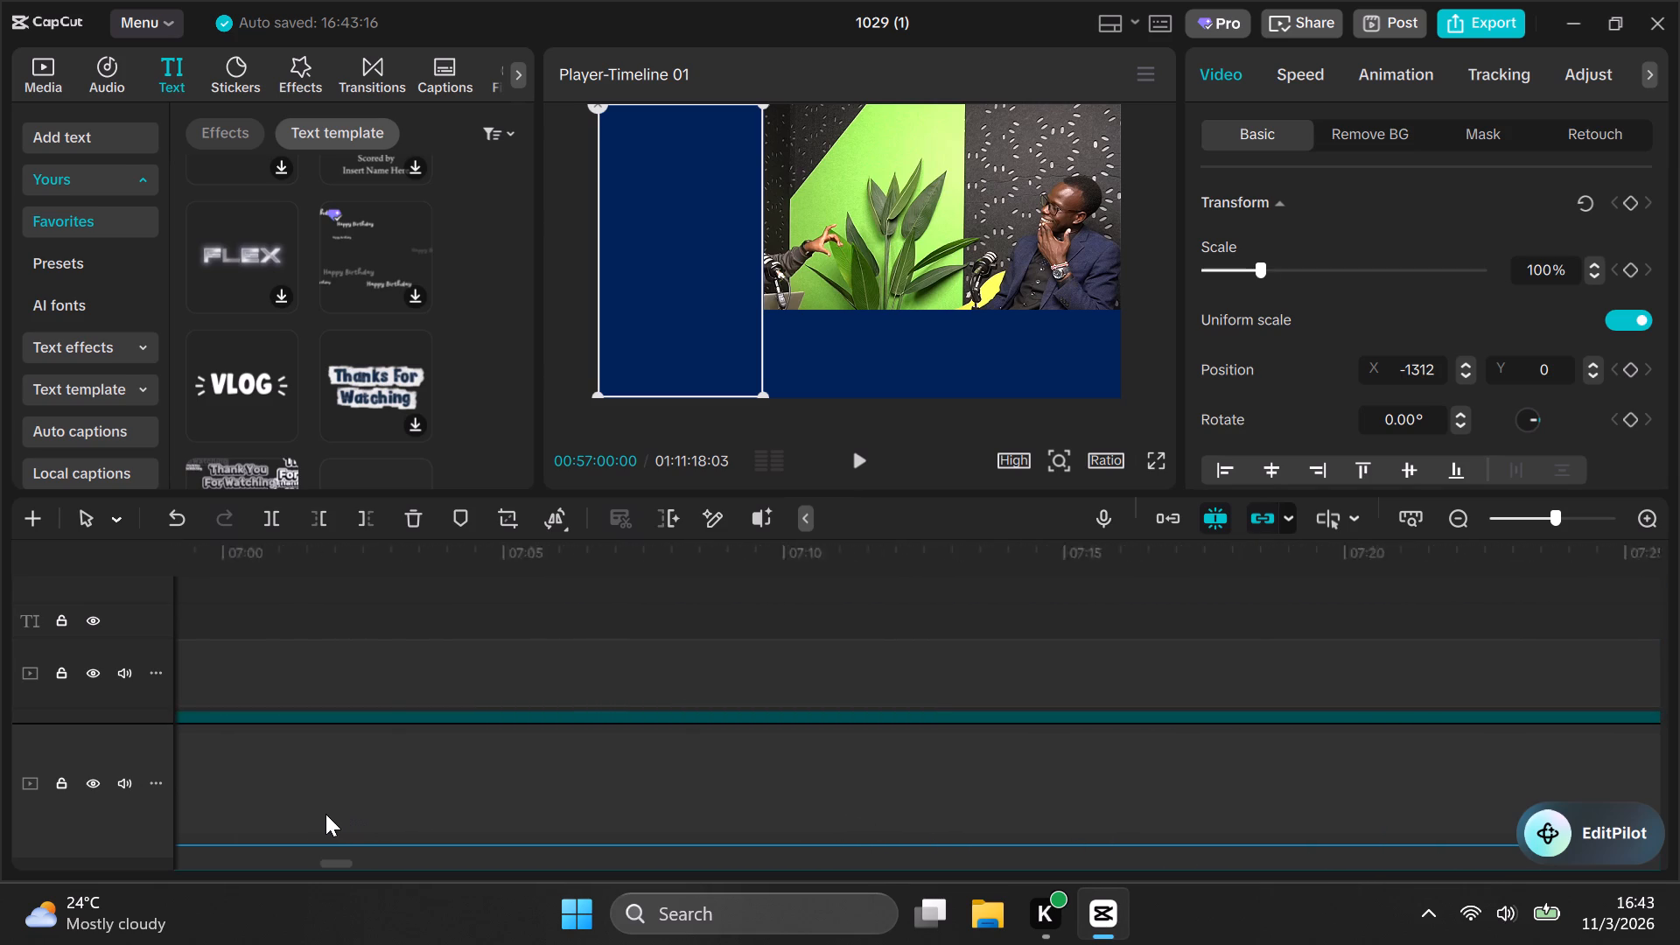
{"action": "left_click_drag", "start_coordinate": [325, 814], "coordinate": [243, 818]}
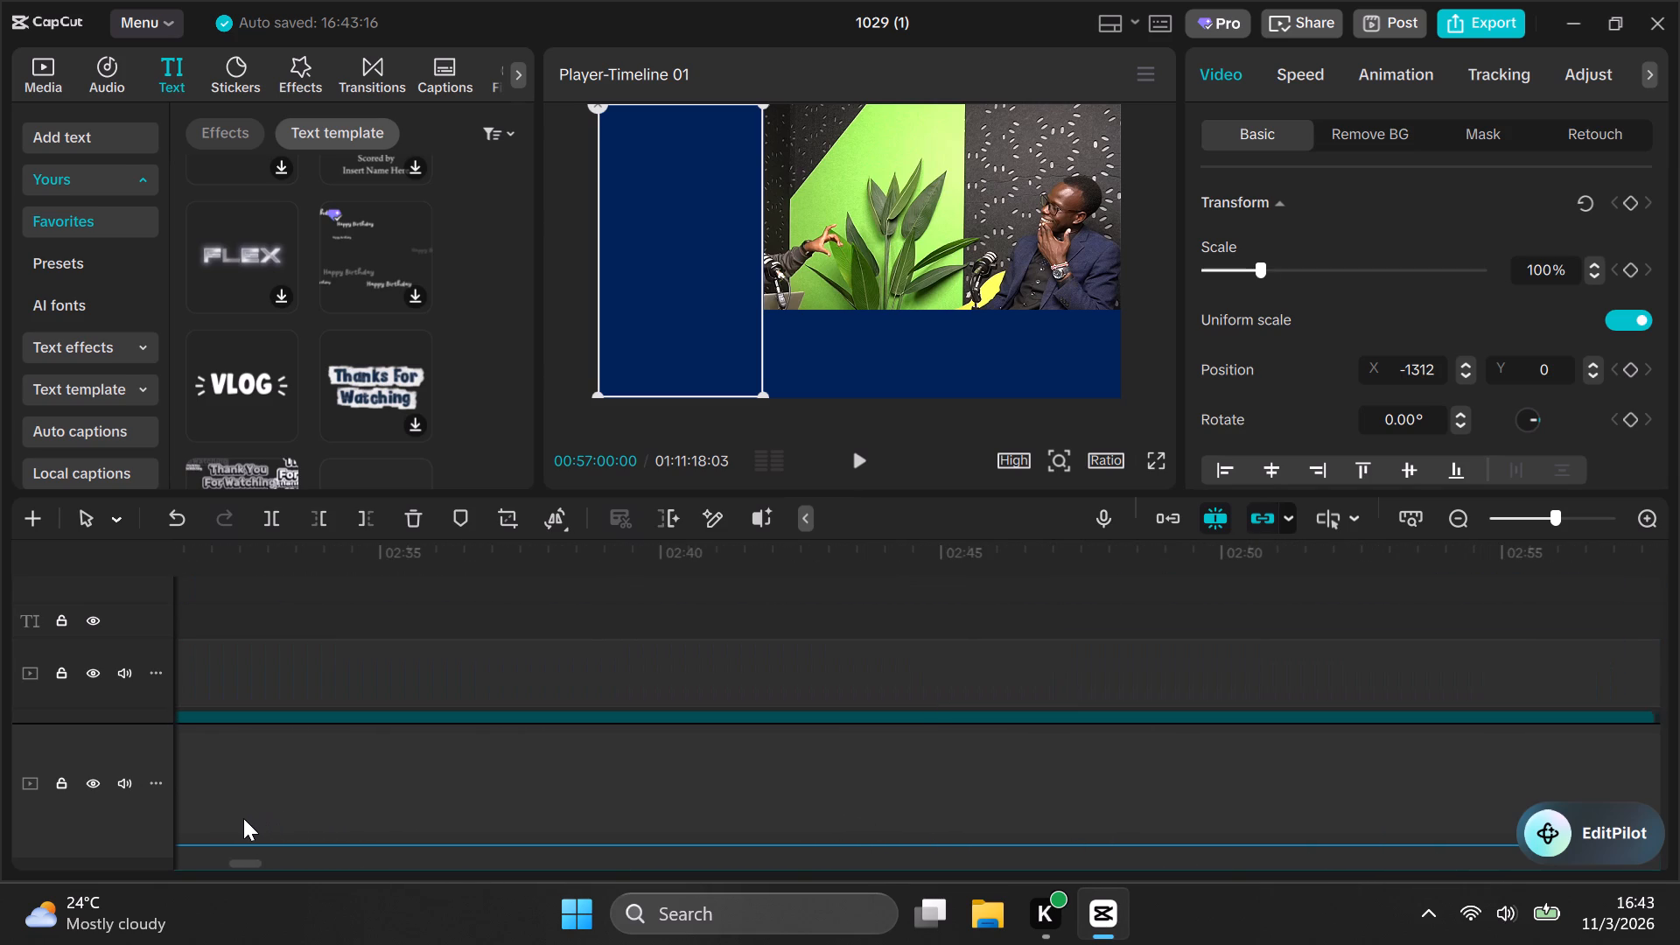
{"action": "left_click_drag", "start_coordinate": [243, 818], "coordinate": [248, 821]}
{"action": "scroll", "coordinate": [877, 681], "scroll_direction": "up", "scroll_amount": 4}
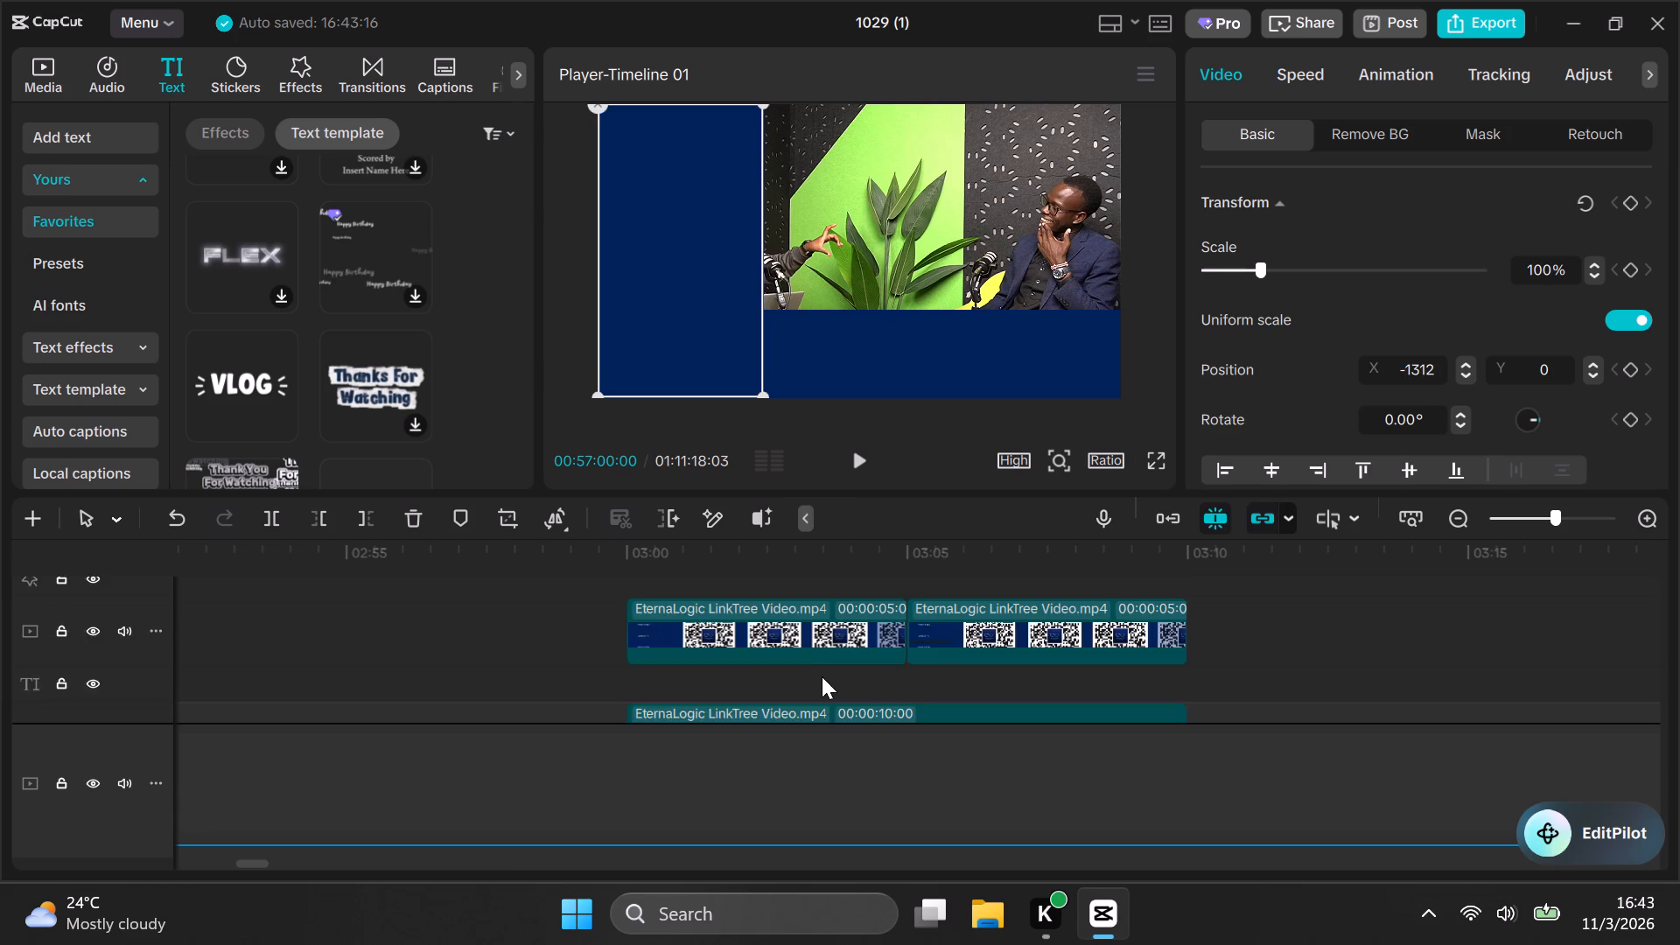
{"action": "scroll", "coordinate": [822, 676], "scroll_direction": "up", "scroll_amount": 1}
{"action": "left_click", "coordinate": [778, 638]}
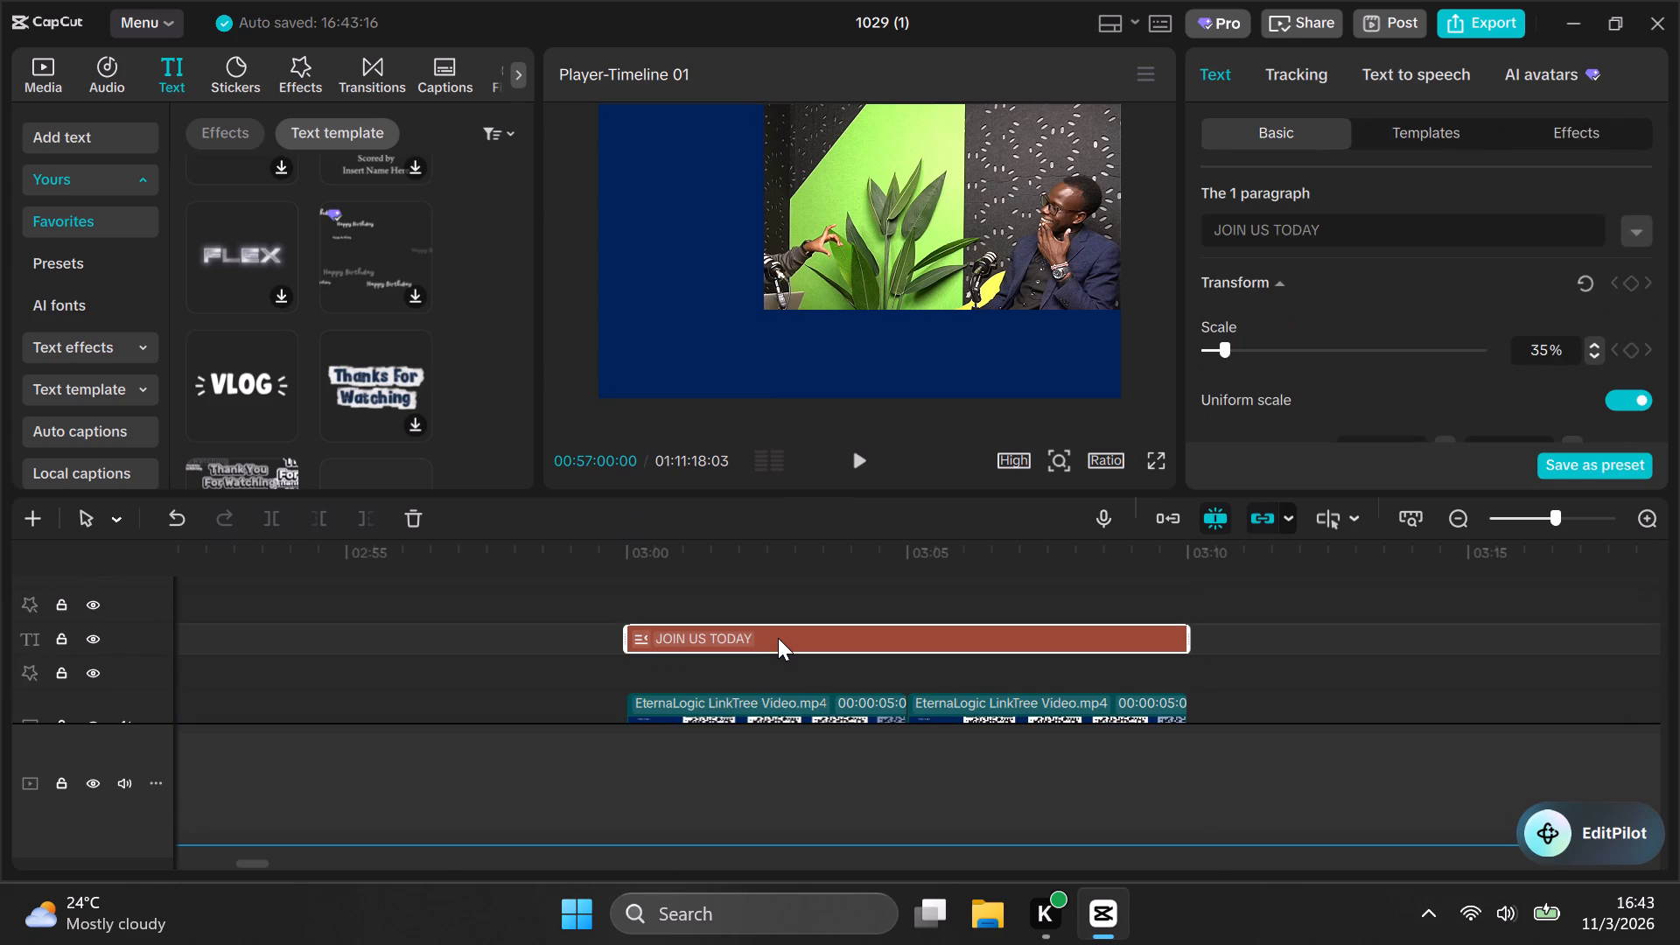
{"action": "key", "text": "ctrl+c"}
{"action": "key", "text": "ctrl+v"}
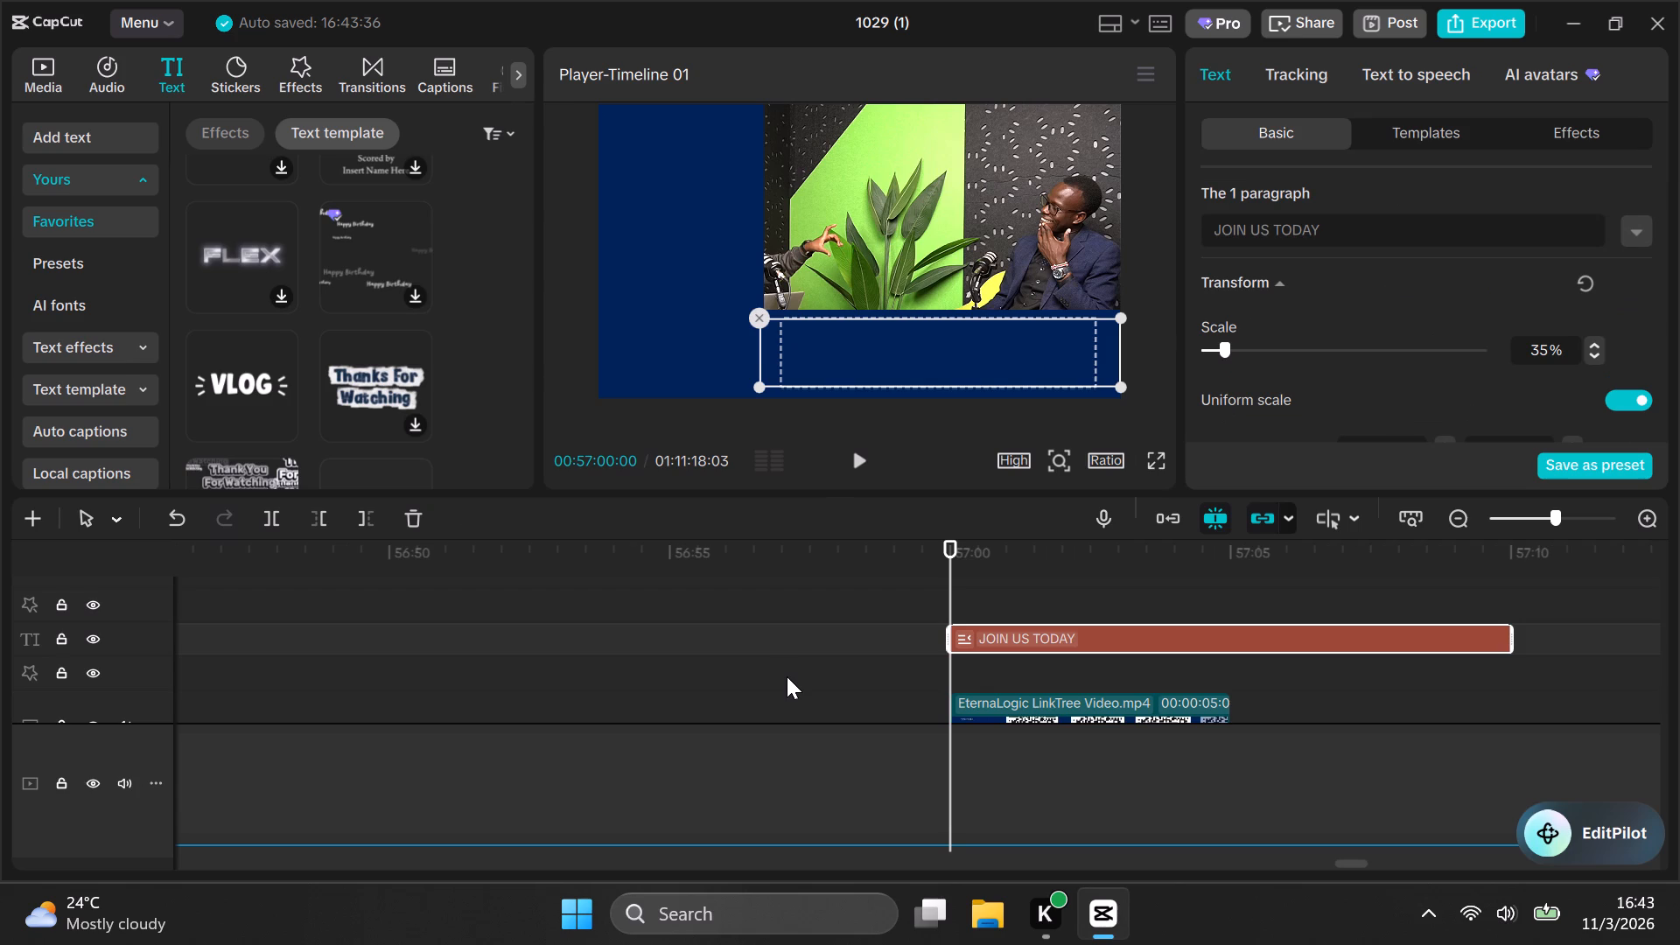
Copy the five-second EternaLogic LinkTree Video clip at 00:57:00:00 and paste it directly after itself at 00:57:05:00.
{"action": "left_click", "coordinate": [1226, 672]}
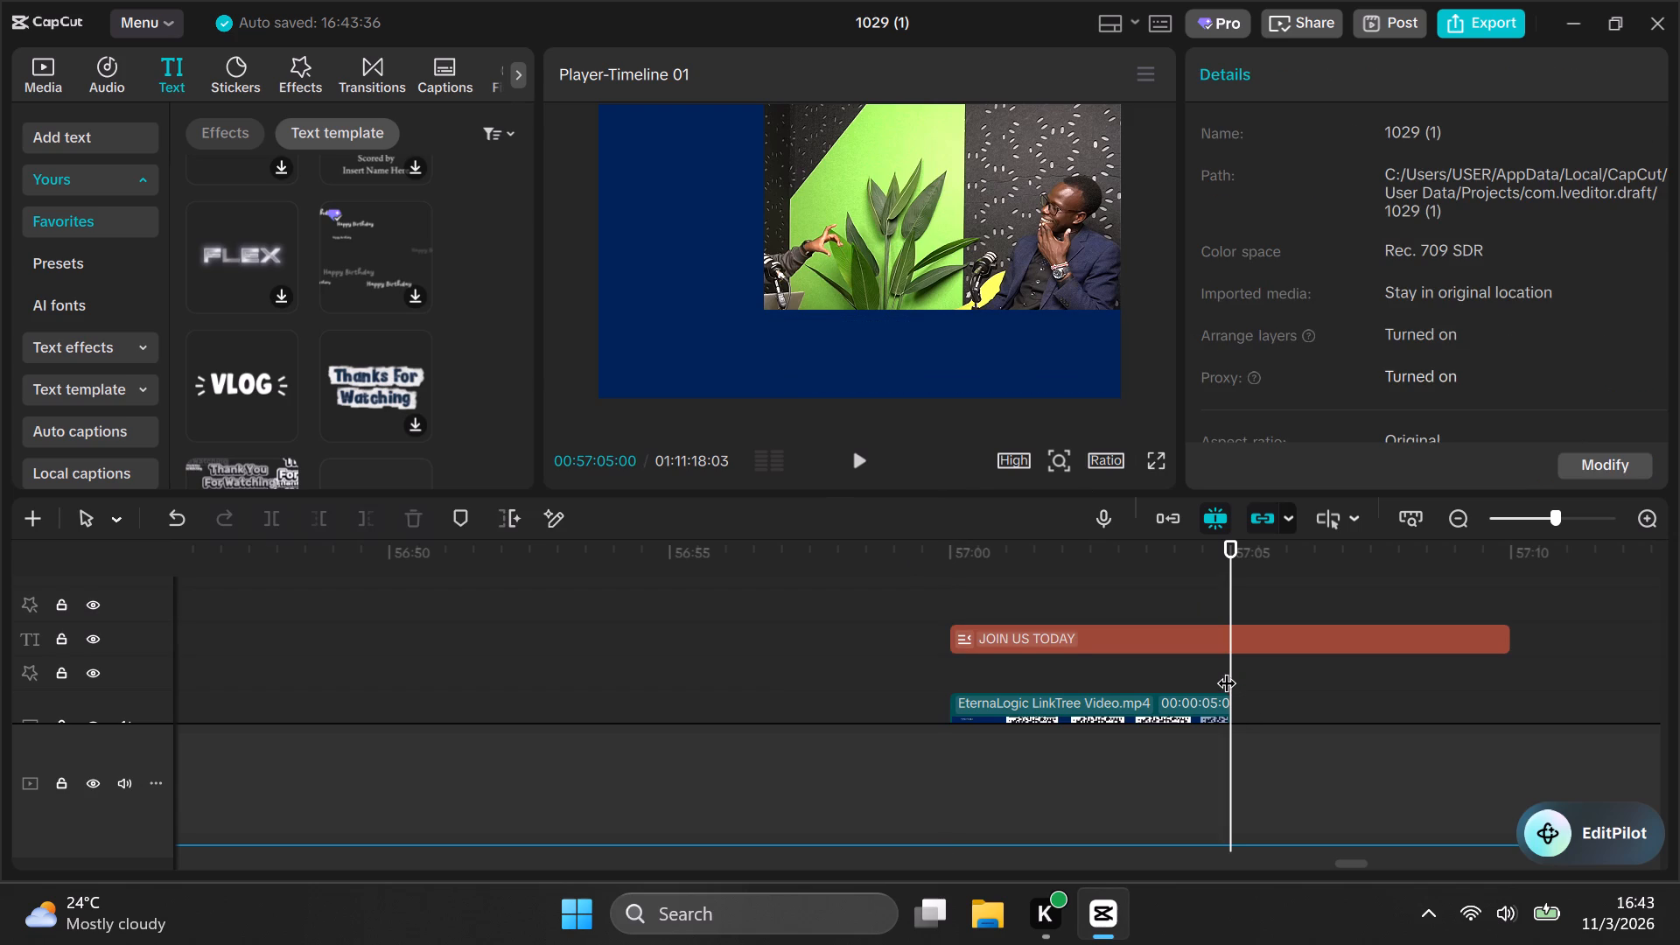
{"action": "key", "text": "Left"}
{"action": "key", "text": "Right"}
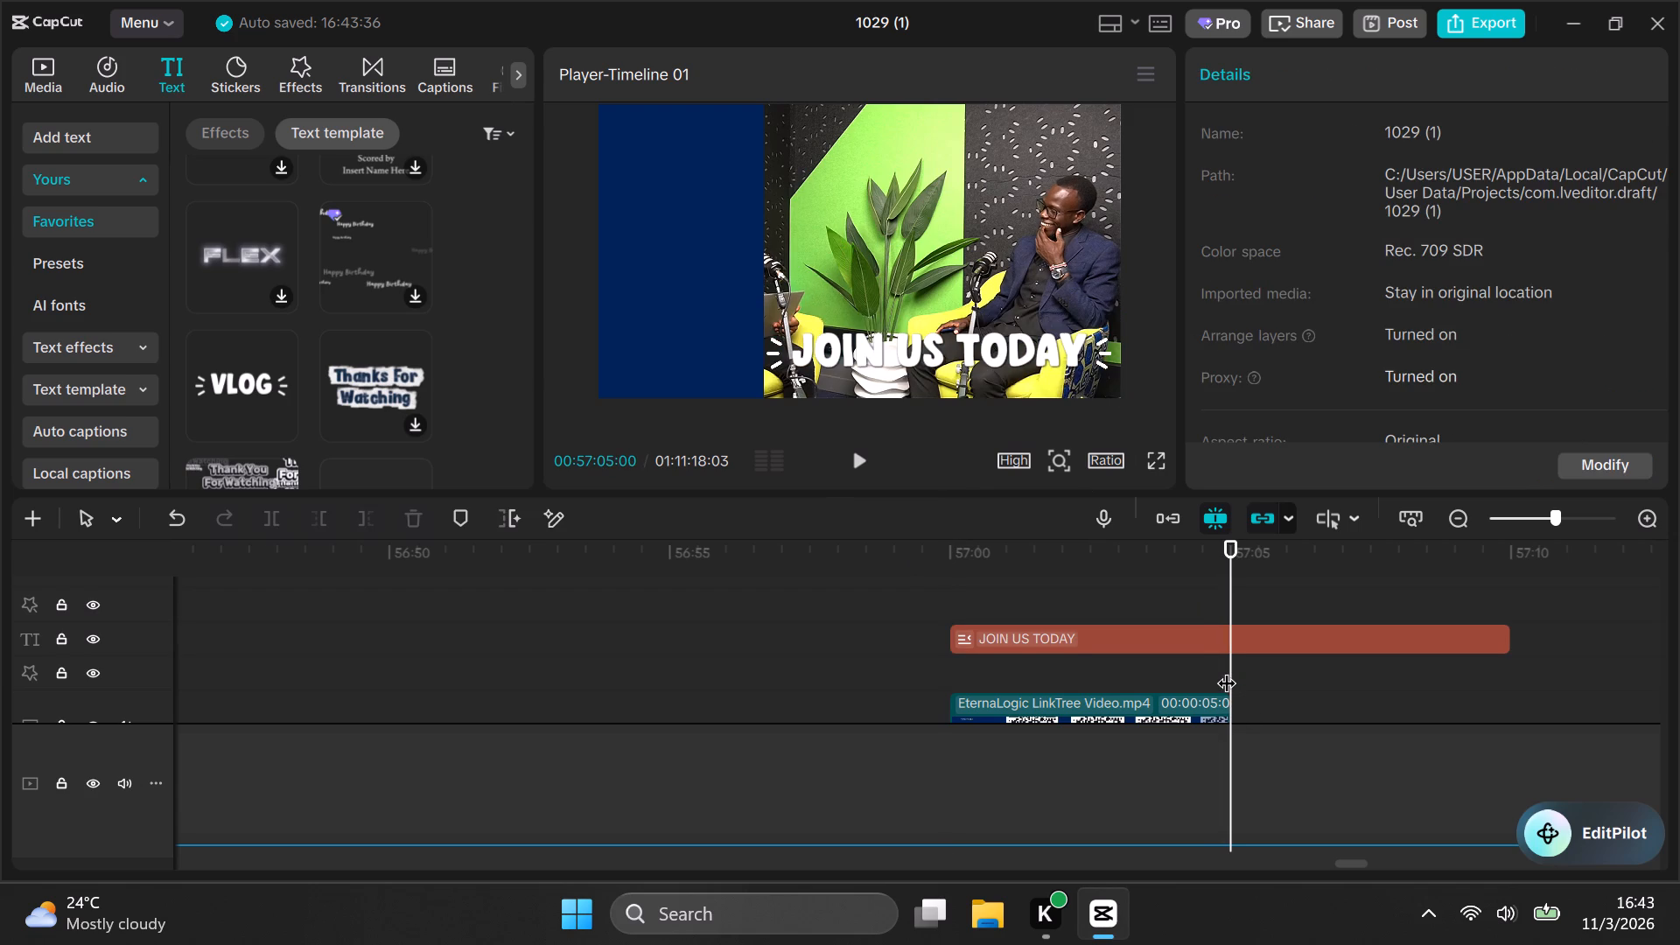
{"action": "key", "text": "Left"}
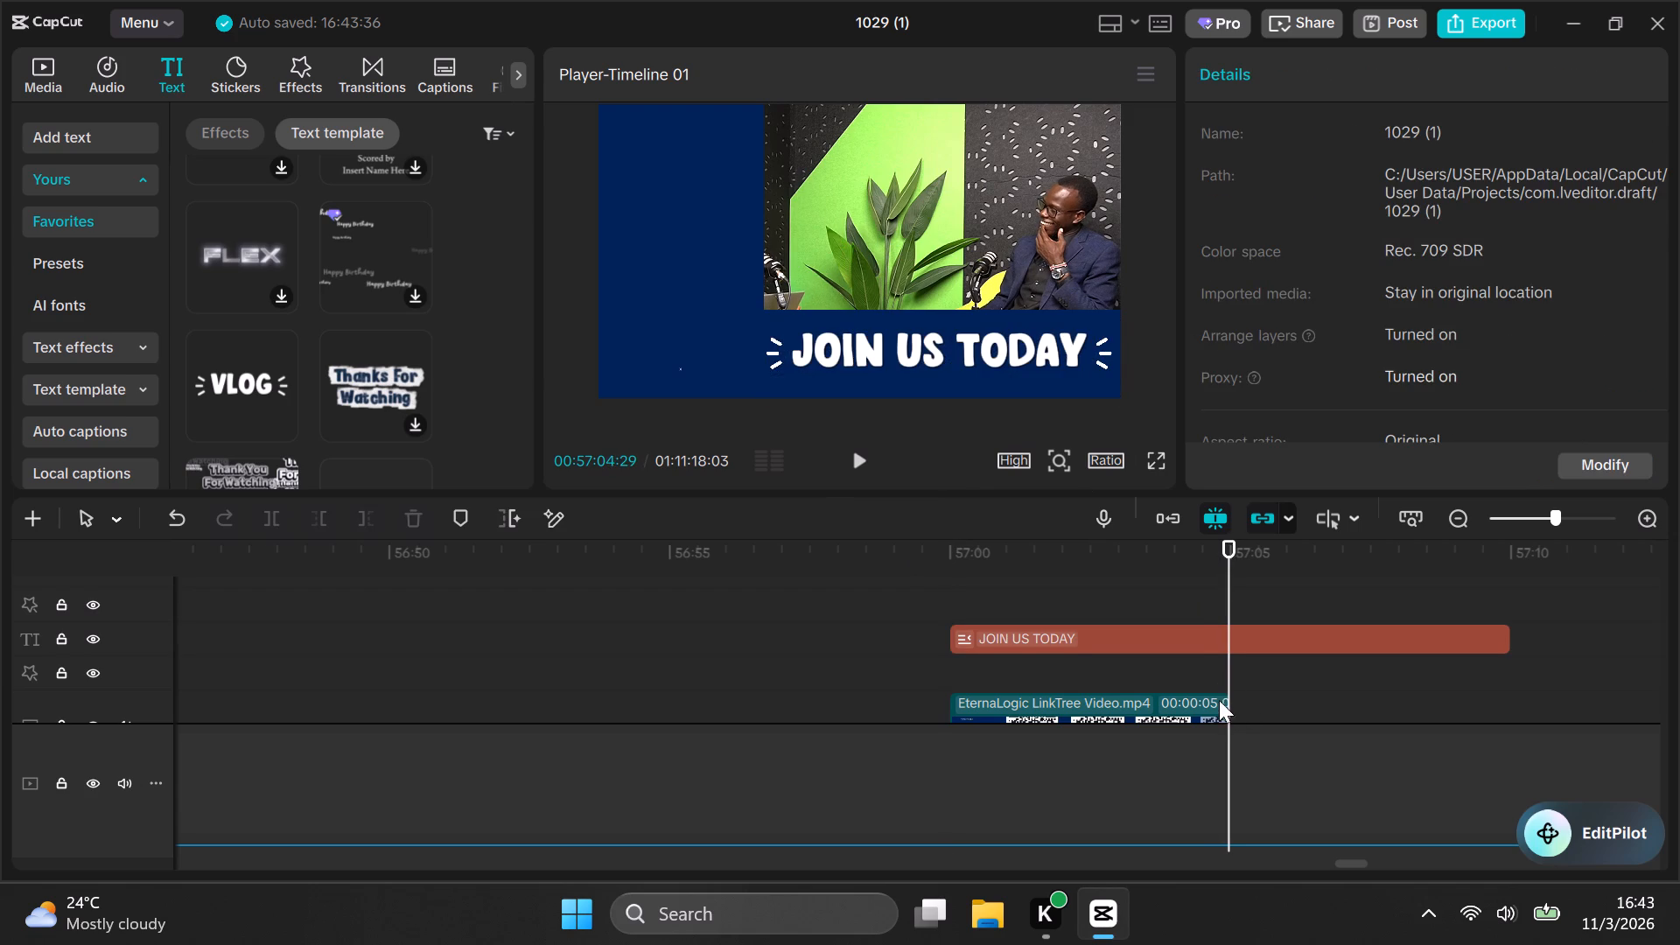
{"action": "left_click", "coordinate": [1210, 708]}
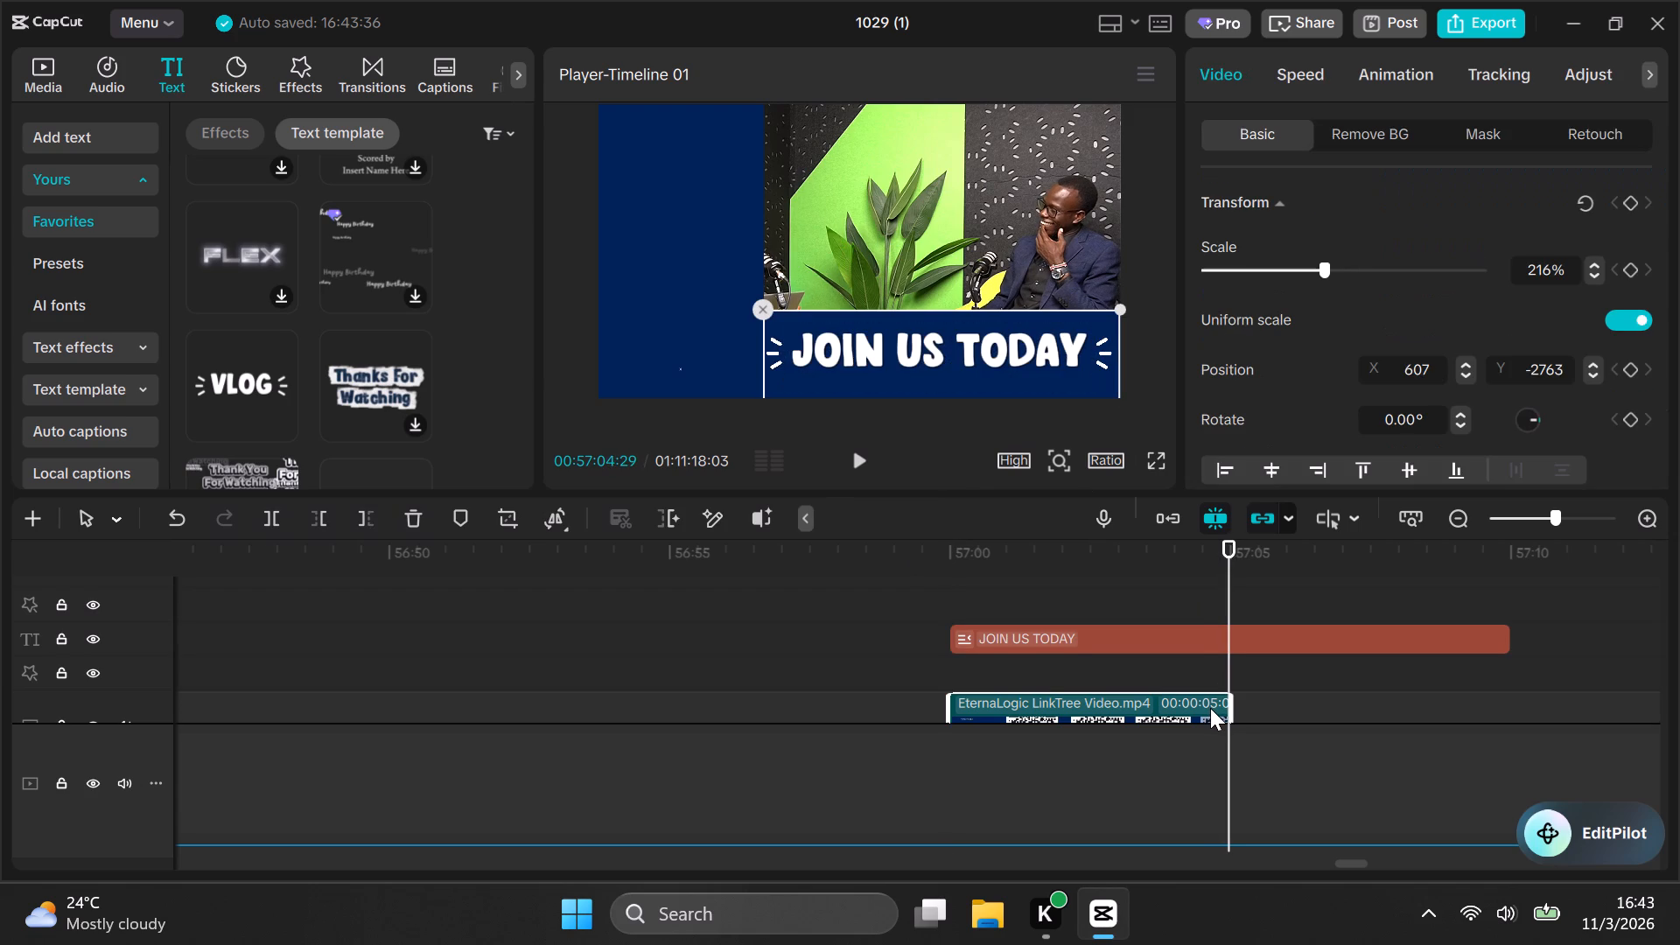
{"action": "key", "text": "ctrl+c"}
{"action": "key", "text": "Right"}
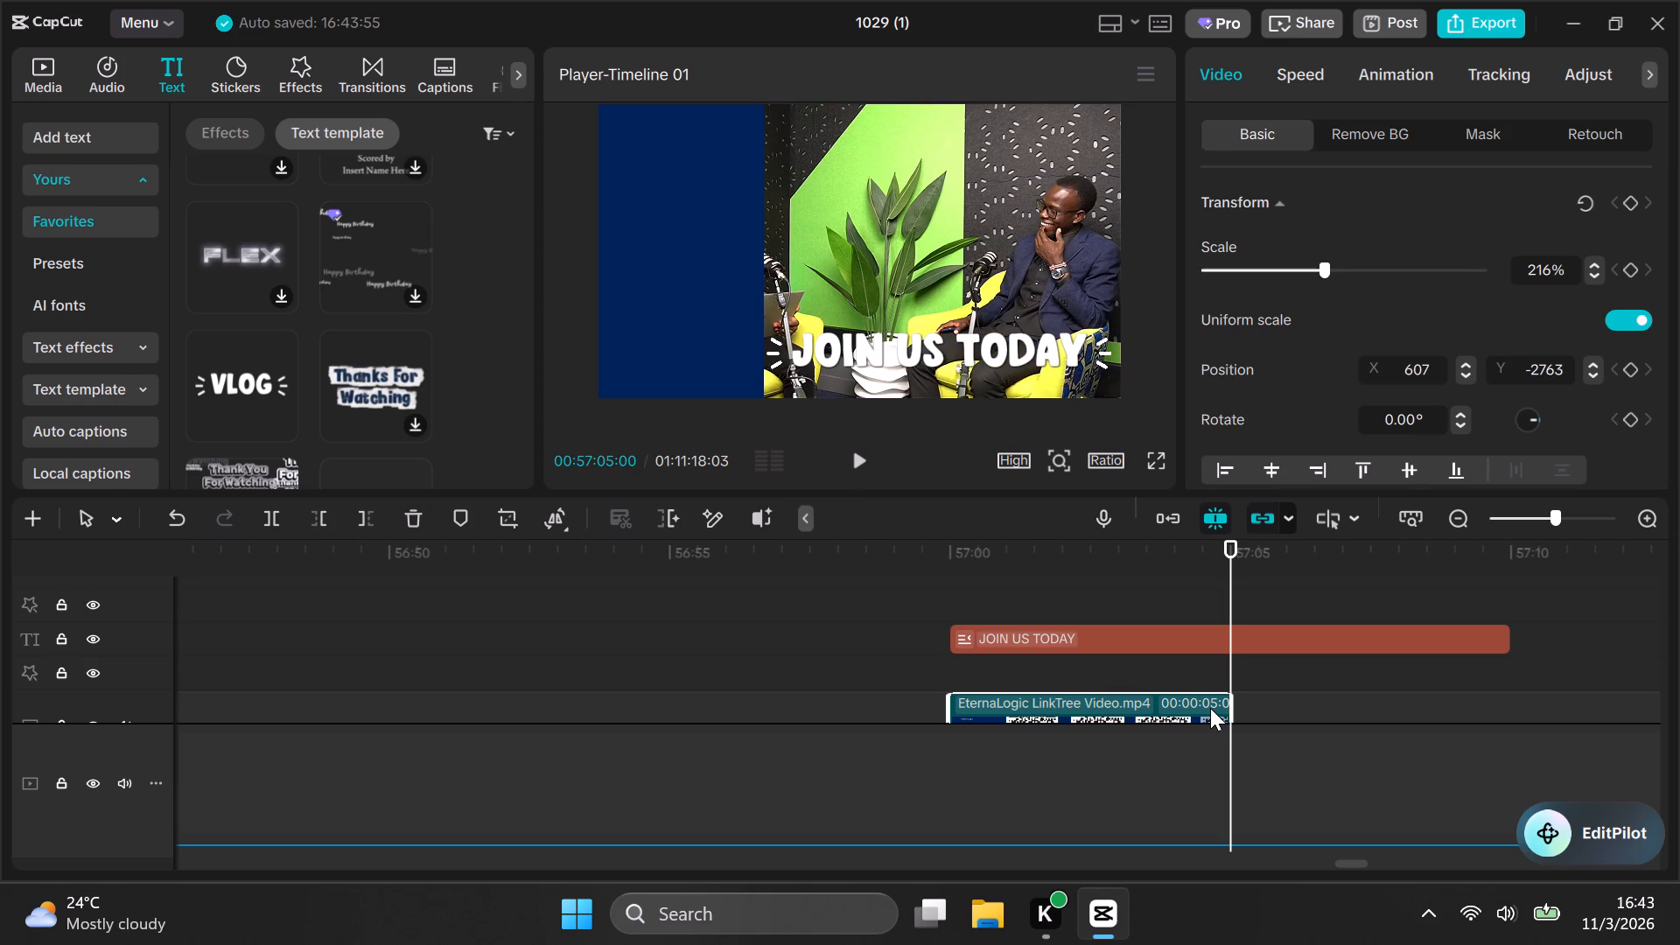
{"action": "key", "text": "ctrl+v"}
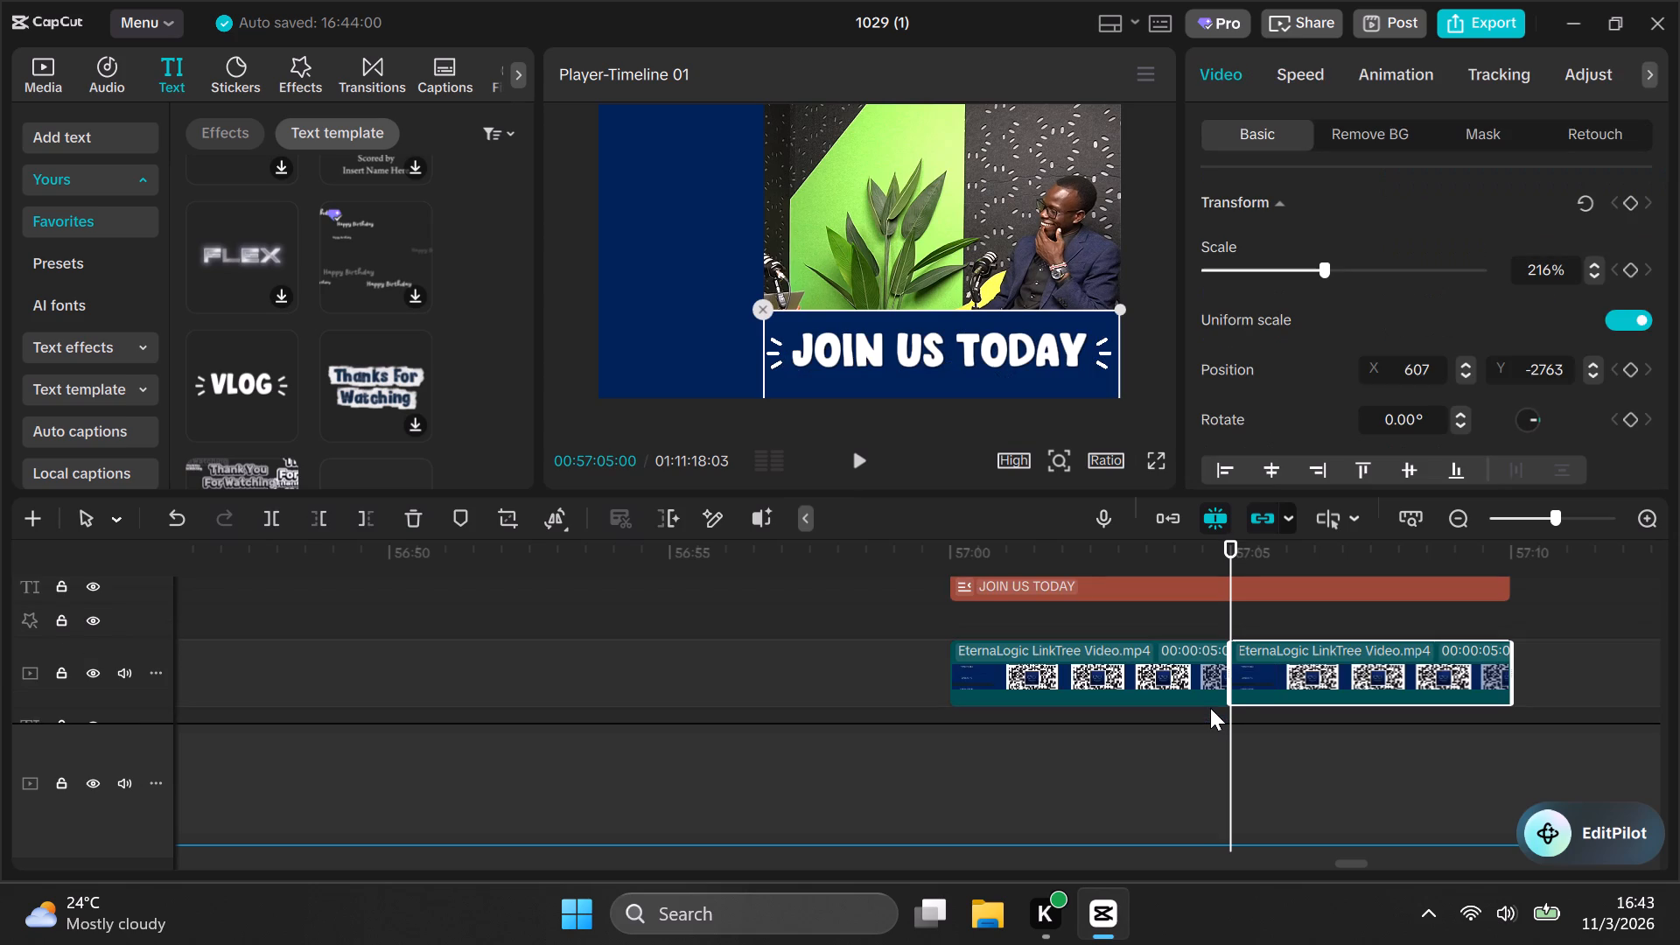
Split the C0004.MP4 and C0008.MP4 podcast clips at 00:57:09:29, where the LinkTree overlays end.
{"action": "left_click", "coordinate": [1501, 621]}
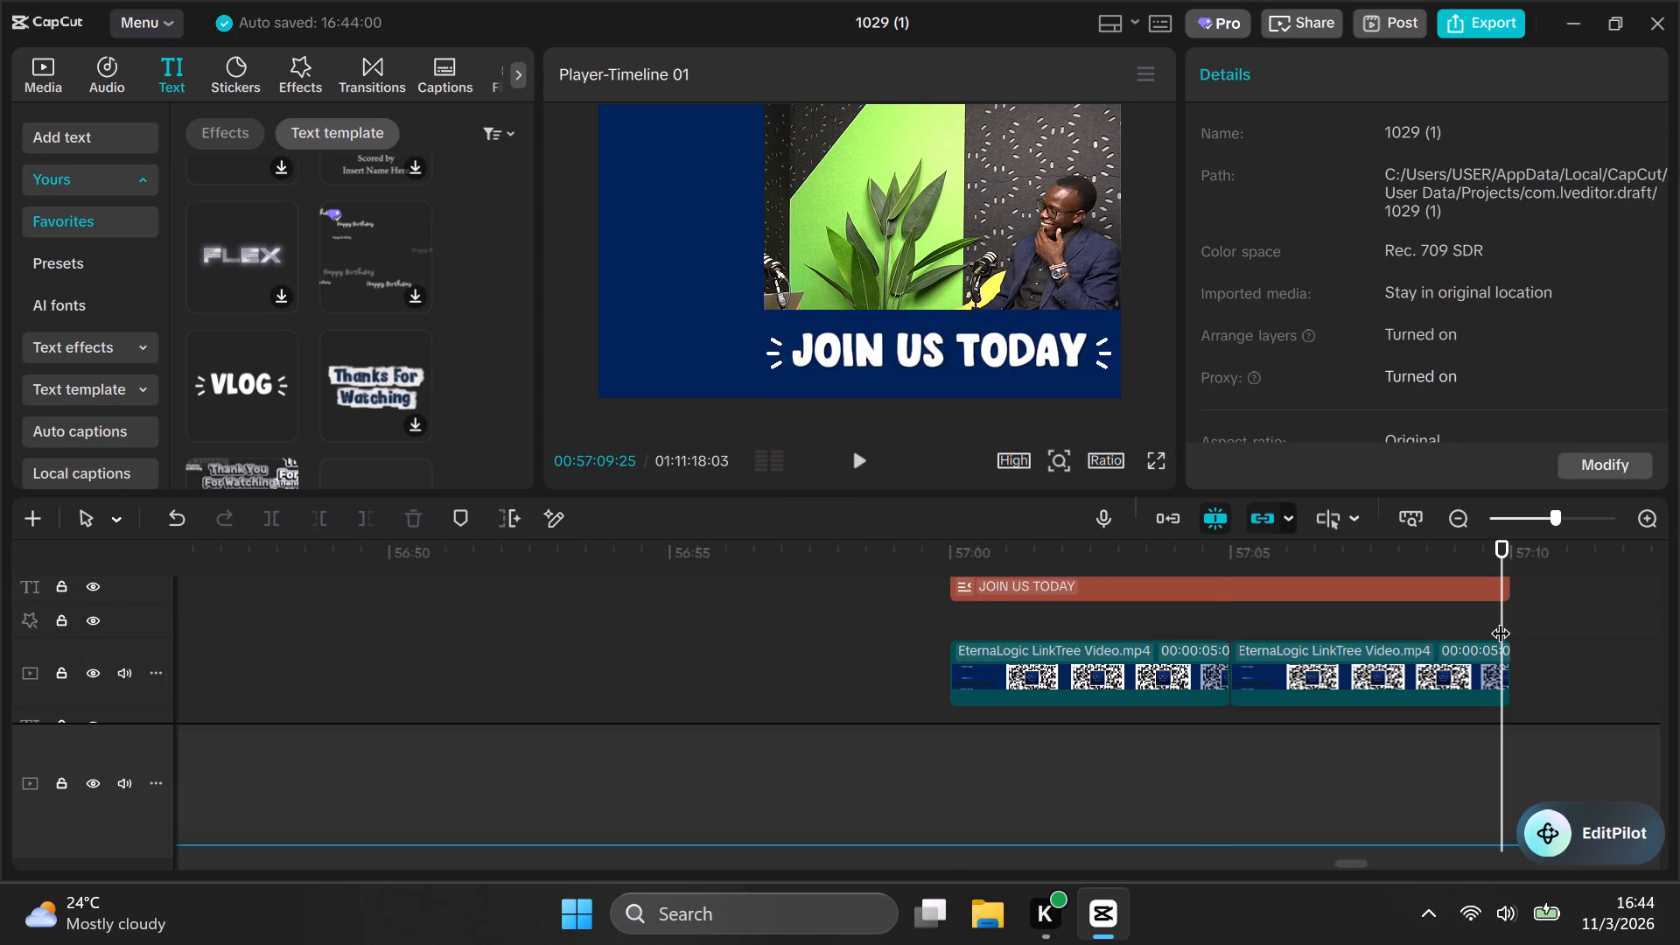
{"action": "key", "text": "Right"}
{"action": "key", "text": "Right"}
{"action": "key", "text": "Right"}
{"action": "key", "text": "Right"}
{"action": "key", "text": "Right"}
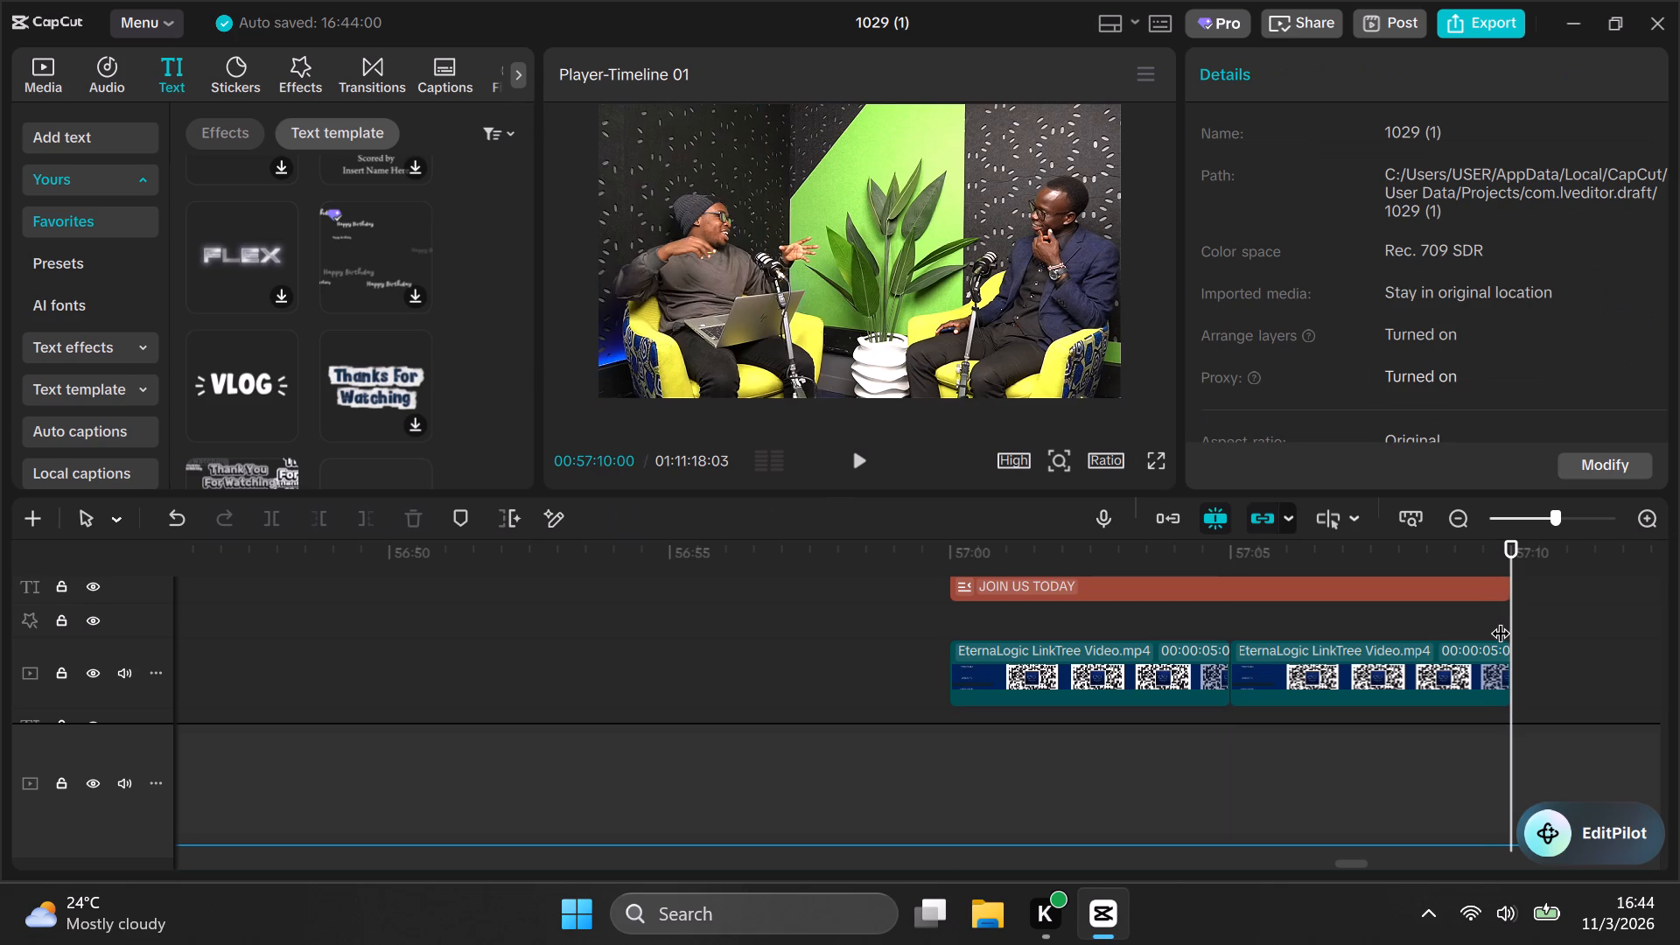
{"action": "key", "text": "Left"}
{"action": "key", "text": "Right"}
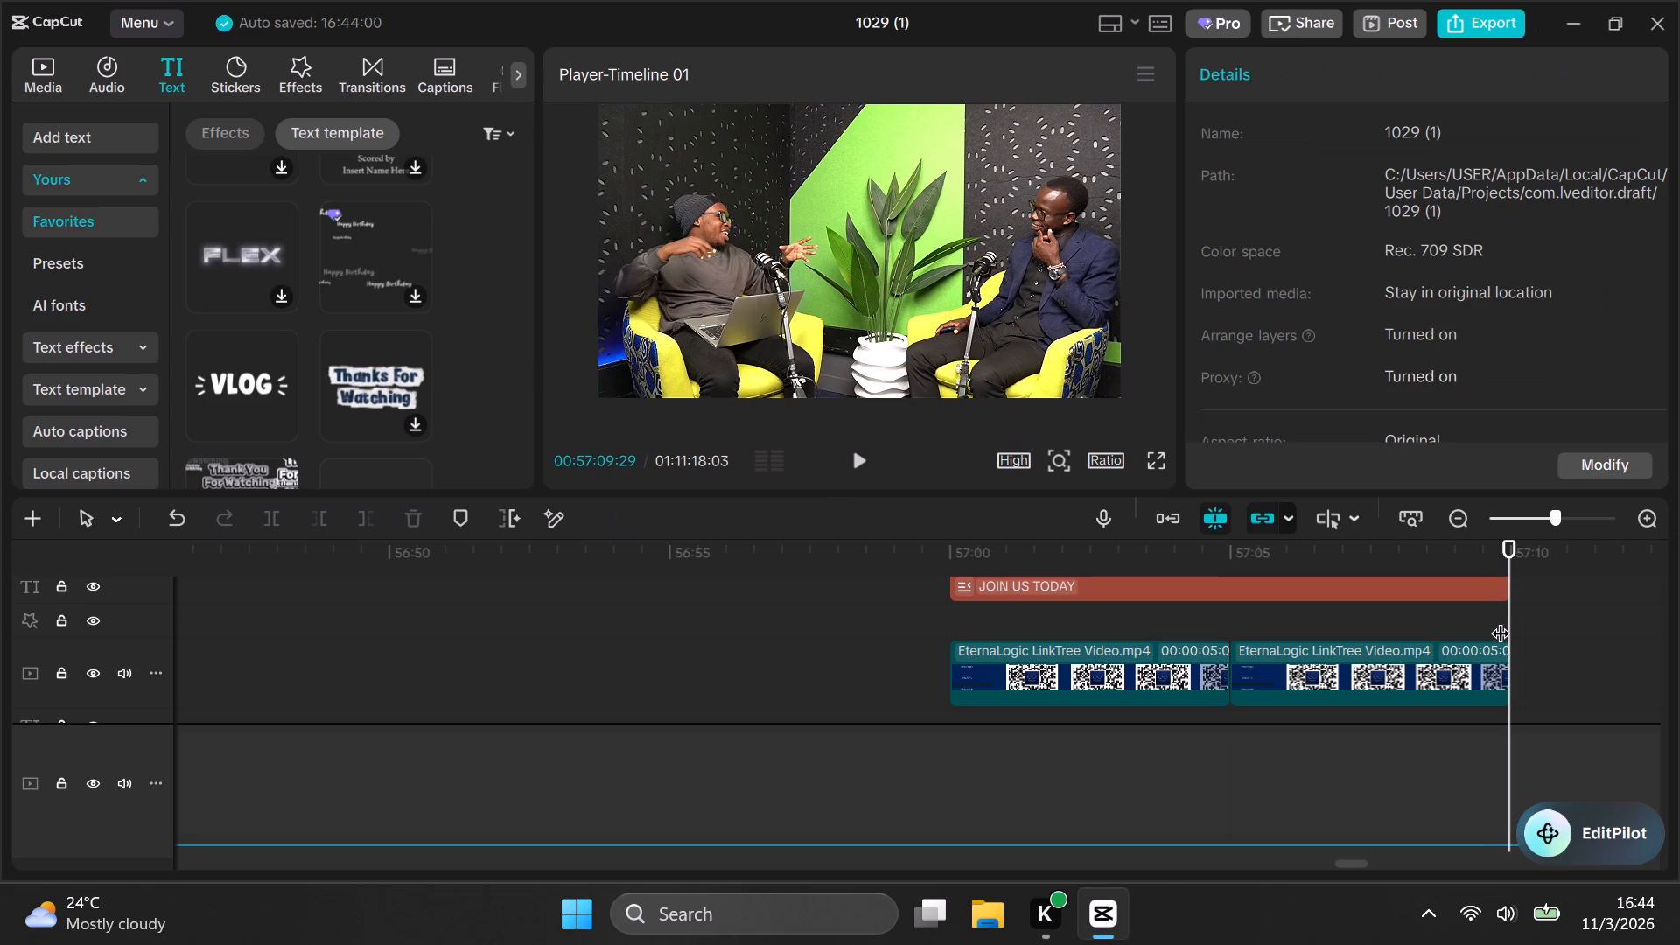
{"action": "key", "text": "Left"}
{"action": "scroll", "coordinate": [1501, 633], "scroll_direction": "down", "scroll_amount": 1}
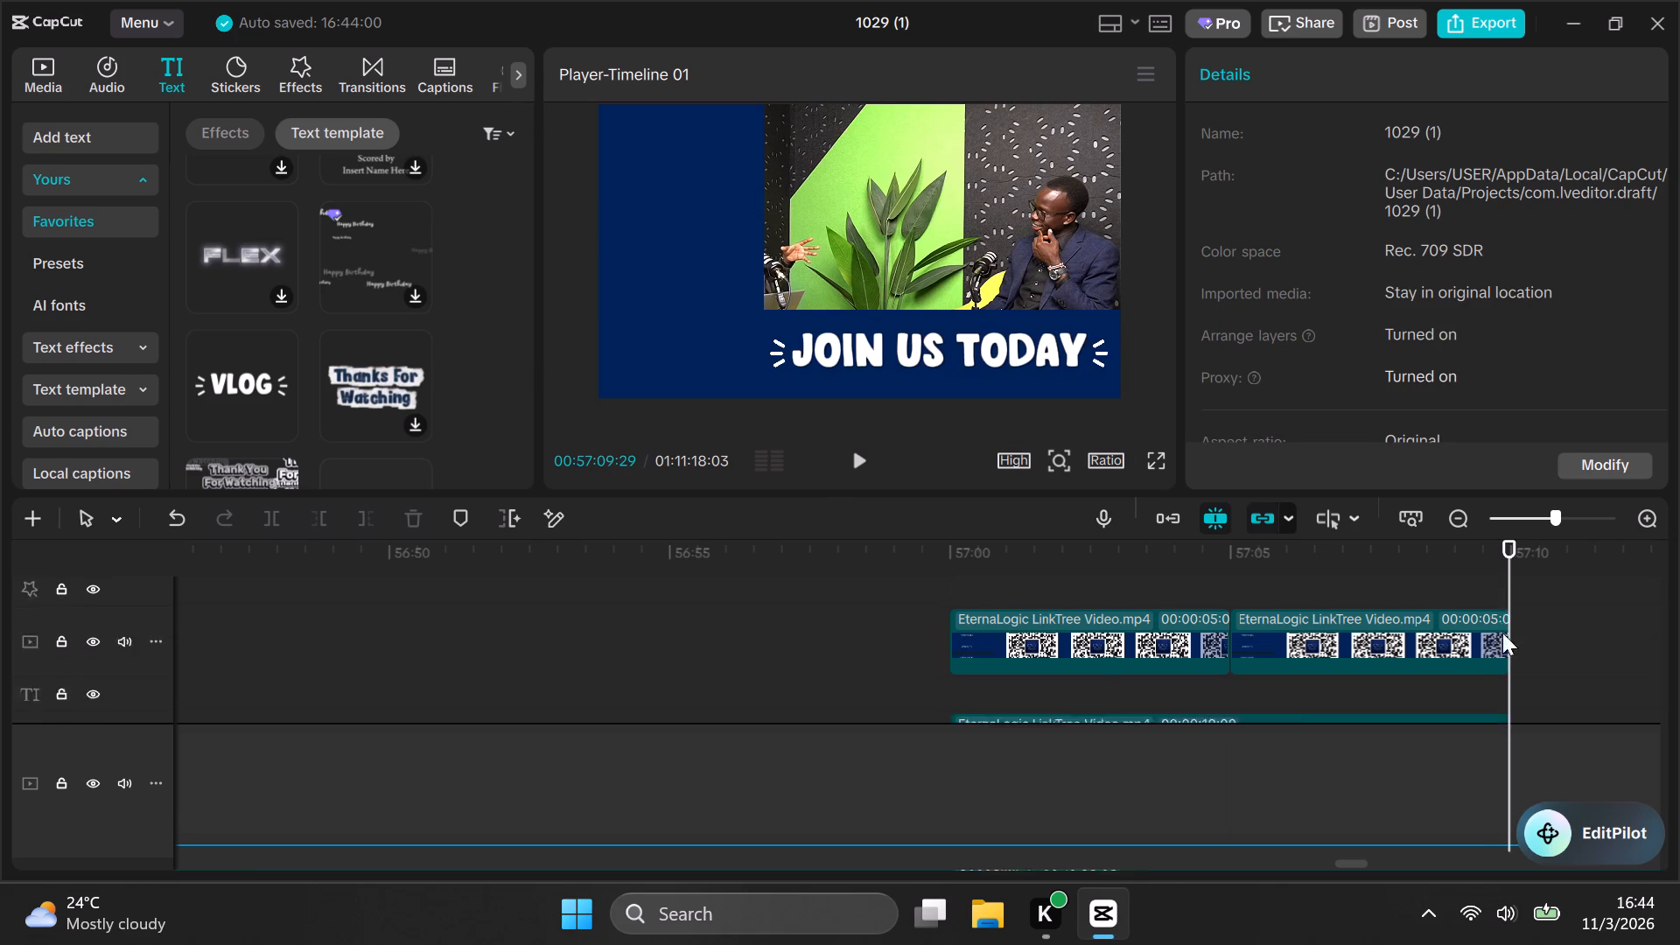
{"action": "scroll", "coordinate": [1502, 633], "scroll_direction": "down", "scroll_amount": 6}
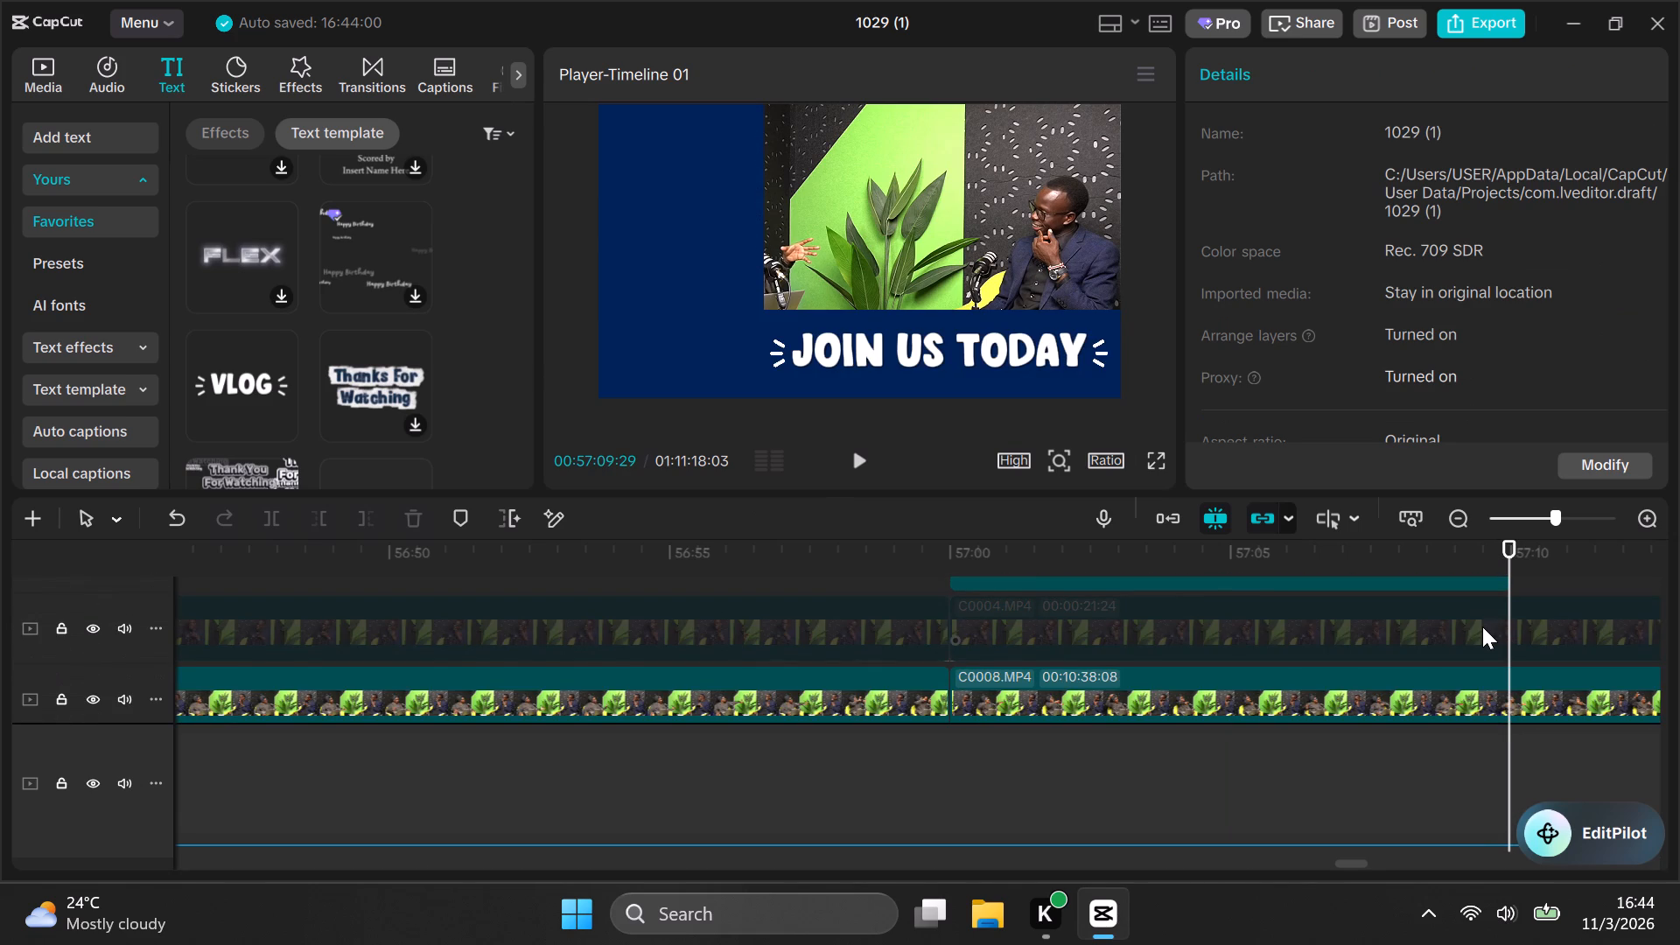
{"action": "left_click", "coordinate": [1482, 626]}
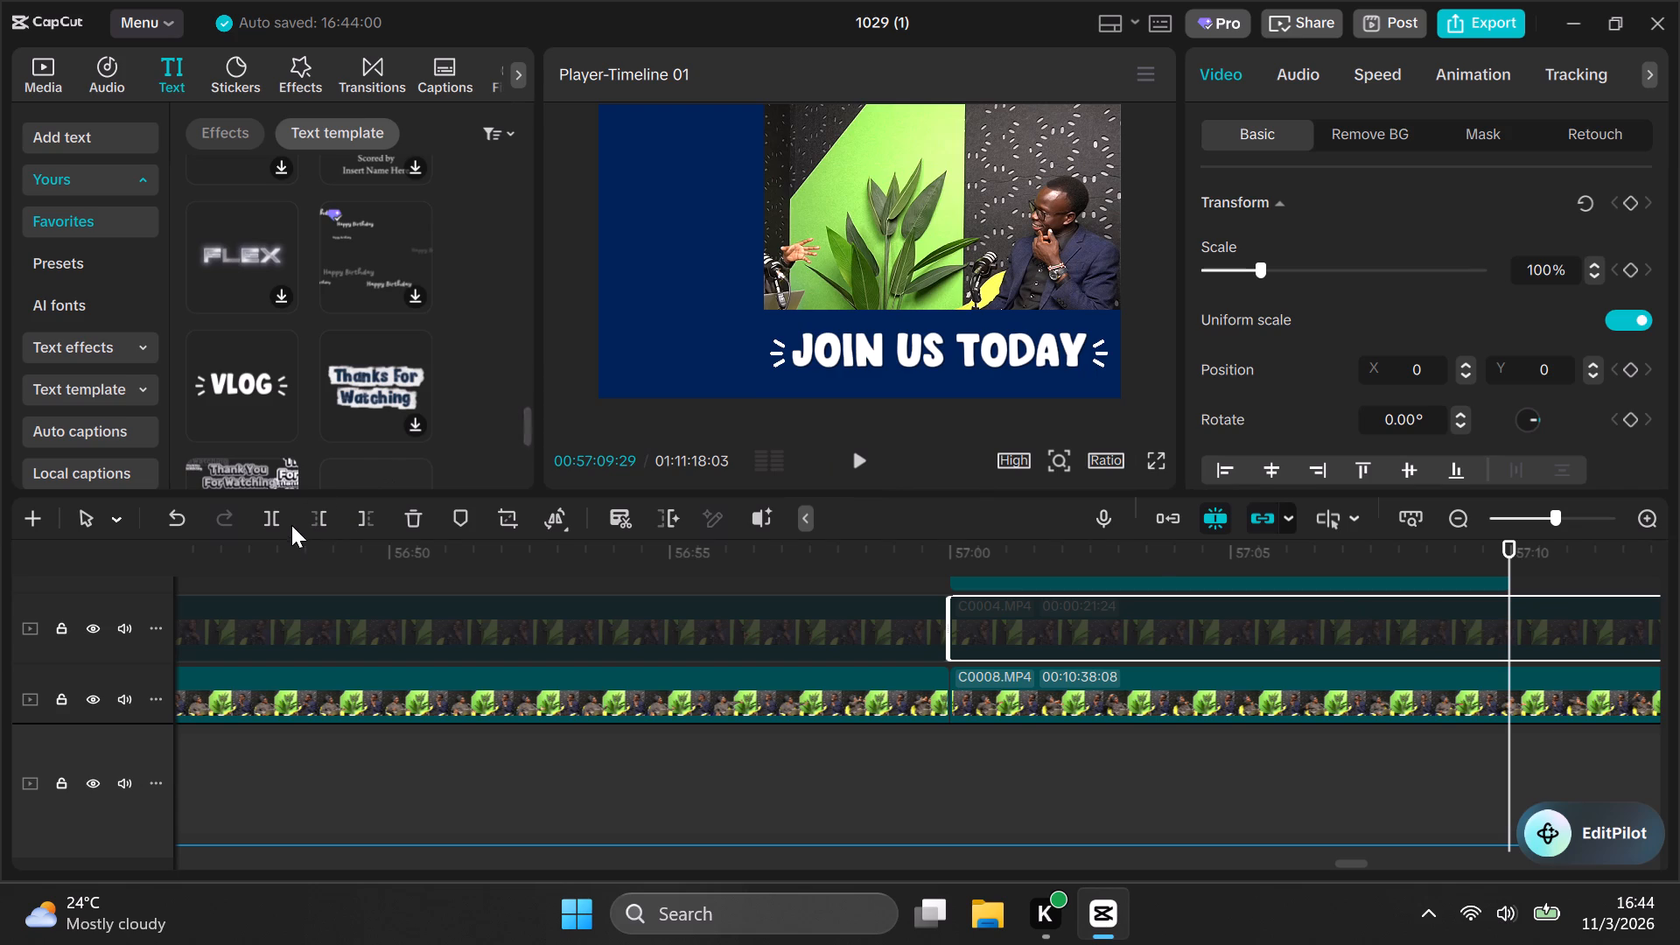
{"action": "left_click", "coordinate": [281, 521]}
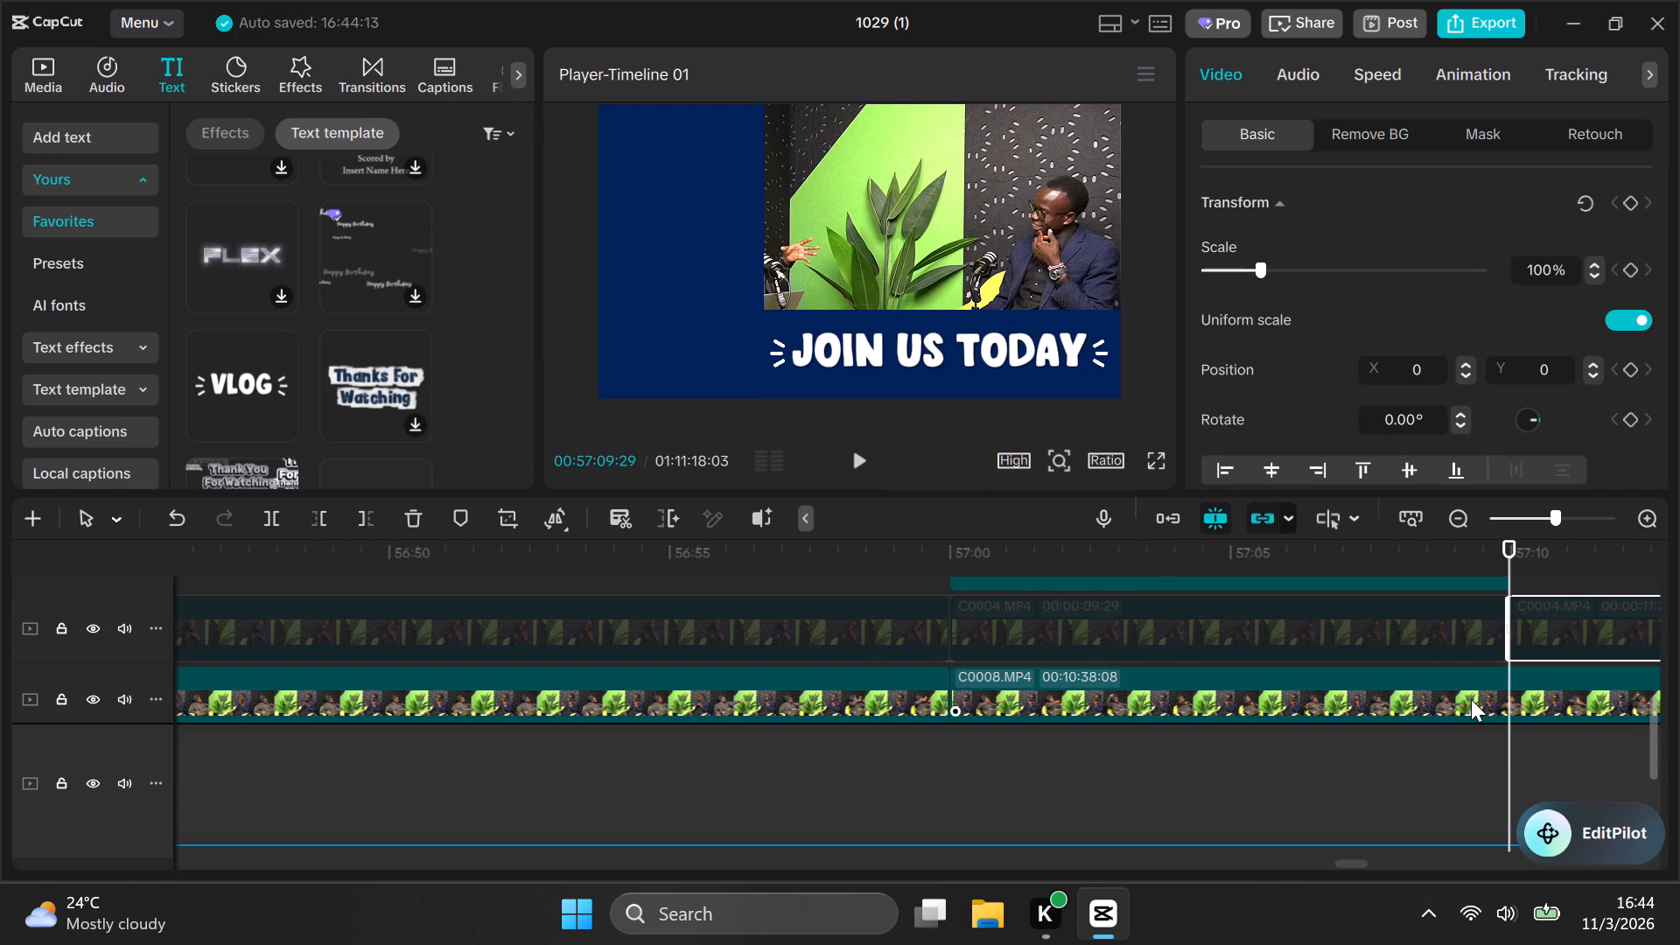
{"action": "left_click", "coordinate": [1471, 698]}
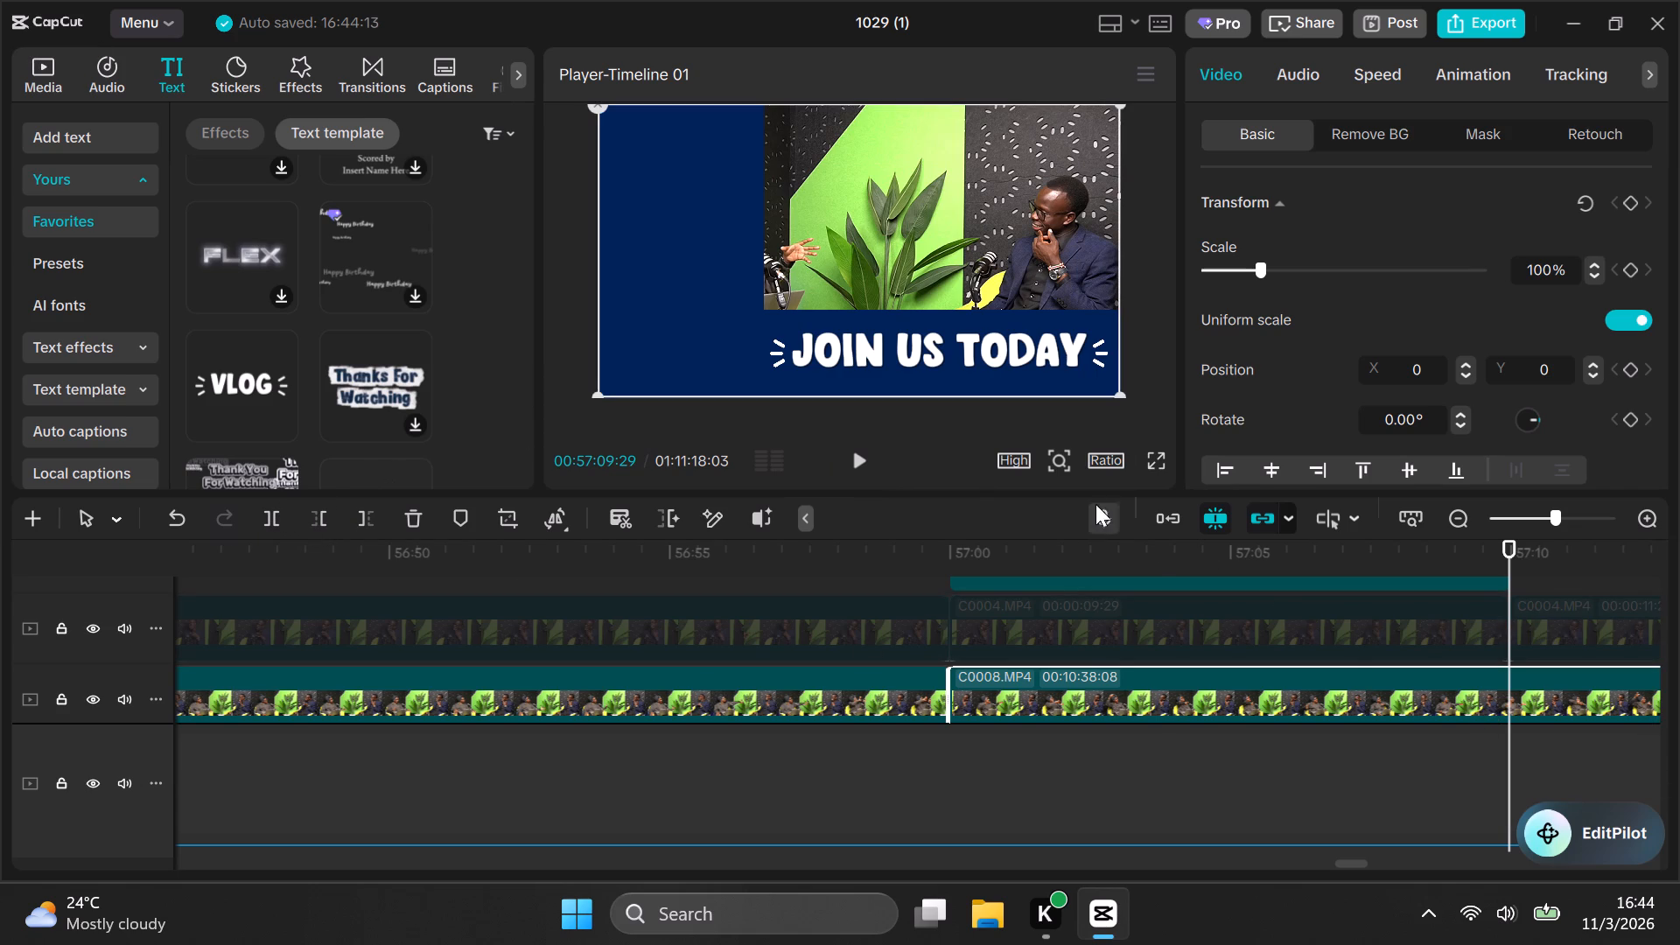
{"action": "left_click", "coordinate": [272, 524]}
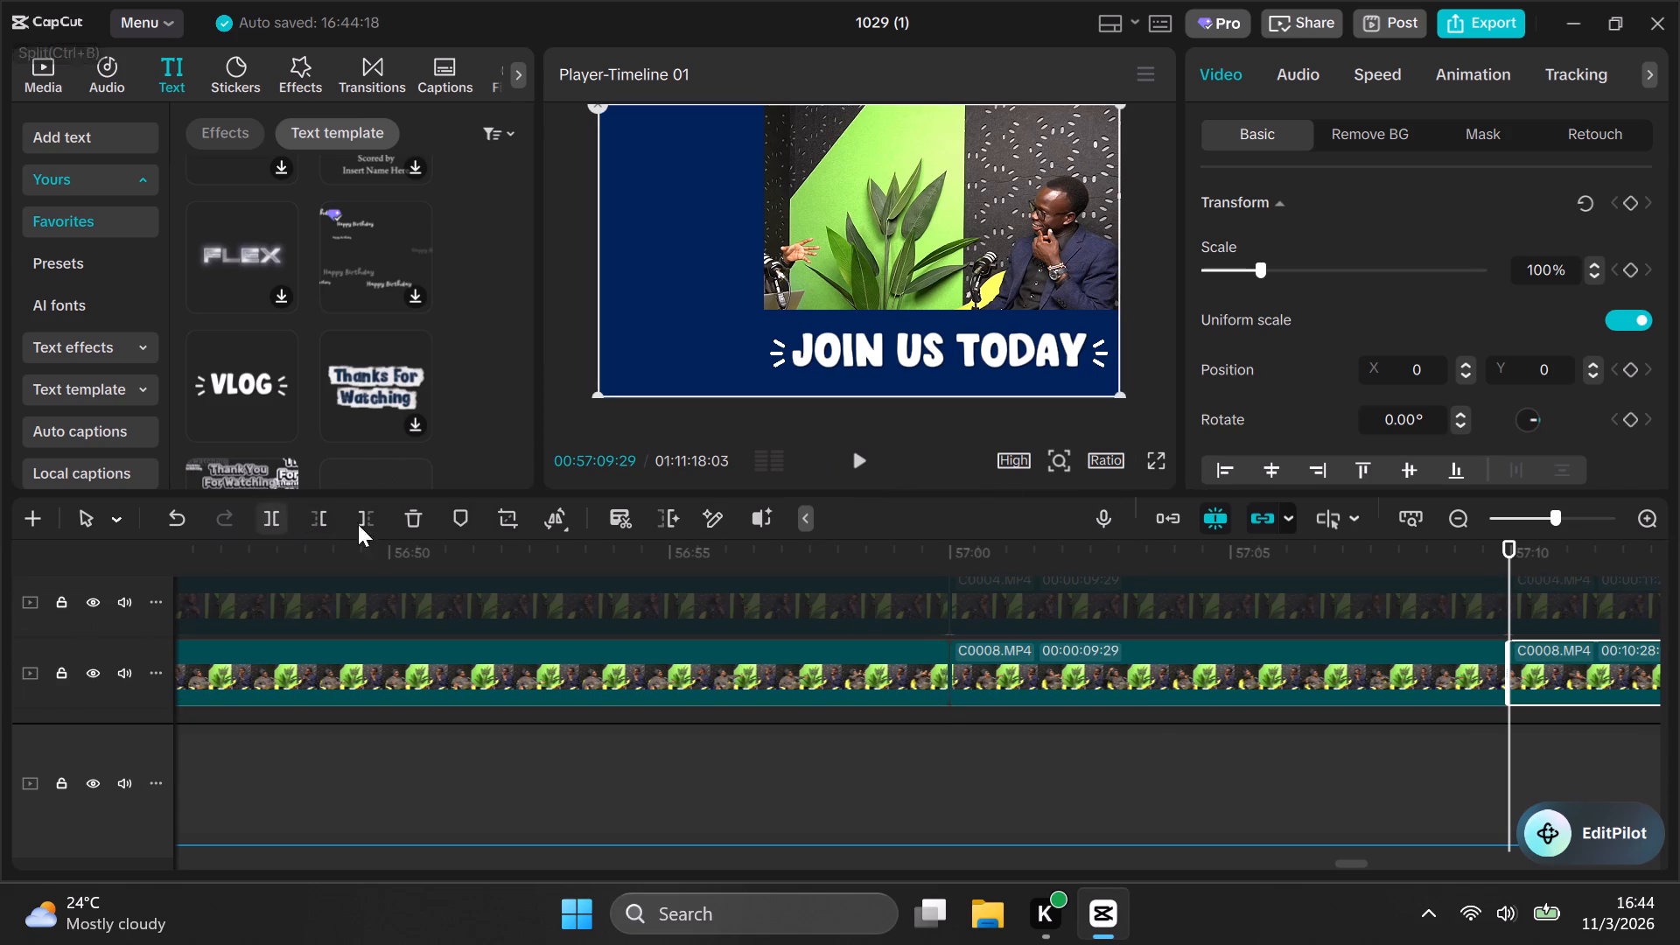
Set the C0008.MP4 segment under the LinkTree overlays to 70% scale, position X 576 and Y 324.
{"action": "left_click", "coordinate": [1382, 675]}
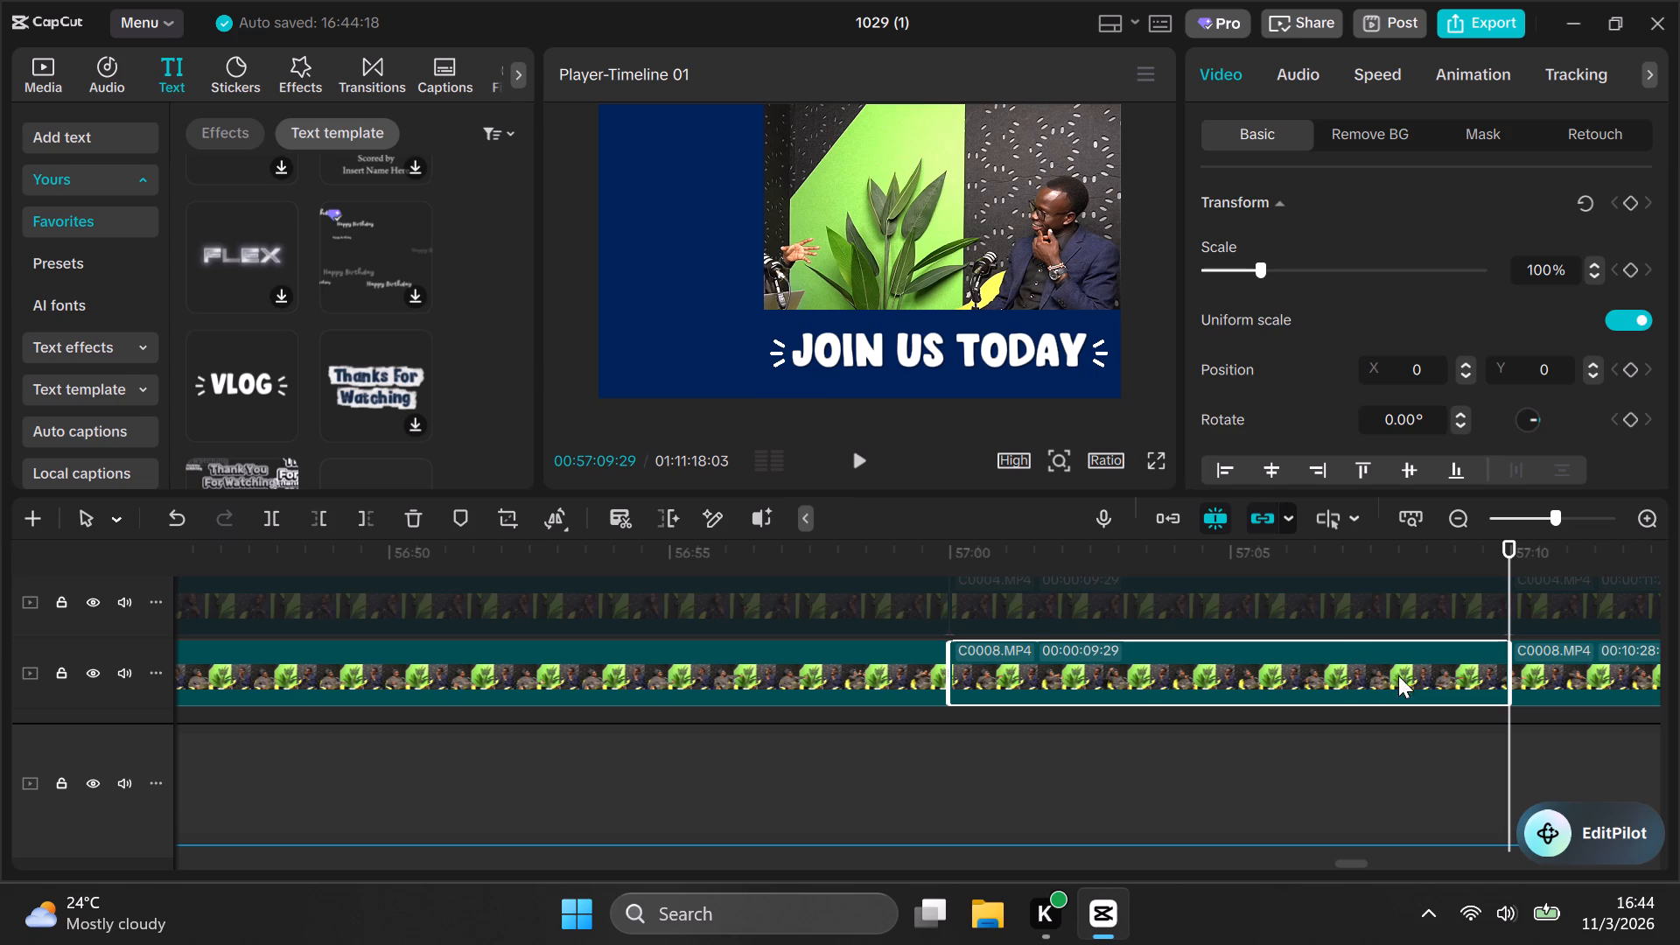
{"action": "left_click", "coordinate": [1548, 269]}
{"action": "key", "text": "BackSpace"}
{"action": "key", "text": "BackSpace"}
{"action": "key", "text": "BackSpace"}
{"action": "type", "text": "70"}
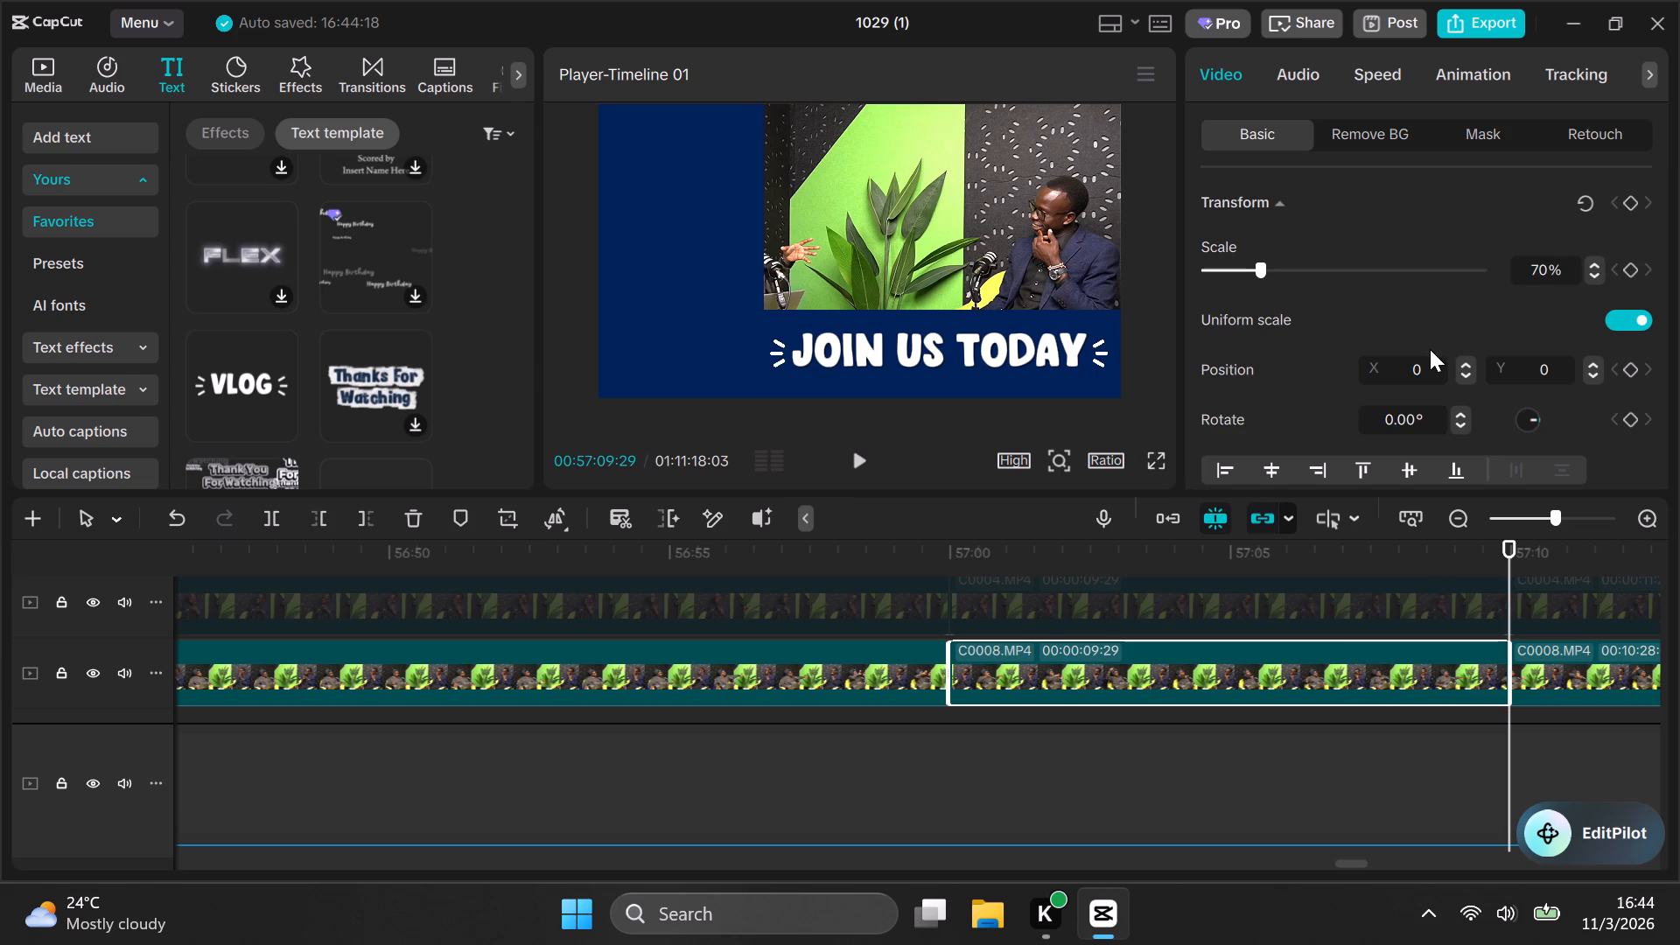
{"action": "left_click", "coordinate": [1433, 366]}
{"action": "key", "text": "BackSpace"}
{"action": "type", "text": "576"}
{"action": "left_click", "coordinate": [1551, 367]}
{"action": "key", "text": "BackSpace"}
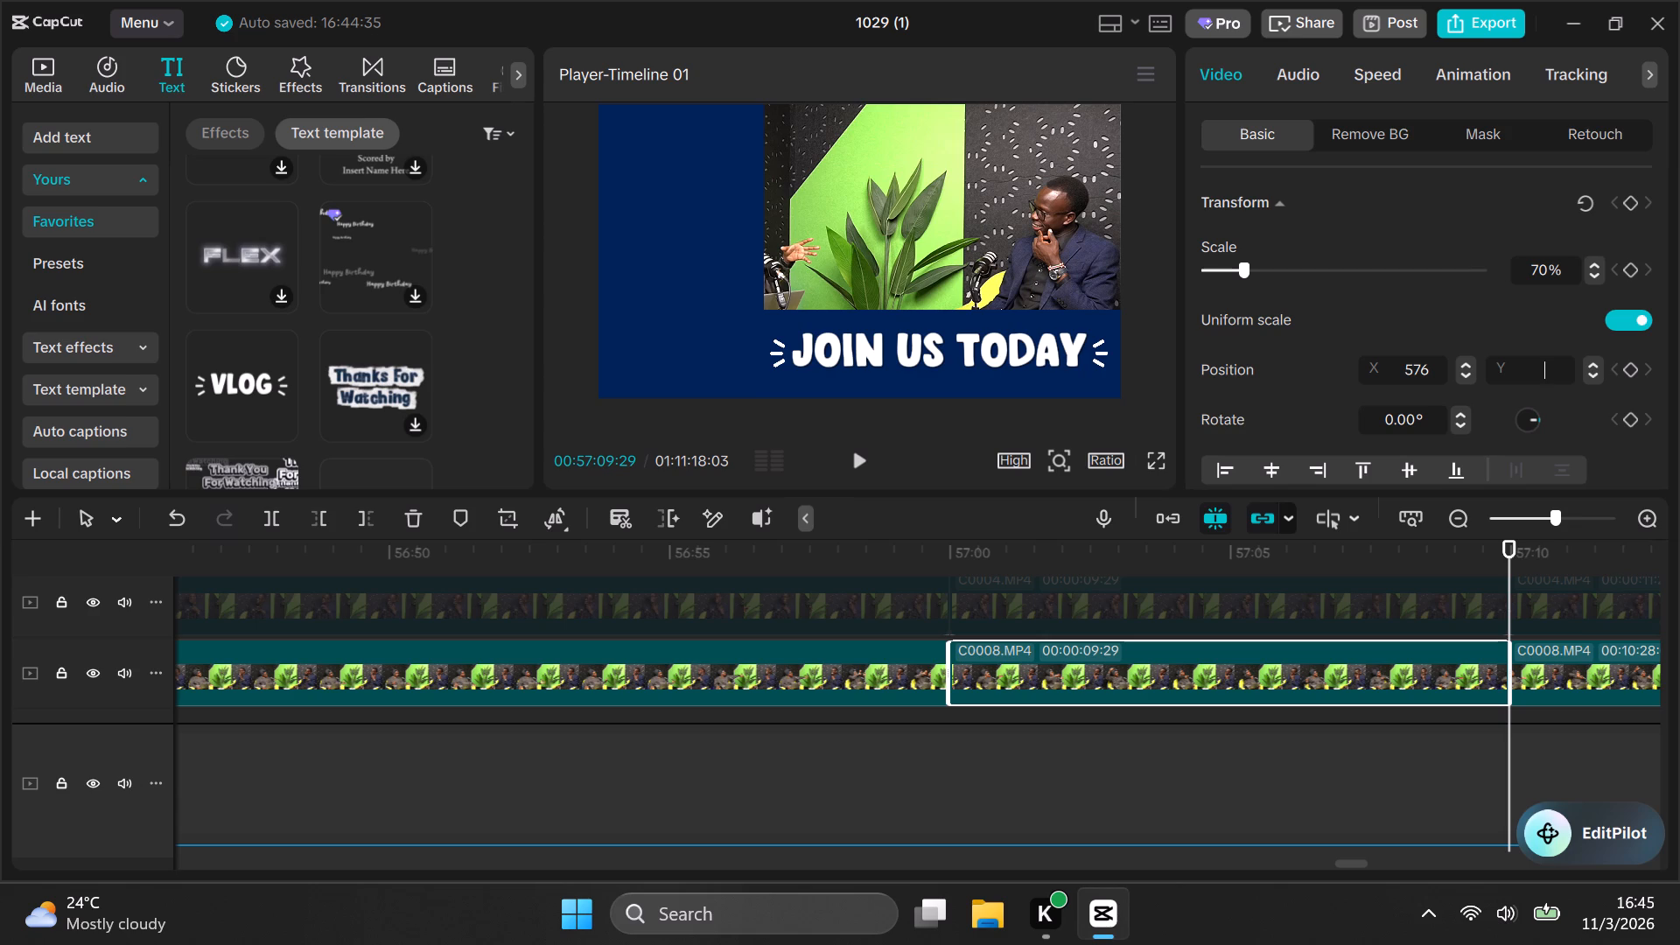
{"action": "key", "text": "3"}
{"action": "type", "text": "24"}
Set the C0004.MP4 segment under the LinkTree overlays to 70% scale, position X 576 and Y 324.
{"action": "left_click", "coordinate": [1283, 594]}
{"action": "left_click", "coordinate": [1554, 267]}
{"action": "key", "text": "BackSpace"}
{"action": "key", "text": "BackSpace"}
{"action": "key", "text": "BackSpace"}
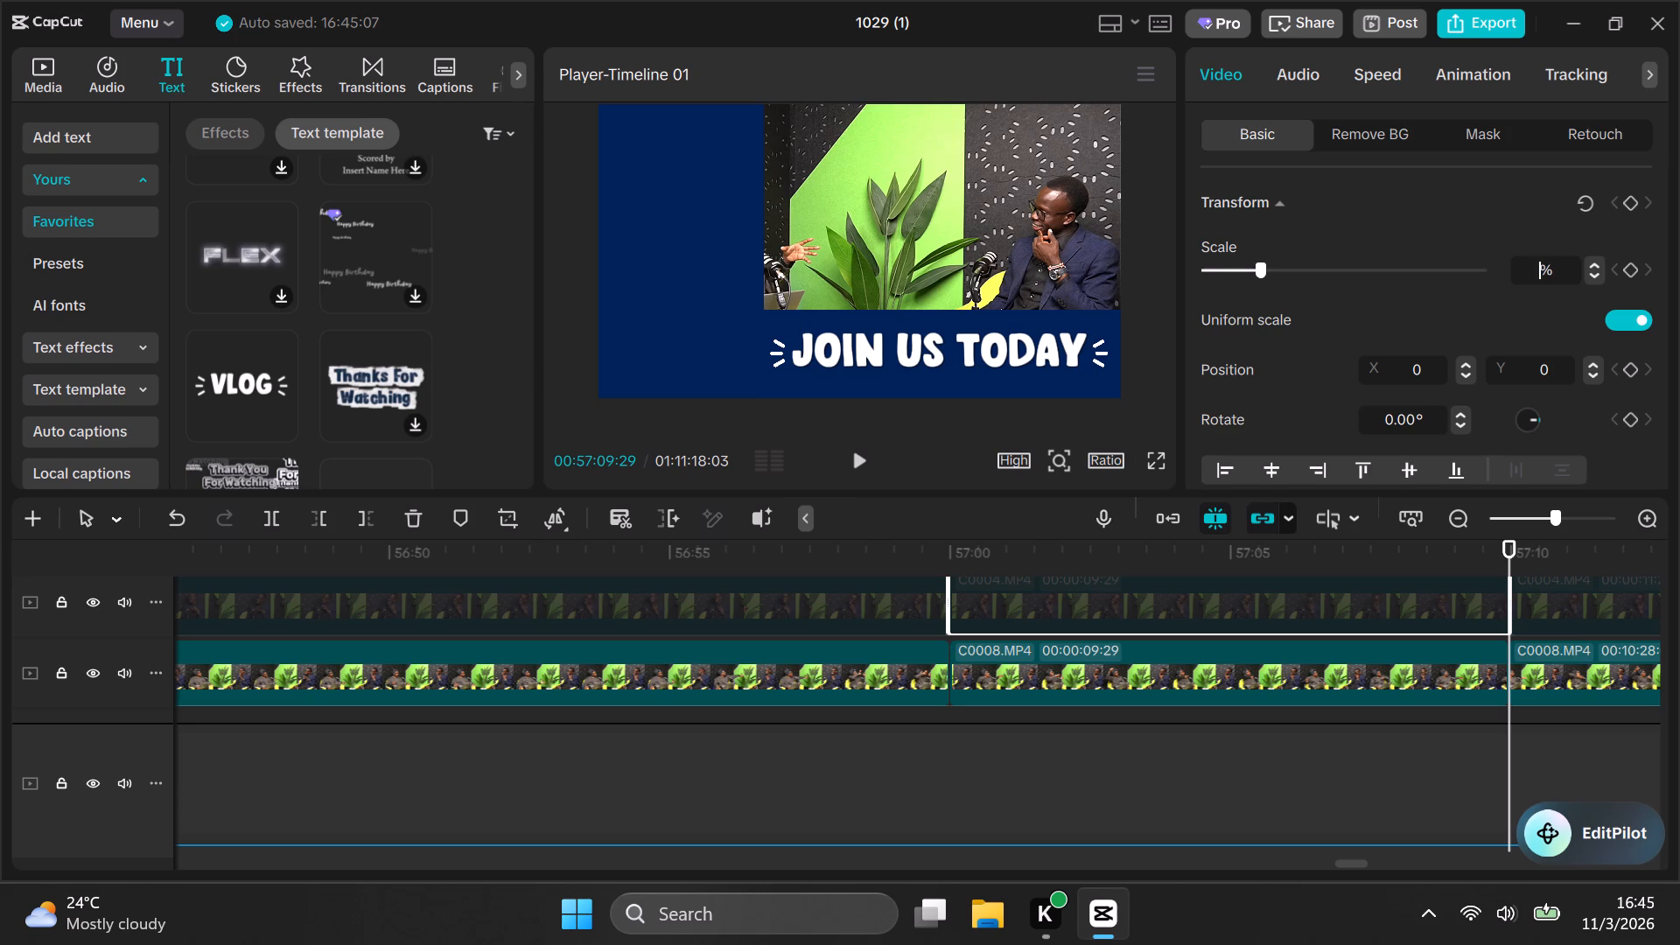
{"action": "type", "text": "70"}
{"action": "left_click", "coordinate": [1428, 373]}
{"action": "key", "text": "BackSpace"}
{"action": "type", "text": "576"}
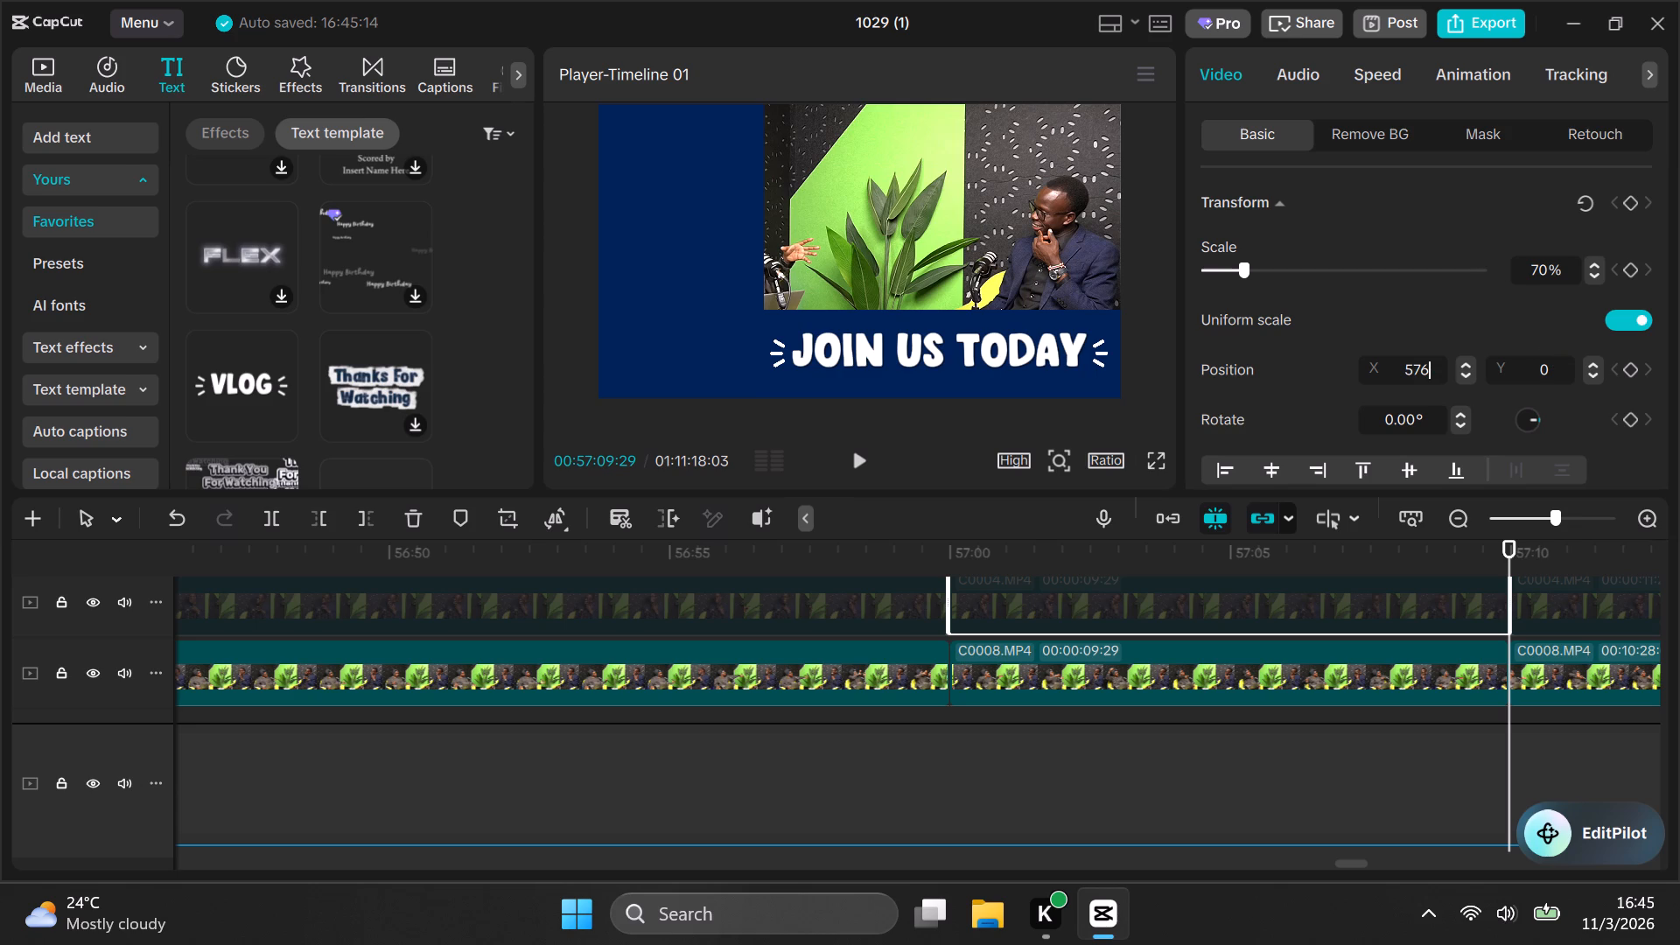
{"action": "left_click", "coordinate": [1557, 368]}
{"action": "key", "text": "BackSpace"}
{"action": "type", "text": "324"}
{"action": "left_click", "coordinate": [1543, 319]}
{"action": "left_click", "coordinate": [1509, 323]}
{"action": "left_click", "coordinate": [1440, 318]}
Check the resized podcast footage against the LinkTree overlay and title at several points between 00:57:04 and 00:57:09.
{"action": "scroll", "coordinate": [1440, 656], "scroll_direction": "up", "scroll_amount": 2}
{"action": "left_click", "coordinate": [1205, 556]}
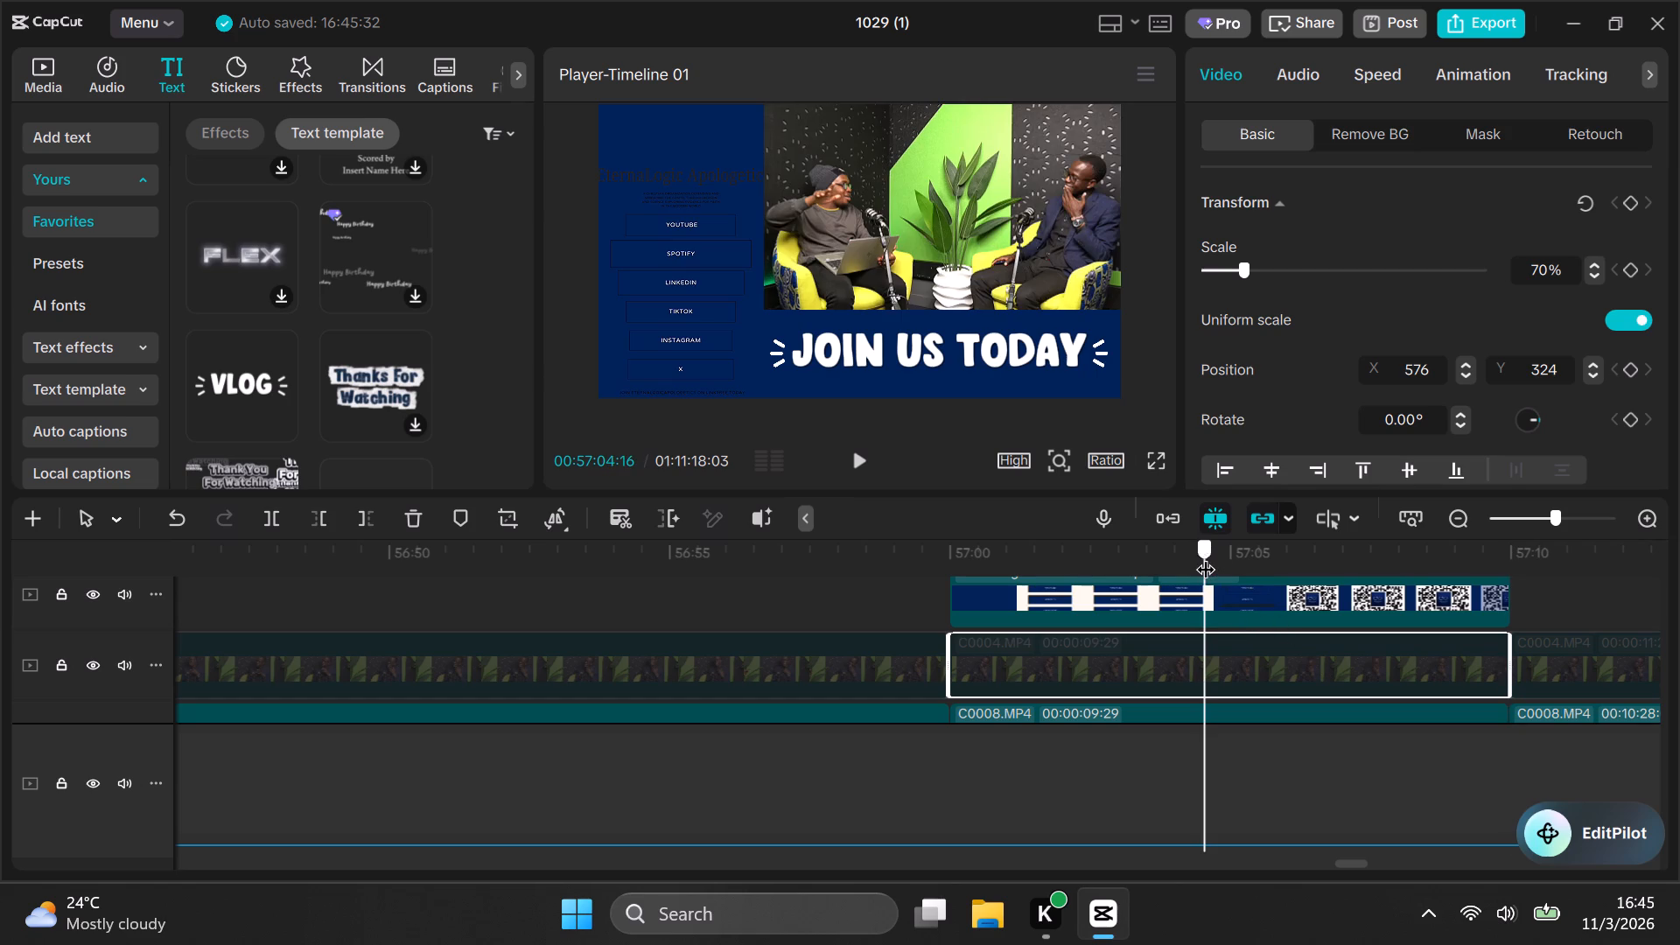
{"action": "left_click", "coordinate": [1368, 550]}
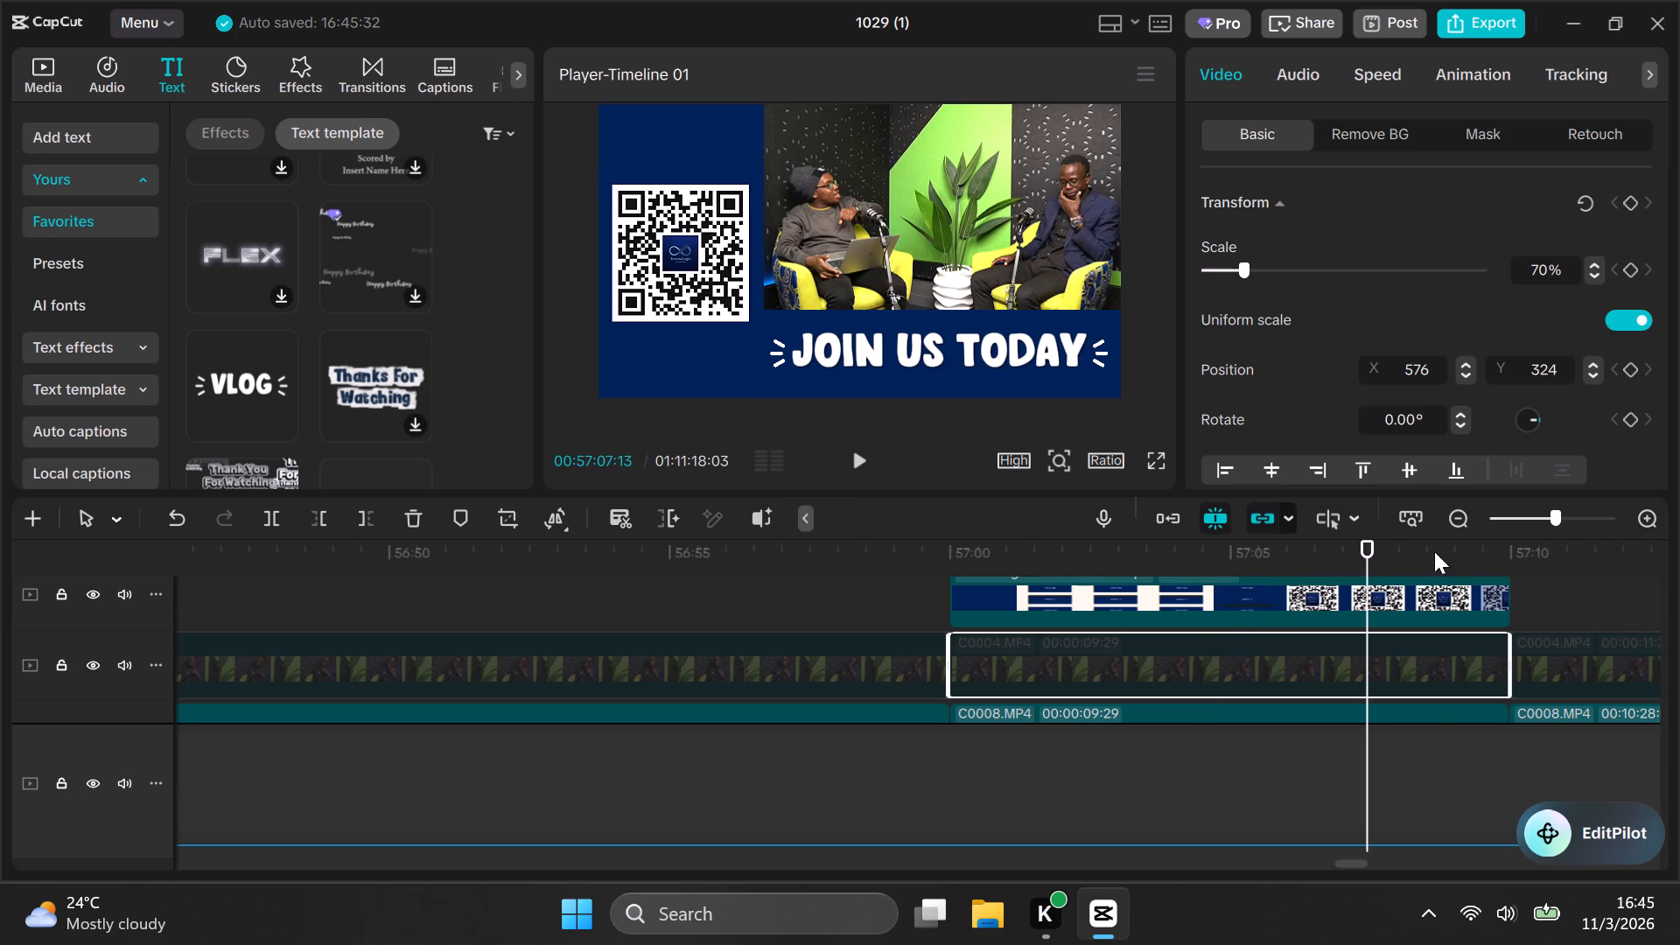
{"action": "left_click", "coordinate": [1434, 551]}
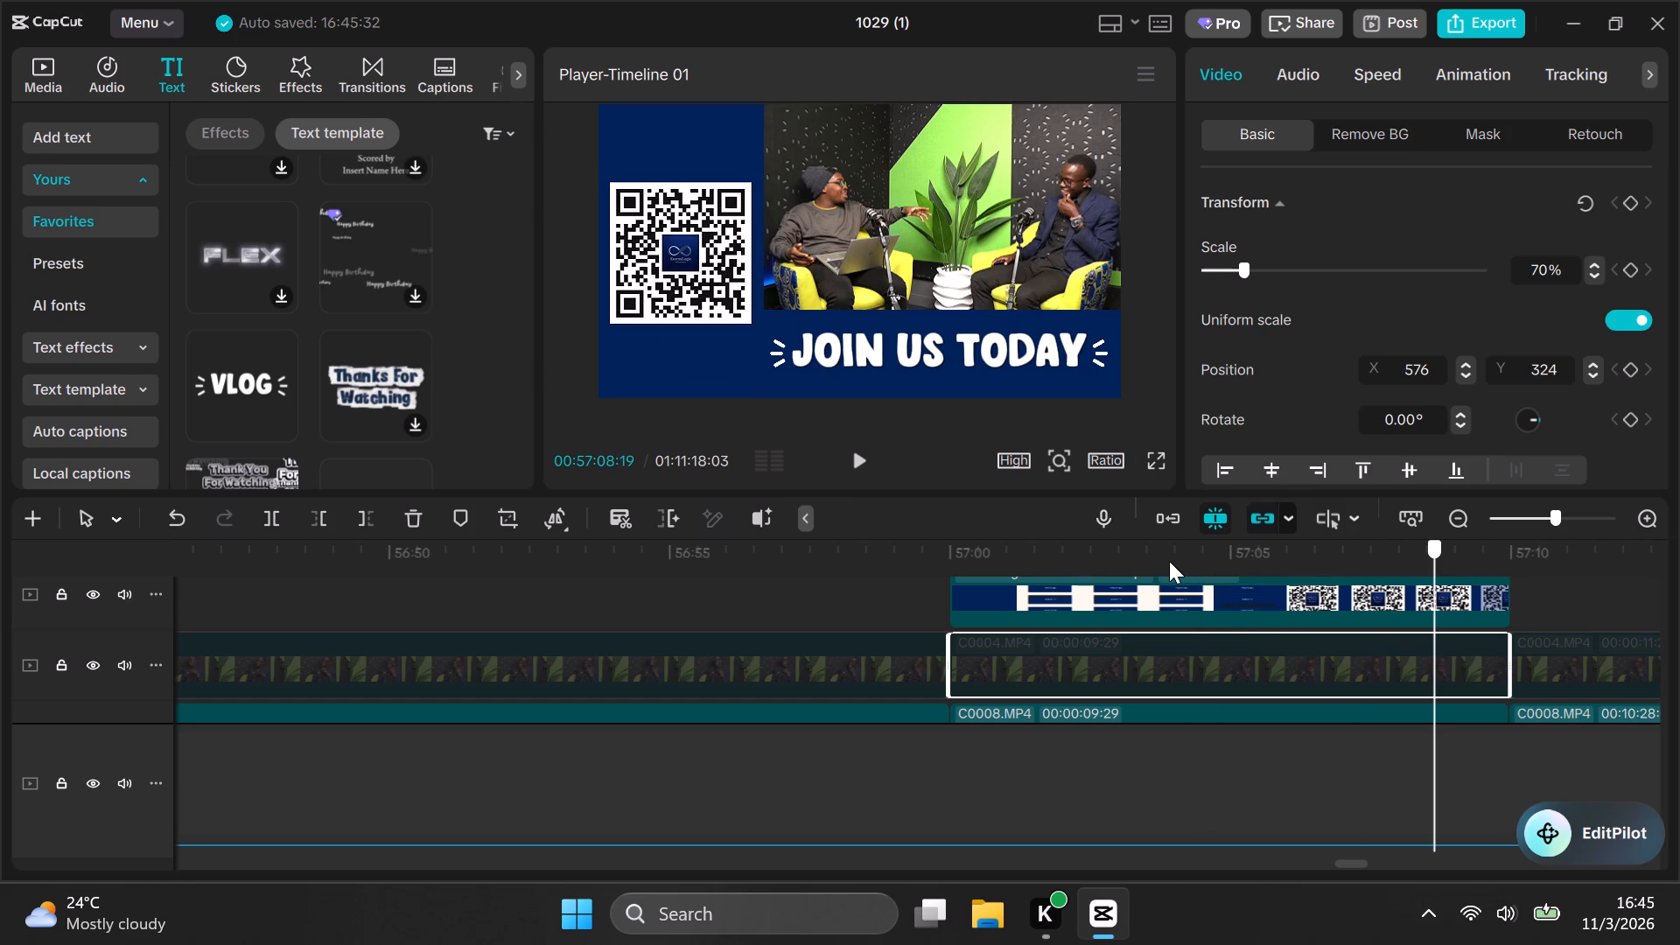
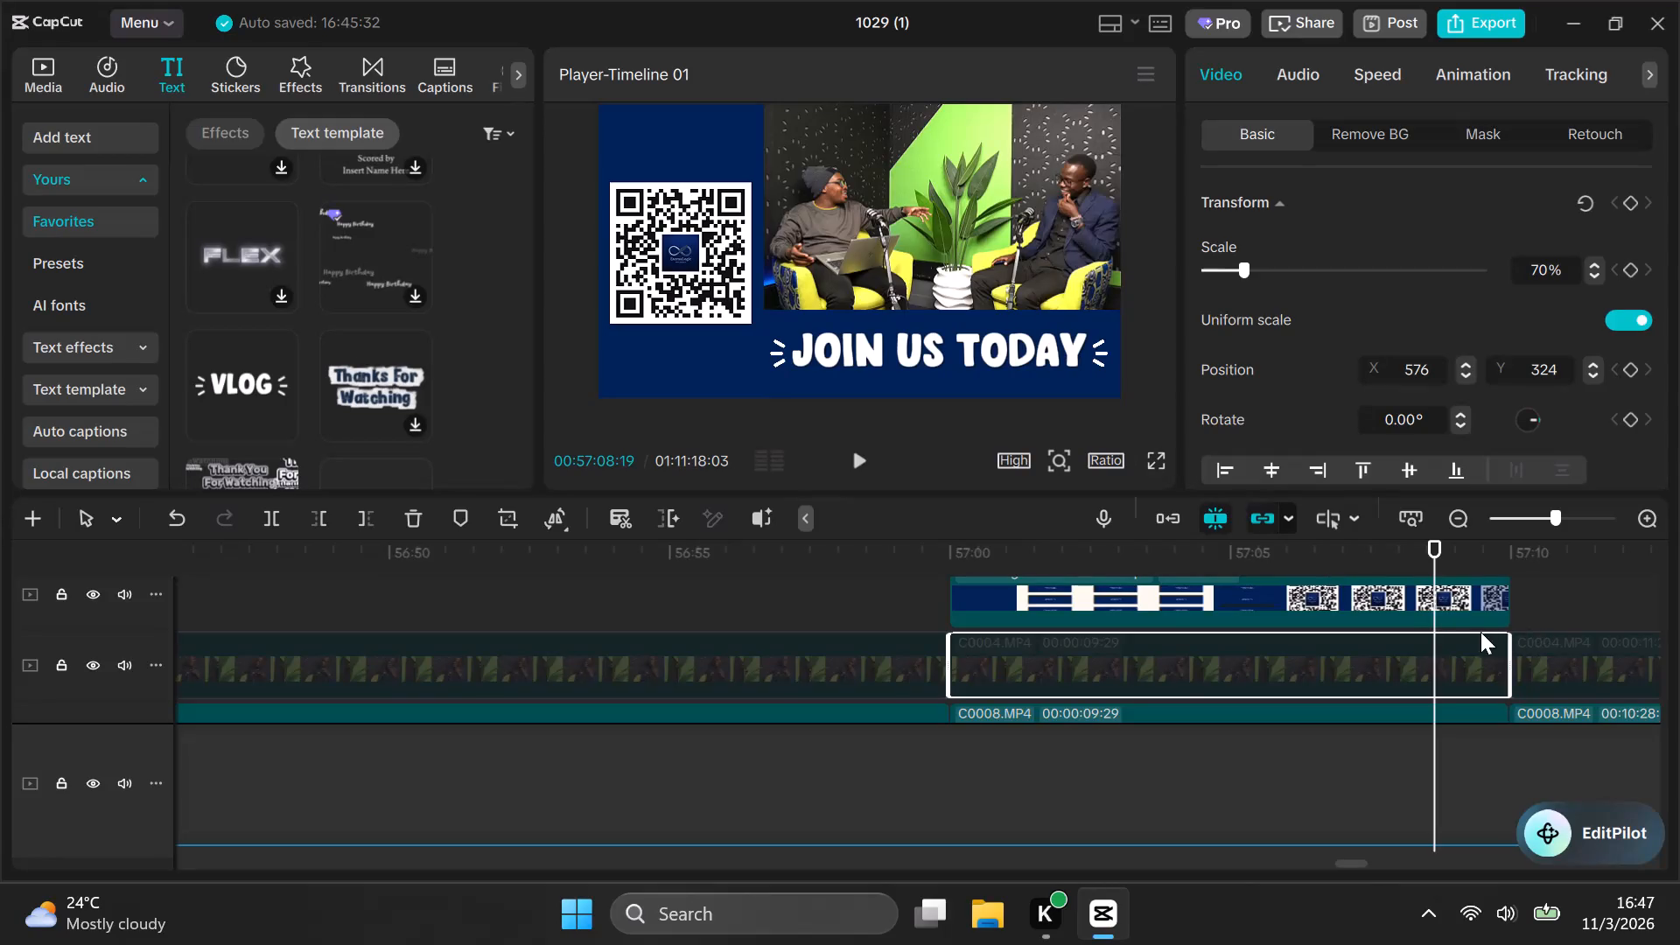
Check the frame near the end of the LinkTree overlays at 00:57:09 and the full-frame footage before them at 00:56:54.
{"action": "scroll", "coordinate": [1477, 618], "scroll_direction": "up", "scroll_amount": 3}
{"action": "scroll", "coordinate": [1469, 622], "scroll_direction": "down", "scroll_amount": 1}
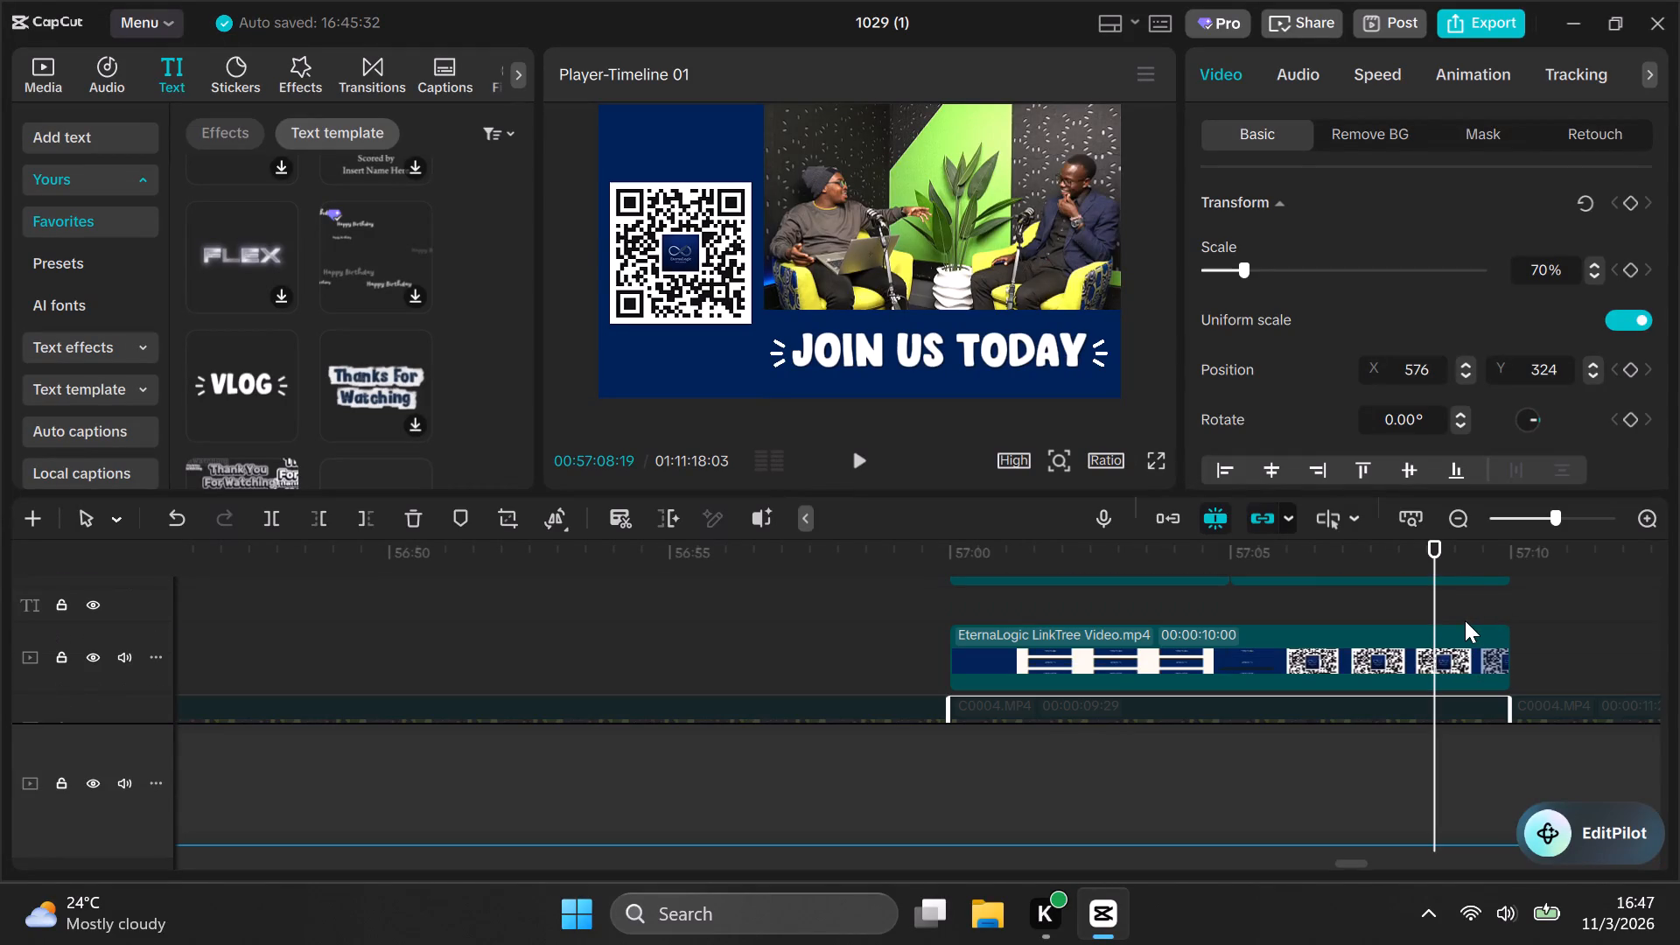
{"action": "left_click", "coordinate": [1456, 608]}
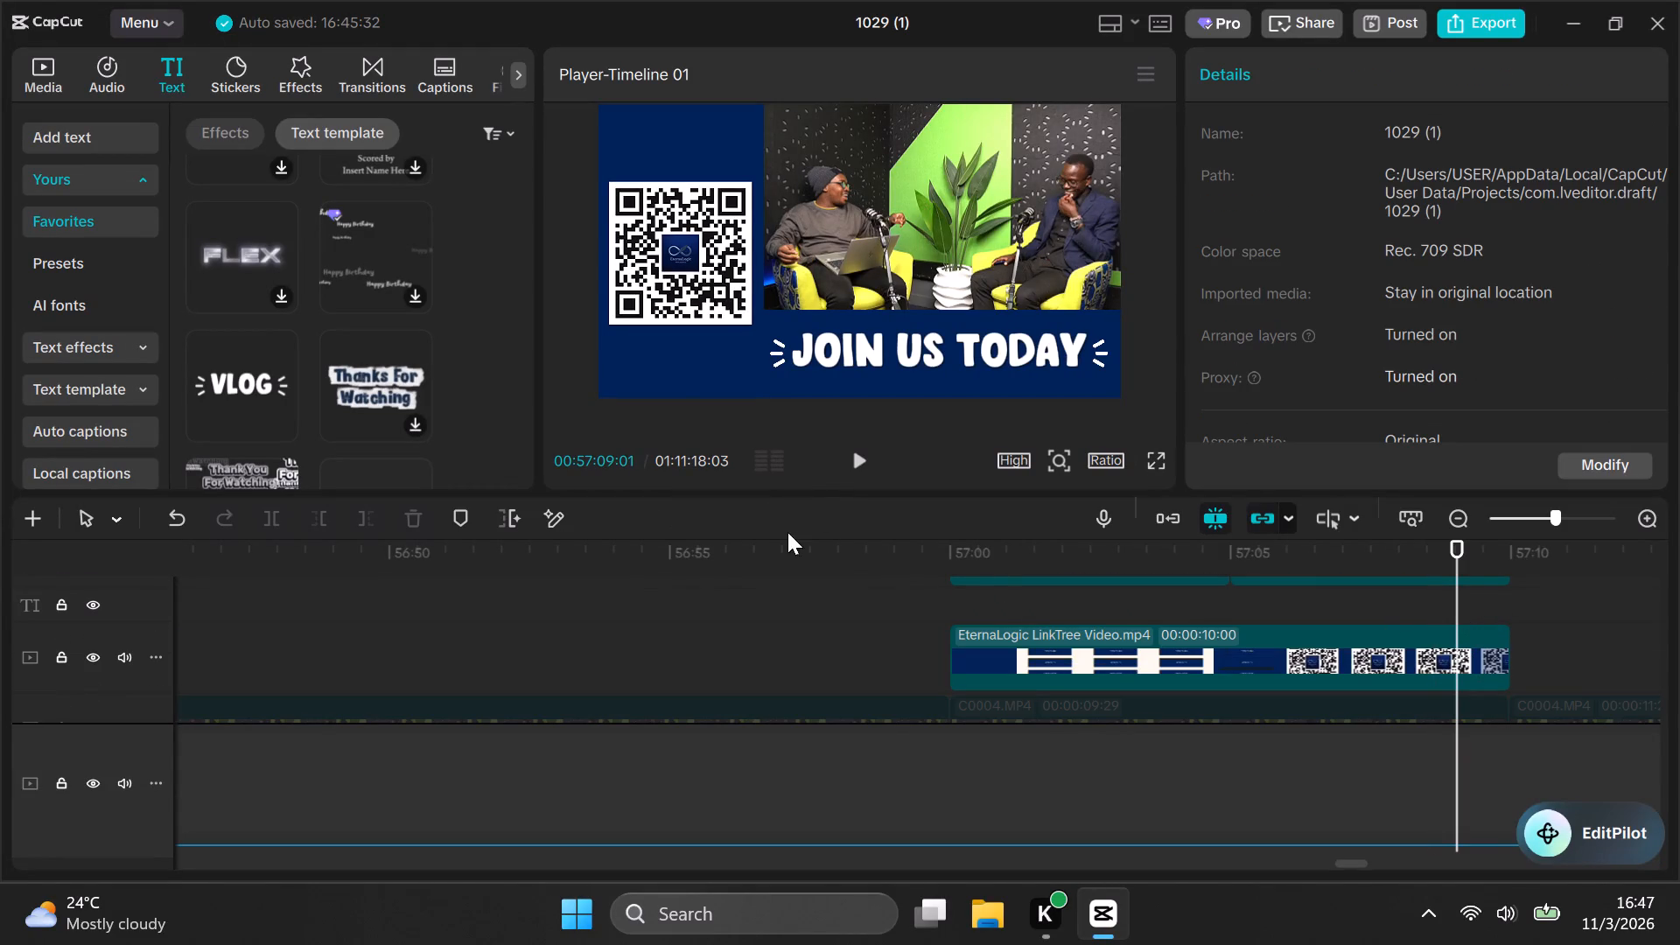
{"action": "left_click", "coordinate": [667, 590]}
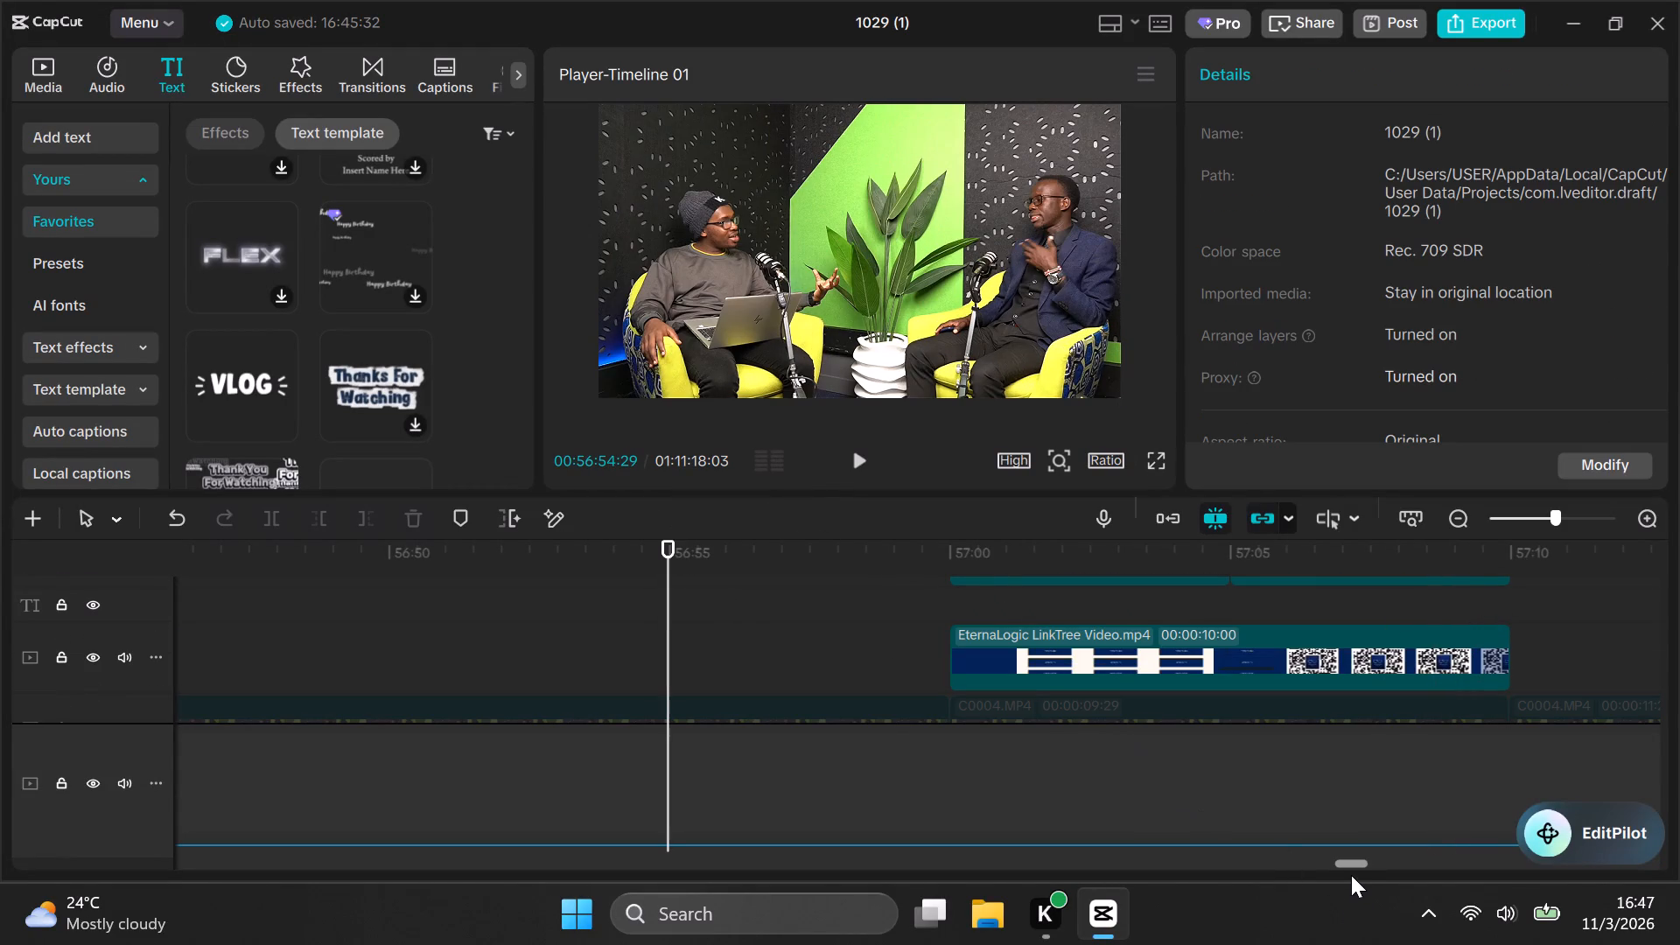
Review the earlier podcast footage backwards from about 00:31:54 and play the C0004.MP4 camera cut near 00:30:03.
{"action": "left_click_drag", "start_coordinate": [1351, 865], "coordinate": [1225, 868]}
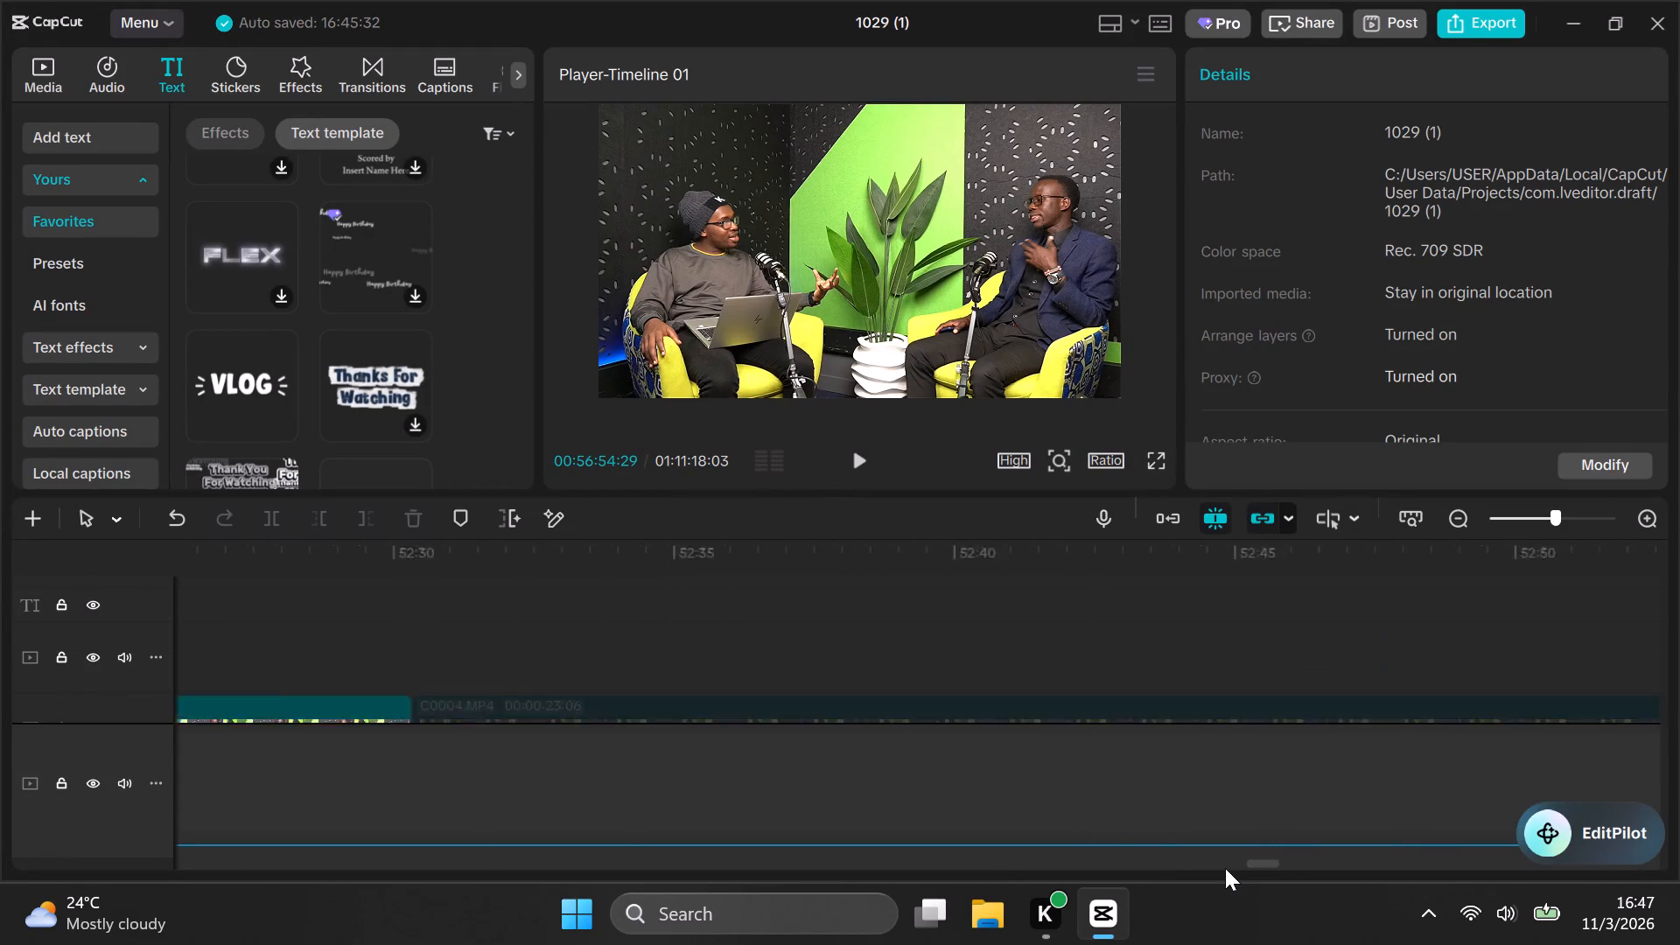
{"action": "left_click_drag", "start_coordinate": [1225, 868], "coordinate": [1007, 830]}
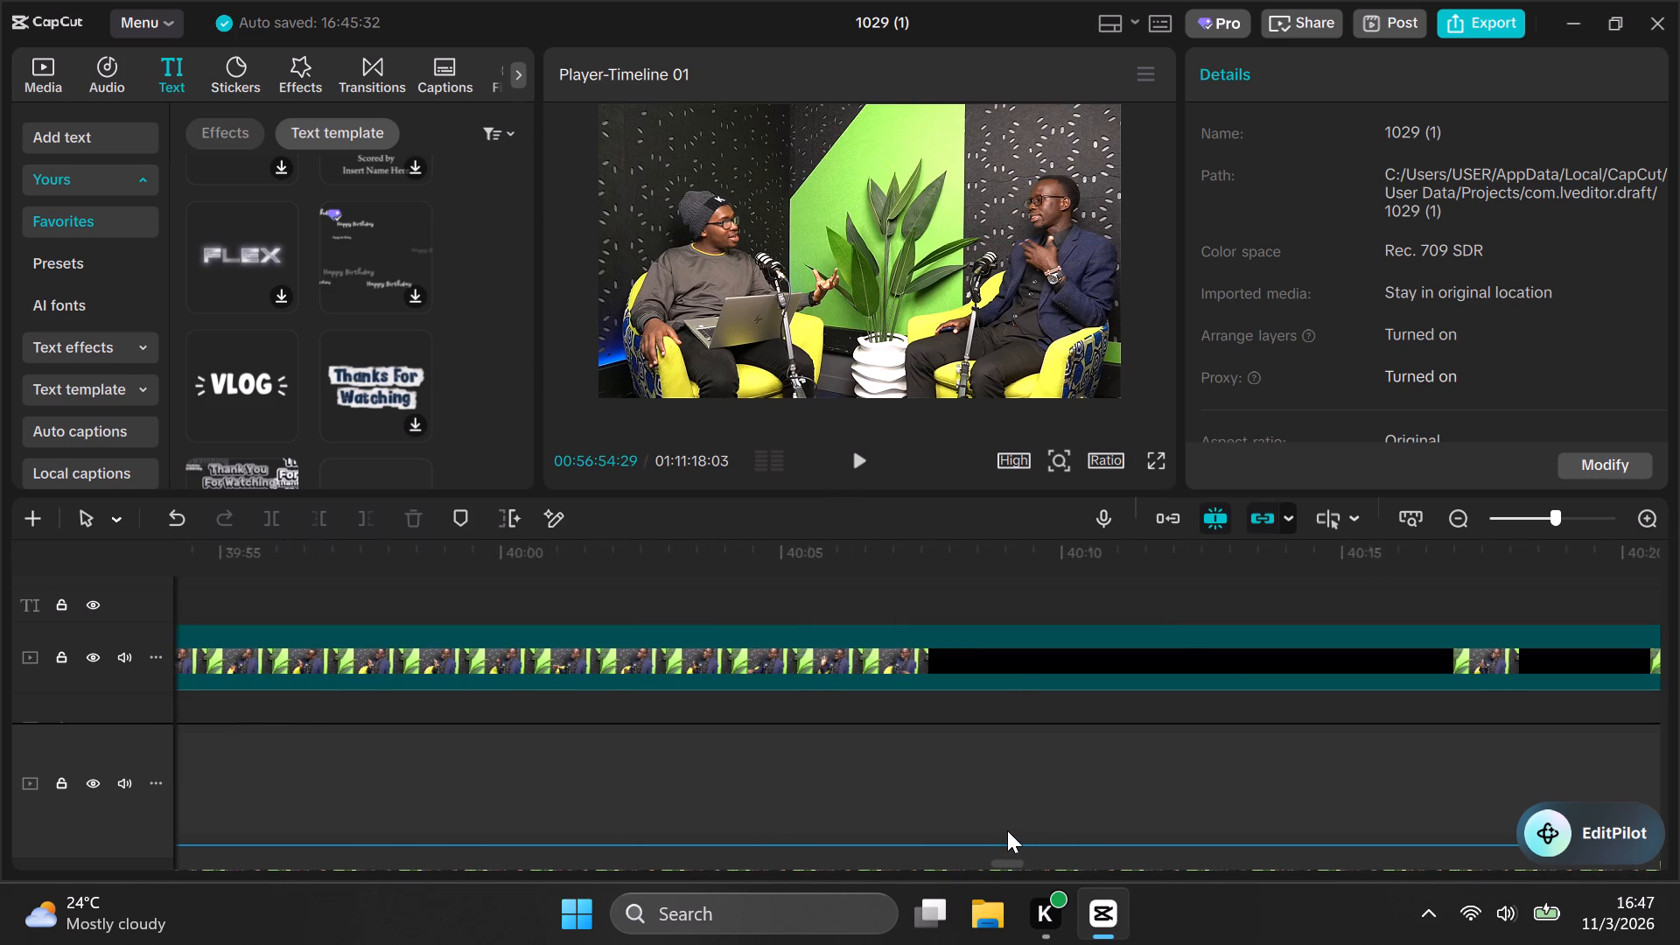
{"action": "left_click_drag", "start_coordinate": [1007, 830], "coordinate": [949, 822]}
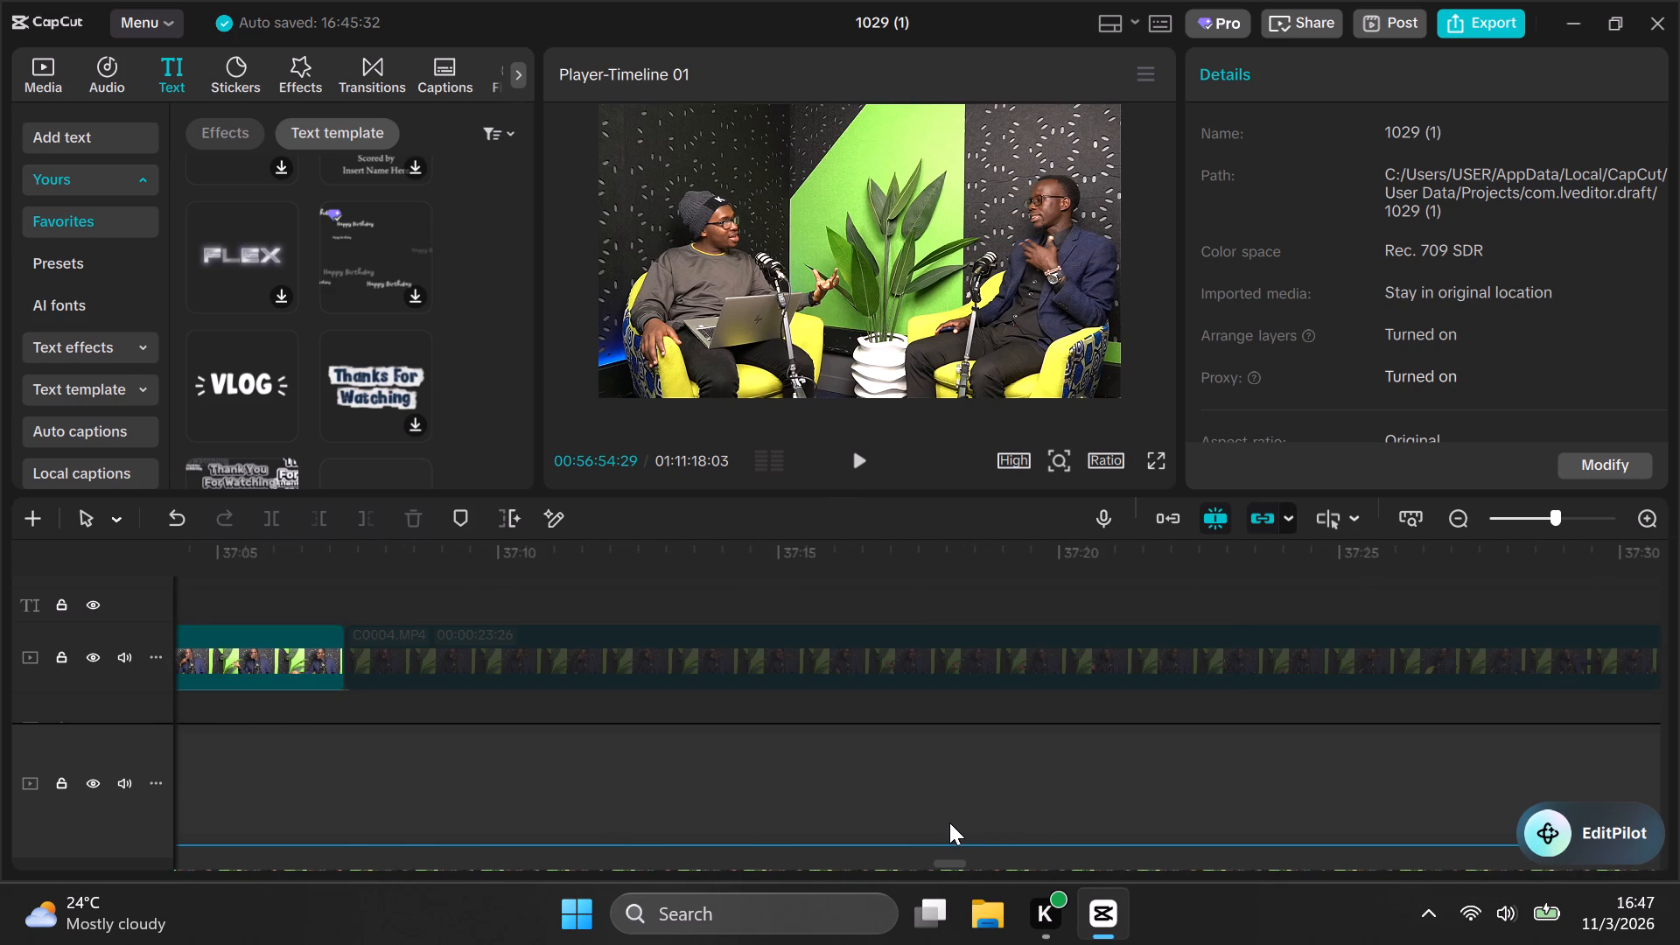
{"action": "left_click_drag", "start_coordinate": [949, 822], "coordinate": [910, 822]}
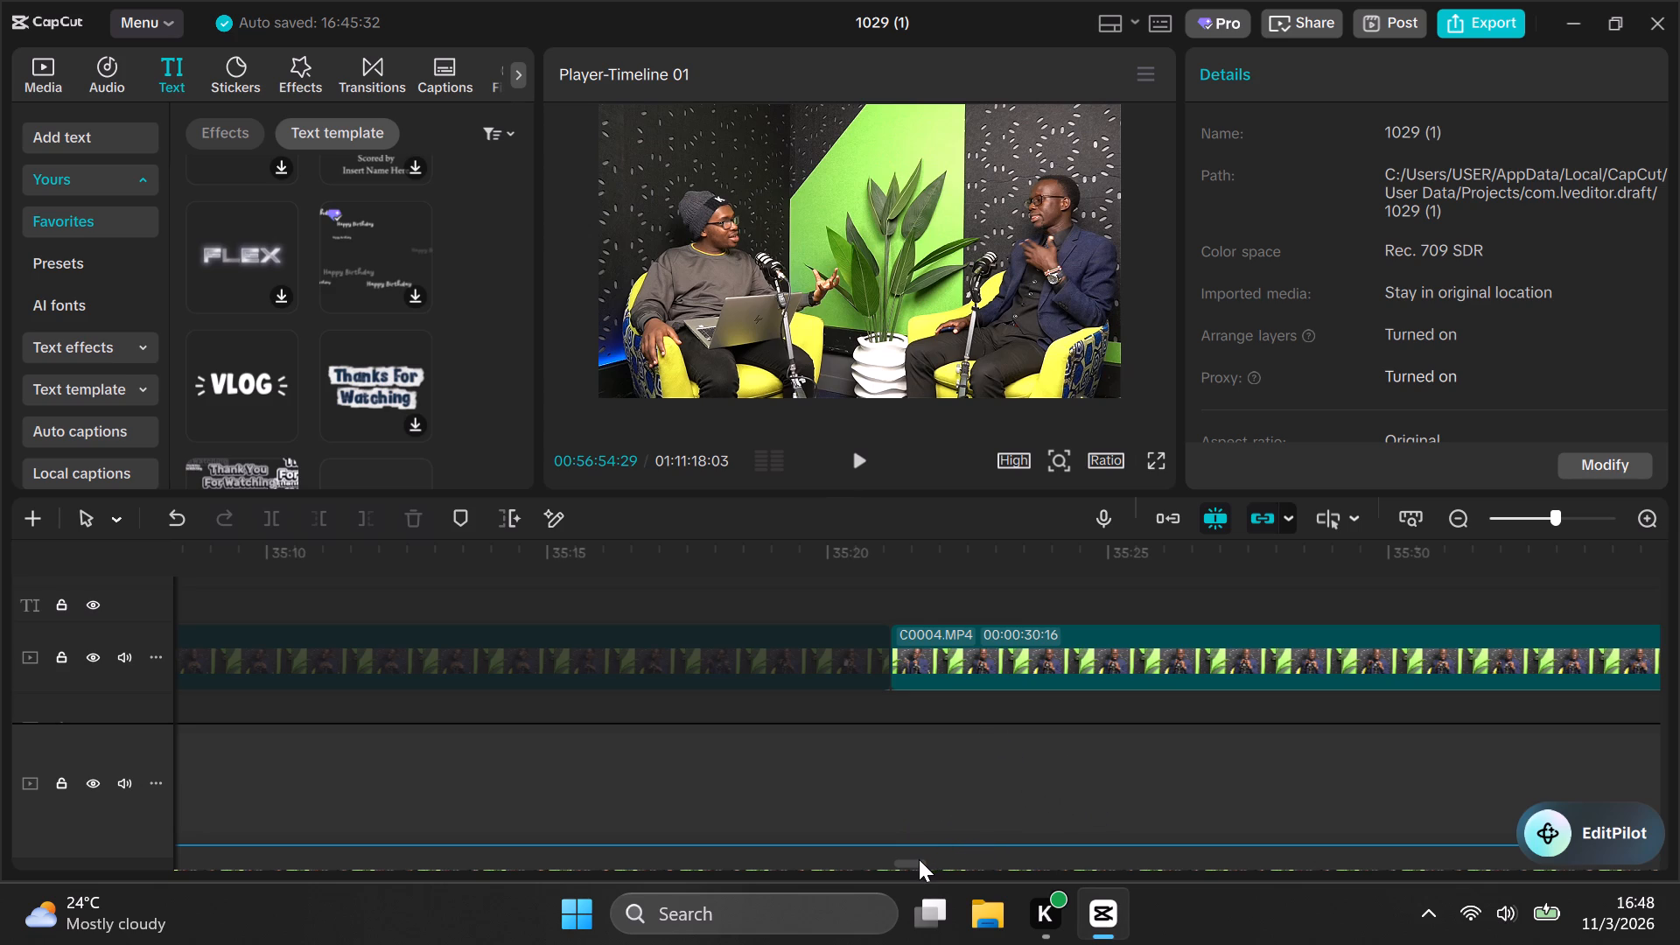
{"action": "left_click_drag", "start_coordinate": [919, 861], "coordinate": [852, 850]}
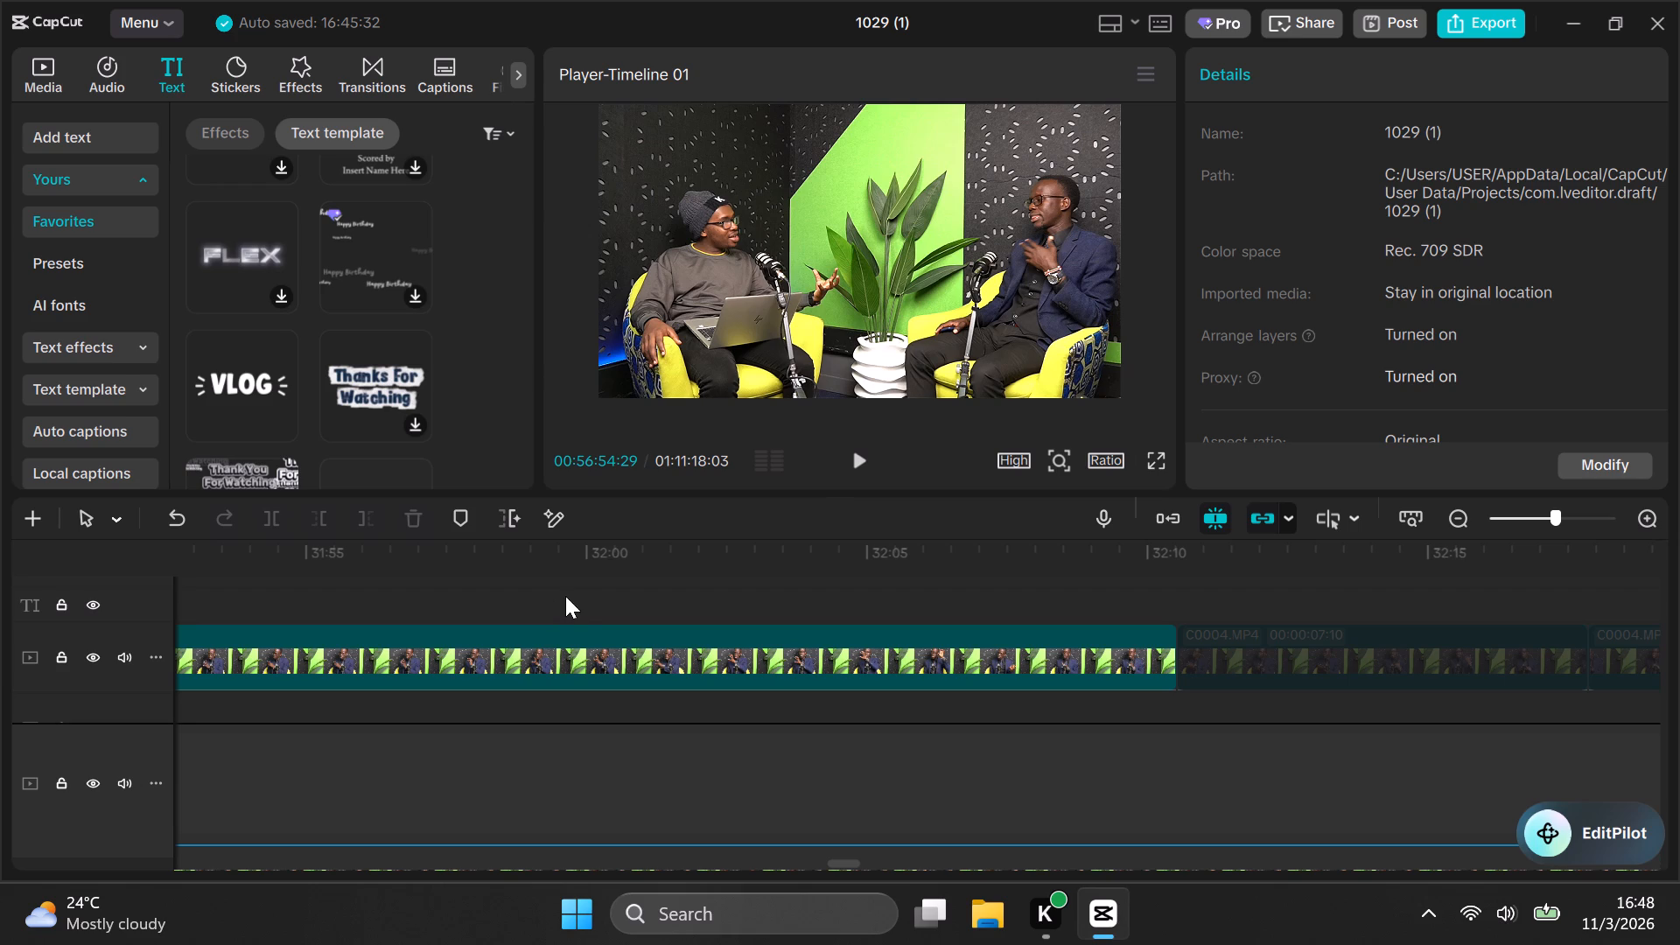
{"action": "left_click", "coordinate": [423, 572]}
{"action": "left_click_drag", "start_coordinate": [420, 575], "coordinate": [198, 585]}
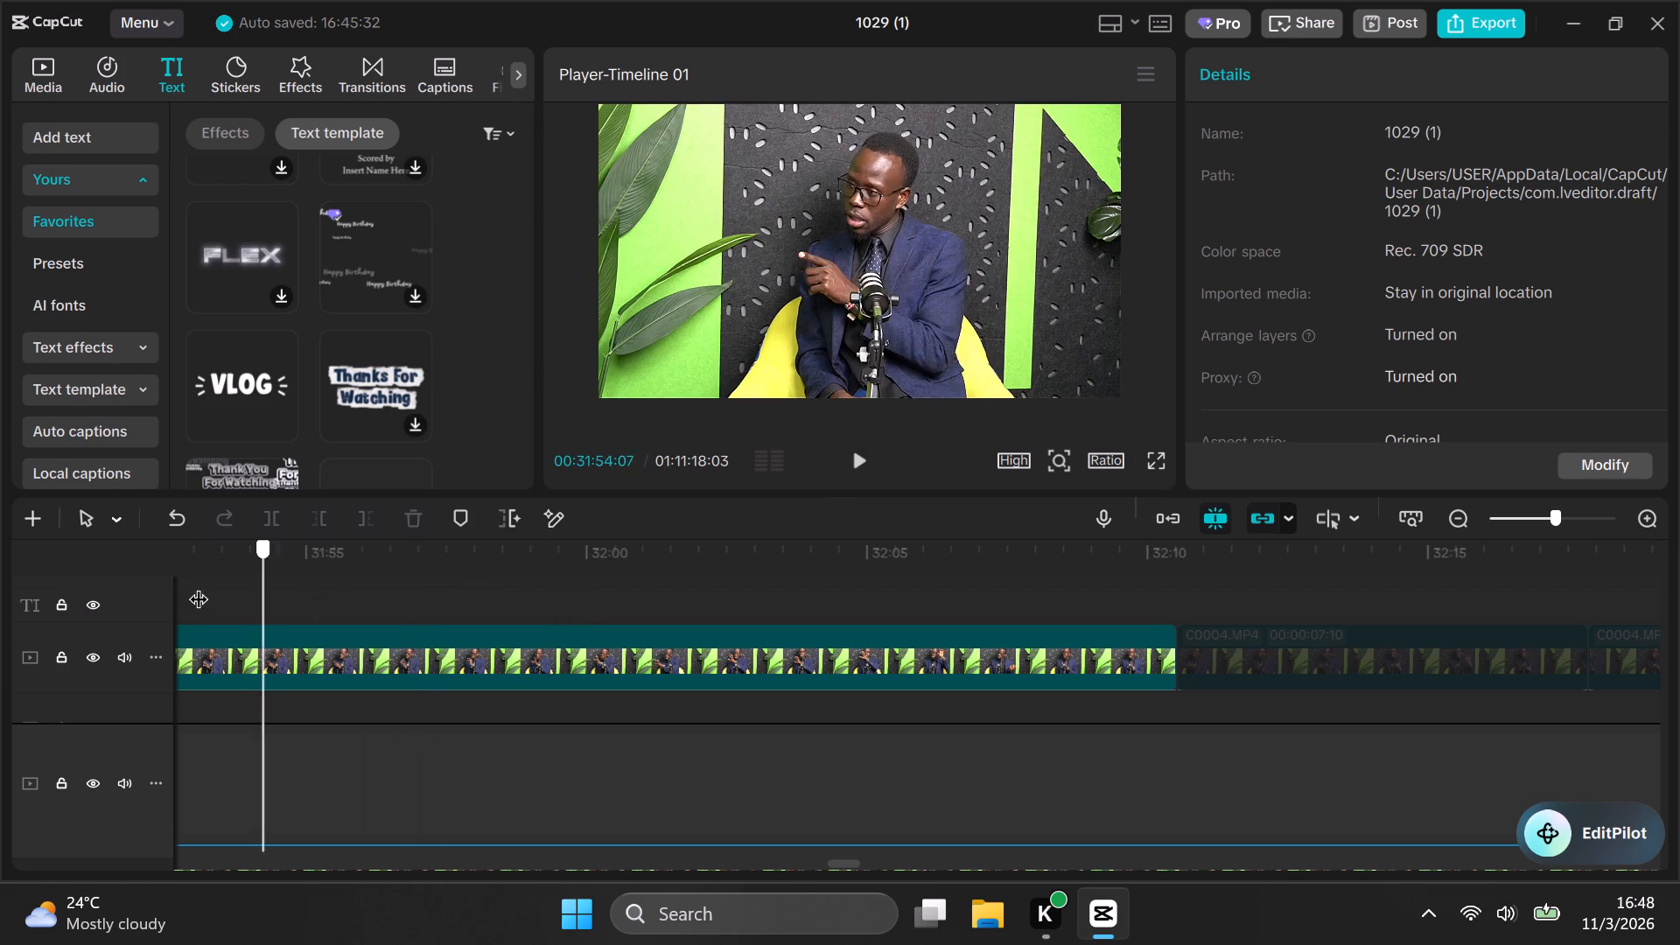
{"action": "left_click_drag", "start_coordinate": [198, 585], "coordinate": [3, 595]}
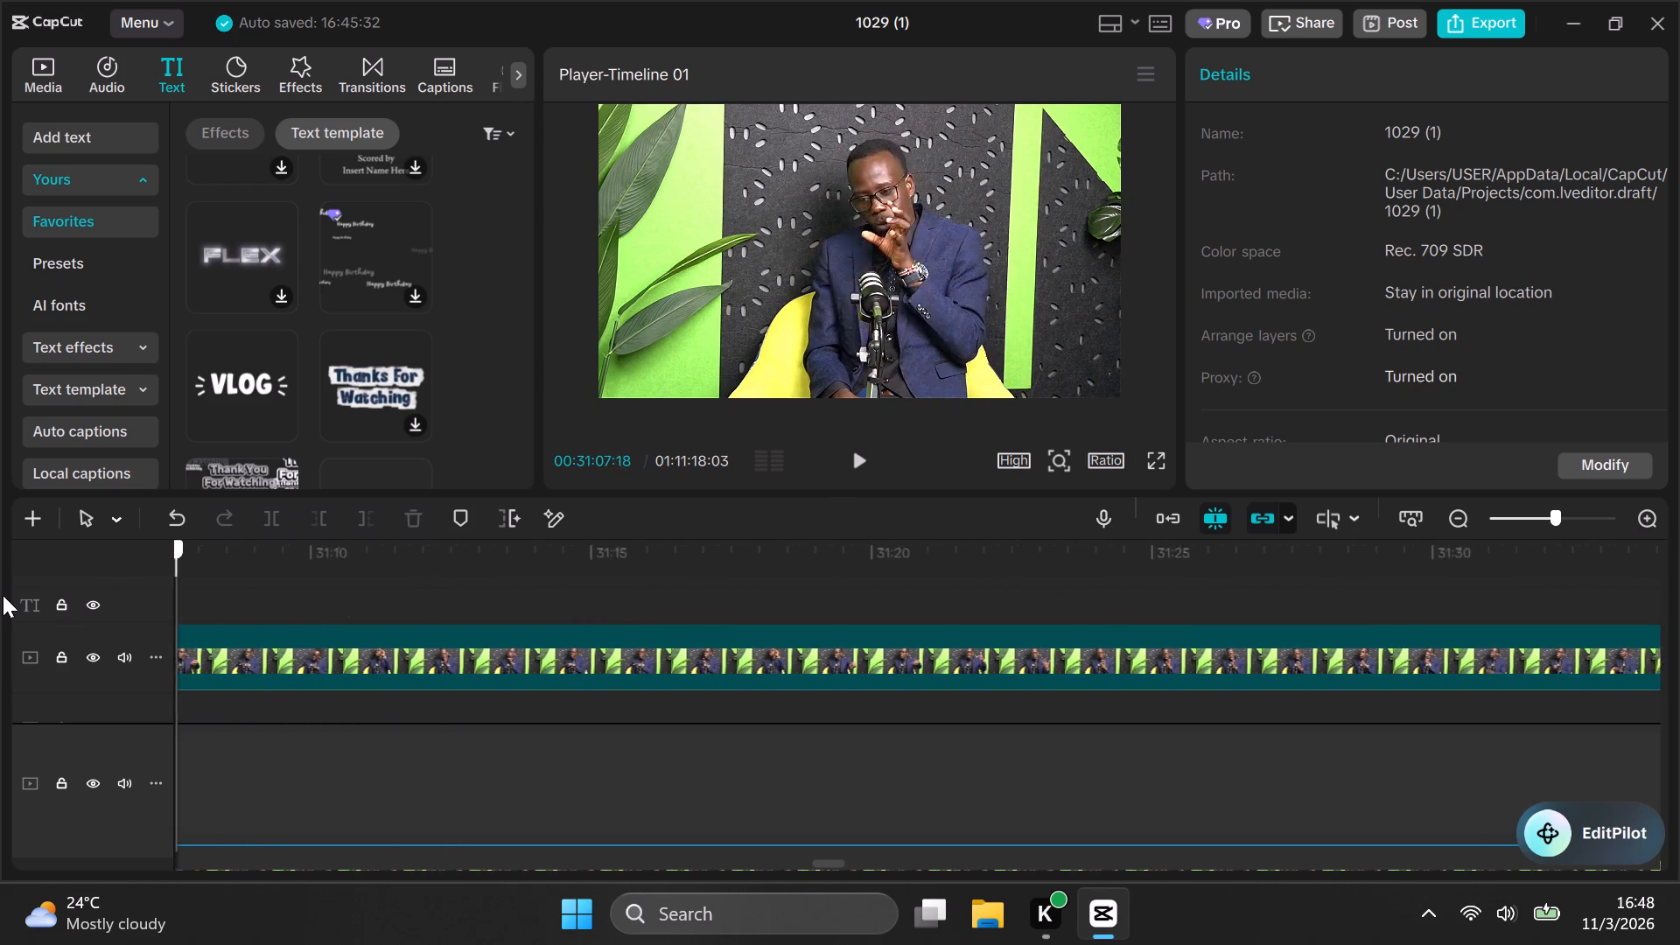
{"action": "left_click_drag", "start_coordinate": [3, 595], "coordinate": [367, 631]}
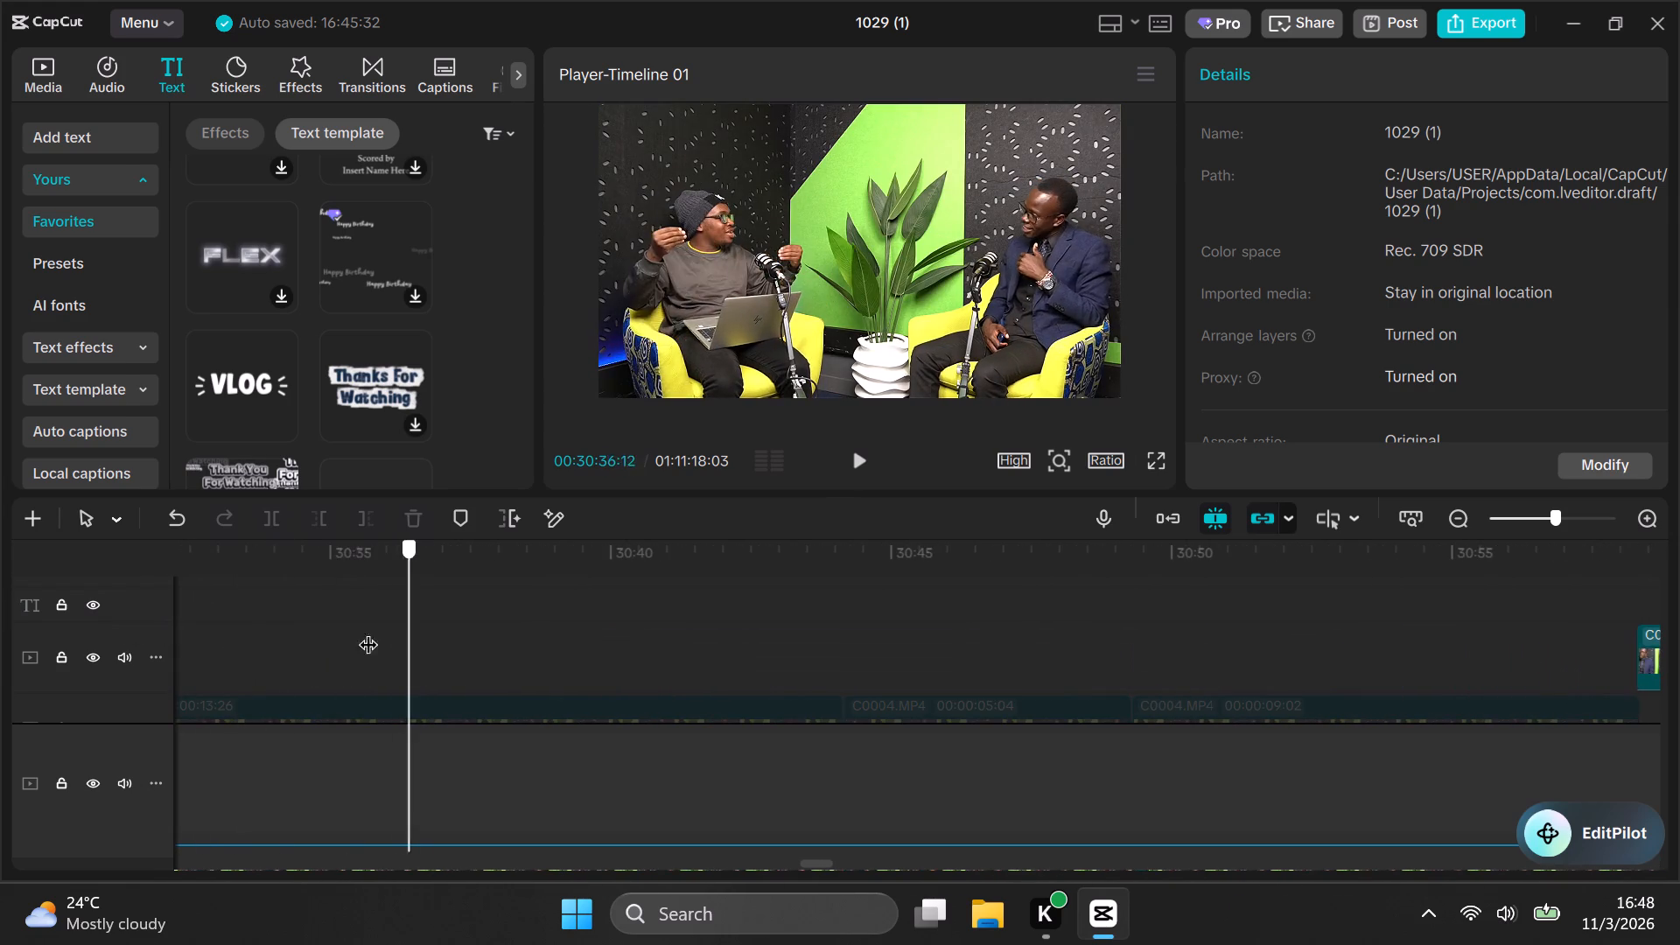
{"action": "left_click_drag", "start_coordinate": [367, 631], "coordinate": [230, 626]}
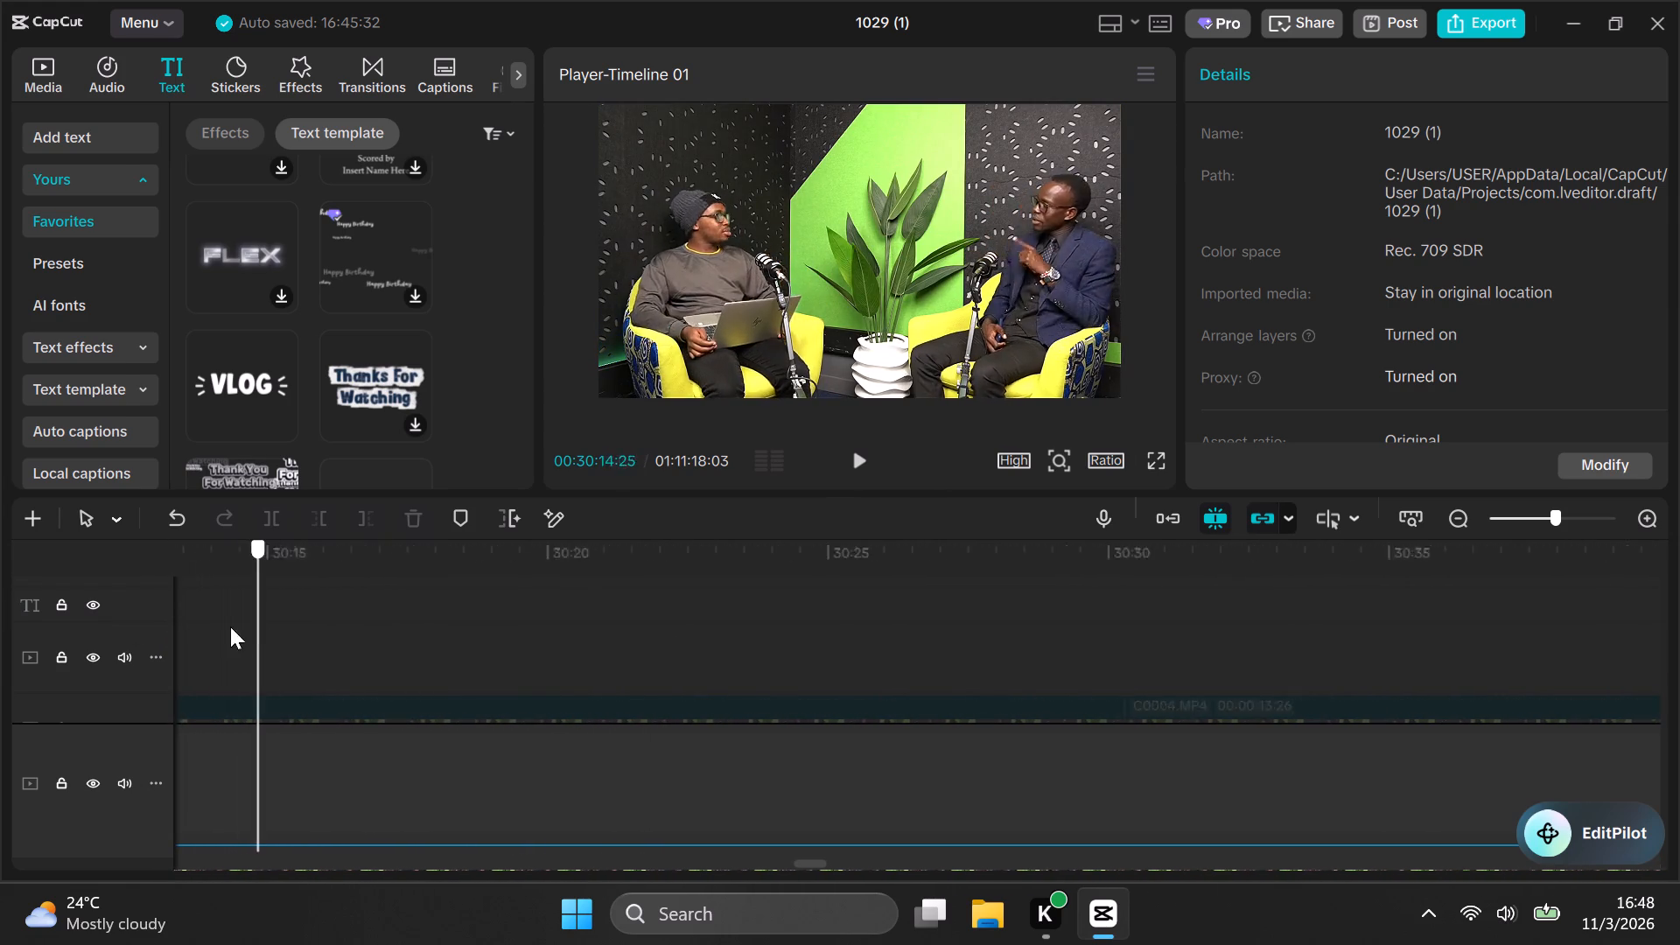
{"action": "left_click_drag", "start_coordinate": [230, 626], "coordinate": [465, 668]}
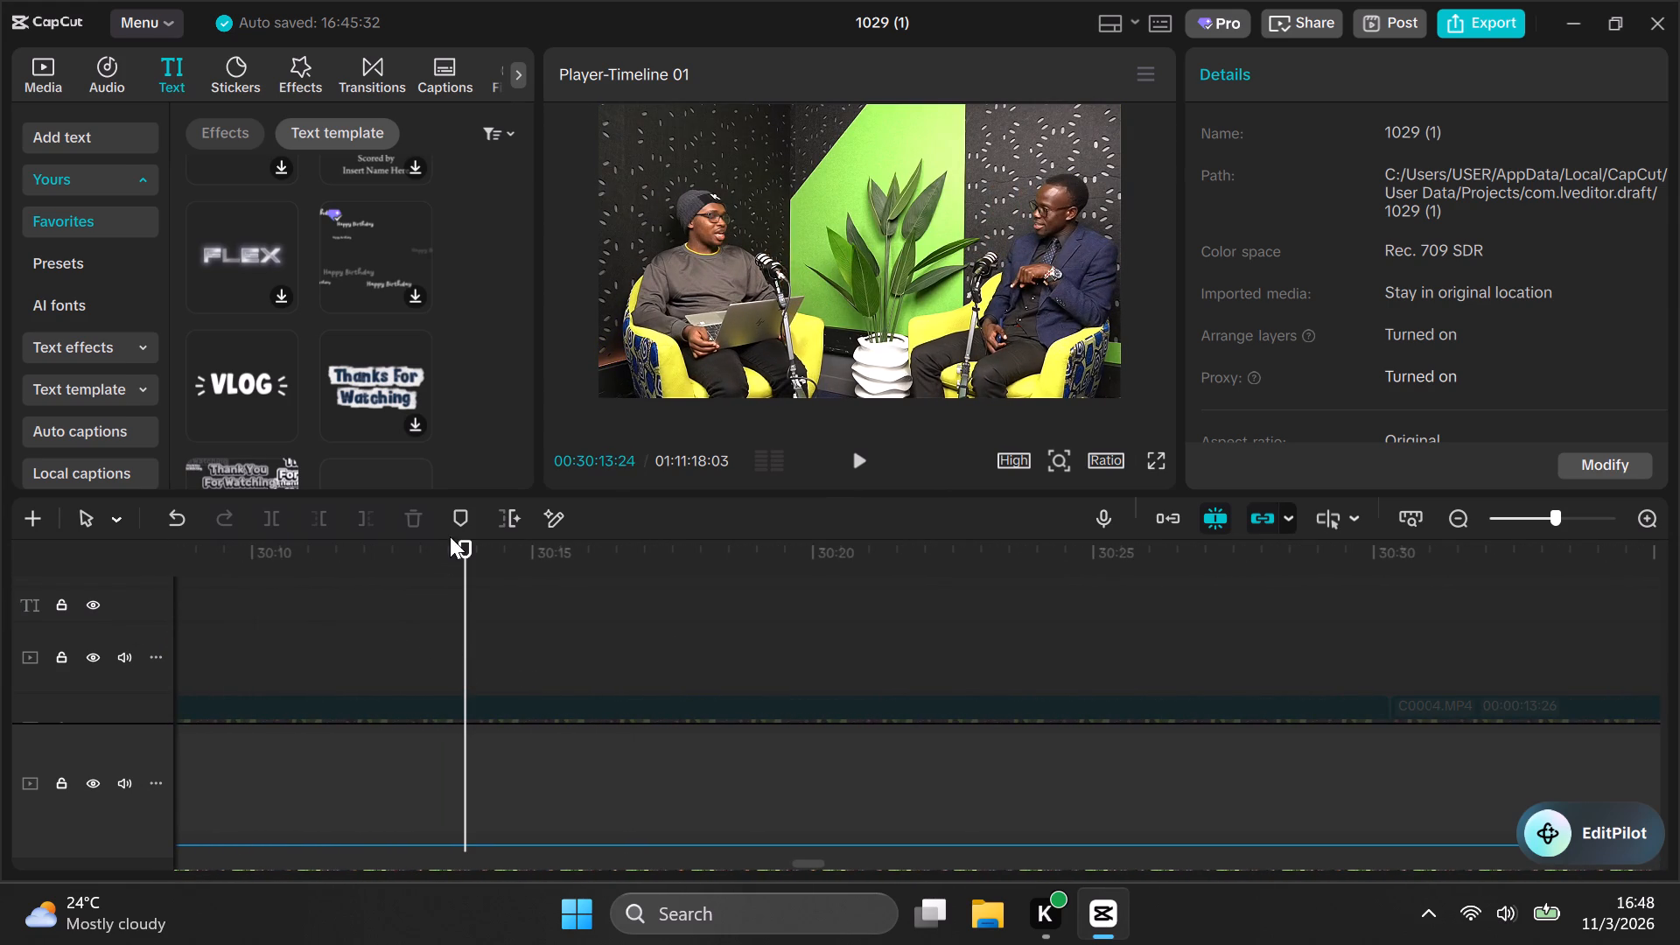
{"action": "left_click_drag", "start_coordinate": [474, 554], "coordinate": [1007, 724]}
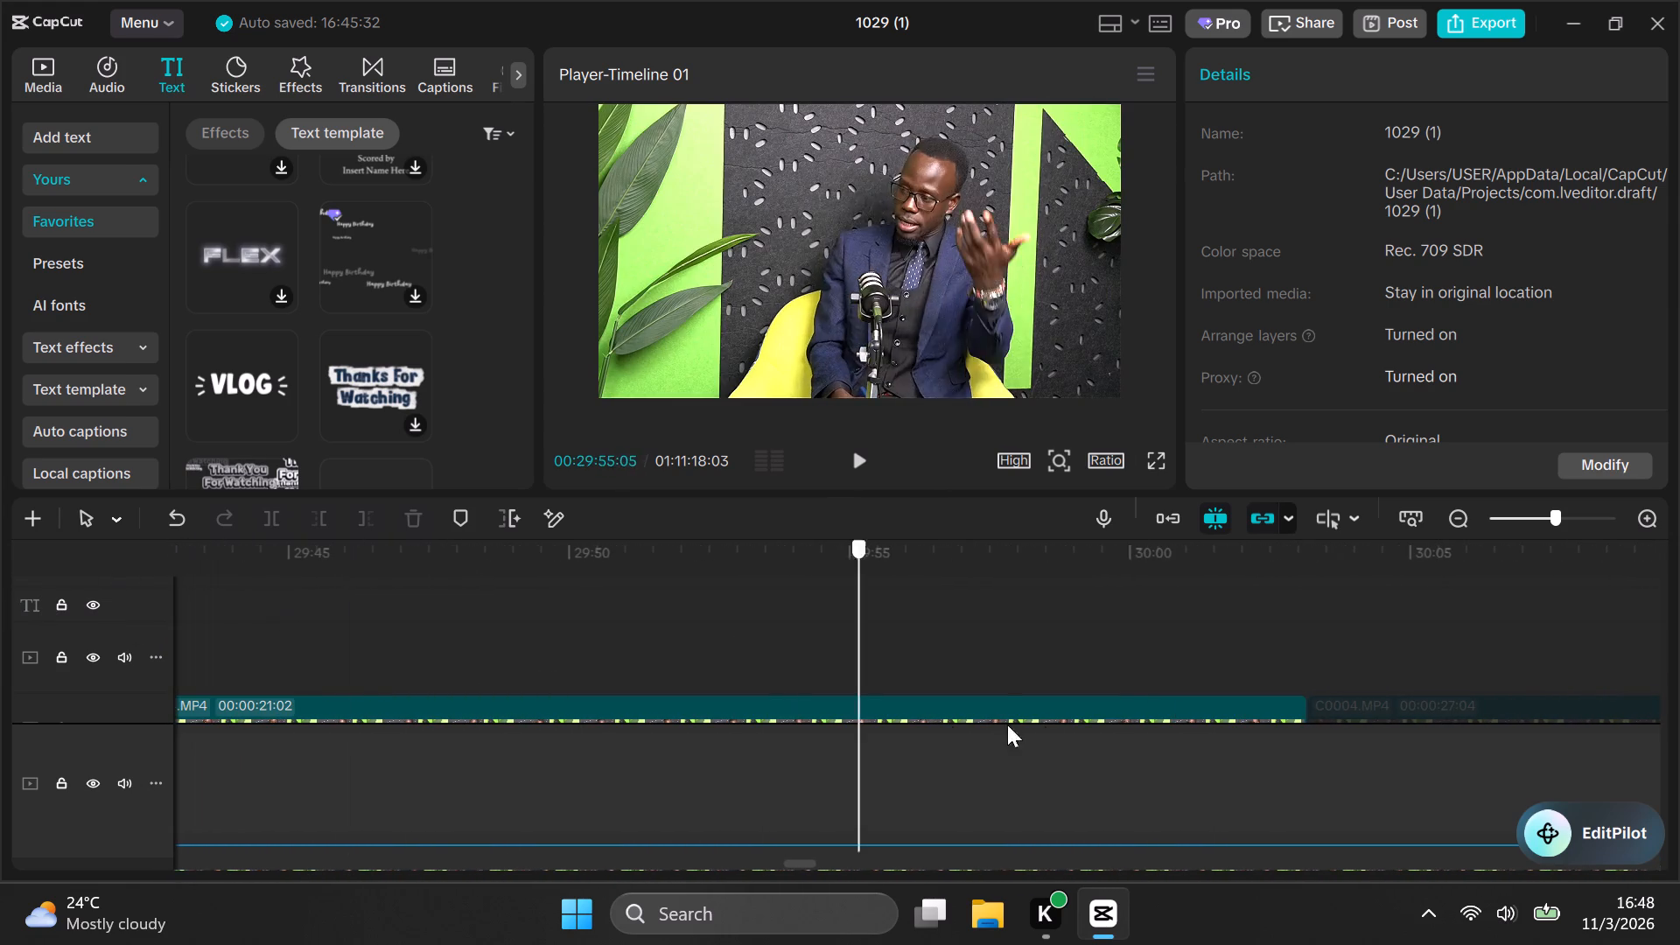
{"action": "left_click_drag", "start_coordinate": [1007, 724], "coordinate": [1272, 698]}
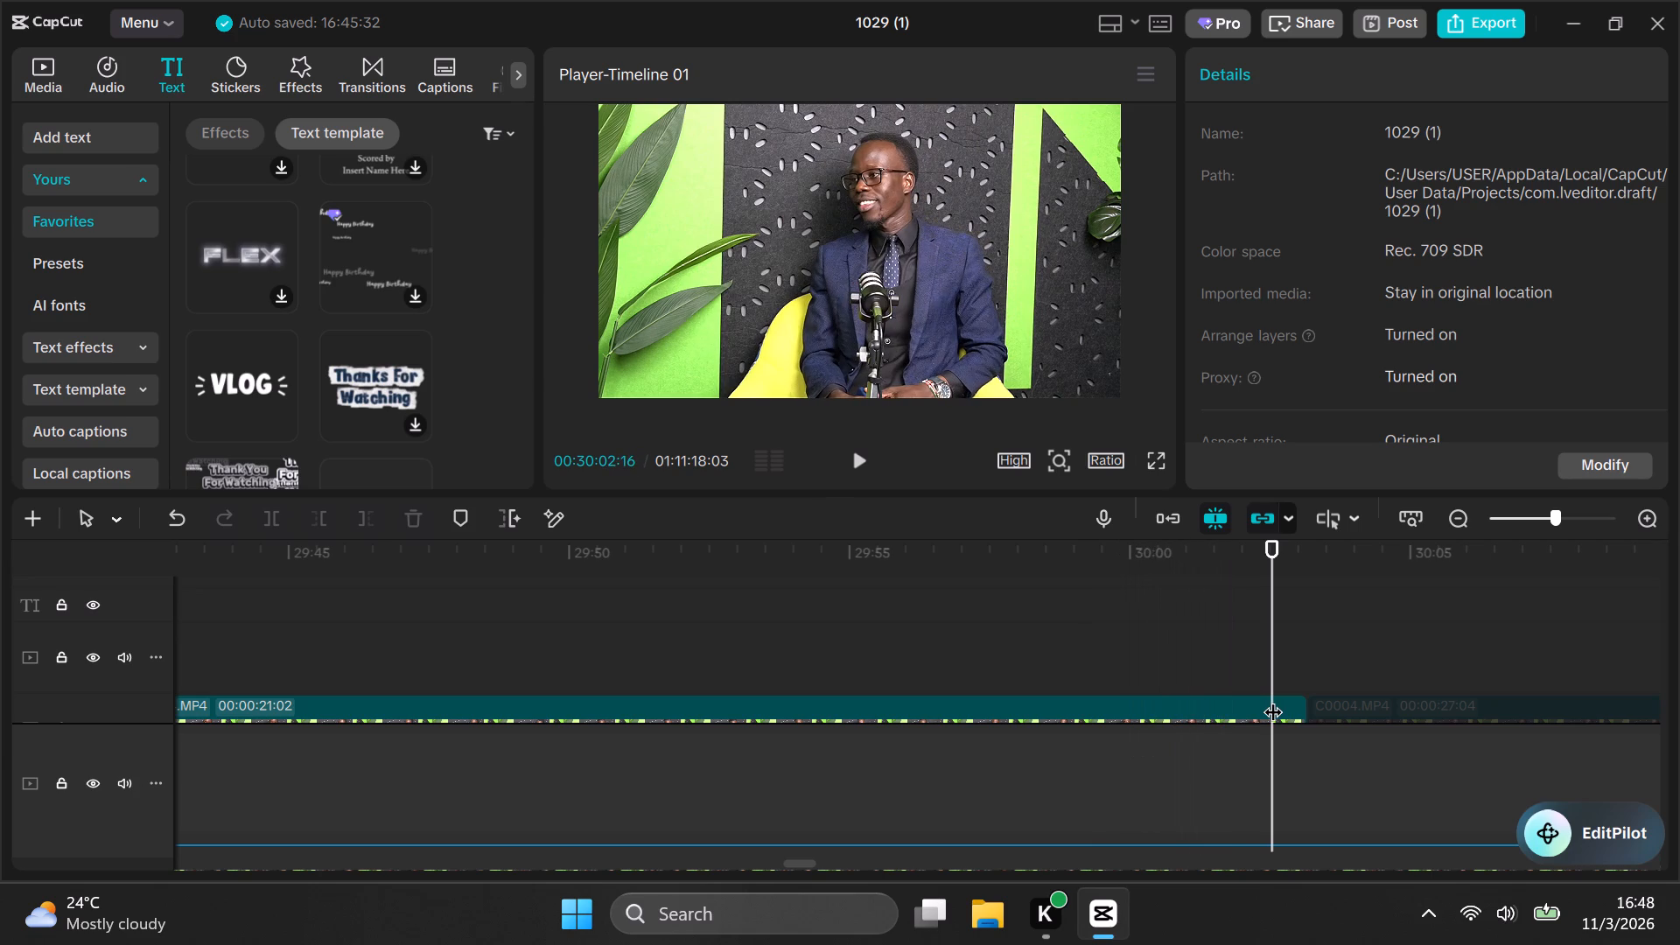
{"action": "key", "text": "space"}
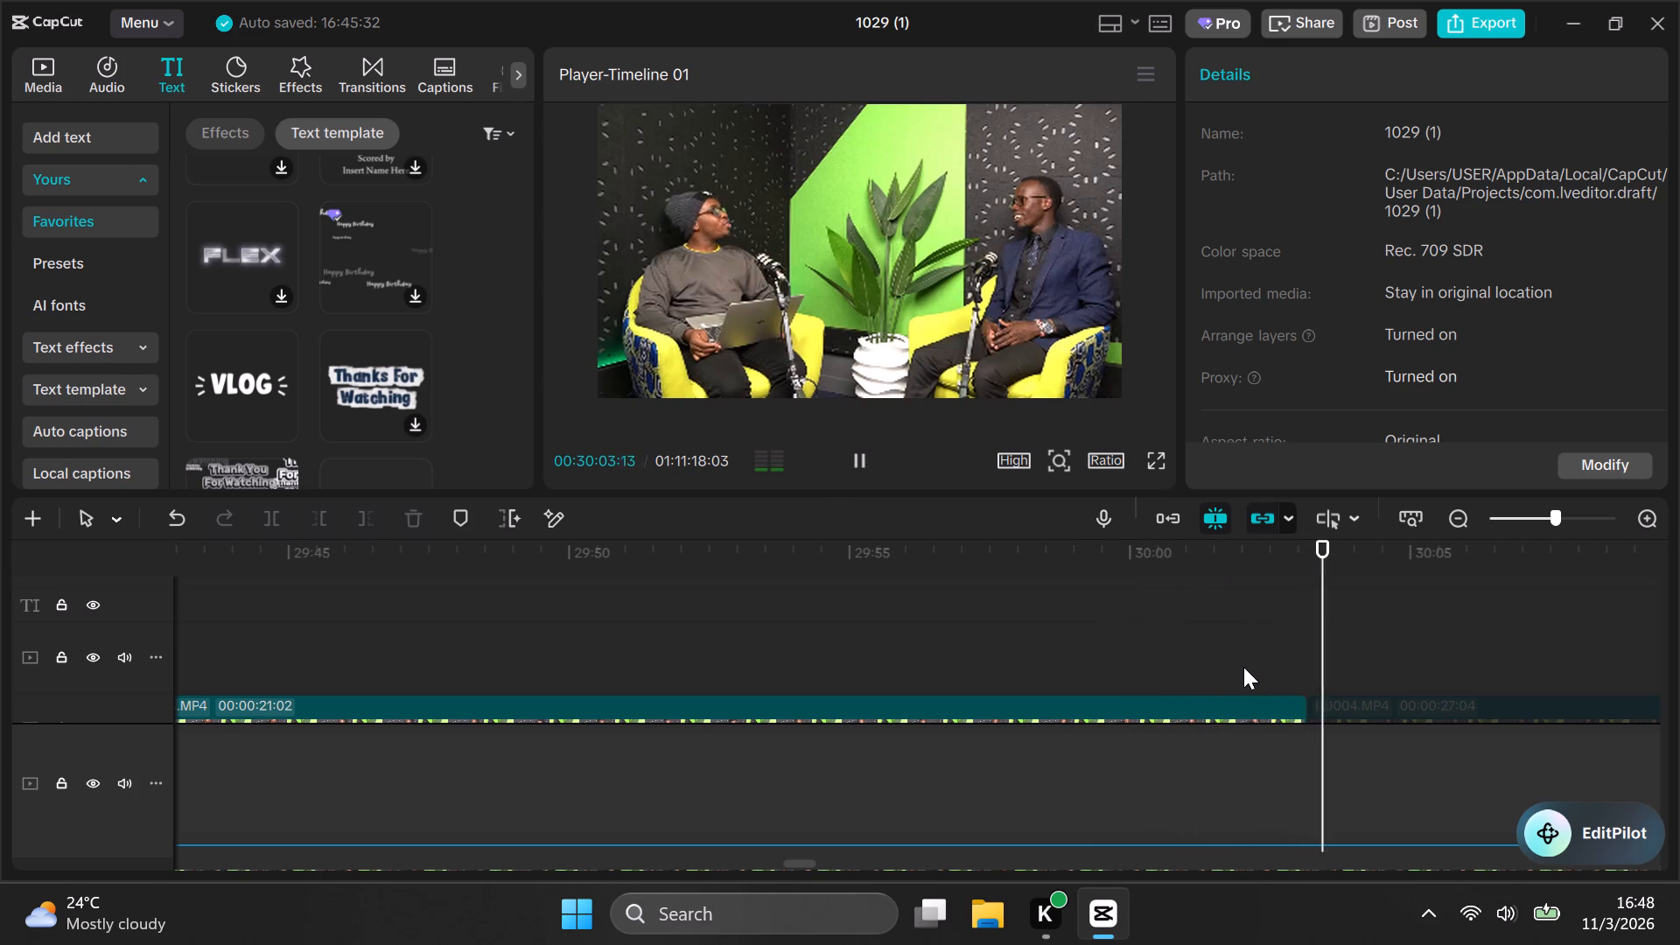
{"action": "key", "text": "space"}
Scrub backwards through the podcast footage from 00:29:50 to 00:27:22, playing the camera cut near 00:29:25.
{"action": "left_click", "coordinate": [588, 582]}
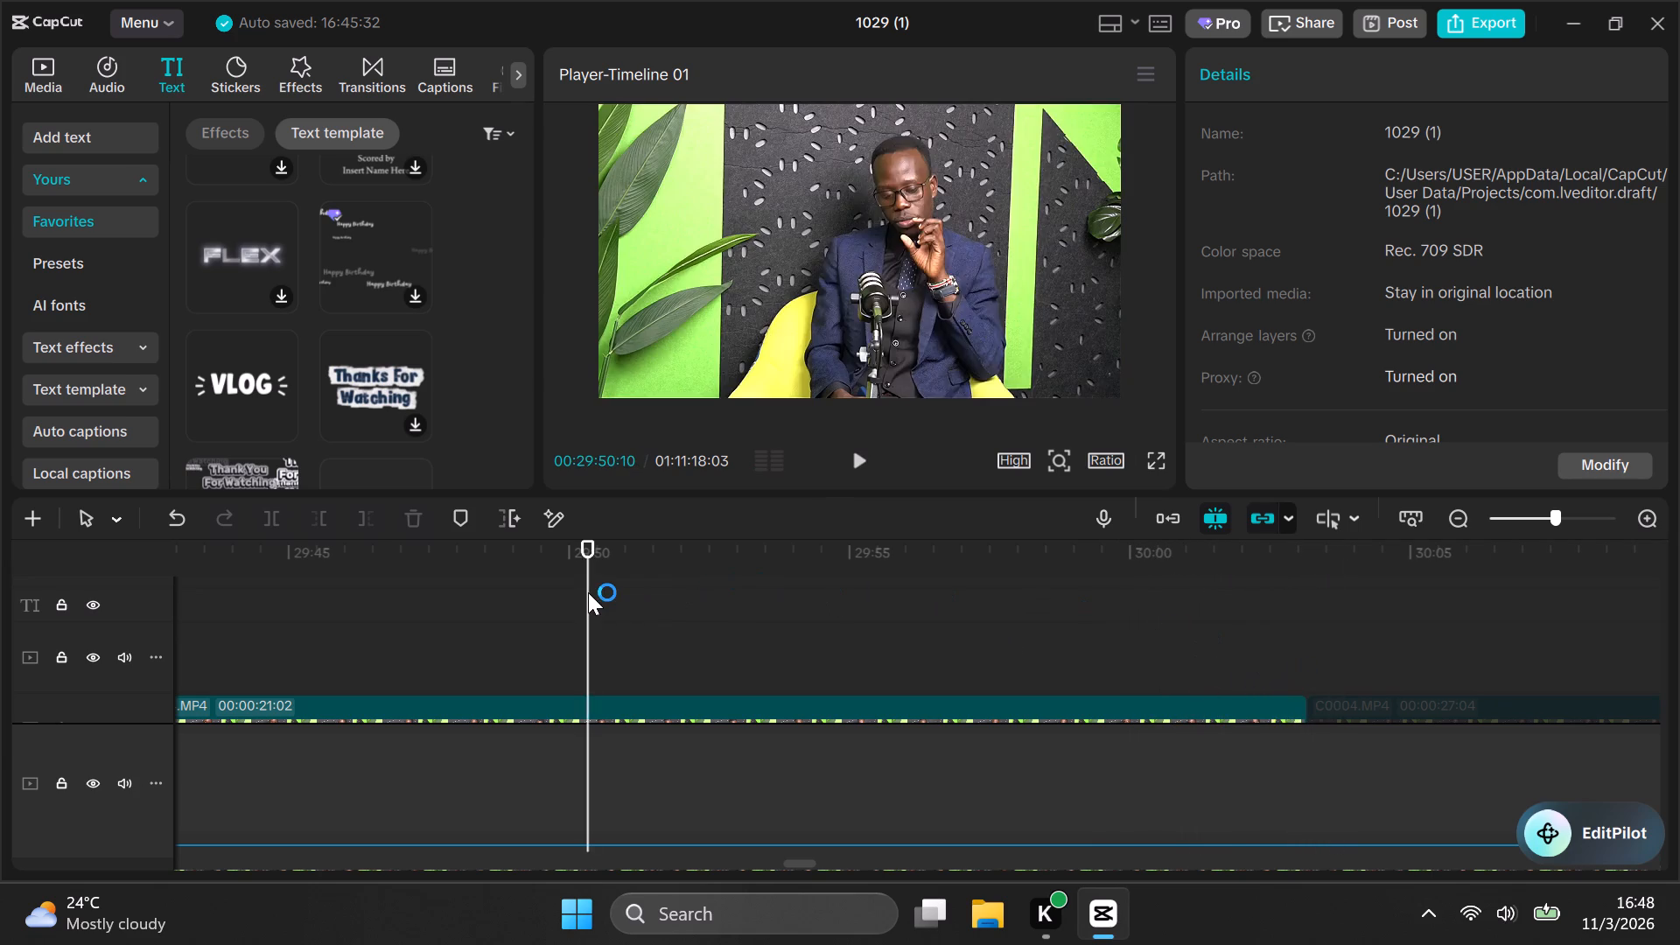
{"action": "left_click_drag", "start_coordinate": [588, 582], "coordinate": [483, 663]}
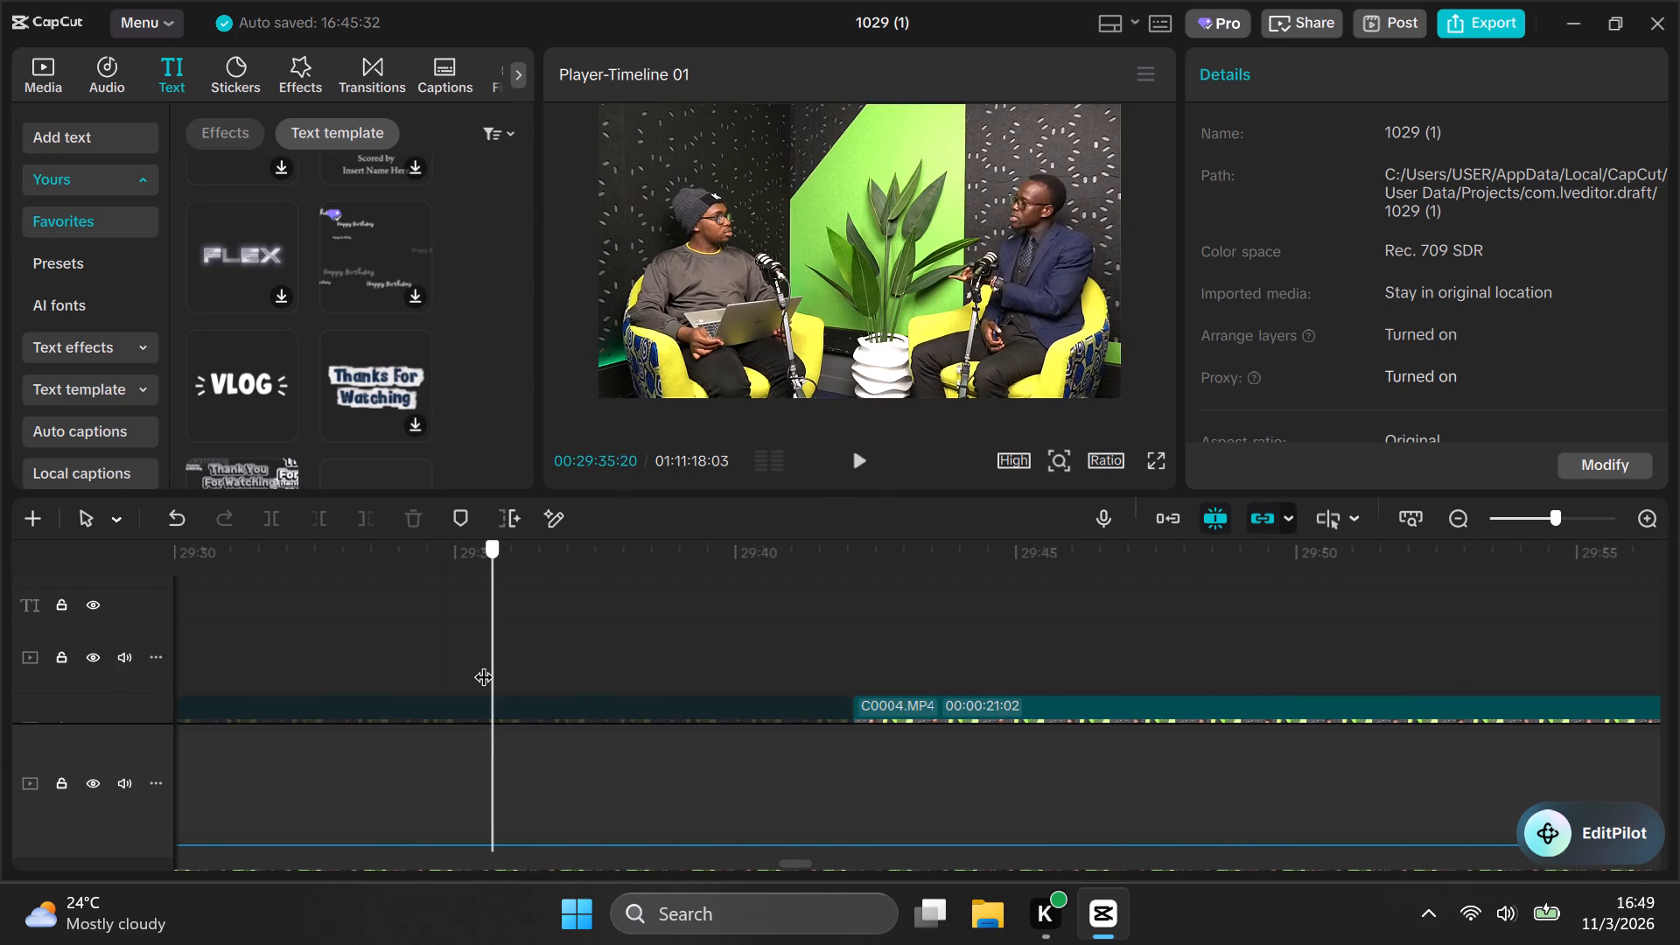
{"action": "left_click_drag", "start_coordinate": [483, 663], "coordinate": [396, 668]}
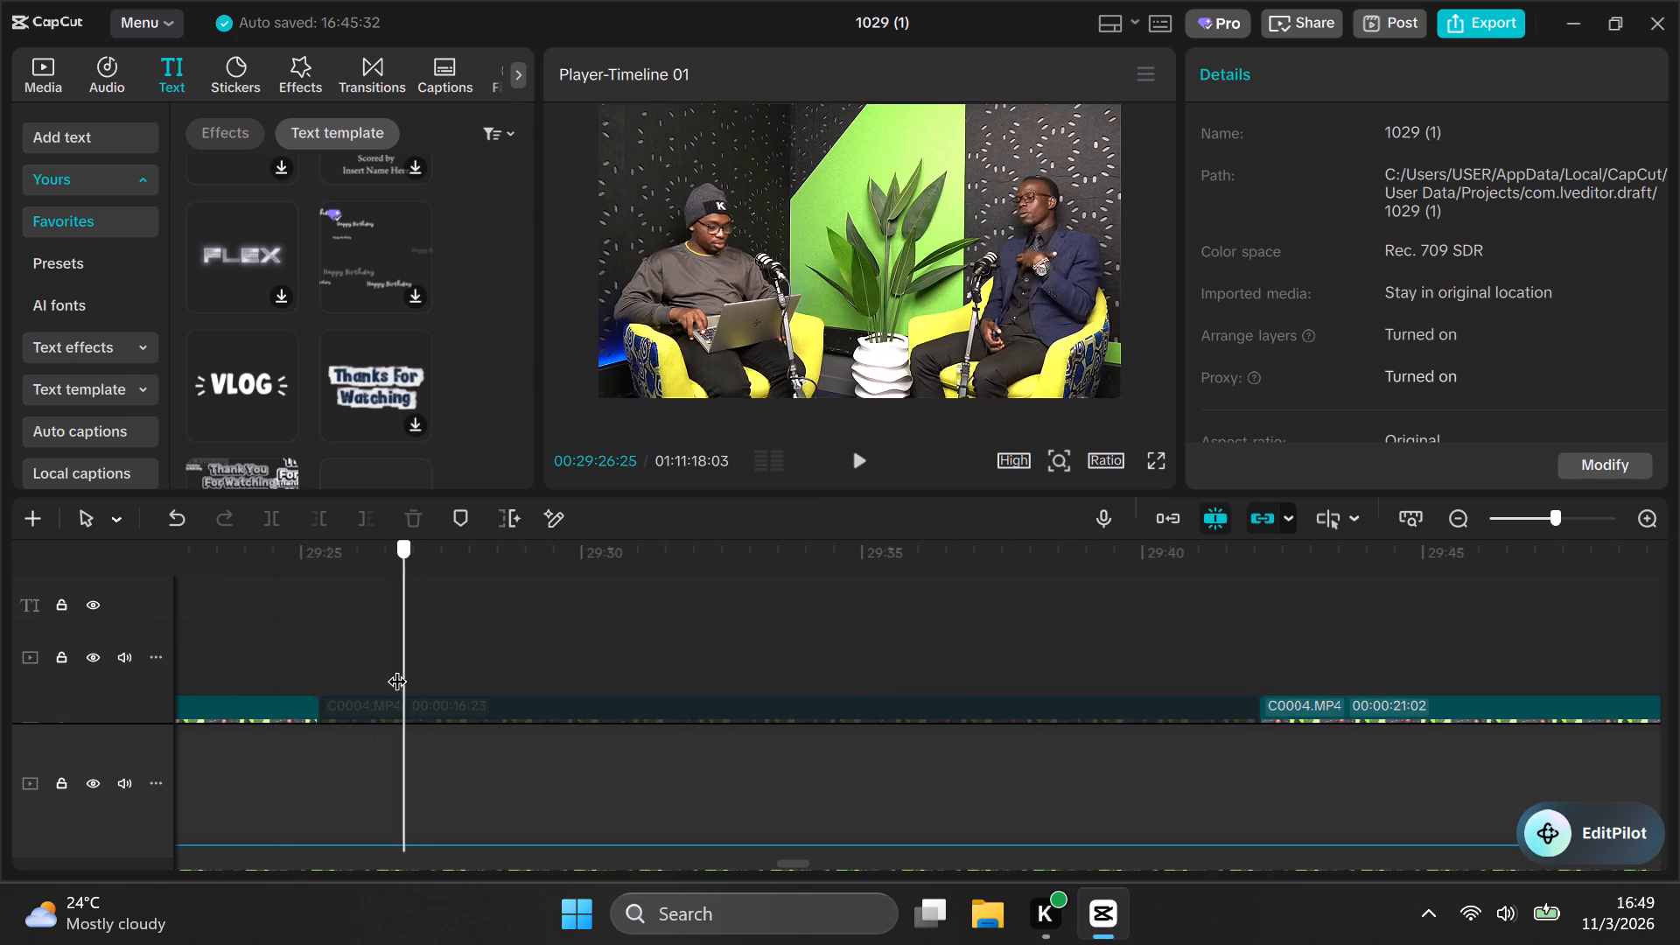
{"action": "left_click_drag", "start_coordinate": [396, 668], "coordinate": [318, 671]}
{"action": "key", "text": "space"}
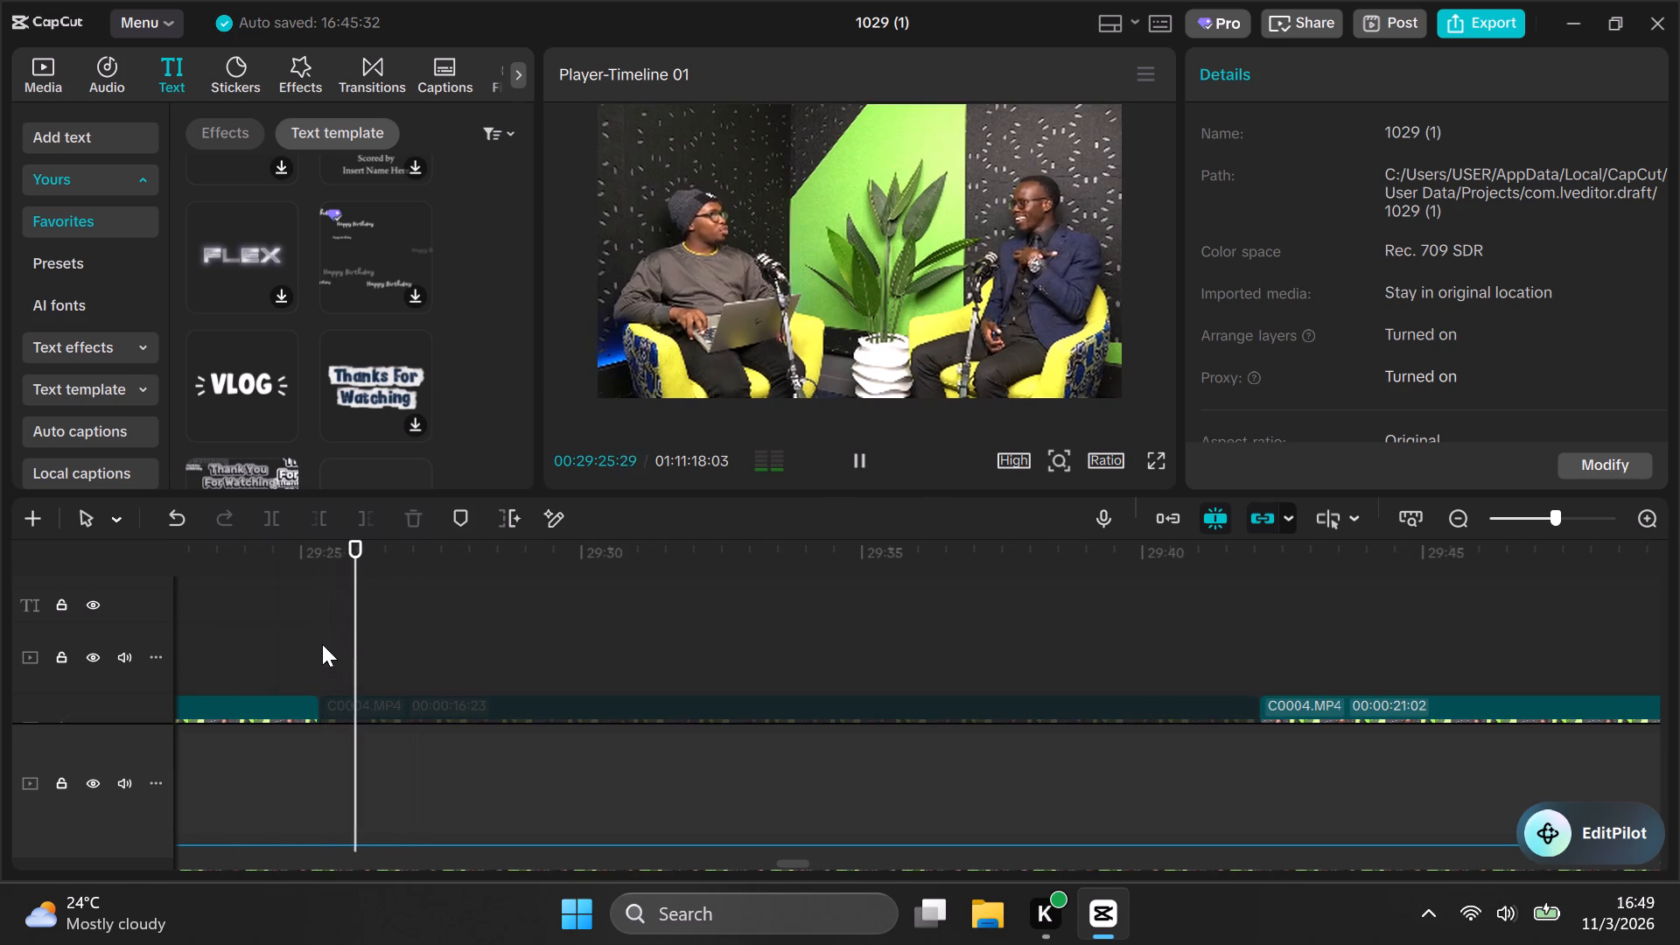
{"action": "left_click", "coordinate": [321, 642]}
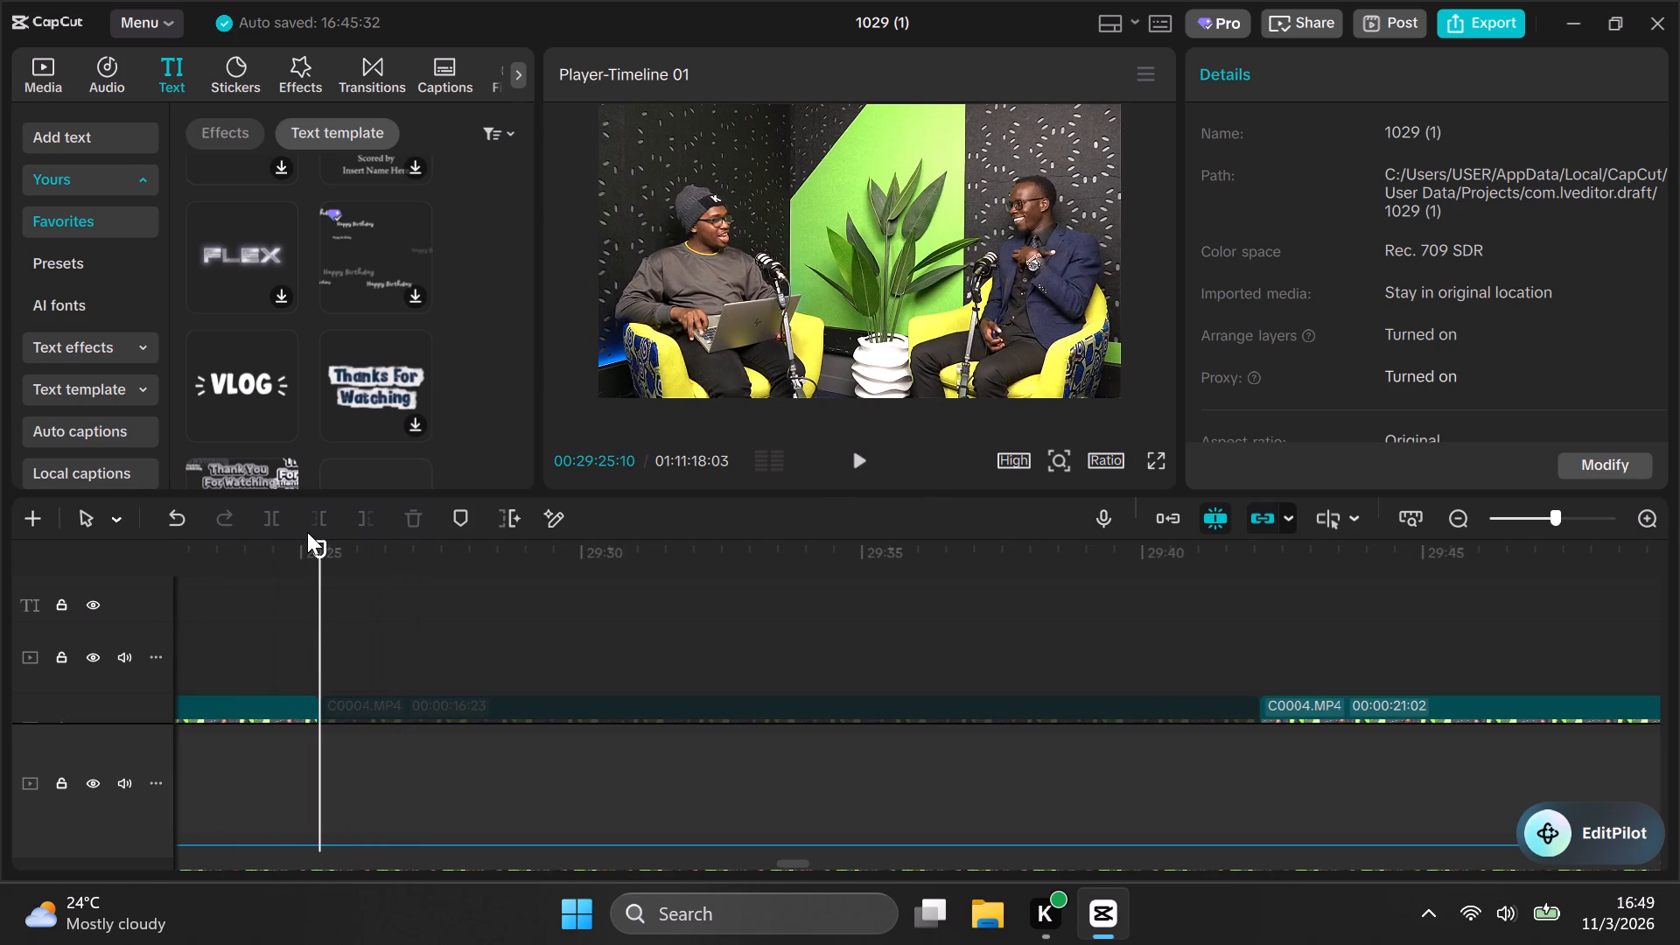
{"action": "left_click_drag", "start_coordinate": [315, 553], "coordinate": [106, 621]}
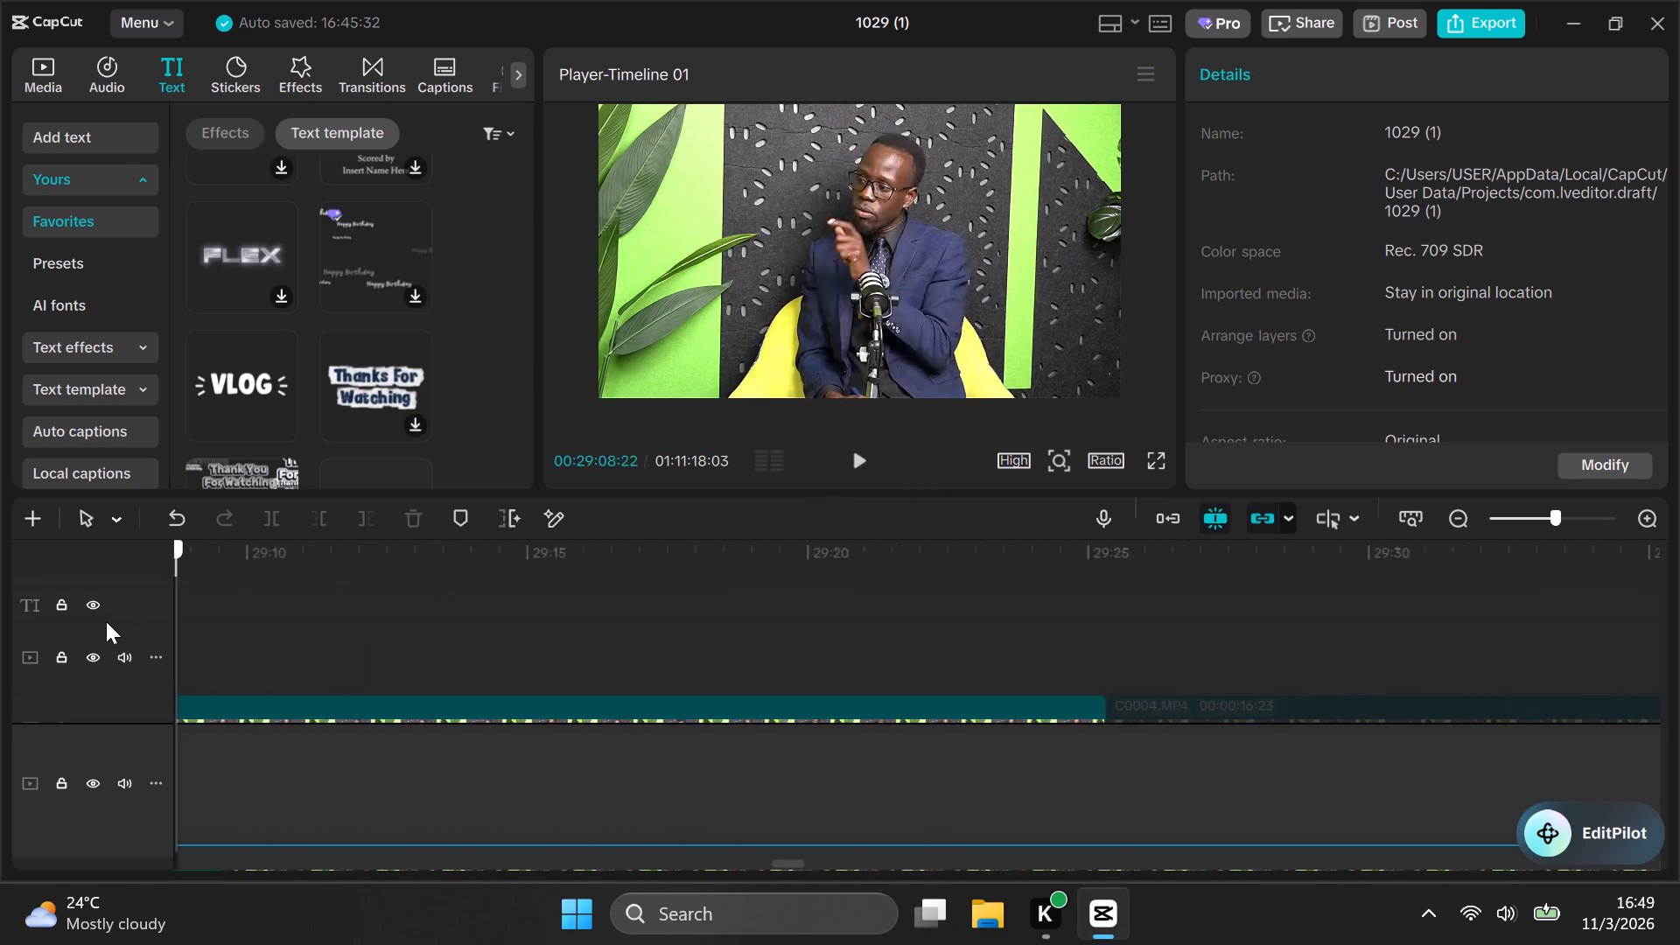
{"action": "left_click_drag", "start_coordinate": [106, 621], "coordinate": [316, 681]}
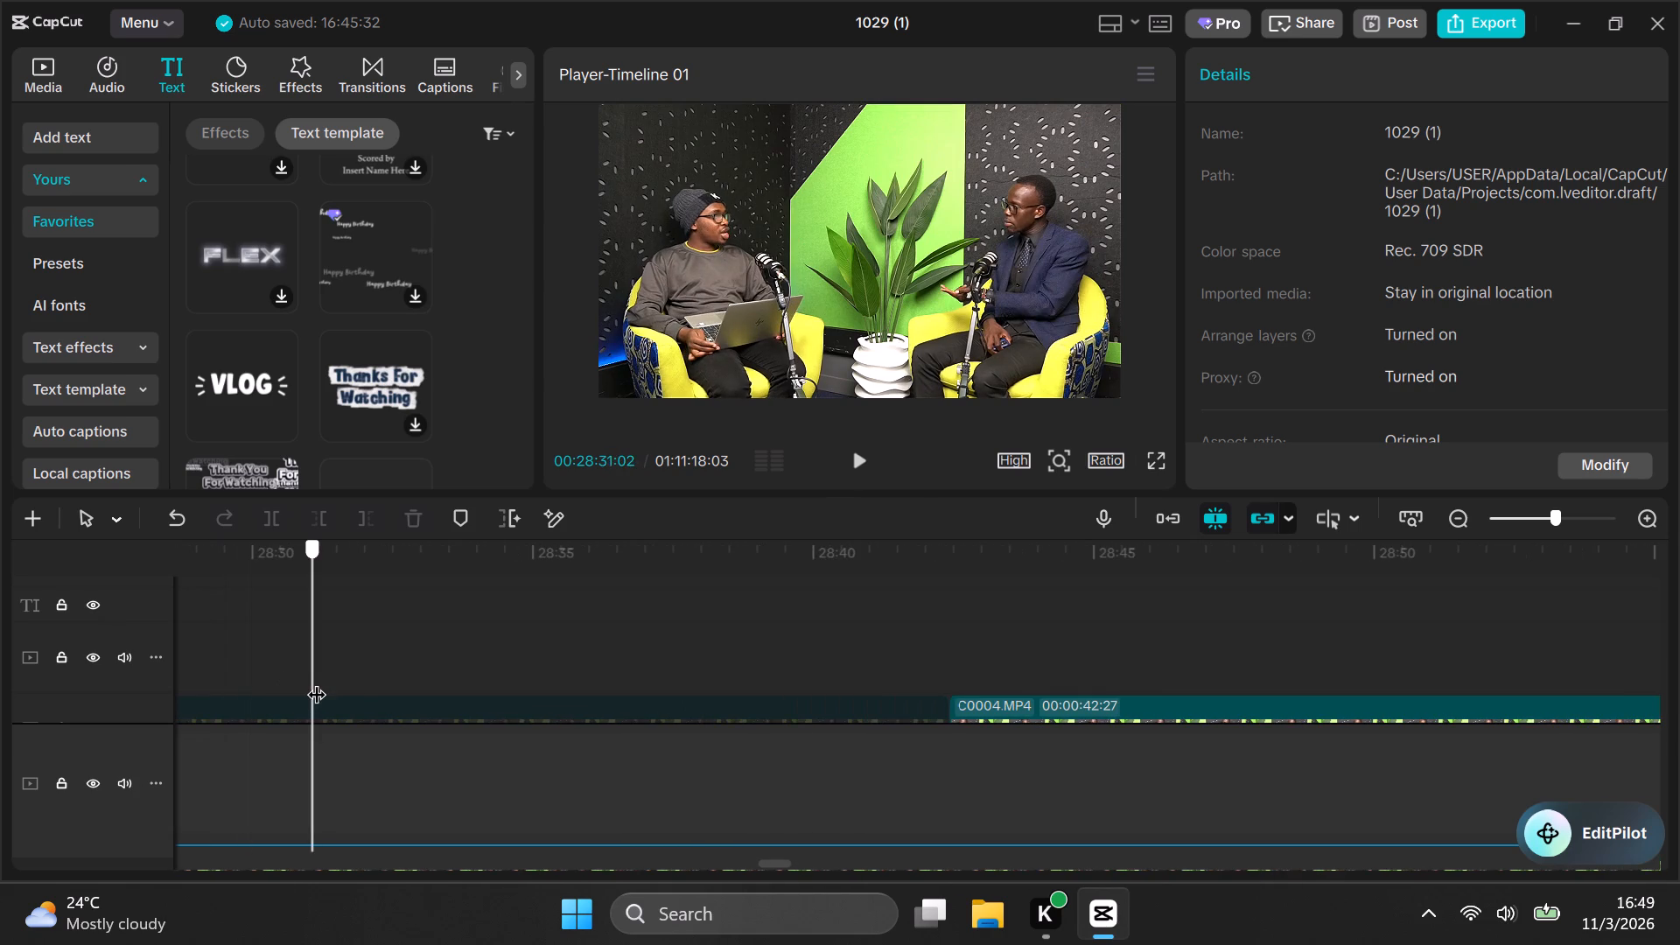
{"action": "left_click_drag", "start_coordinate": [316, 681], "coordinate": [218, 664]}
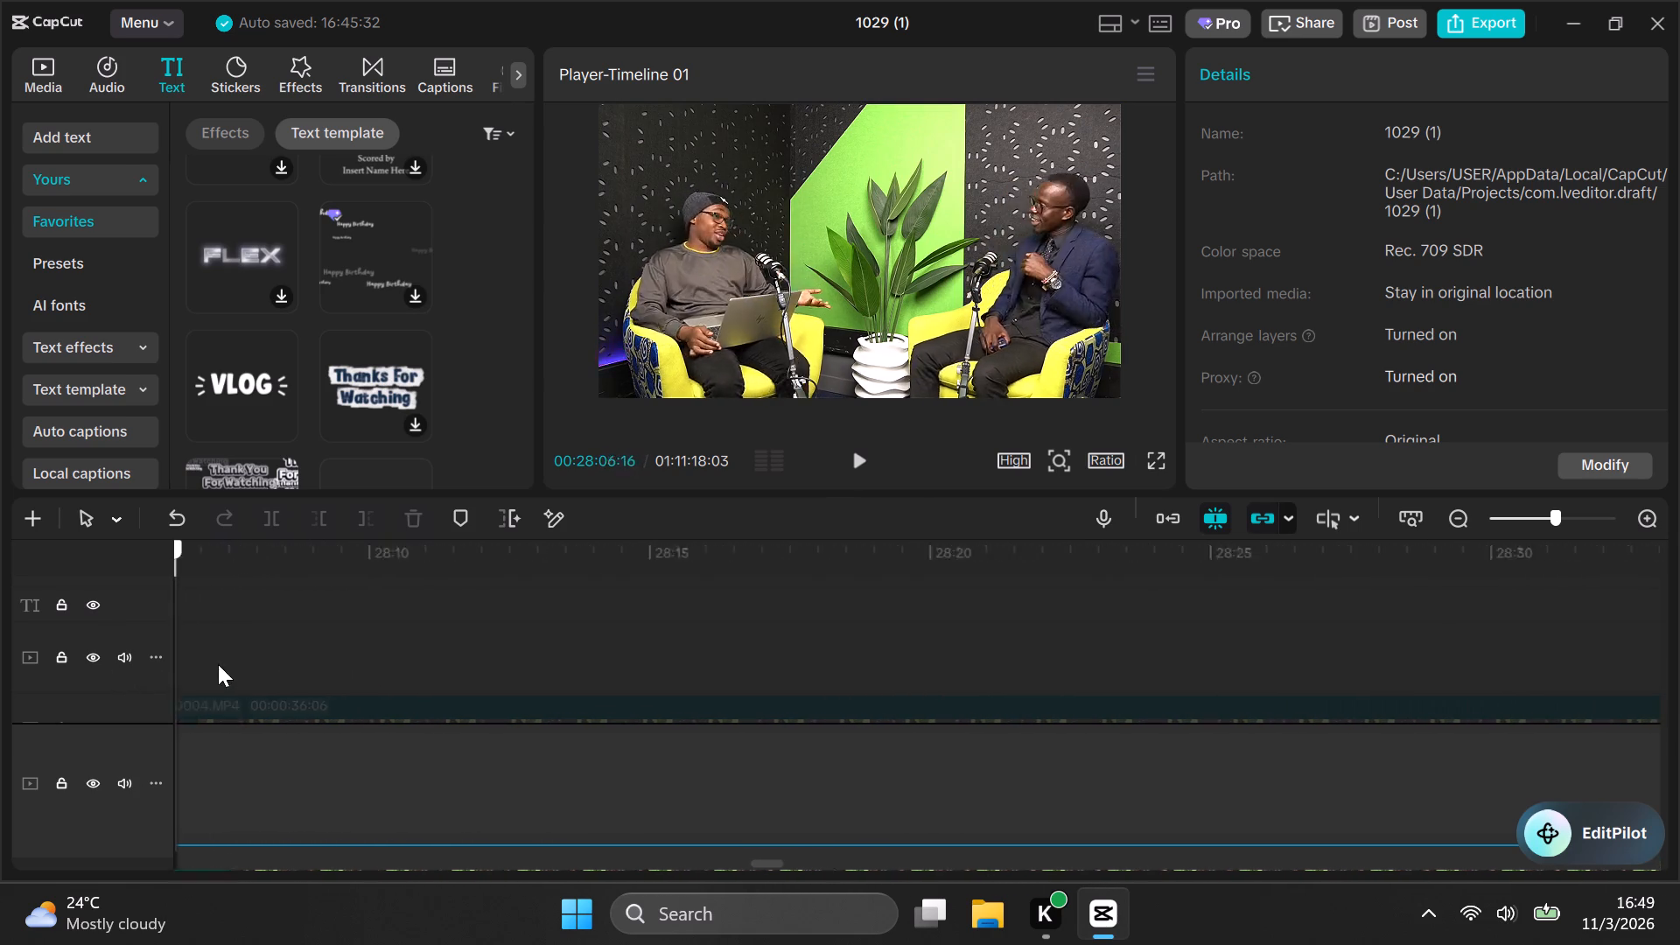
{"action": "left_click_drag", "start_coordinate": [218, 664], "coordinate": [818, 640]}
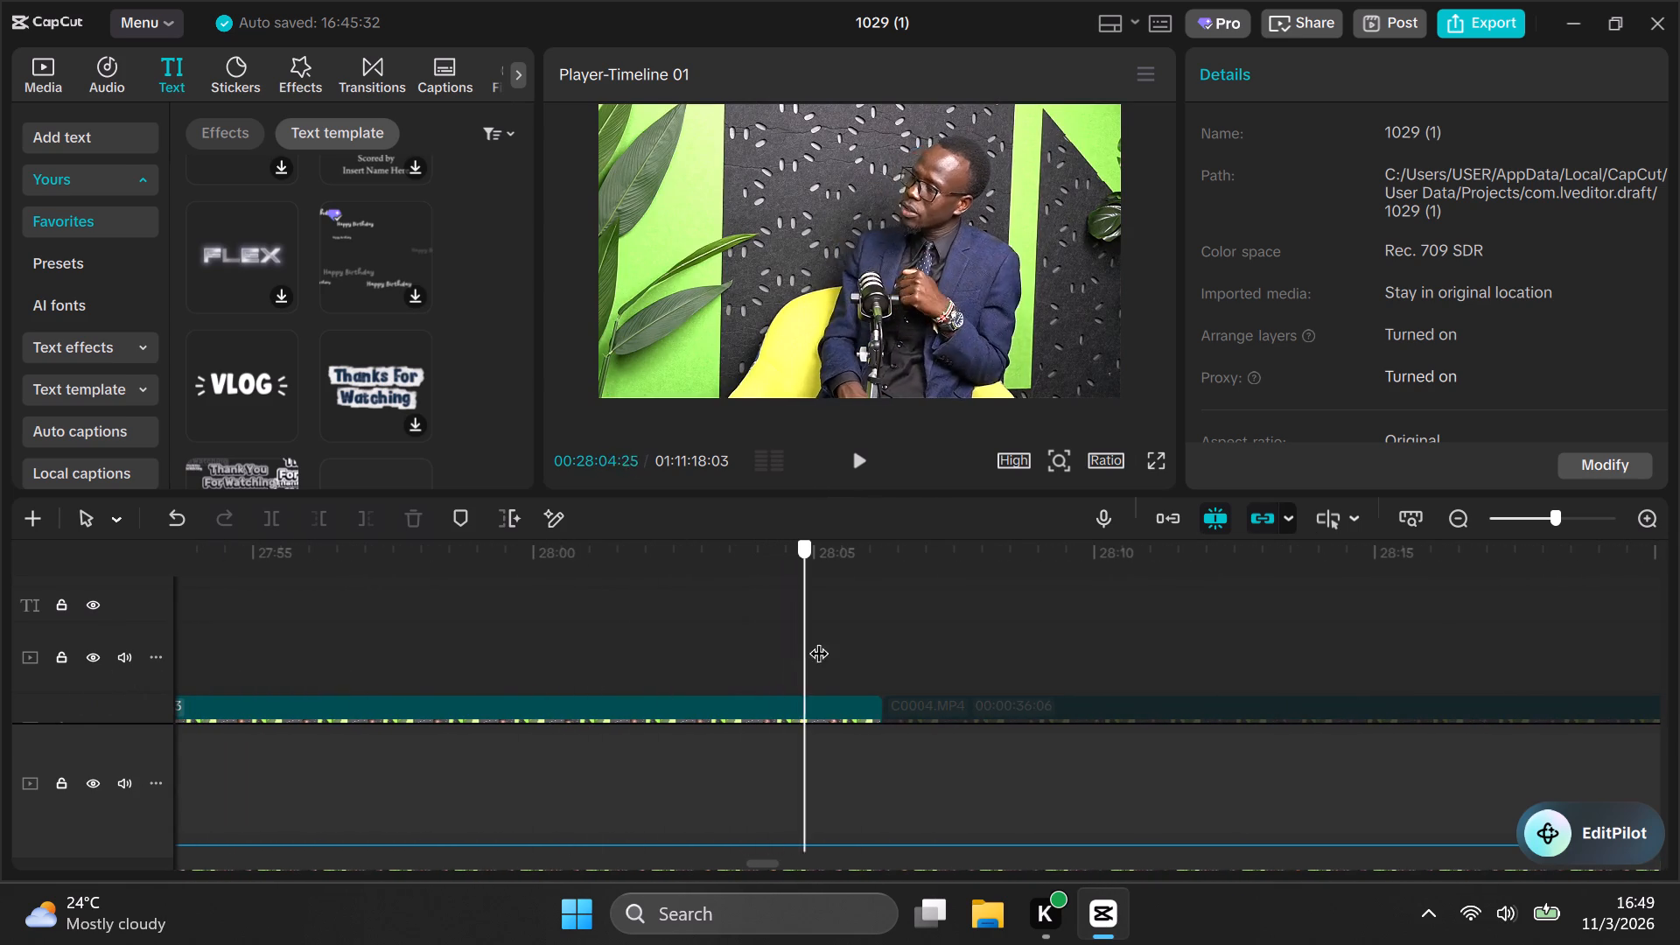
{"action": "left_click_drag", "start_coordinate": [818, 640], "coordinate": [444, 672]}
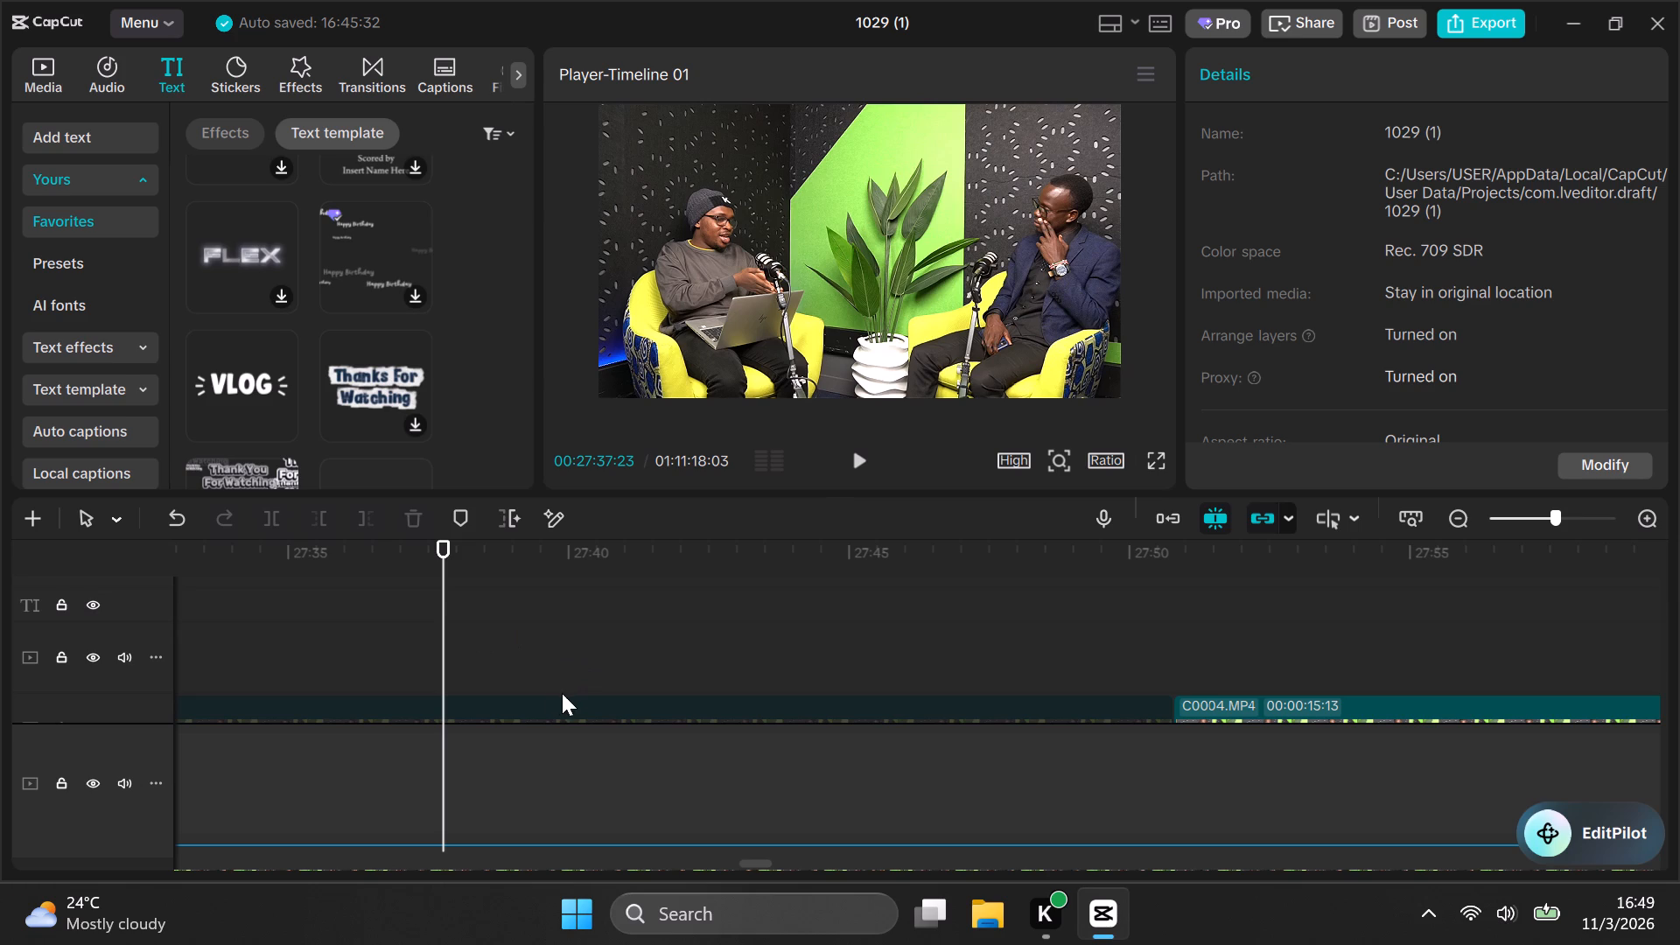
{"action": "left_click", "coordinate": [358, 664]}
{"action": "left_click_drag", "start_coordinate": [360, 663], "coordinate": [94, 738]}
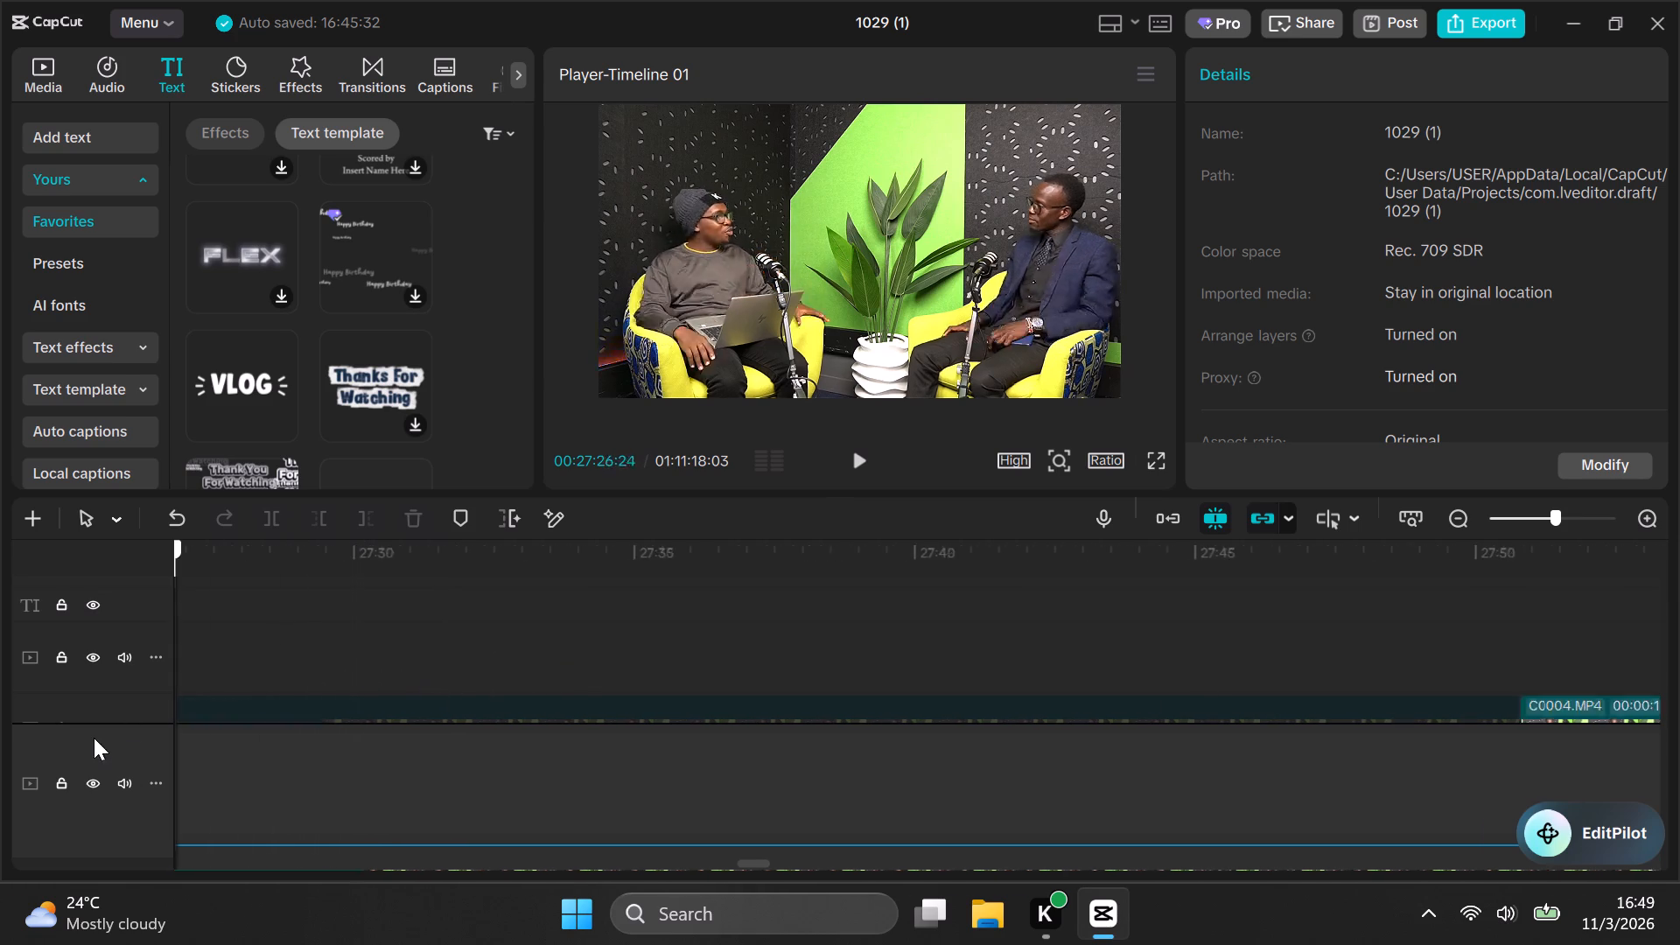
{"action": "left_click_drag", "start_coordinate": [94, 738], "coordinate": [588, 647]}
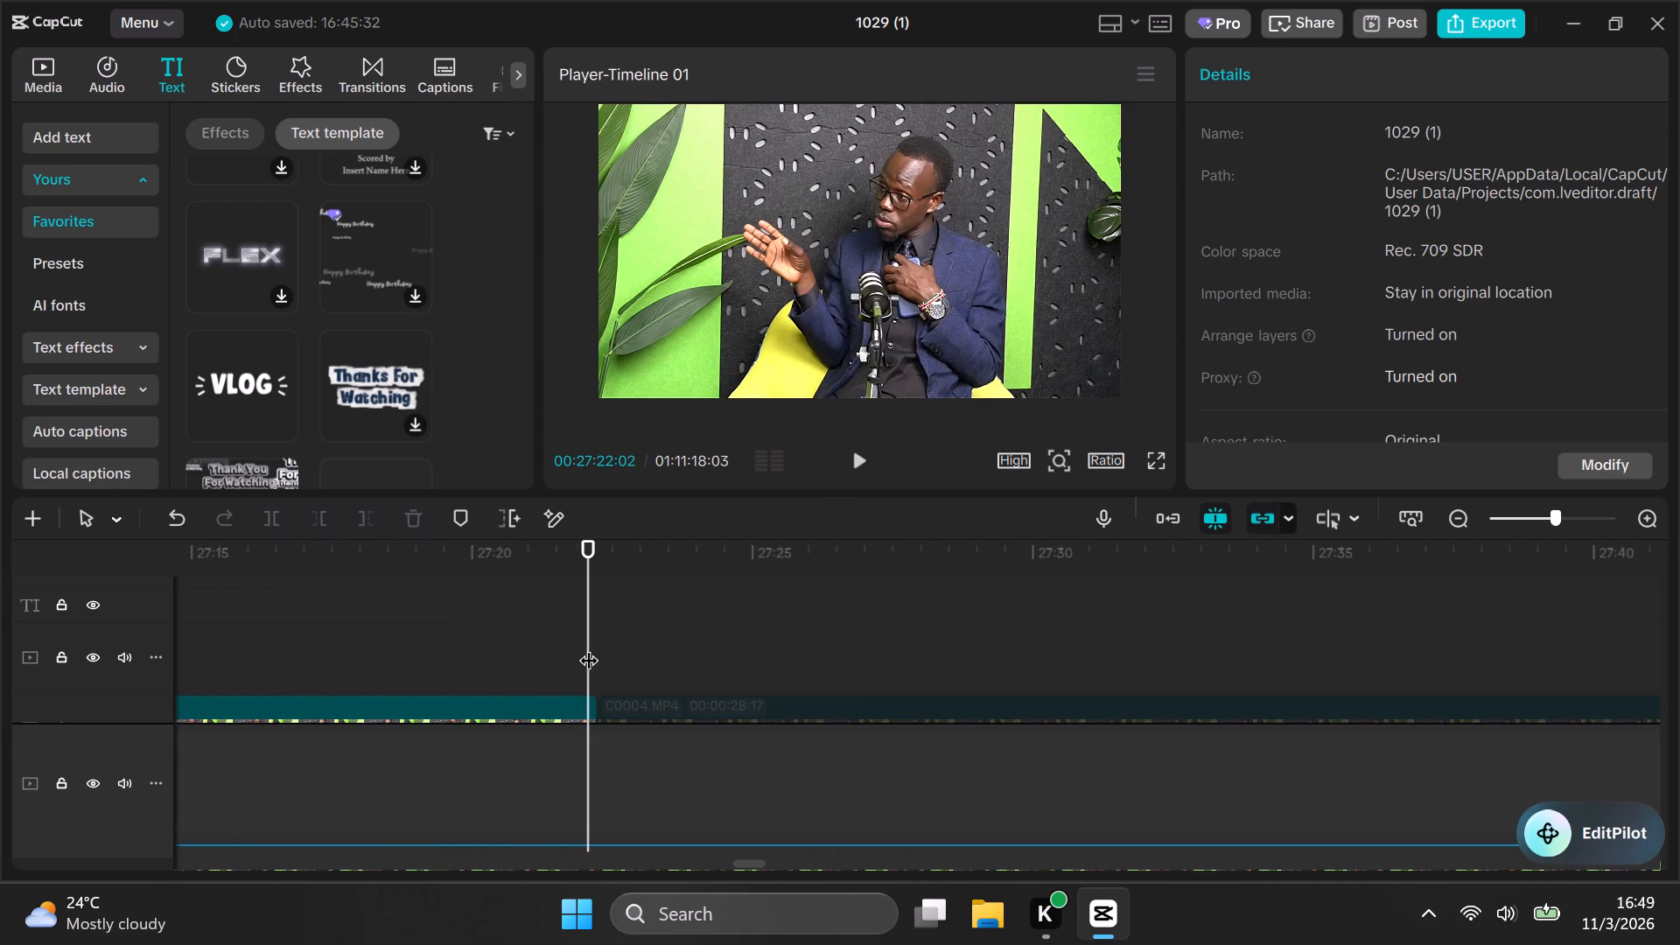
Play the C0004.MP4 camera cut near 00:27:22 several times to examine the transition between shots.
{"action": "left_click", "coordinate": [607, 640]}
{"action": "left_click", "coordinate": [595, 635]}
{"action": "key", "text": "space"}
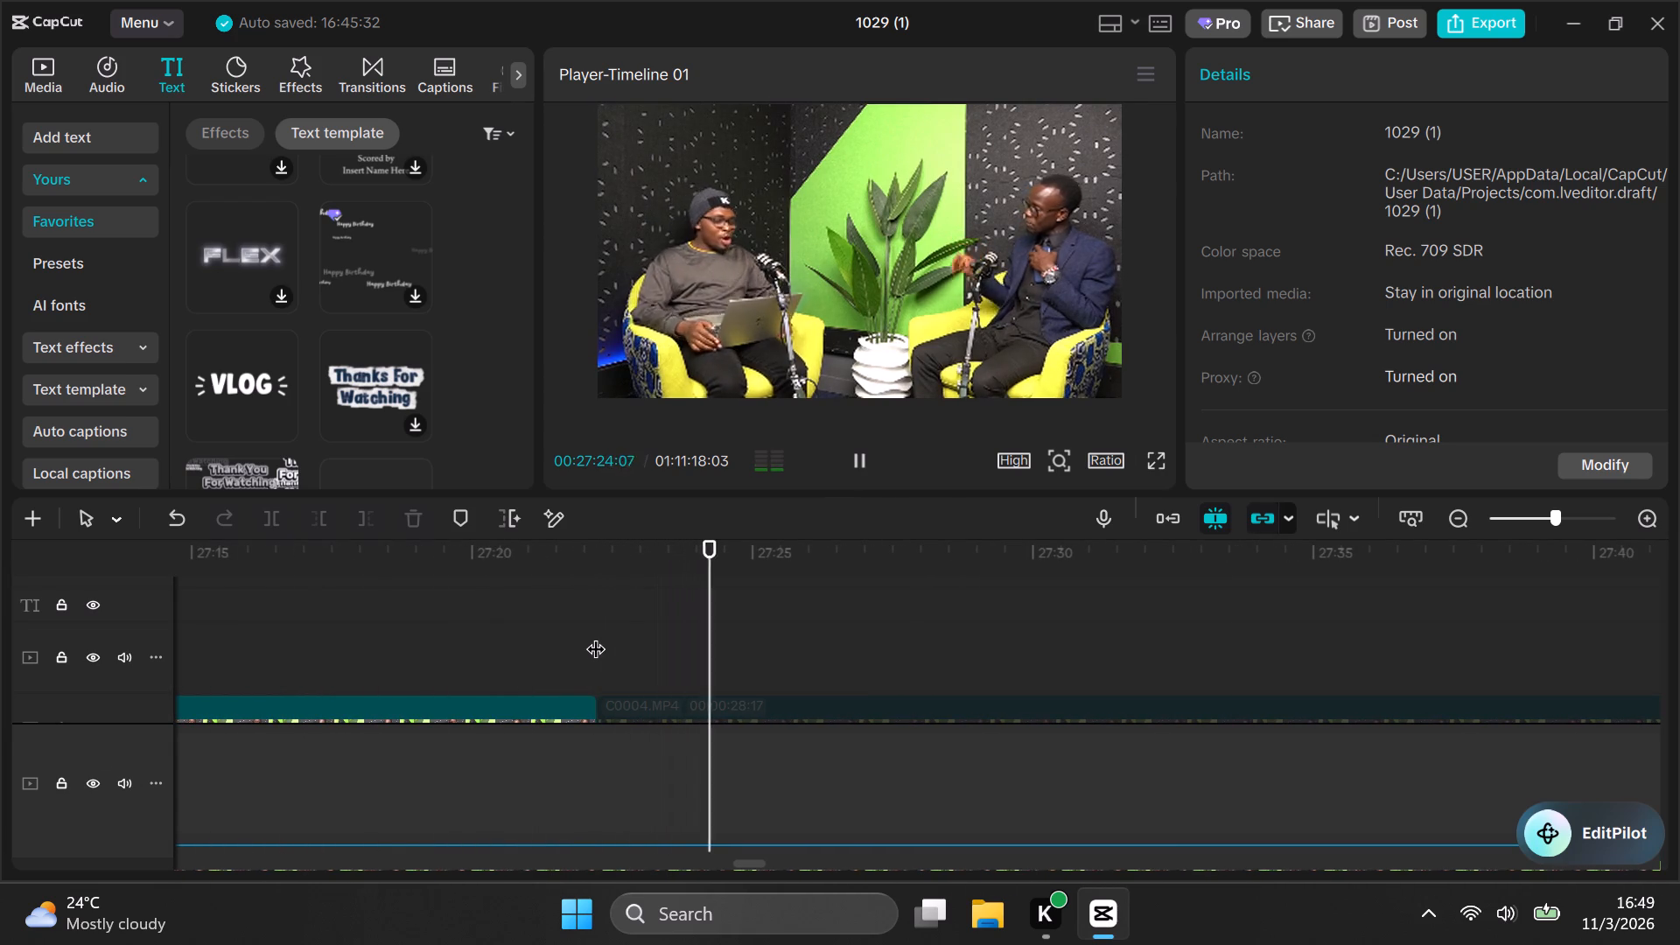
{"action": "left_click", "coordinate": [595, 635]}
{"action": "key", "text": "space"}
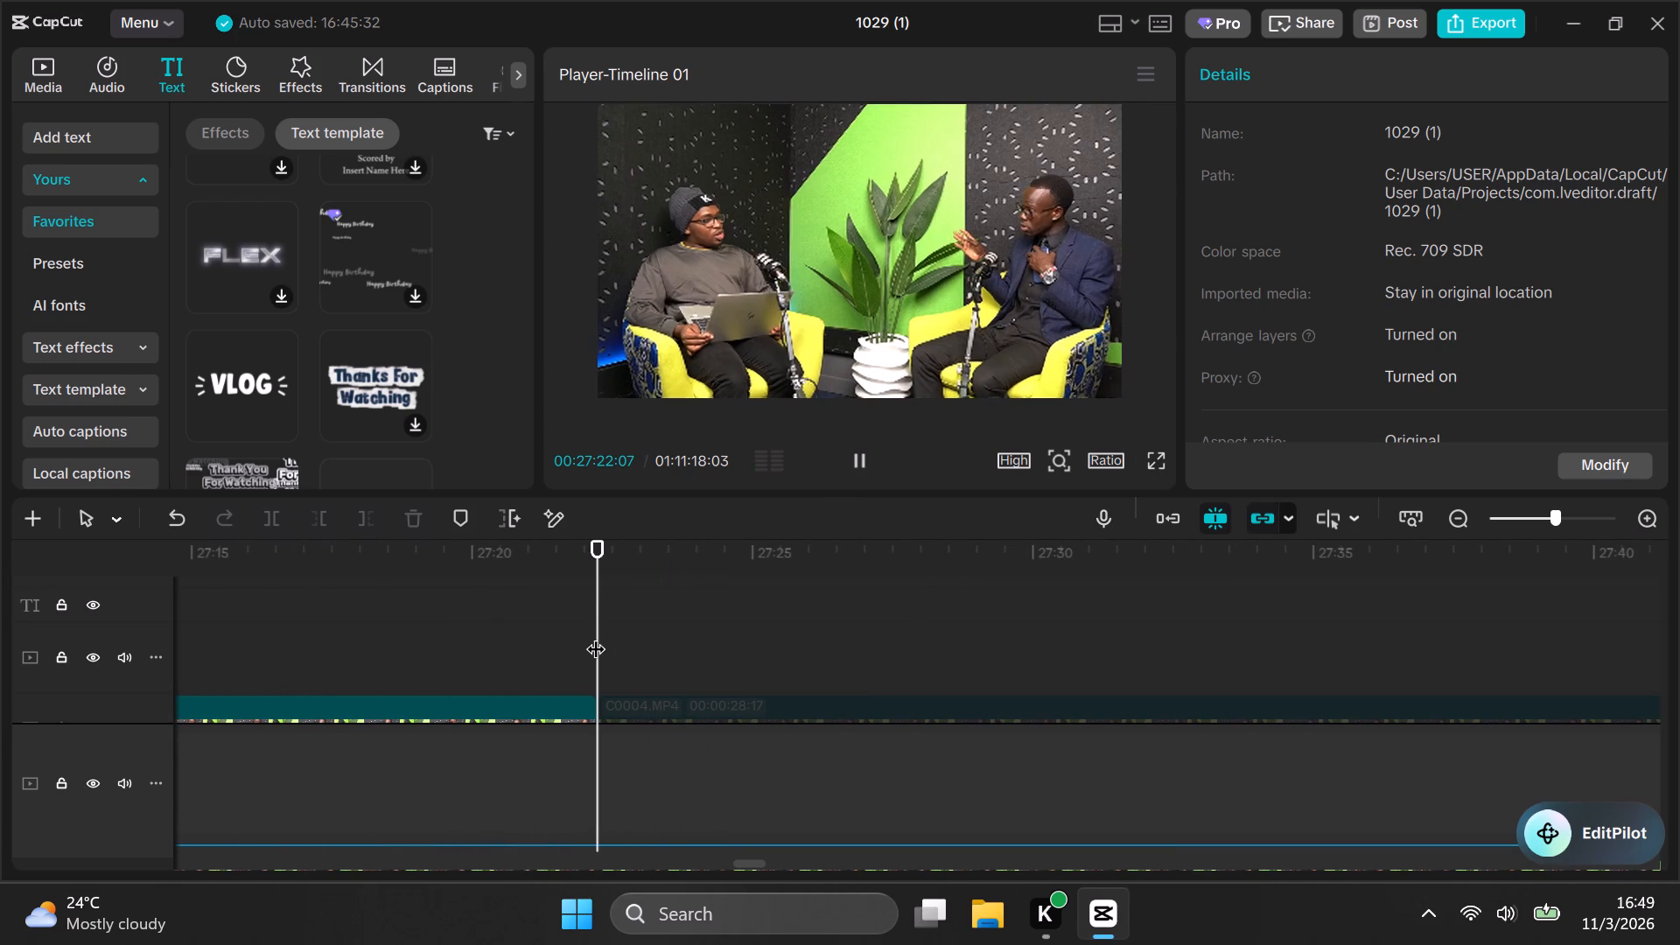
{"action": "left_click", "coordinate": [595, 635]}
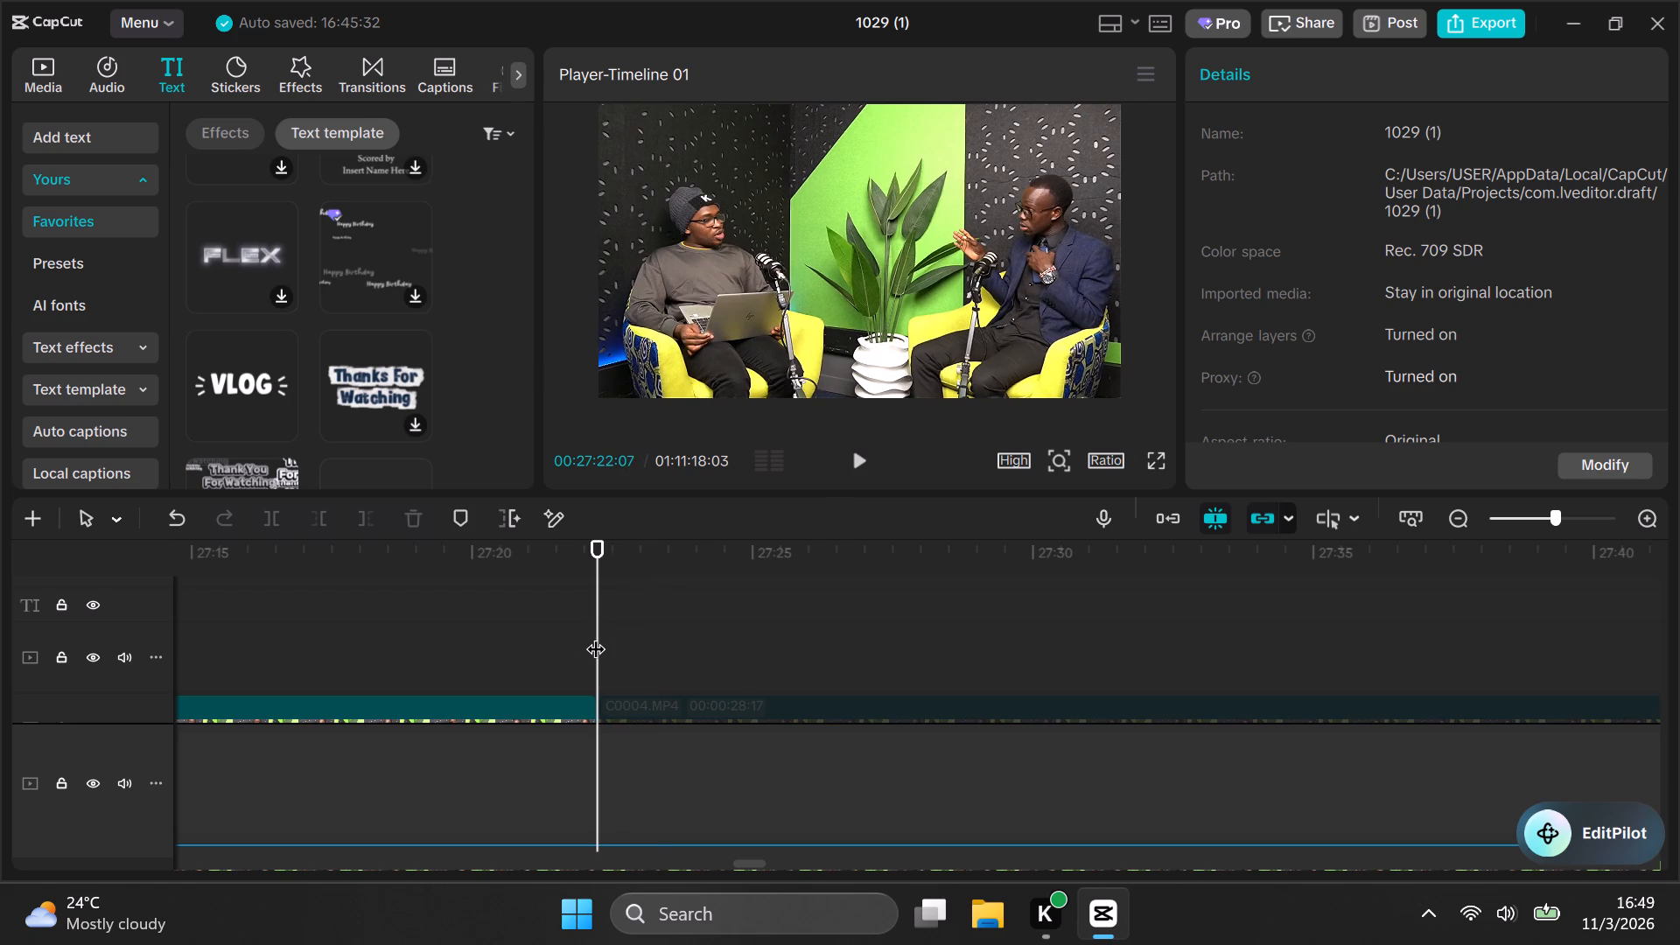
{"action": "left_click", "coordinate": [587, 641]}
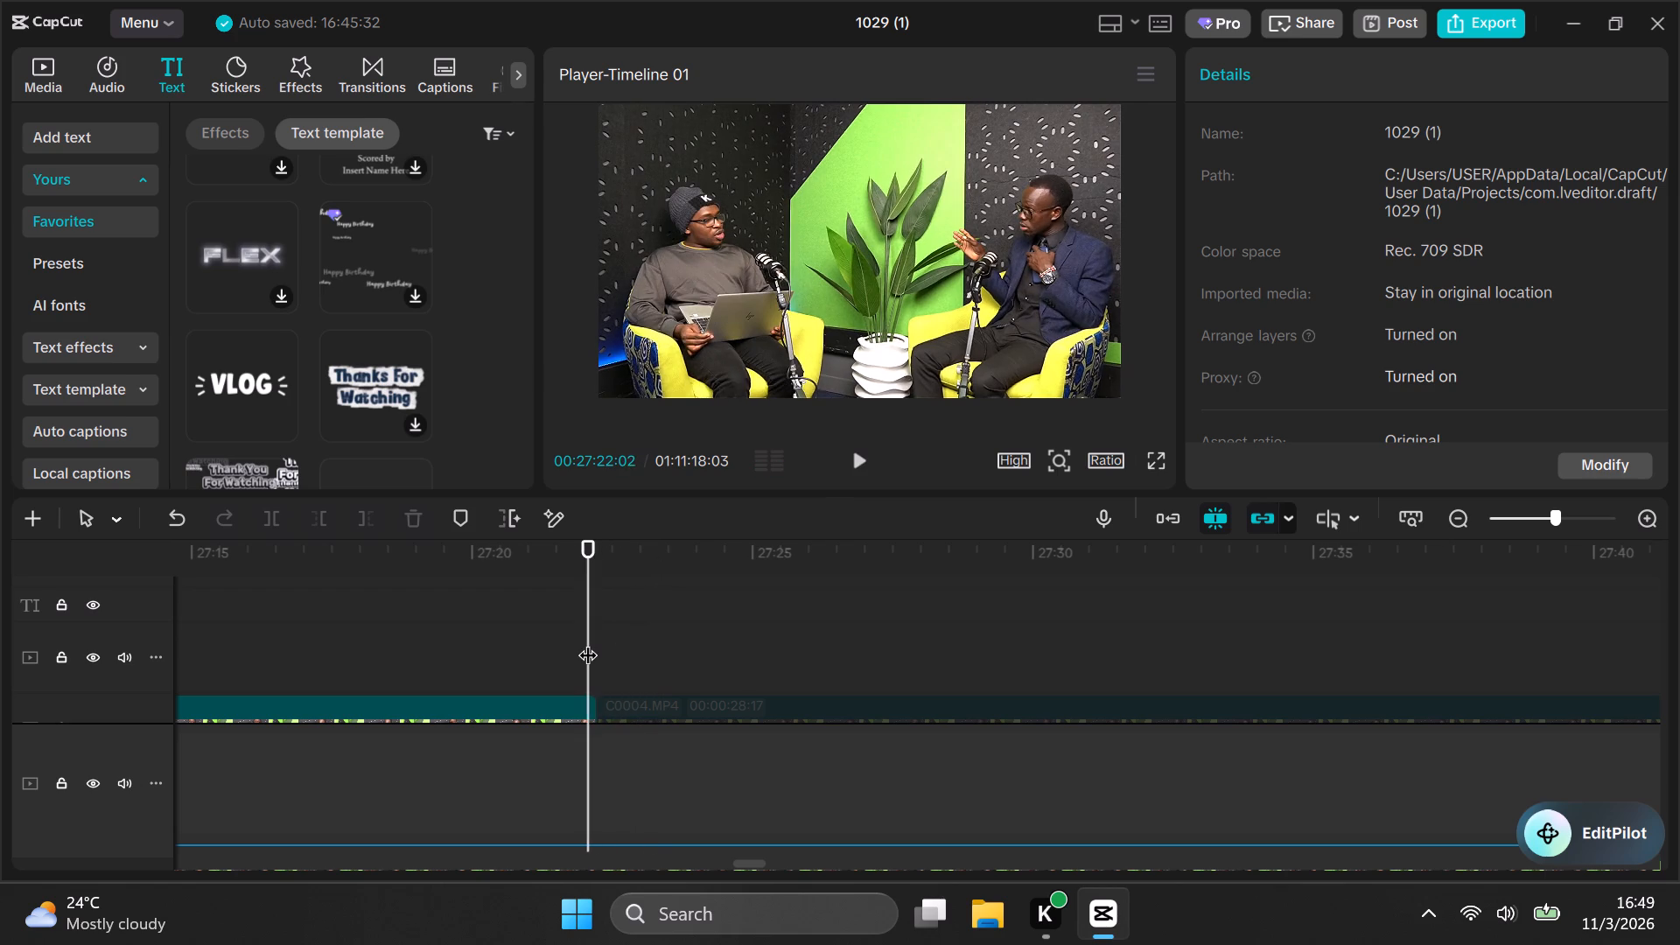
{"action": "key", "text": "space"}
{"action": "key", "text": "space"}
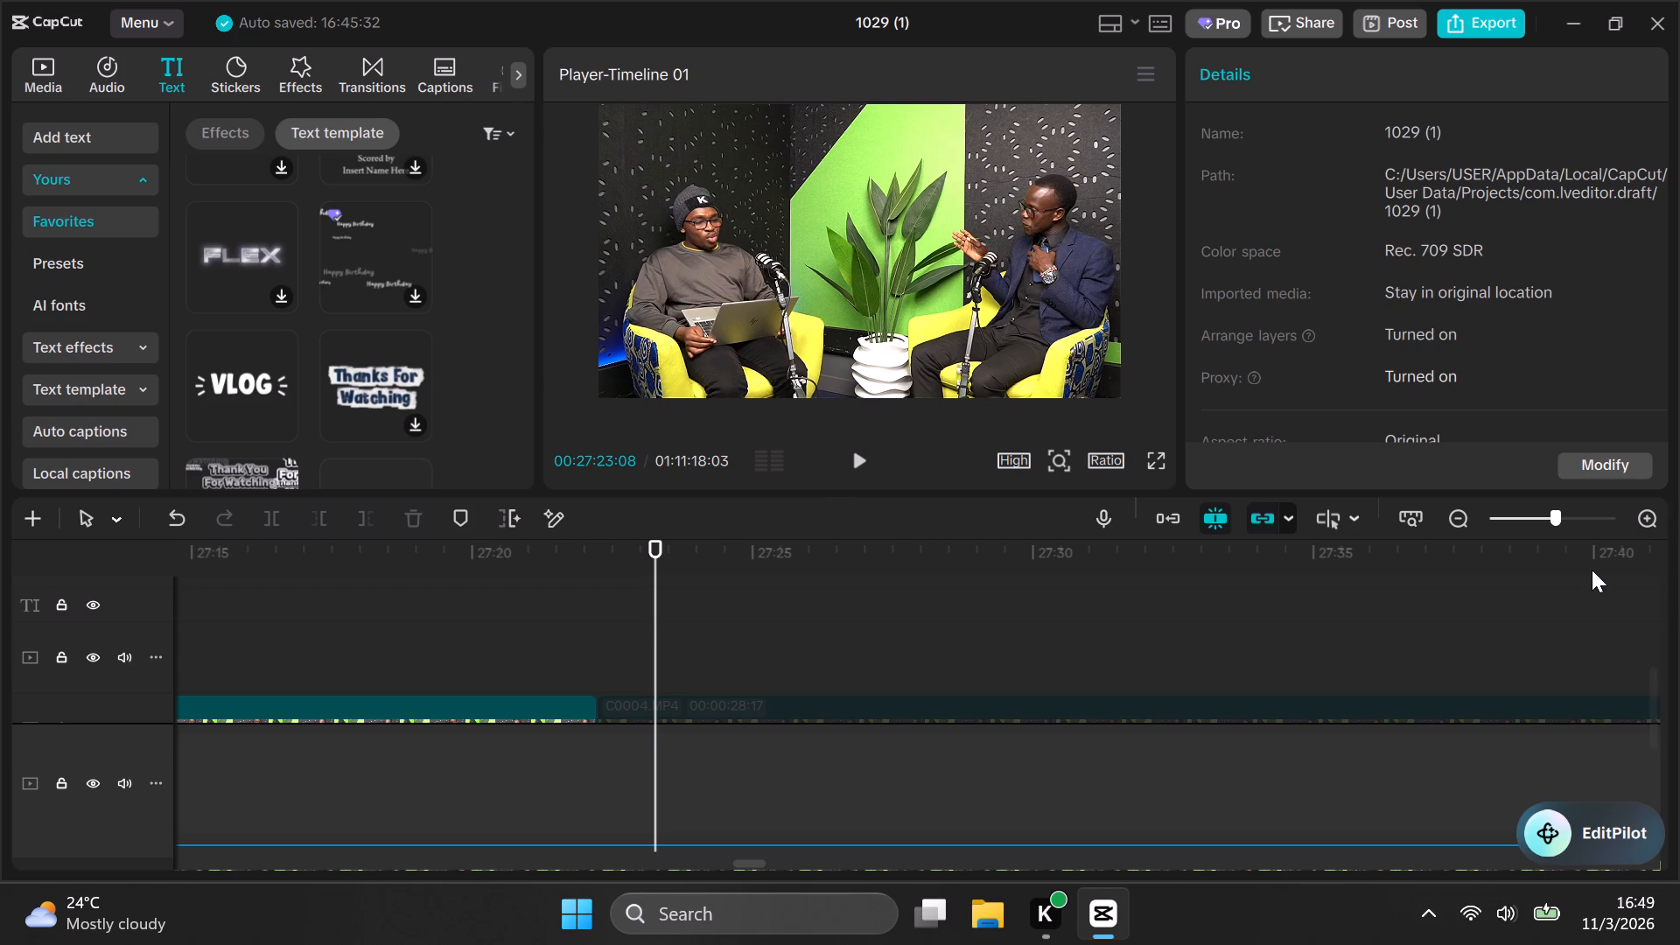
Scrub forward through the podcast footage from about 00:27:23 to 00:39:25, looking over the C0004.MP4 camera cuts.
{"action": "left_click", "coordinate": [1467, 520]}
{"action": "left_click", "coordinate": [1467, 520]}
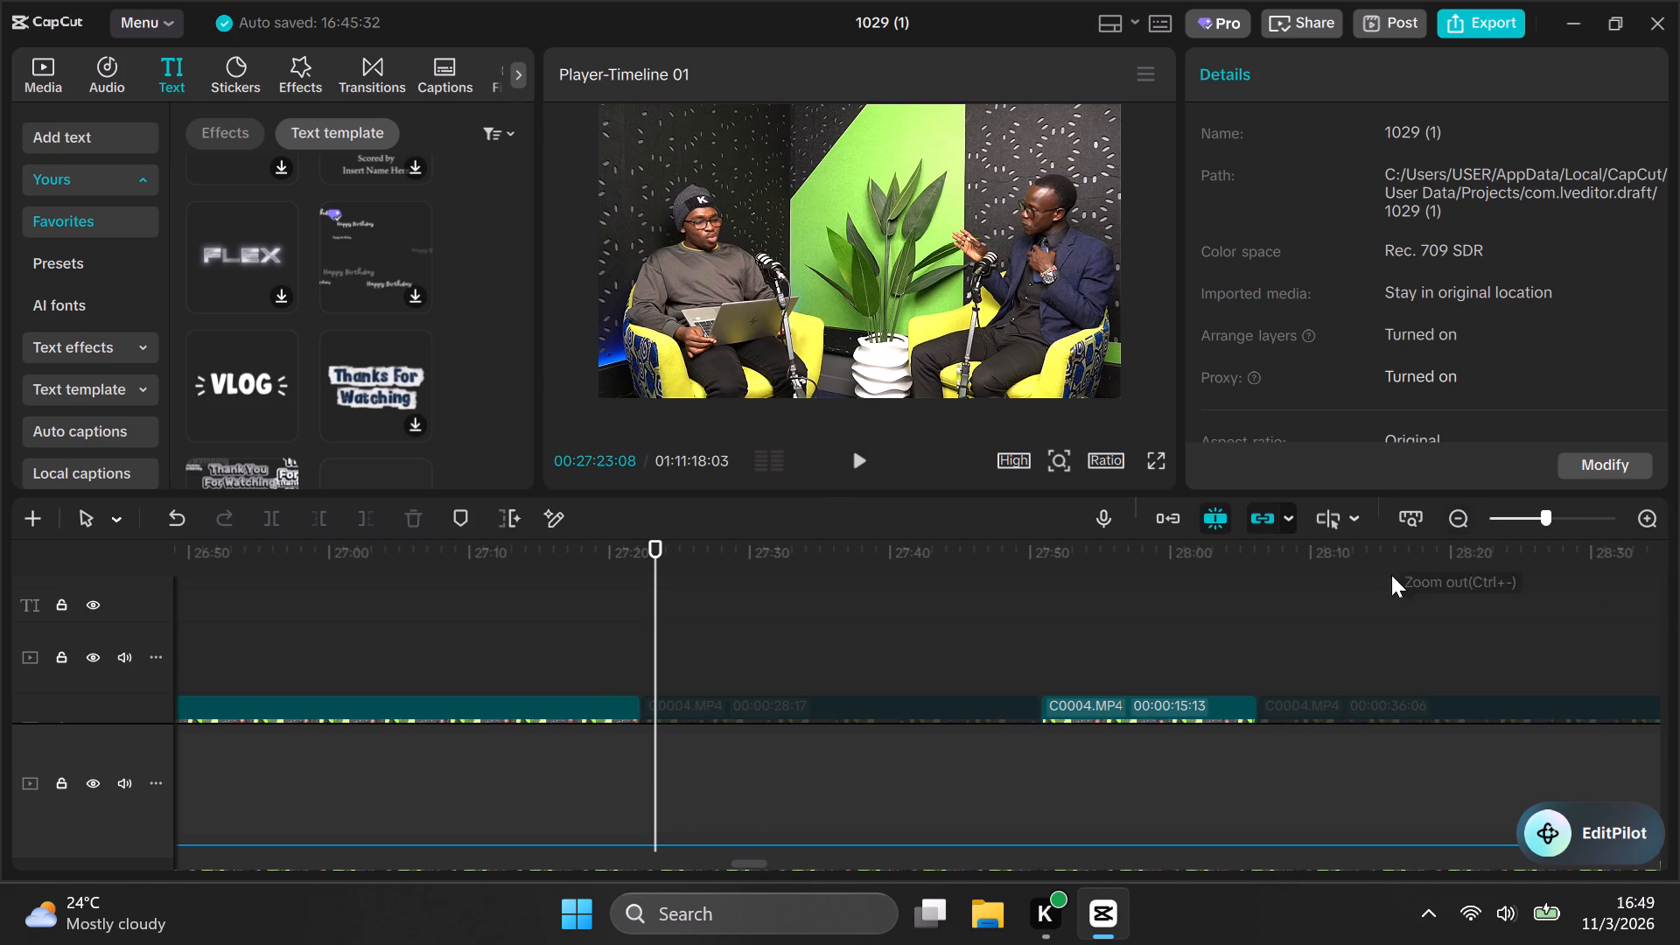
{"action": "left_click", "coordinate": [1617, 569]}
{"action": "left_click_drag", "start_coordinate": [1617, 568], "coordinate": [1679, 549]}
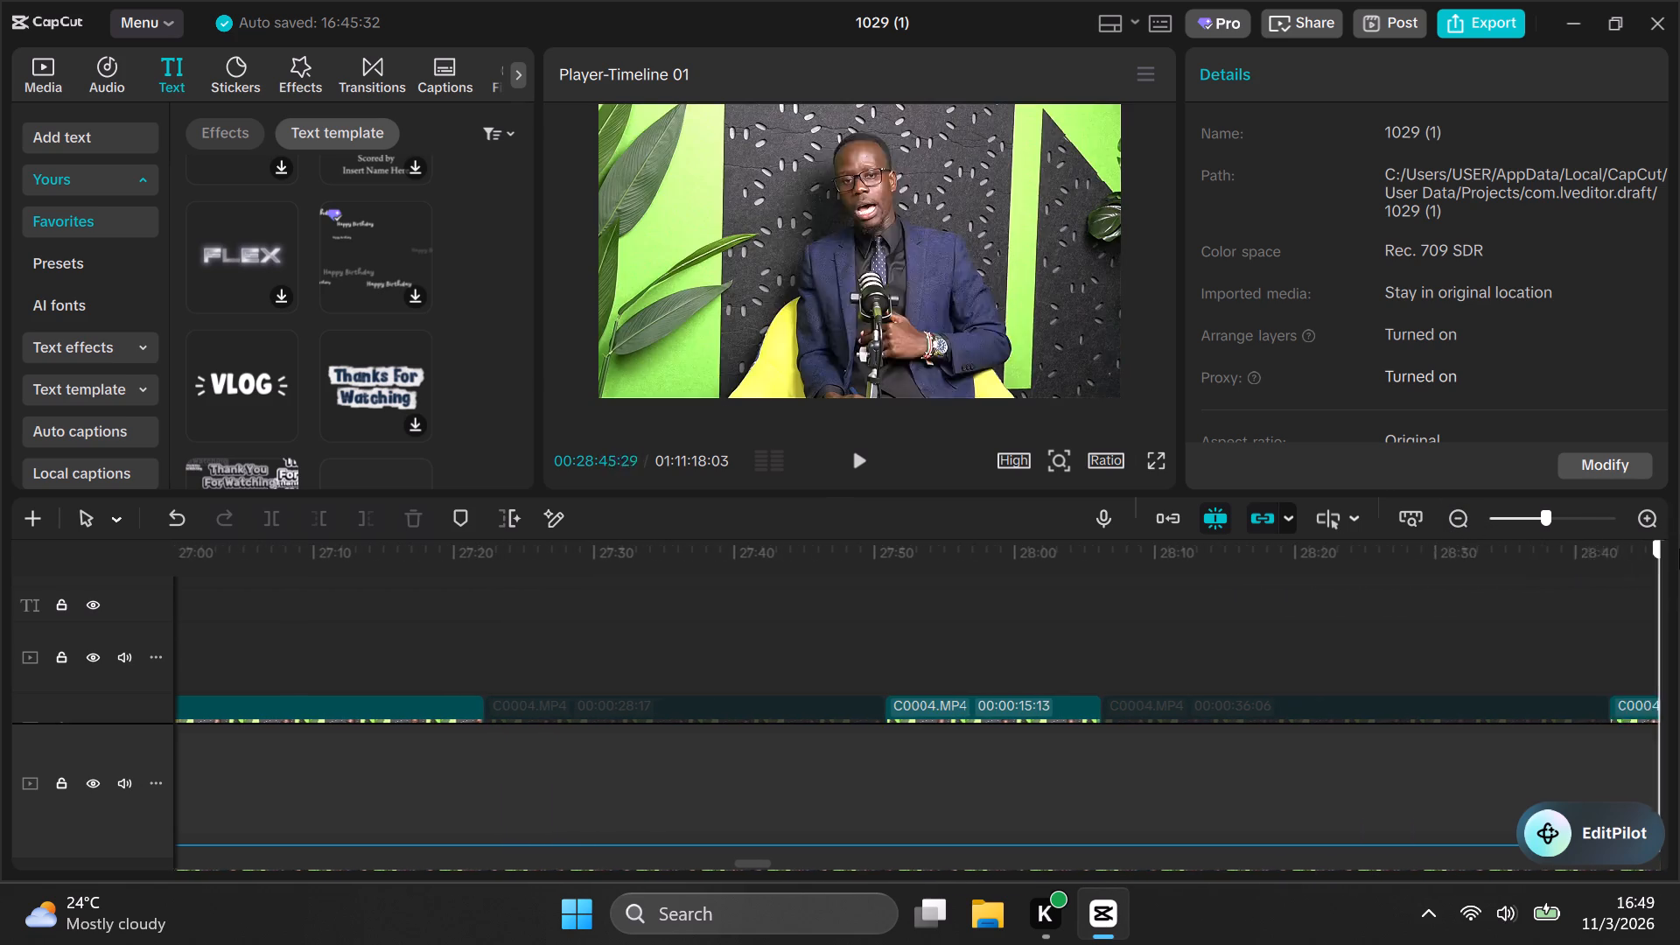
{"action": "left_click_drag", "start_coordinate": [1679, 549], "coordinate": [1606, 526]}
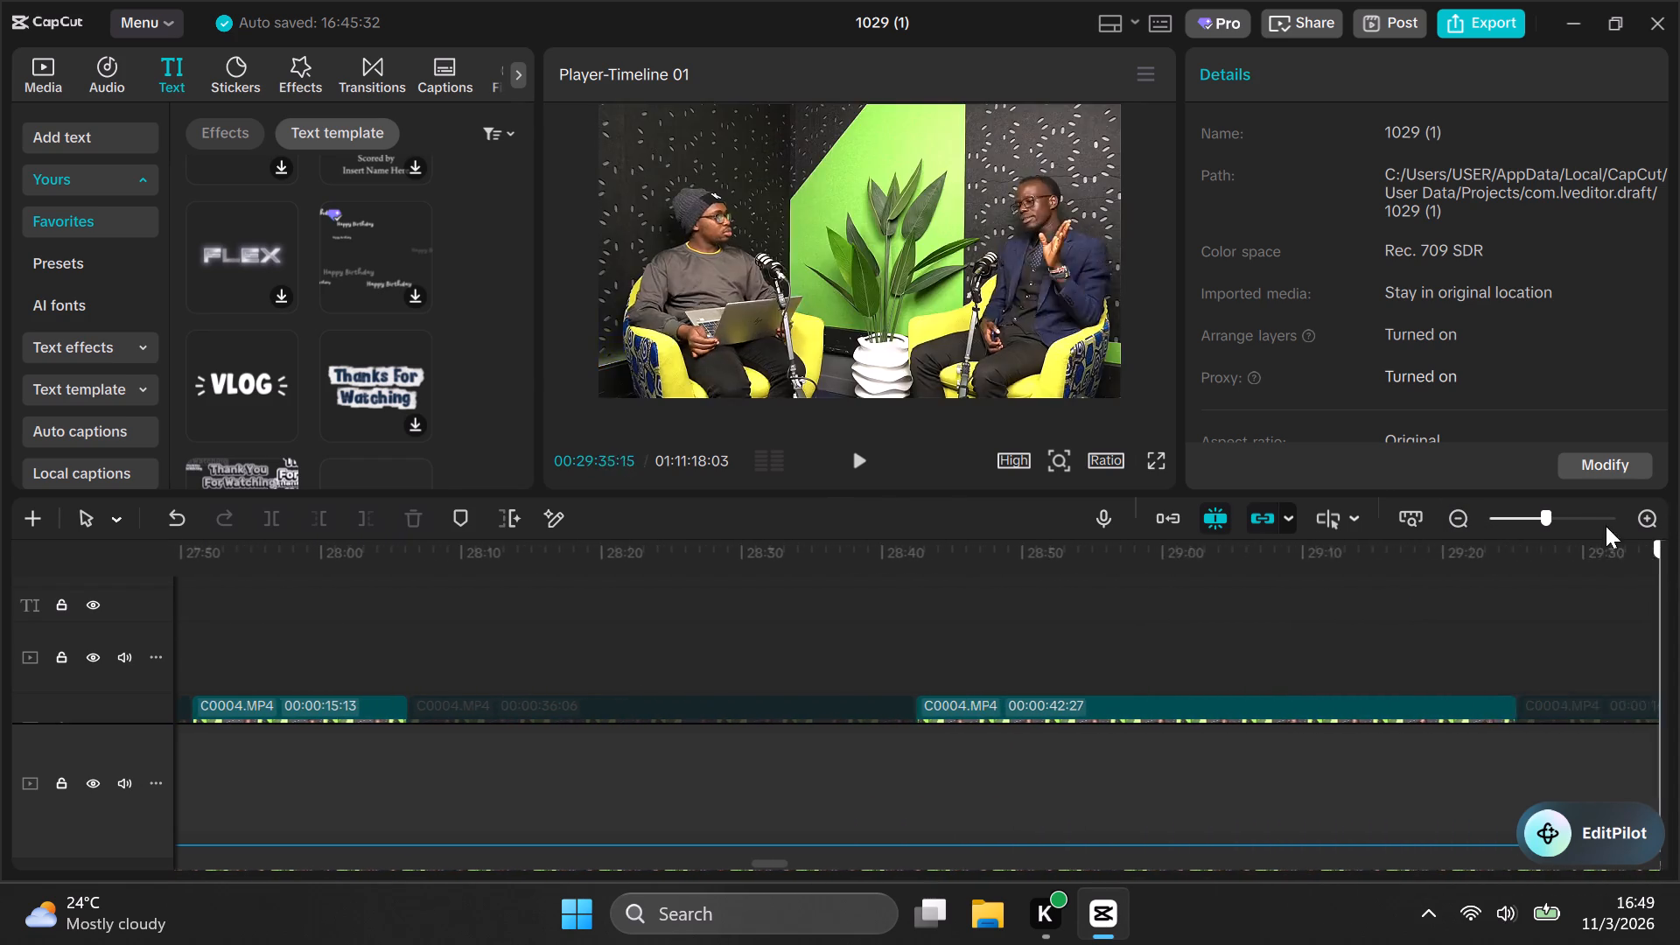
{"action": "left_click_drag", "start_coordinate": [1606, 526], "coordinate": [1679, 507]}
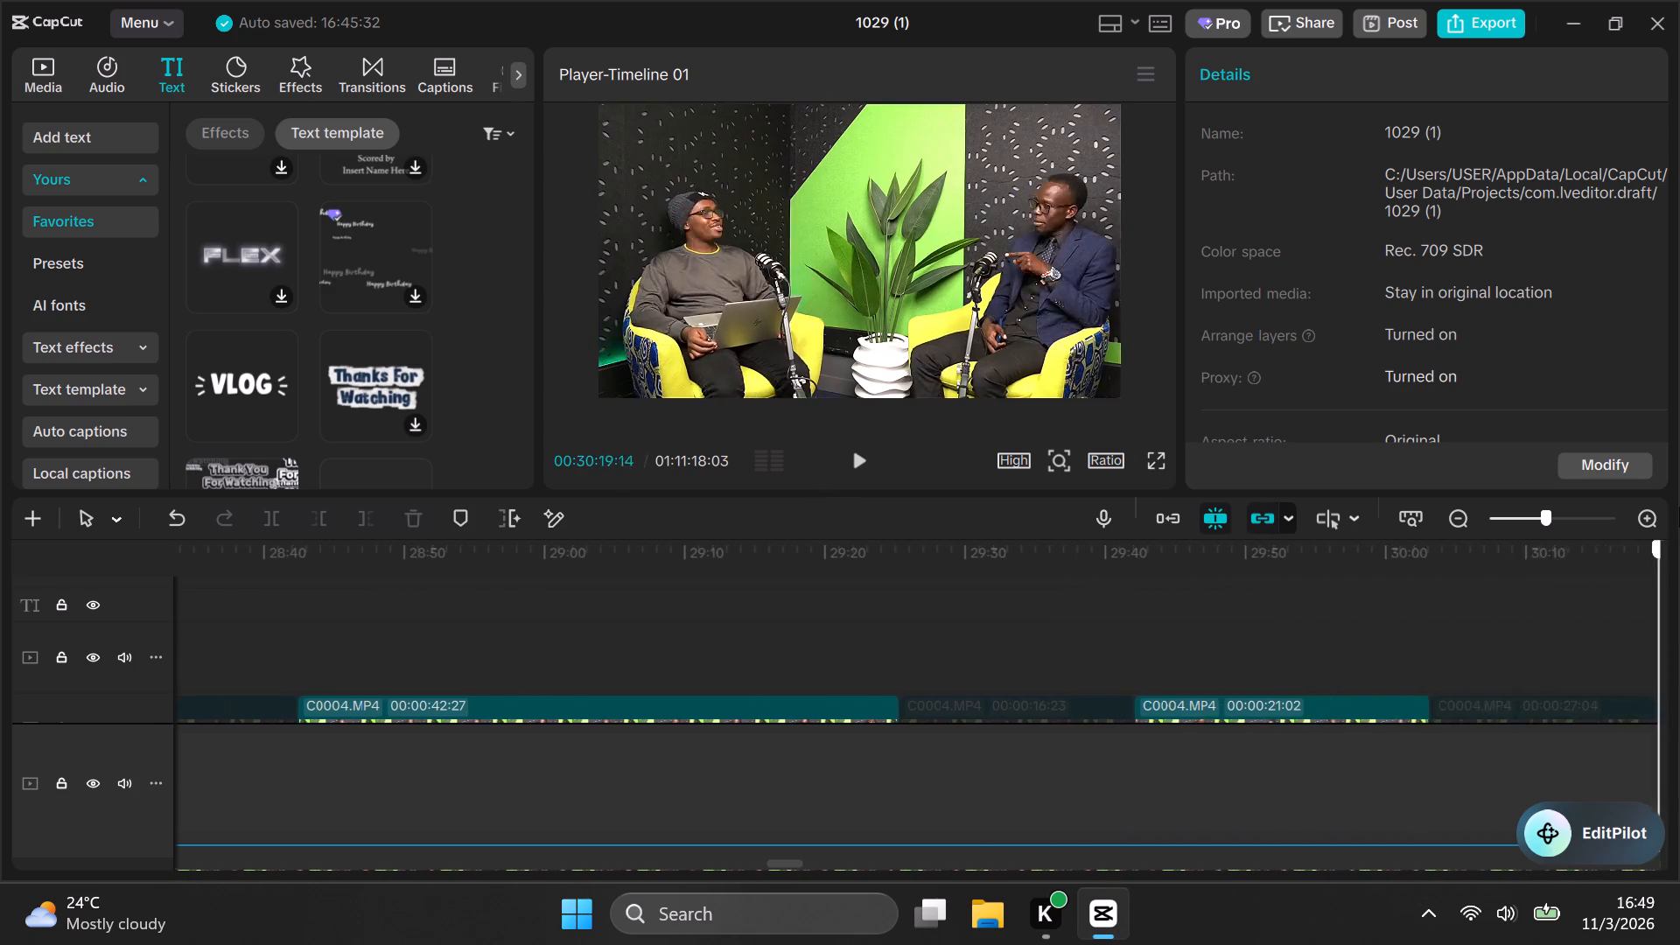
{"action": "left_click_drag", "start_coordinate": [1679, 507], "coordinate": [1679, 508]}
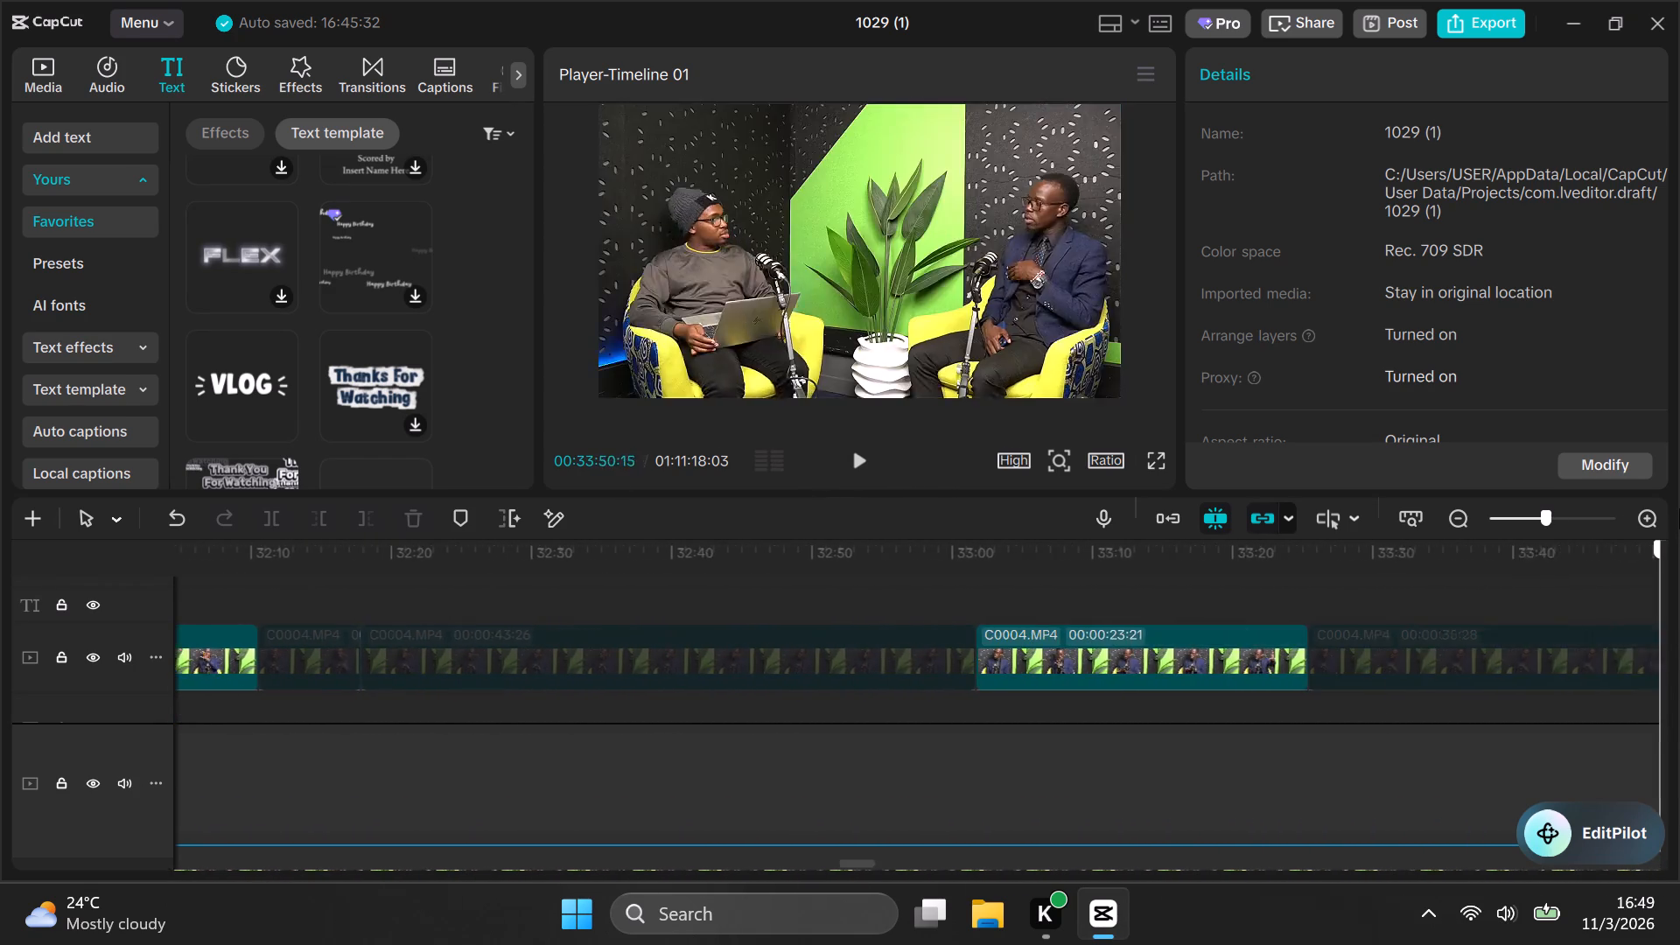
{"action": "left_click_drag", "start_coordinate": [1679, 508], "coordinate": [1679, 507]}
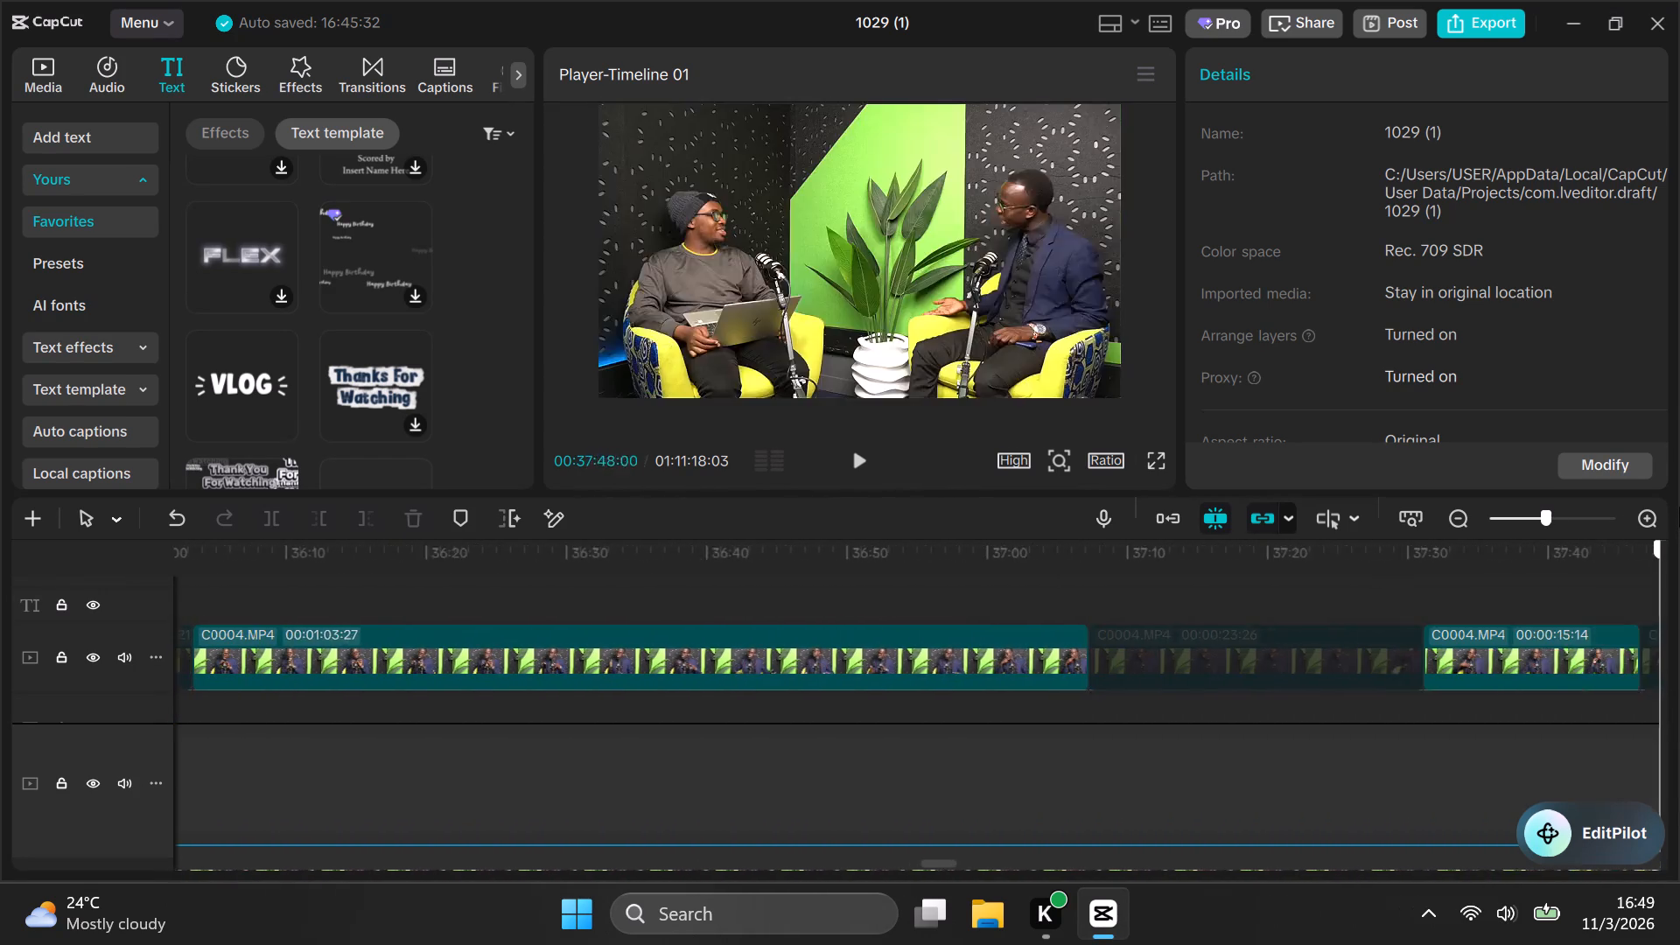
{"action": "left_click_drag", "start_coordinate": [1679, 507], "coordinate": [1271, 575]}
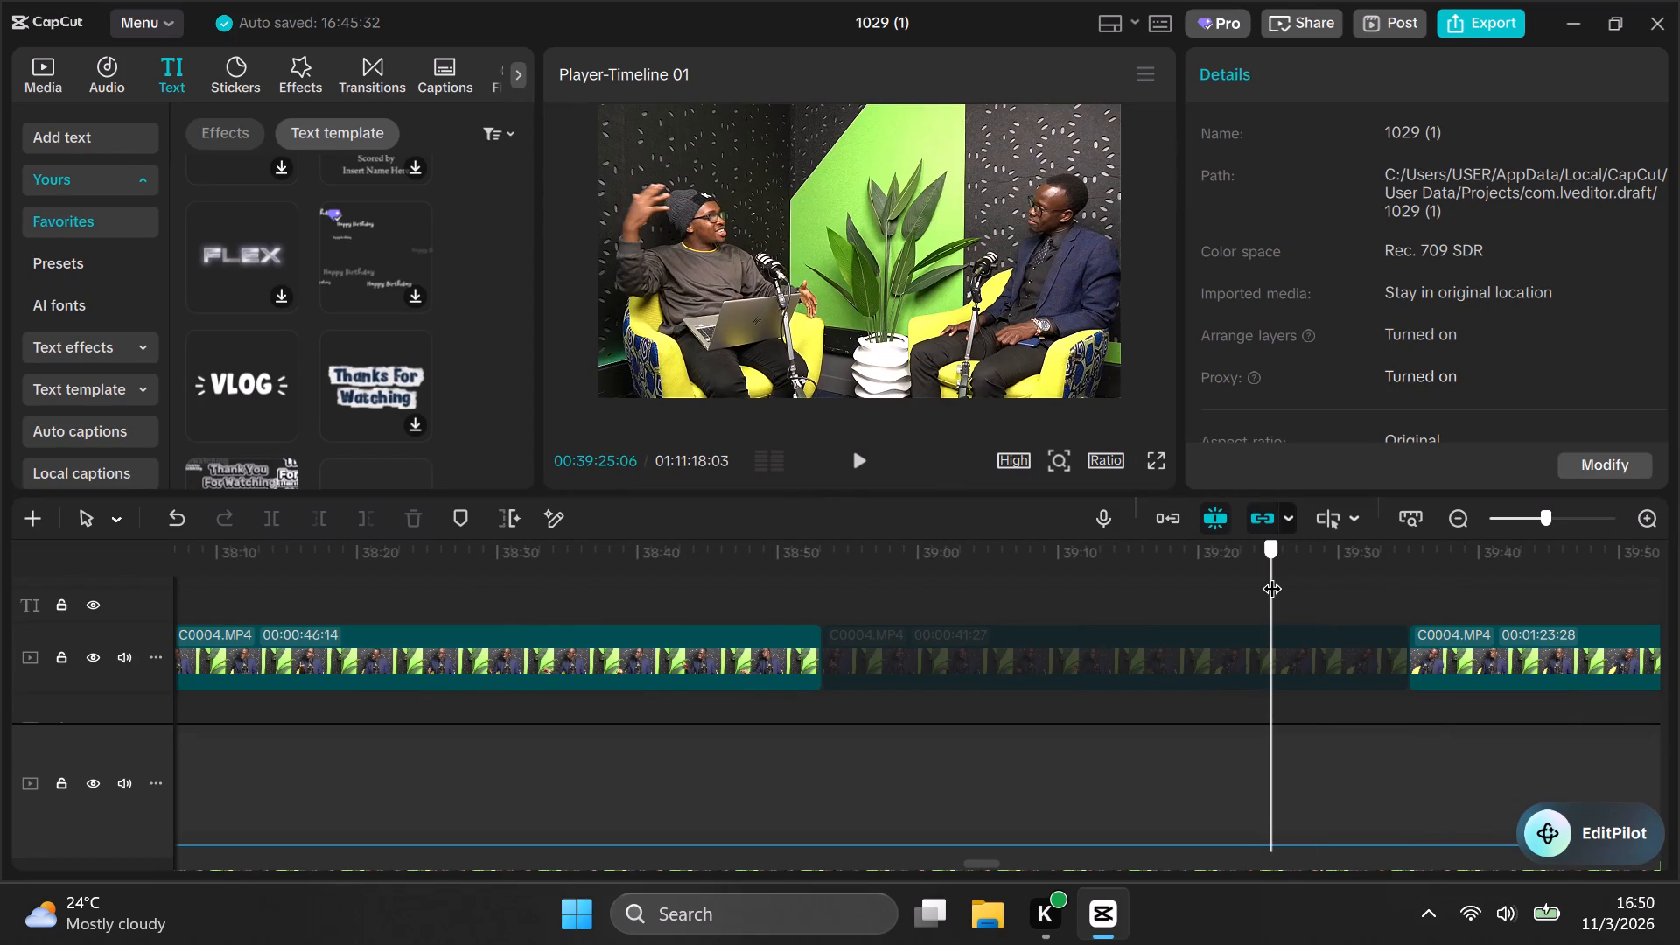
Play the wide-shot footage between about 00:39:02 and 00:39:21 from several points to examine the conversation.
{"action": "left_click", "coordinate": [1199, 576]}
{"action": "key", "text": "space"}
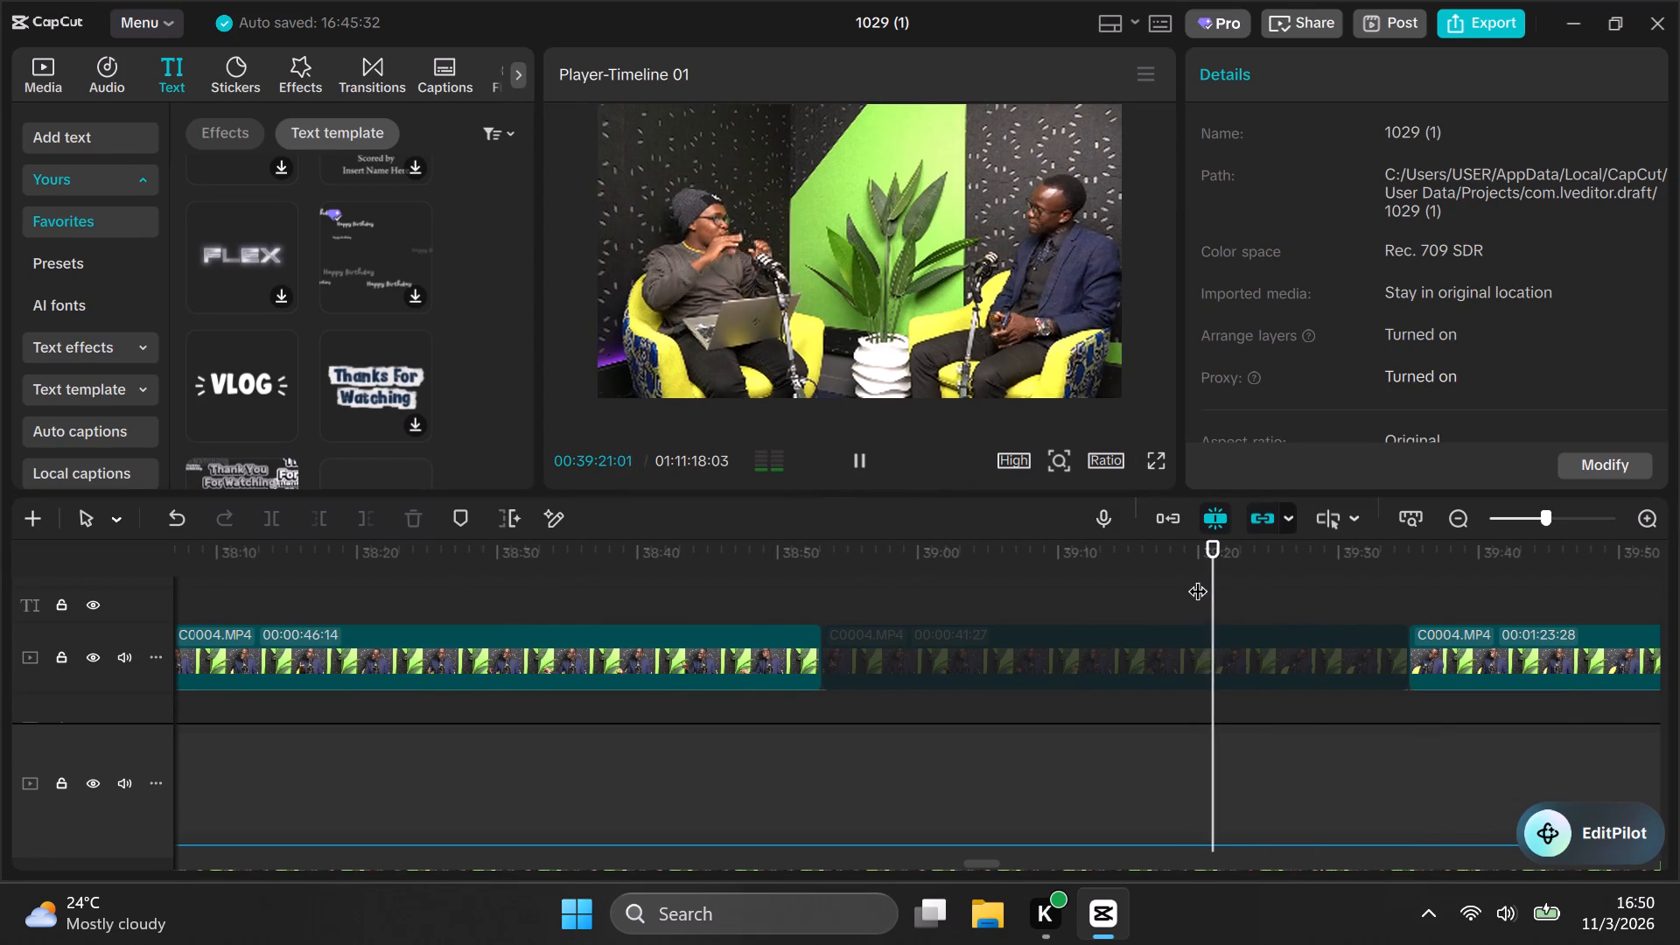
{"action": "left_click", "coordinate": [1197, 577]}
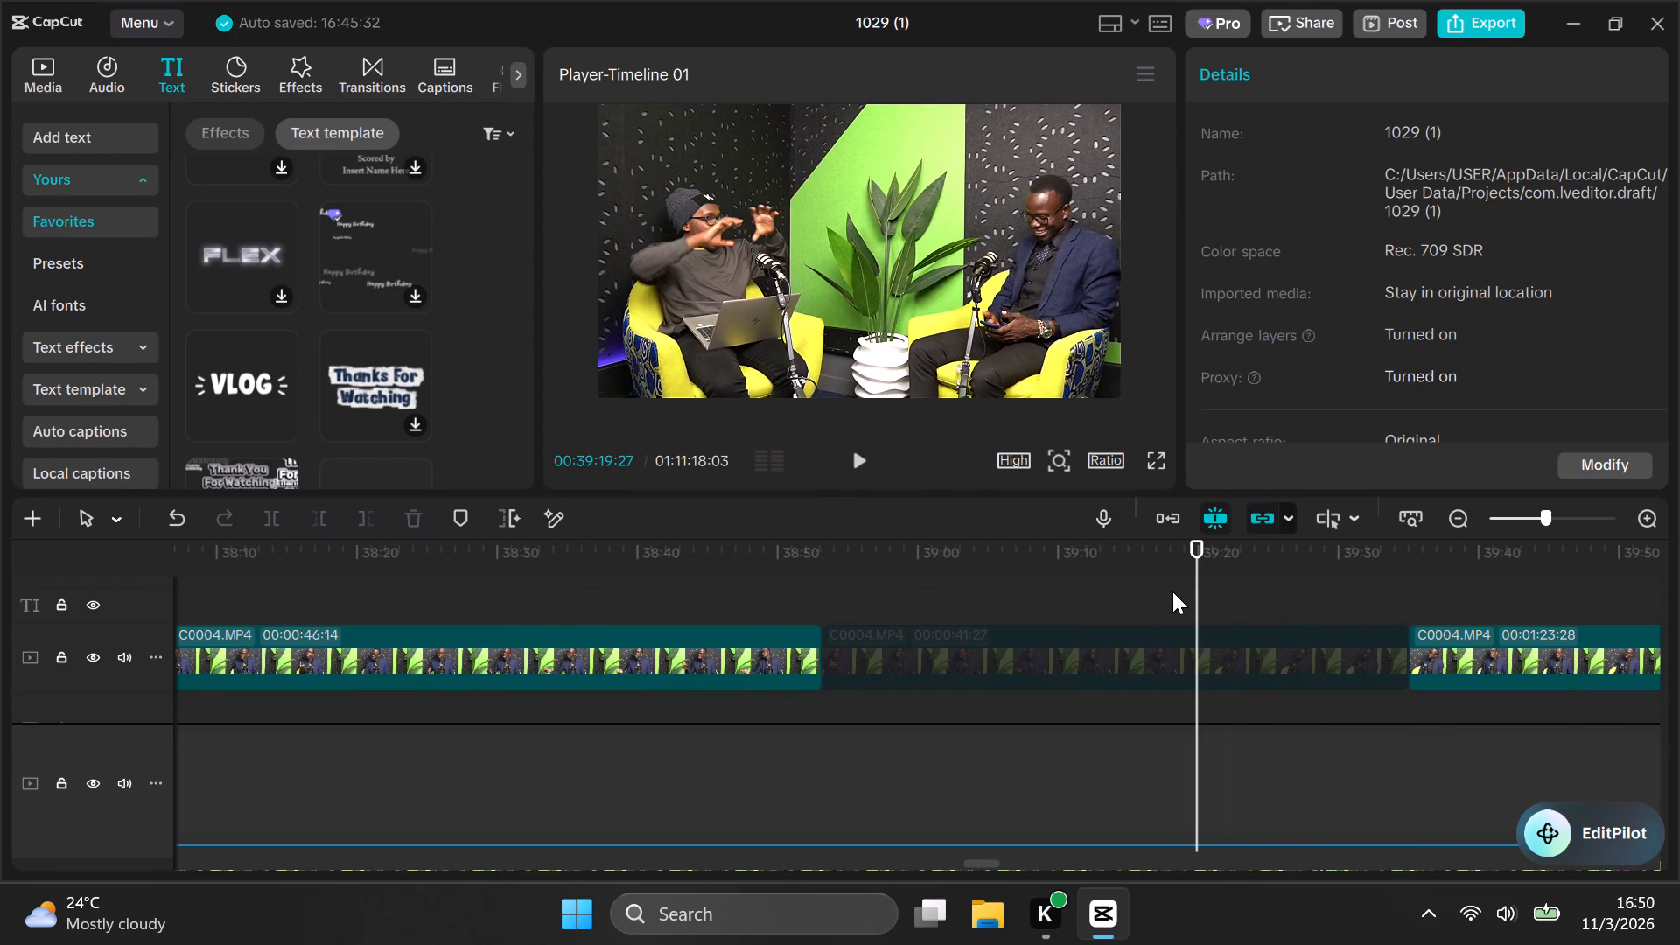
{"action": "left_click", "coordinate": [1172, 593]}
{"action": "key", "text": "space"}
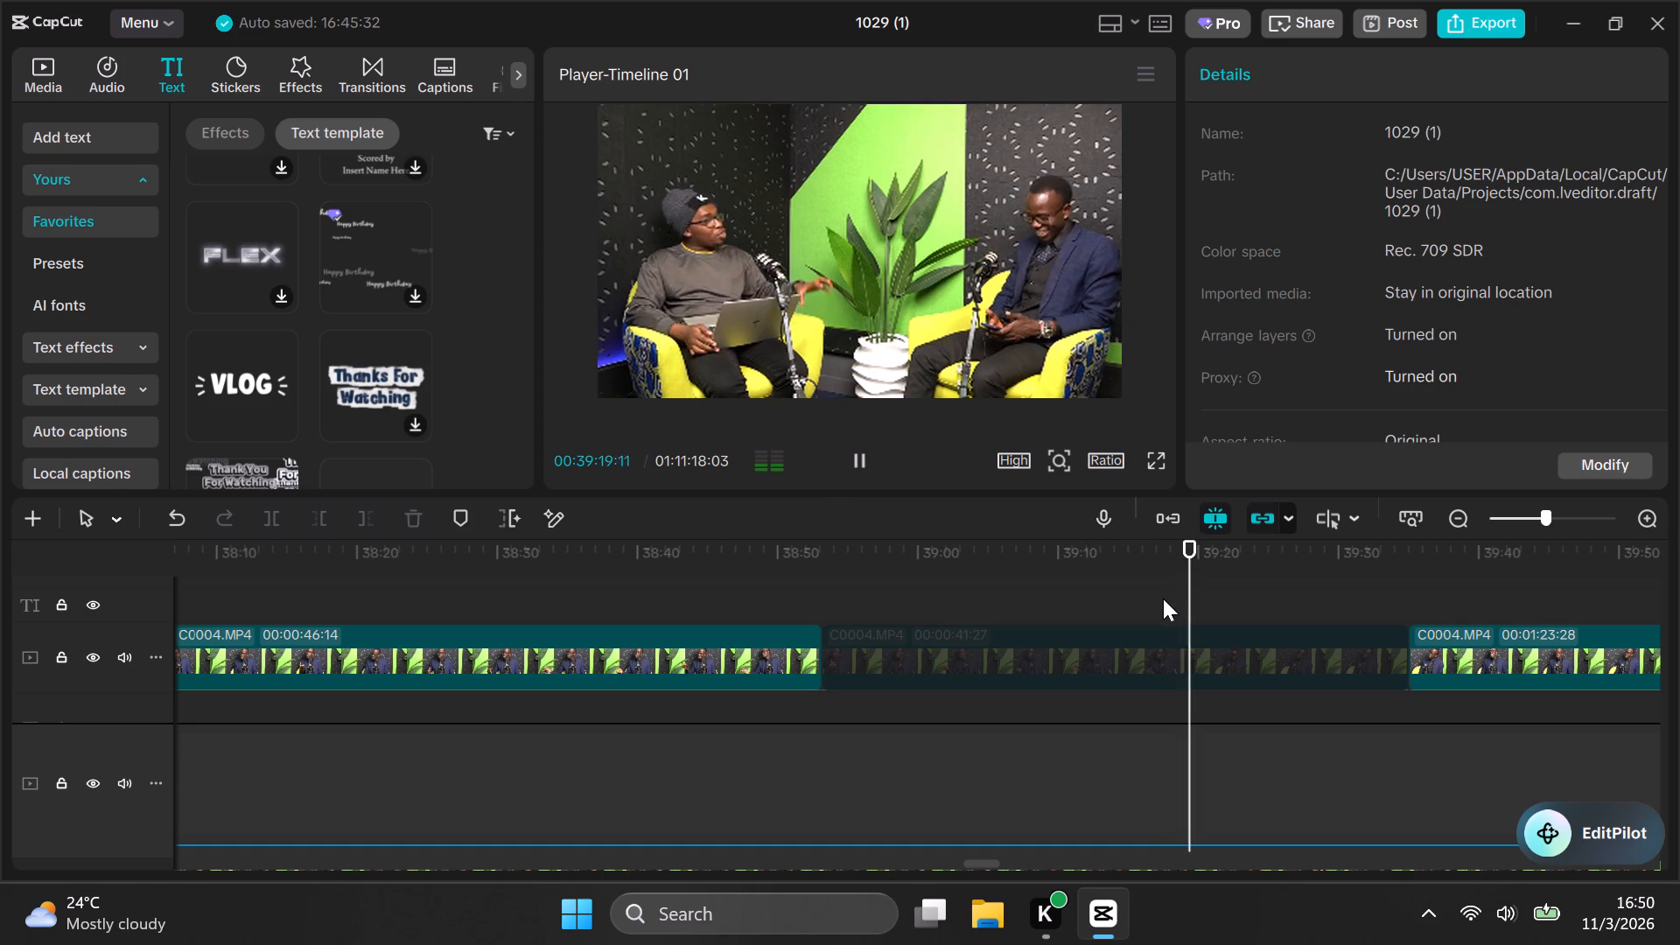
{"action": "left_click", "coordinate": [1144, 598]}
{"action": "key", "text": "space"}
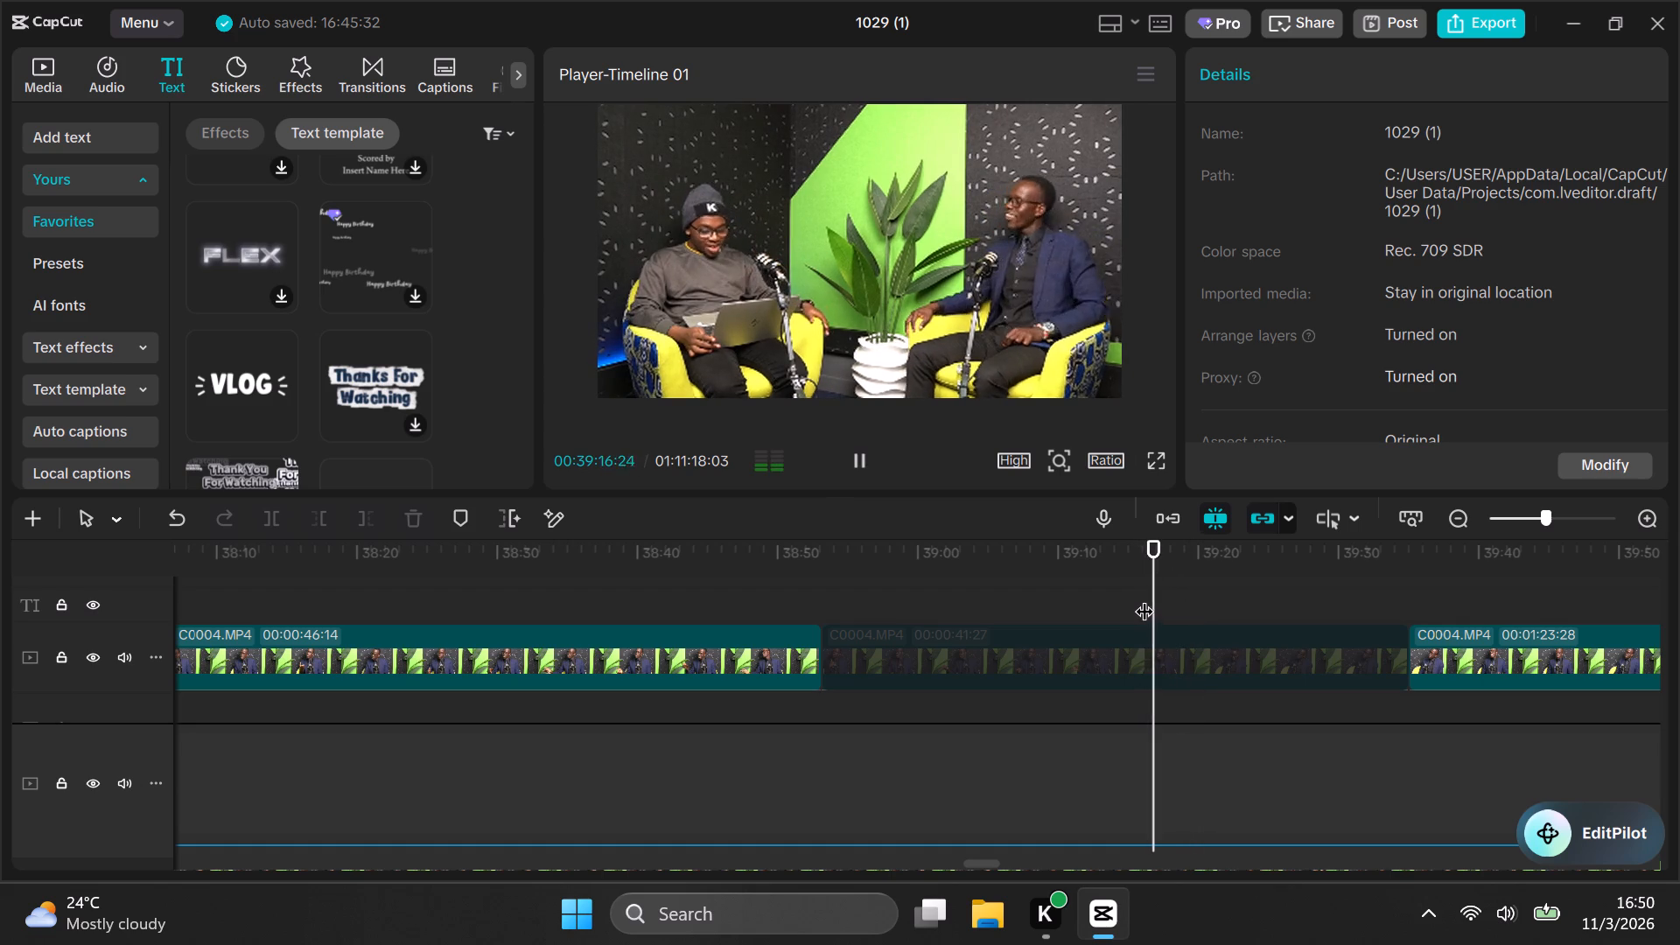
{"action": "left_click", "coordinate": [816, 599]}
{"action": "key", "text": "space"}
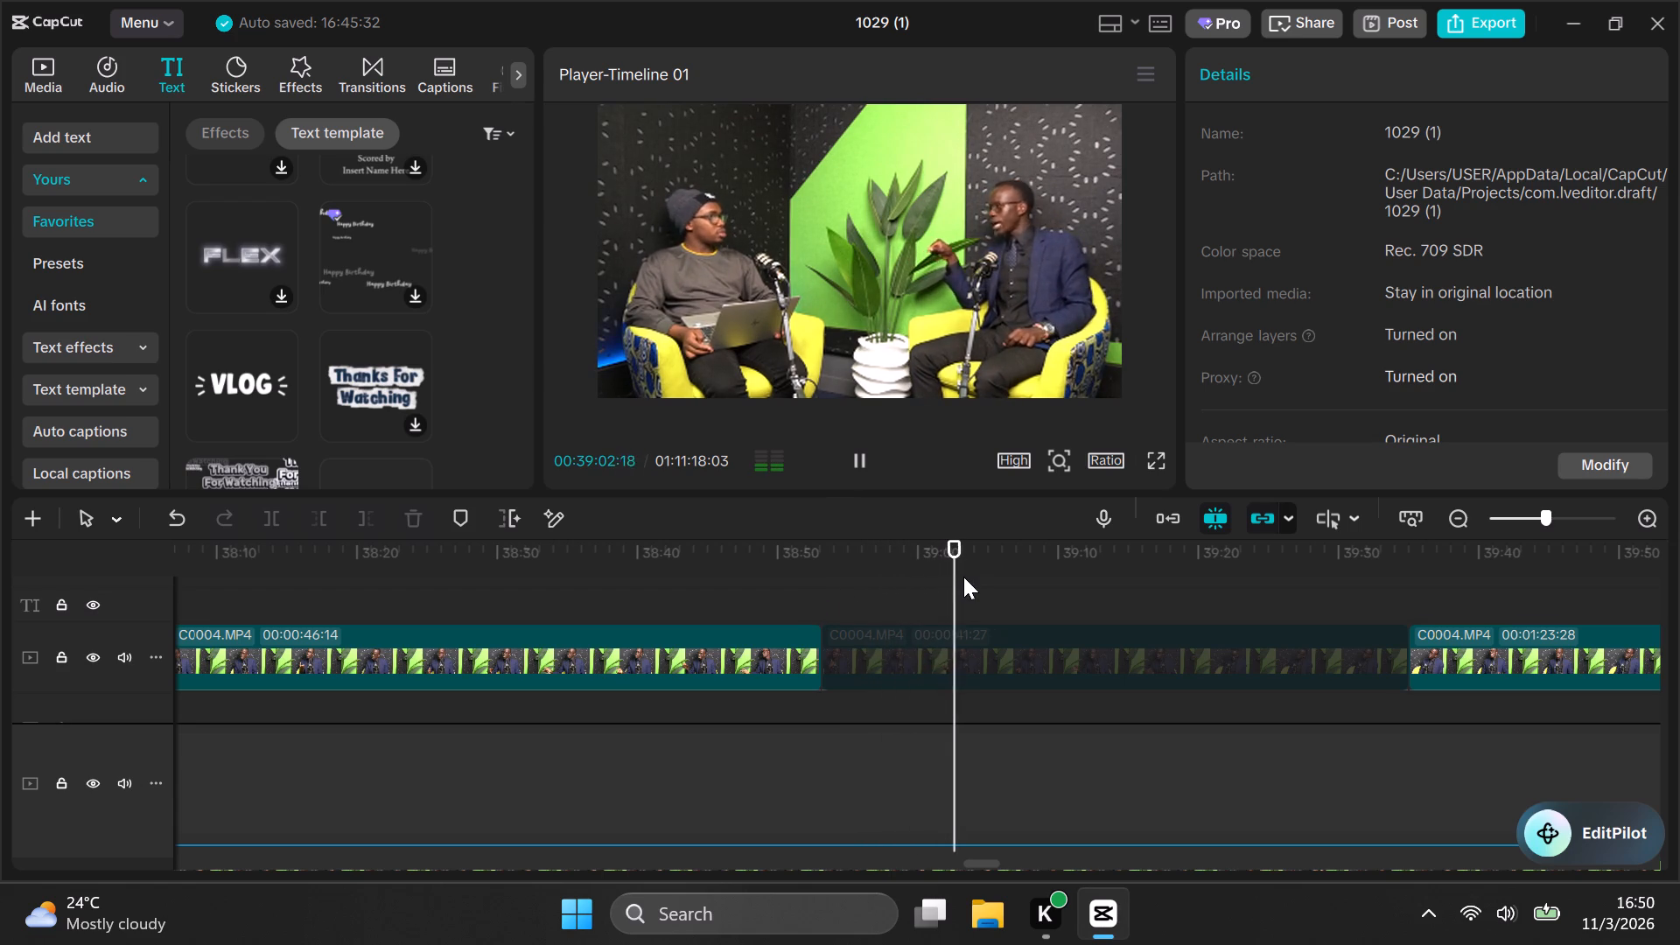
{"action": "left_click", "coordinate": [1109, 611]}
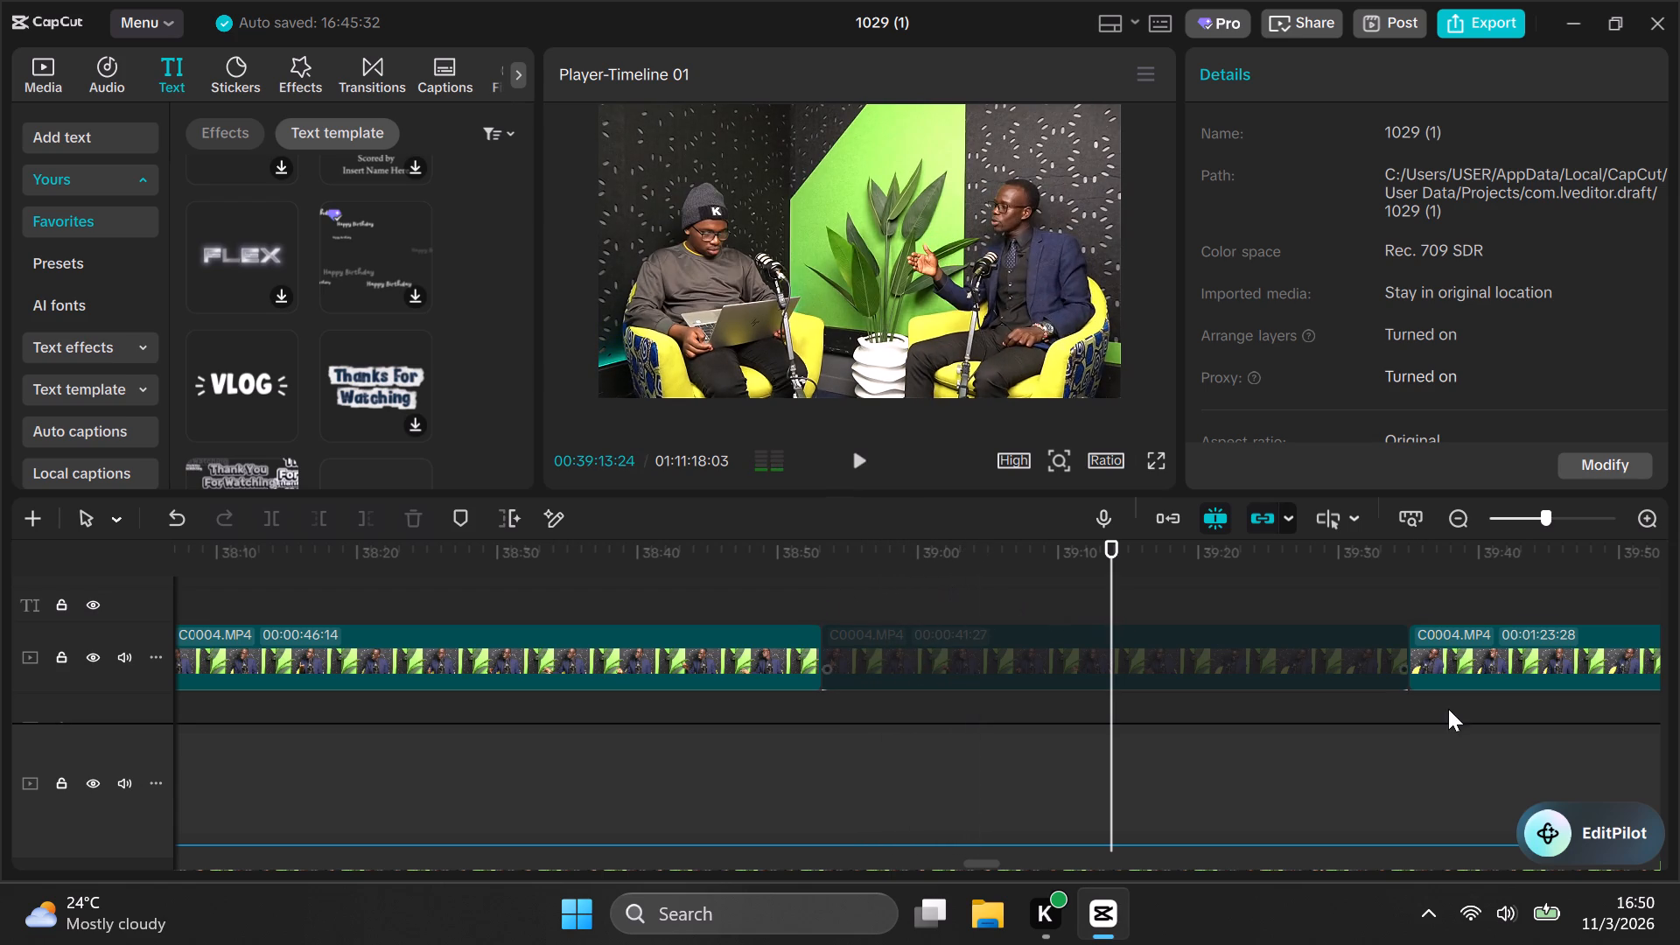
Play the C0004.MP4 camera cut near 00:39:35 and replay the wide shot around 00:39:18 to 00:39:21.
{"action": "left_click", "coordinate": [1409, 589]}
{"action": "key", "text": "space"}
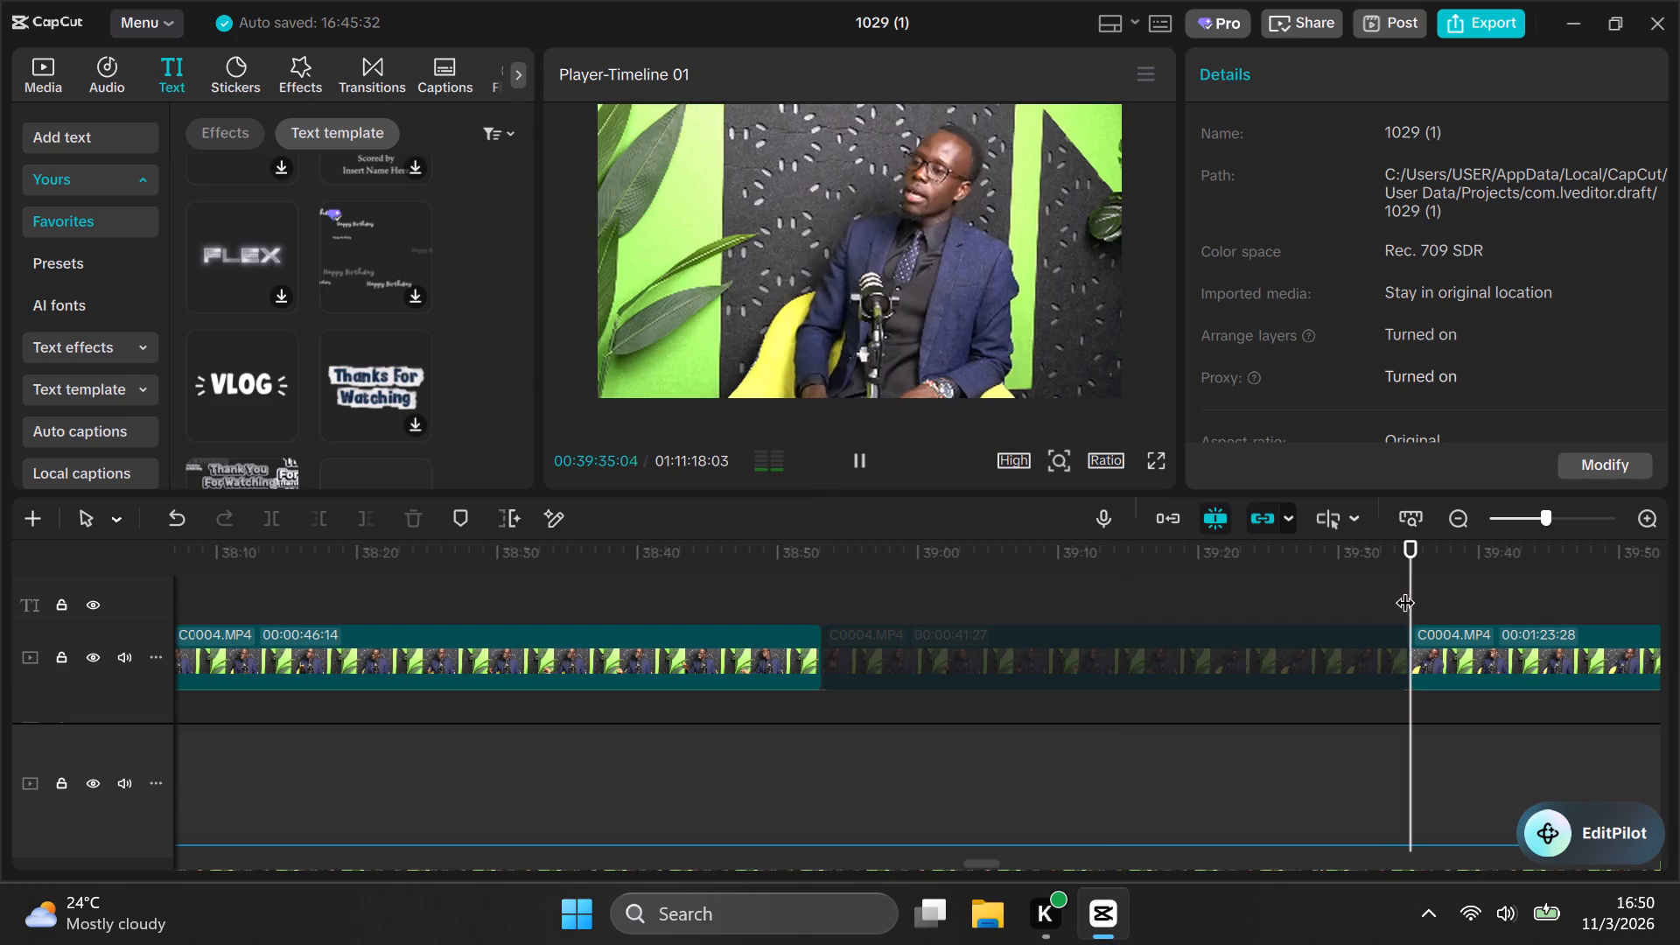
{"action": "left_click", "coordinate": [1179, 580]}
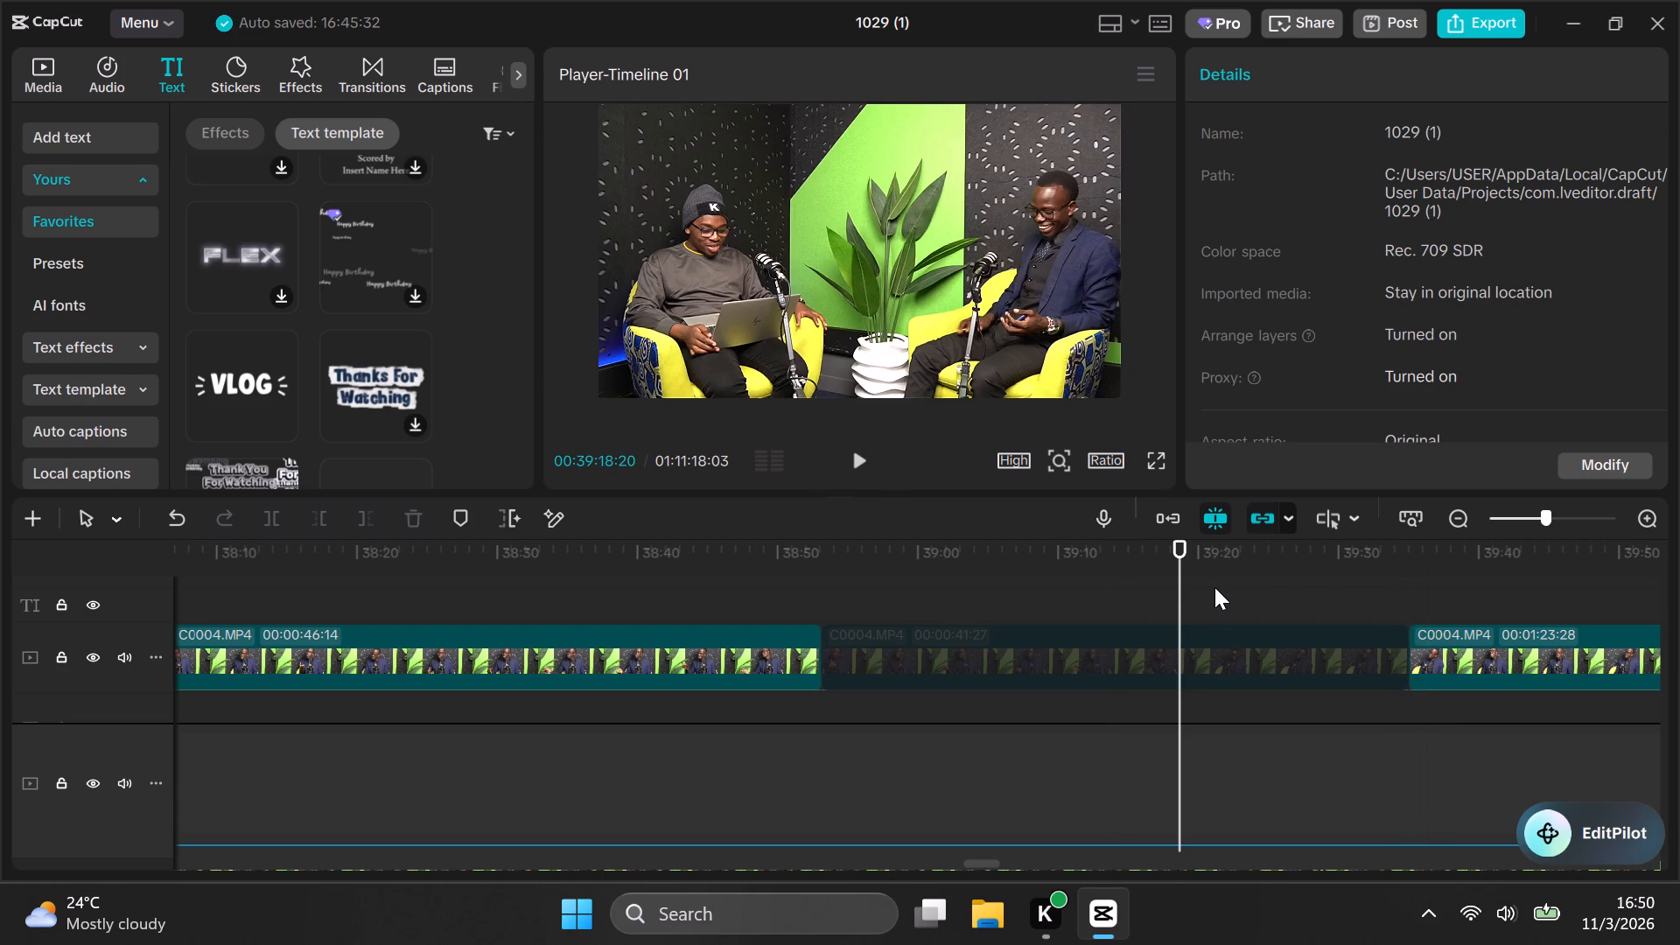
{"action": "key", "text": "space"}
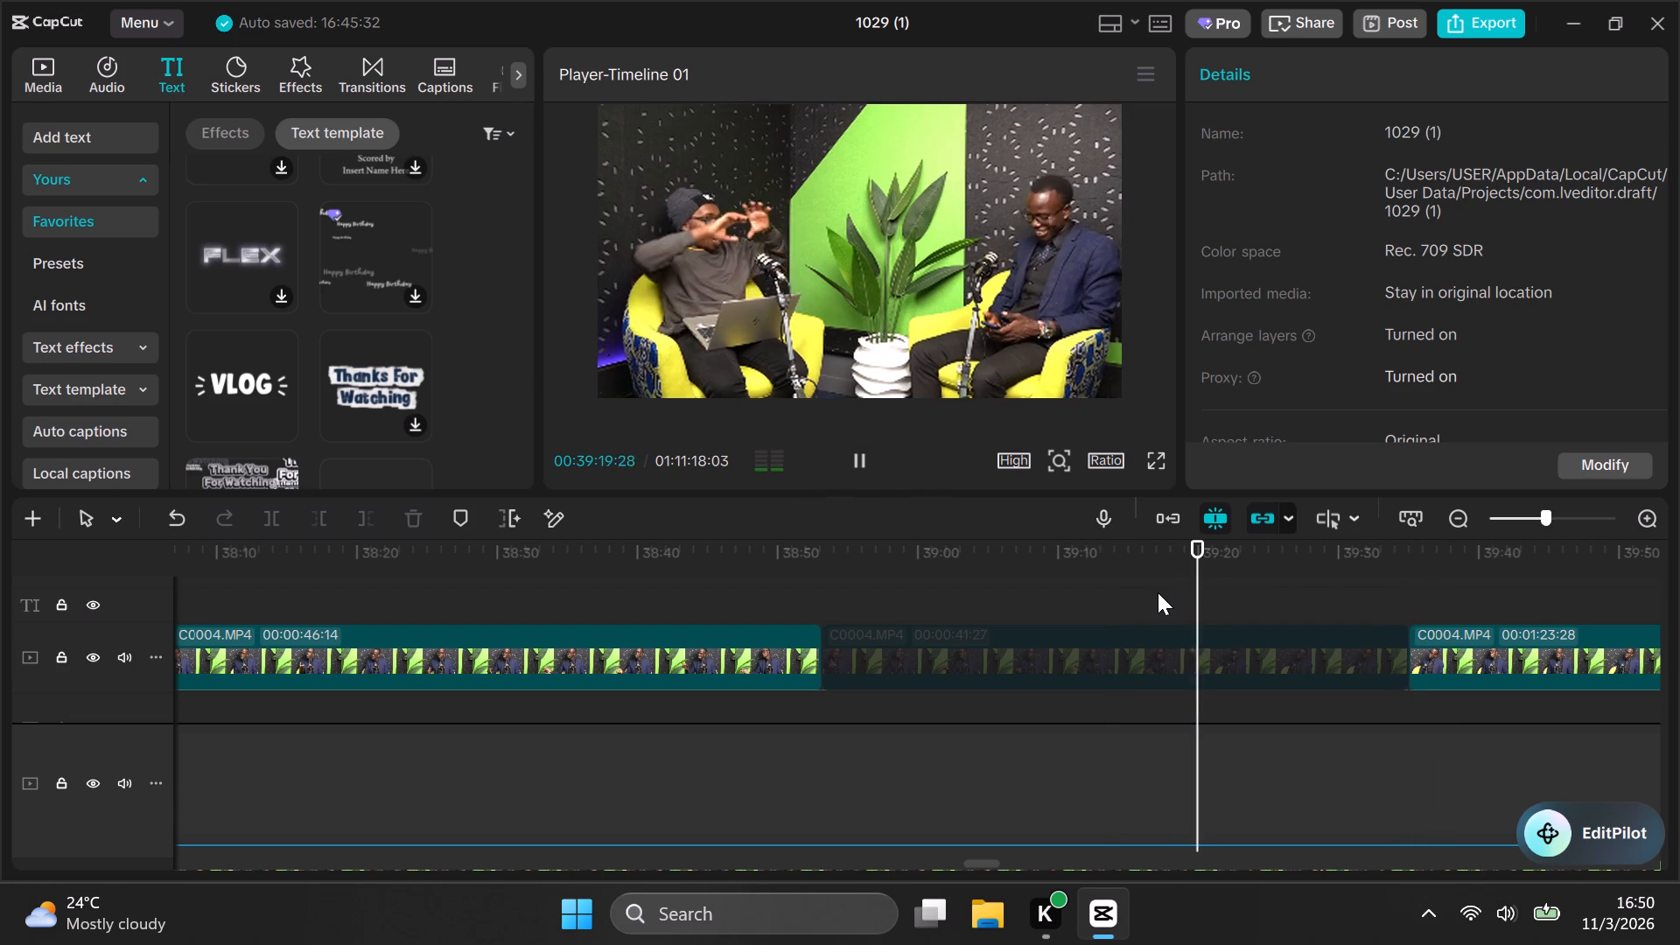
{"action": "left_click", "coordinate": [1199, 576]}
{"action": "key", "text": "space"}
{"action": "key", "text": "space"}
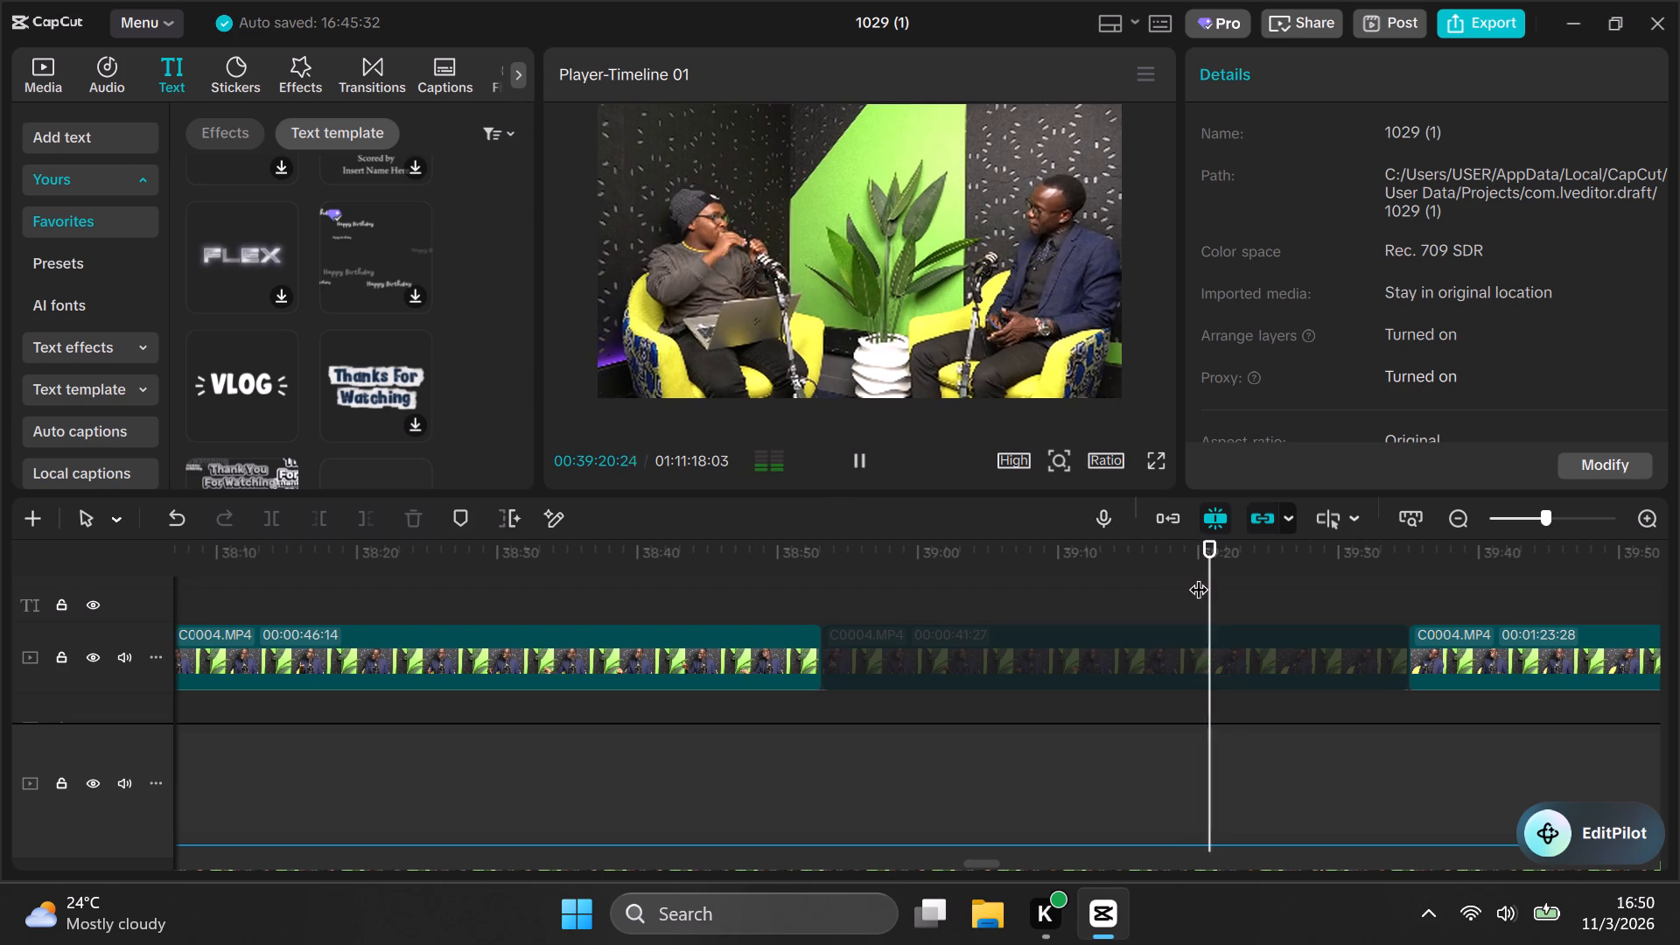
{"action": "left_click", "coordinate": [1198, 576]}
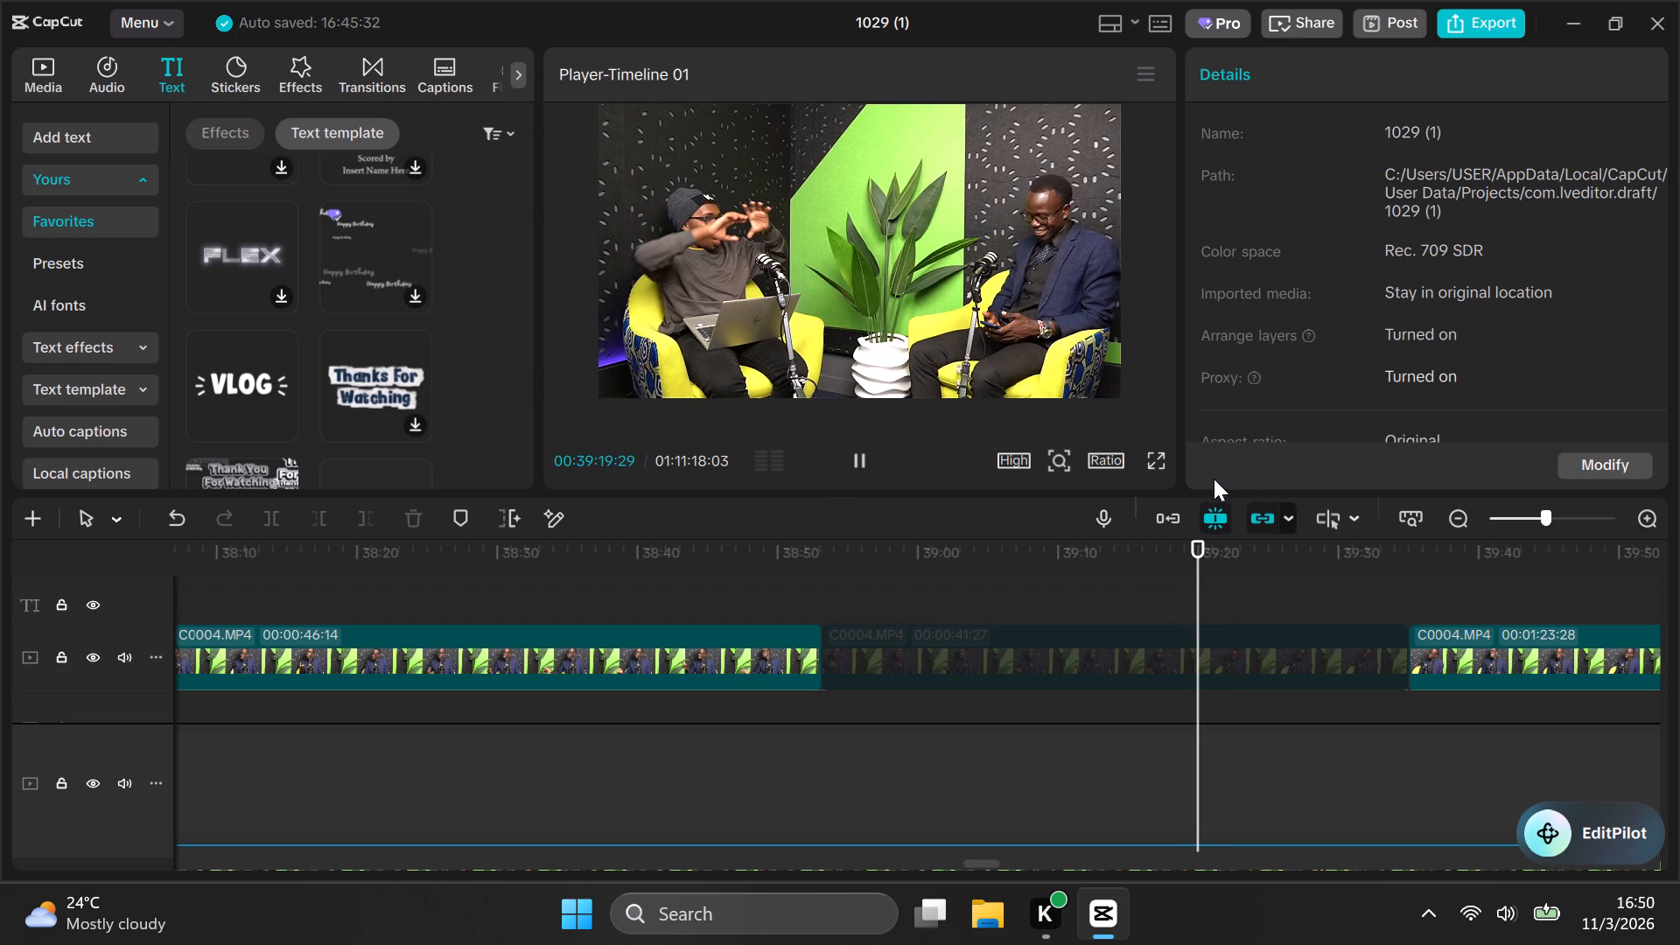
{"action": "left_click", "coordinate": [1079, 584]}
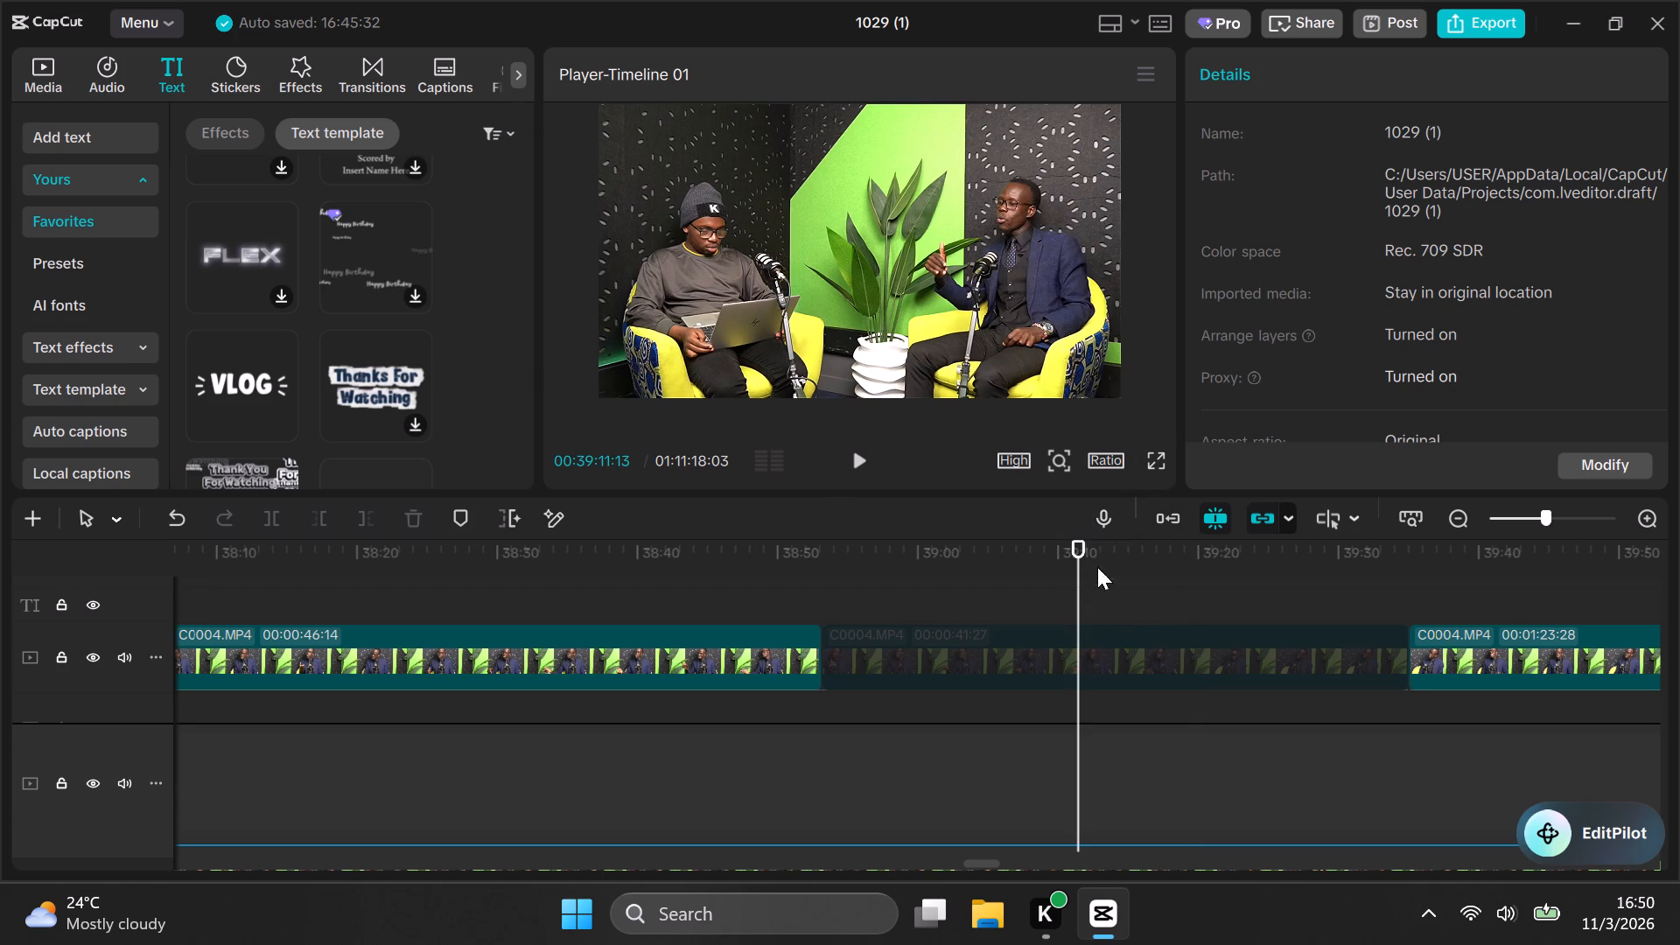
Scrub forward through the podcast footage from about 00:39:35 to the end of the close-up clips near 00:43:55.
{"action": "left_click", "coordinate": [1578, 578]}
{"action": "left_click_drag", "start_coordinate": [1578, 578], "coordinate": [1679, 598]}
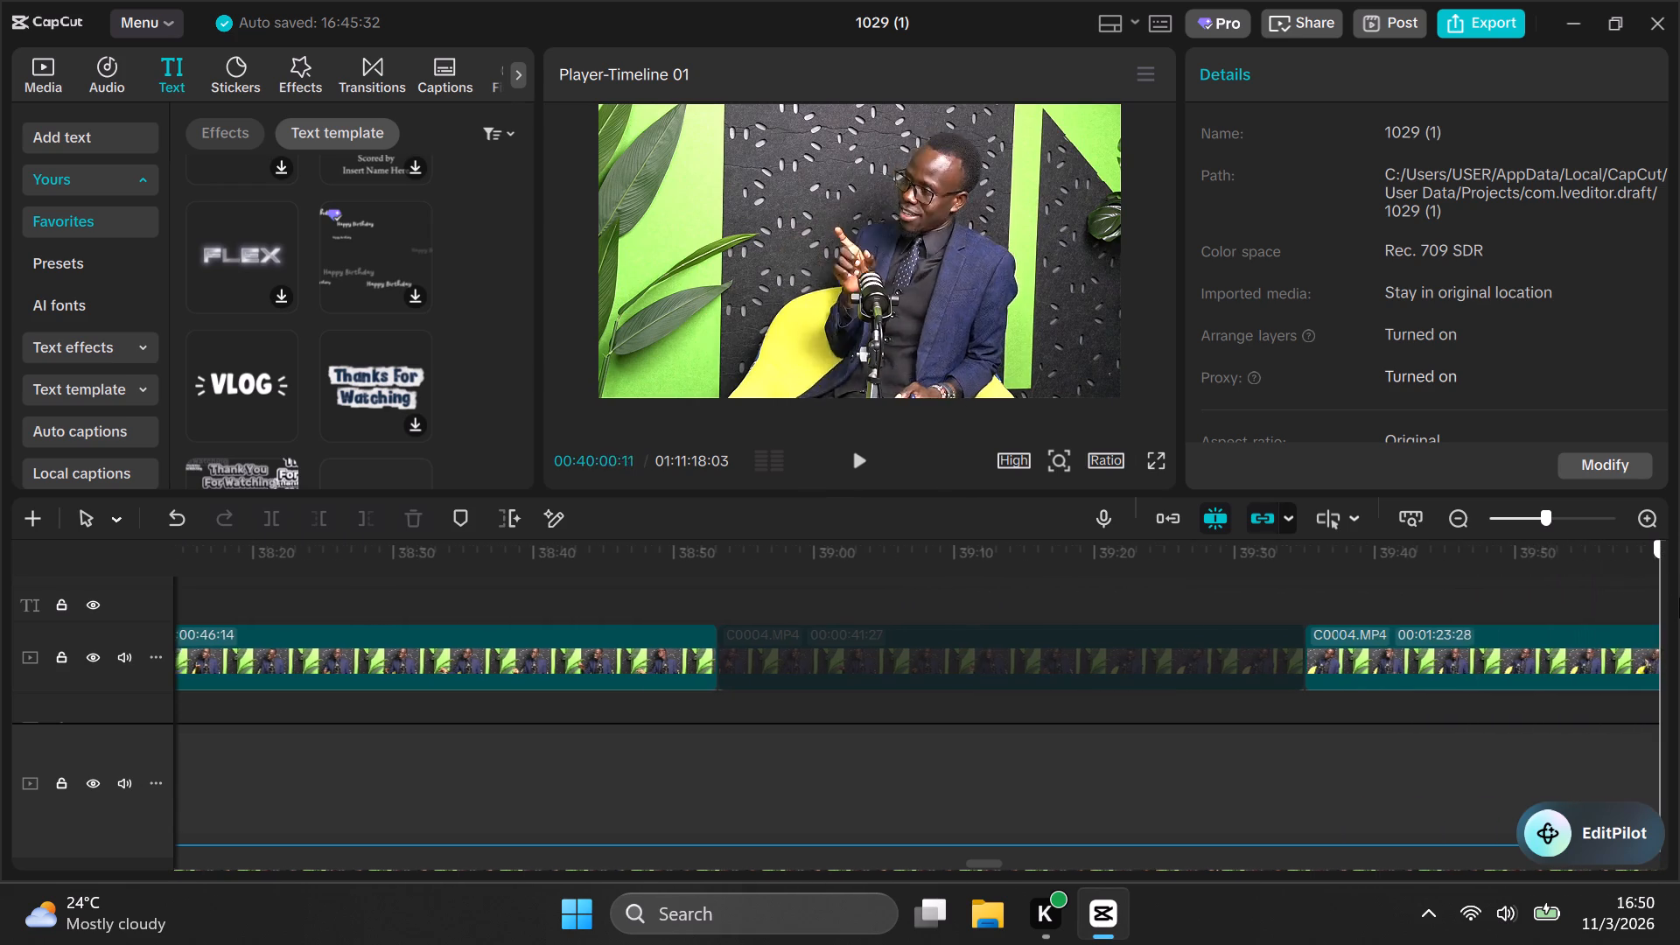
{"action": "left_click_drag", "start_coordinate": [1679, 598], "coordinate": [1237, 612]}
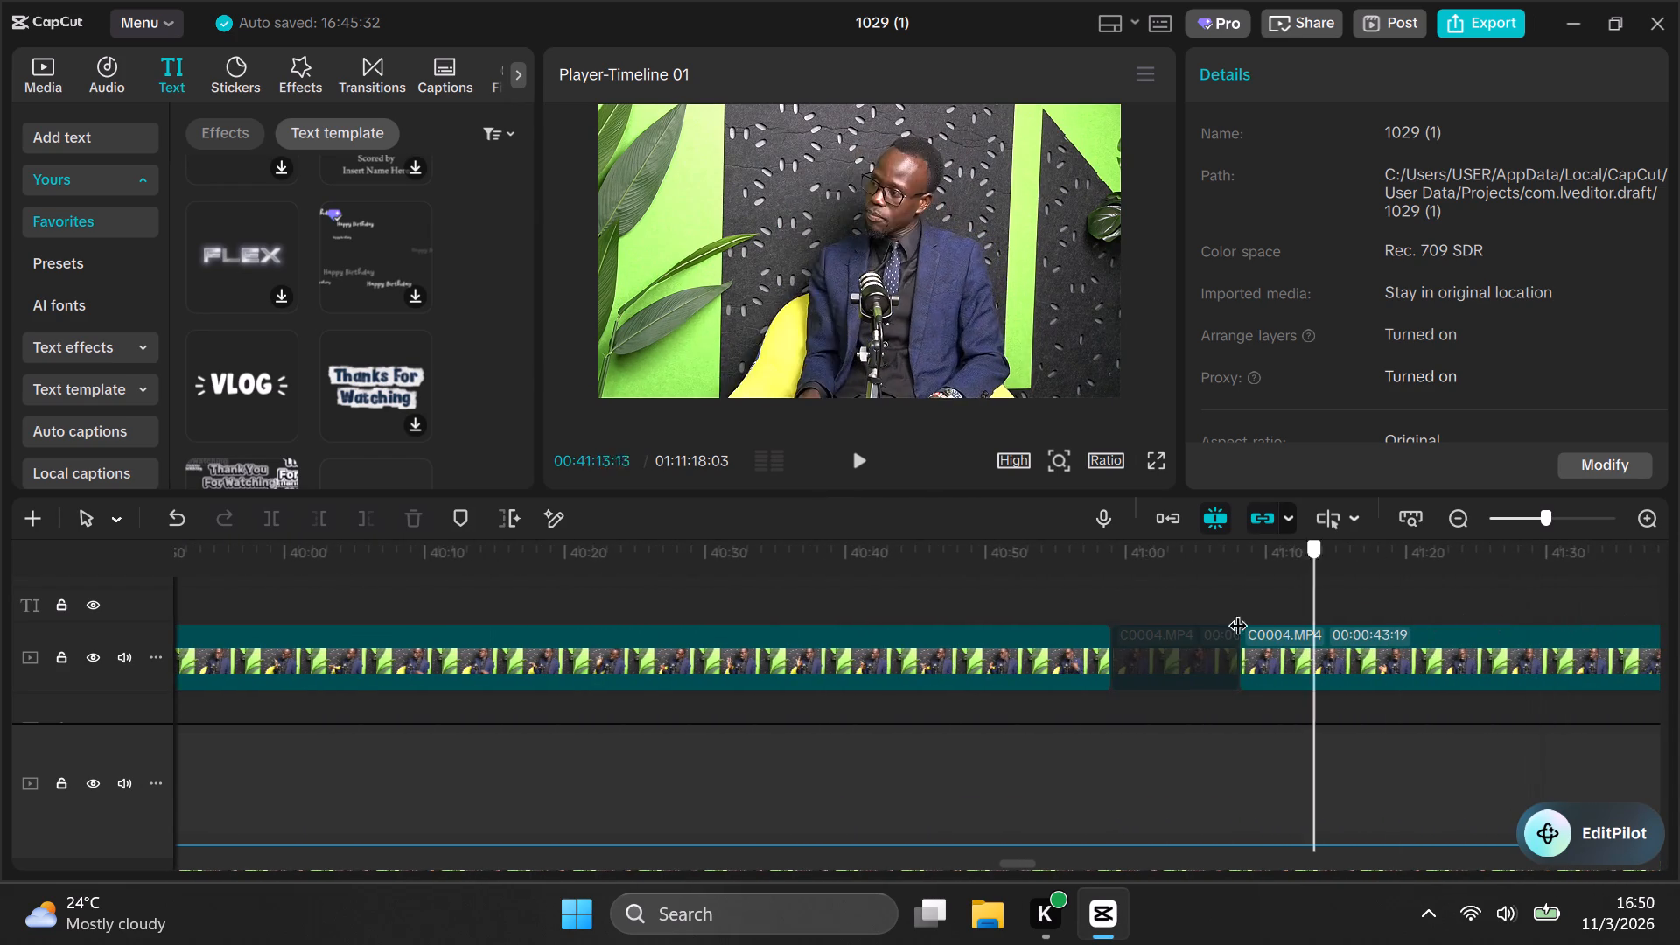
{"action": "left_click_drag", "start_coordinate": [1237, 612], "coordinate": [1205, 612]}
{"action": "left_click_drag", "start_coordinate": [1205, 612], "coordinate": [1679, 647]}
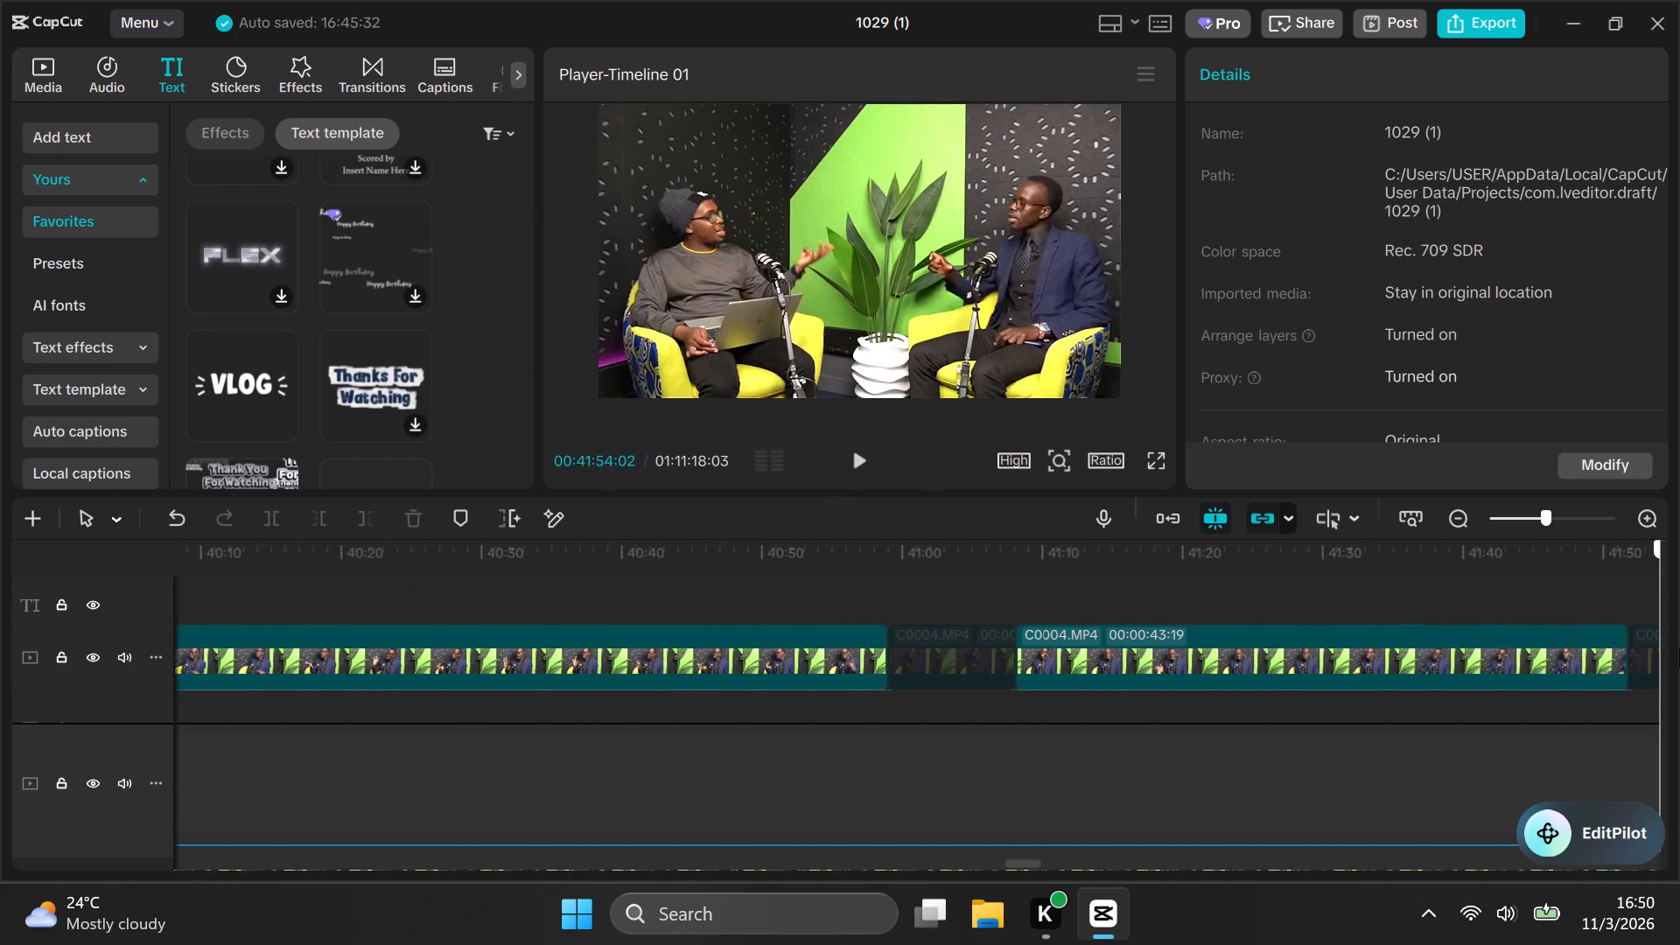
{"action": "left_click_drag", "start_coordinate": [1679, 647], "coordinate": [1679, 621]}
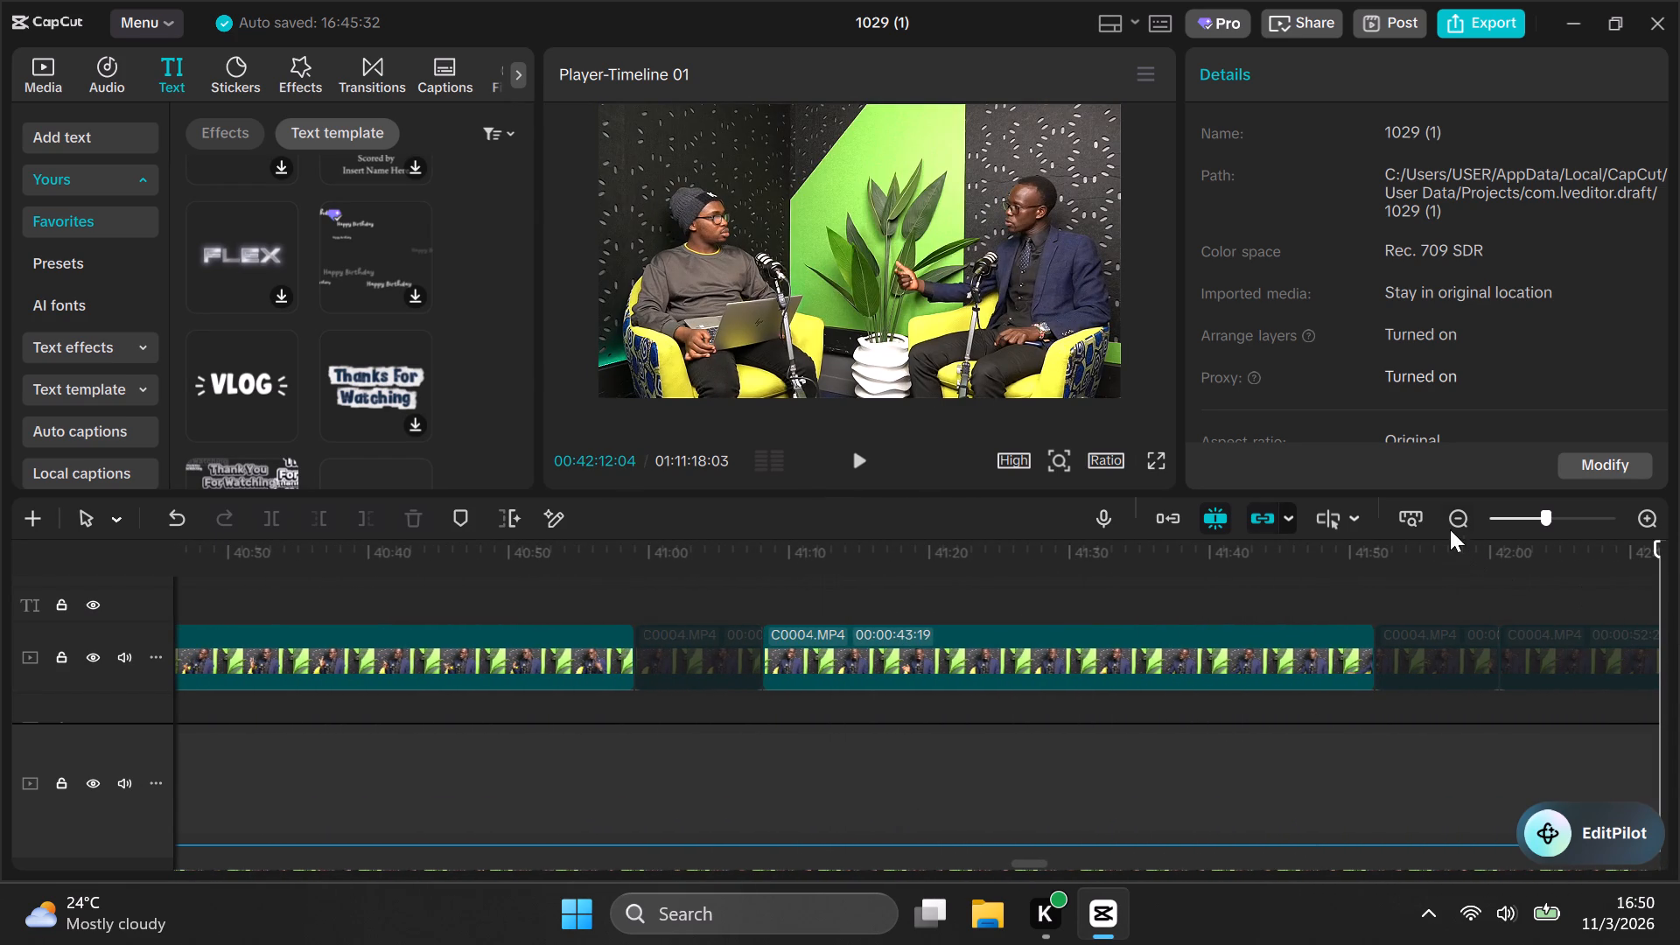
{"action": "left_click", "coordinate": [1458, 517]}
{"action": "left_click", "coordinate": [1587, 577]}
{"action": "left_click_drag", "start_coordinate": [1587, 577], "coordinate": [1679, 575]}
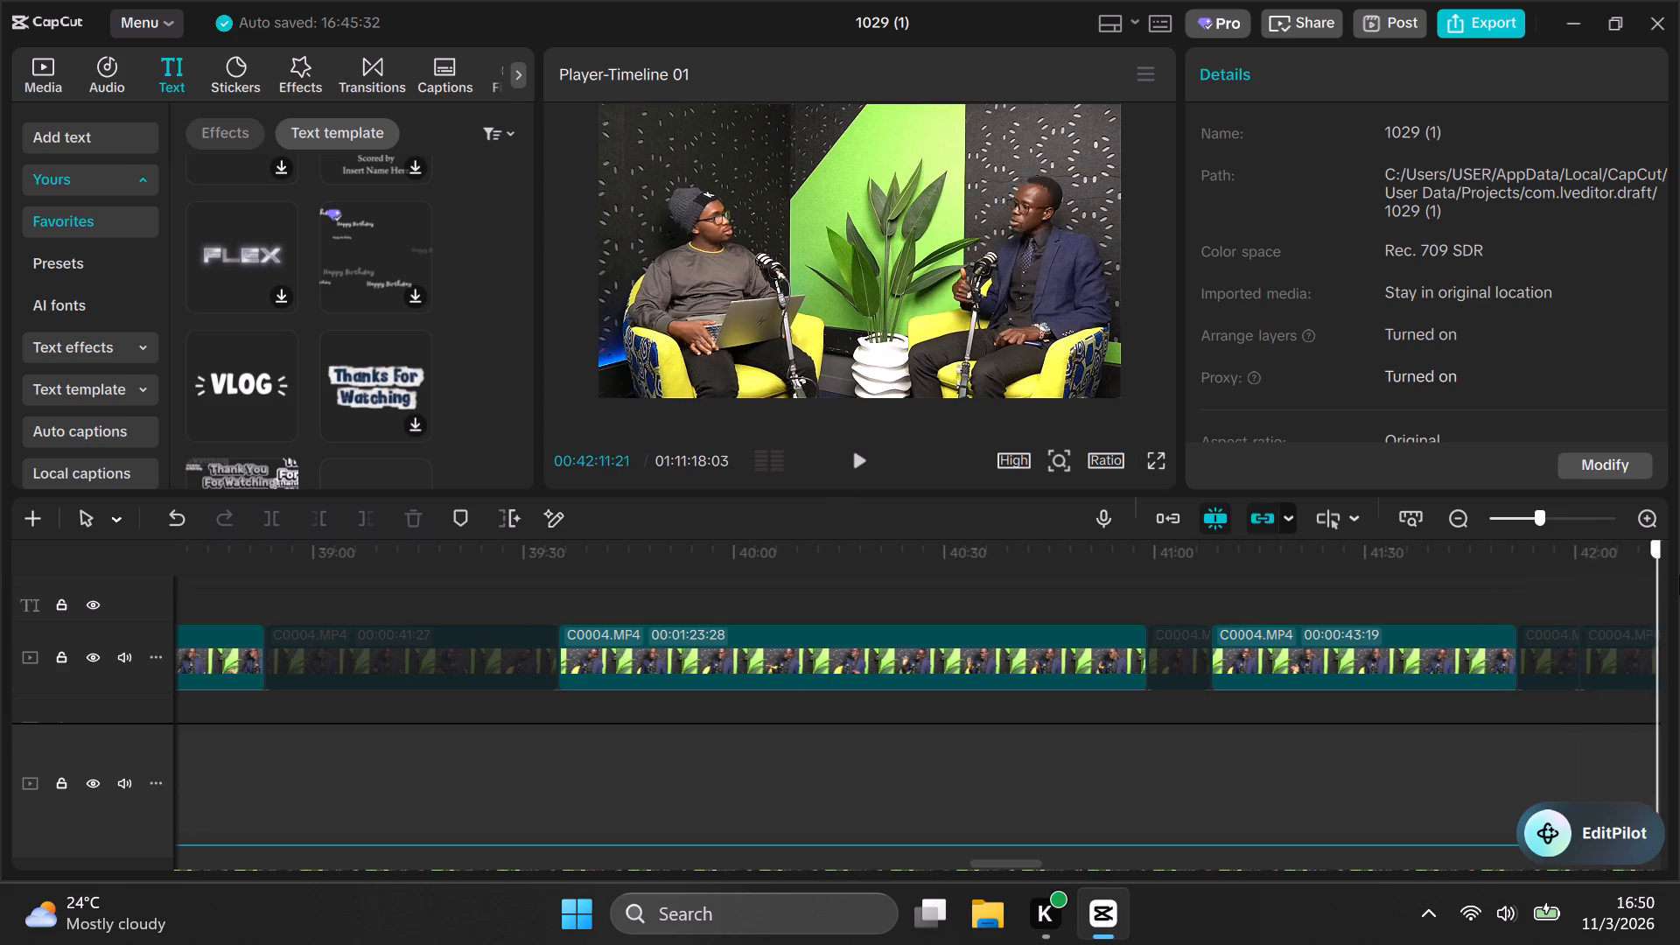
{"action": "left_click_drag", "start_coordinate": [1679, 575], "coordinate": [1114, 610]}
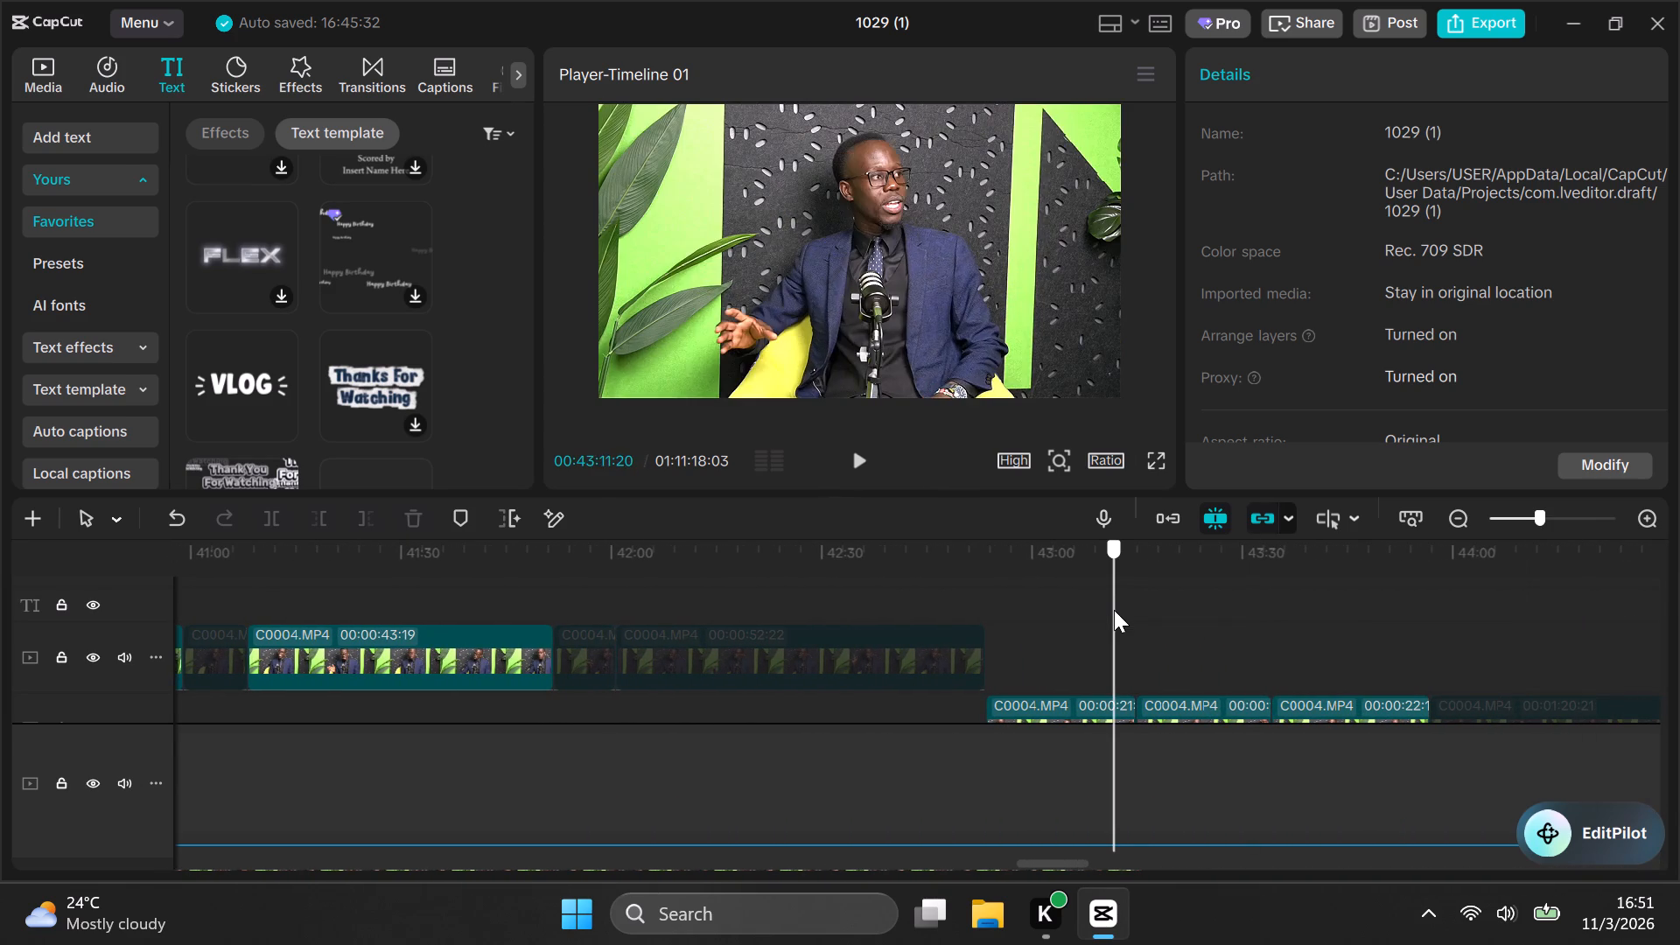
{"action": "left_click_drag", "start_coordinate": [1114, 610], "coordinate": [981, 581]}
{"action": "left_click_drag", "start_coordinate": [783, 546], "coordinate": [1161, 584]}
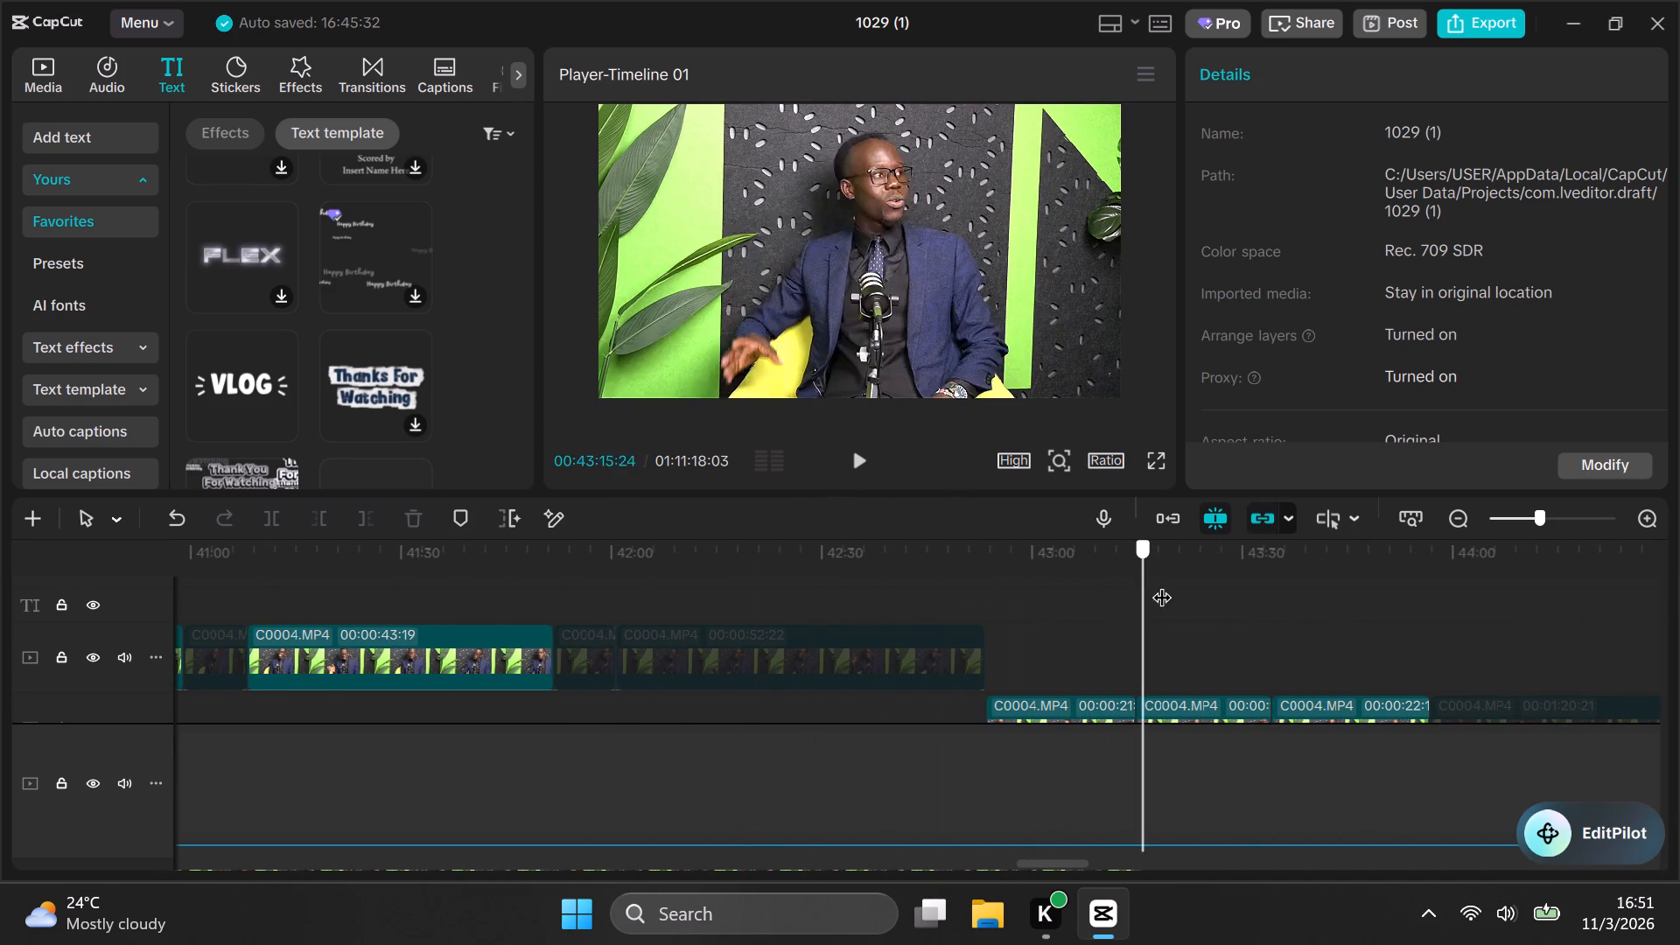
{"action": "left_click_drag", "start_coordinate": [1161, 584], "coordinate": [1413, 568]}
Play the transition from the C0004.MP4 close-up to the wide shot near 00:43:56 repeatedly to examine the cut.
{"action": "key", "text": "space"}
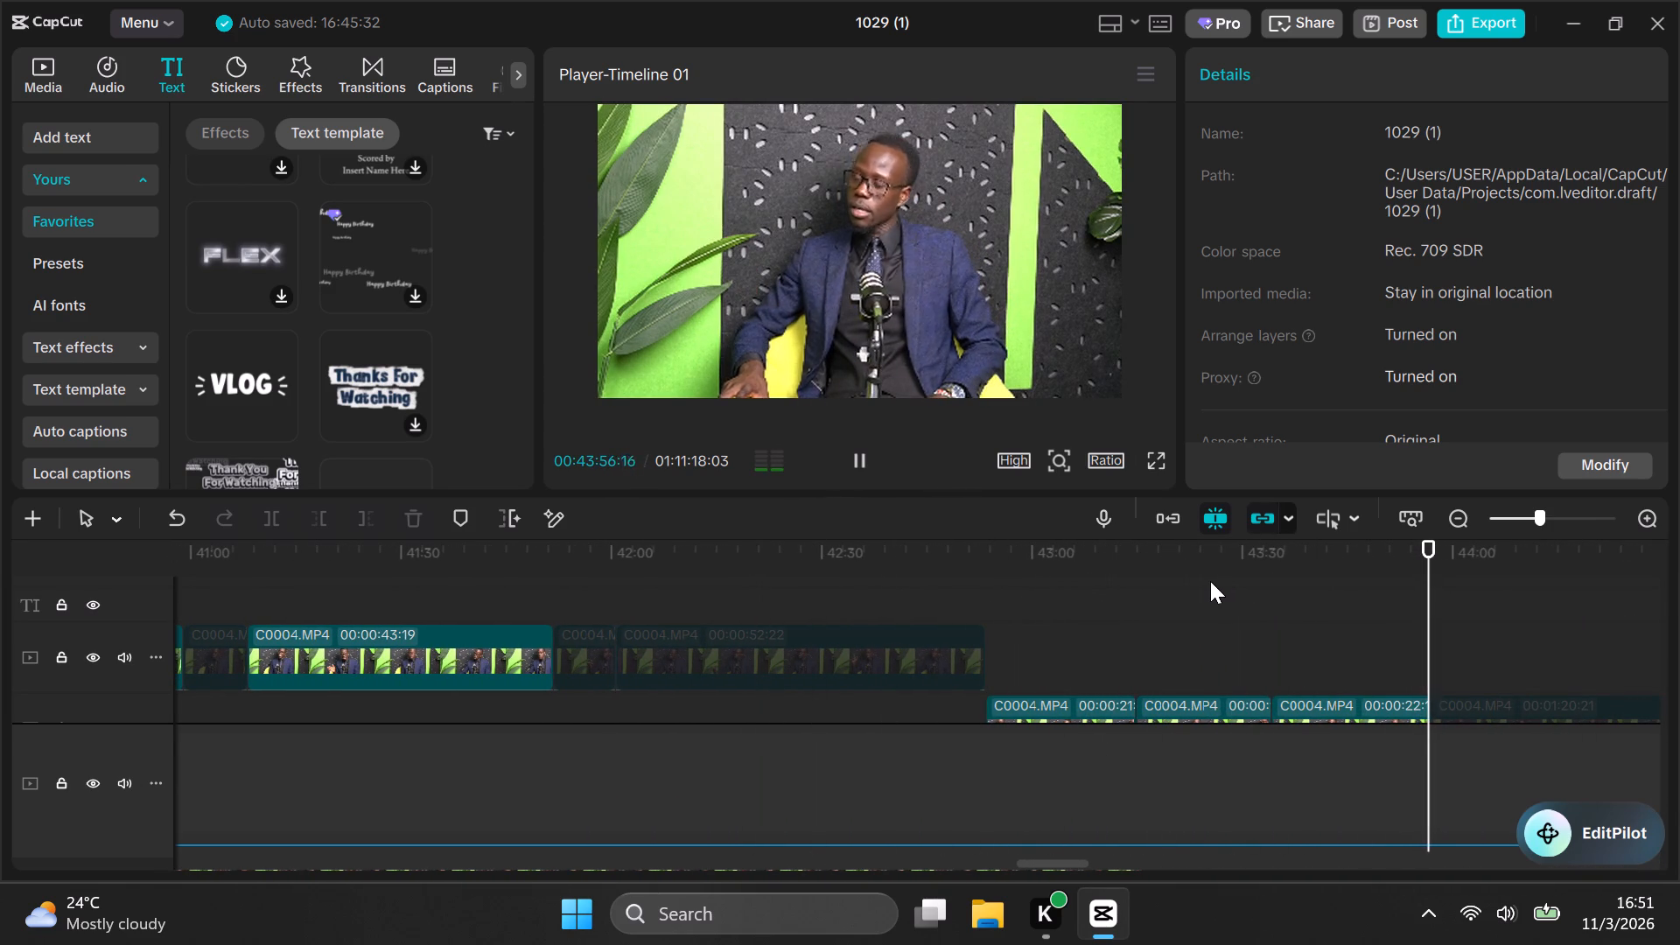
{"action": "key", "text": "space"}
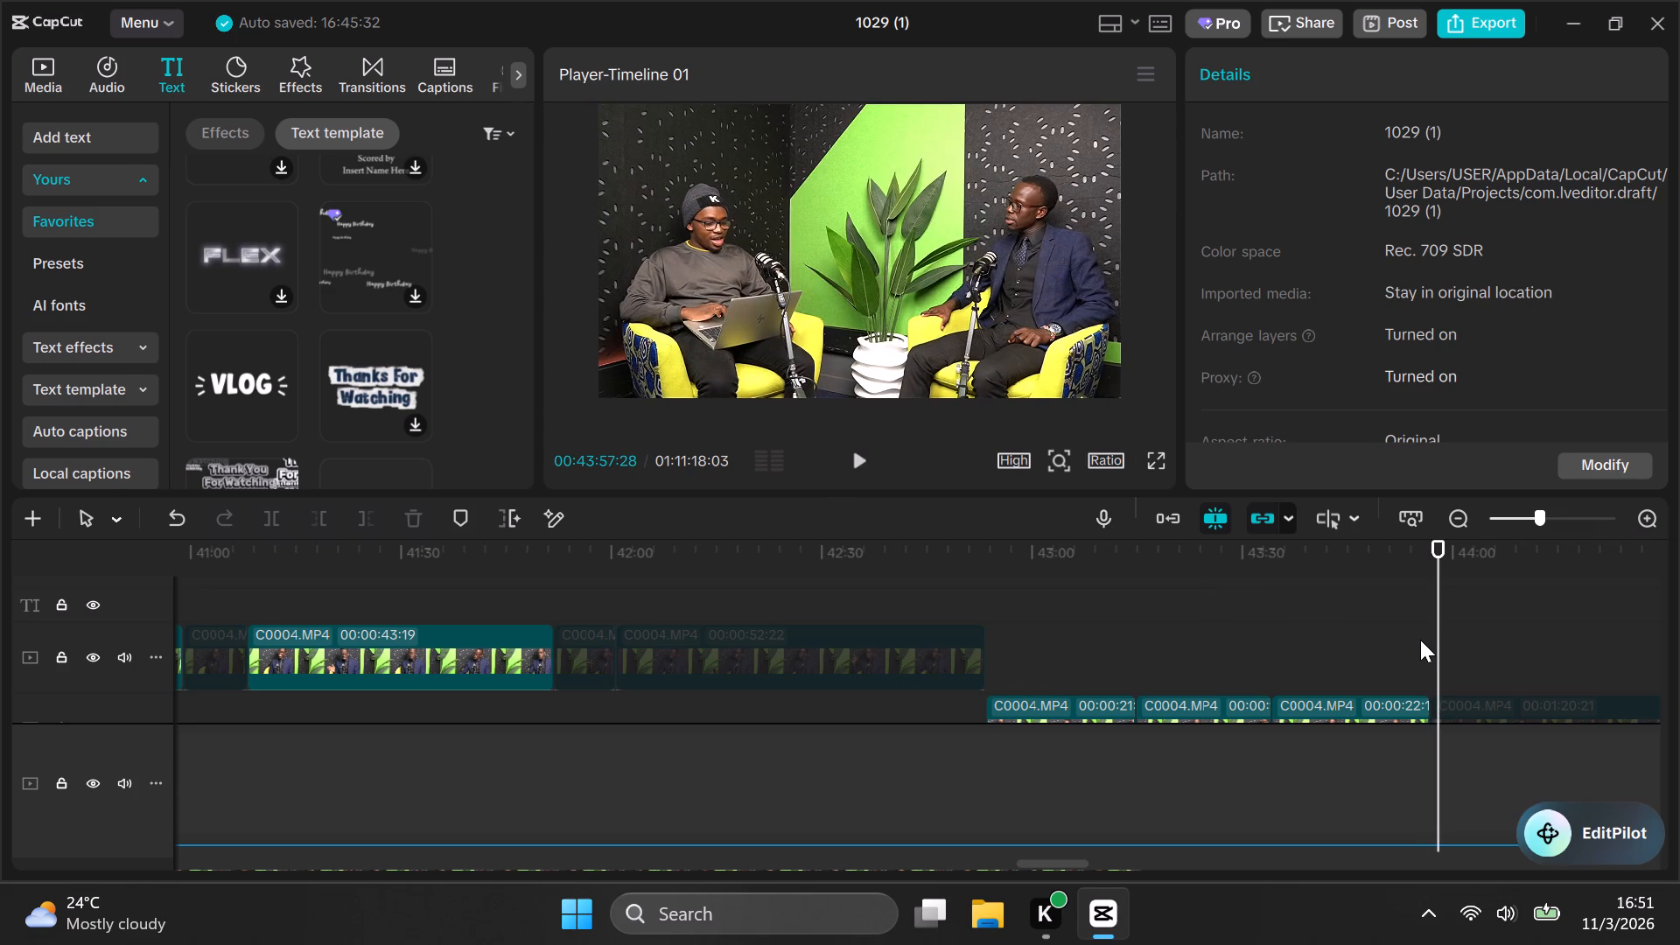
{"action": "left_click", "coordinate": [1420, 640]}
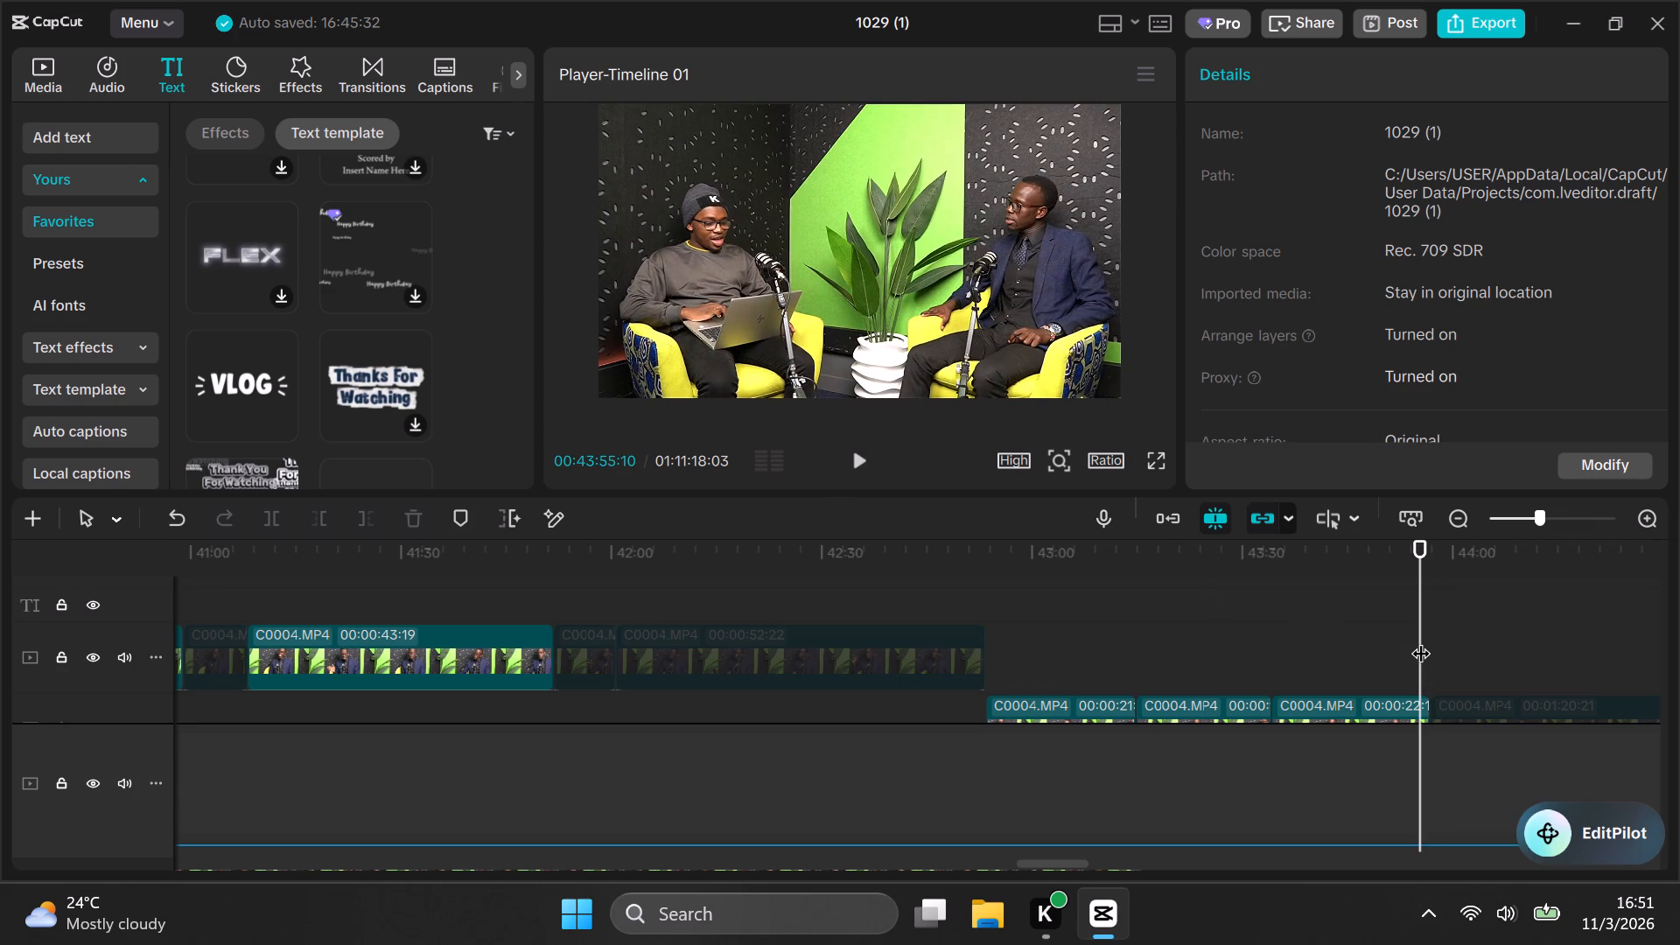
{"action": "key", "text": "Right"}
{"action": "key", "text": "Right"}
{"action": "key", "text": "Right"}
{"action": "key", "text": "Right"}
{"action": "key", "text": "Right"}
{"action": "key", "text": "space"}
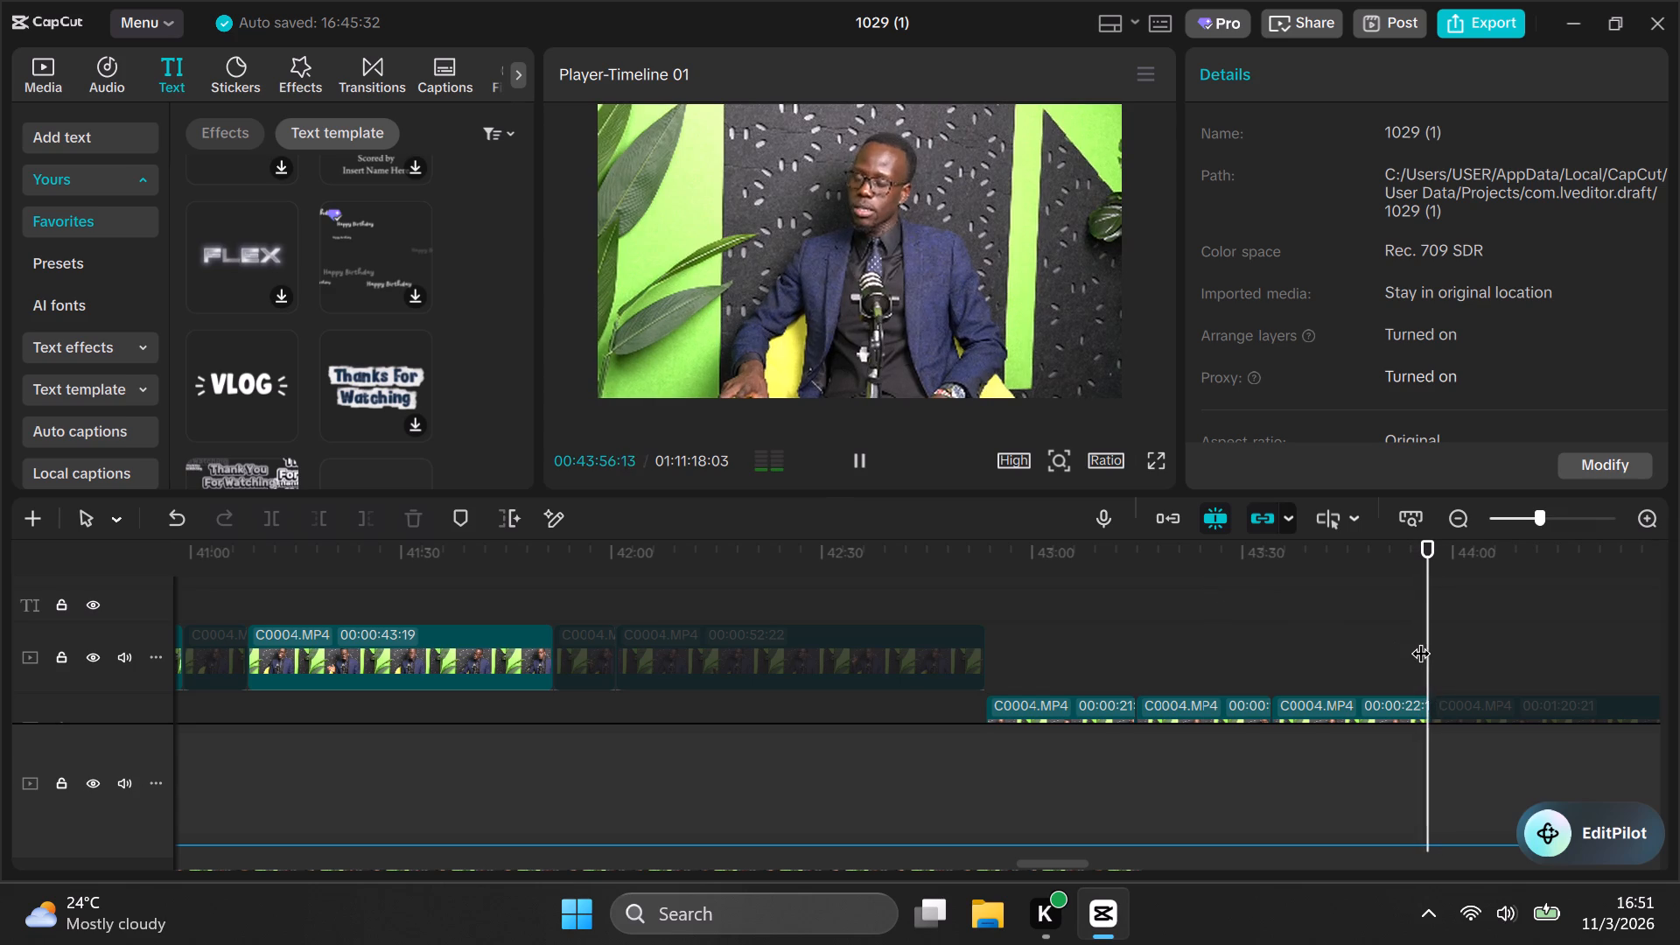
{"action": "key", "text": "space"}
{"action": "key", "text": "space"}
{"action": "key", "text": "space"}
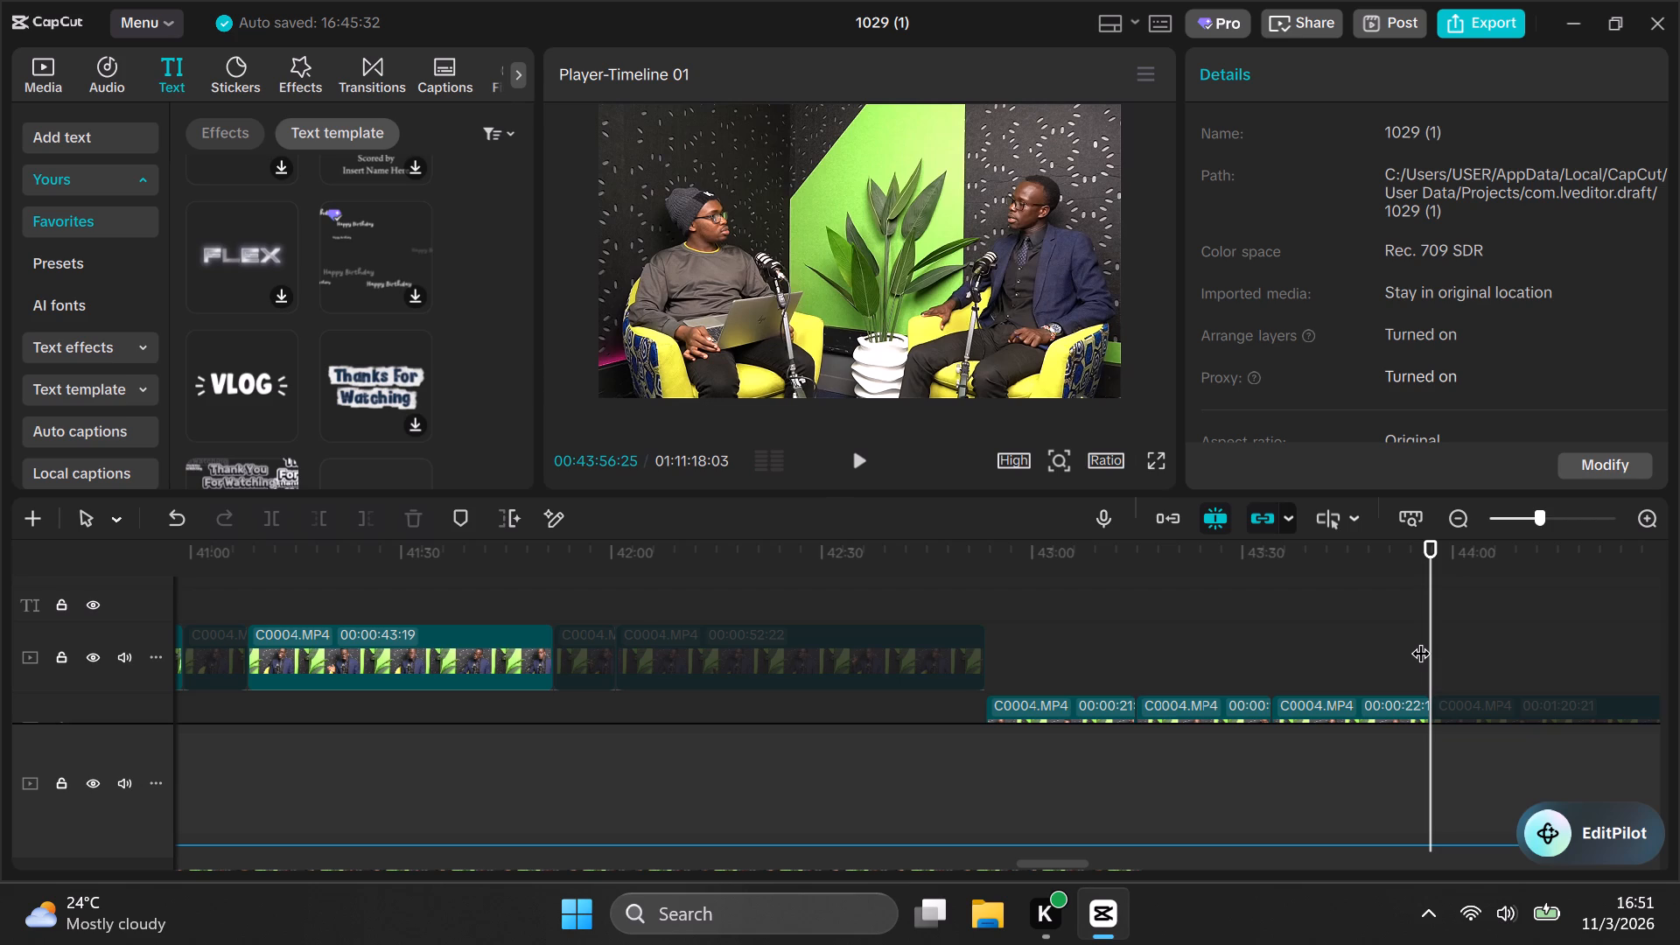
{"action": "key", "text": "space"}
Step frame by frame and play short bursts around 00:43:57 to examine the cut from close-up to wide shot.
{"action": "key", "text": "Left"}
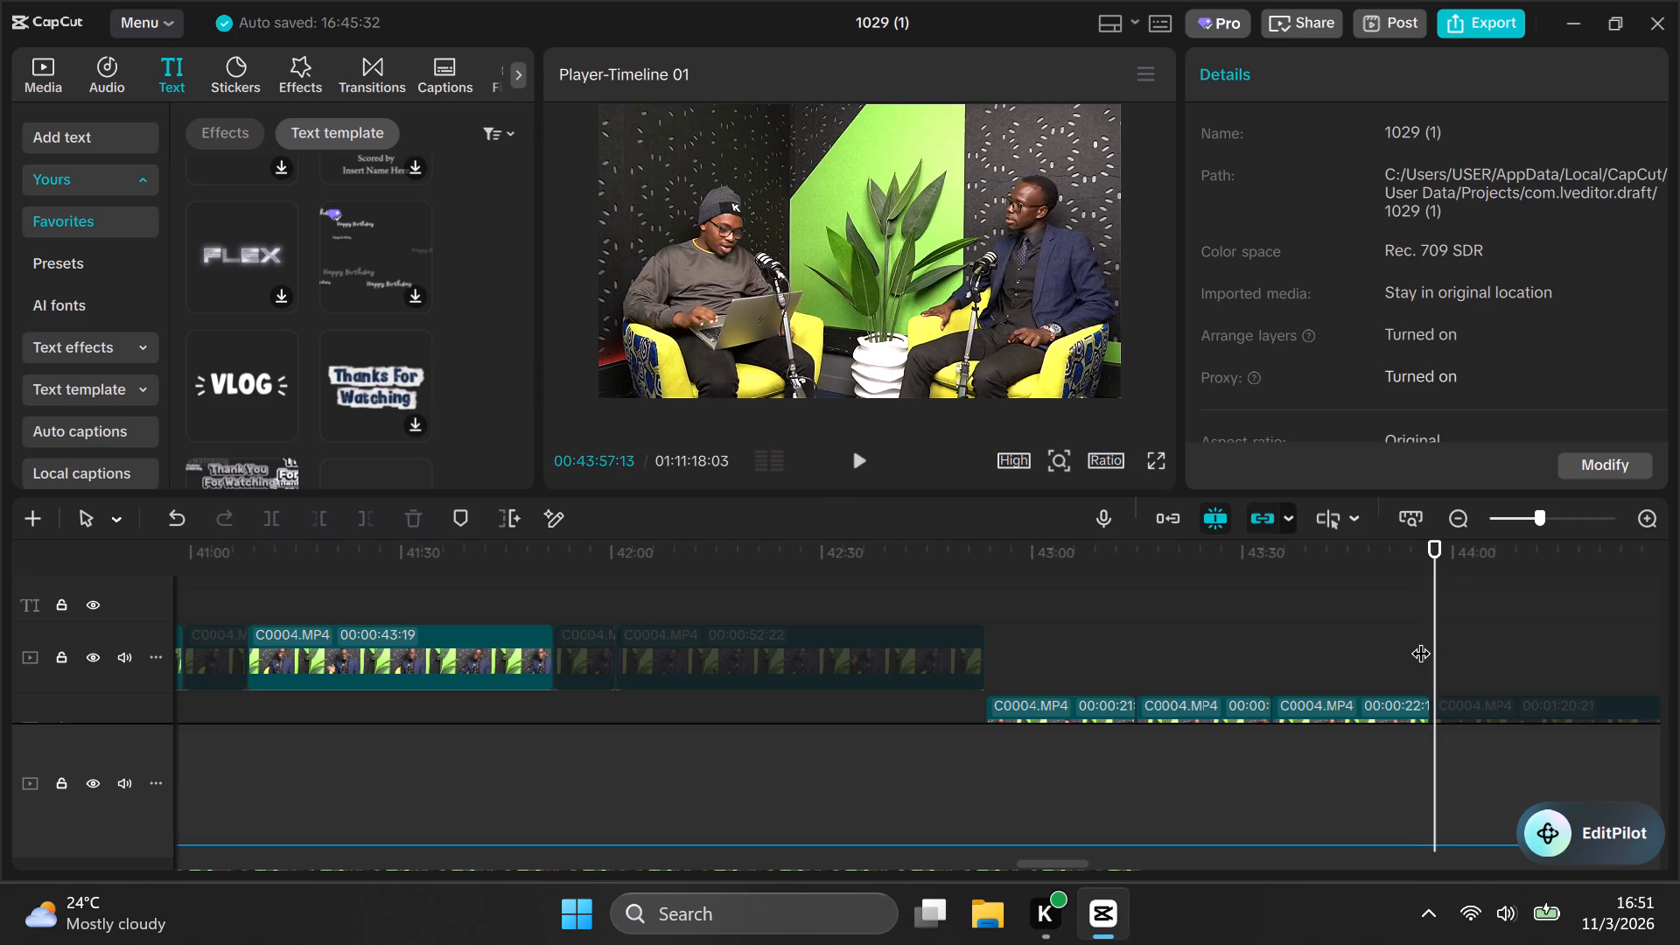
{"action": "key", "text": "Left"}
{"action": "key", "text": "Left"}
{"action": "key", "text": "Left"}
{"action": "key", "text": "Left"}
{"action": "key", "text": "Left"}
{"action": "key", "text": "Left"}
{"action": "key", "text": "Left"}
{"action": "key", "text": "Left"}
{"action": "key", "text": "Left"}
{"action": "key", "text": "Left"}
{"action": "key", "text": "Left"}
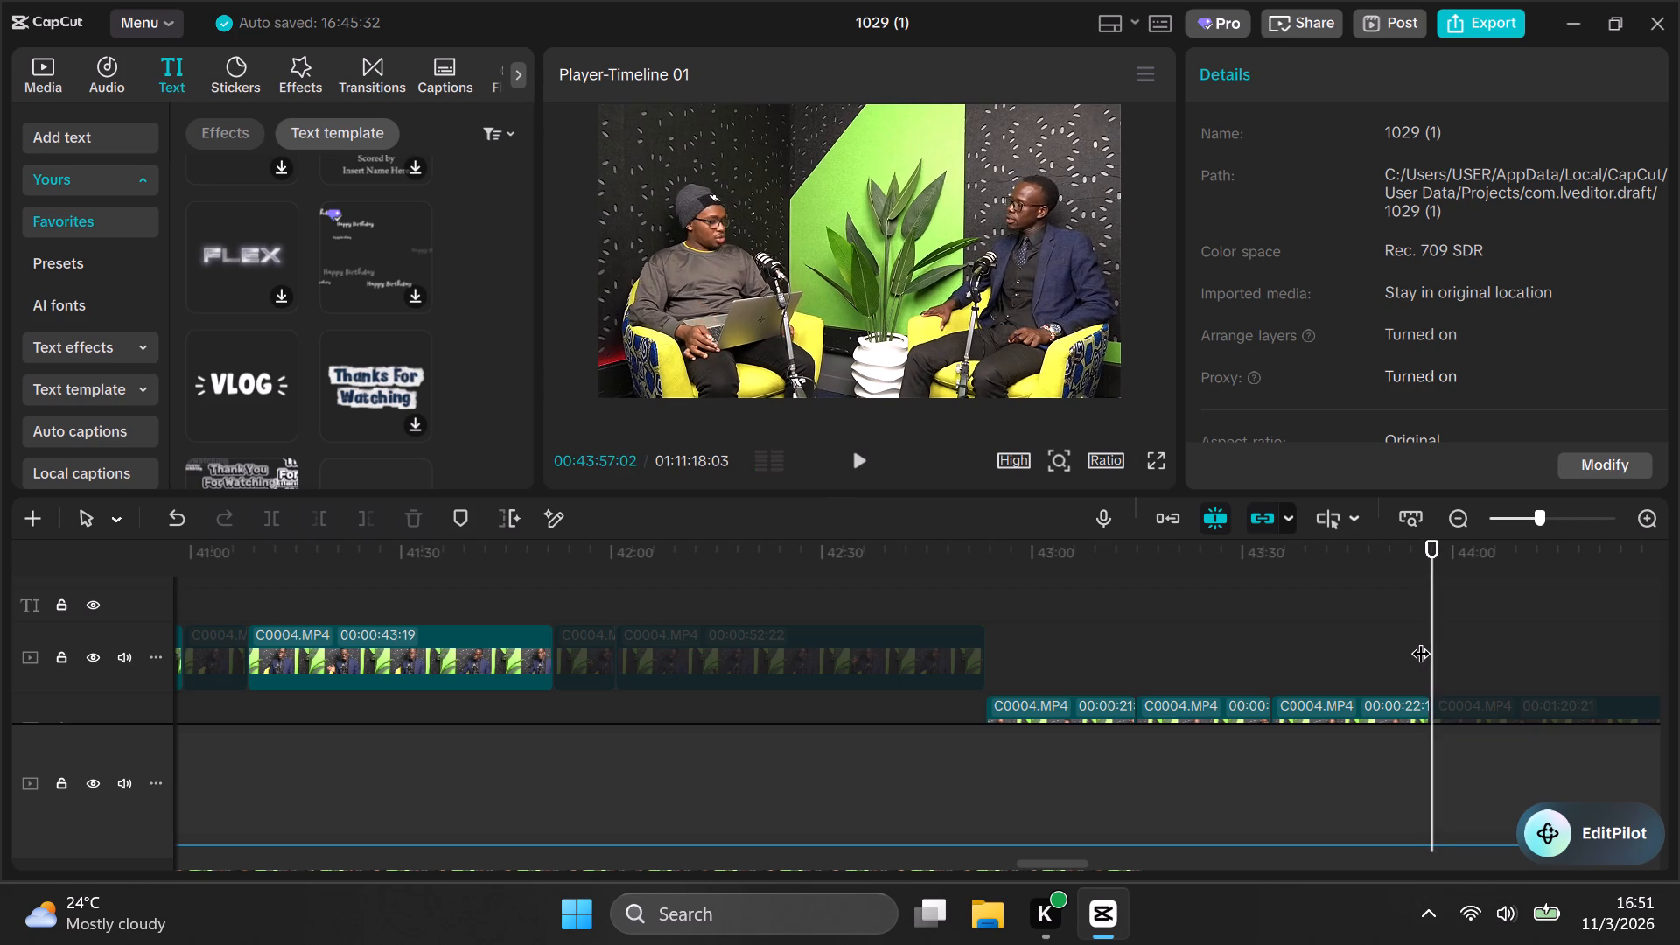
{"action": "key", "text": "space"}
{"action": "key", "text": "Left"}
{"action": "key", "text": "space"}
{"action": "key", "text": "space"}
{"action": "key", "text": "space"}
{"action": "key", "text": "space"}
{"action": "key", "text": "space"}
{"action": "key", "text": "space"}
{"action": "key", "text": "space"}
{"action": "key", "text": "space"}
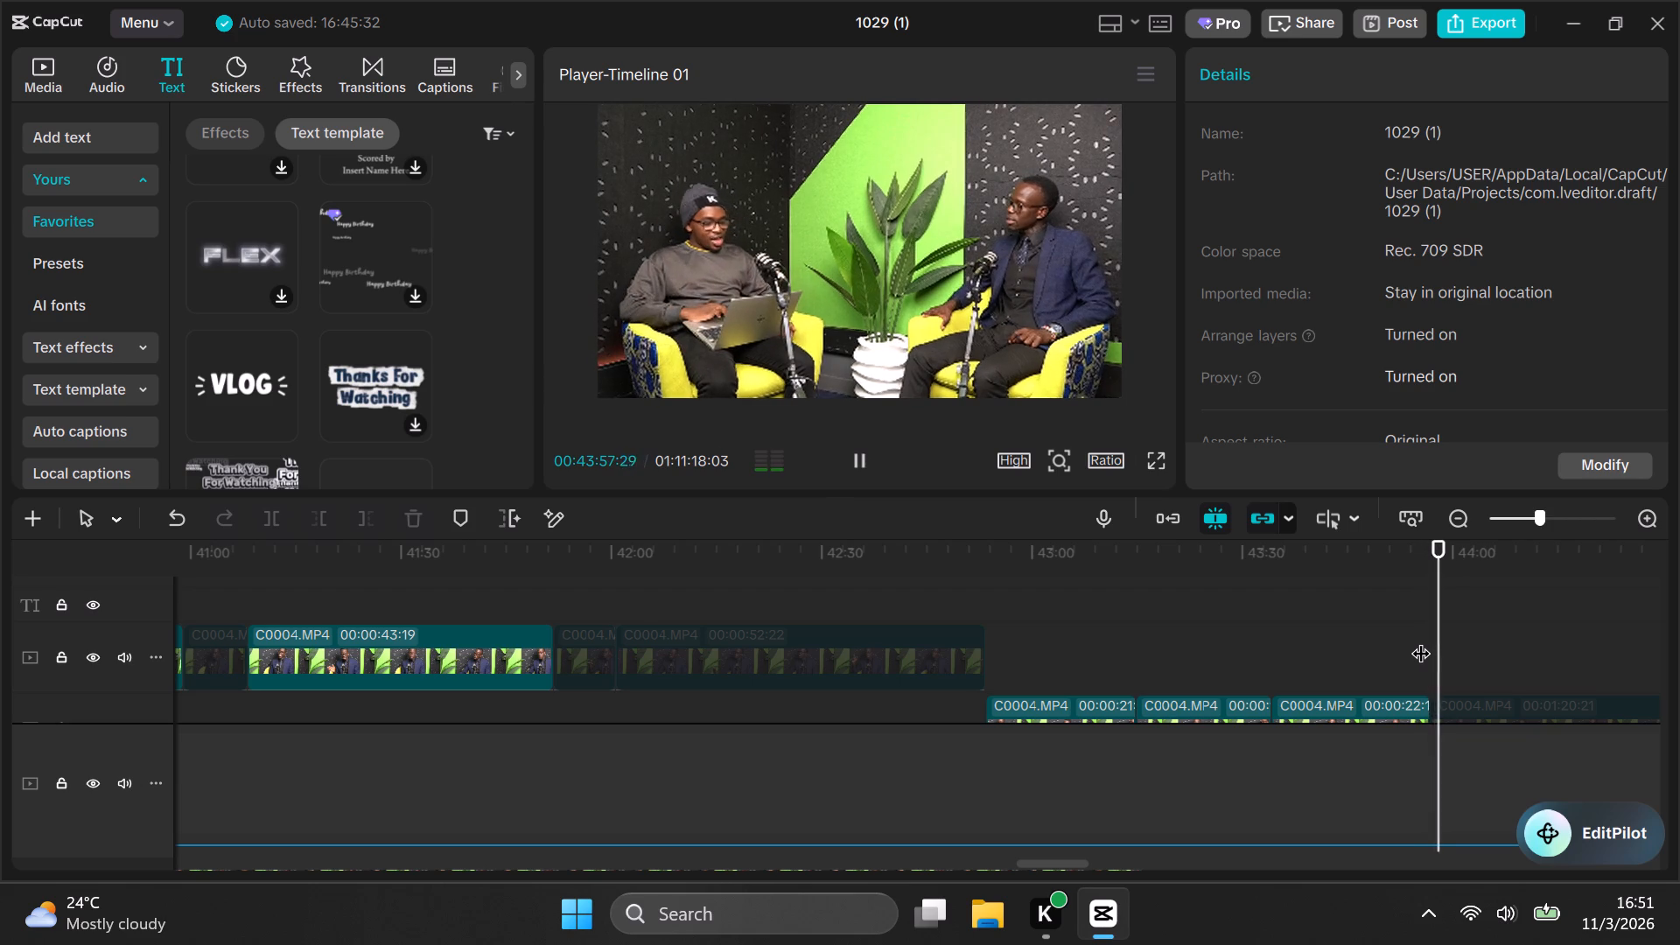
Replay the end of the close-up, find the cut at 00:43:56:24, and split the C0008.MP4 wide-shot clip there.
{"action": "left_click", "coordinate": [1422, 639]}
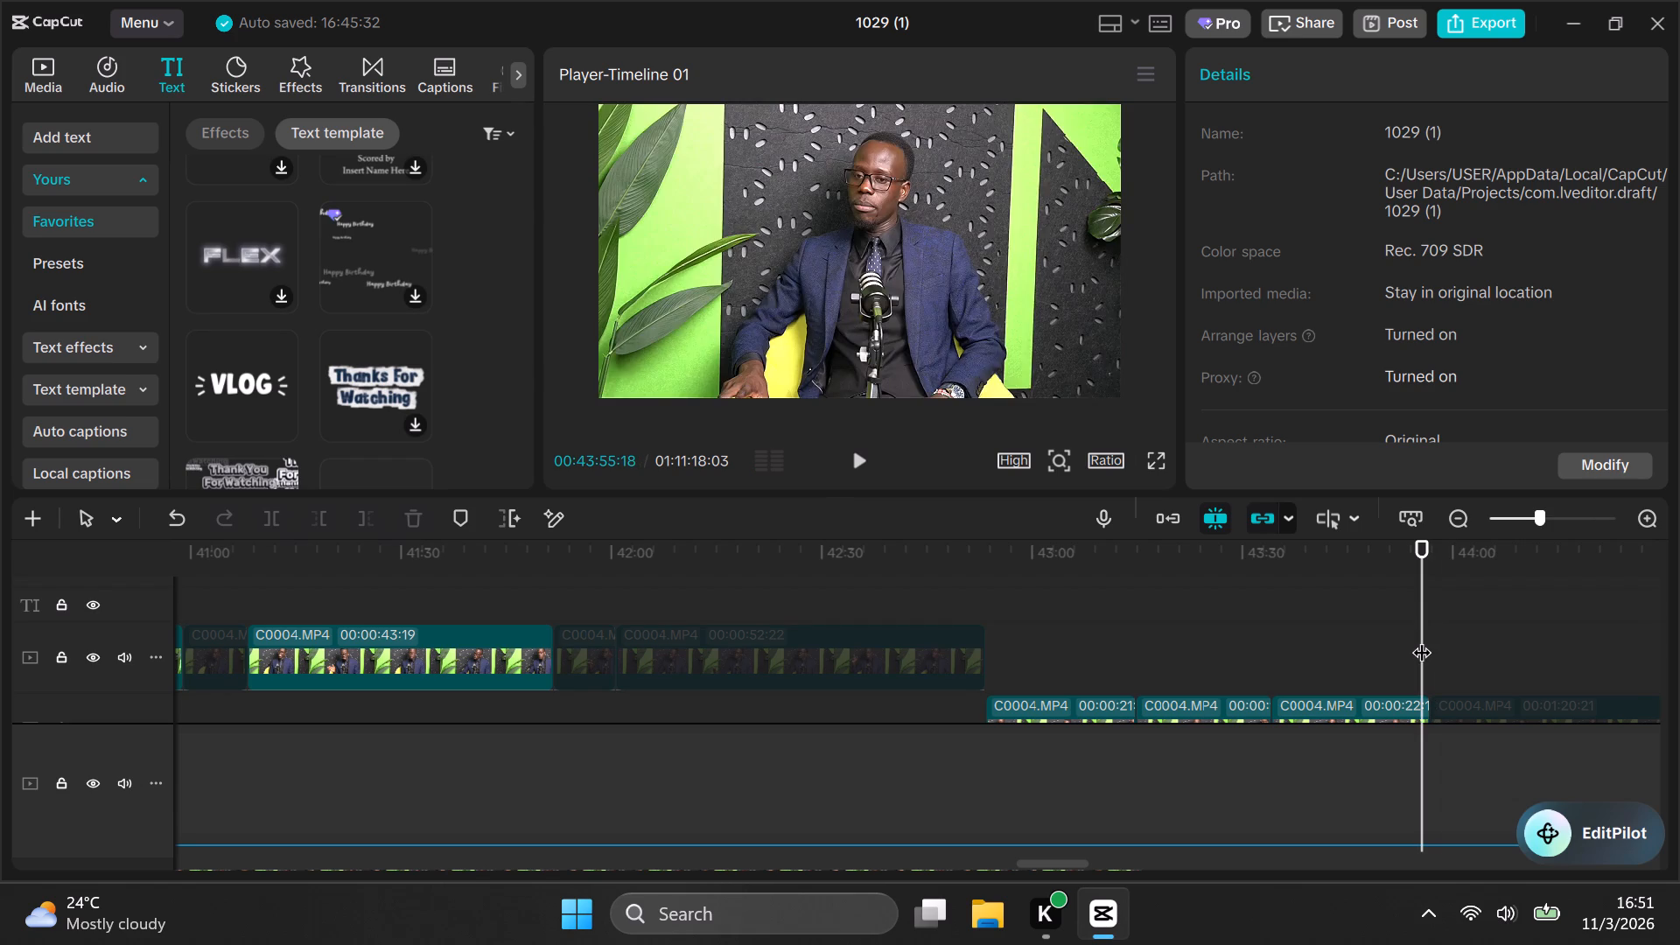
{"action": "key", "text": "space"}
{"action": "key", "text": "space"}
{"action": "key", "text": "space"}
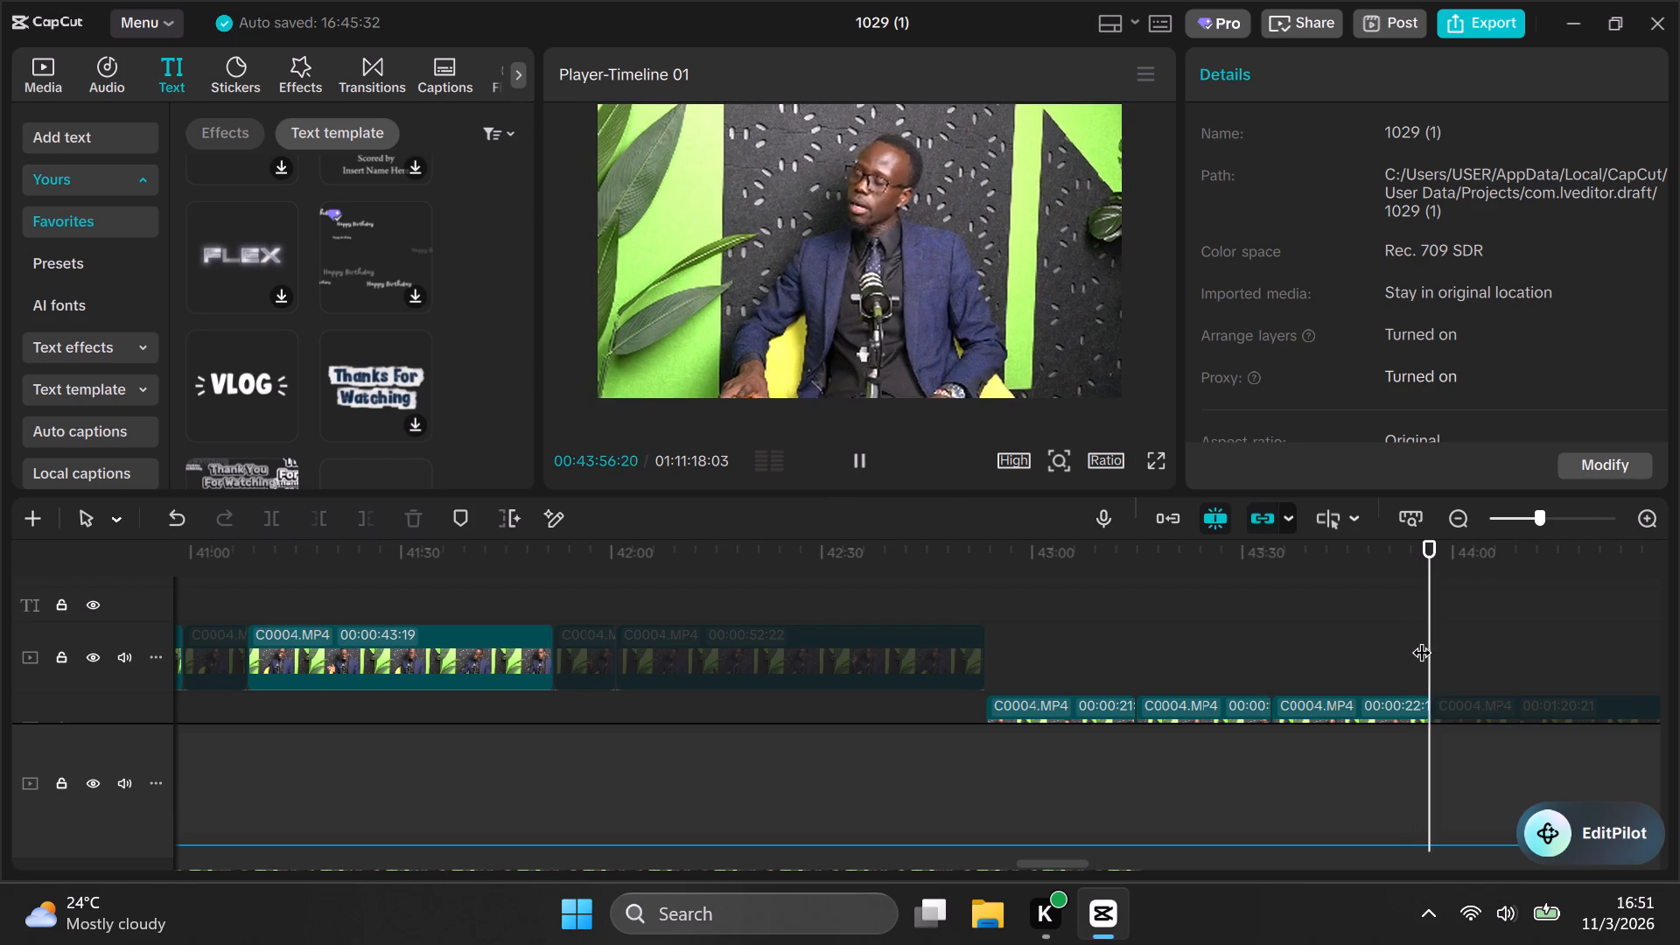
{"action": "key", "text": "space"}
{"action": "key", "text": "Right"}
{"action": "key", "text": "Left"}
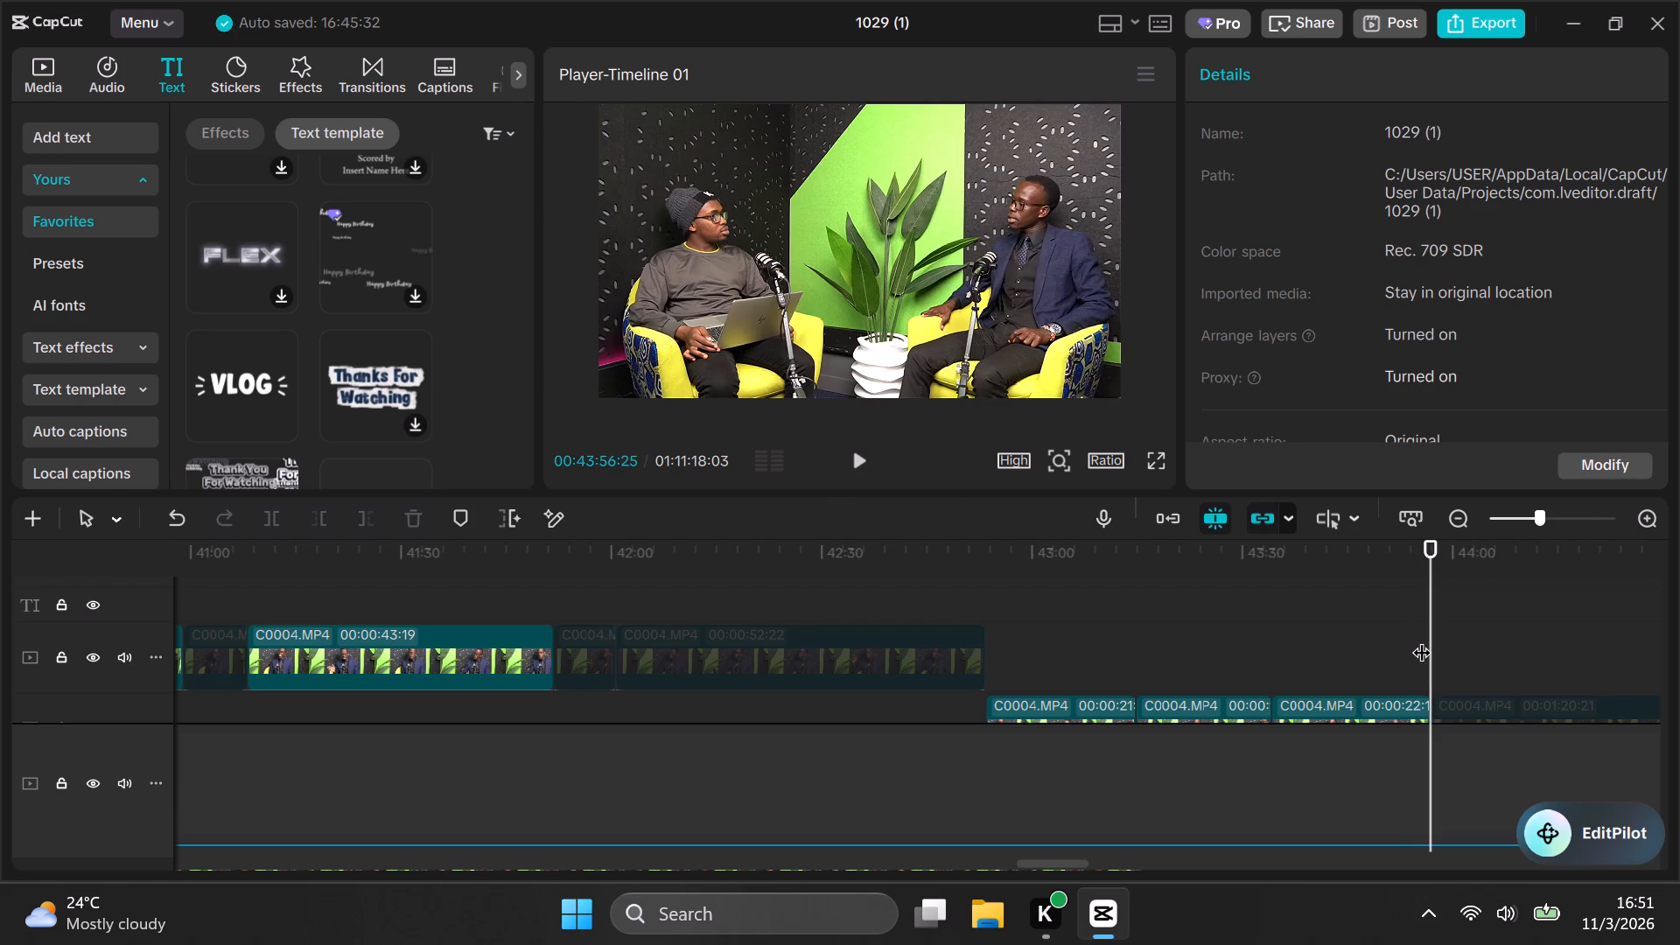
{"action": "key", "text": "Left"}
{"action": "key", "text": "Left"}
{"action": "key", "text": "Right"}
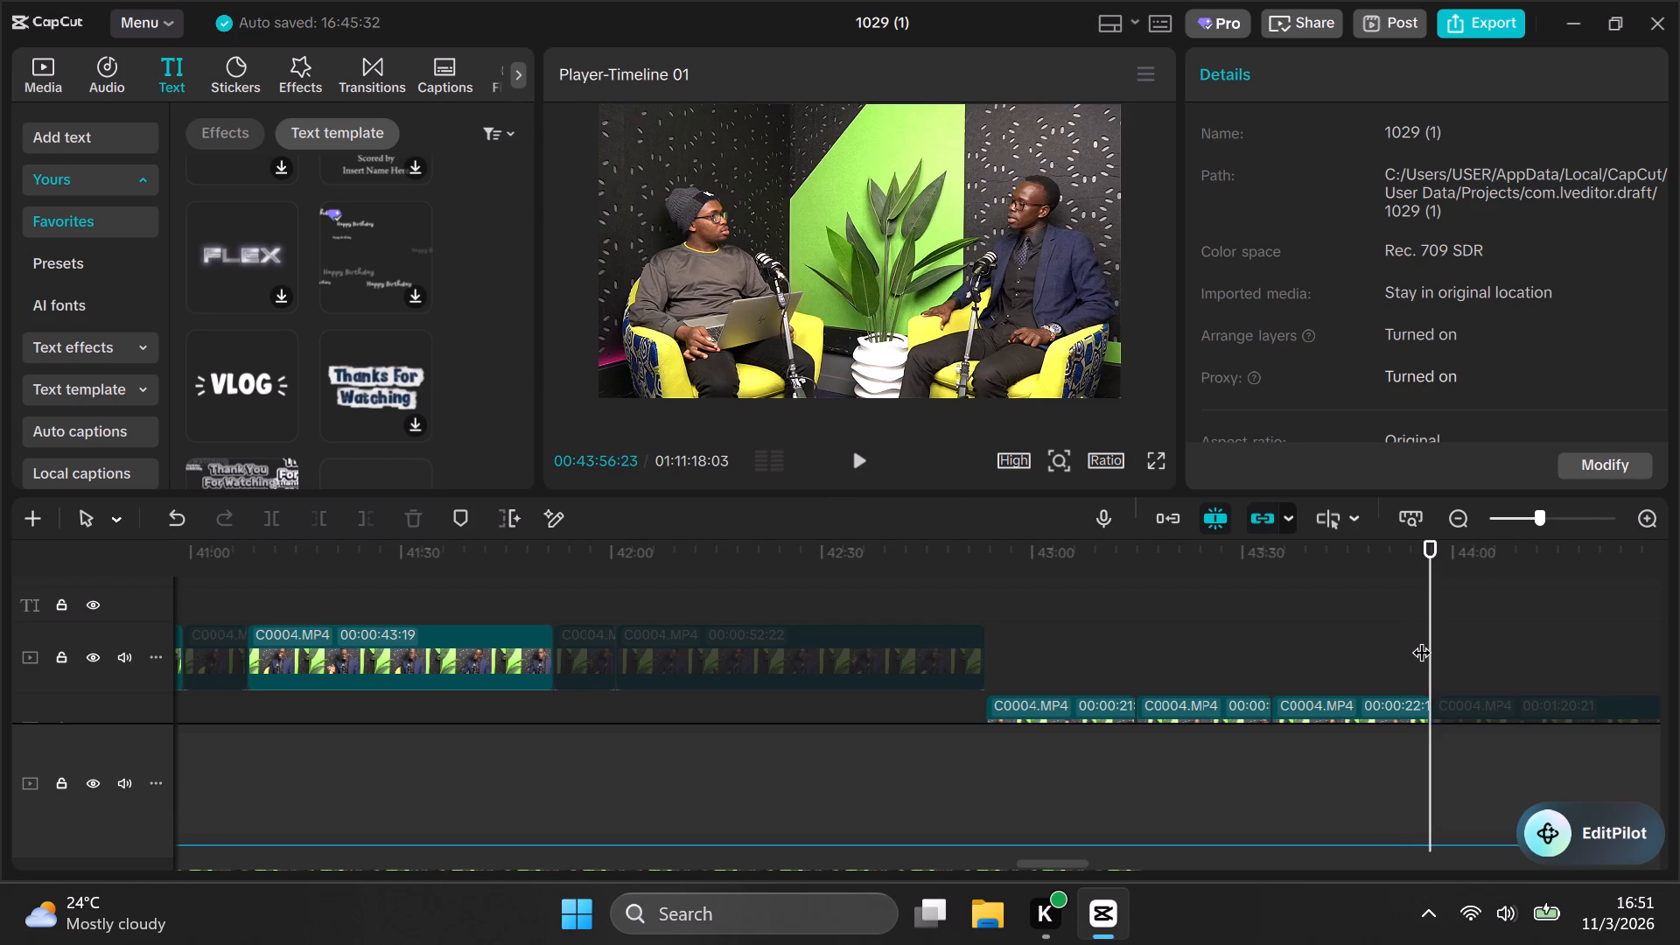
{"action": "scroll", "coordinate": [1453, 623], "scroll_direction": "down", "scroll_amount": 5}
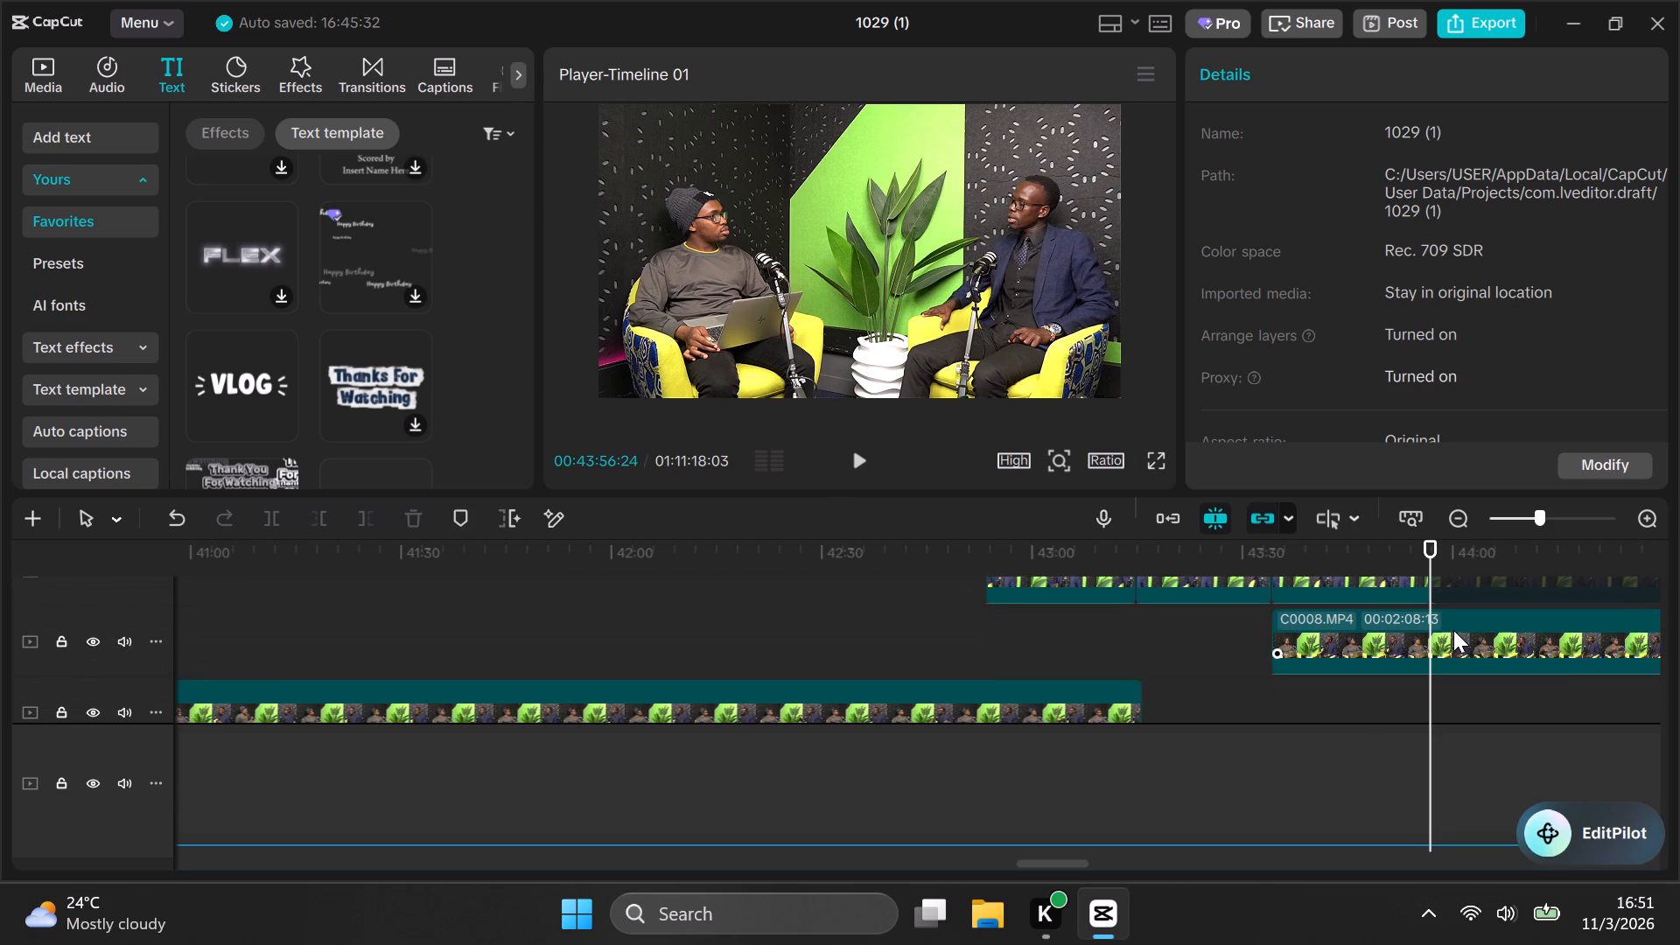
{"action": "left_click", "coordinate": [1456, 629]}
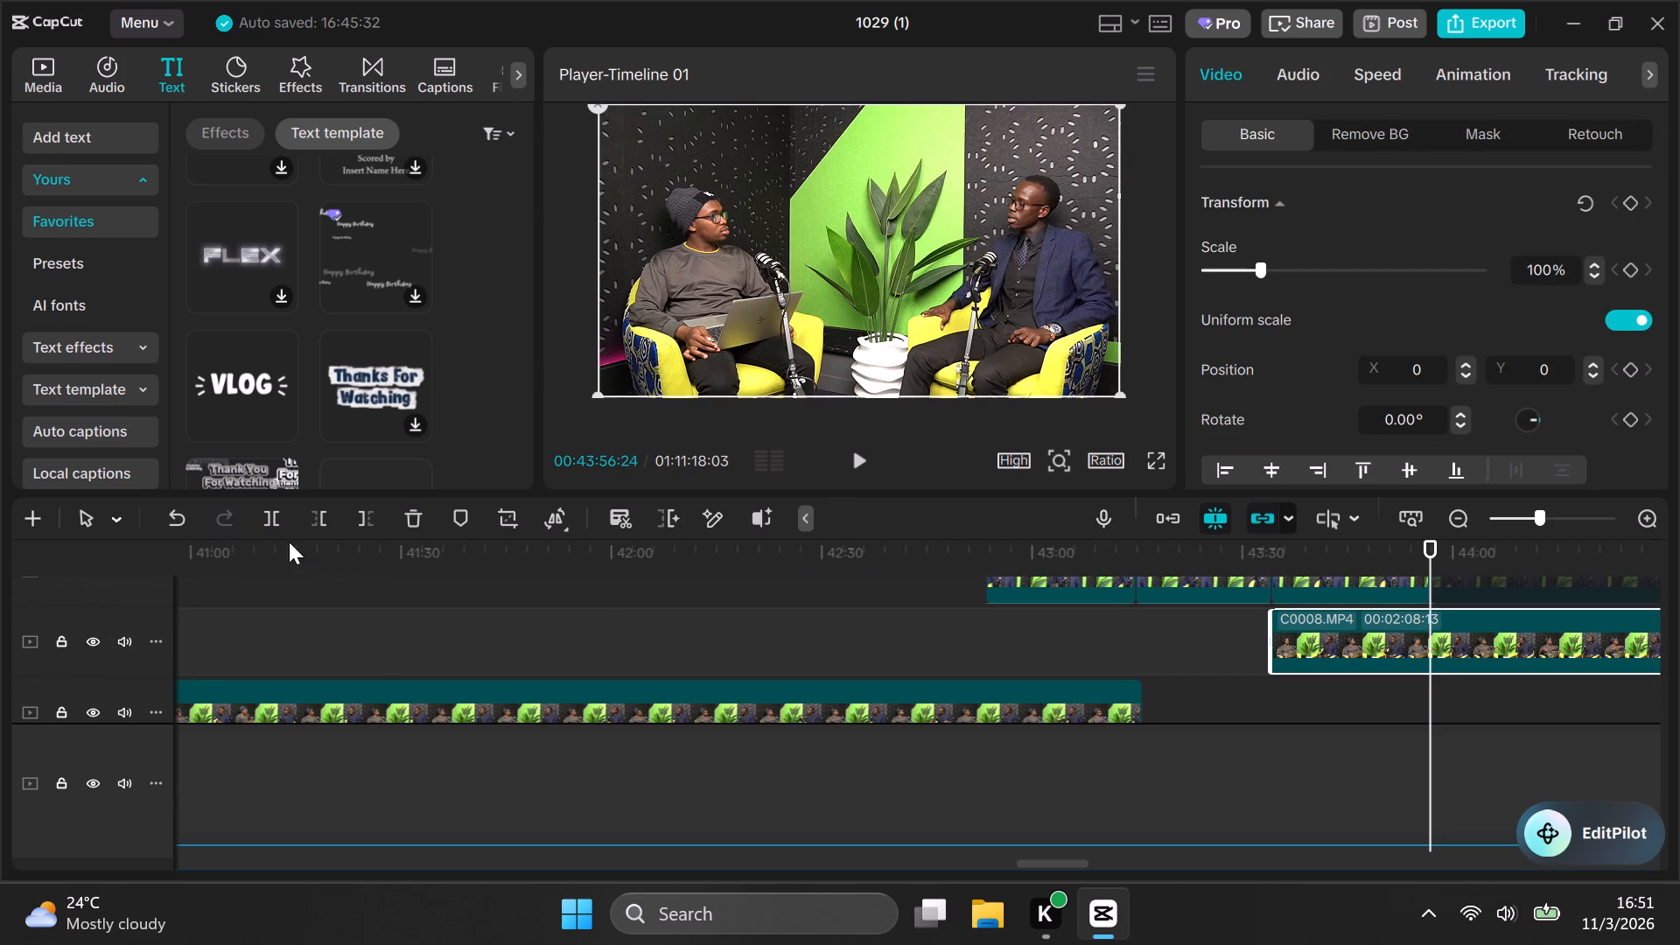
{"action": "left_click", "coordinate": [277, 521]}
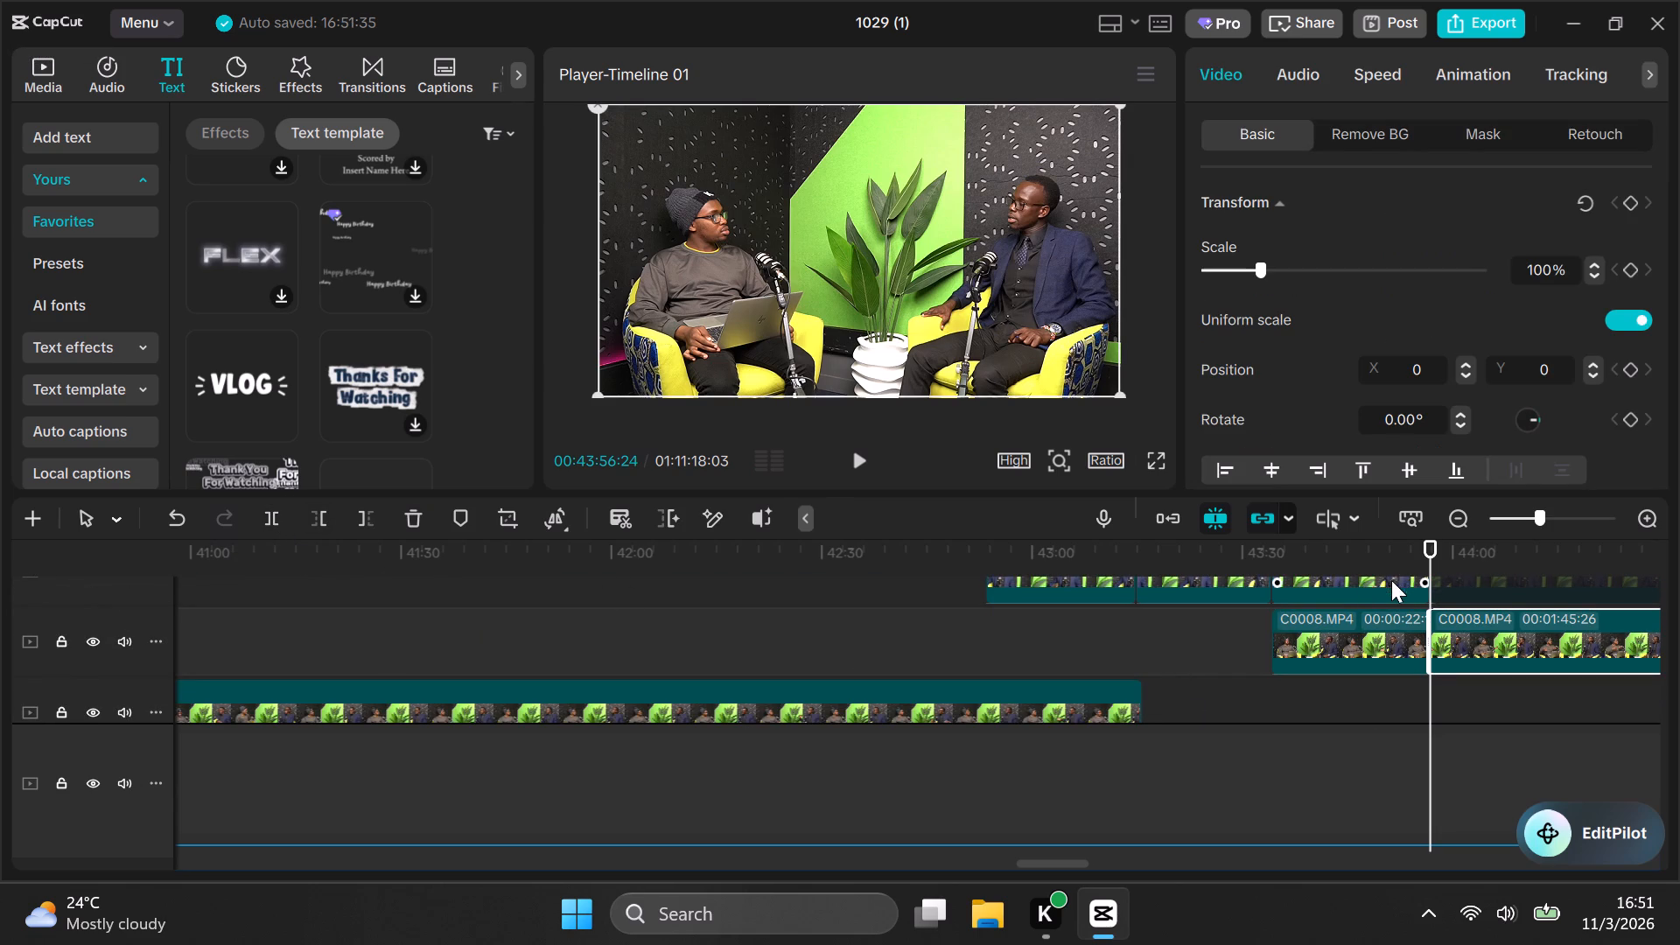
Split the main audio clip at 00:43:56:24, in line with the video split.
{"action": "scroll", "coordinate": [1445, 581], "scroll_direction": "up", "scroll_amount": 1}
{"action": "left_click", "coordinate": [1448, 583]}
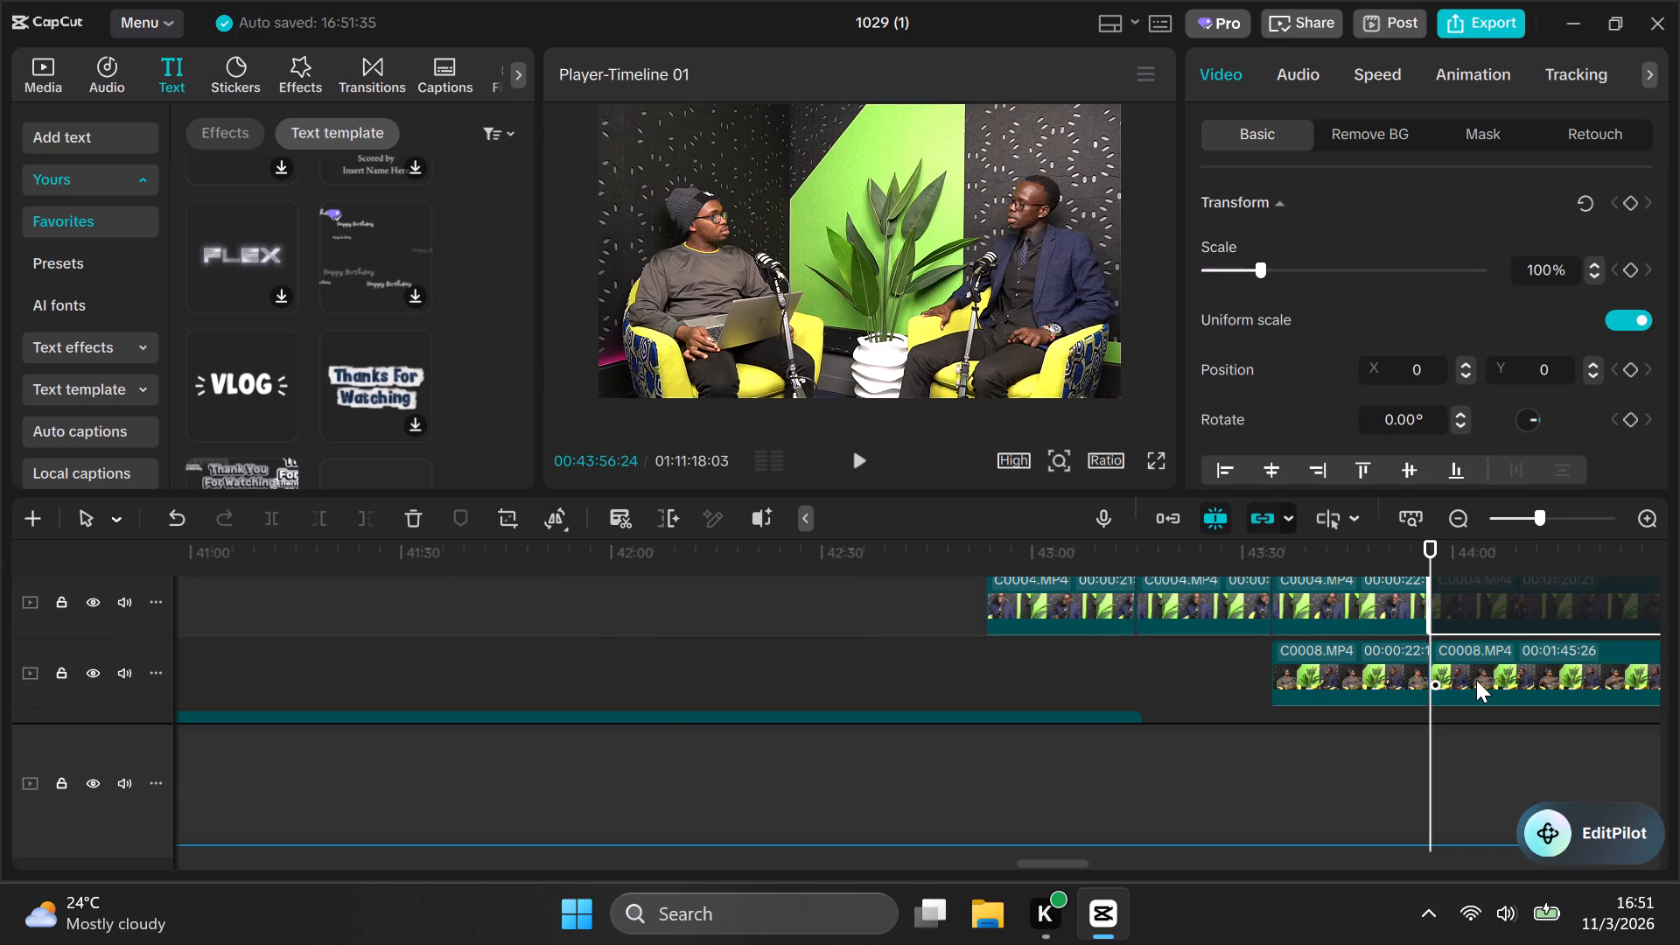
{"action": "scroll", "coordinate": [1476, 680], "scroll_direction": "down", "scroll_amount": 6}
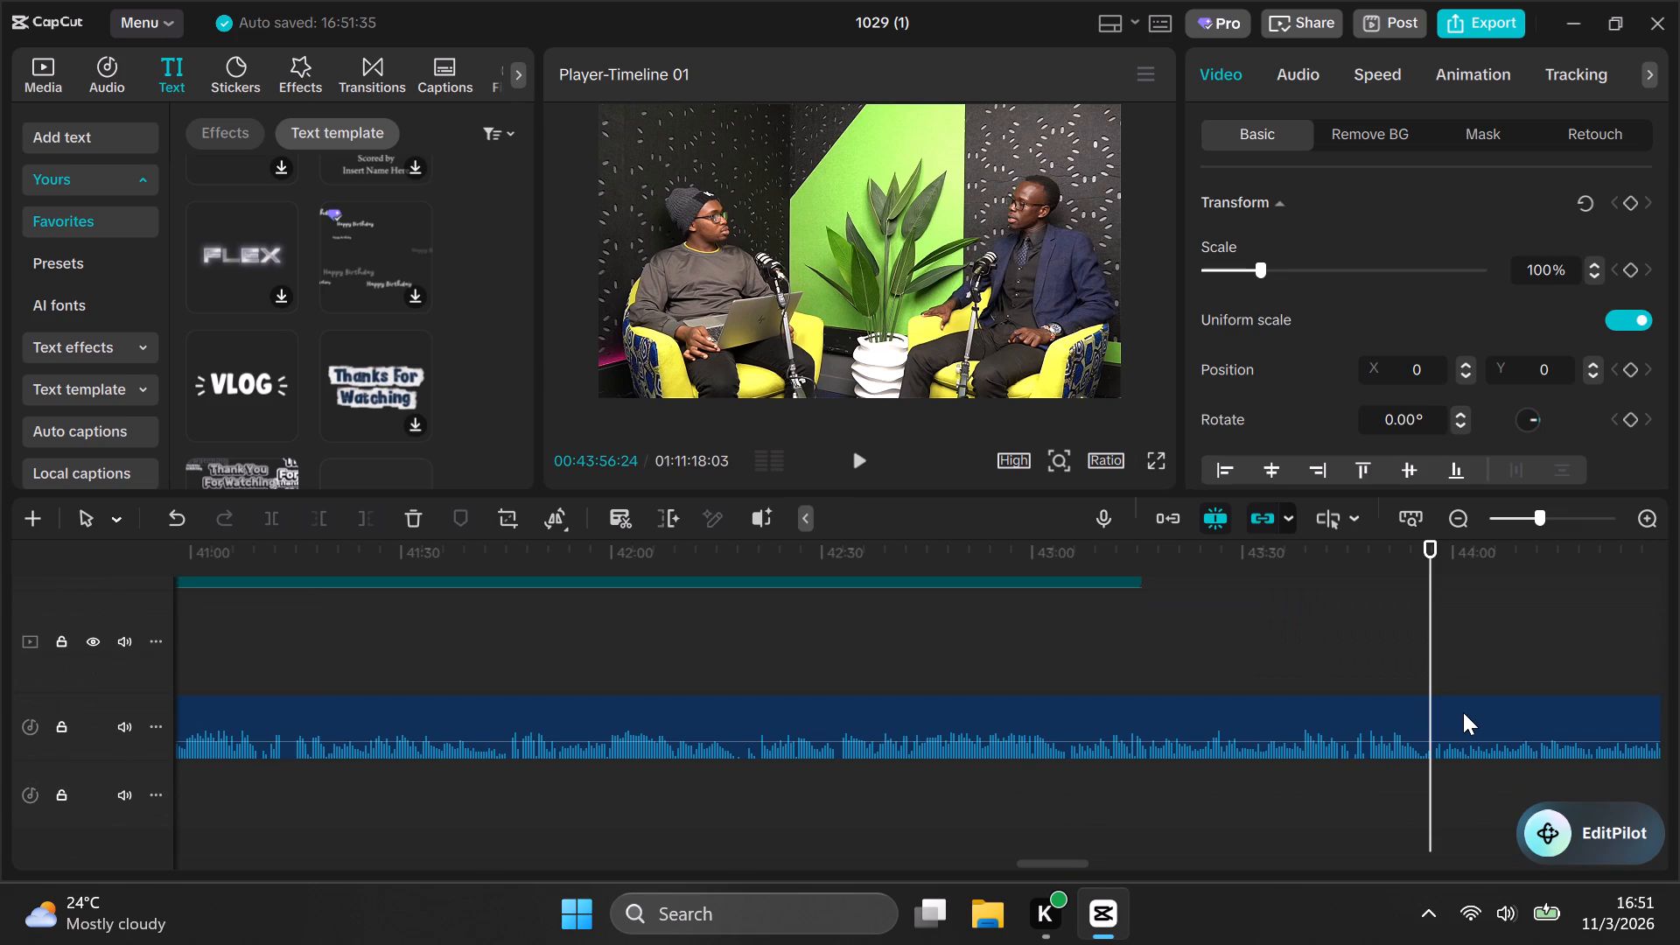
{"action": "left_click", "coordinate": [1463, 712]}
{"action": "left_click", "coordinate": [271, 514]}
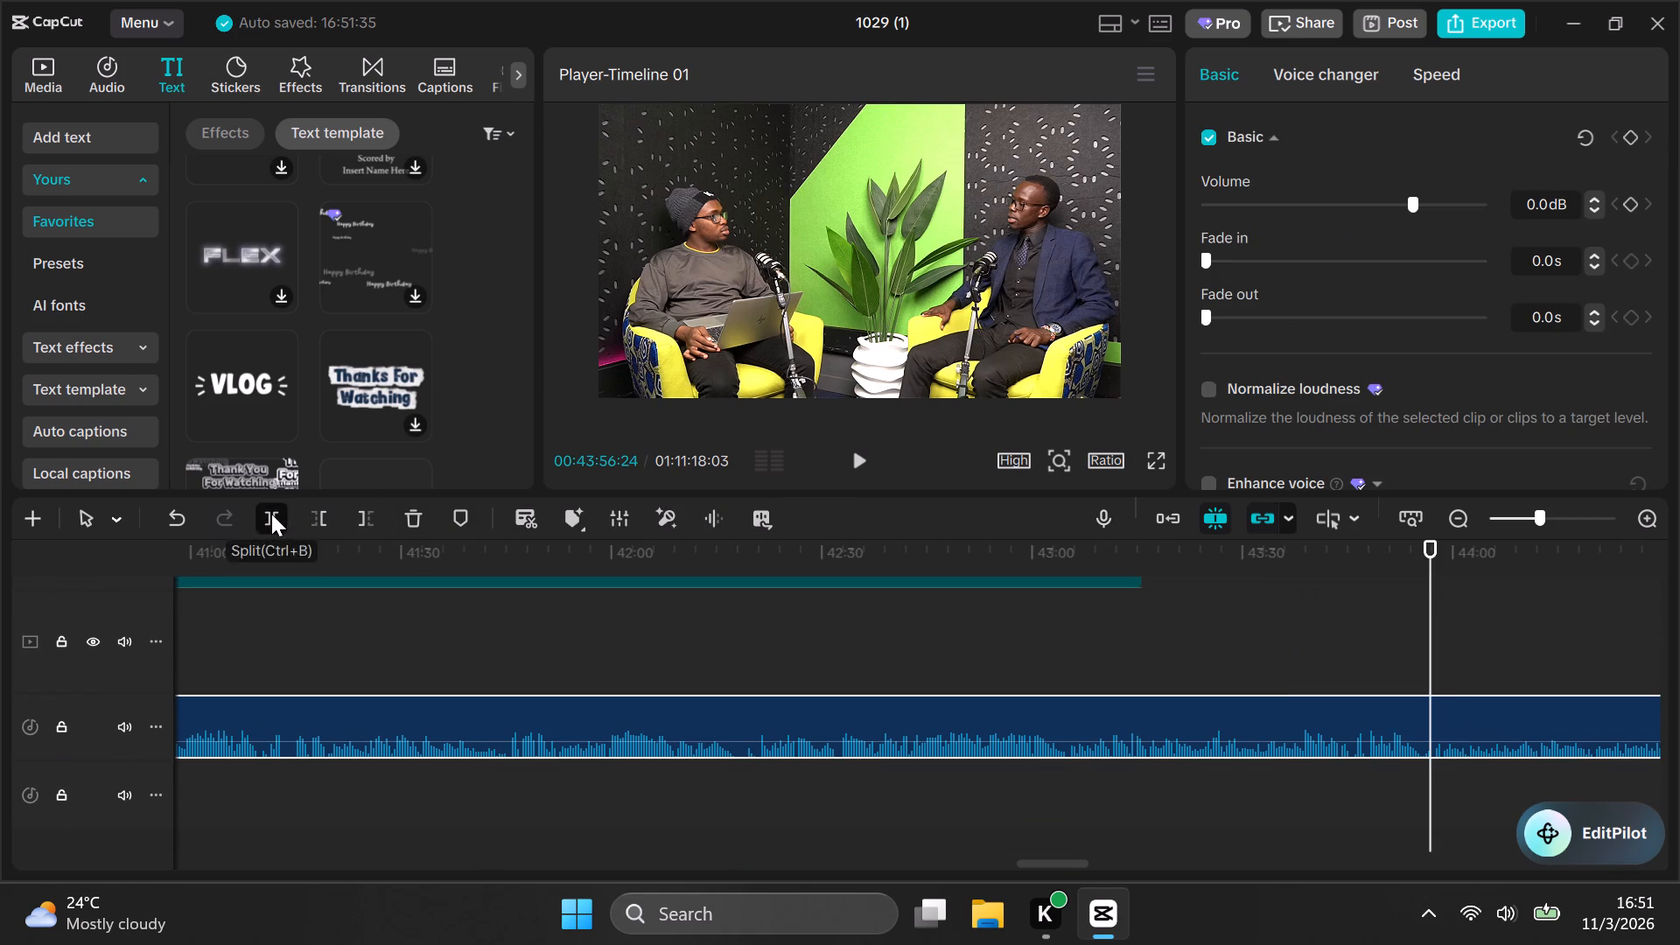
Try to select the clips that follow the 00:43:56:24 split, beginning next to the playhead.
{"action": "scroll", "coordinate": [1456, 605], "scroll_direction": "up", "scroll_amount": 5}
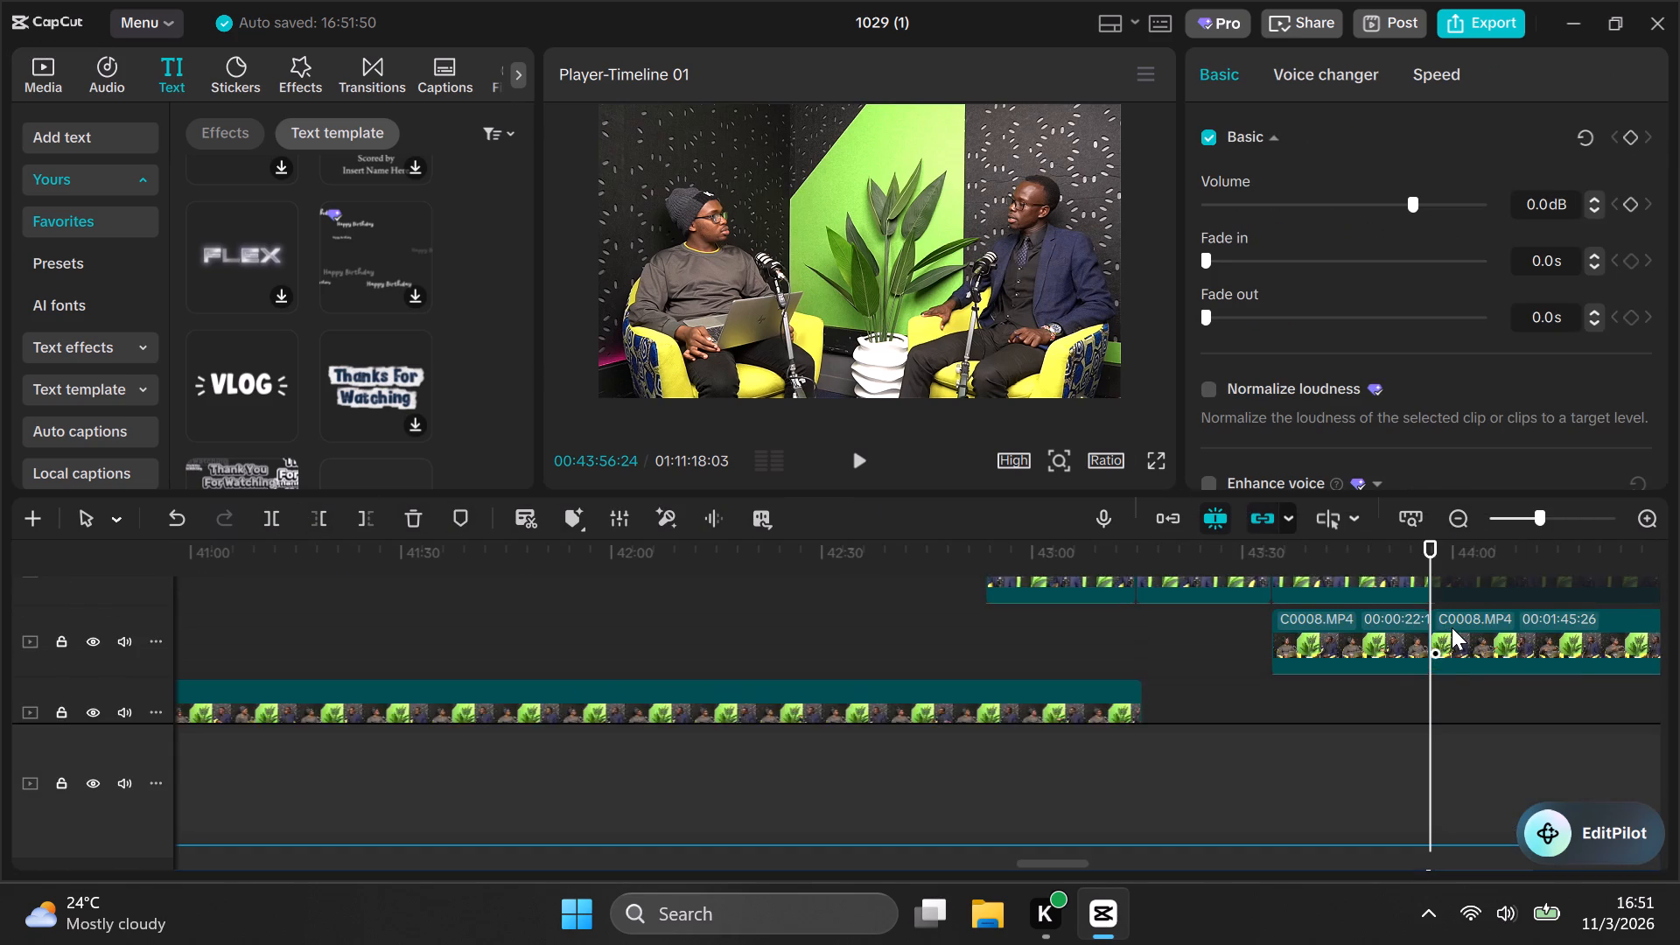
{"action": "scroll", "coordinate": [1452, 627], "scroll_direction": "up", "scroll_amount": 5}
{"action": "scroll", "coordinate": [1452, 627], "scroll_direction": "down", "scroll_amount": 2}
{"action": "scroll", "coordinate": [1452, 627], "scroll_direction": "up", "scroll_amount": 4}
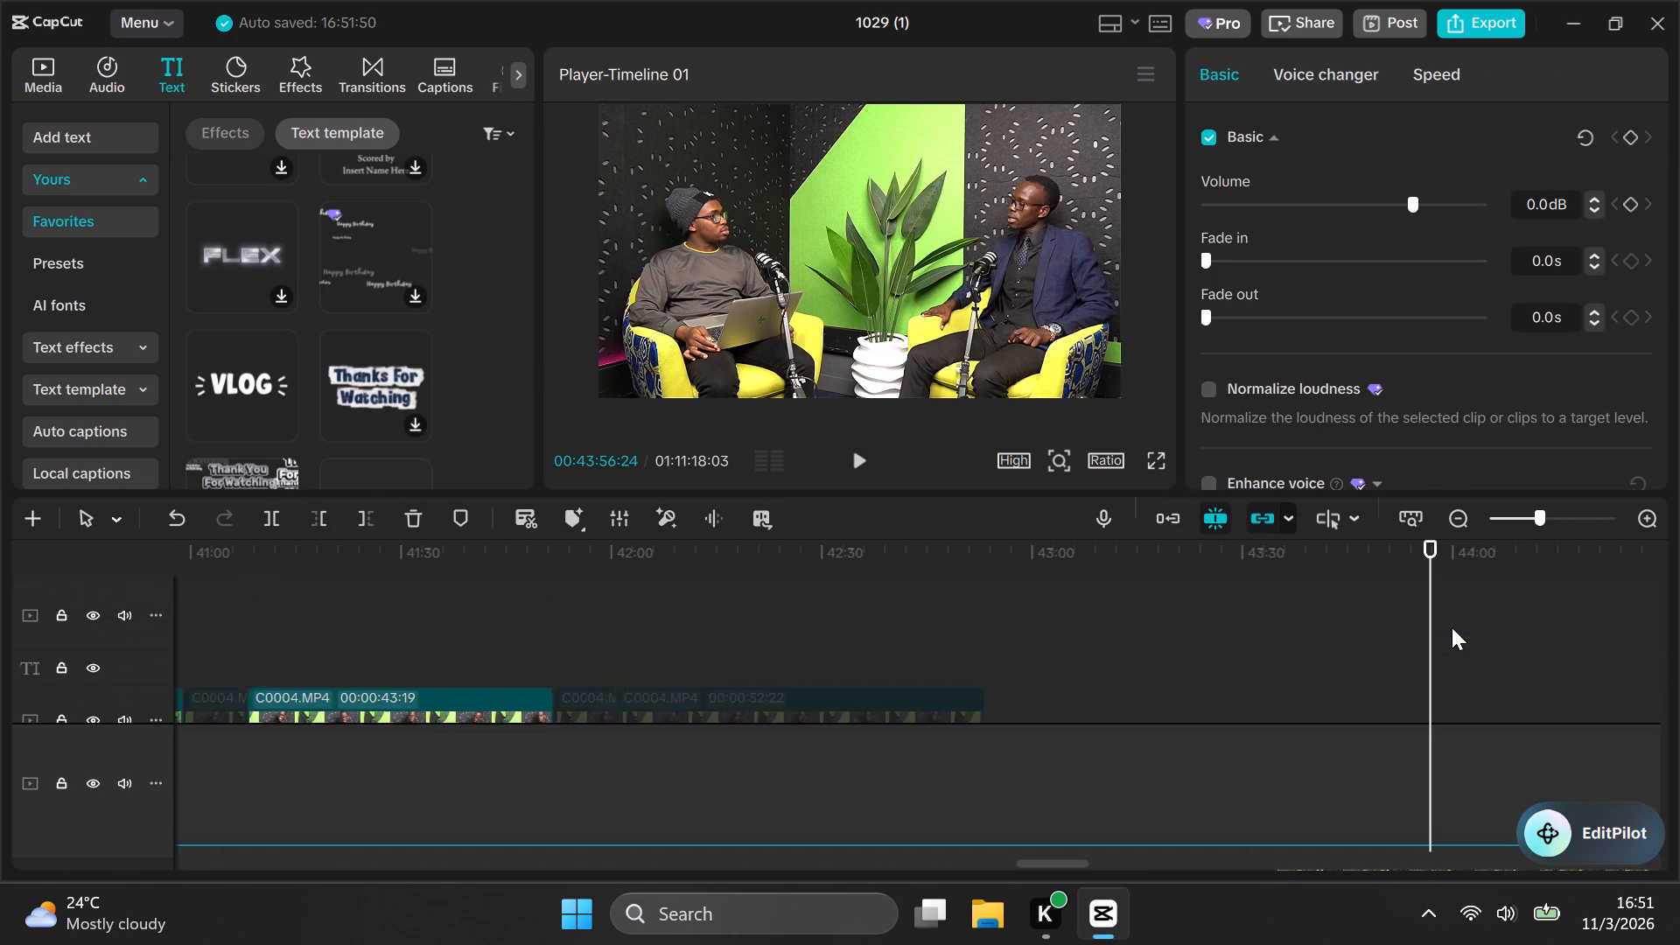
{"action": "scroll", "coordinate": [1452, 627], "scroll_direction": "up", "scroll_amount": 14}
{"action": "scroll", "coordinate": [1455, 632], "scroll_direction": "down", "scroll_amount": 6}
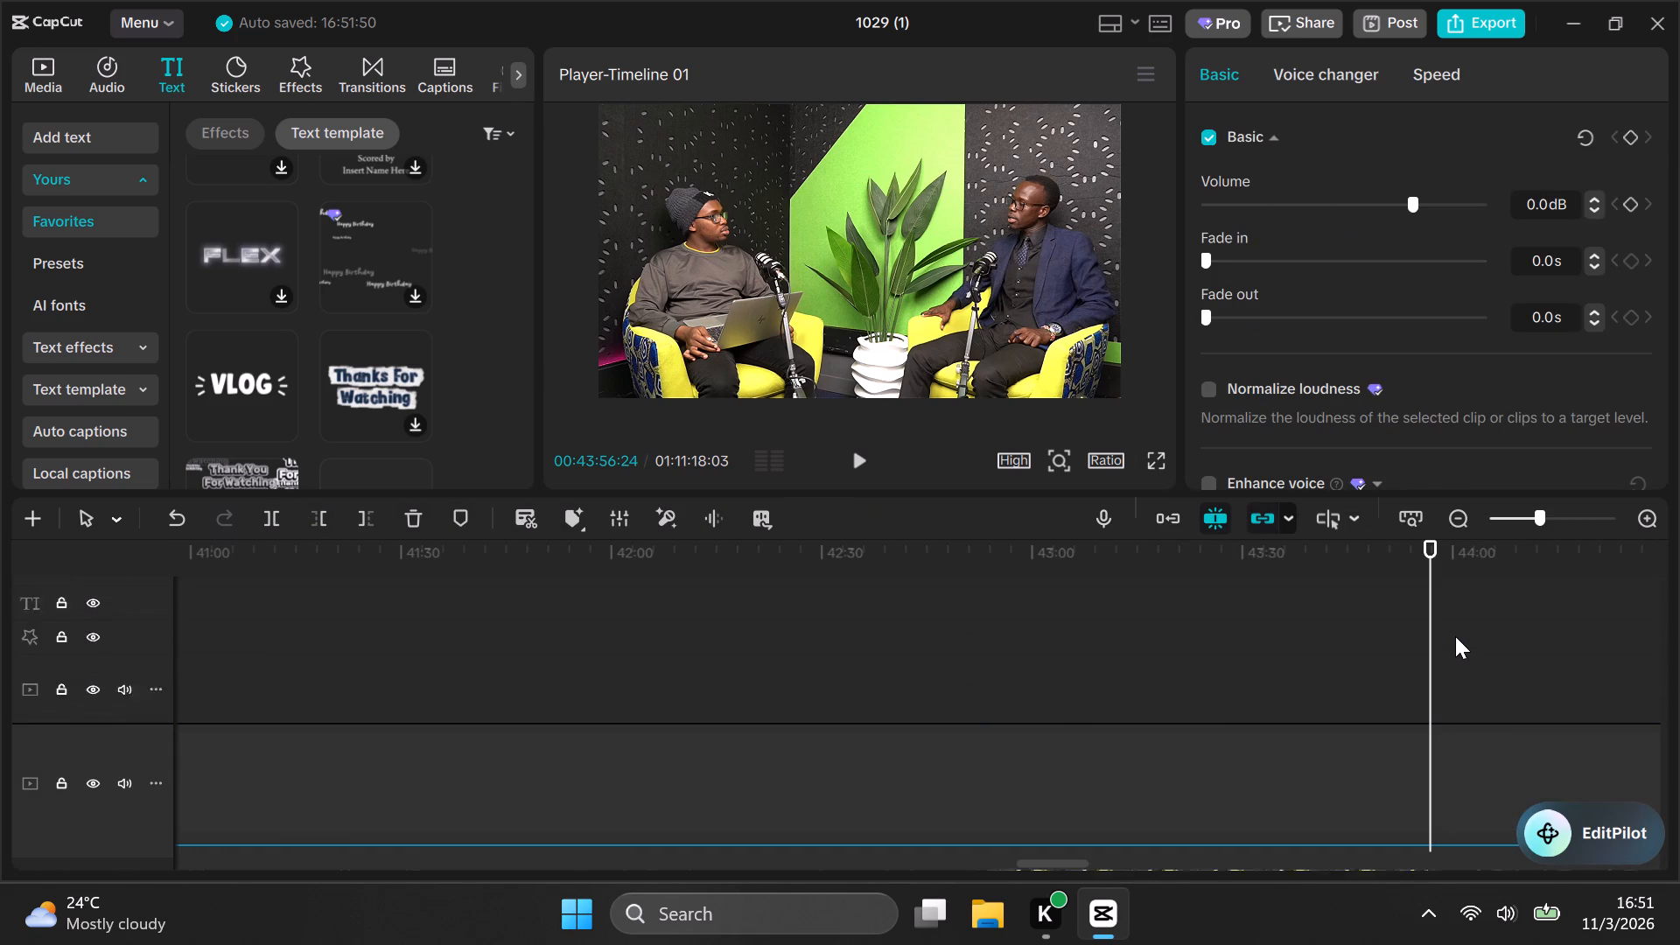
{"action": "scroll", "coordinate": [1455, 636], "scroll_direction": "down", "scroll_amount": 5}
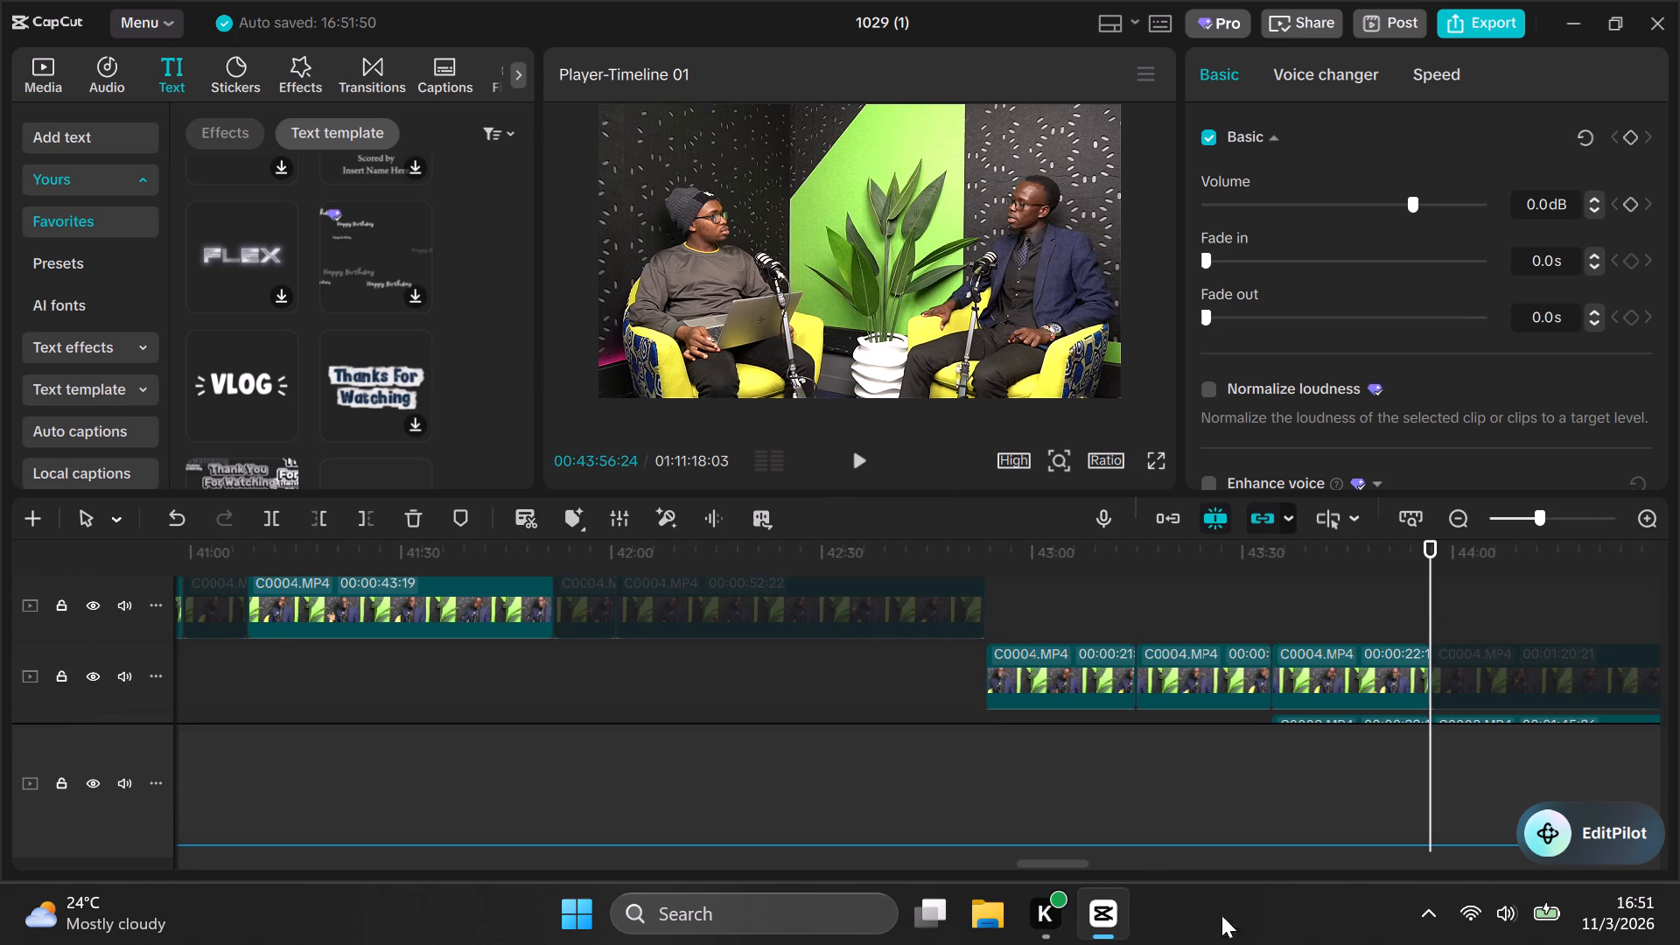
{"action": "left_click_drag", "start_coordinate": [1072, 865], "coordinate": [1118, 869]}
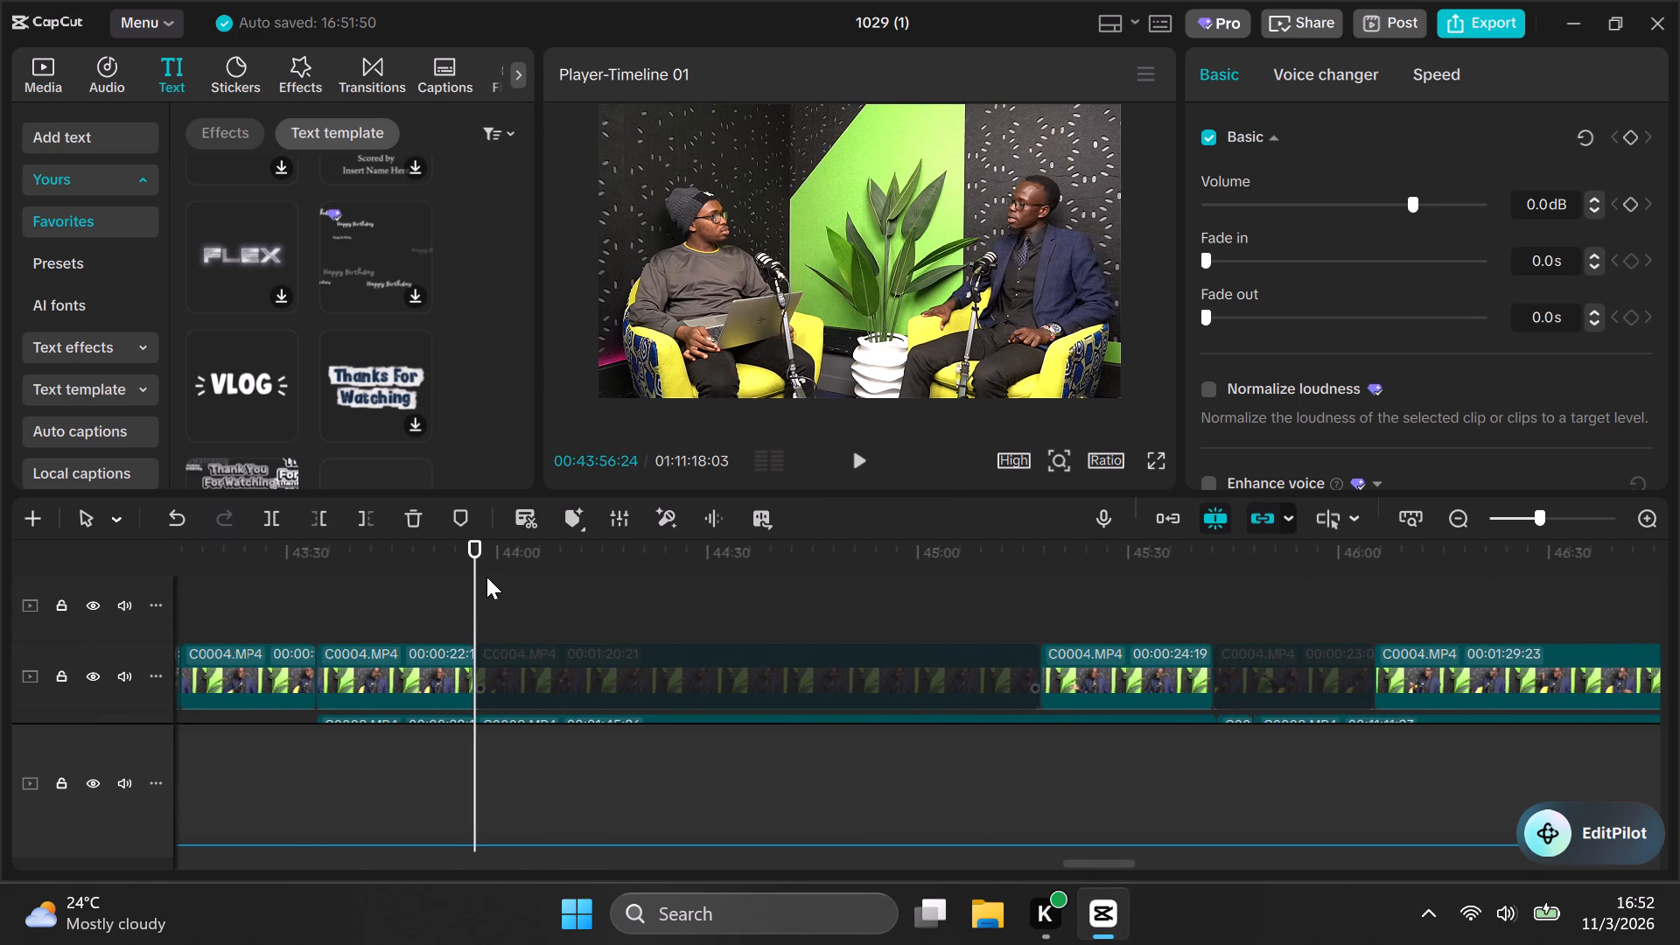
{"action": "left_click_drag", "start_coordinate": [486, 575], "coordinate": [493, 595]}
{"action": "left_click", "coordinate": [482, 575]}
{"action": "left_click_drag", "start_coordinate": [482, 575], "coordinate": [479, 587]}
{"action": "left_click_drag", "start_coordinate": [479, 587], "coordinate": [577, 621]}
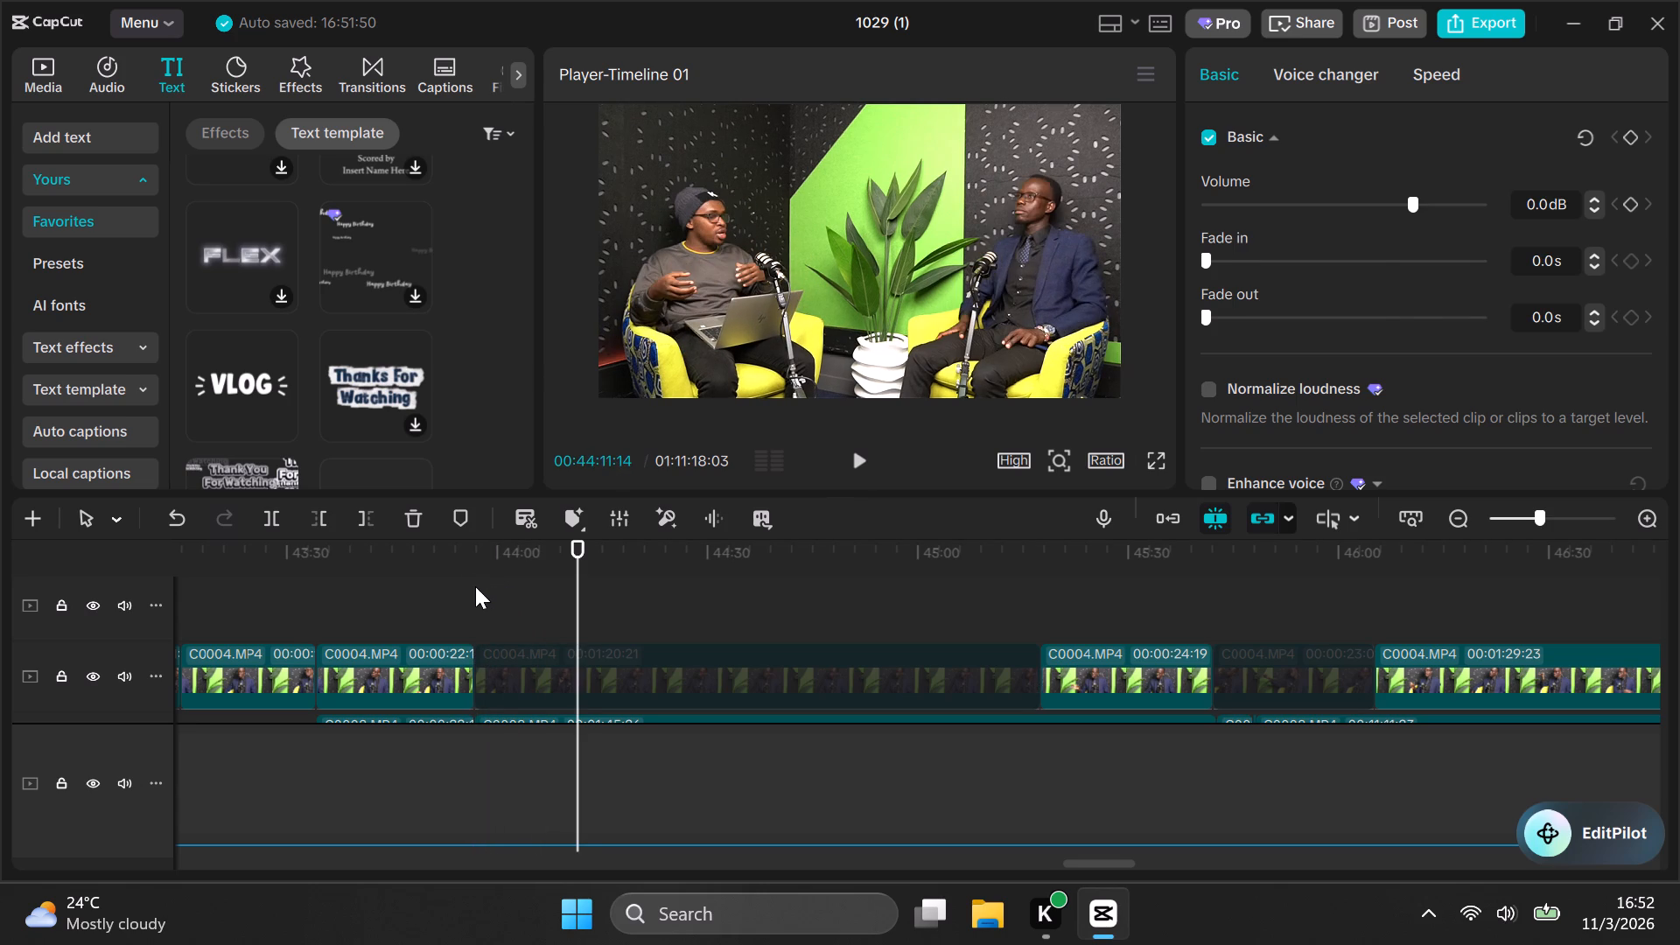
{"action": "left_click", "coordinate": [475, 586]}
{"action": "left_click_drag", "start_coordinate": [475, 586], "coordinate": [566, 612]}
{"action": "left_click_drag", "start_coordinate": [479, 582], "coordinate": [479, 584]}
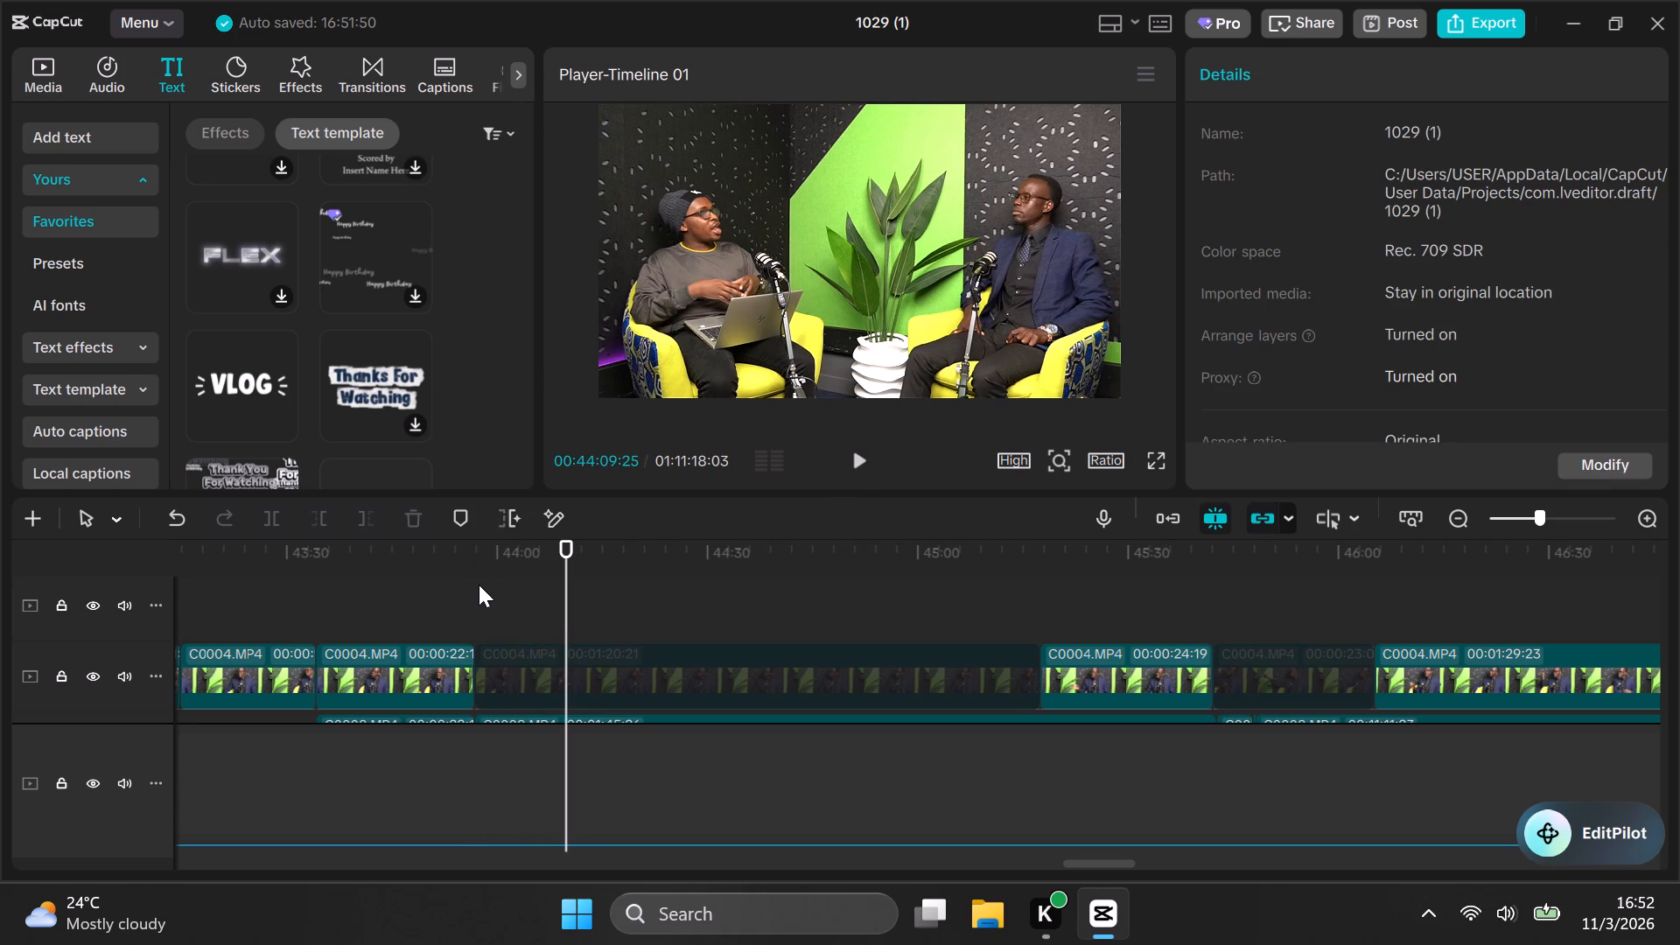
Select all C0004.MP4, C0008.MP4 and audio clips after the 00:43:56:24 split through the closing Black and Red clip at the timeline's end.
{"action": "left_click_drag", "start_coordinate": [479, 584], "coordinate": [1270, 638]}
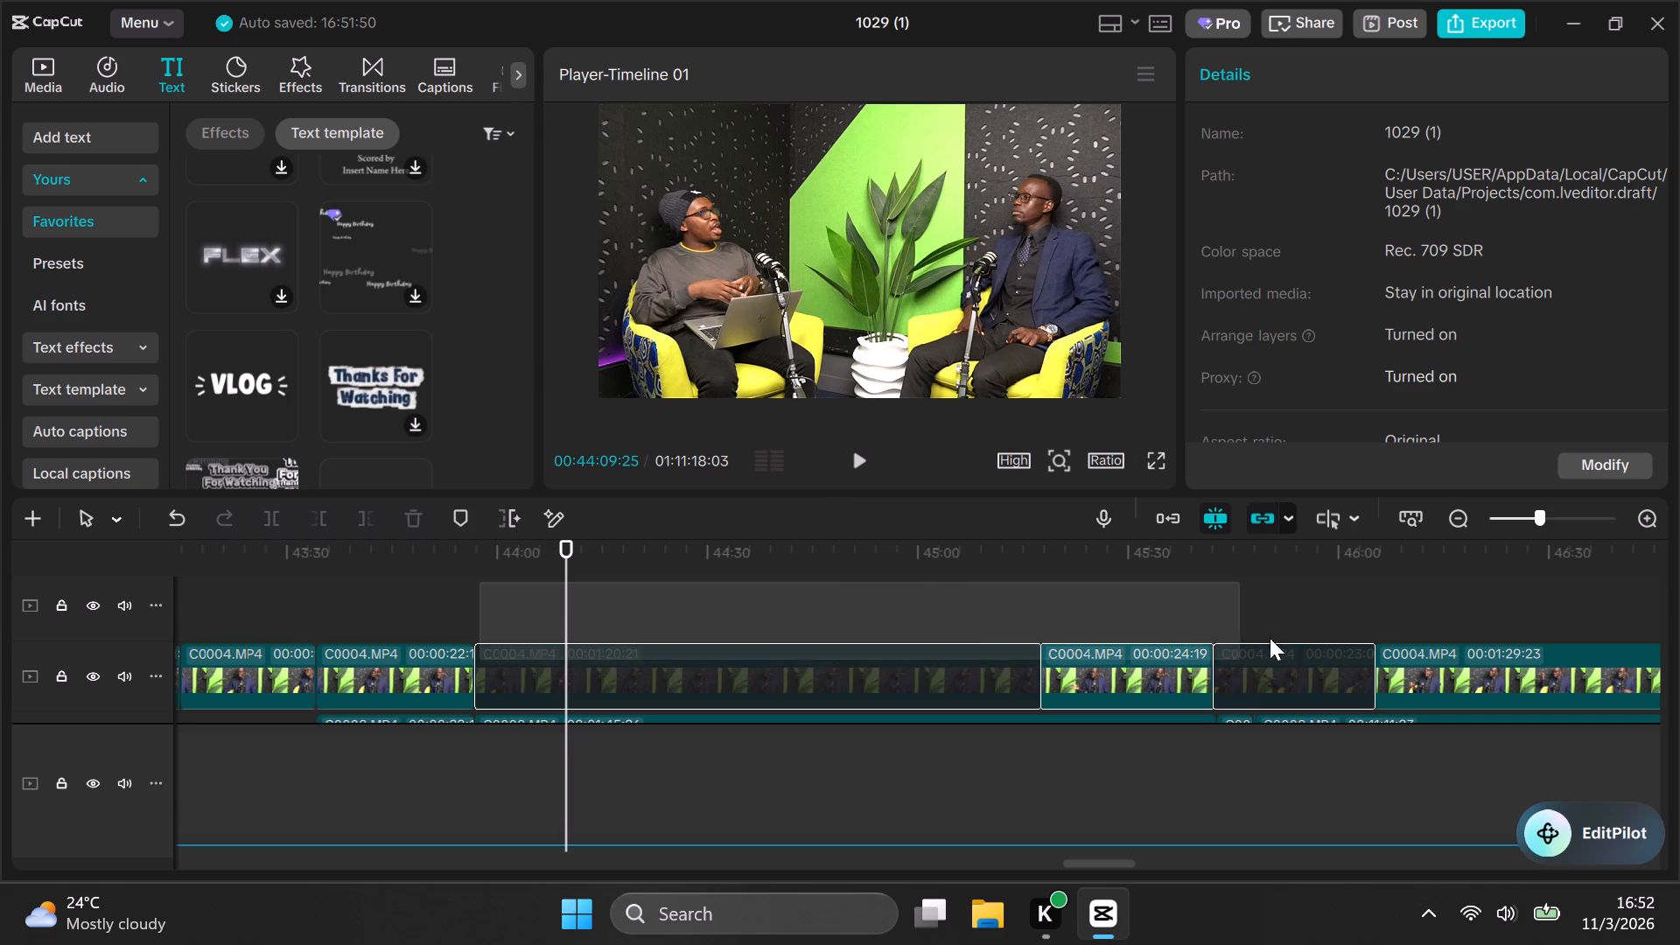
{"action": "left_click_drag", "start_coordinate": [1270, 638], "coordinate": [1665, 683]}
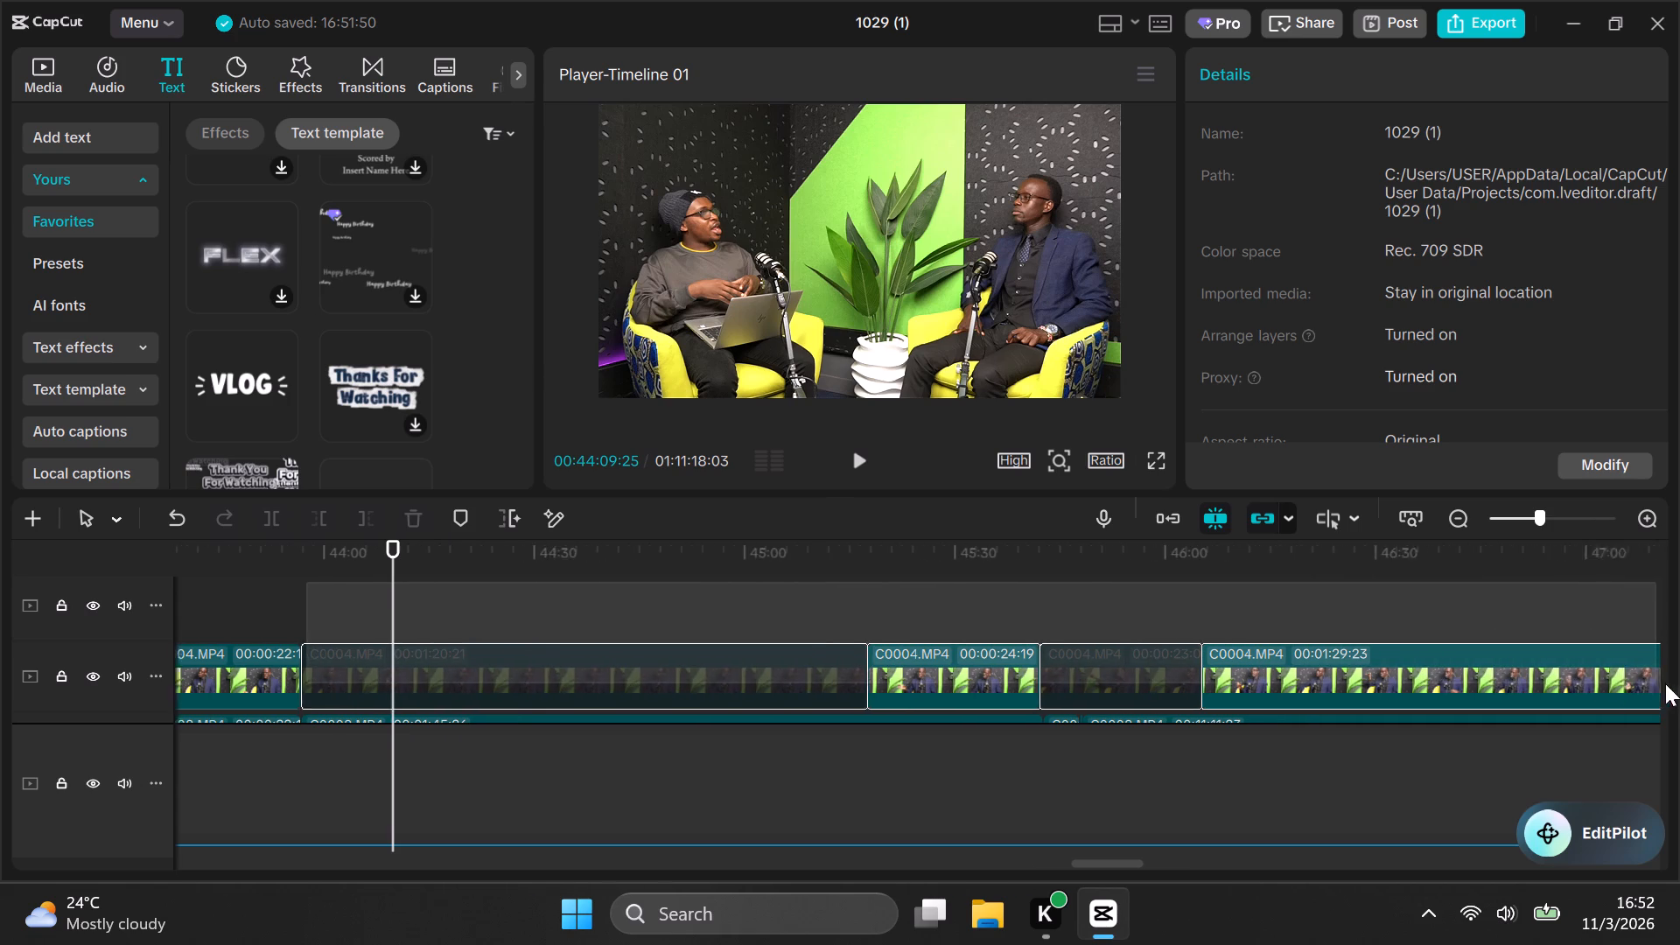
{"action": "left_click_drag", "start_coordinate": [1665, 683], "coordinate": [1678, 686]}
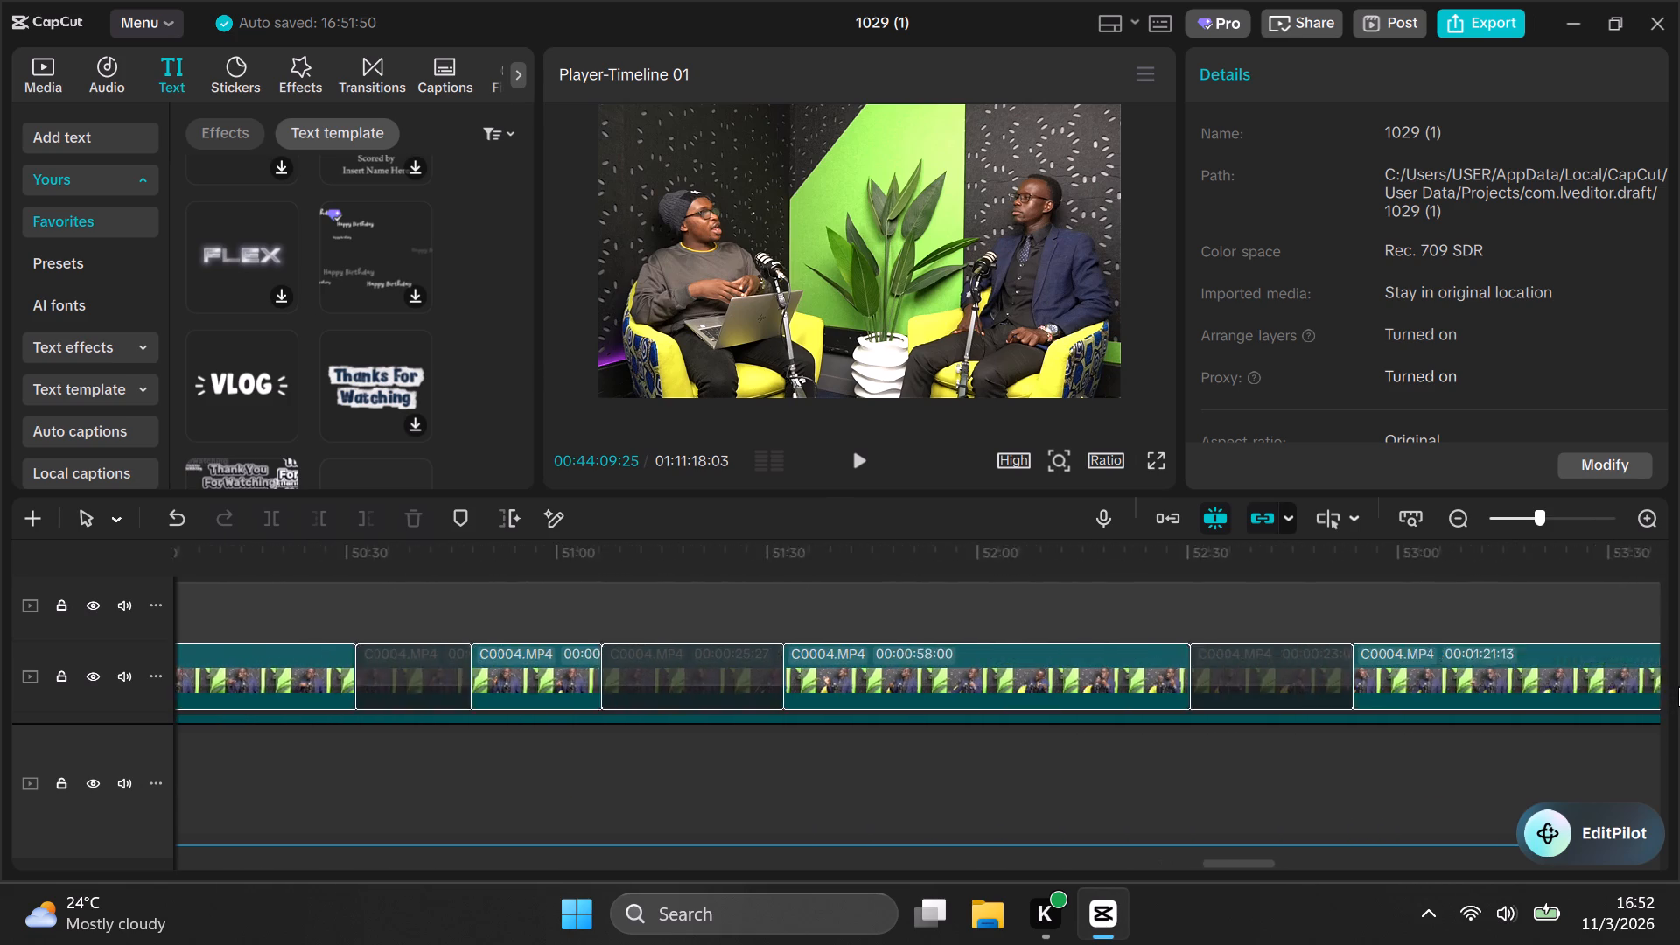
{"action": "left_click_drag", "start_coordinate": [1678, 686], "coordinate": [1664, 682]}
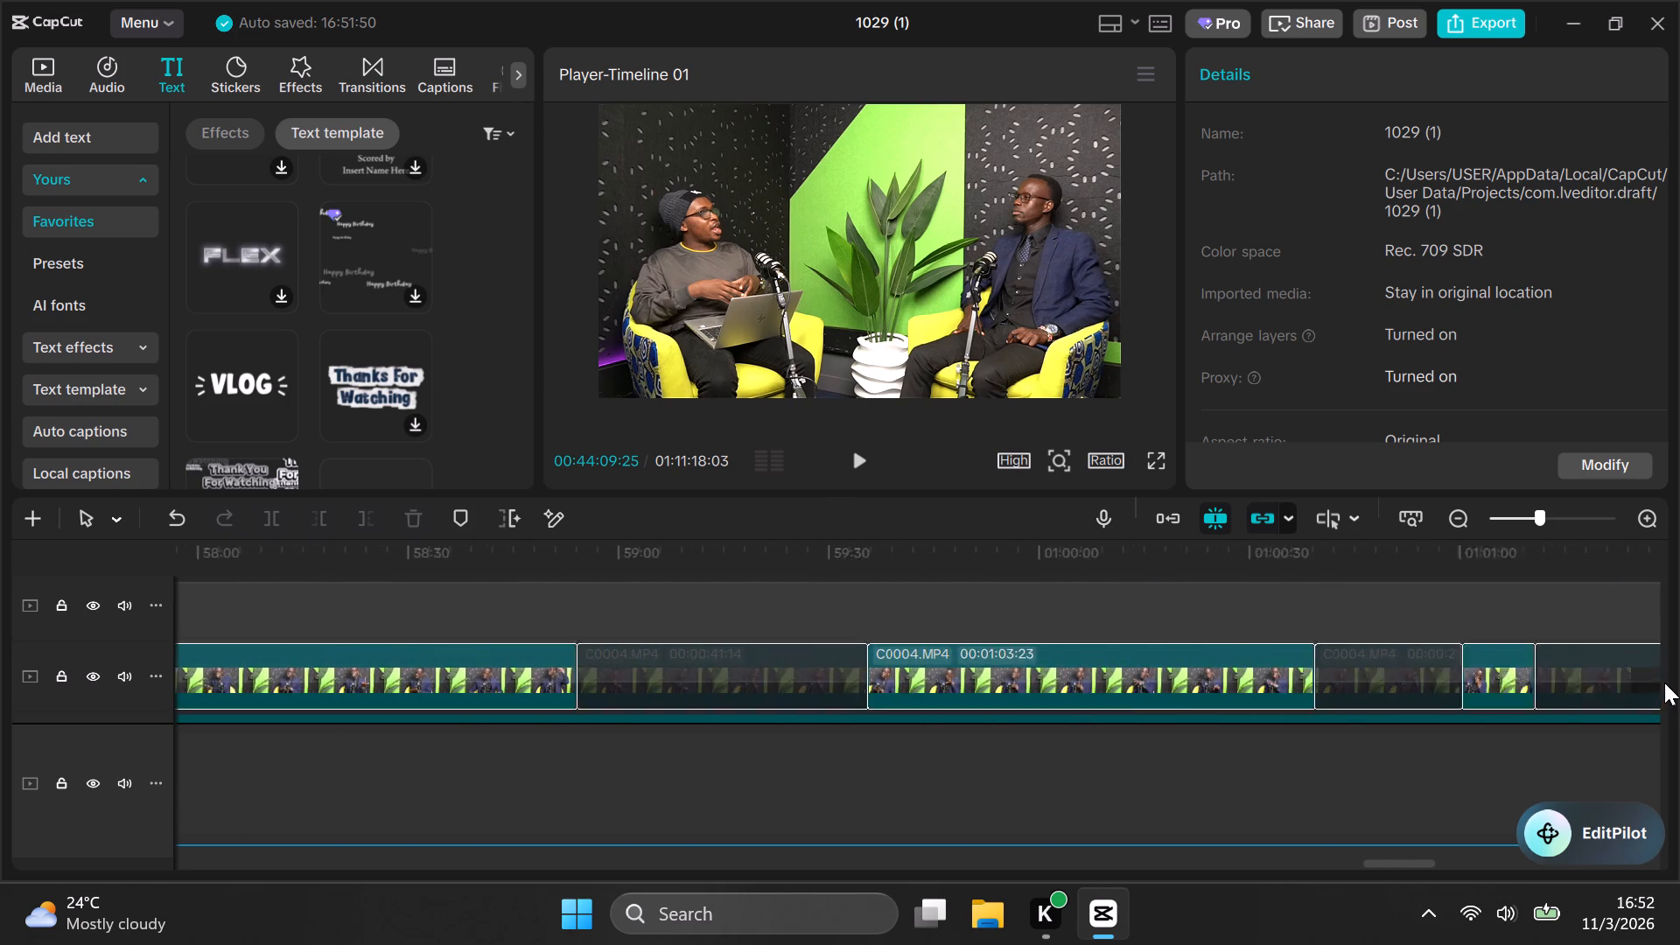
{"action": "left_click_drag", "start_coordinate": [1664, 682], "coordinate": [1662, 680]}
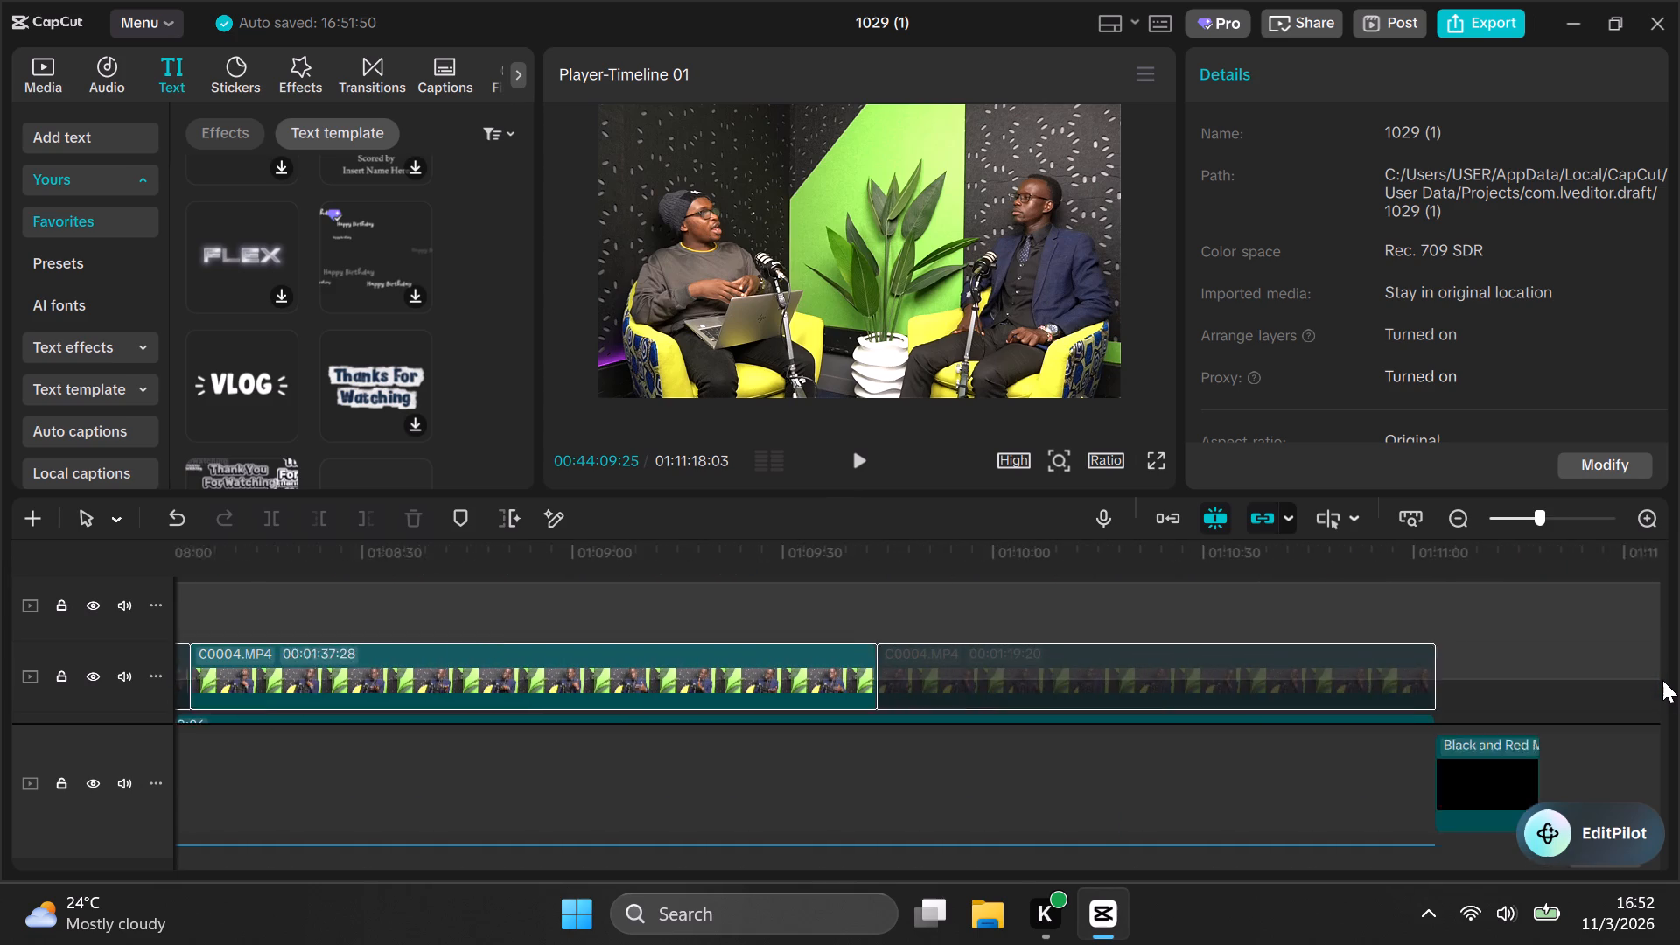
{"action": "left_click_drag", "start_coordinate": [1662, 680], "coordinate": [1585, 810]}
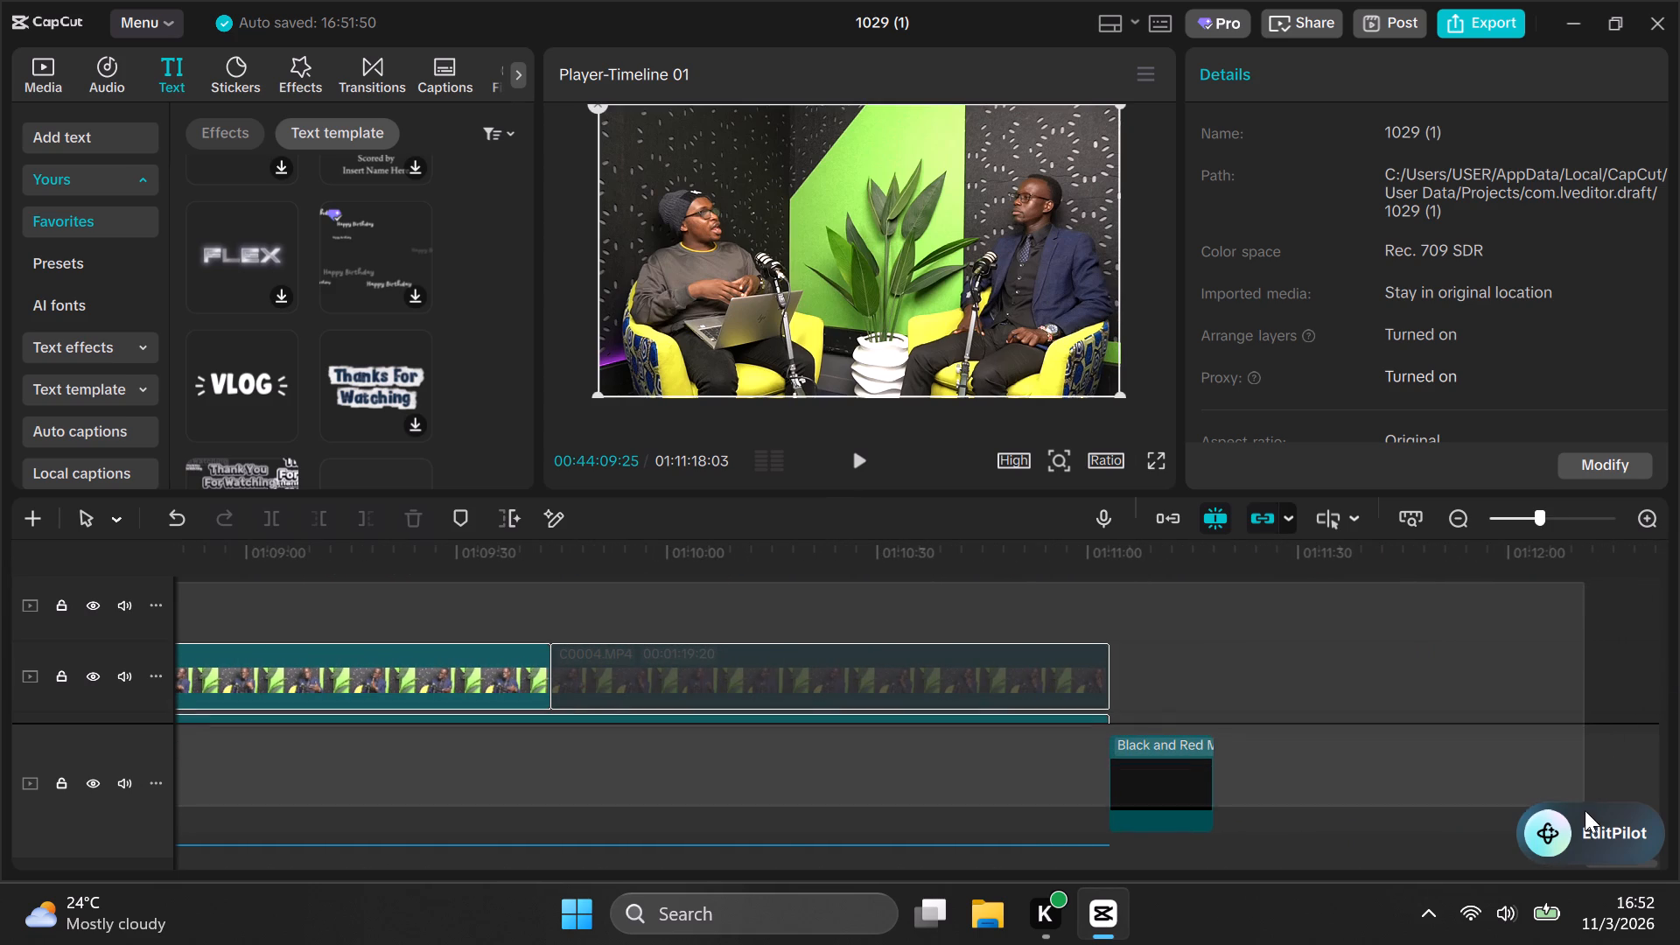
{"action": "left_click_drag", "start_coordinate": [1585, 810], "coordinate": [1557, 828]}
{"action": "scroll", "coordinate": [1564, 837], "scroll_direction": "down", "scroll_amount": 5}
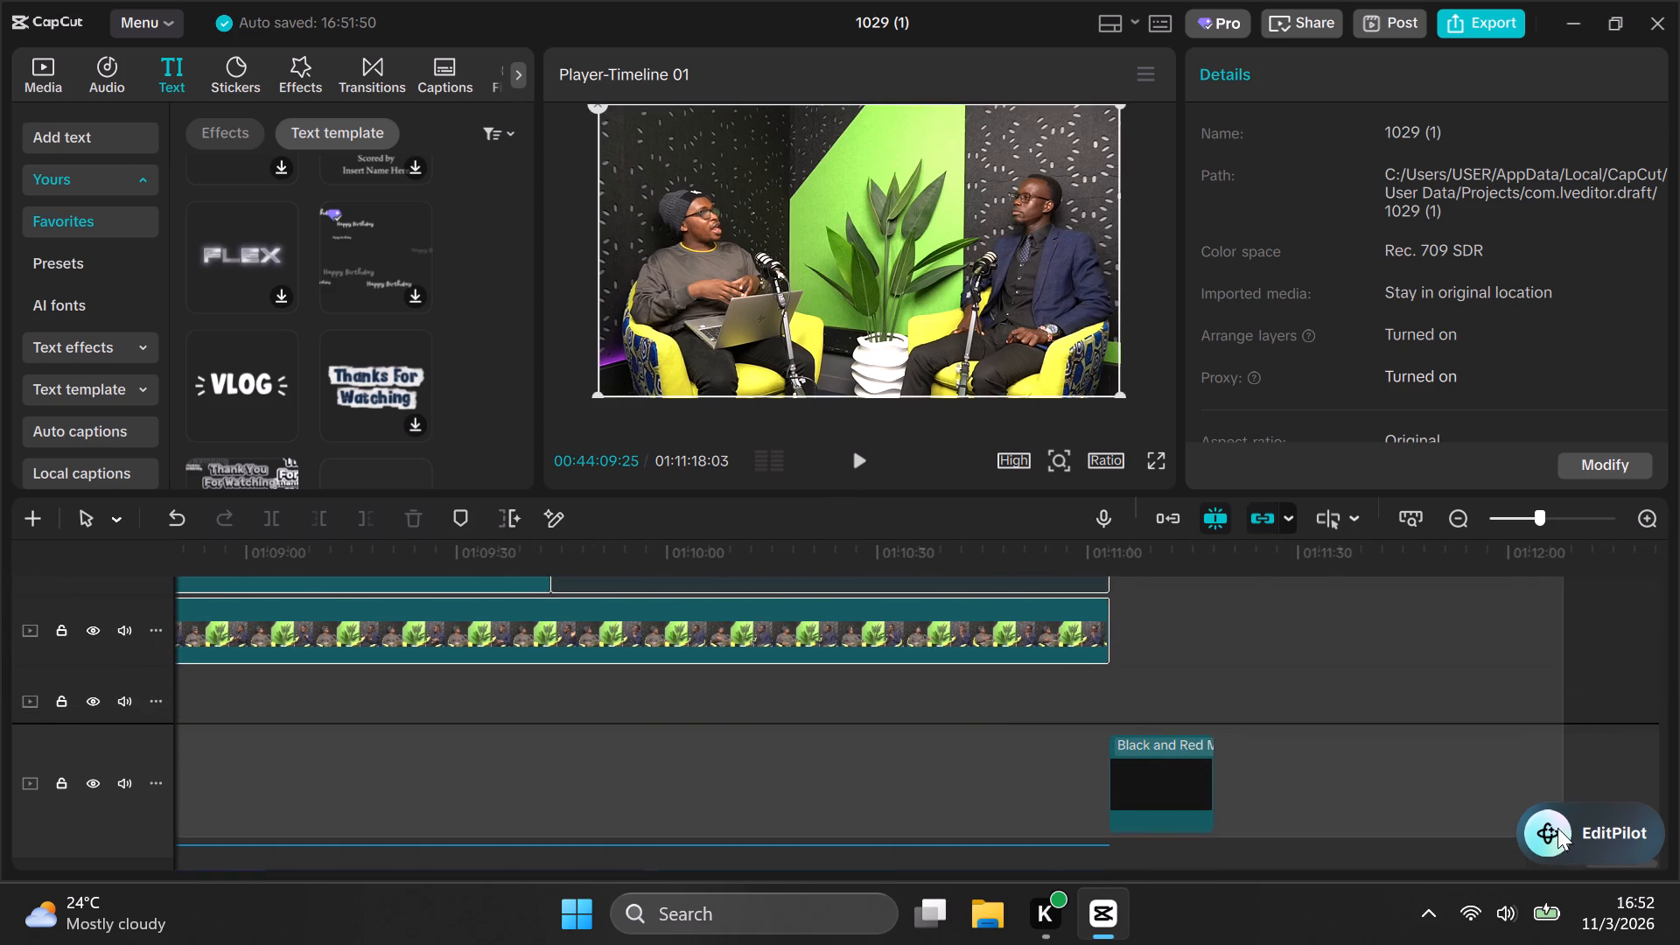
{"action": "left_click_drag", "start_coordinate": [1557, 828], "coordinate": [1474, 848]}
{"action": "scroll", "coordinate": [1548, 821], "scroll_direction": "down", "scroll_amount": 4}
{"action": "scroll", "coordinate": [1478, 843], "scroll_direction": "down", "scroll_amount": 2}
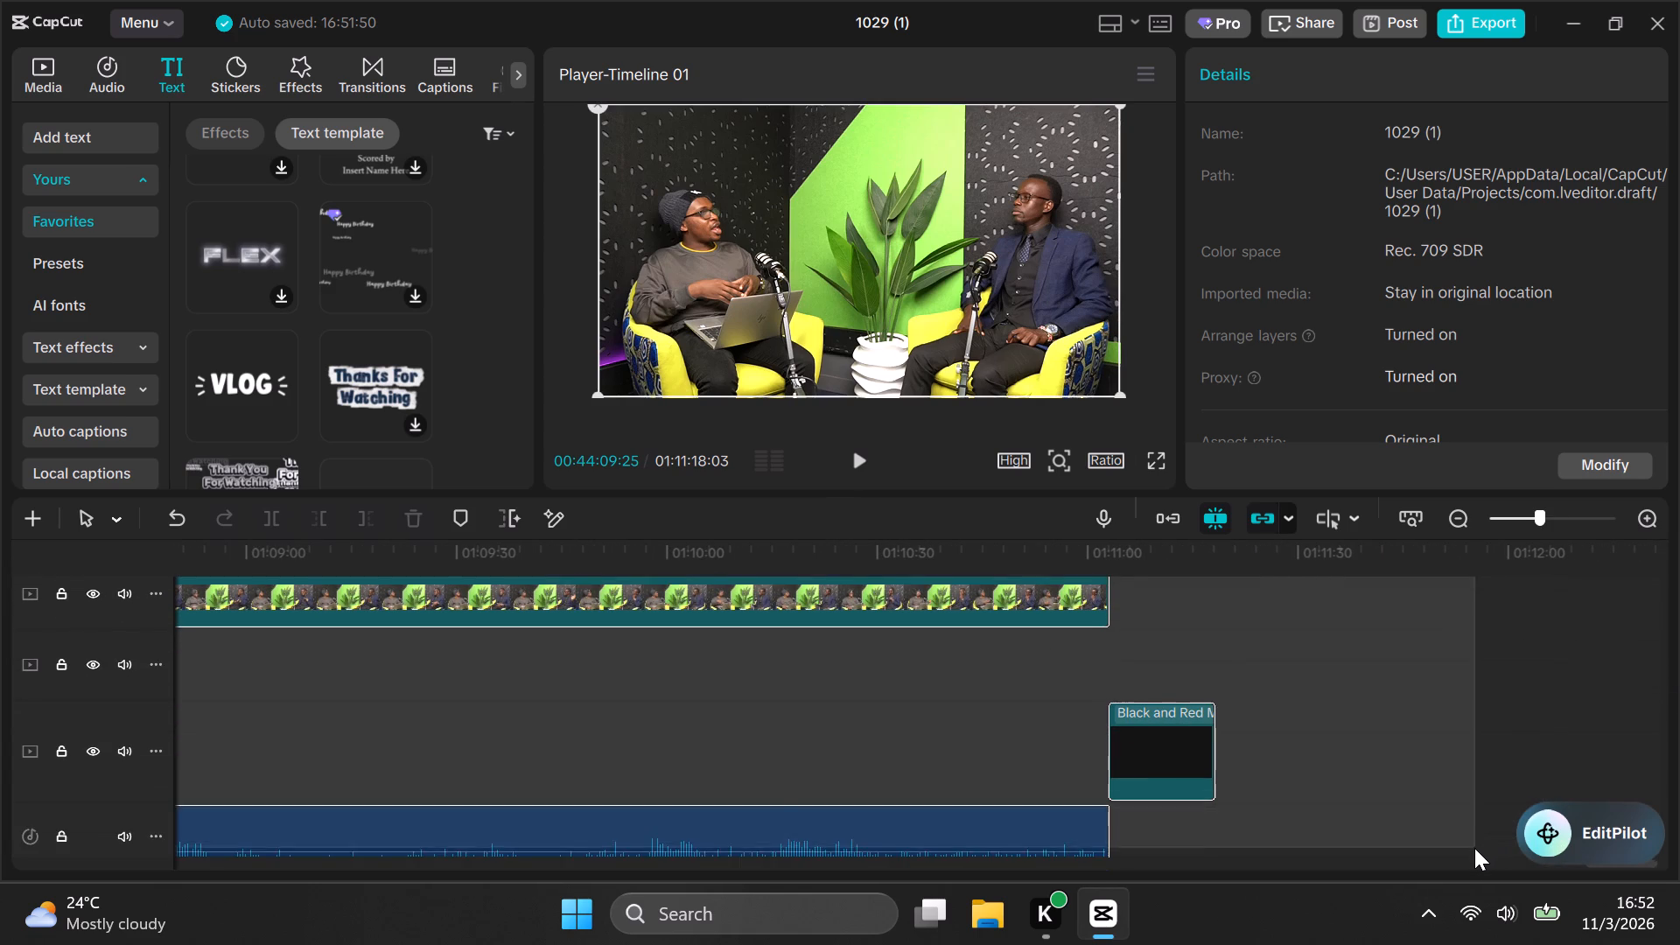
{"action": "scroll", "coordinate": [1474, 848], "scroll_direction": "down", "scroll_amount": 1}
{"action": "left_click_drag", "start_coordinate": [1474, 848], "coordinate": [1473, 811]}
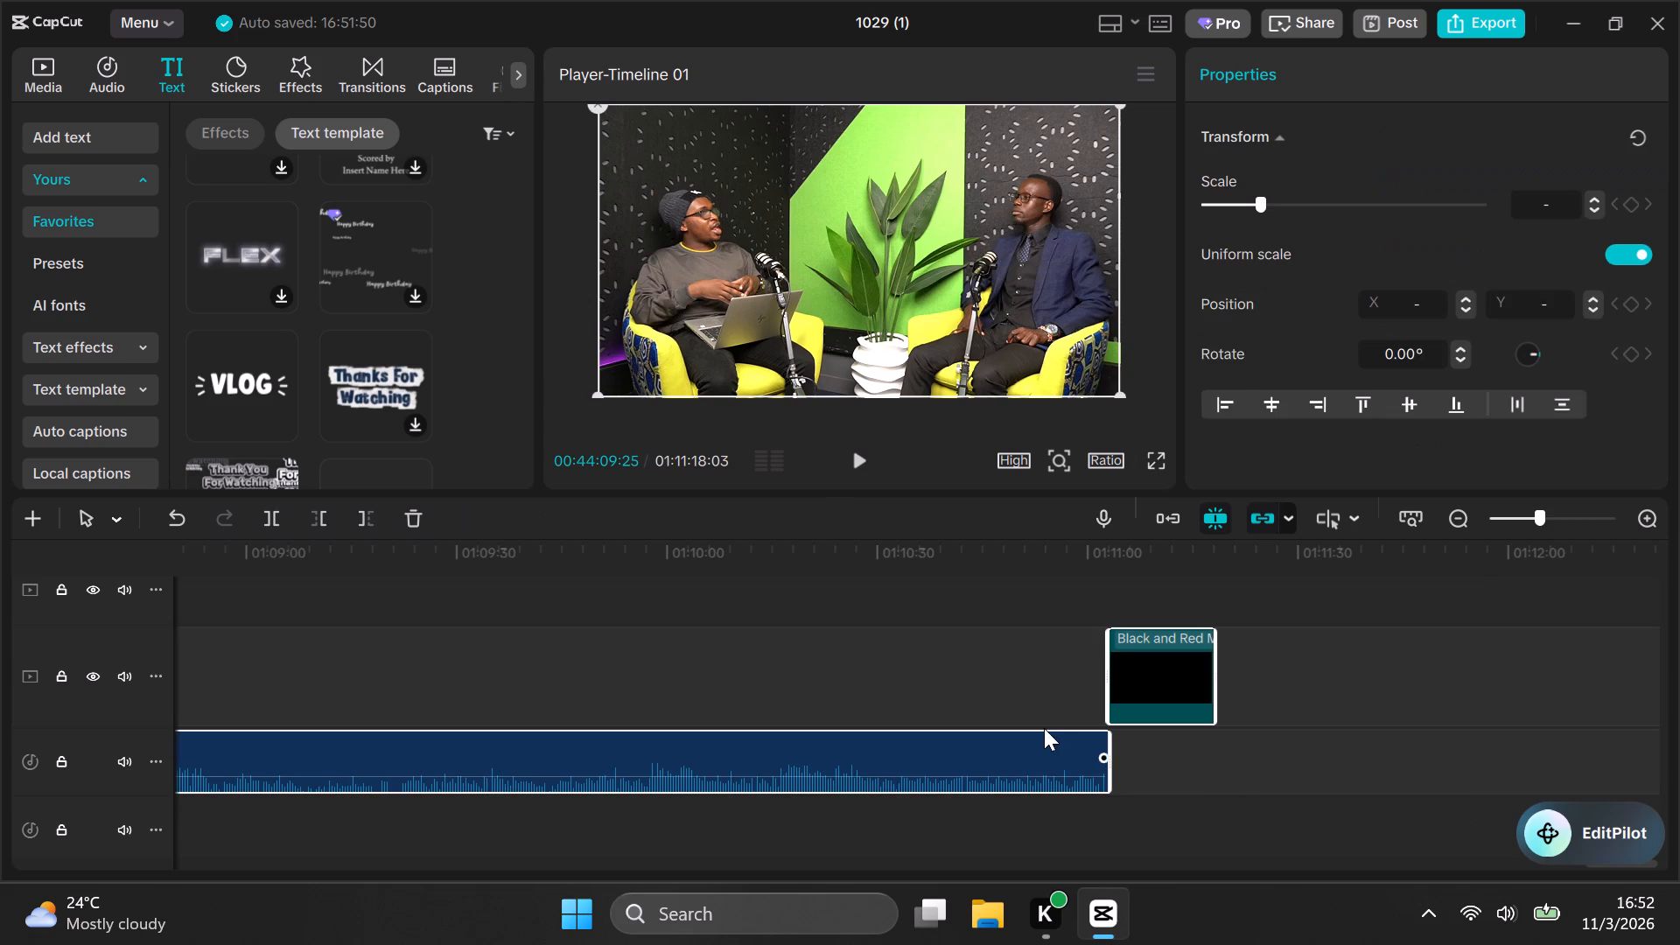
Look through the upper tracks between about 00:53:30 and 01:02:00 for text and overlay clips outside the selection.
{"action": "scroll", "coordinate": [1044, 728], "scroll_direction": "up", "scroll_amount": 14}
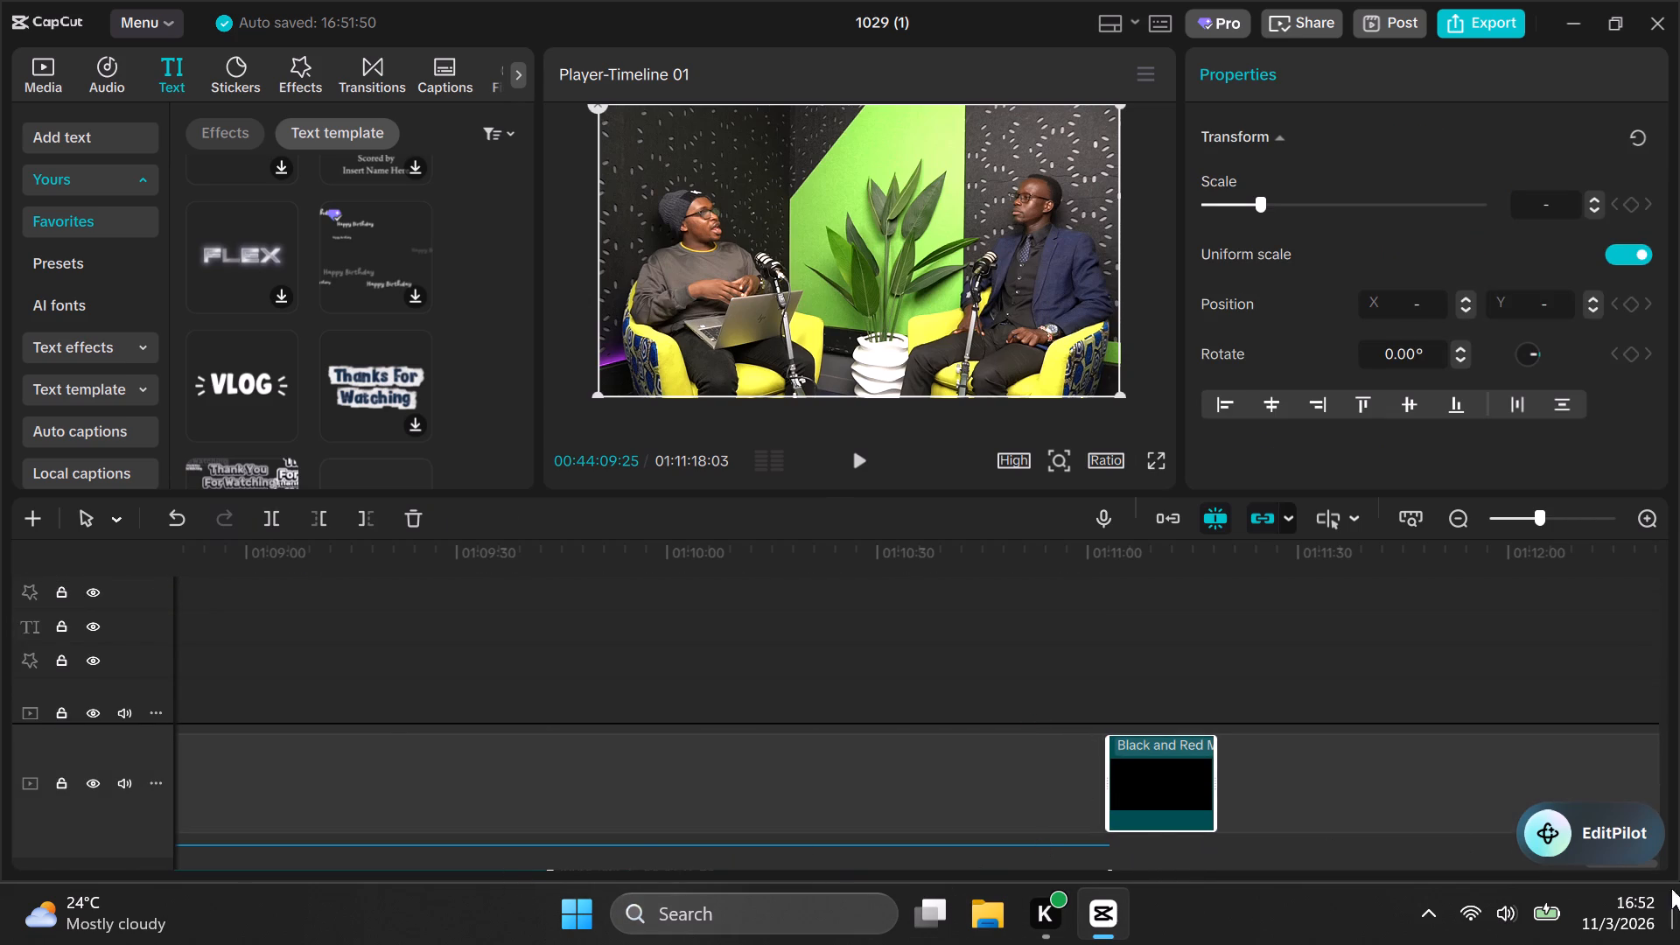
{"action": "left_click", "coordinate": [1418, 864]}
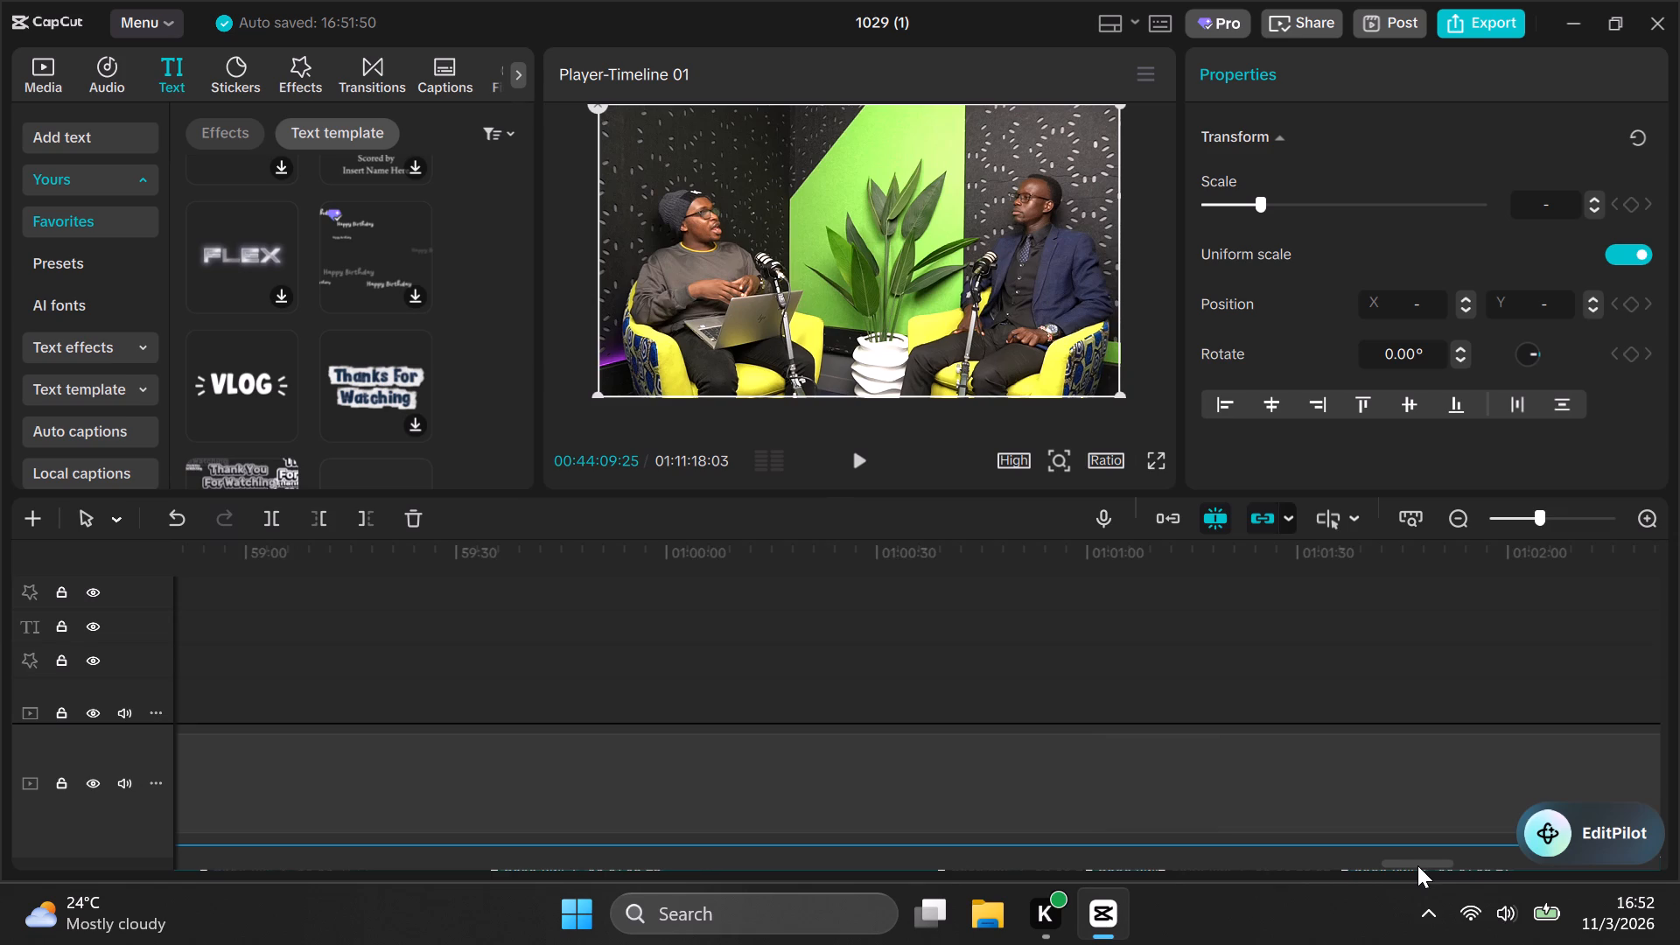
{"action": "left_click_drag", "start_coordinate": [1417, 865], "coordinate": [1305, 875]}
{"action": "scroll", "coordinate": [1250, 814], "scroll_direction": "up", "scroll_amount": 3}
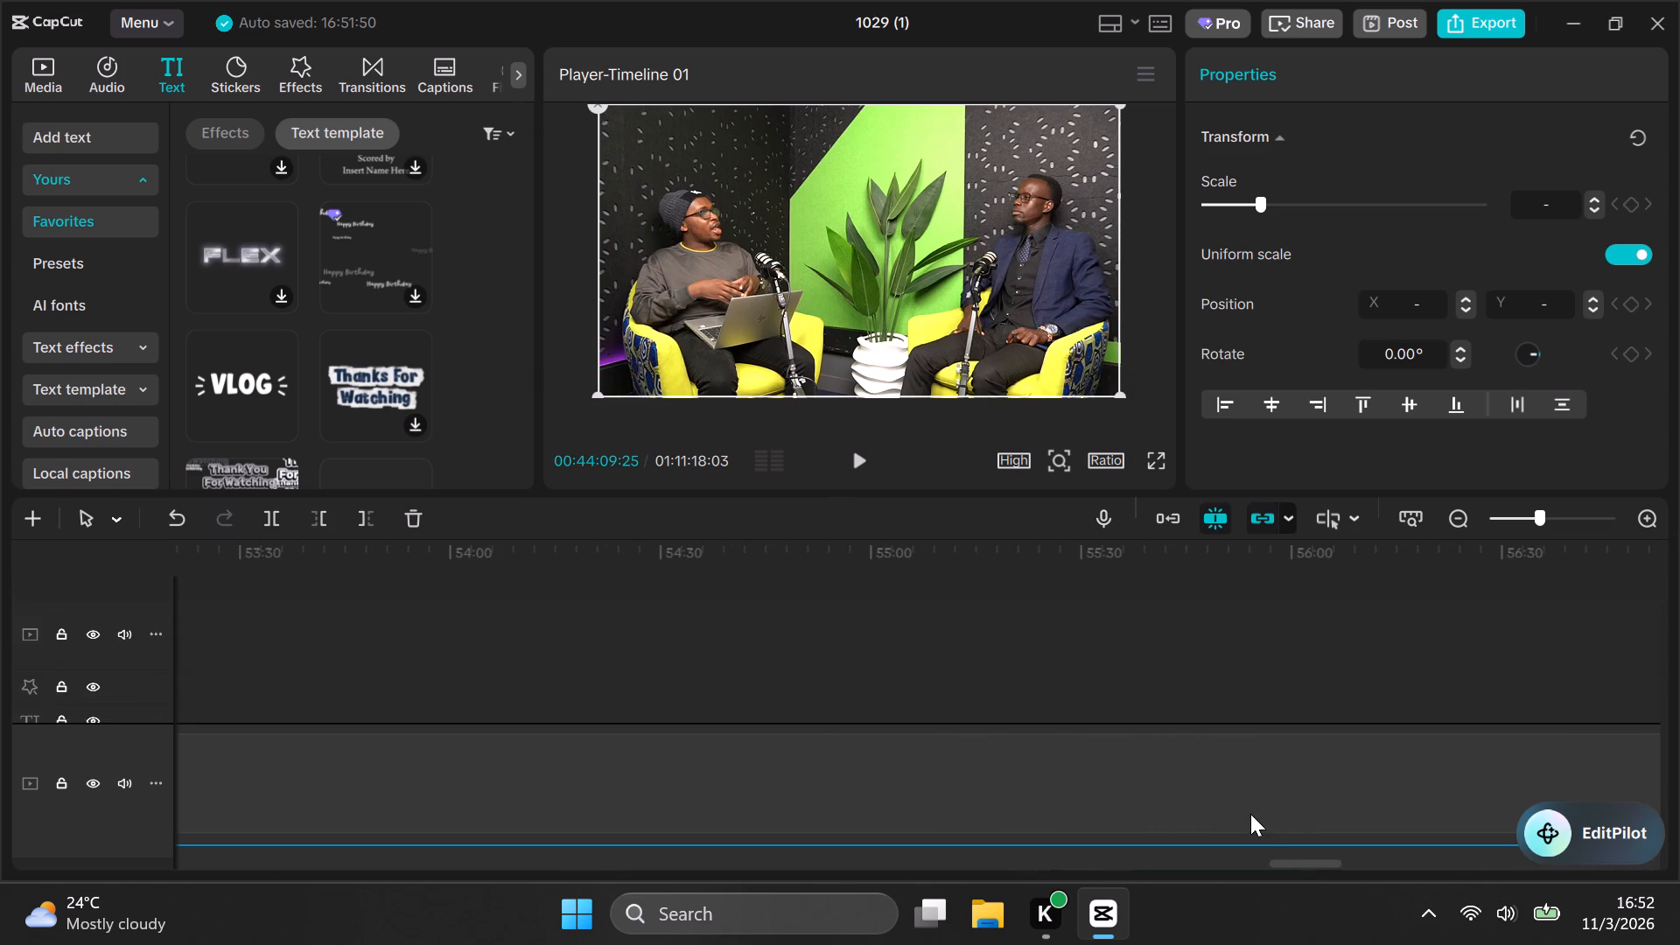
{"action": "scroll", "coordinate": [1250, 814], "scroll_direction": "down", "scroll_amount": 9}
{"action": "scroll", "coordinate": [1248, 818], "scroll_direction": "up", "scroll_amount": 6}
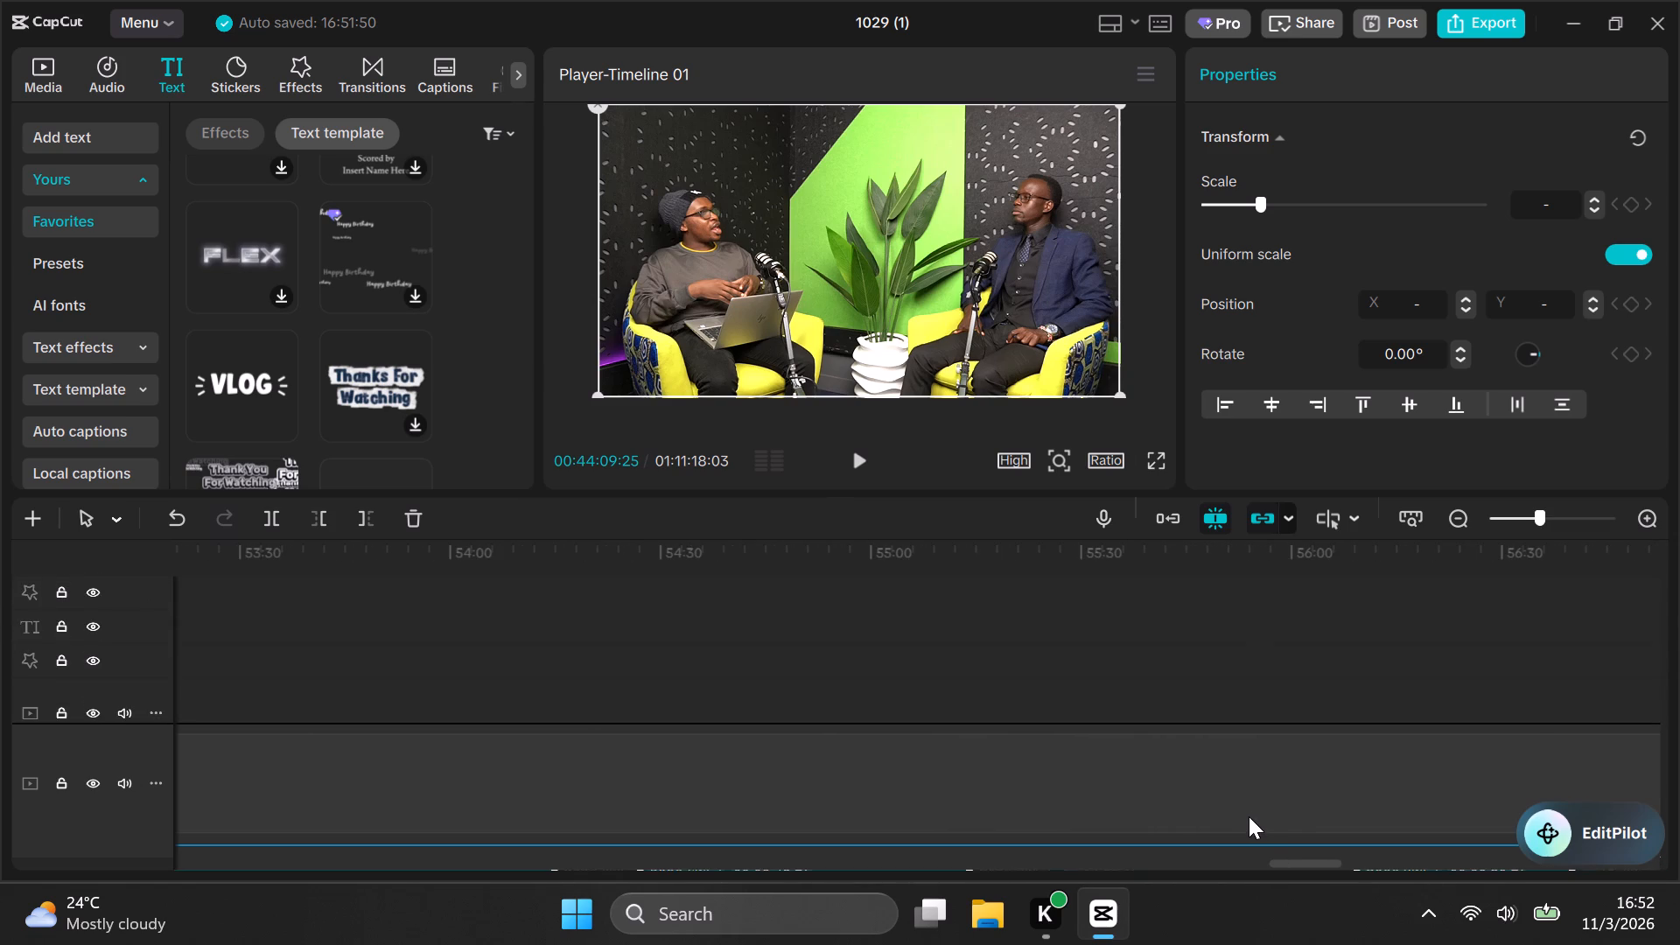
{"action": "scroll", "coordinate": [1257, 810], "scroll_direction": "up", "scroll_amount": 2}
{"action": "left_click_drag", "start_coordinate": [1282, 861], "coordinate": [1314, 863]}
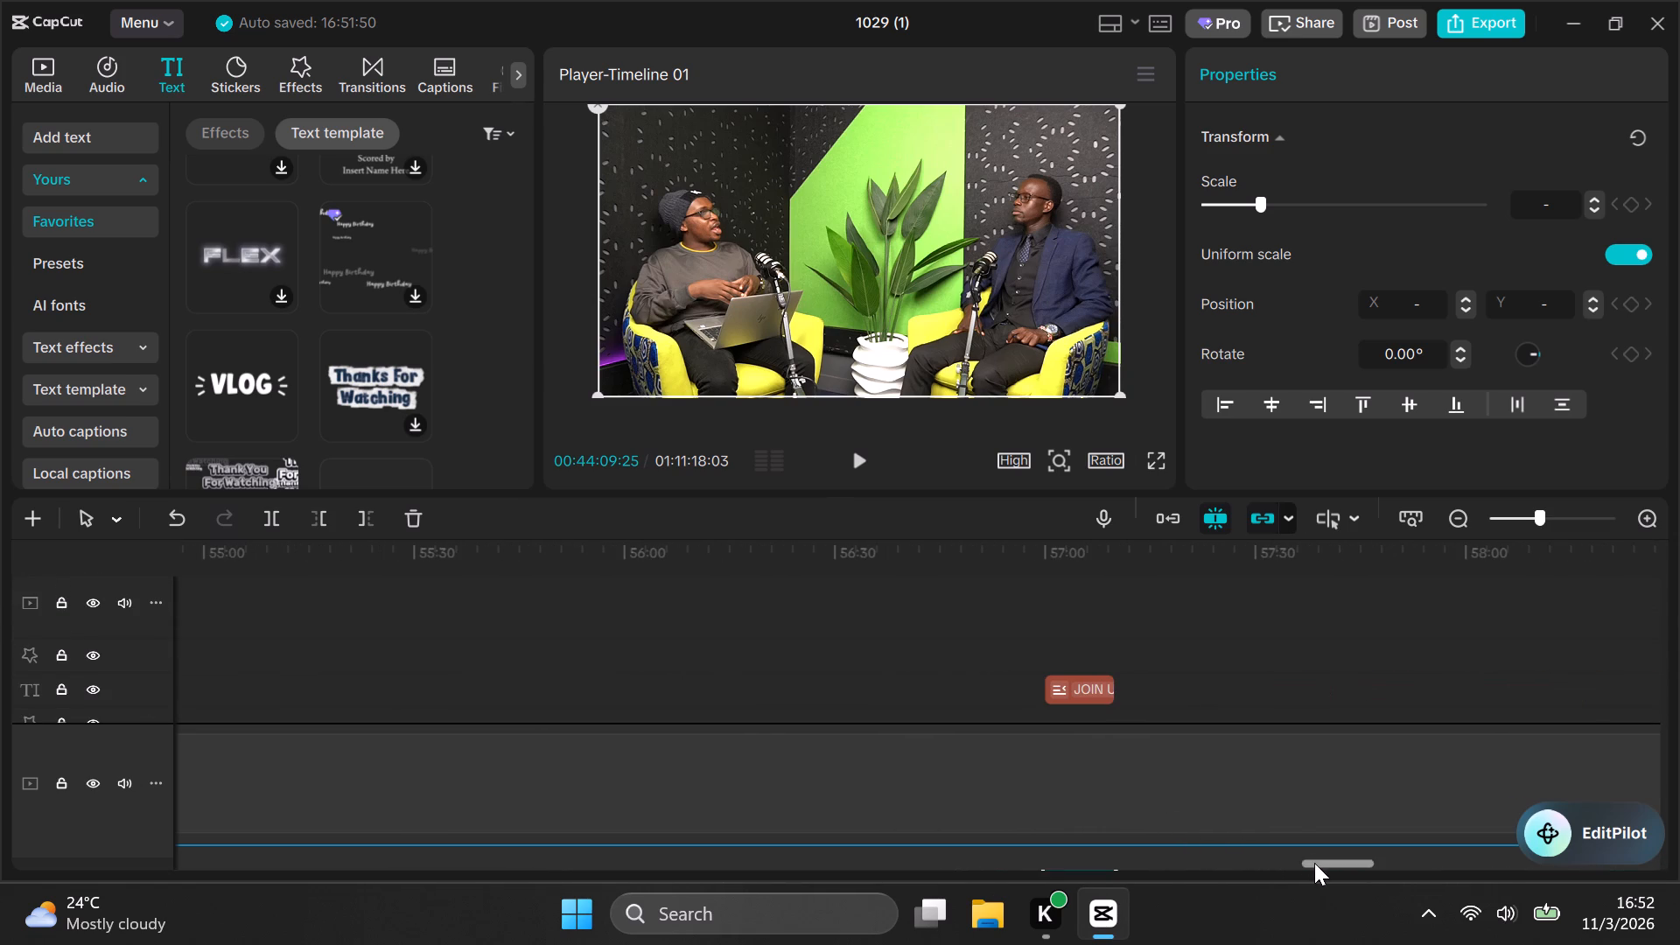
{"action": "scroll", "coordinate": [1219, 674], "scroll_direction": "up", "scroll_amount": 3}
{"action": "scroll", "coordinate": [1215, 680], "scroll_direction": "down", "scroll_amount": 5}
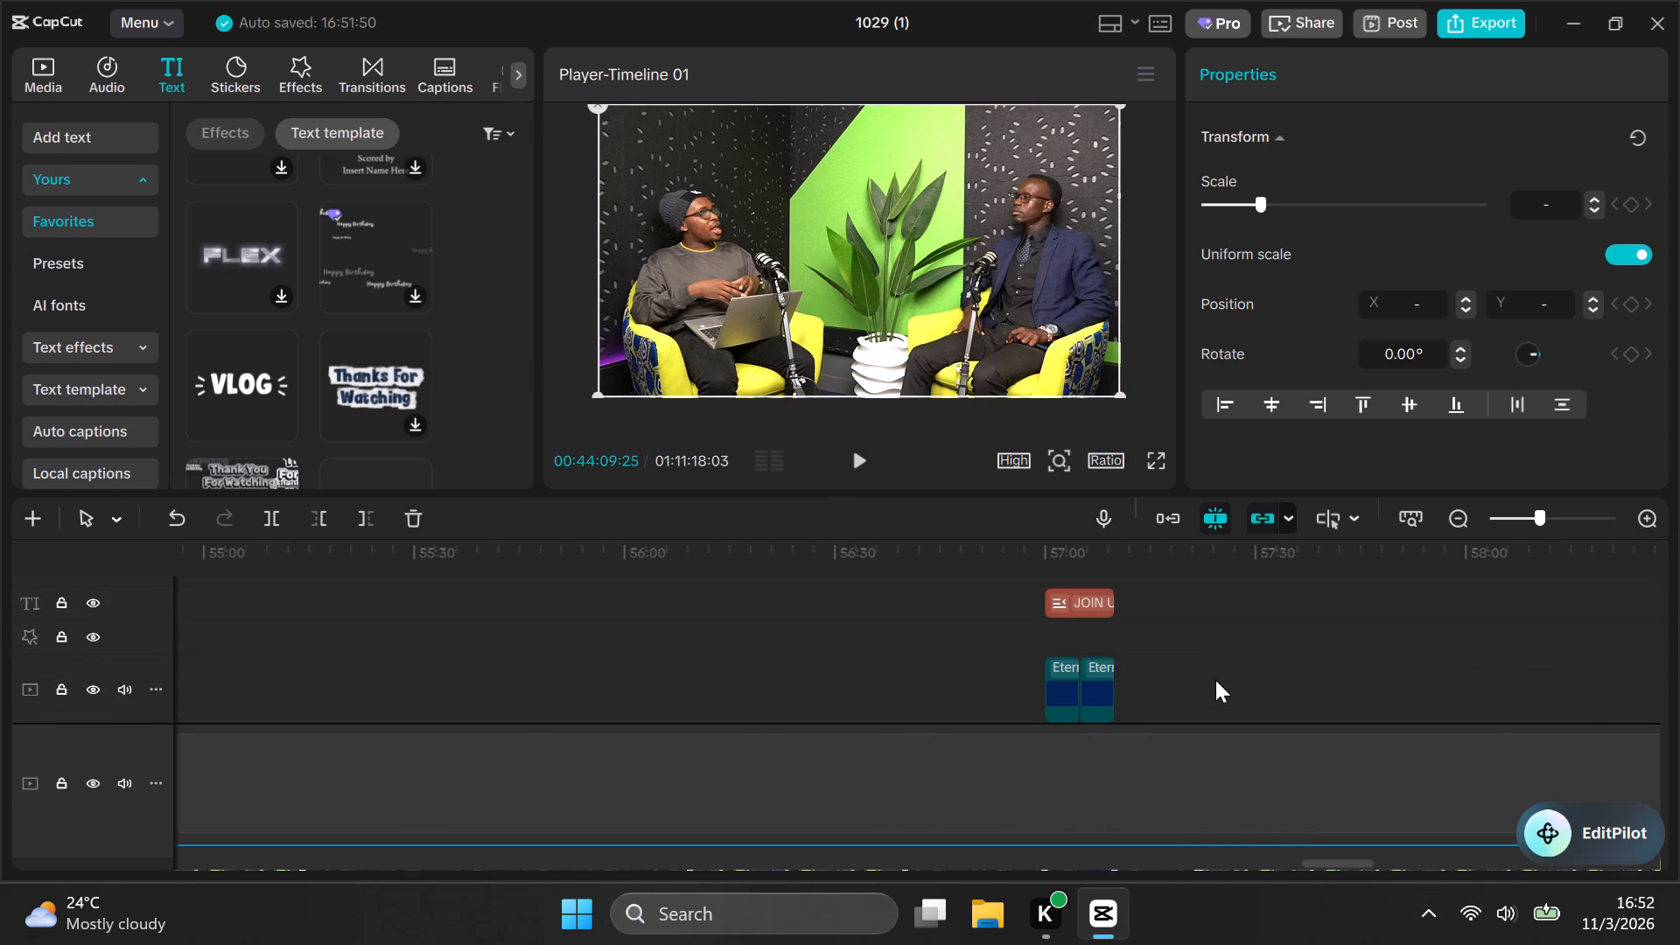
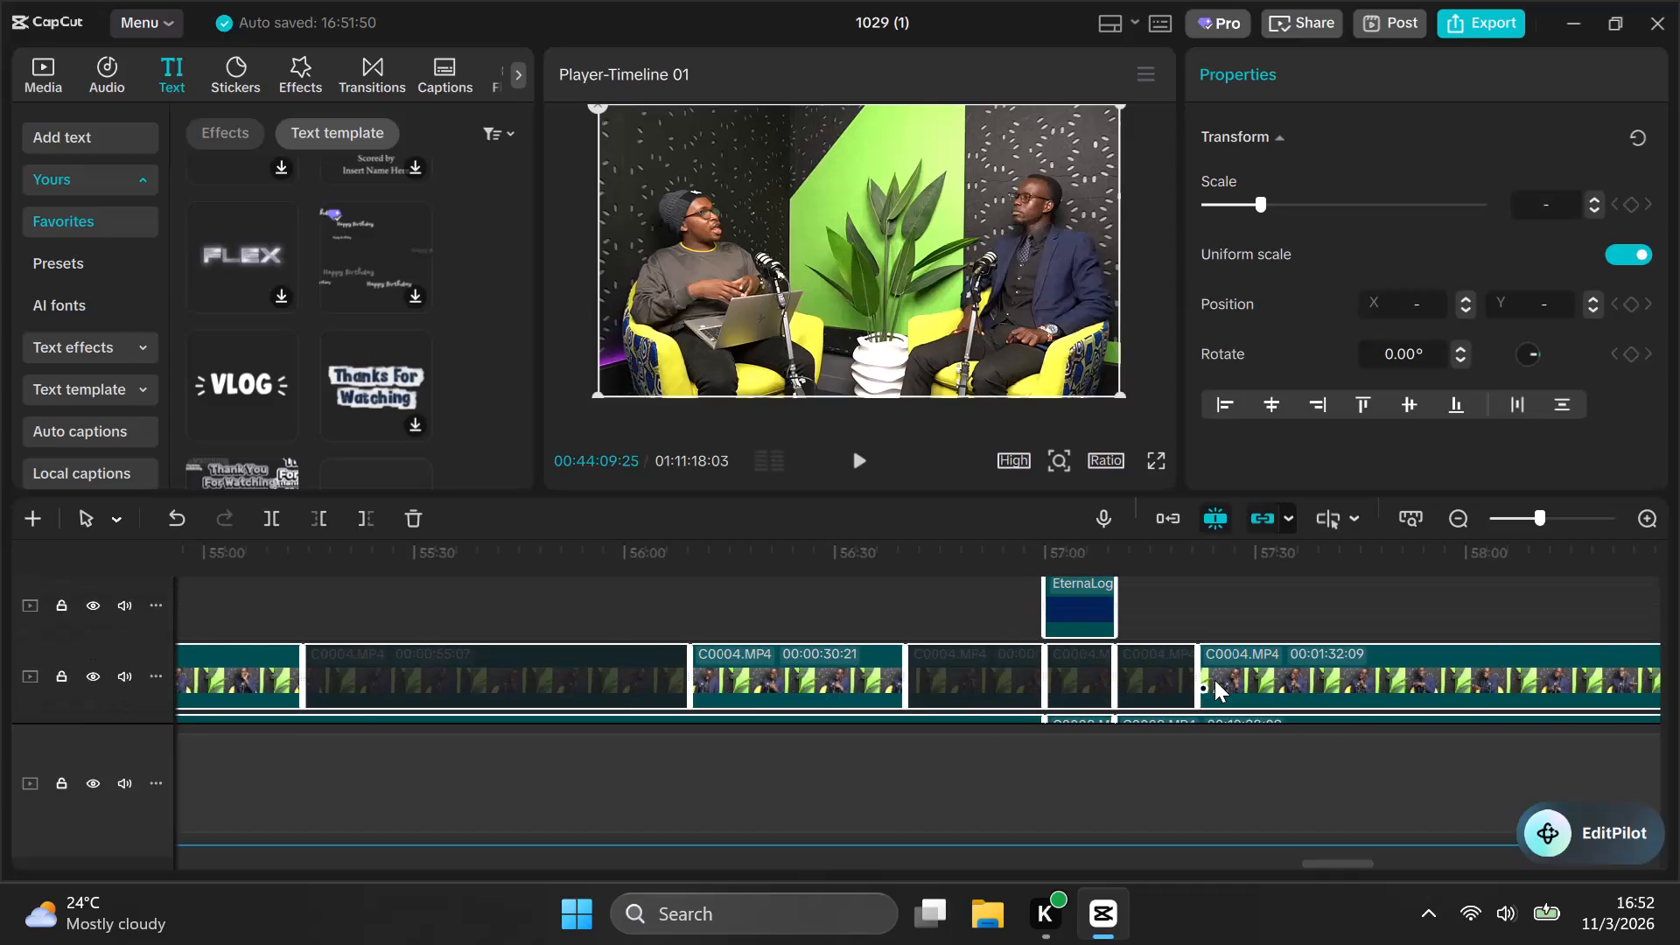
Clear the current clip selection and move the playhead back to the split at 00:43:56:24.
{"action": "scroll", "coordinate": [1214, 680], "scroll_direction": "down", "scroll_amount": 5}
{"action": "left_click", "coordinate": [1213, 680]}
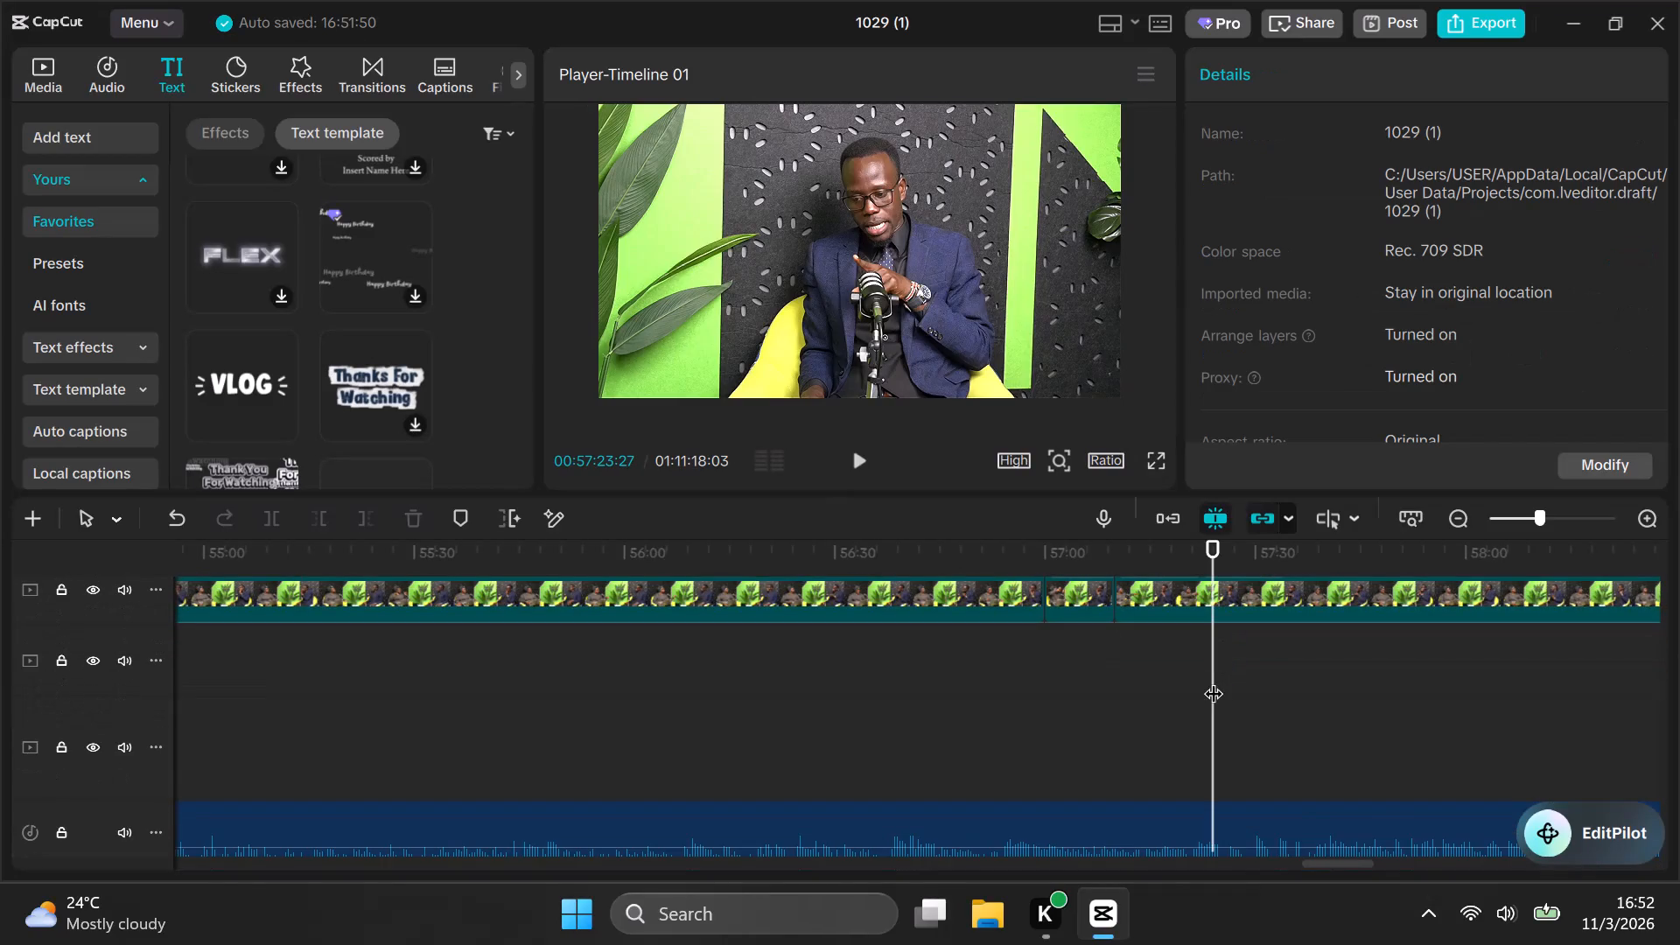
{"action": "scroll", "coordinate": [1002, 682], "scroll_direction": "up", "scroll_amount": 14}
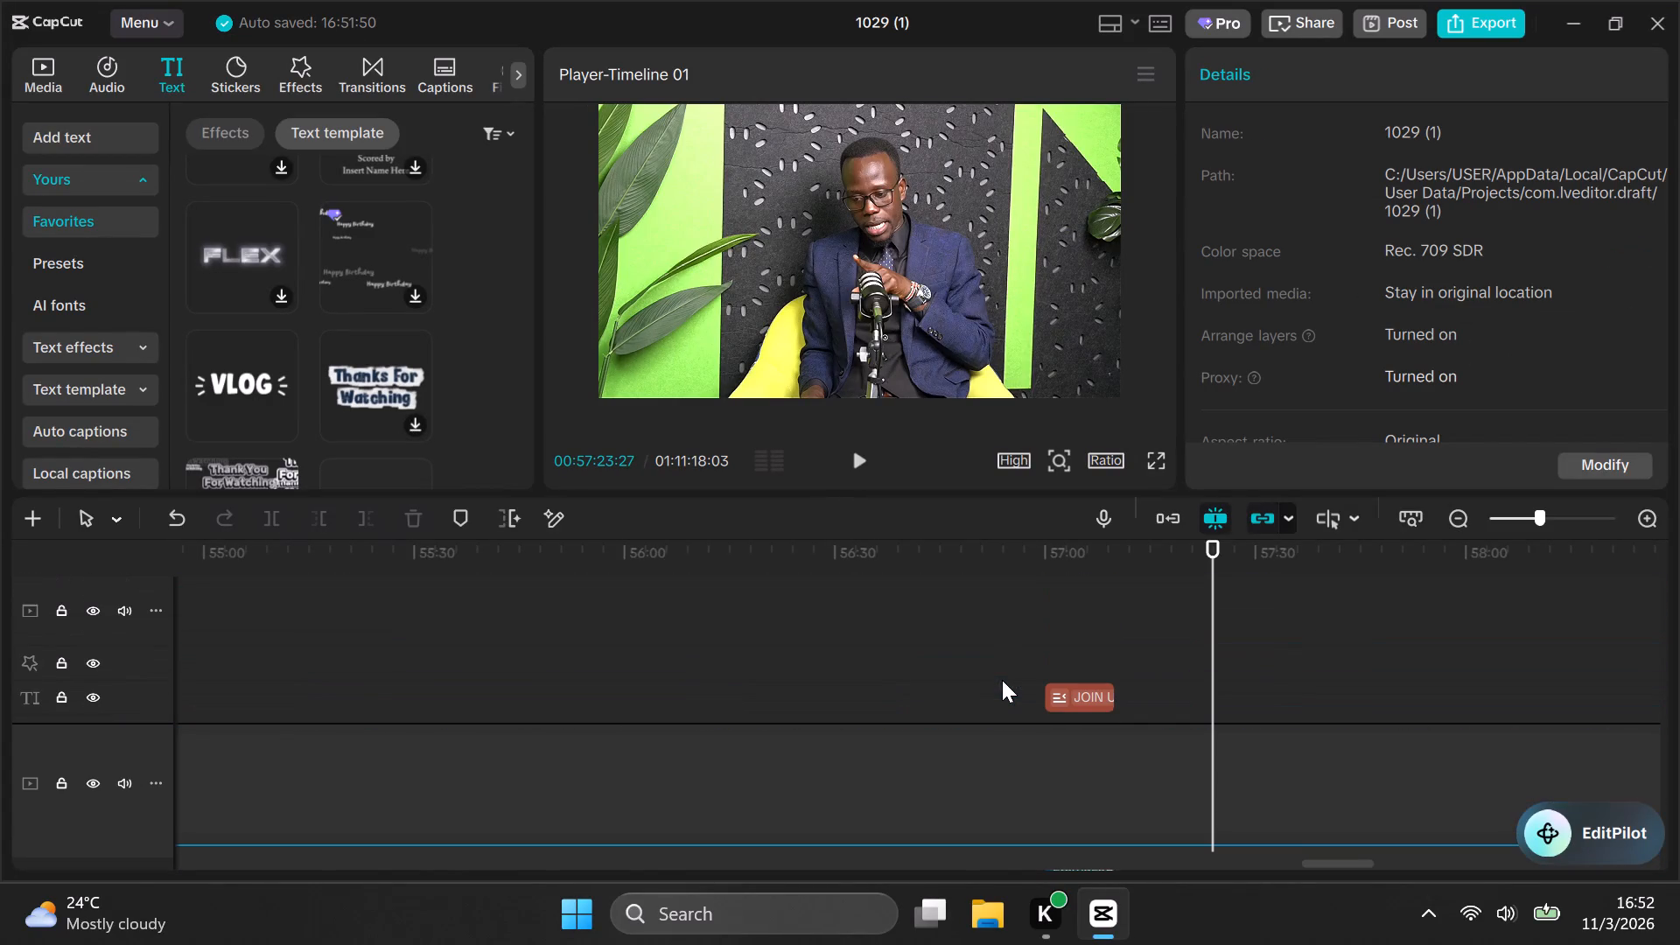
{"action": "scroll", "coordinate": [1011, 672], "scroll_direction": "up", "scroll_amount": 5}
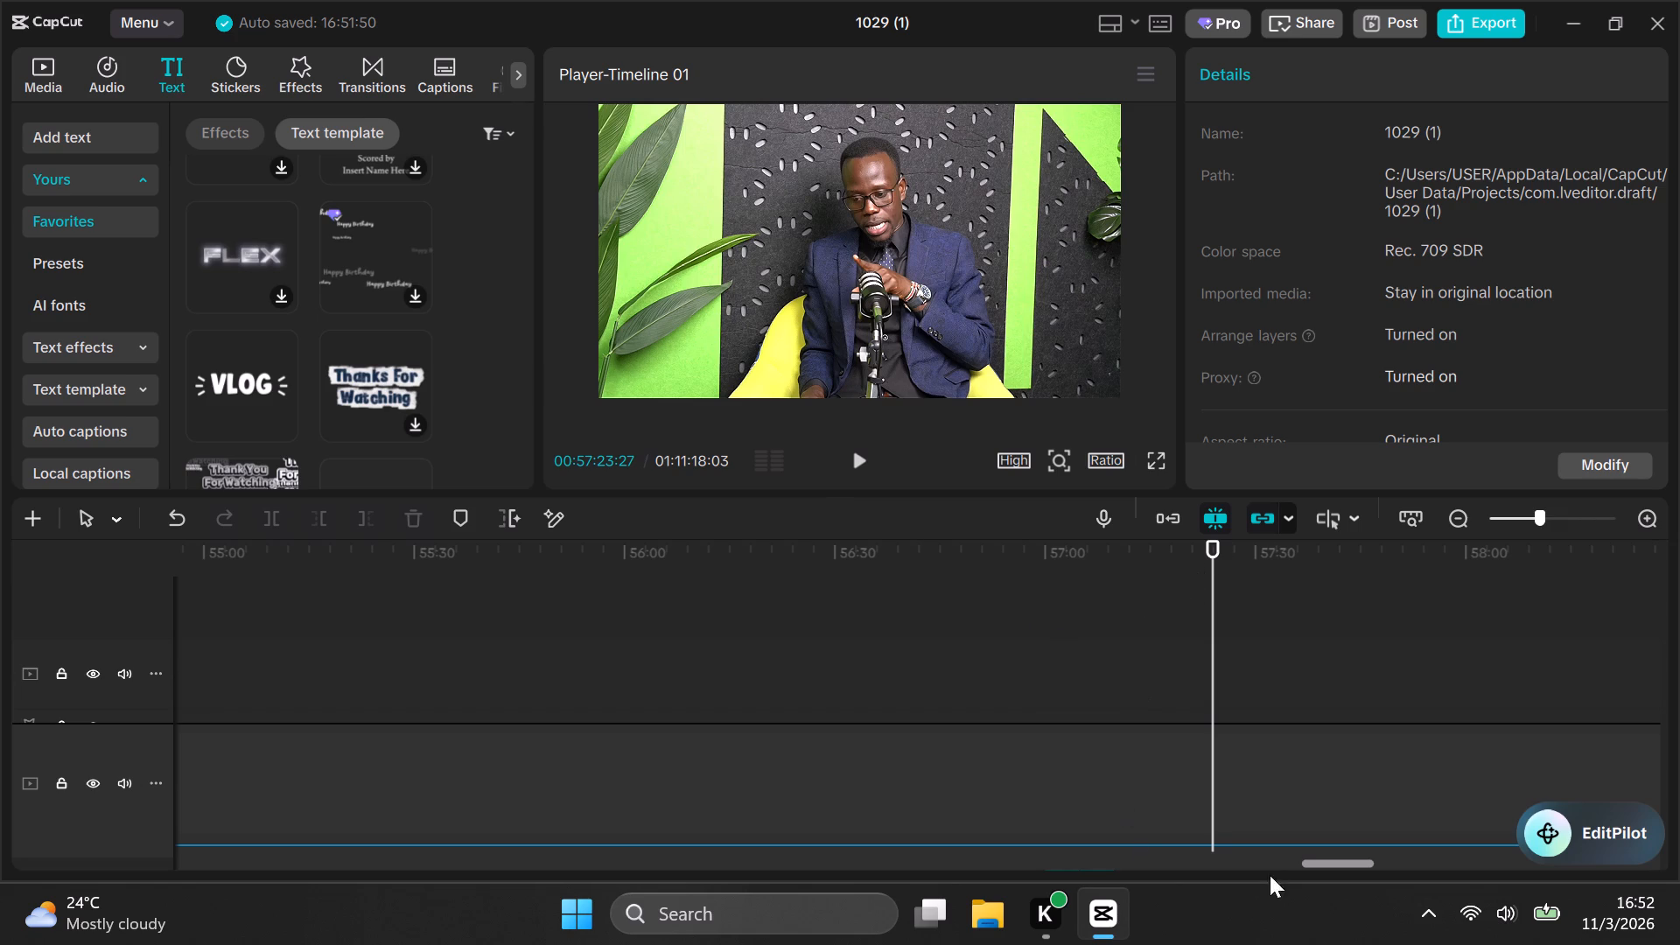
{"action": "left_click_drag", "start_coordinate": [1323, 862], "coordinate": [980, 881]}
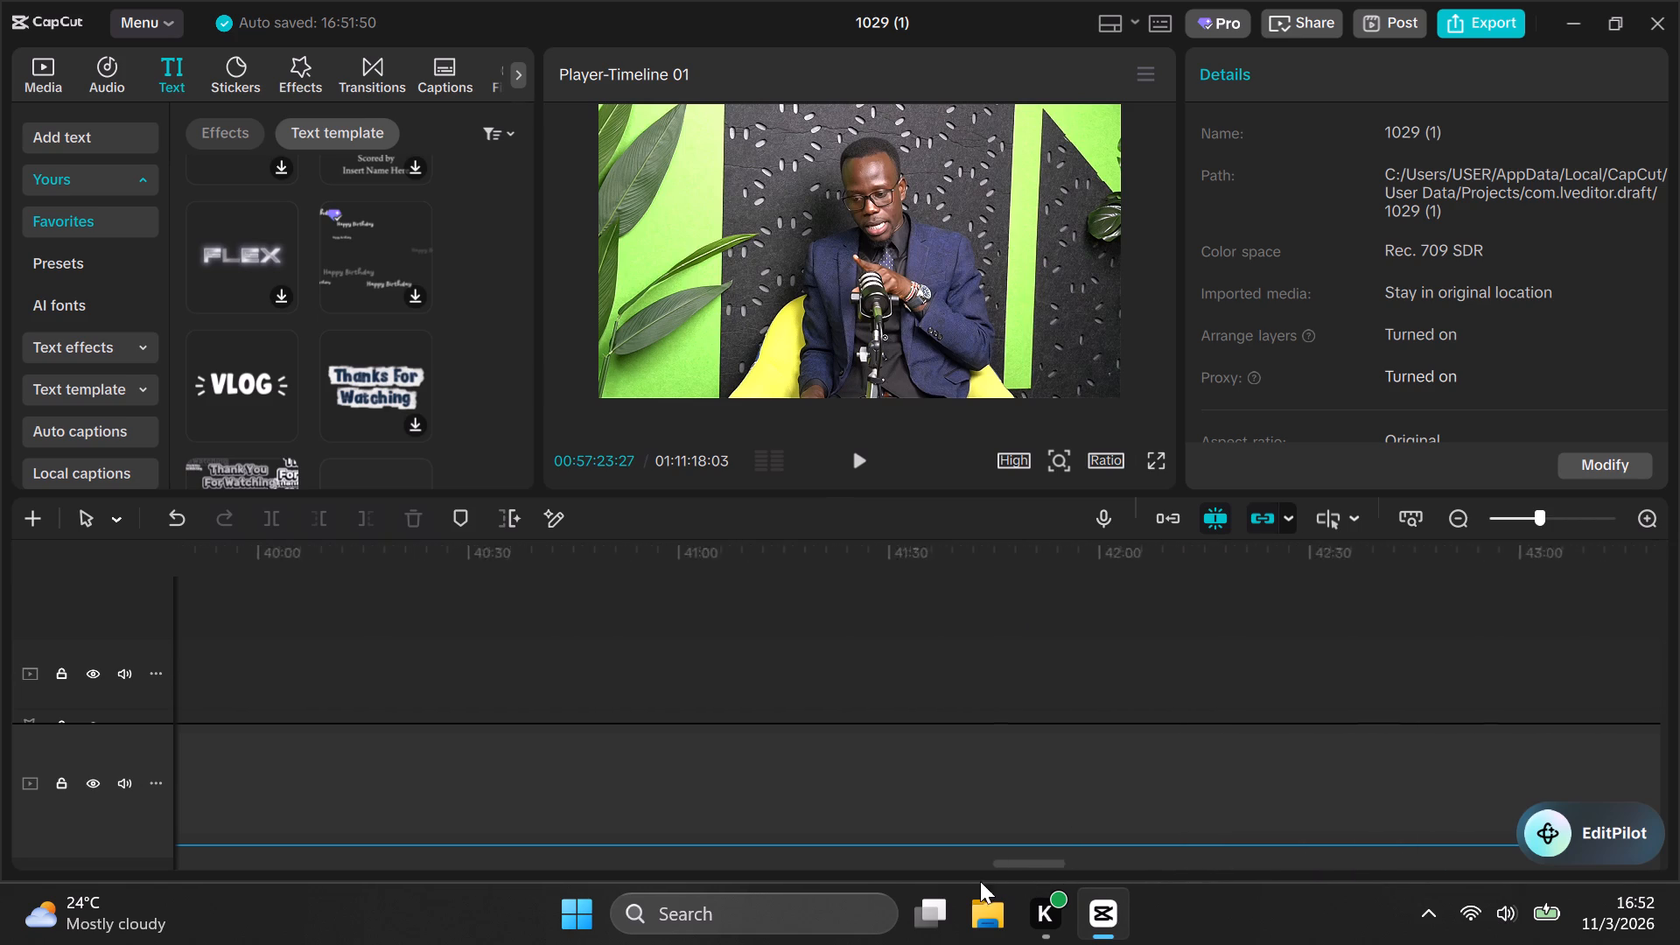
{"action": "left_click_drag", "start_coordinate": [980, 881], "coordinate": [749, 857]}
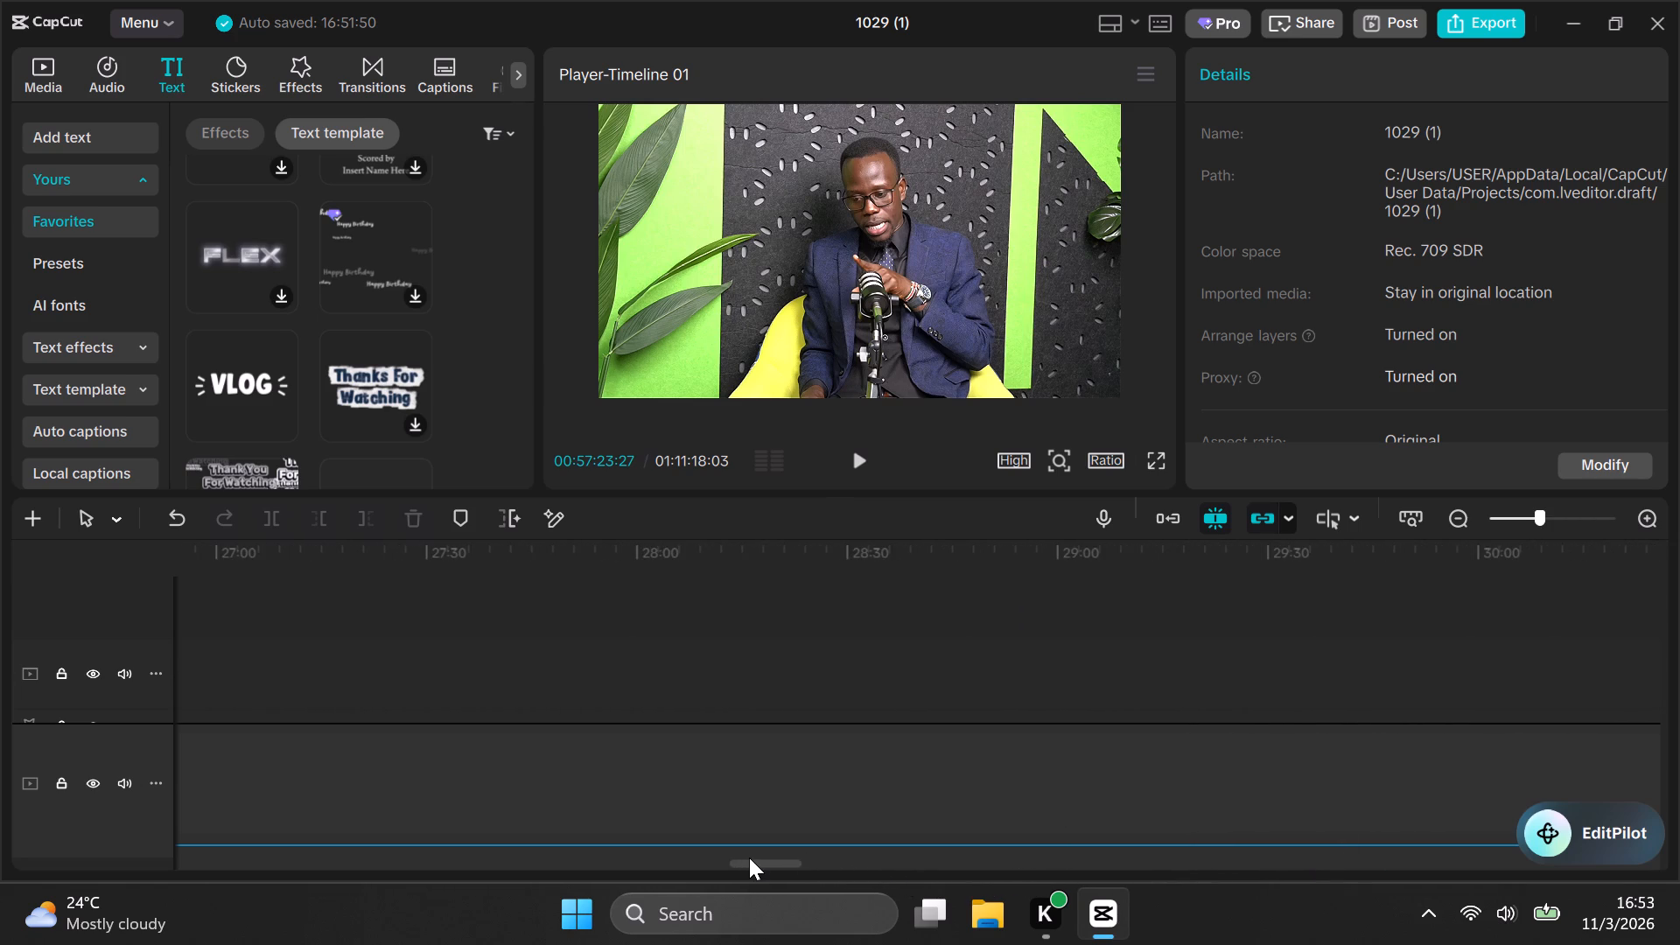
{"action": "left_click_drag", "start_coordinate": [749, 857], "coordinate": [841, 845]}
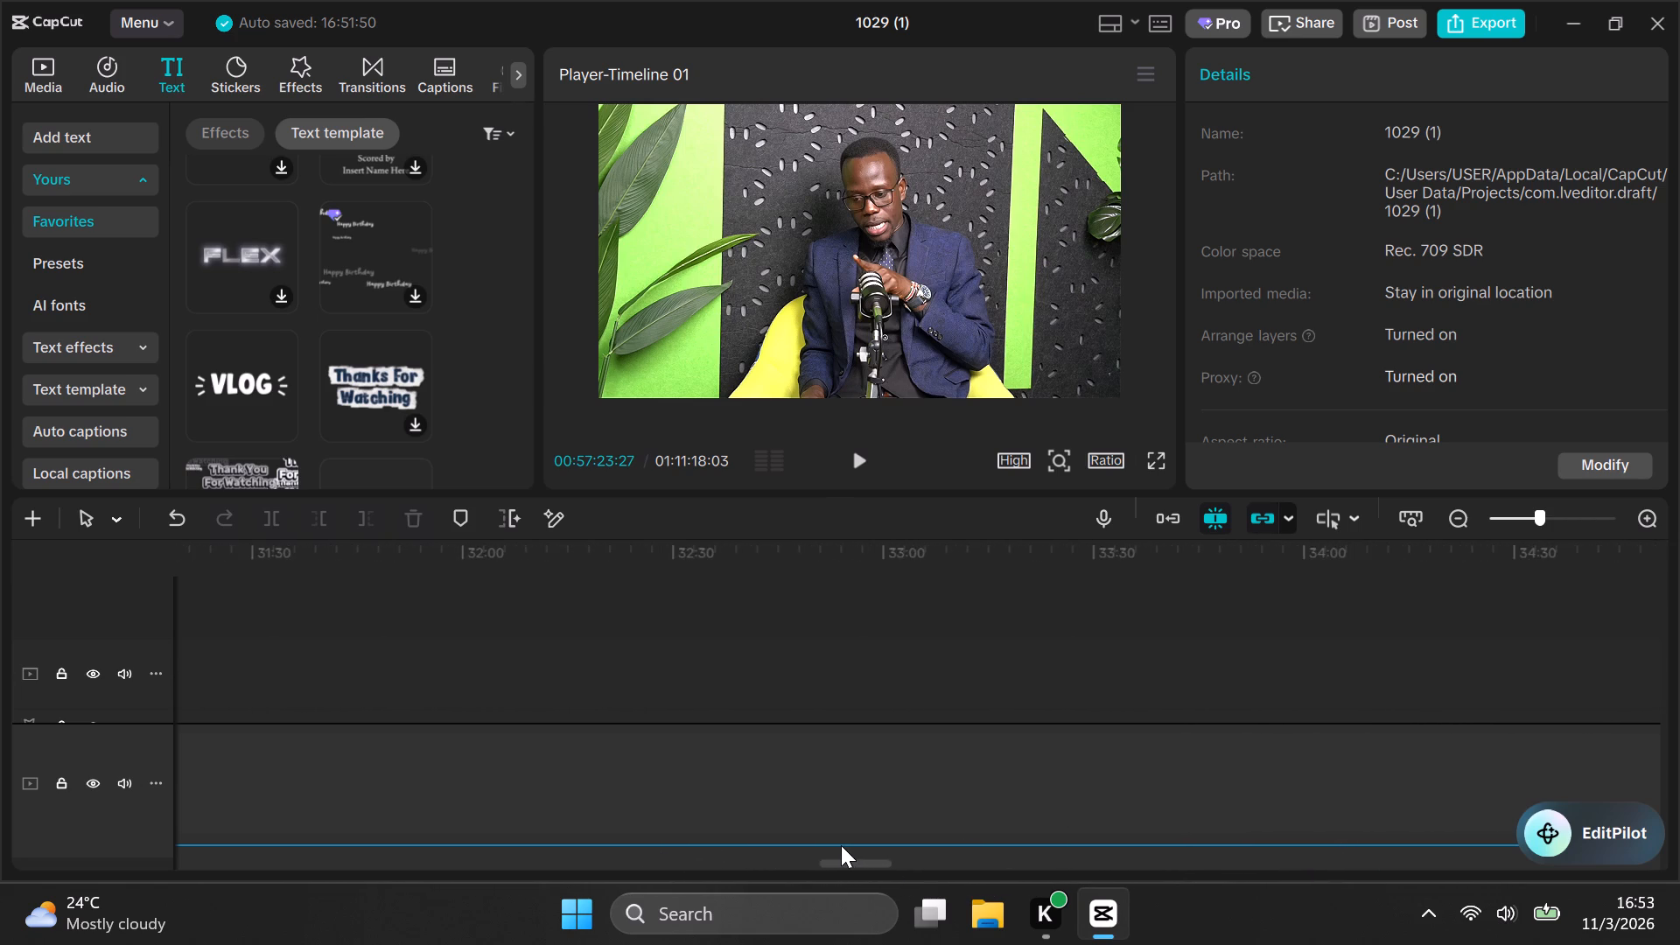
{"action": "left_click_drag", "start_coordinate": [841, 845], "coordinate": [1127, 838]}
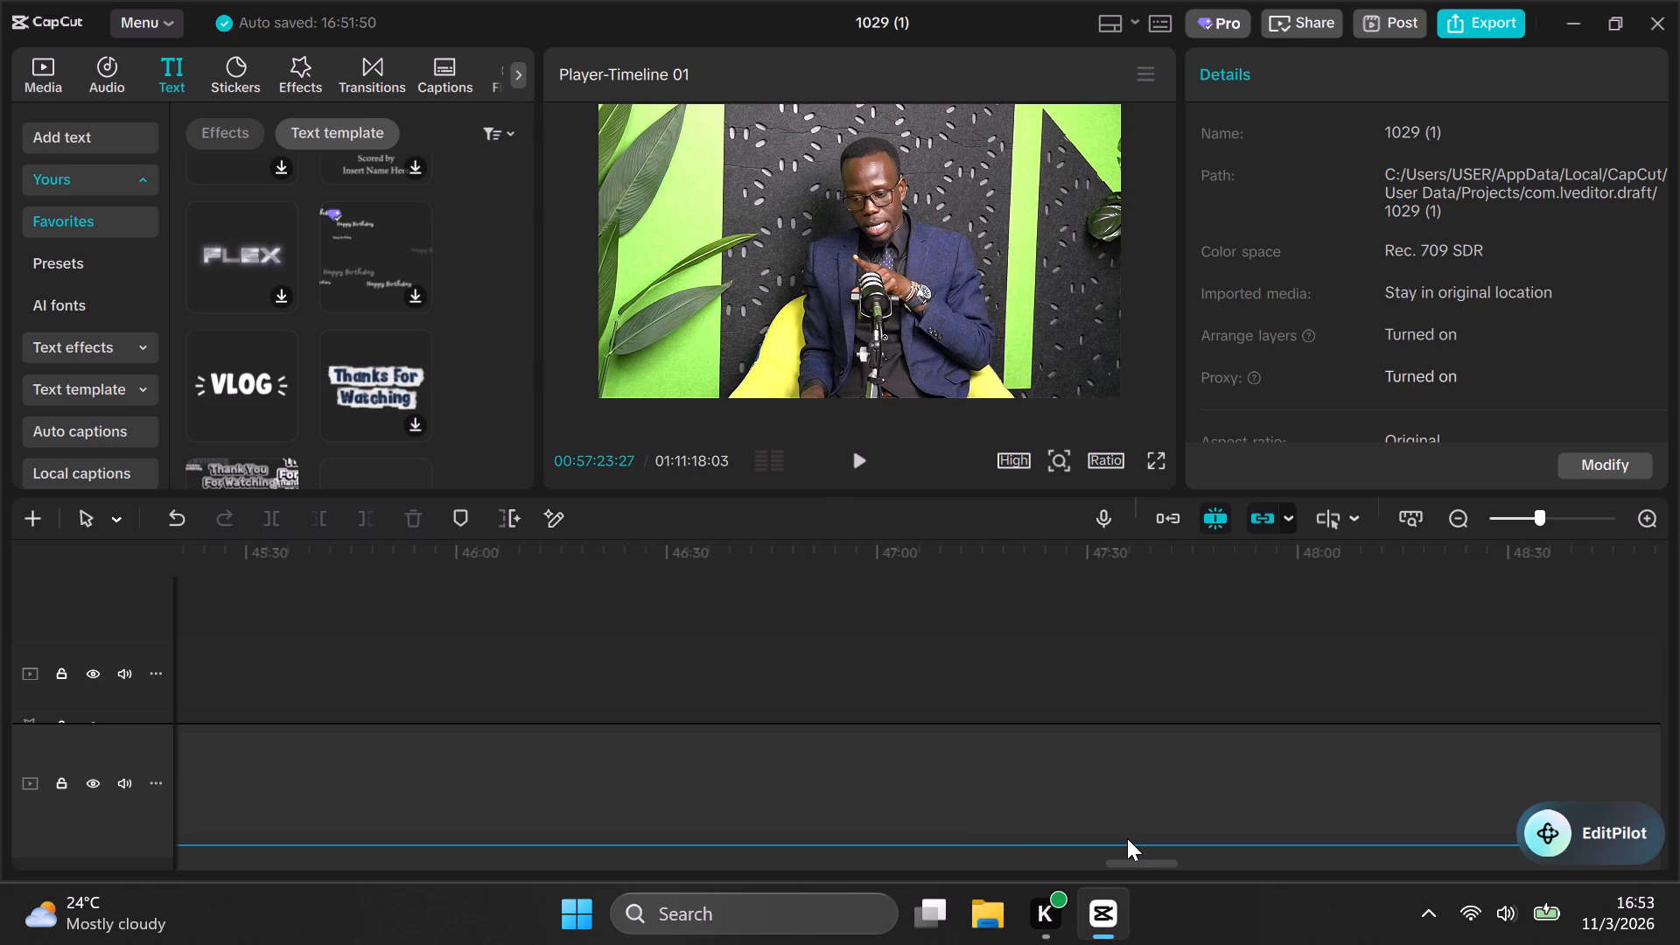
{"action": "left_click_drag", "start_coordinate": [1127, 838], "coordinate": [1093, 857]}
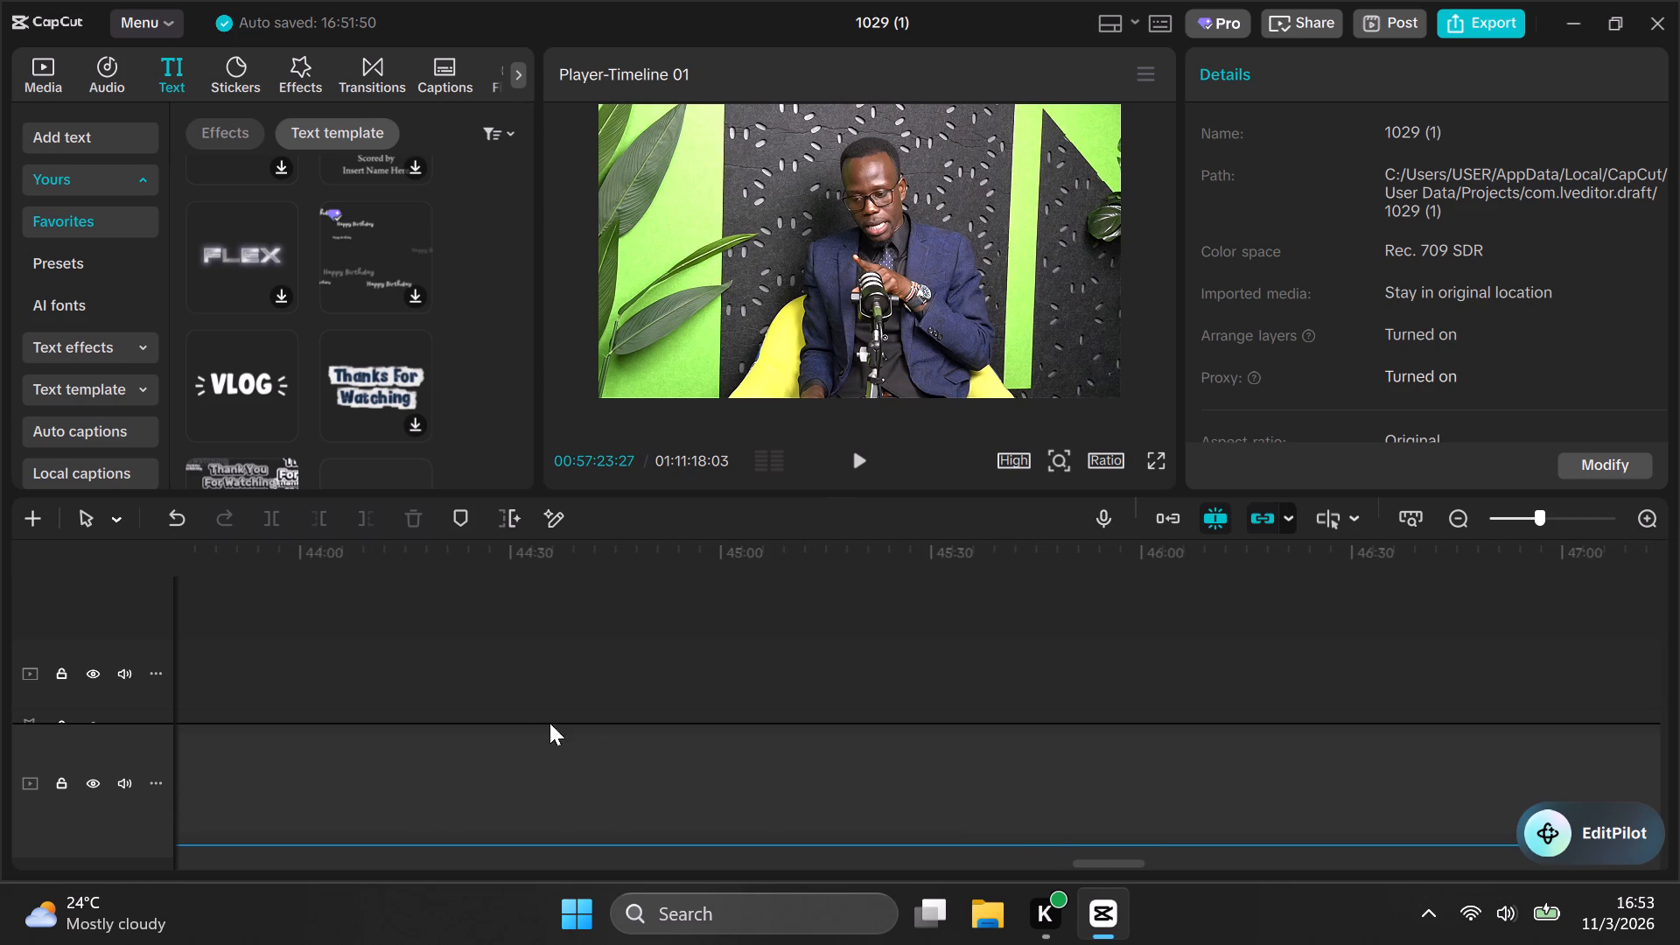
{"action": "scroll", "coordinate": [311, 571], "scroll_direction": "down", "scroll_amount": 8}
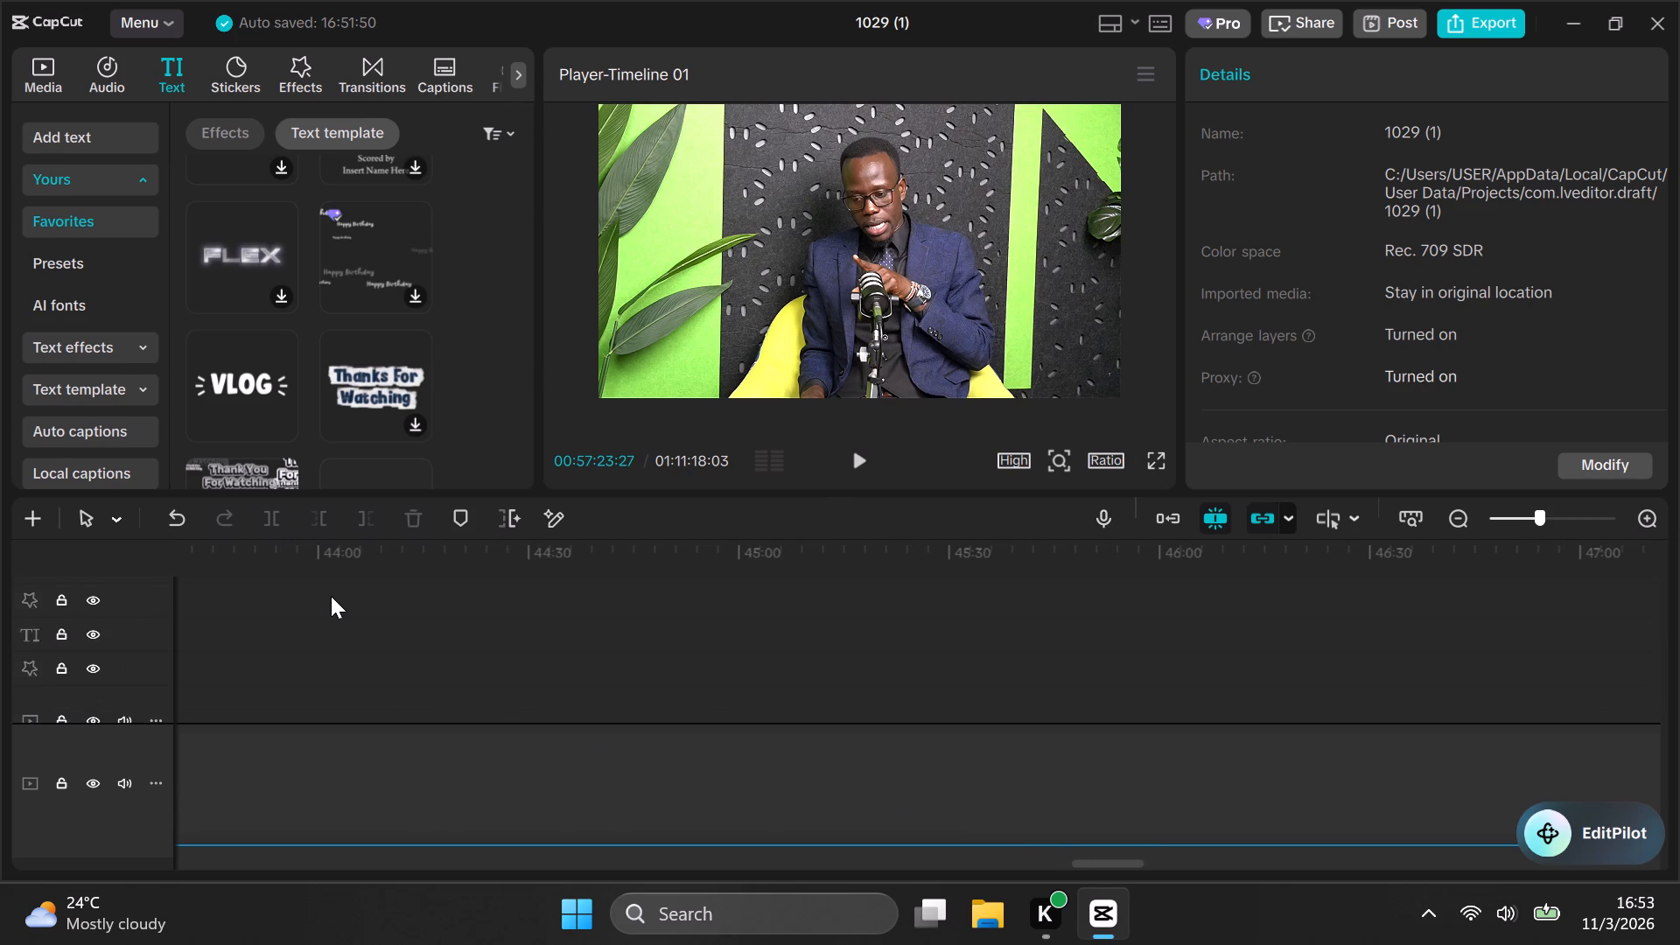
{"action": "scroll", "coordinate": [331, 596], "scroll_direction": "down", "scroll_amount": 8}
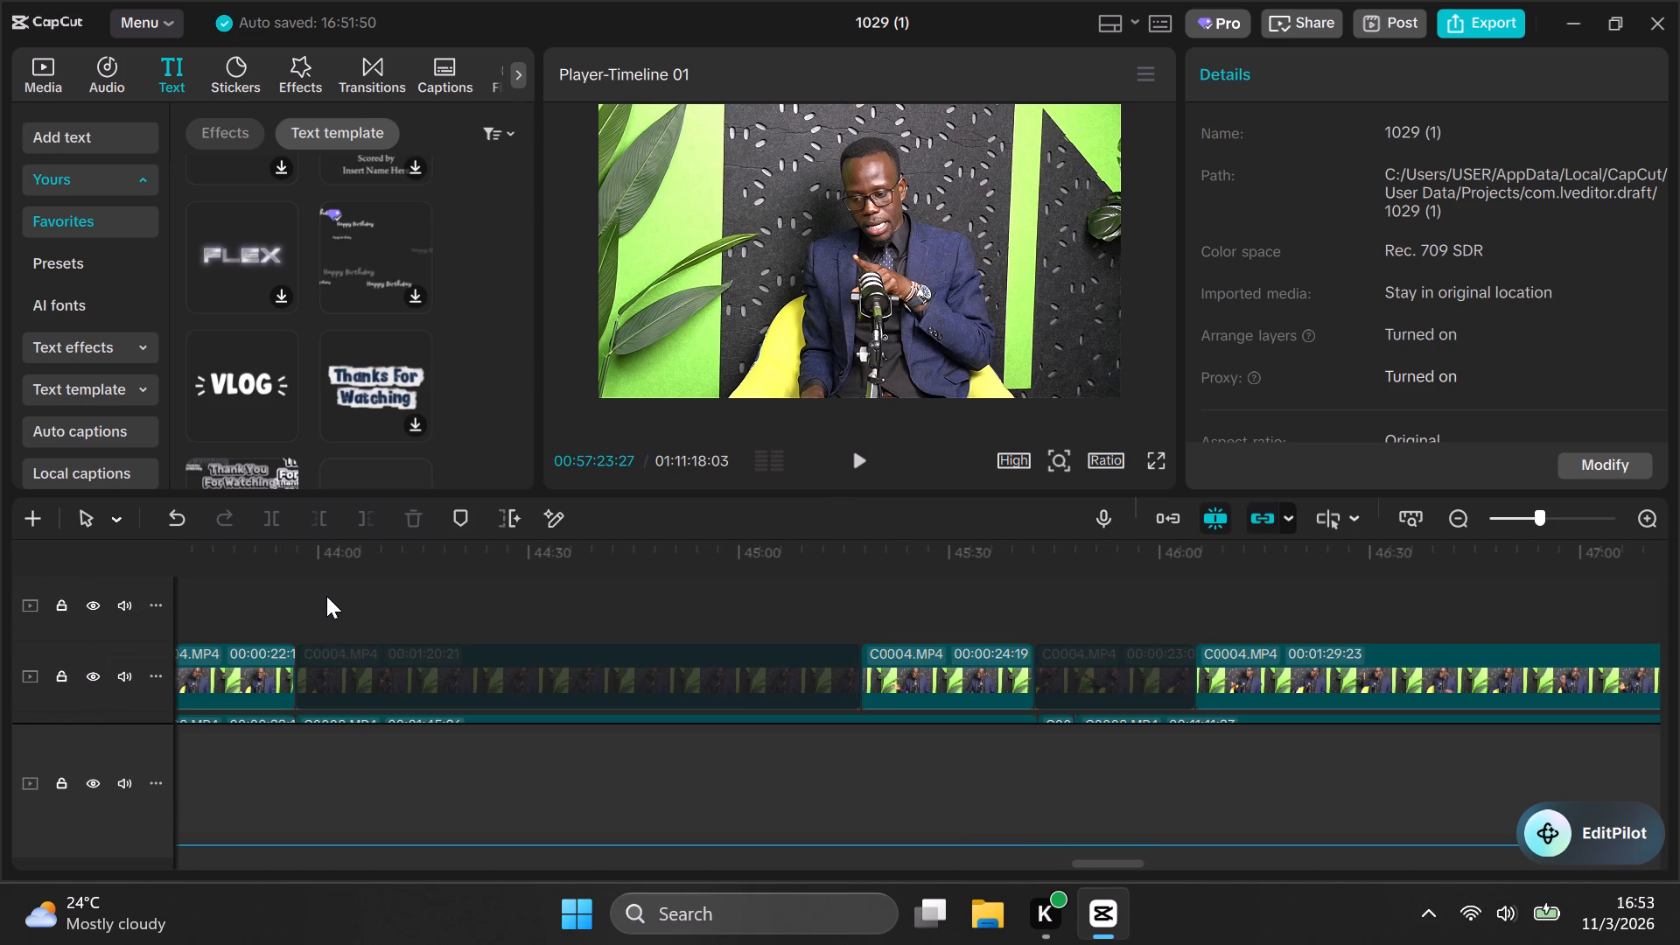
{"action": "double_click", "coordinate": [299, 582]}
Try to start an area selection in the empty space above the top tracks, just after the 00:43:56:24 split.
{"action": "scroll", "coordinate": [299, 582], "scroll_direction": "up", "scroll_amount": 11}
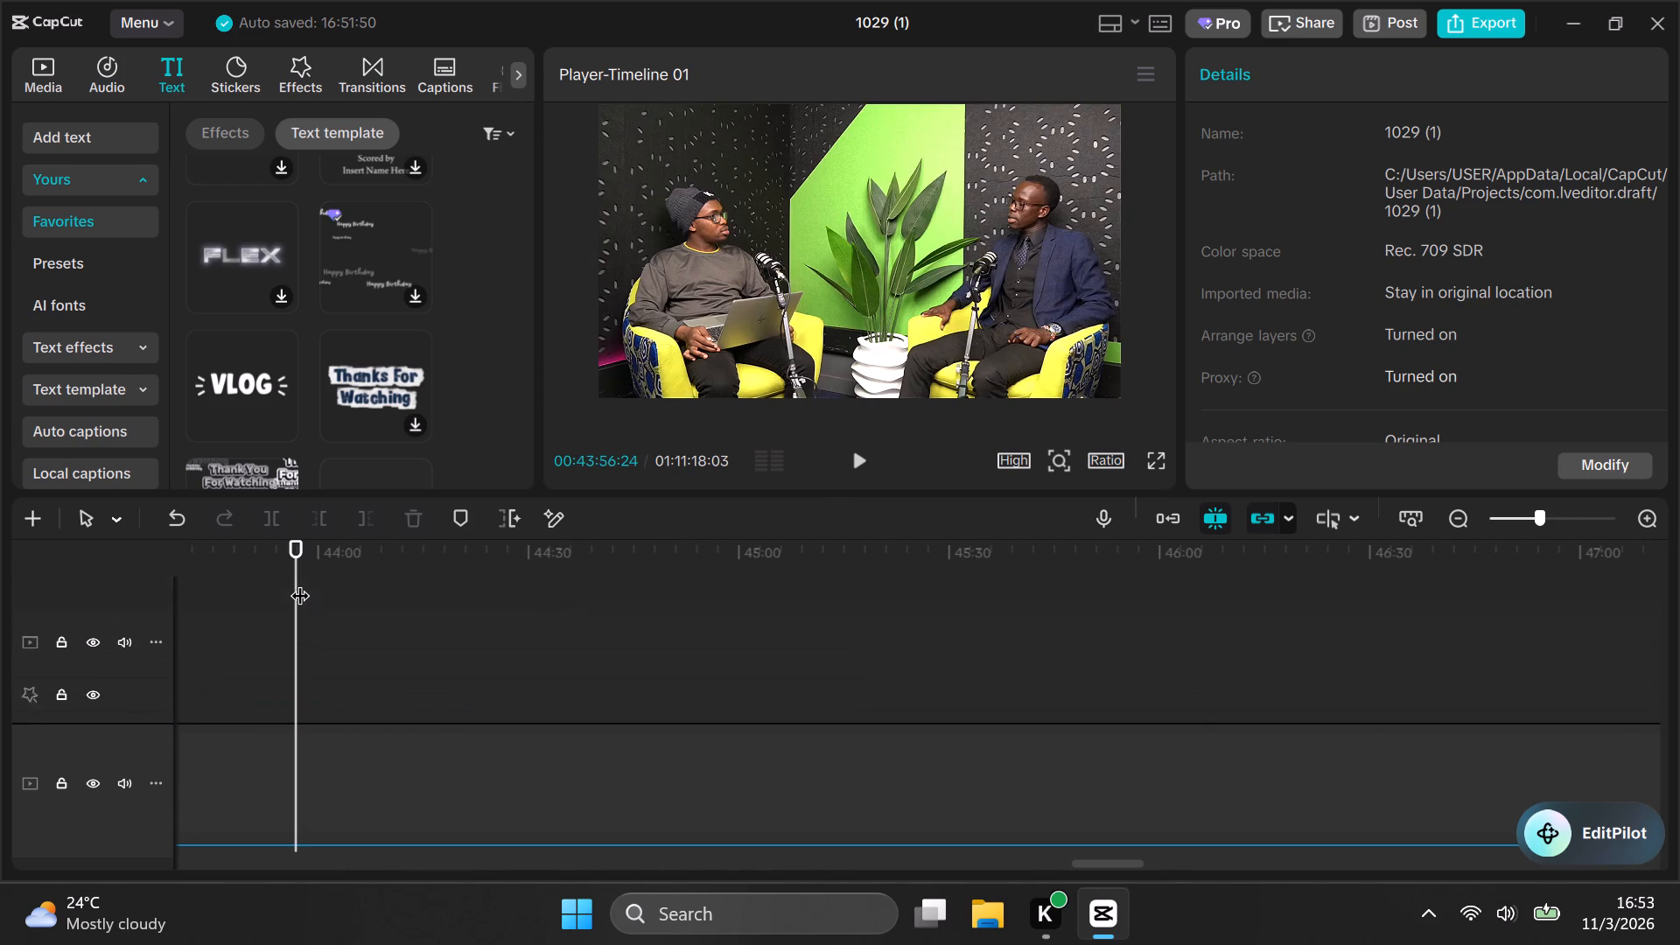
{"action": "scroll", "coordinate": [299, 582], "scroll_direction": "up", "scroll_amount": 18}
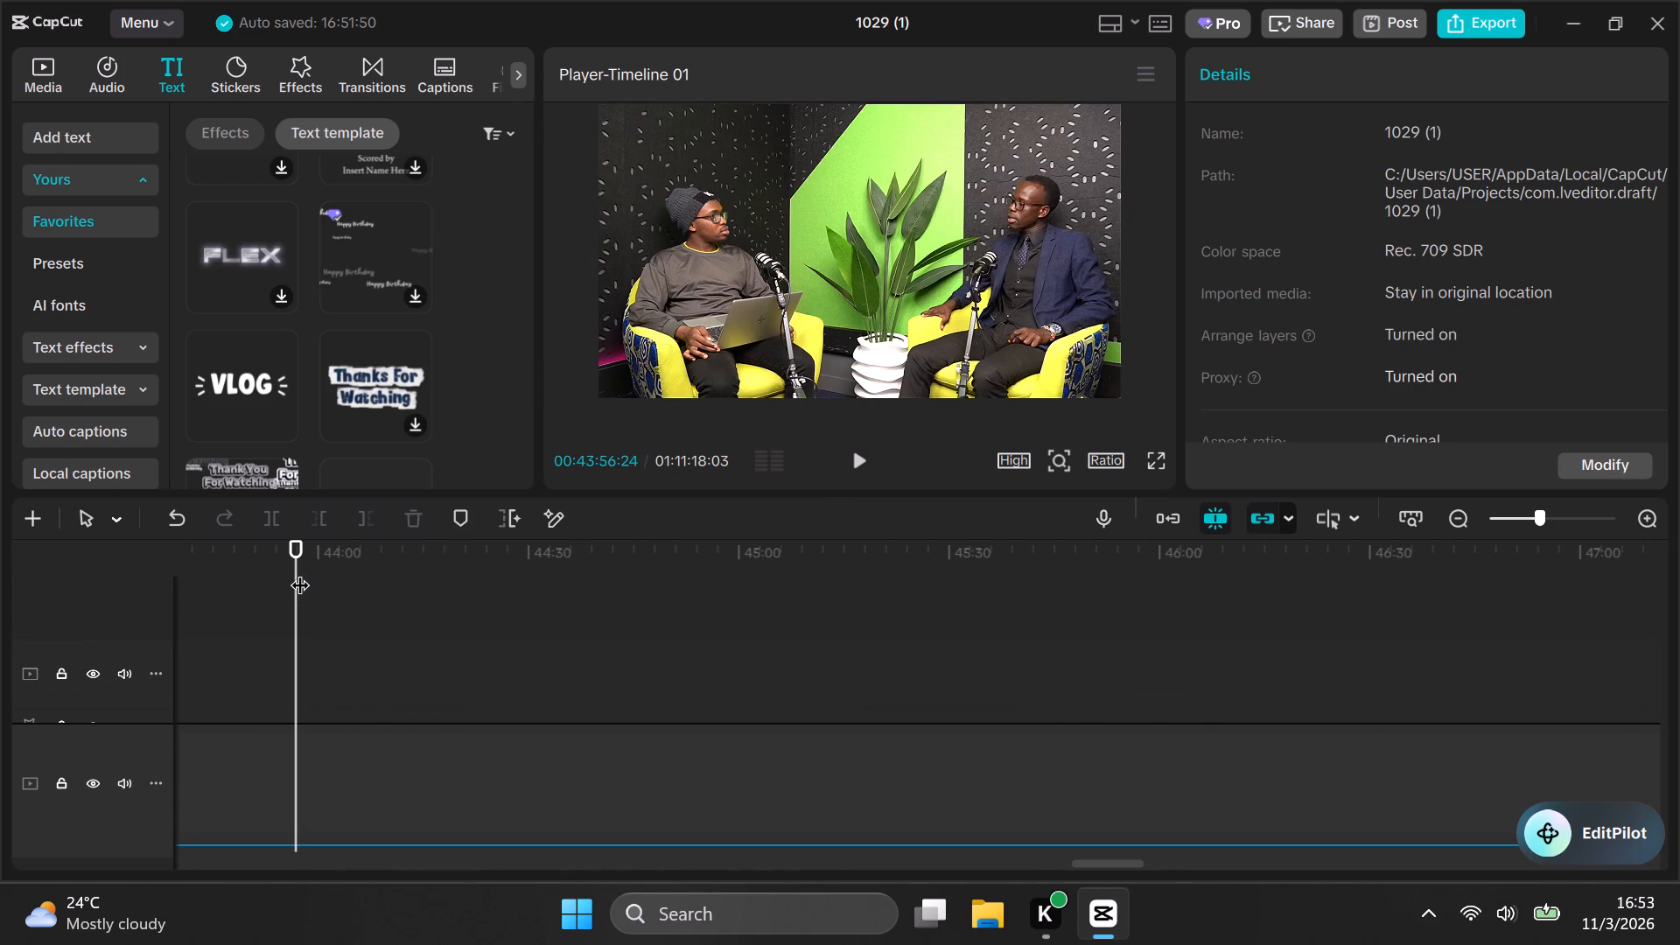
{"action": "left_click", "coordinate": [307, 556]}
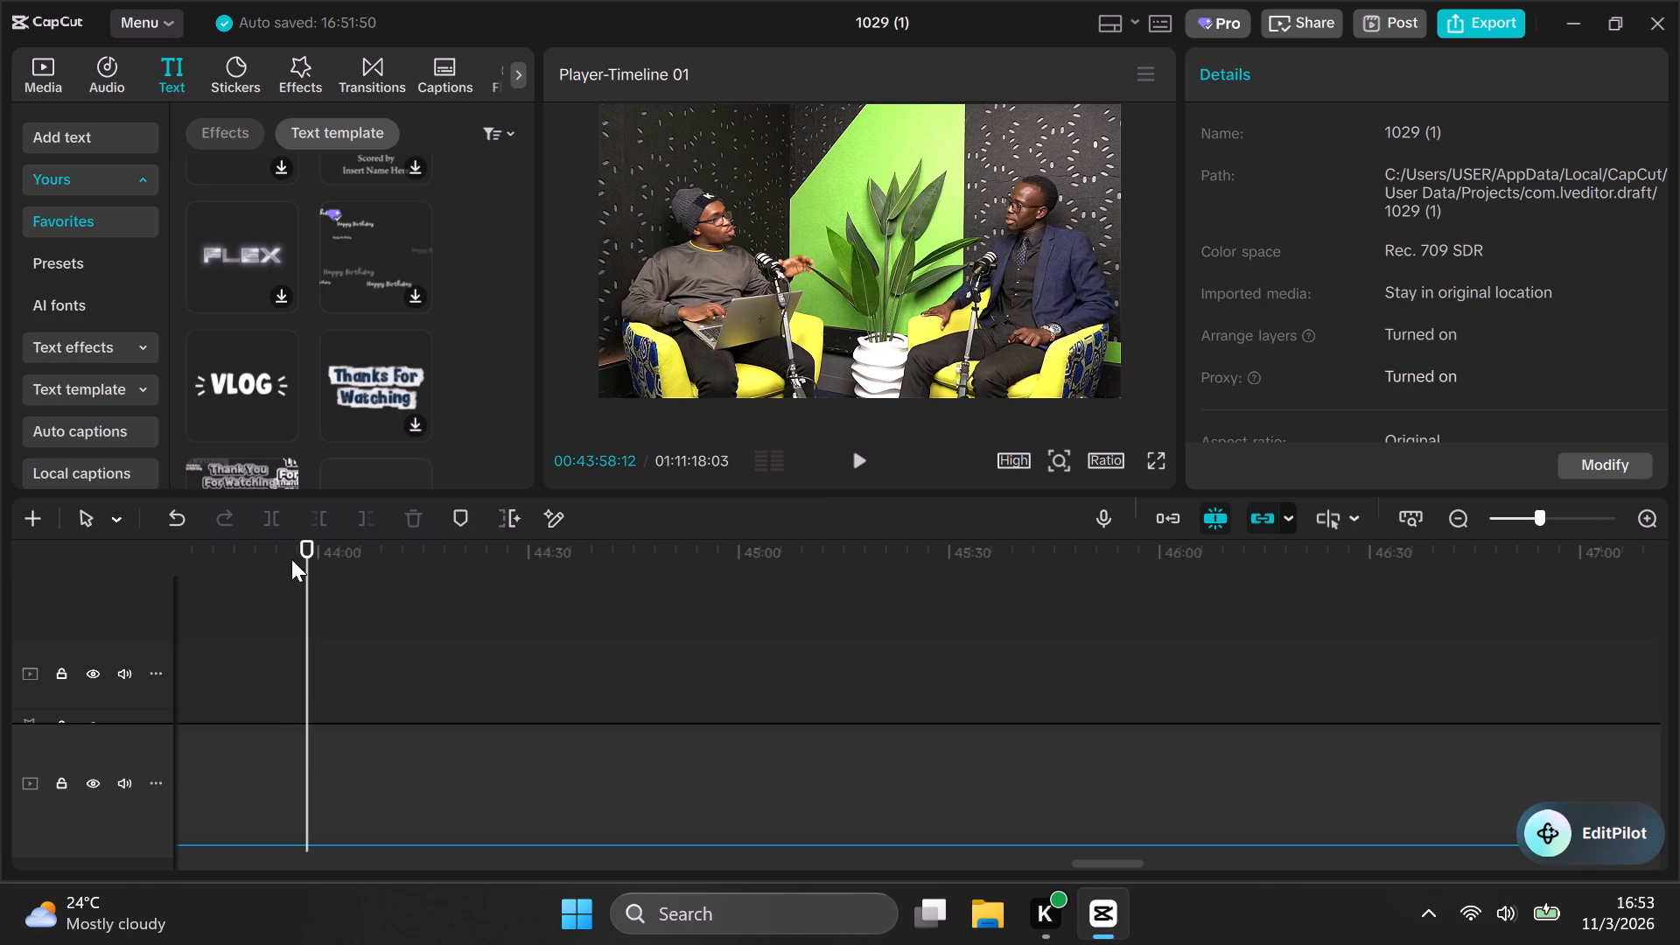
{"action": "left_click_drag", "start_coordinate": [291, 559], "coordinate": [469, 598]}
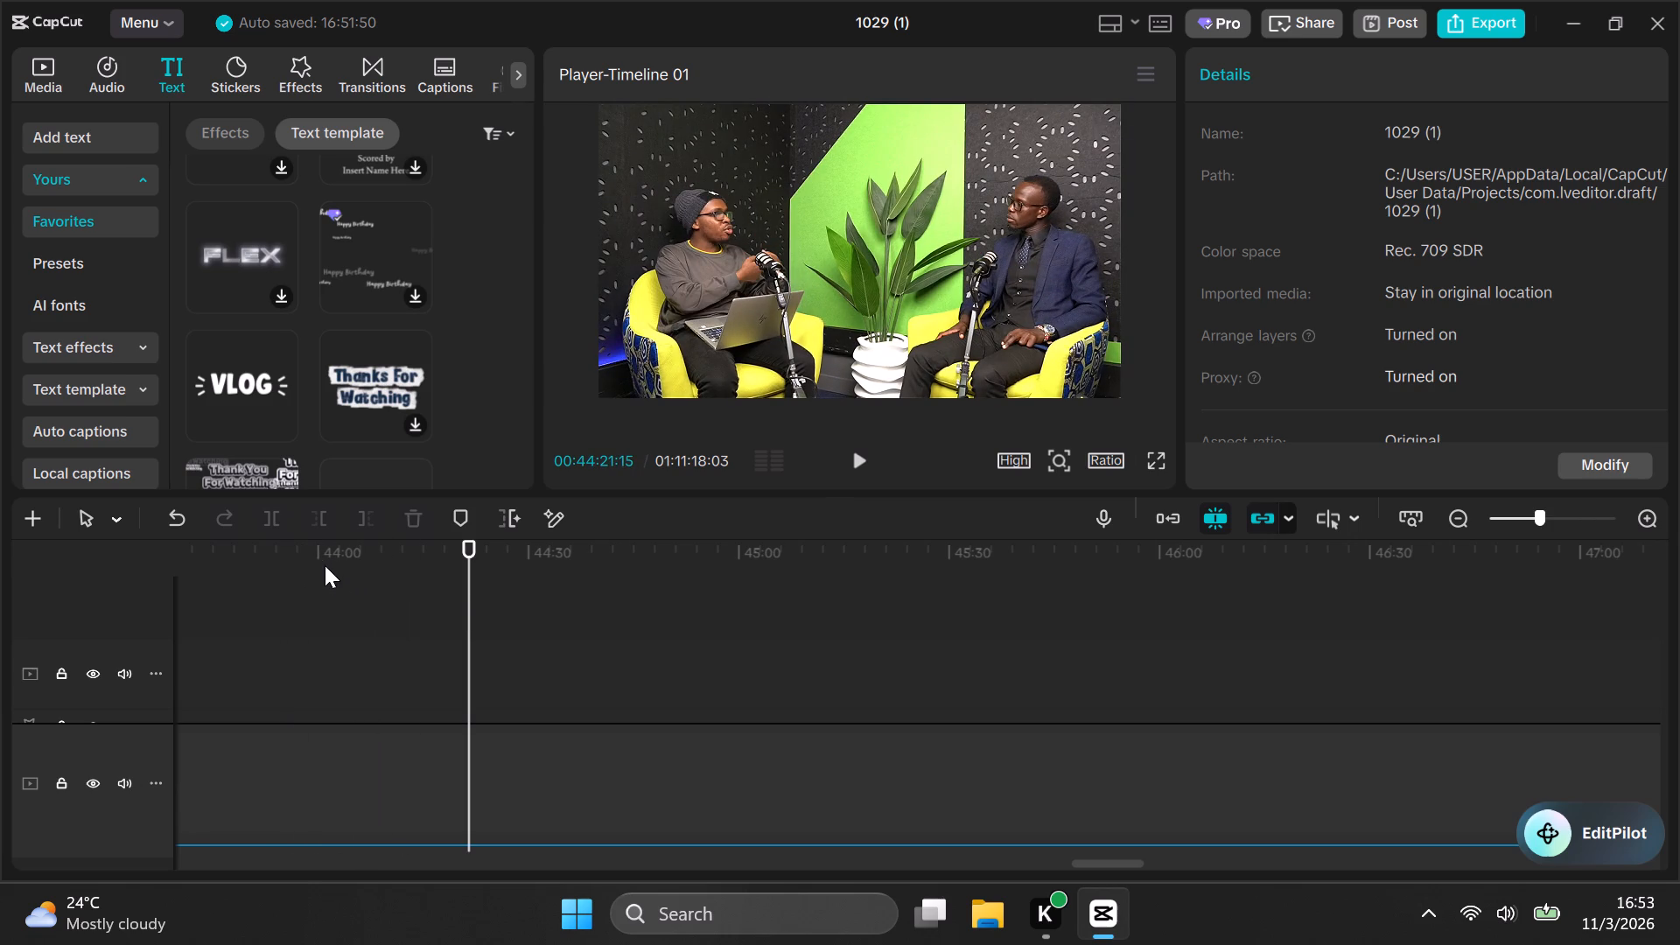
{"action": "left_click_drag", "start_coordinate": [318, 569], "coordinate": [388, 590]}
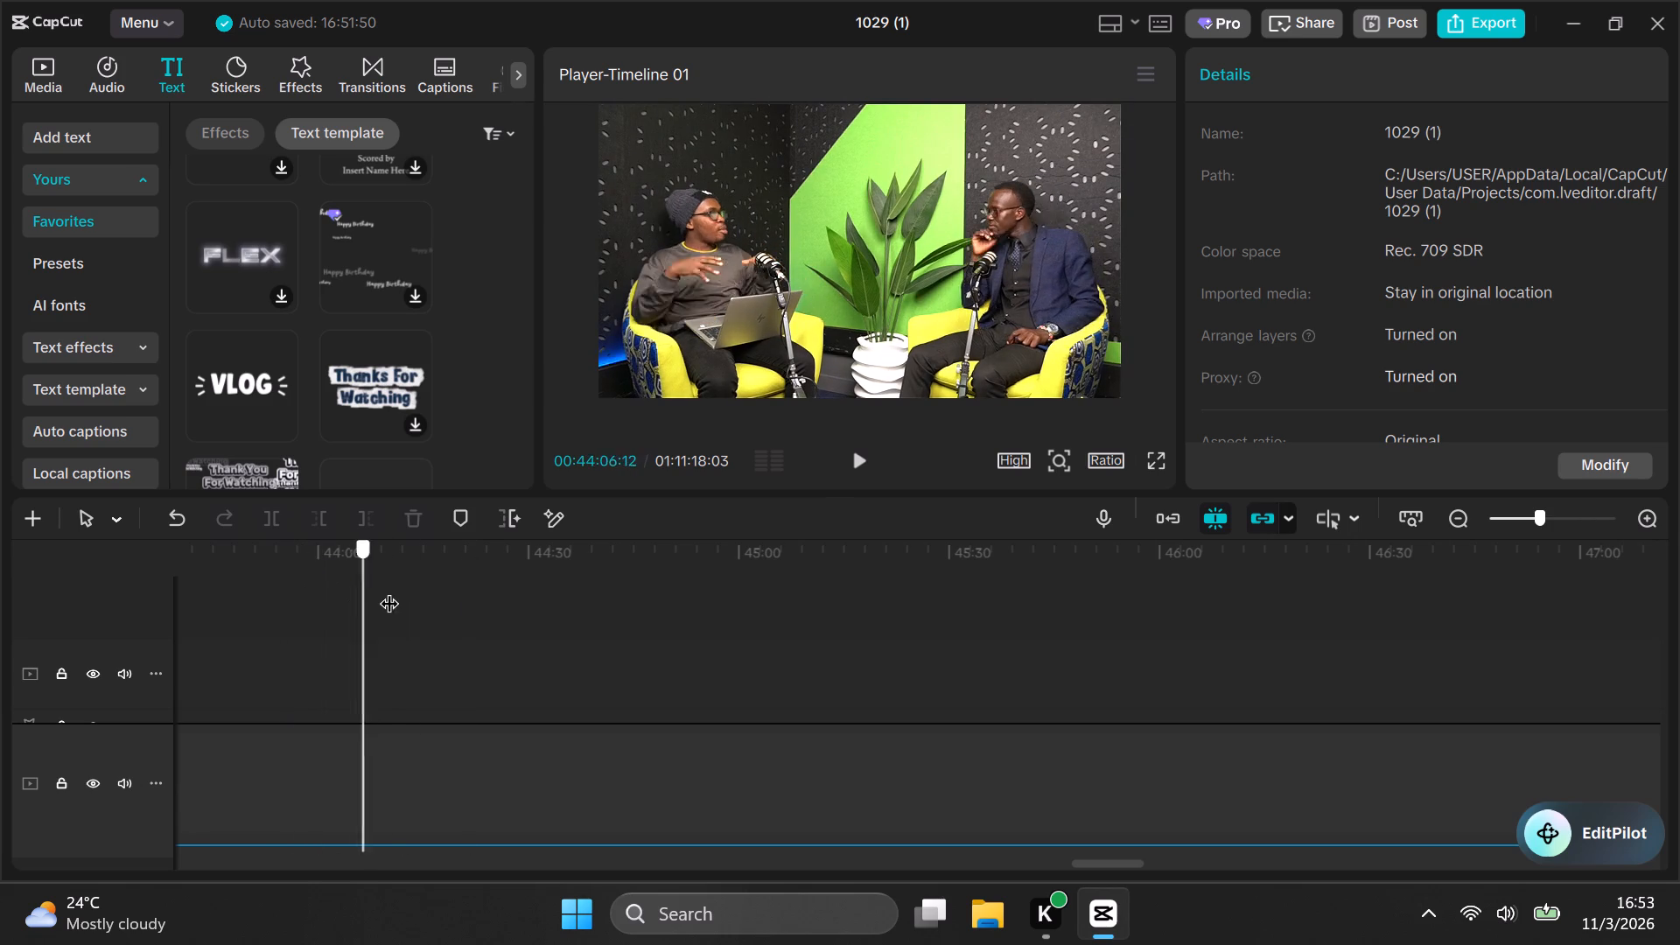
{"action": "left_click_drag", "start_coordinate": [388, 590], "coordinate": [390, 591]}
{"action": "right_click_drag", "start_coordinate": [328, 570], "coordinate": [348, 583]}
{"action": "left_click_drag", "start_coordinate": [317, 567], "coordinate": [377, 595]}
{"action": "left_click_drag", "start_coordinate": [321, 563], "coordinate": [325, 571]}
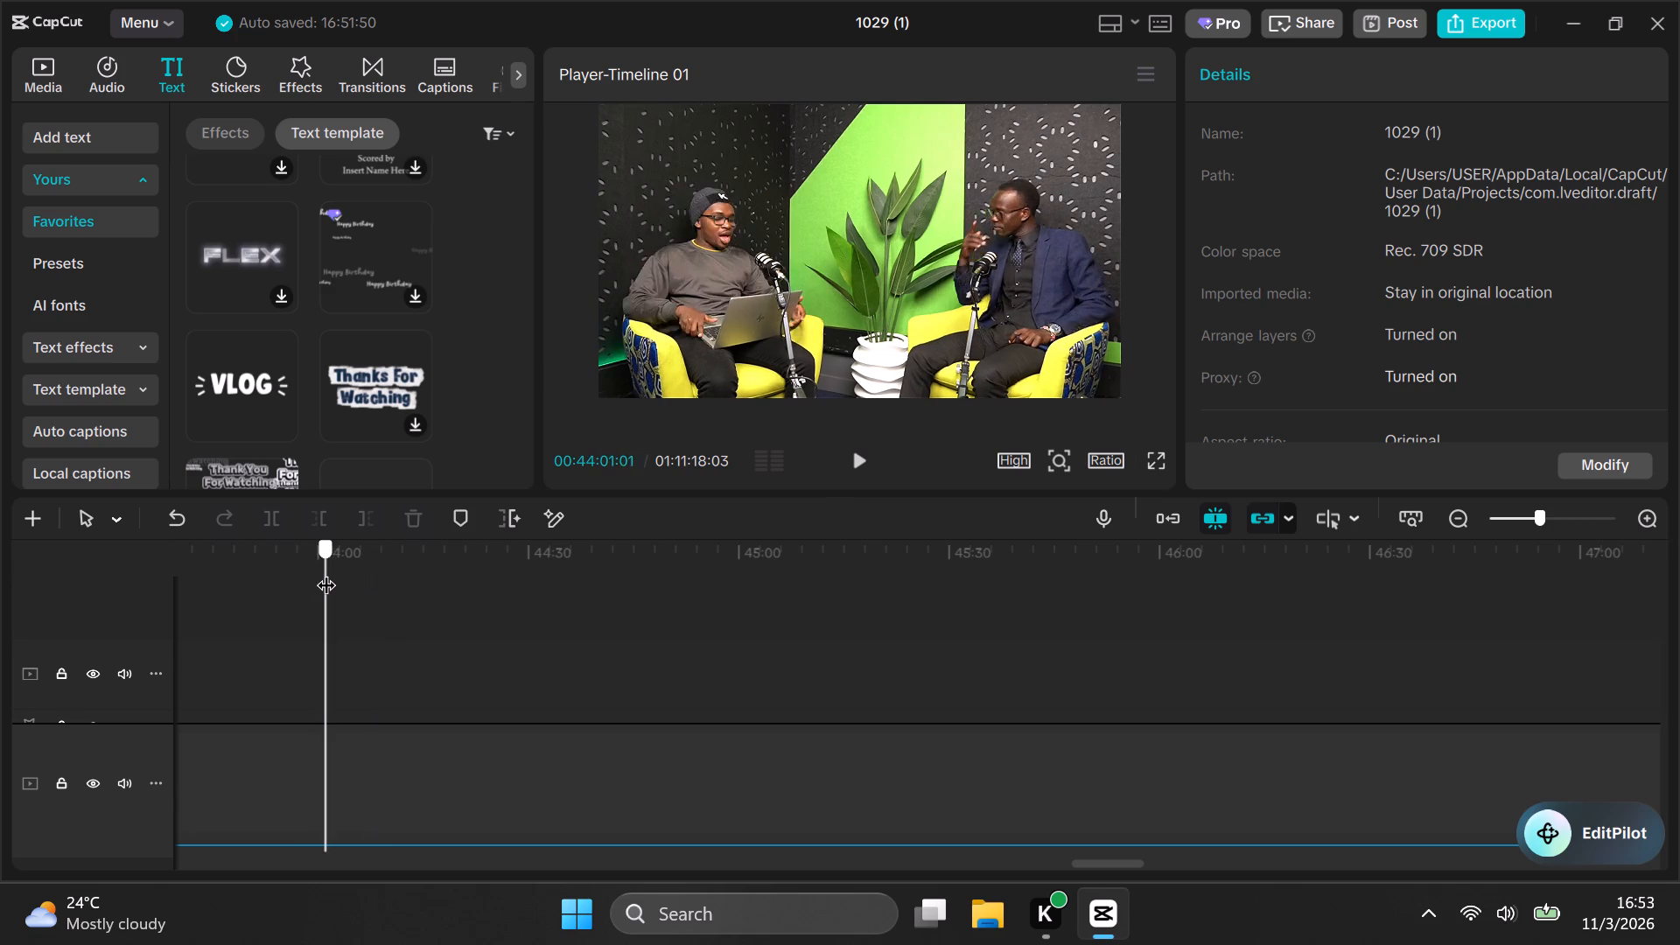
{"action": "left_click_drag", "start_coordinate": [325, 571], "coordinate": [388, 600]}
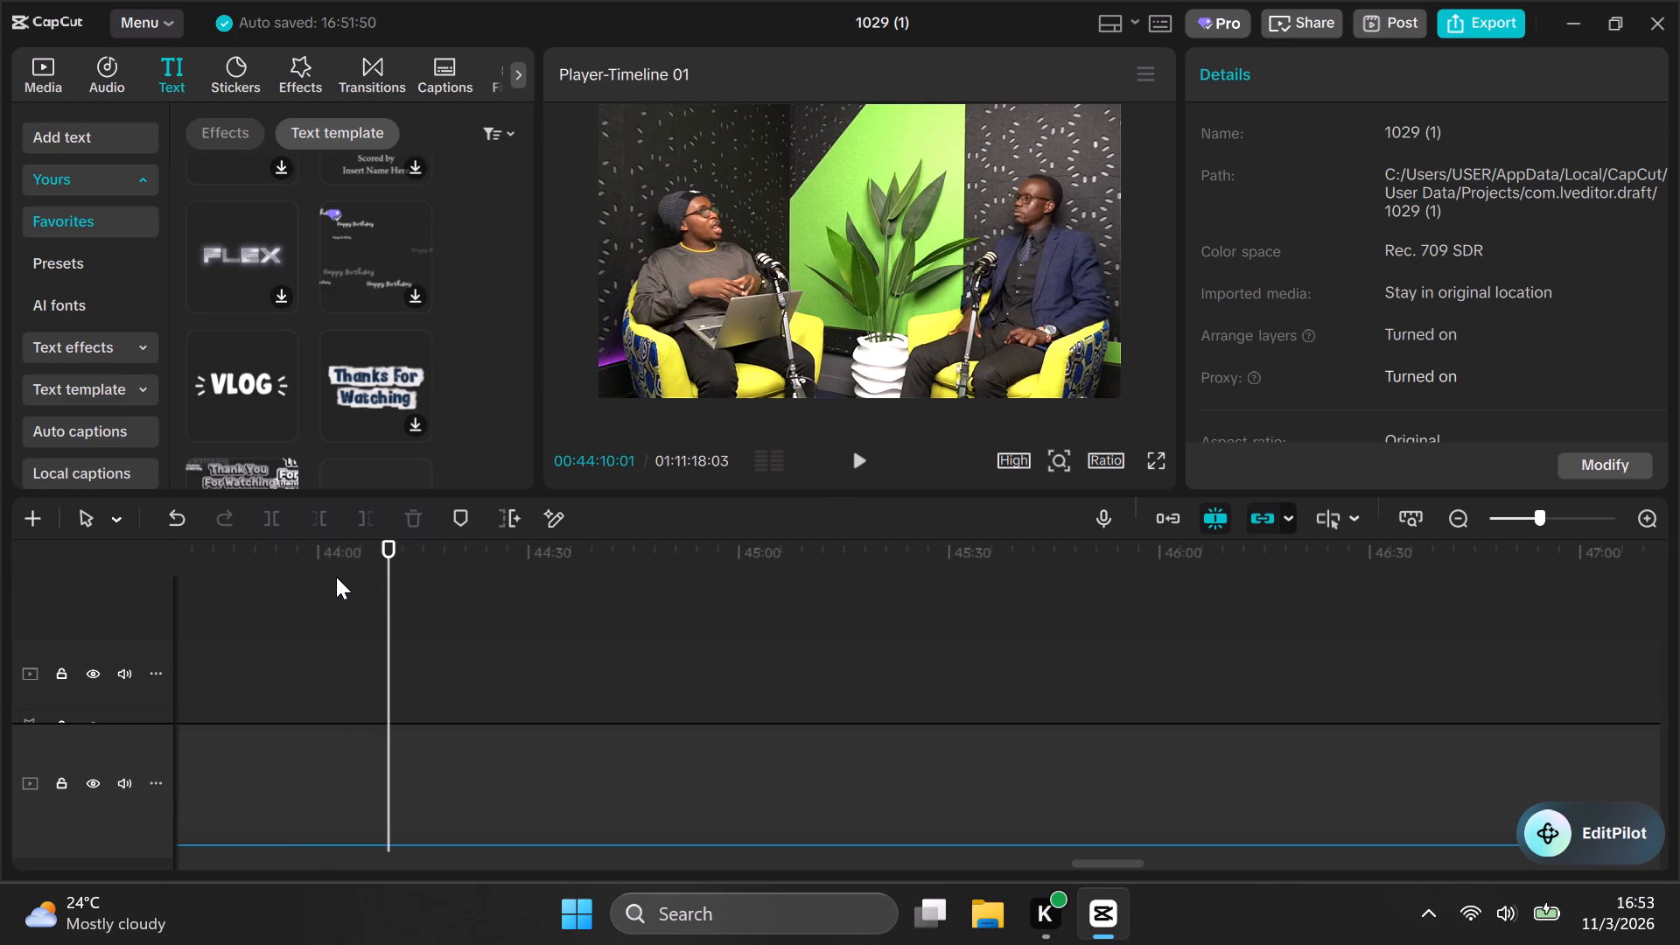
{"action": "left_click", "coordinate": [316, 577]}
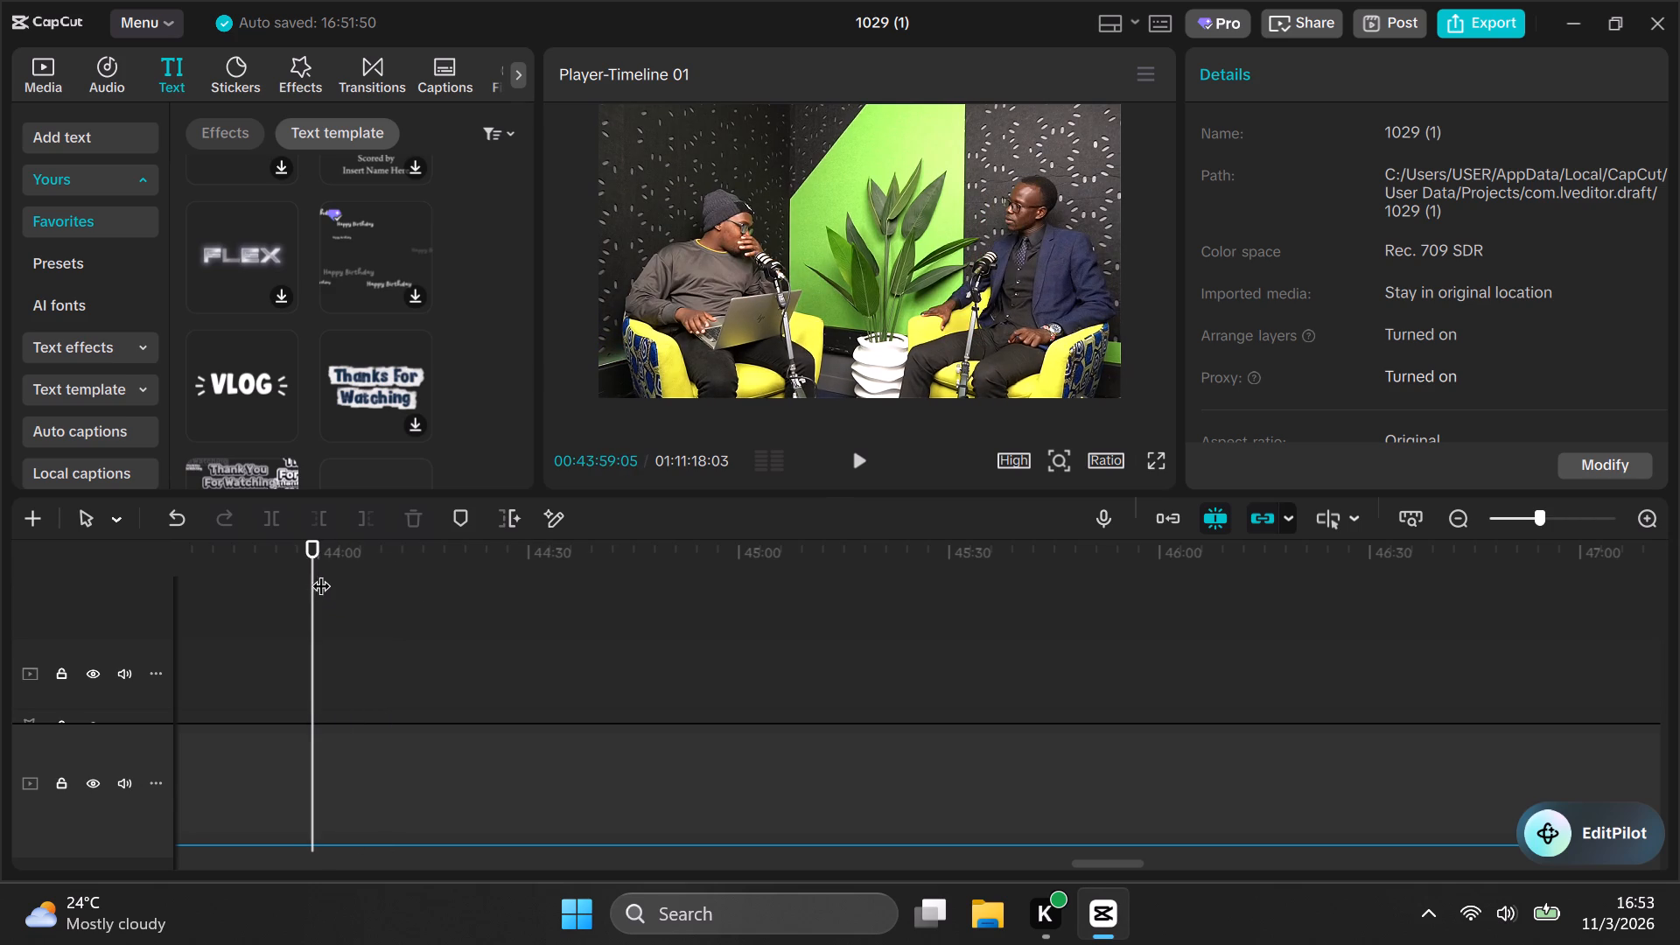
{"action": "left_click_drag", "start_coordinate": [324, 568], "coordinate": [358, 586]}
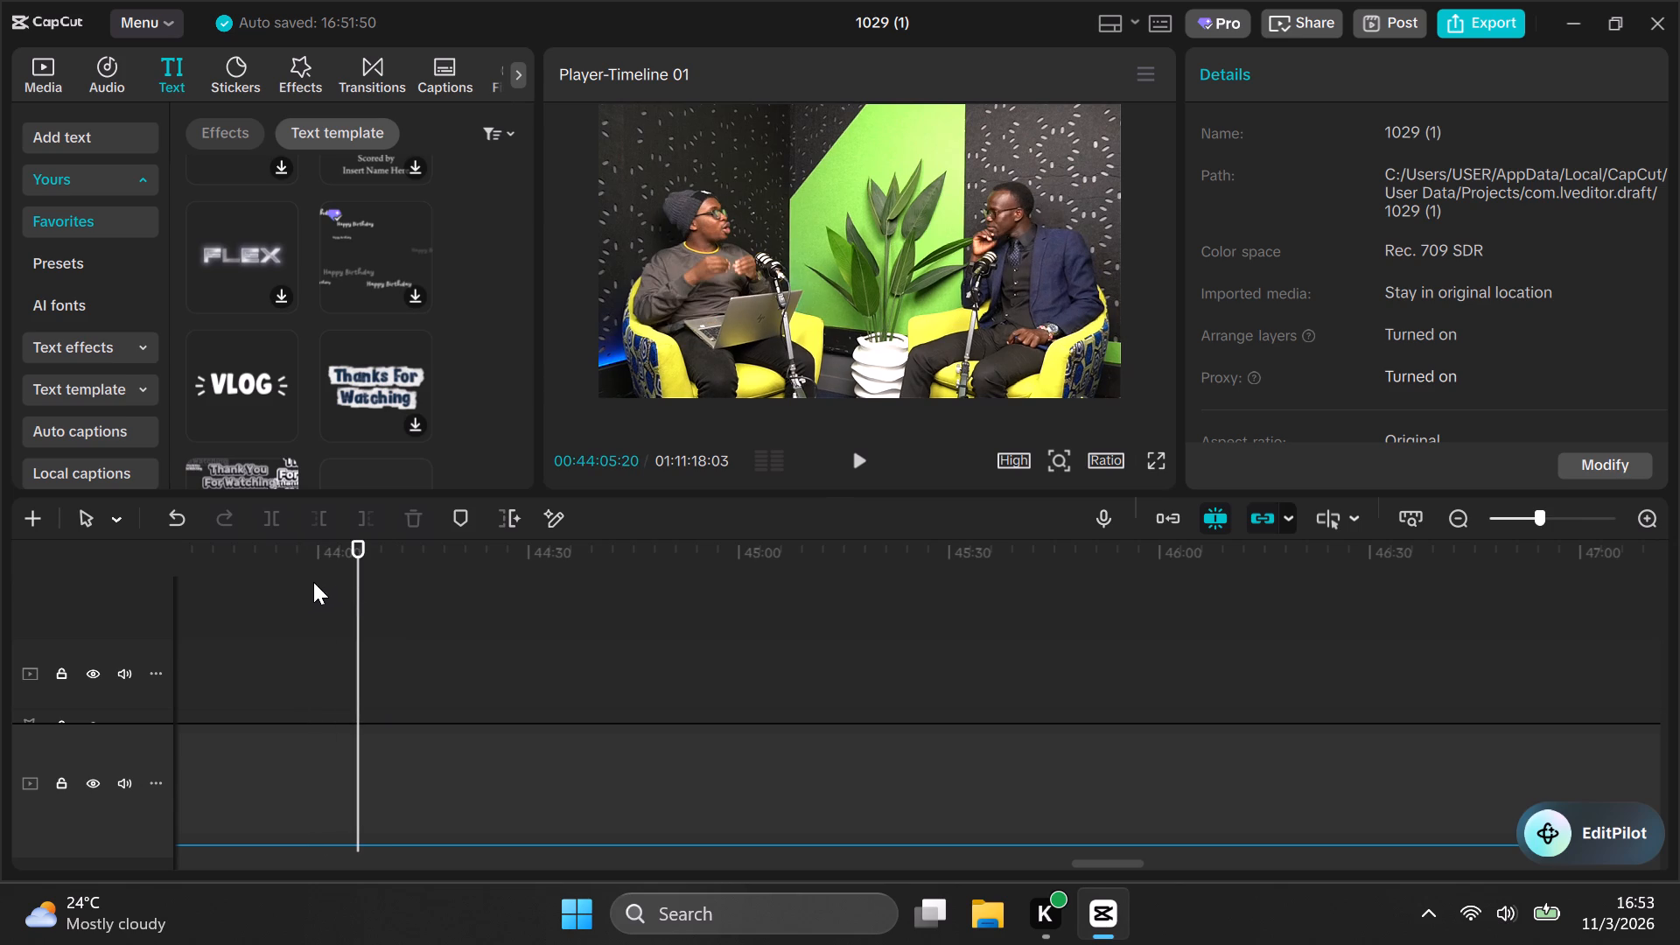
Area-select all clips after the 00:43:56:24 split on every track, including the JOIN U text overlay, audio and closing Black and Red clip.
{"action": "left_click_drag", "start_coordinate": [318, 578], "coordinate": [549, 698]}
{"action": "left_click_drag", "start_coordinate": [549, 698], "coordinate": [1564, 750]}
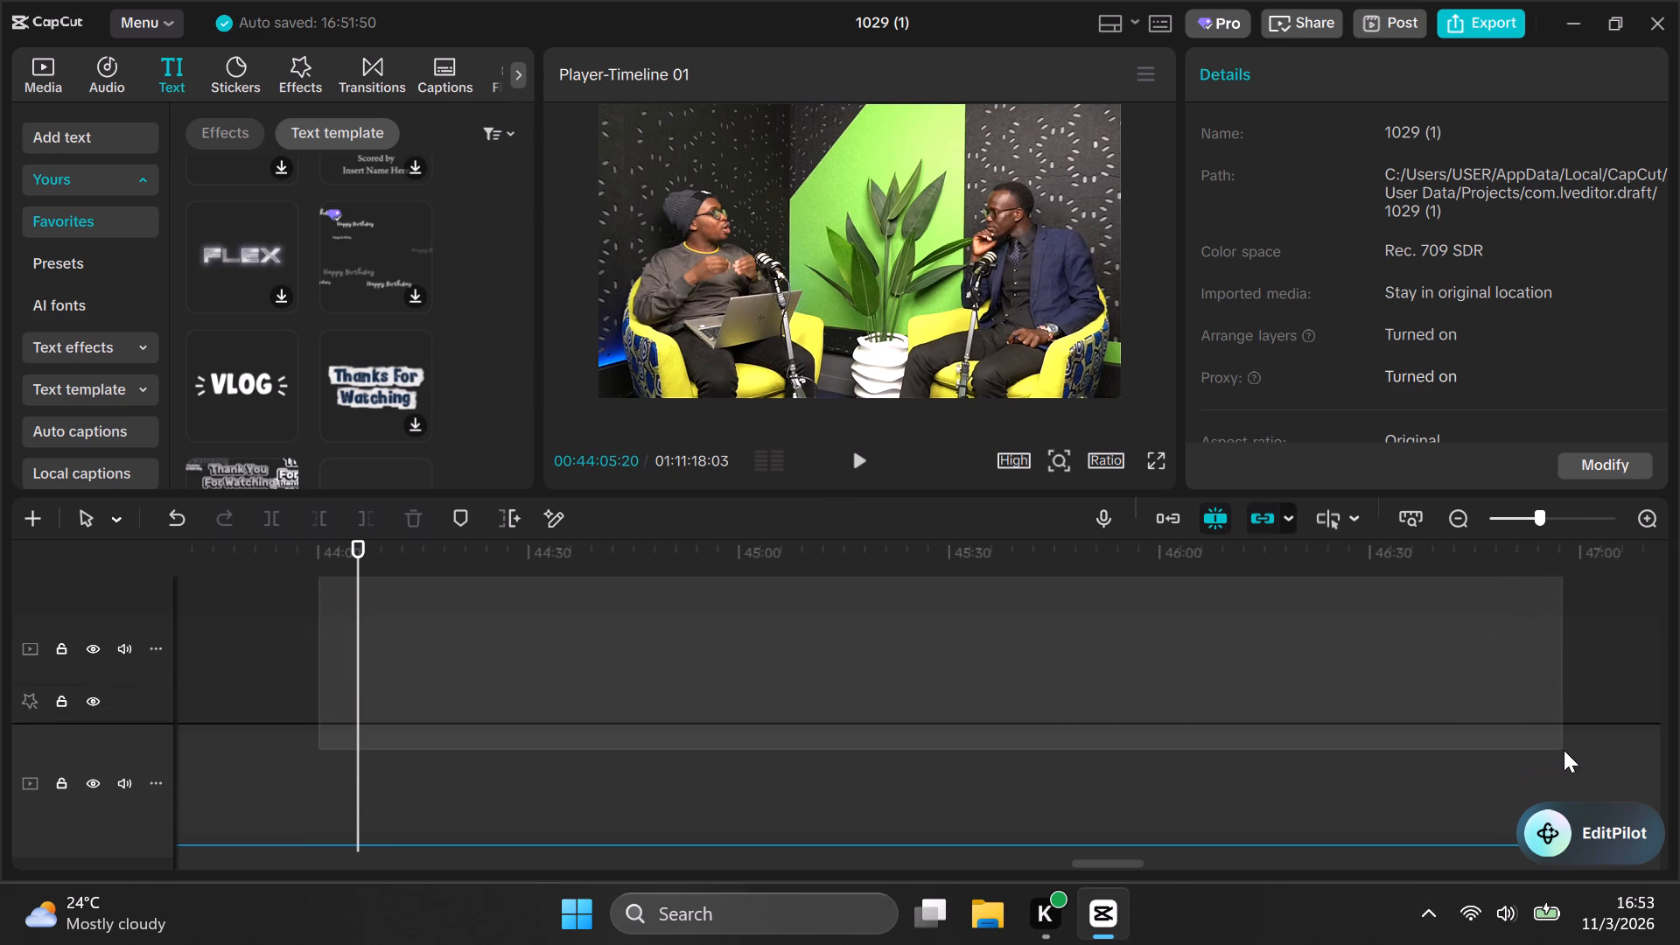
{"action": "left_click_drag", "start_coordinate": [1564, 750], "coordinate": [1679, 753]}
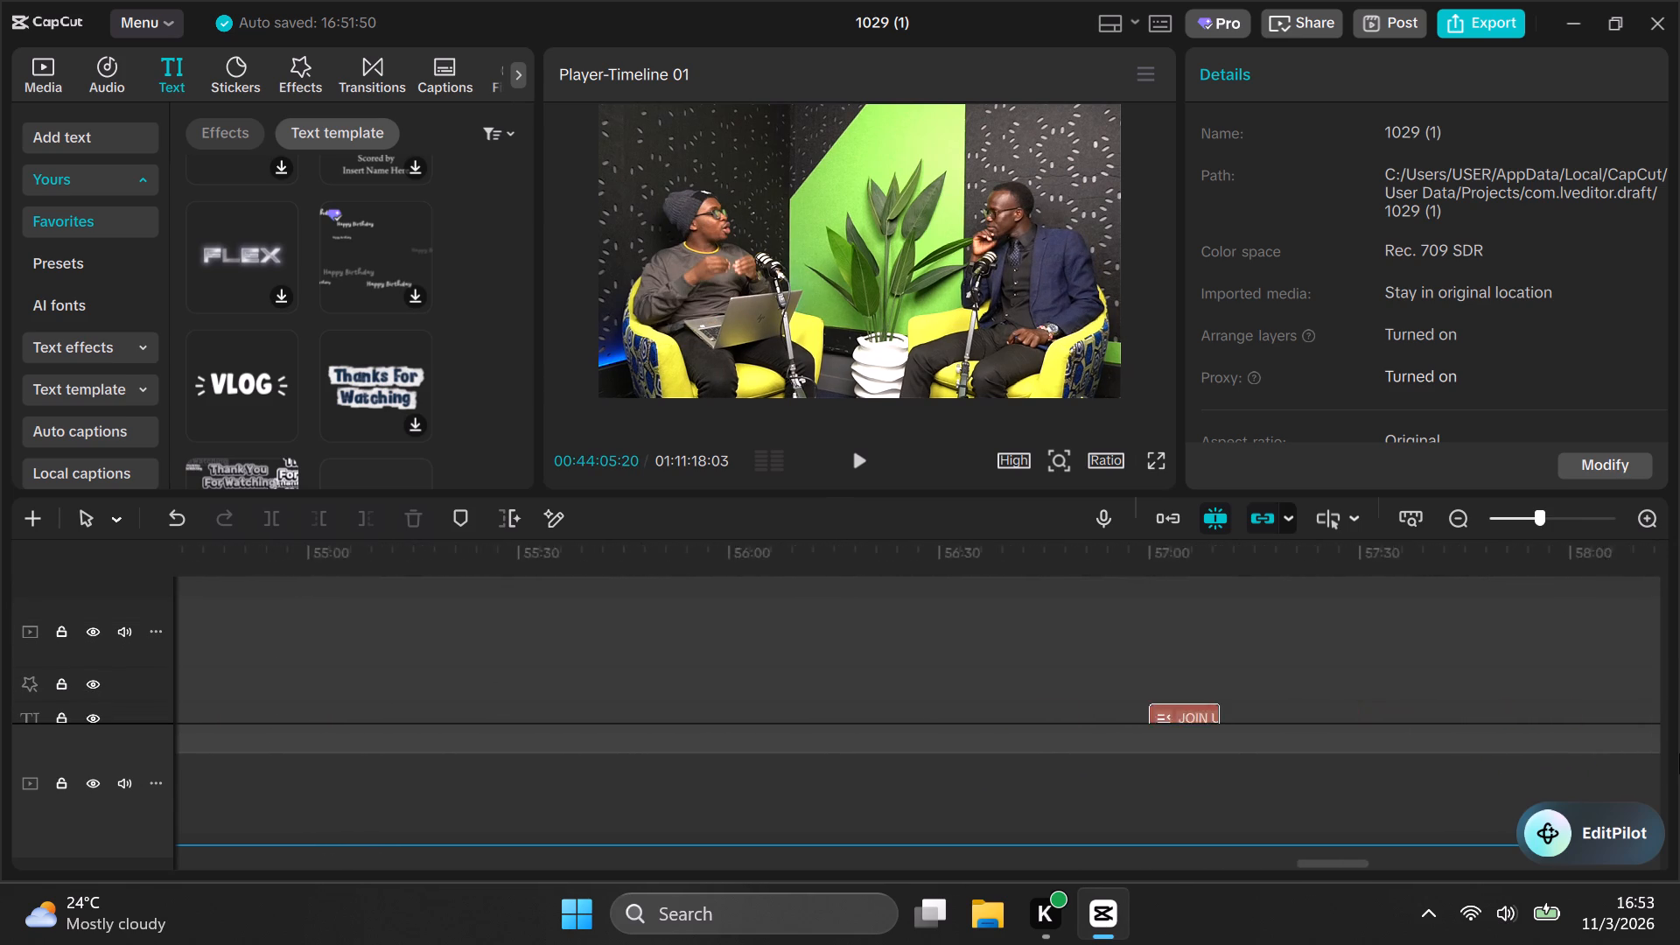
{"action": "left_click_drag", "start_coordinate": [1679, 753], "coordinate": [1674, 759]}
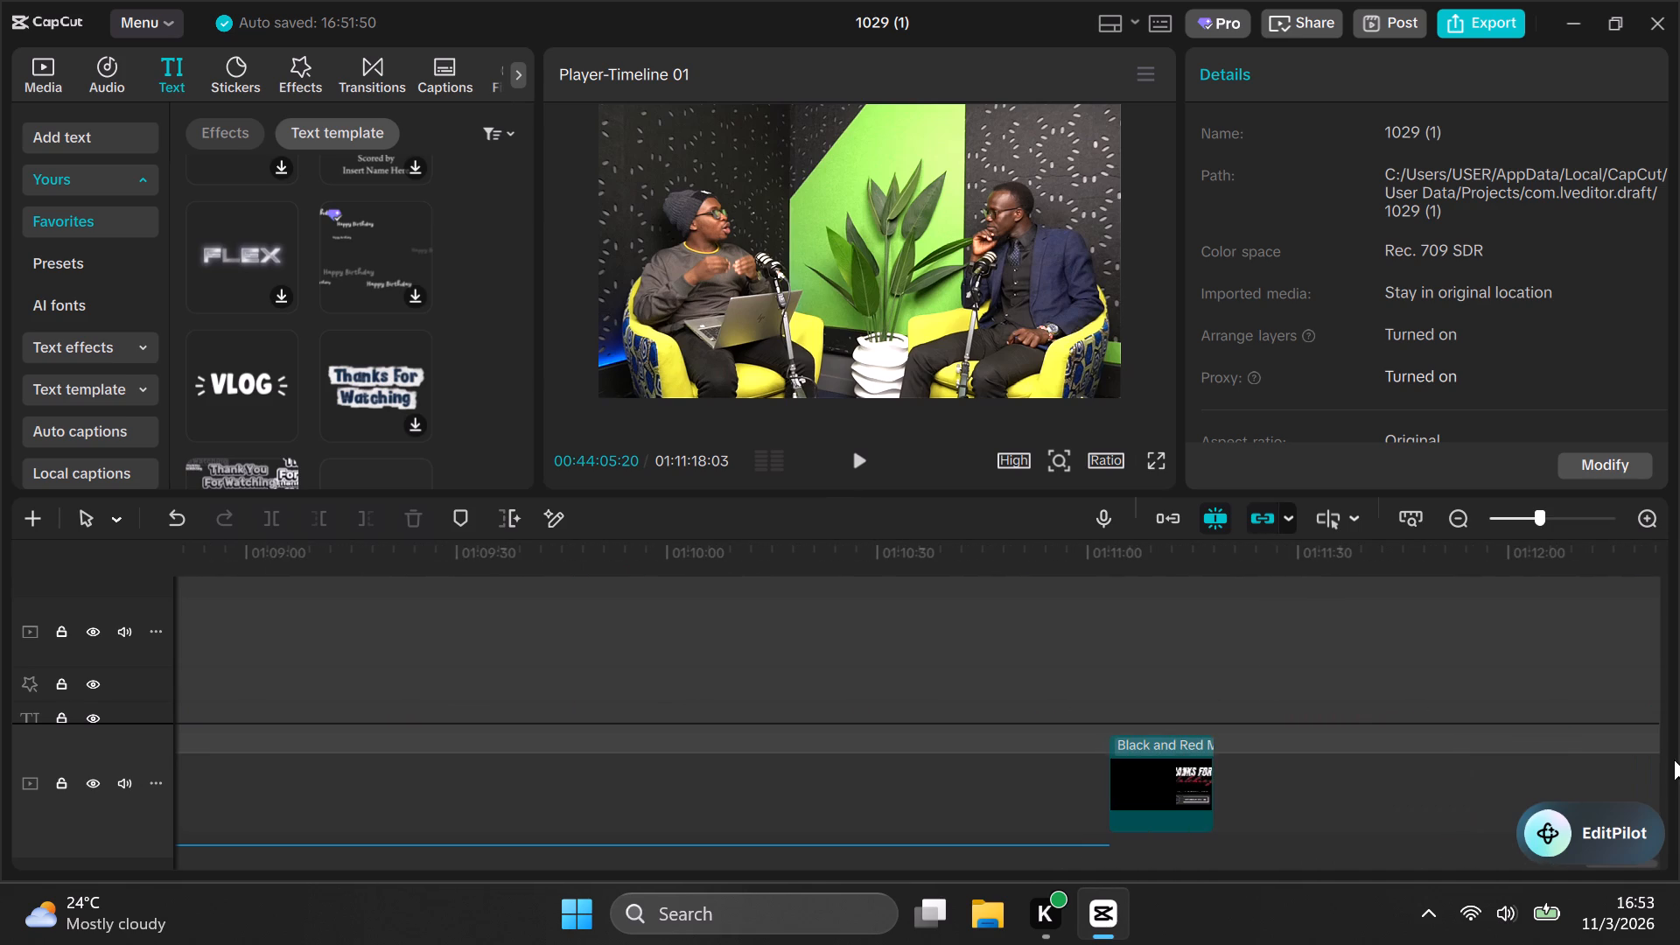
{"action": "left_click_drag", "start_coordinate": [1674, 759], "coordinate": [1270, 835]}
{"action": "scroll", "coordinate": [1342, 872], "scroll_direction": "down", "scroll_amount": 7}
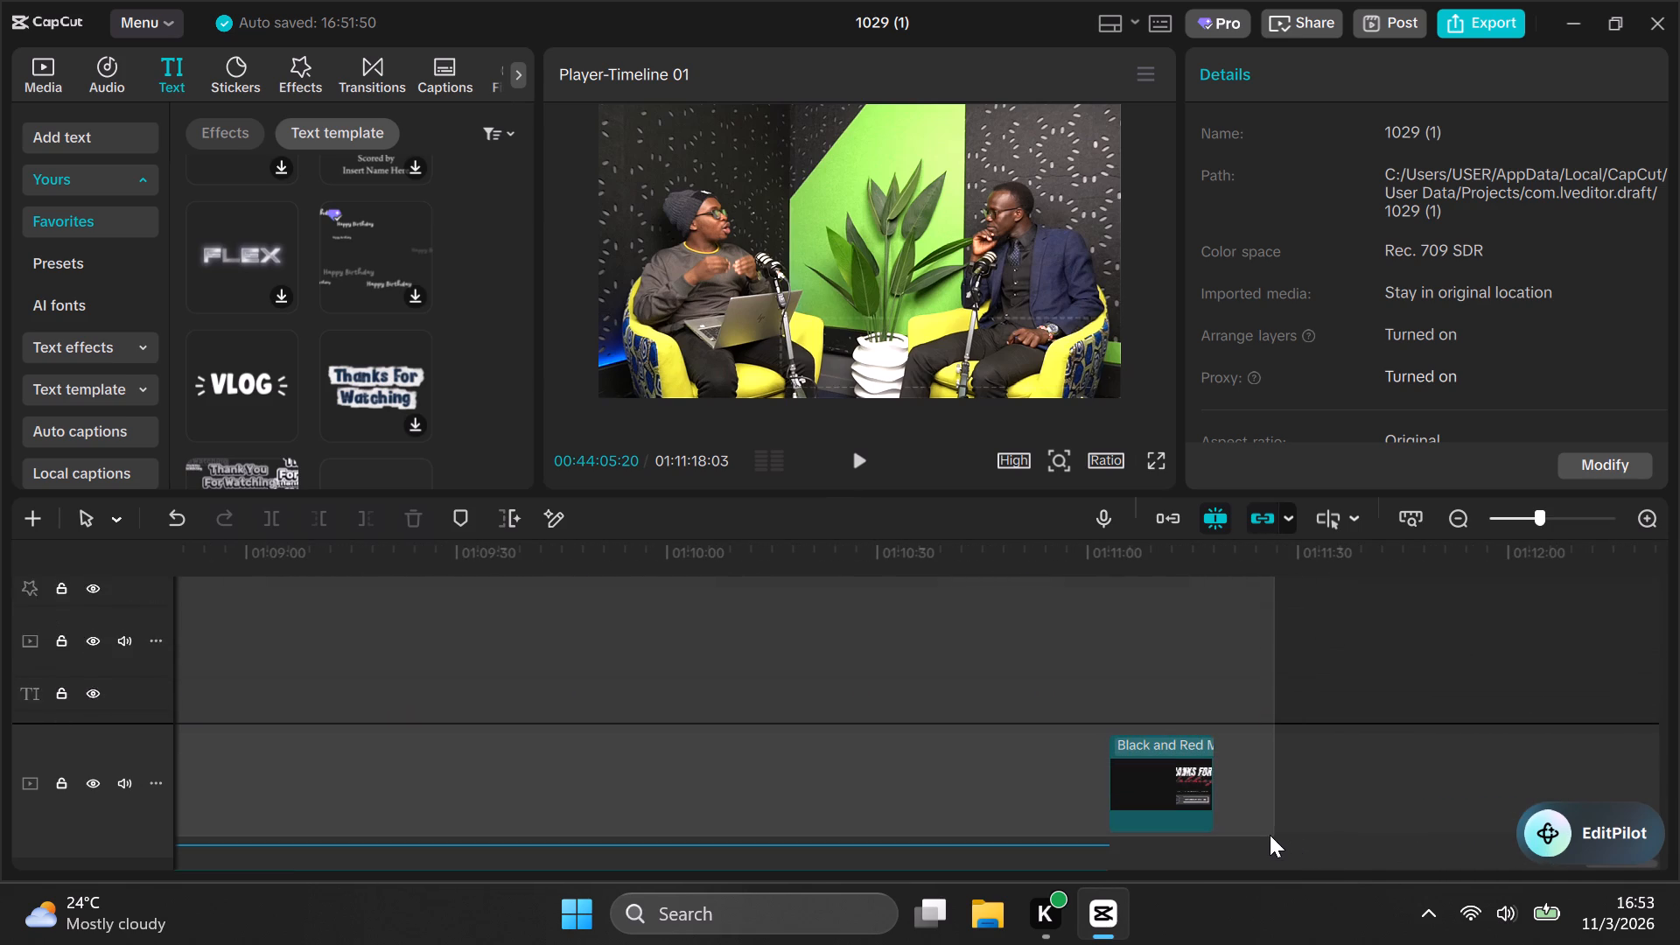
{"action": "left_click_drag", "start_coordinate": [1270, 835], "coordinate": [1259, 815]}
{"action": "scroll", "coordinate": [1270, 835], "scroll_direction": "down", "scroll_amount": 11}
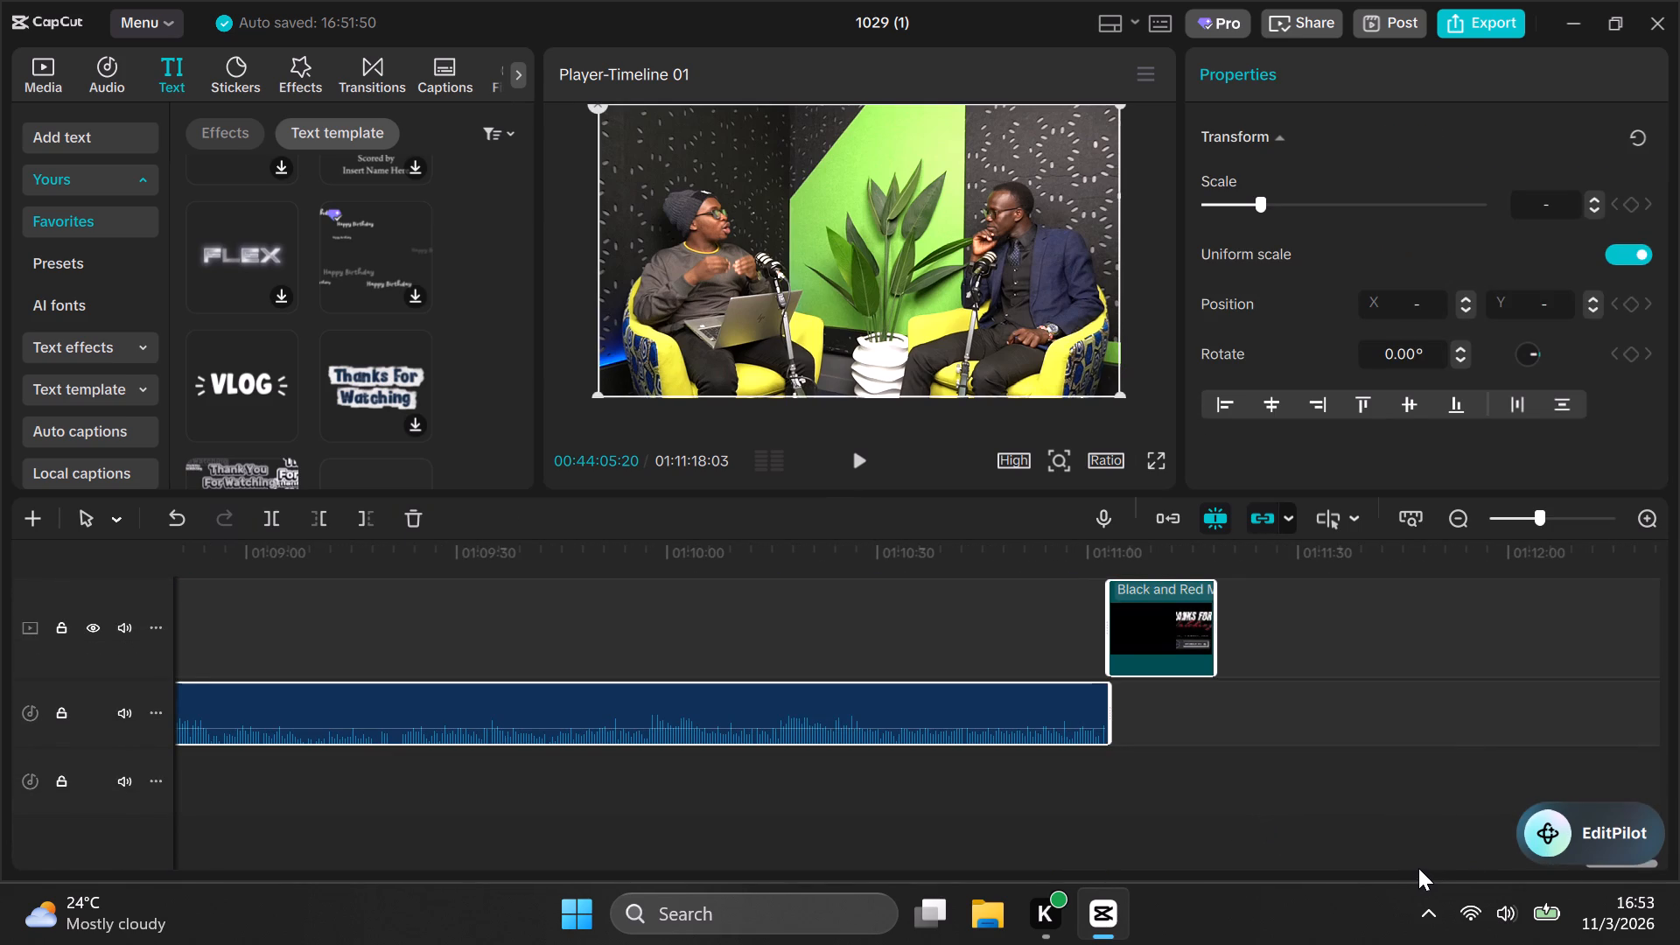
Check around the 00:43:56:24 split where the selection begins on the Stereo Mix.wav, C0004.MP4 and C0008.MP4 tracks.
{"action": "left_click", "coordinate": [1418, 868]}
{"action": "left_click_drag", "start_coordinate": [1417, 865], "coordinate": [965, 840]}
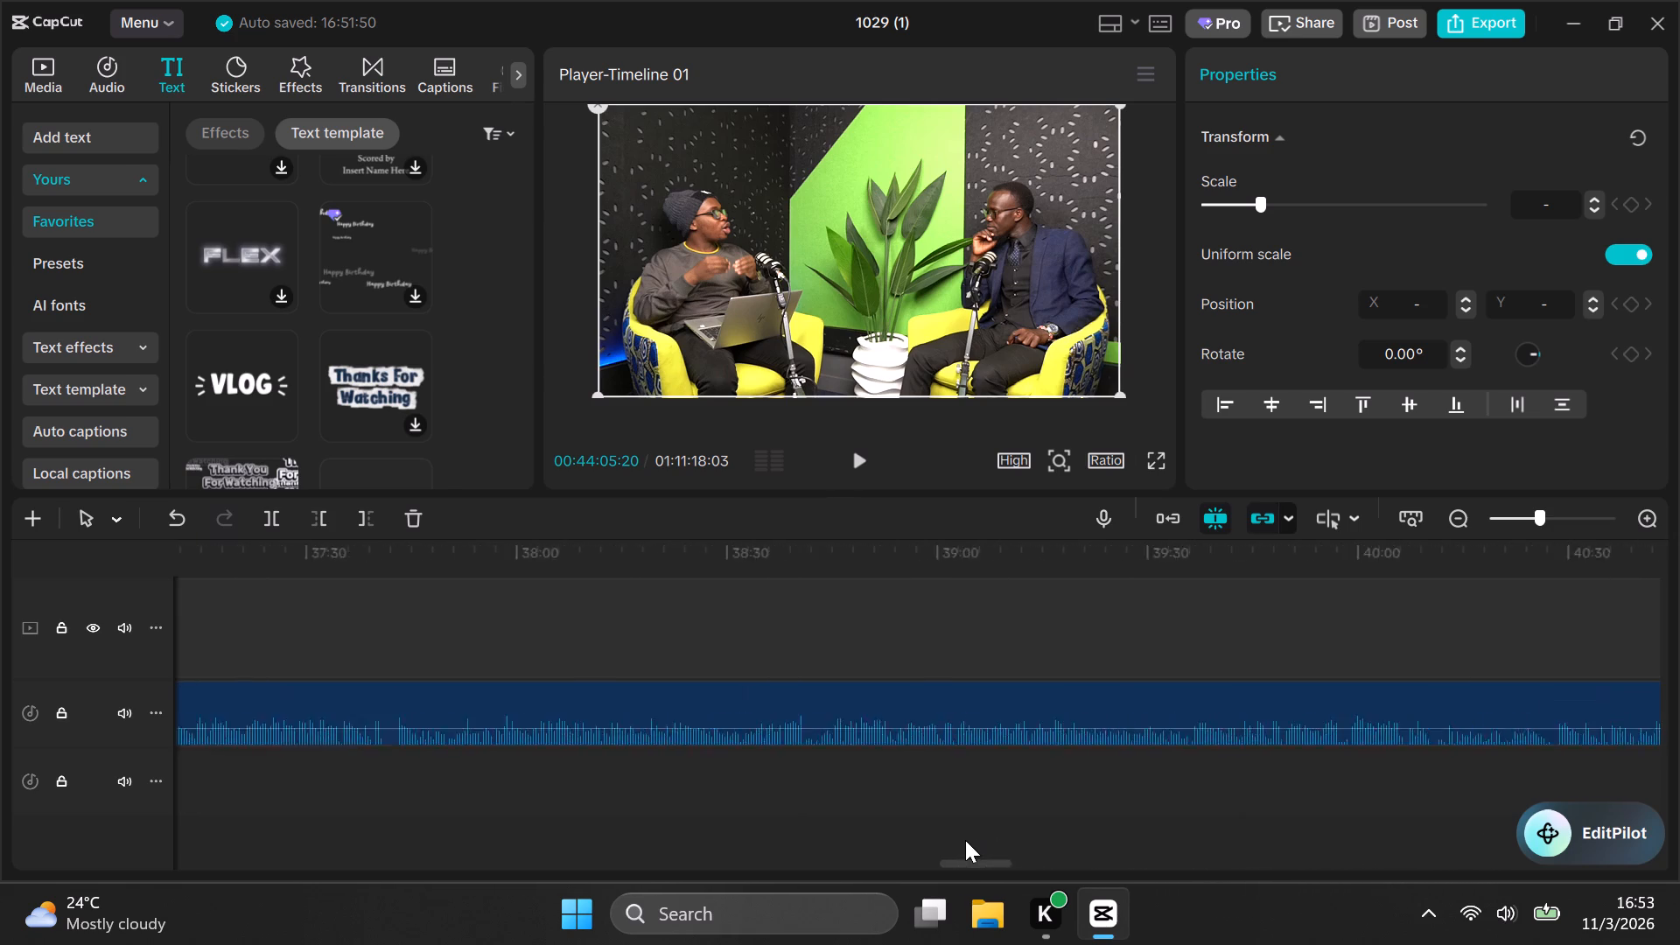
{"action": "left_click_drag", "start_coordinate": [965, 840], "coordinate": [892, 856]}
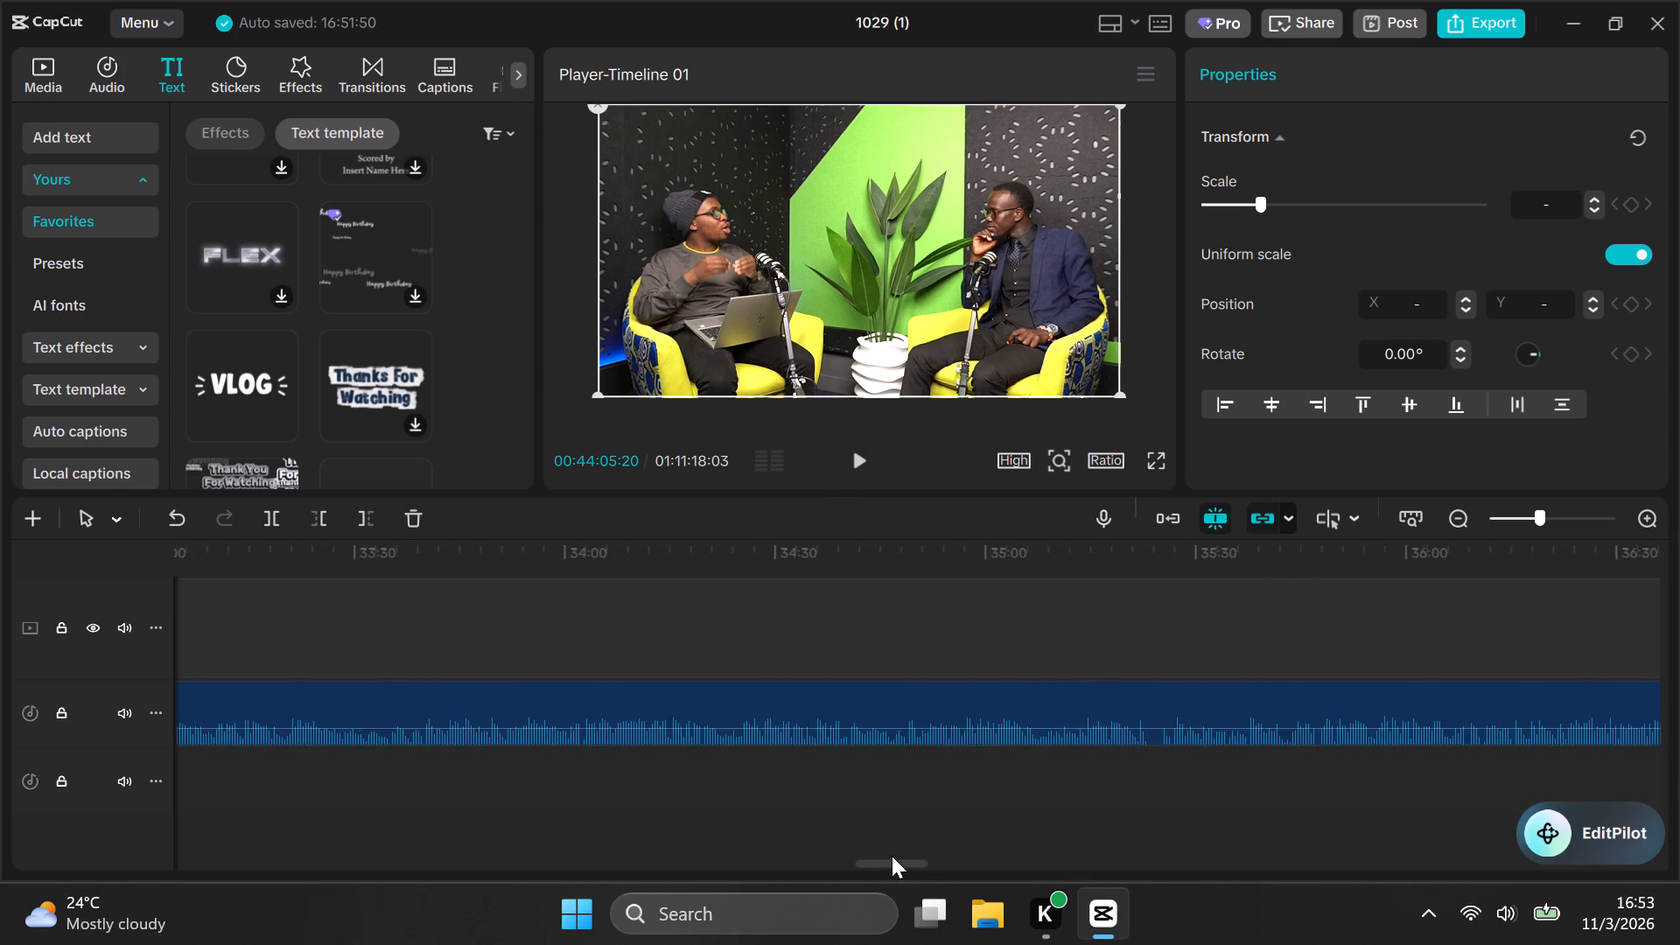
{"action": "left_click_drag", "start_coordinate": [892, 856], "coordinate": [1068, 855]}
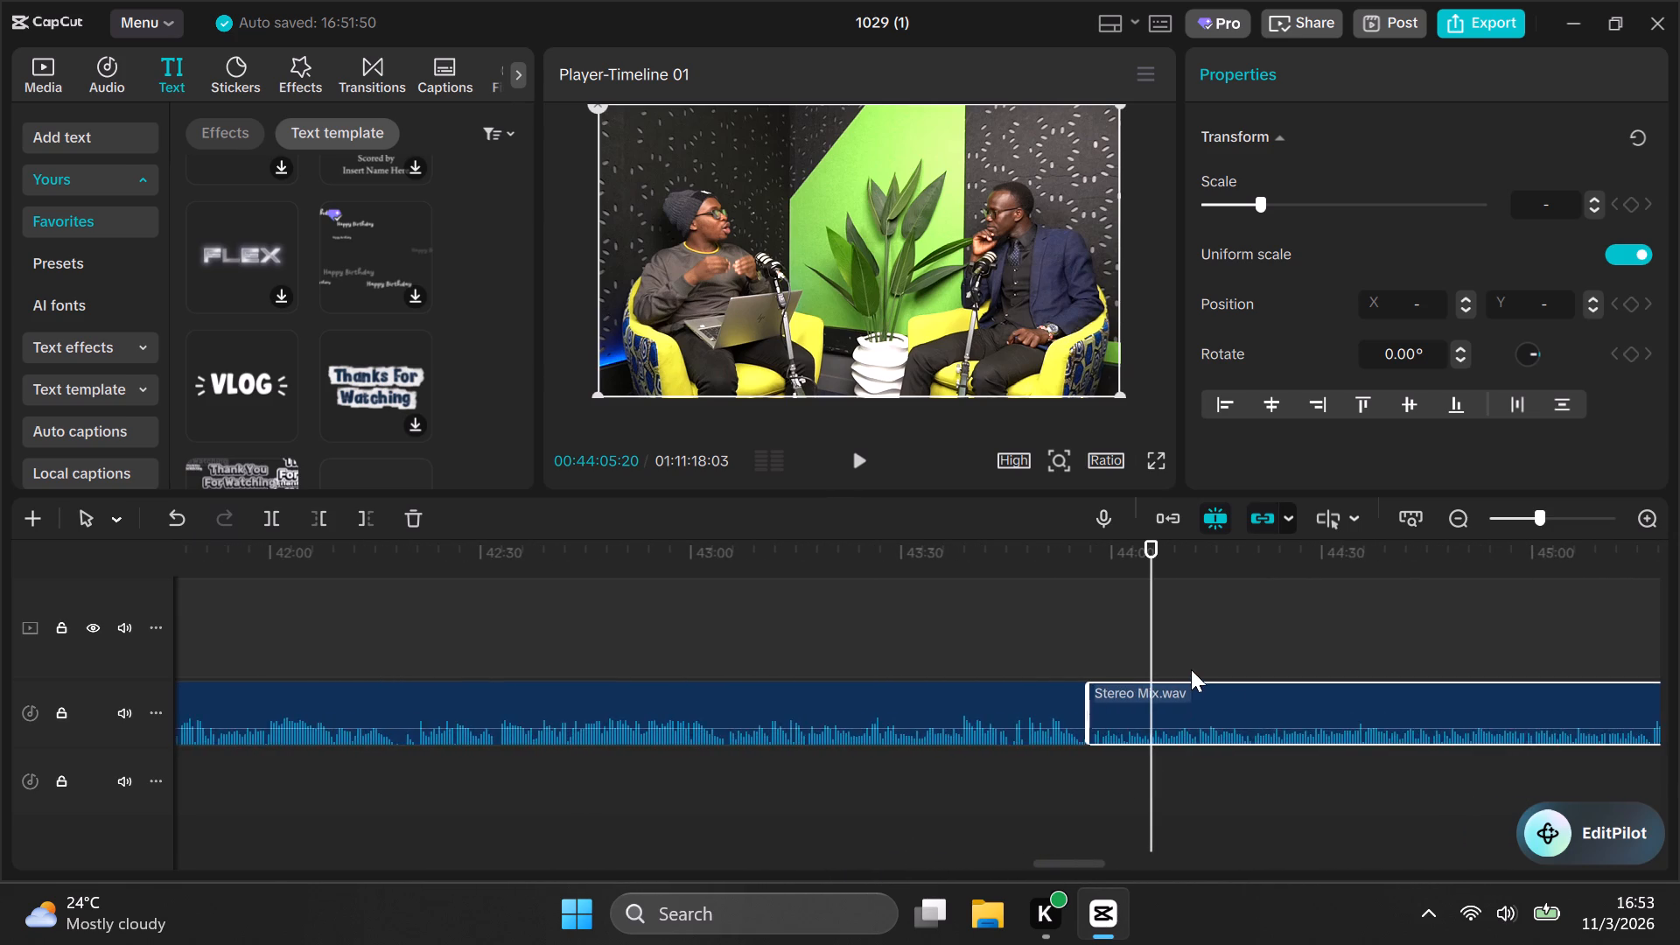
{"action": "scroll", "coordinate": [1191, 669], "scroll_direction": "up", "scroll_amount": 11}
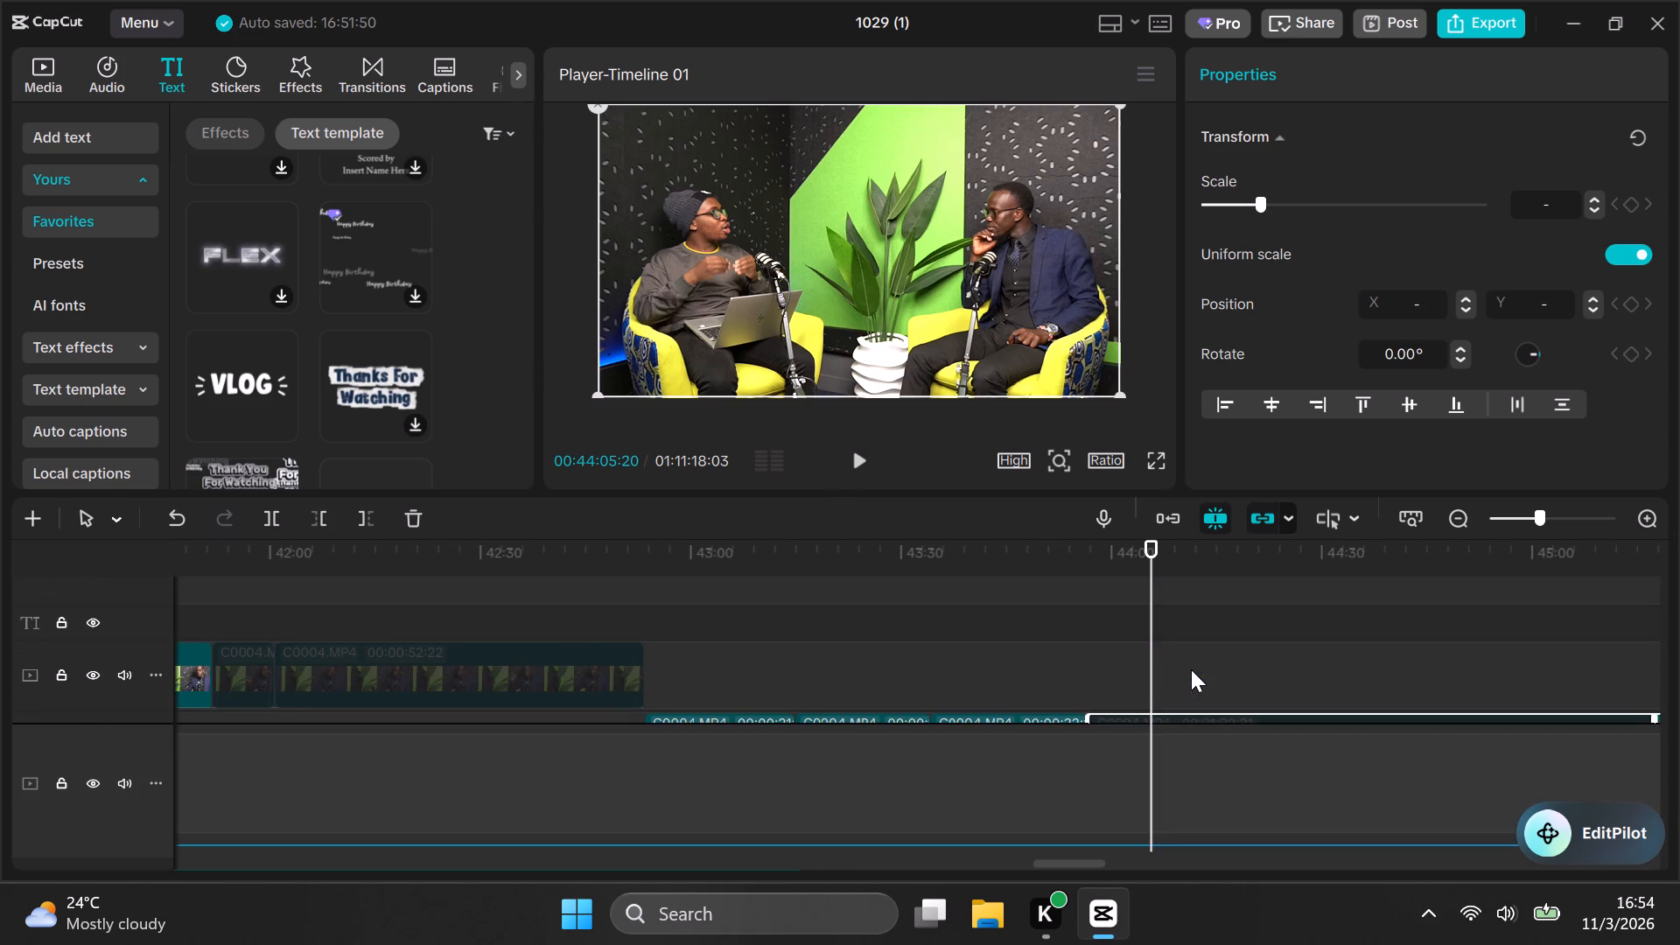
{"action": "scroll", "coordinate": [1191, 669], "scroll_direction": "up", "scroll_amount": 12}
{"action": "scroll", "coordinate": [1171, 663], "scroll_direction": "down", "scroll_amount": 10}
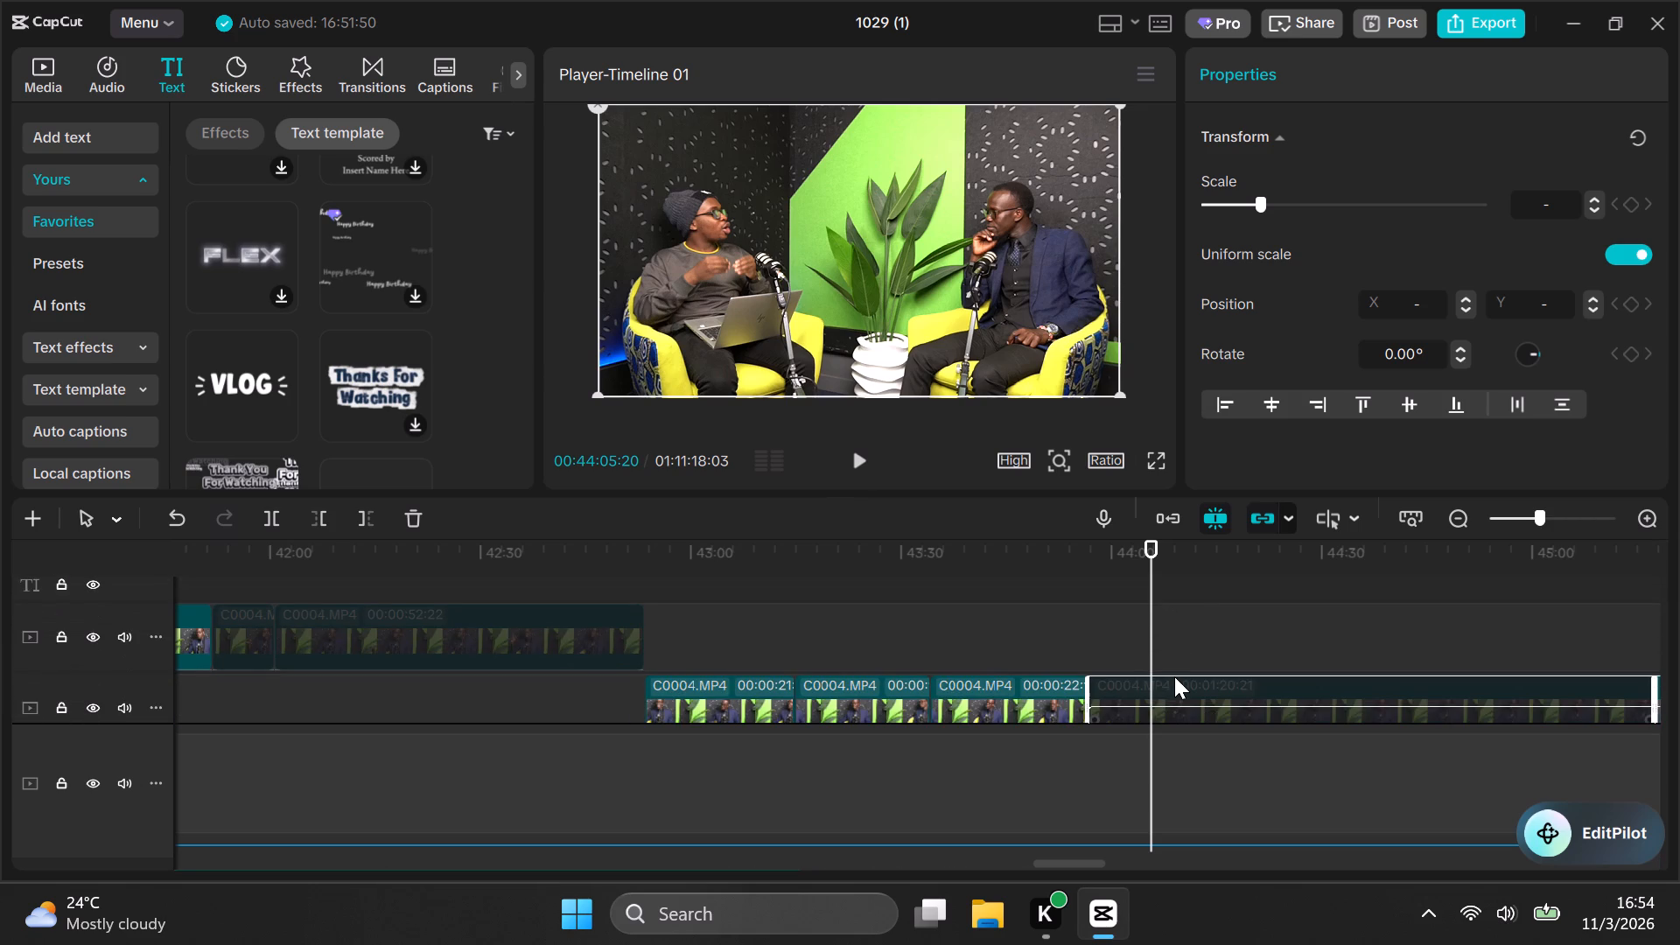
{"action": "scroll", "coordinate": [1186, 674], "scroll_direction": "down", "scroll_amount": 2}
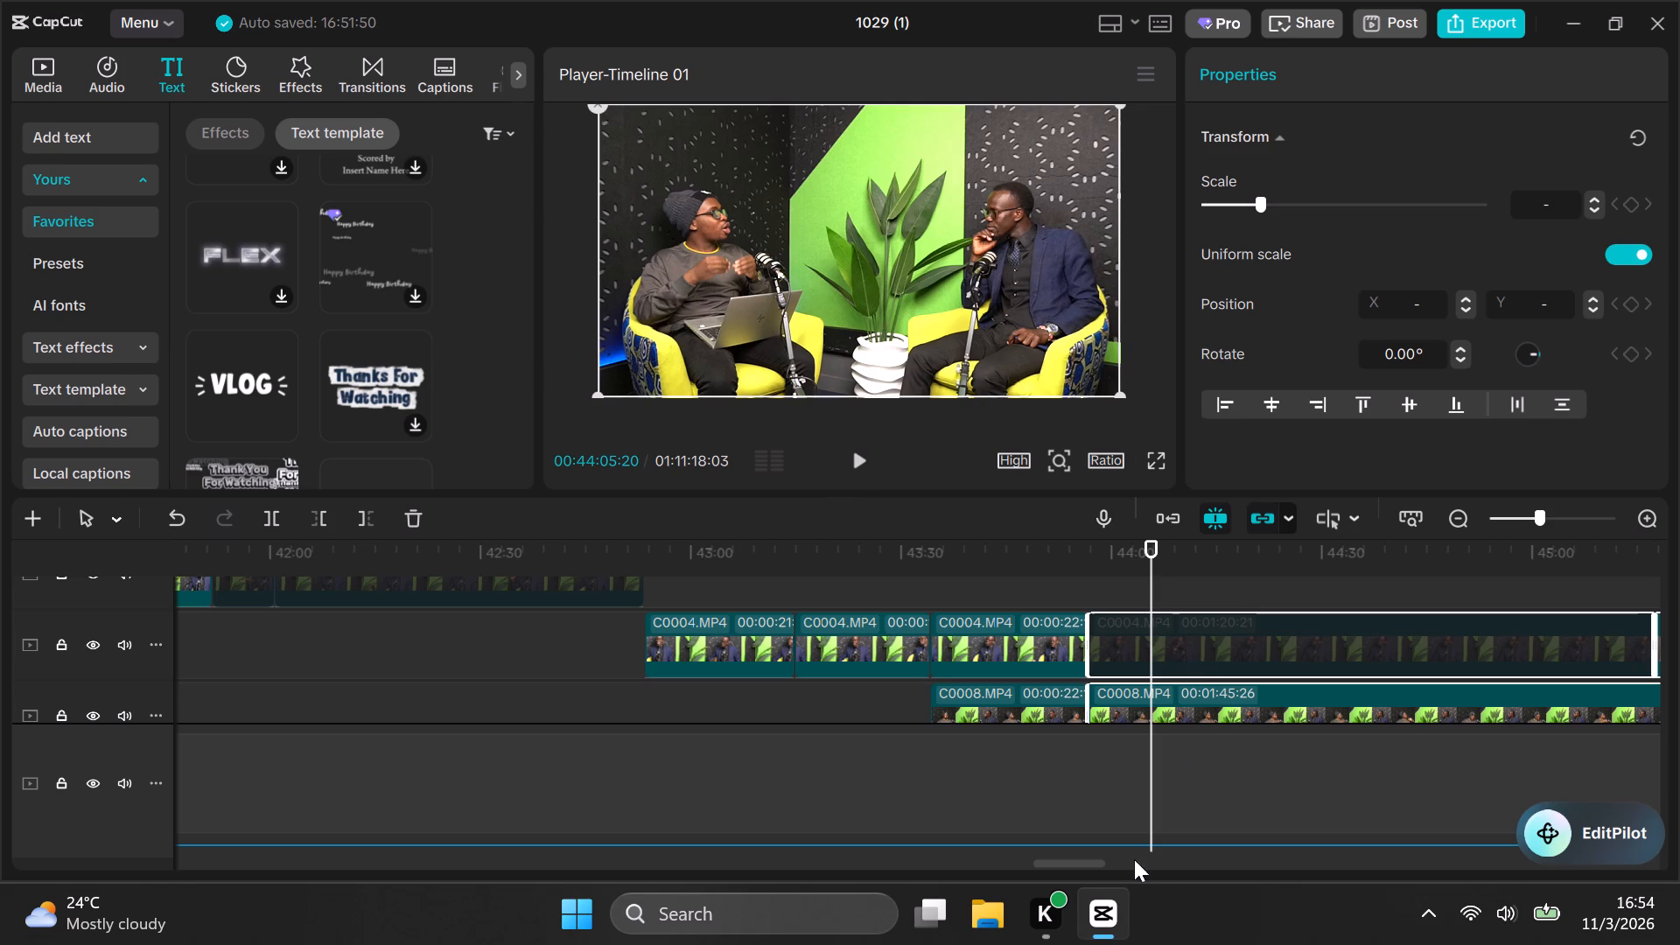
Shift all selected clips after the 00:43:56:24 split later on every track so they start just before 00:45:30, opening a gap.
{"action": "left_click_drag", "start_coordinate": [1084, 862], "coordinate": [1053, 851]}
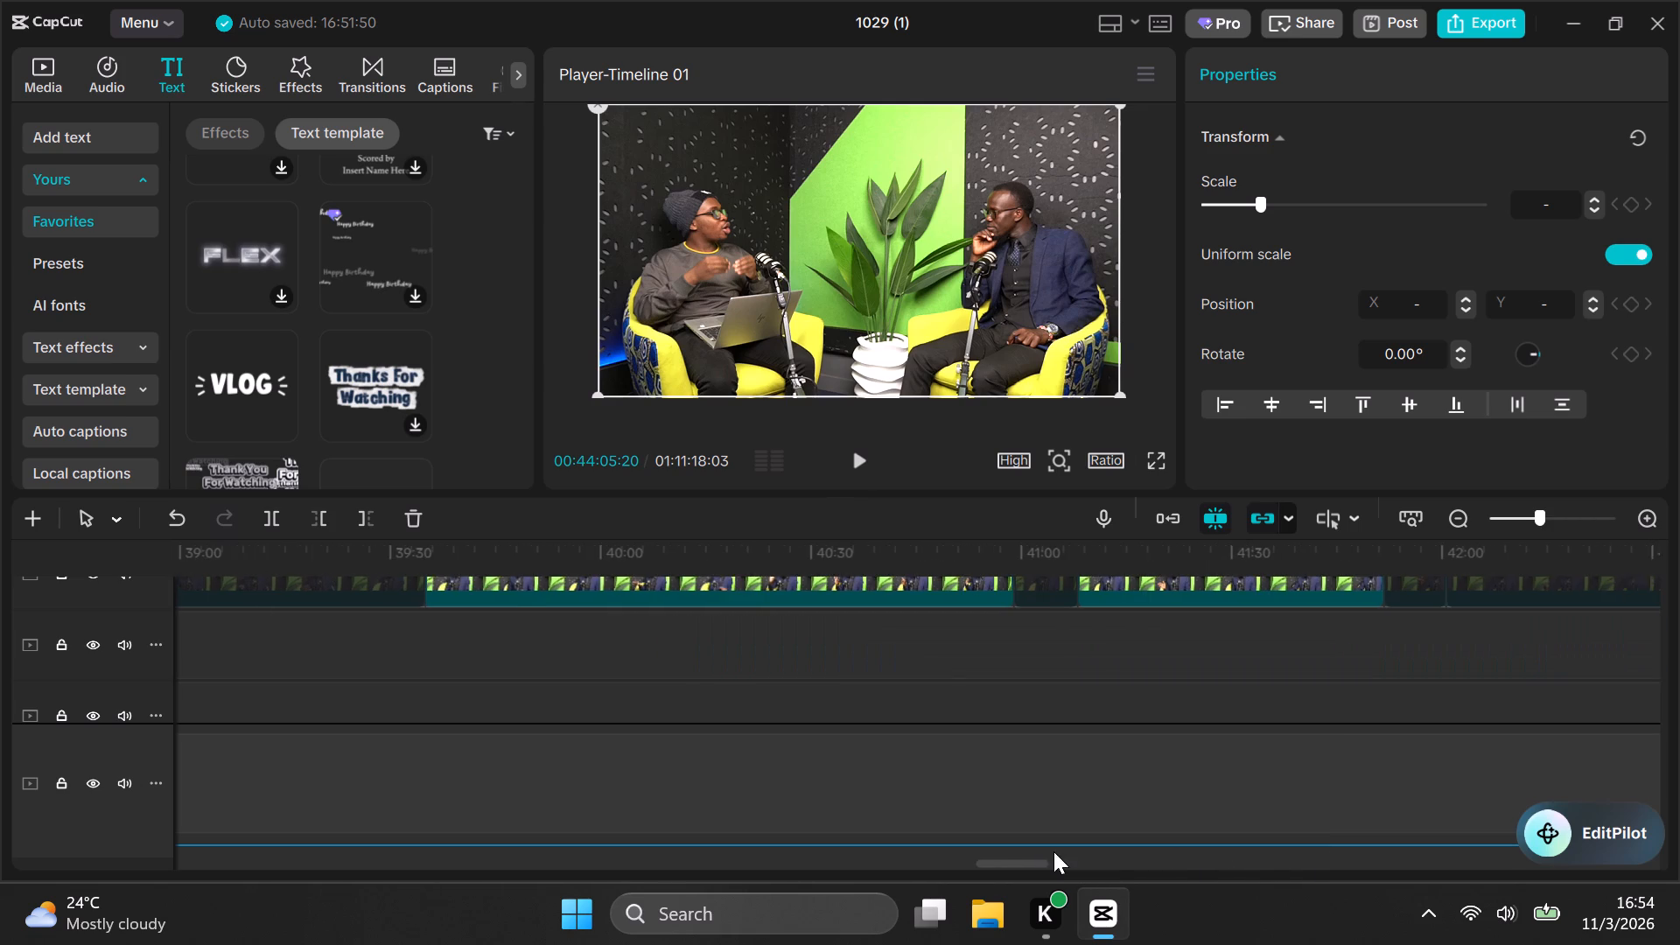
{"action": "left_click_drag", "start_coordinate": [1053, 851], "coordinate": [1112, 857]}
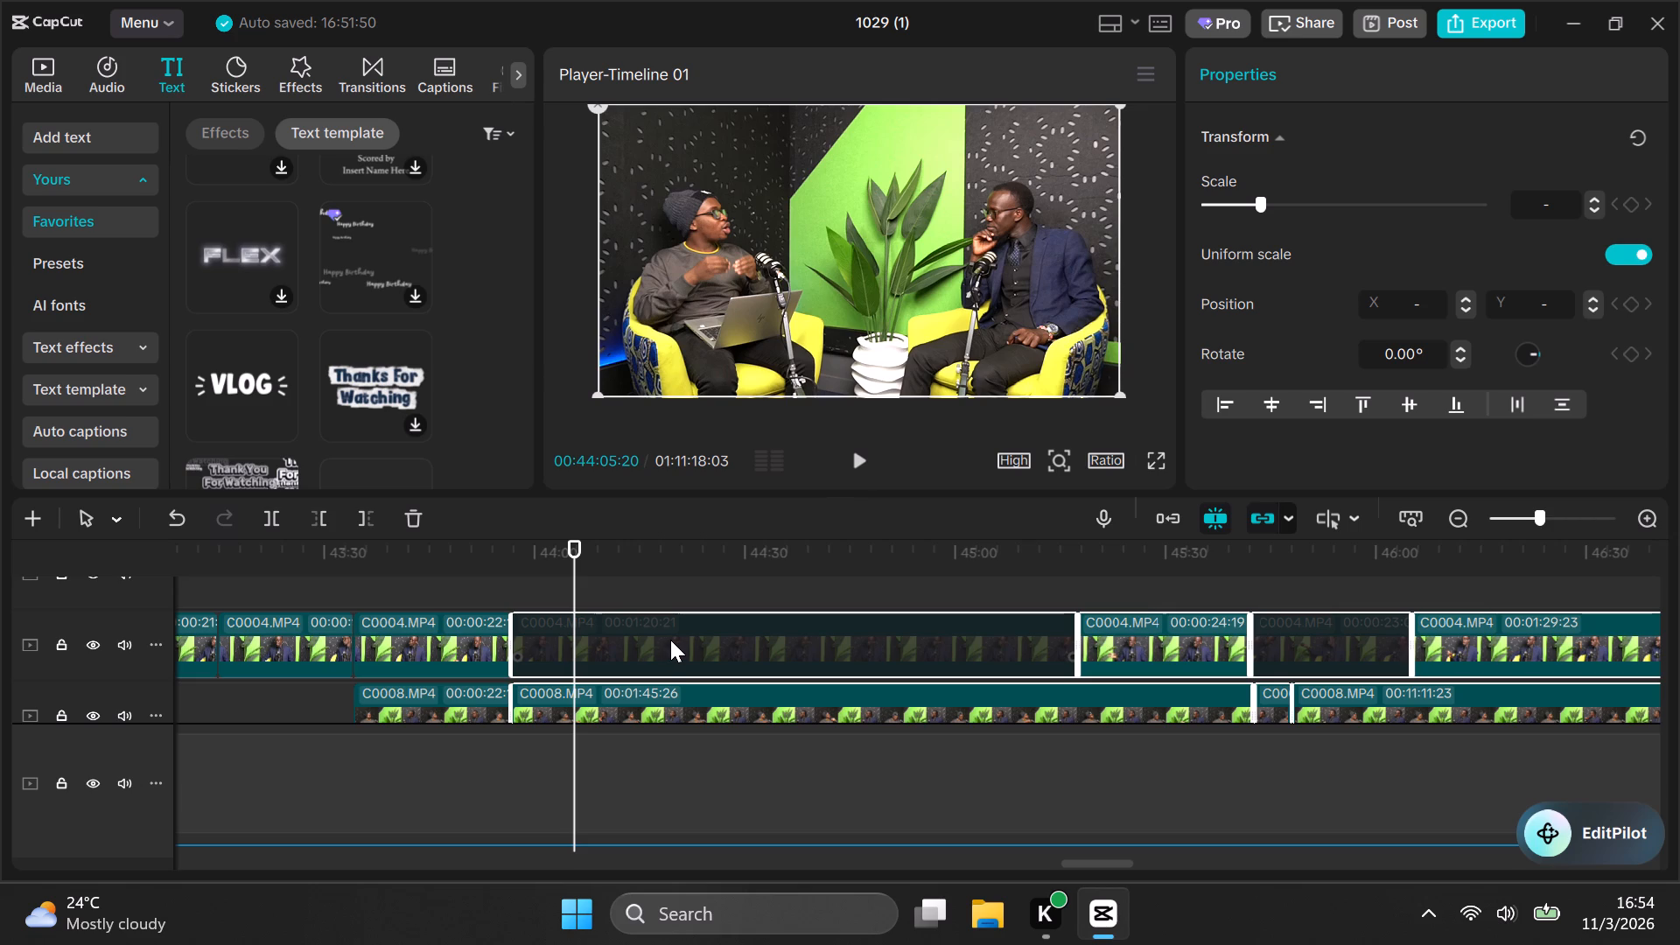
{"action": "left_click_drag", "start_coordinate": [657, 646], "coordinate": [976, 645]}
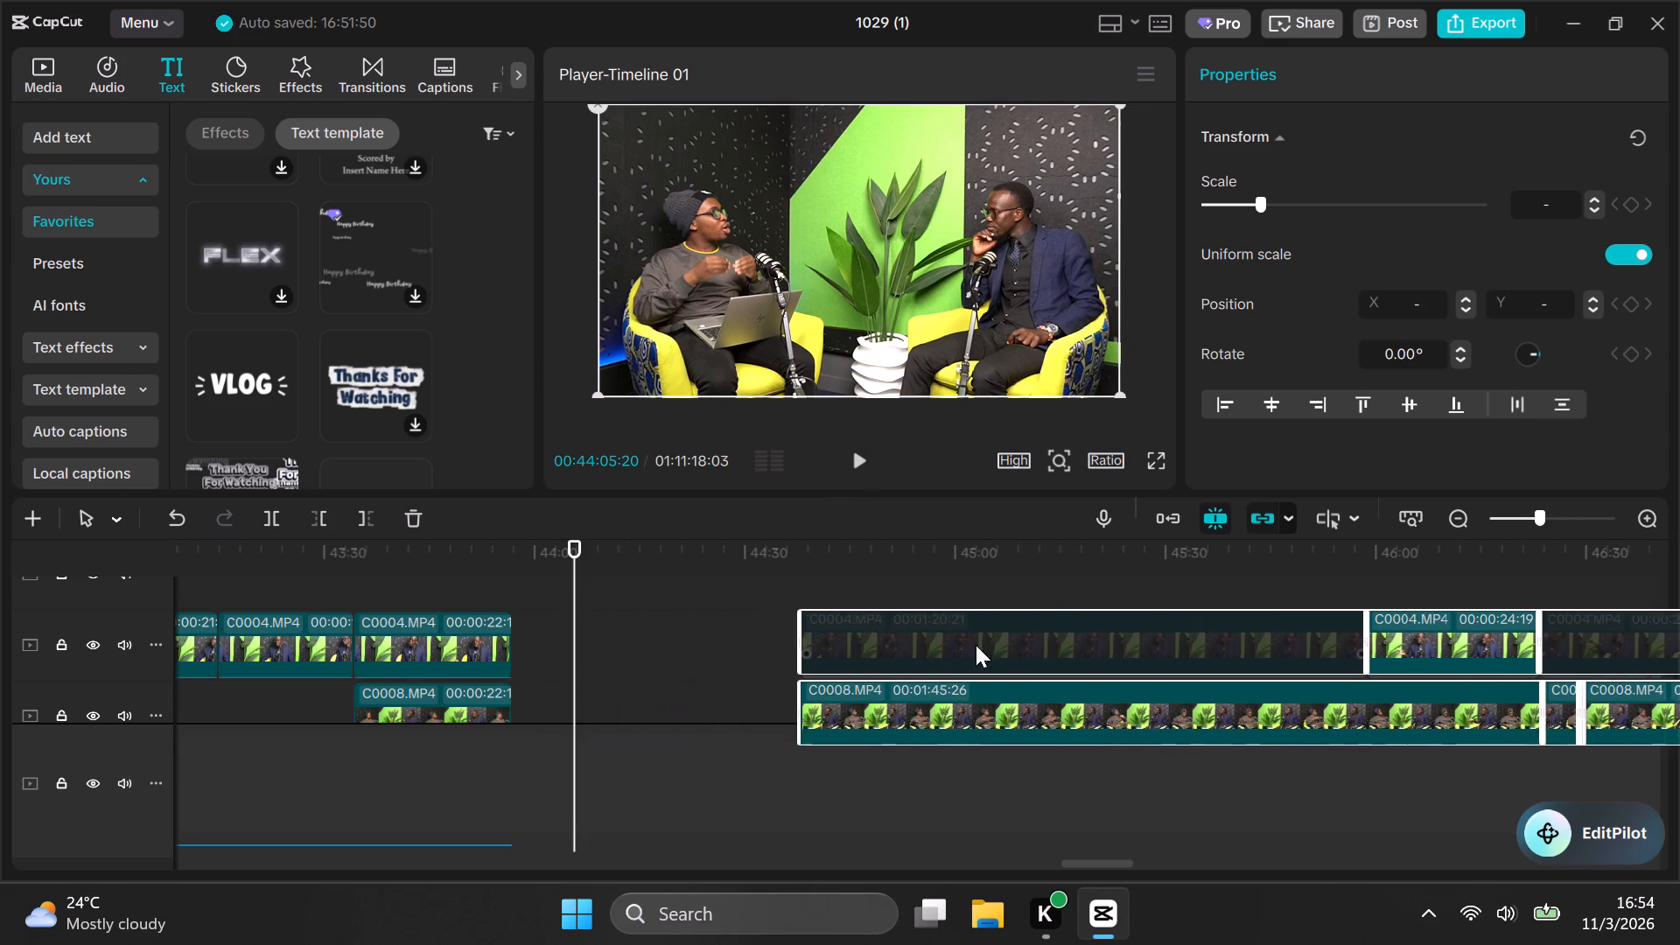
{"action": "left_click_drag", "start_coordinate": [976, 645], "coordinate": [1312, 609]}
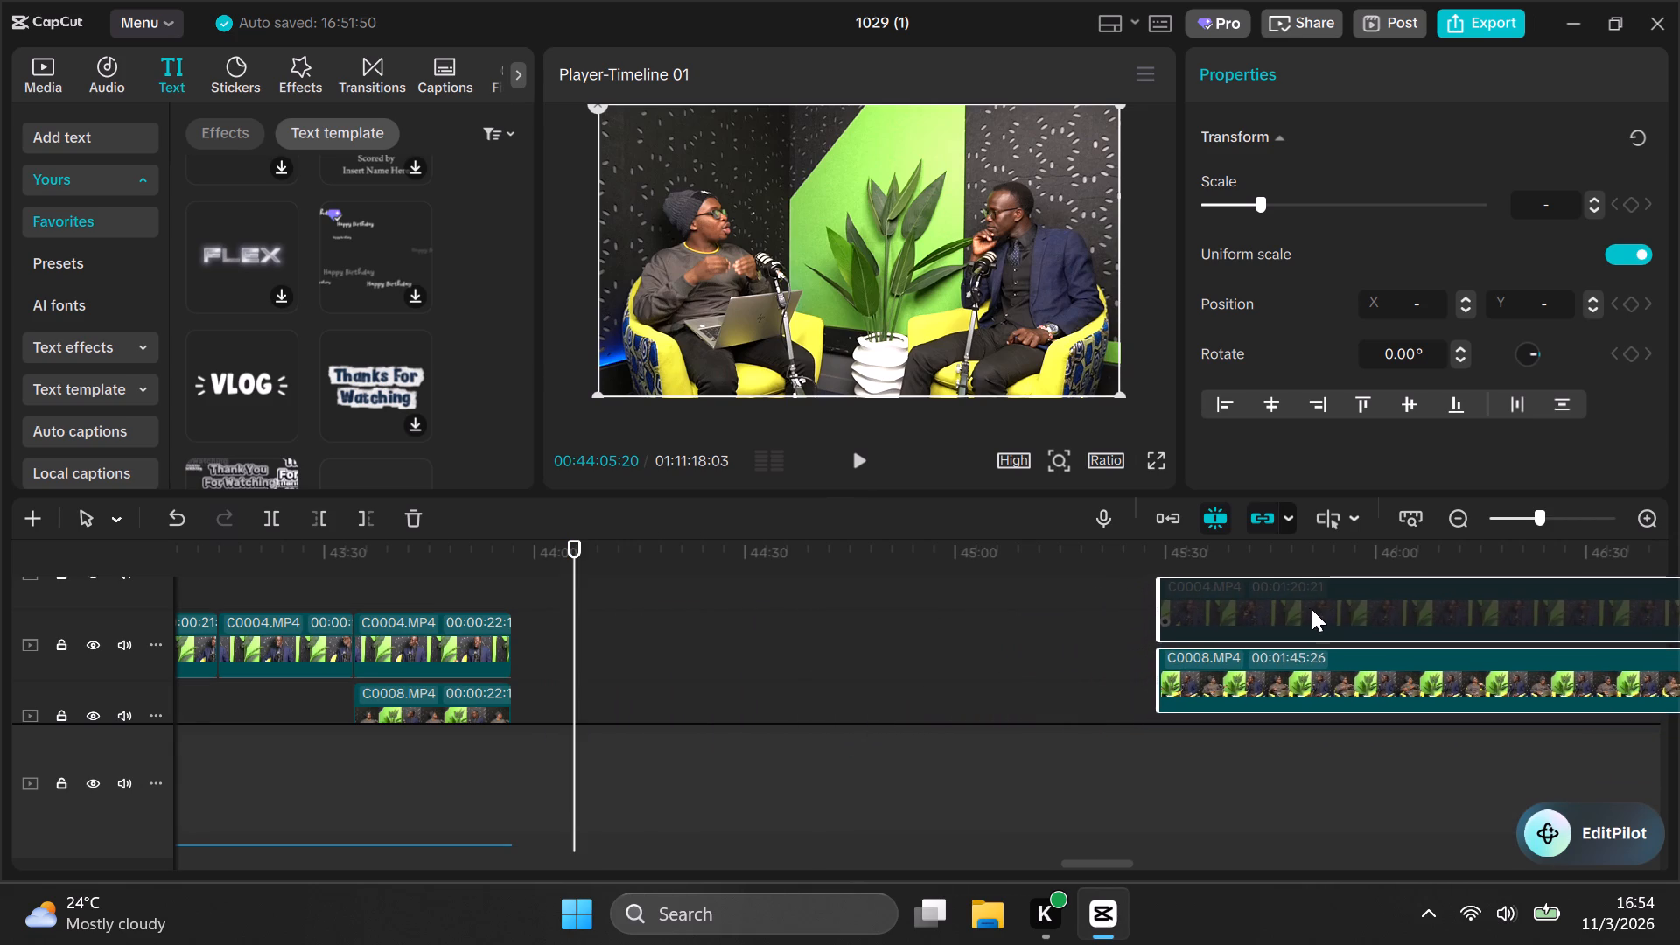
{"action": "left_click_drag", "start_coordinate": [1312, 609], "coordinate": [1313, 609]}
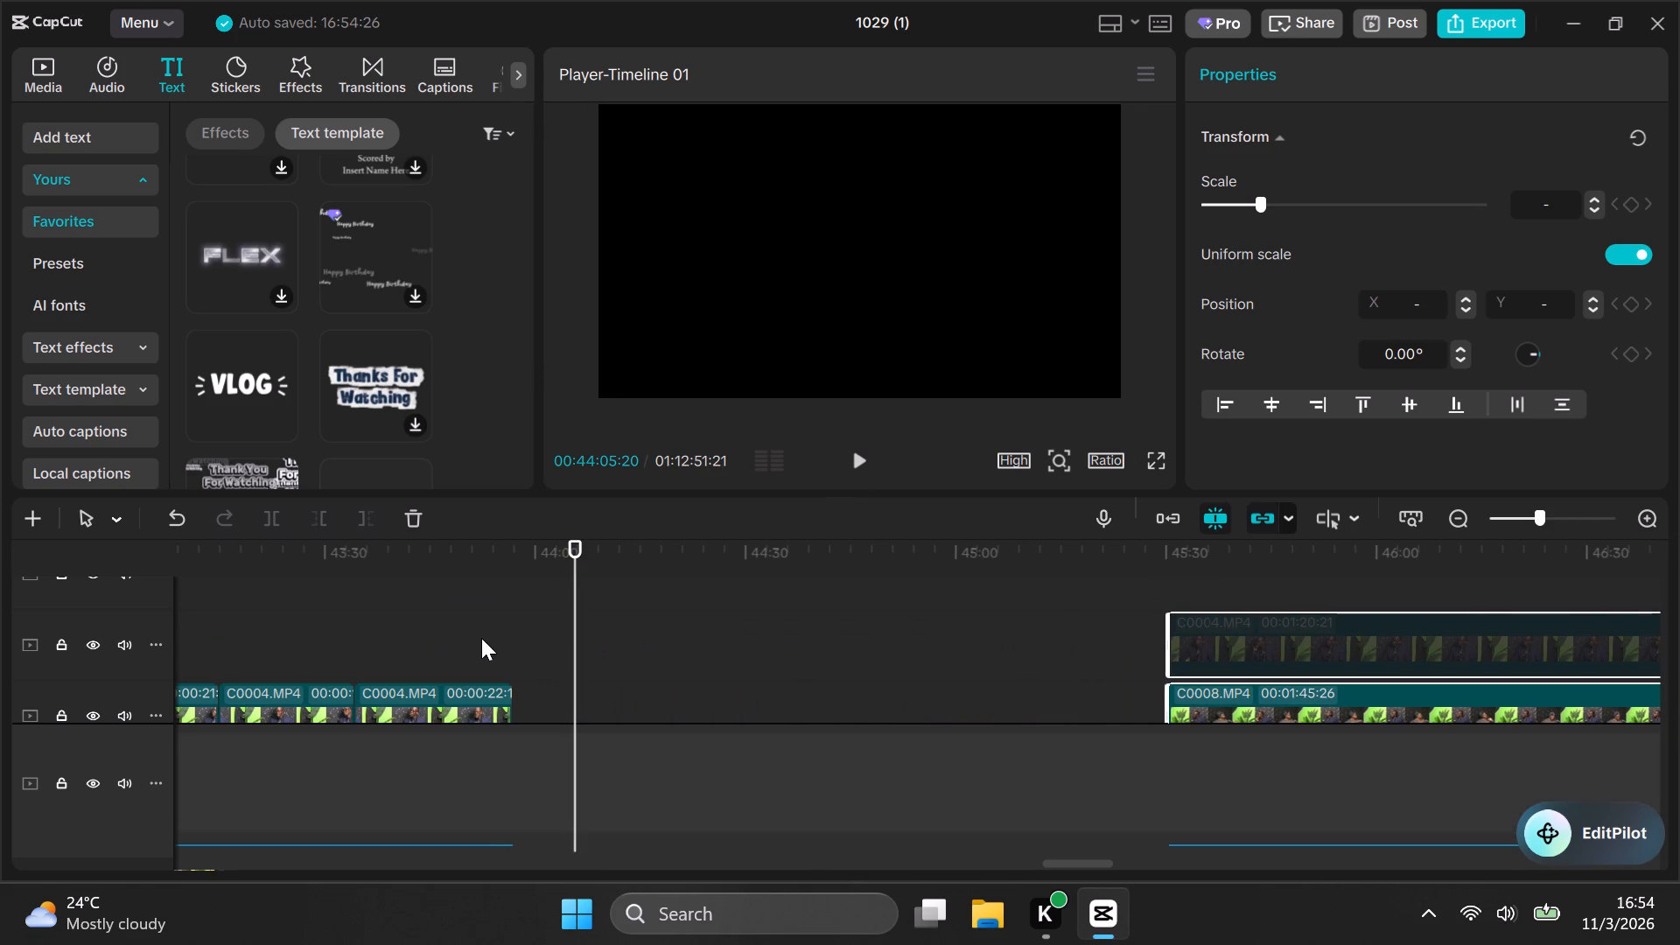
Put the playhead at the gap's start, 00:43:56:24, and import the video file 1029 from the EternaLogic folder into the project media.
{"action": "left_click", "coordinate": [517, 634]}
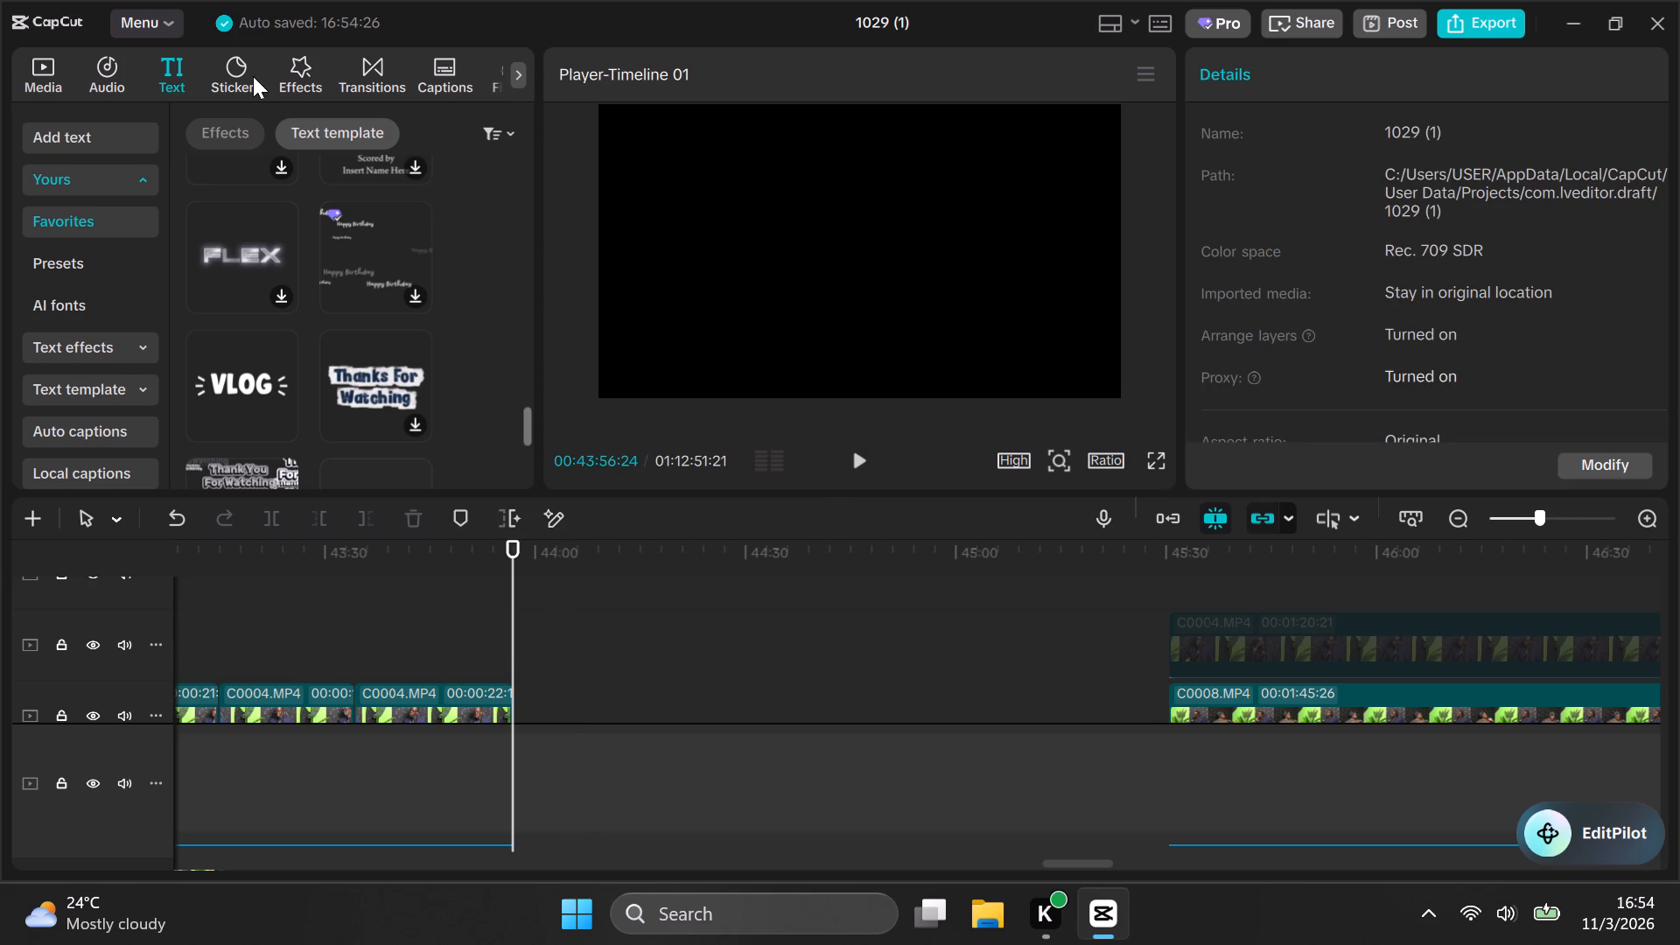
{"action": "left_click", "coordinate": [101, 80]}
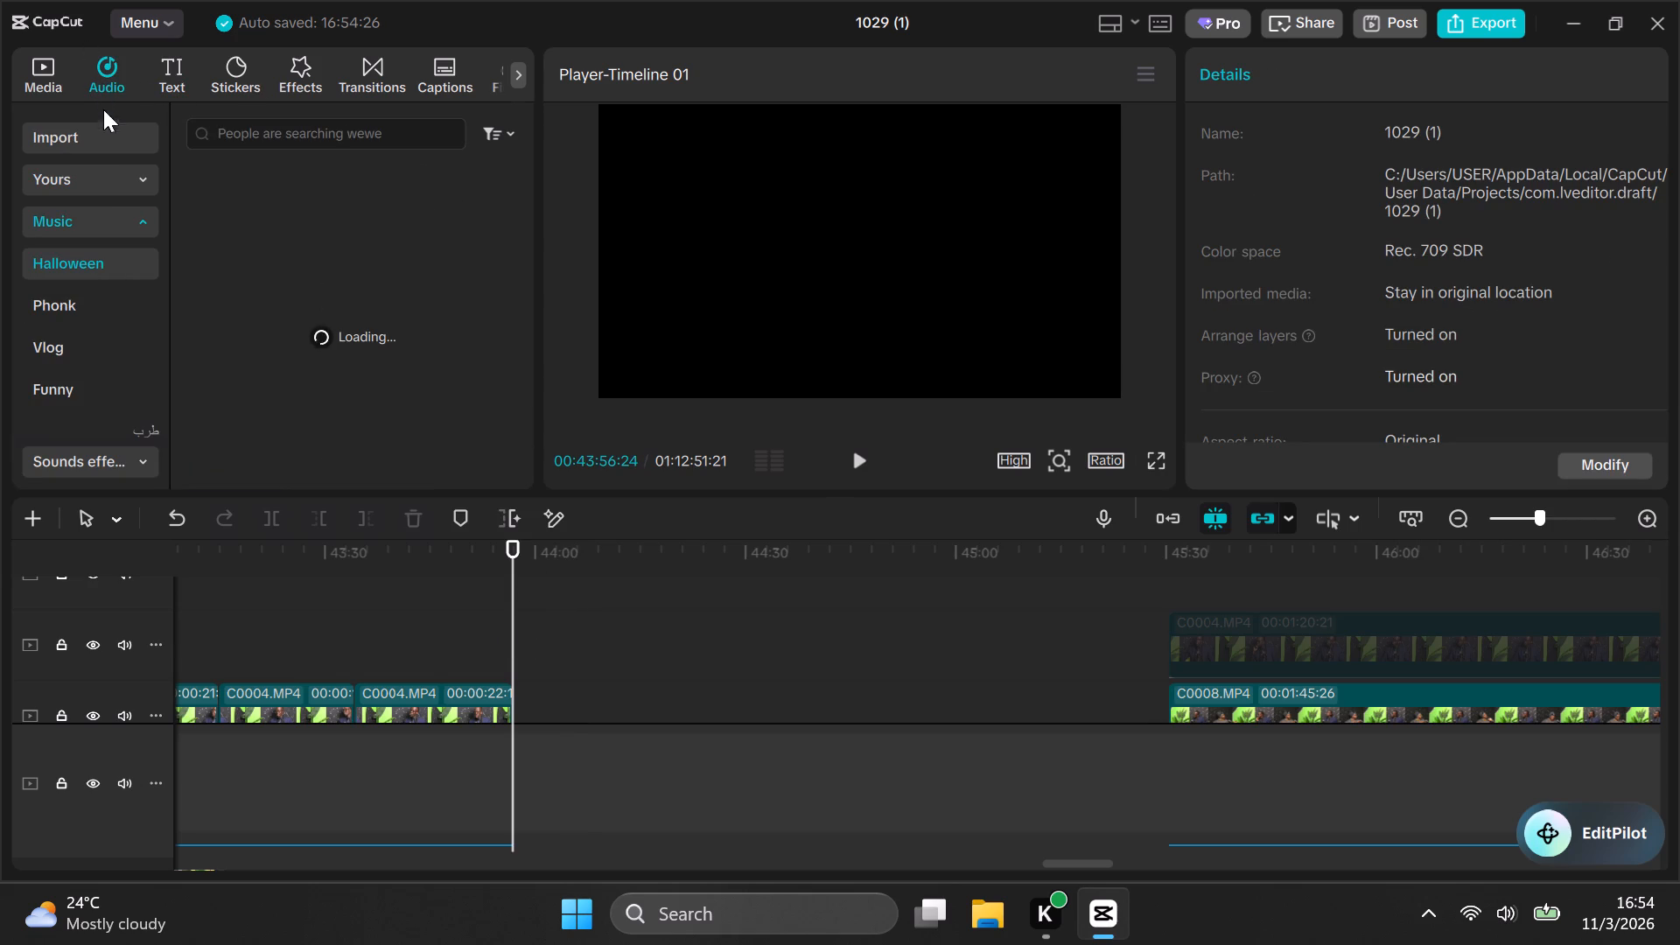
{"action": "left_click", "coordinate": [52, 78]}
{"action": "left_click", "coordinate": [228, 138]}
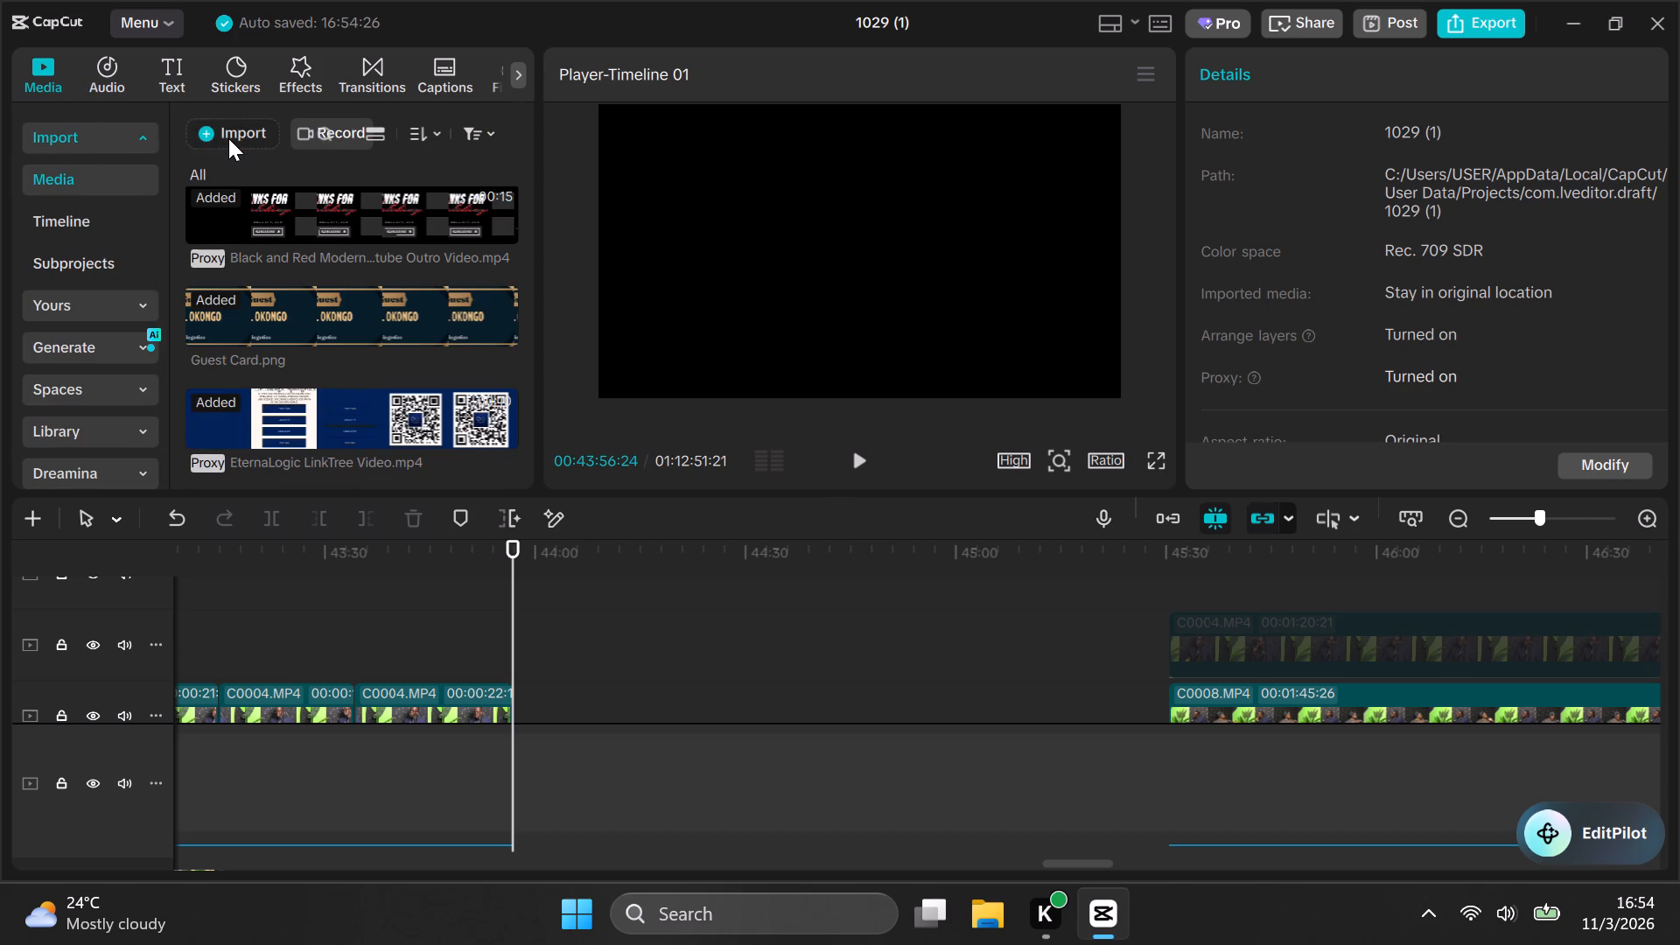
{"action": "left_click", "coordinate": [231, 174]}
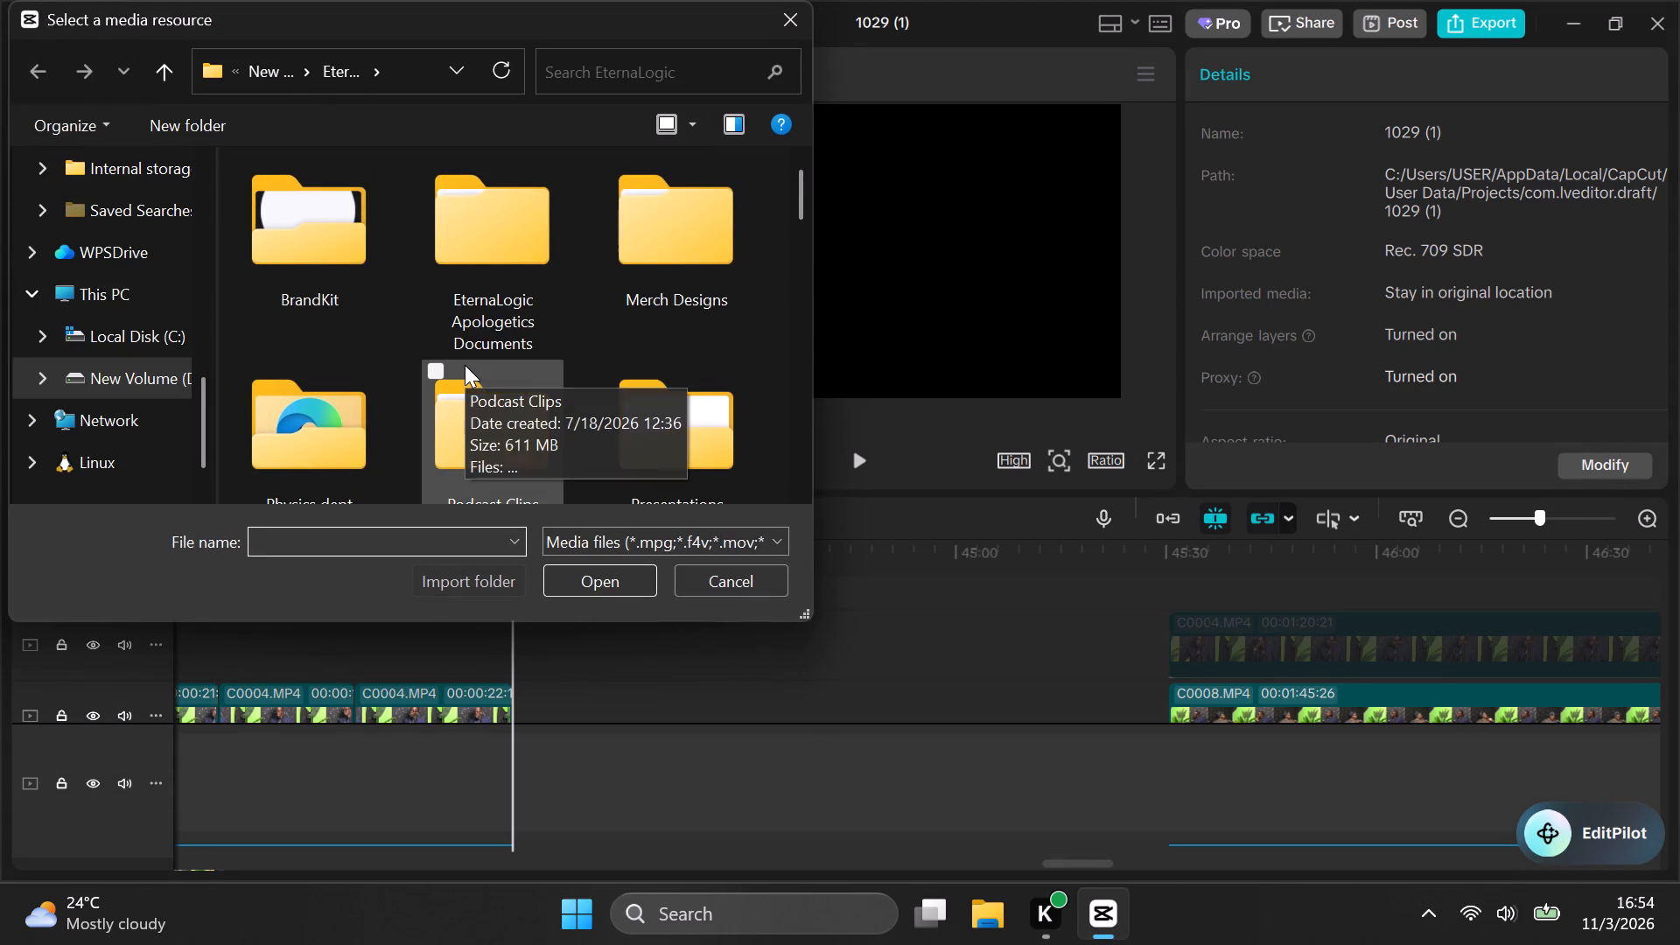
{"action": "scroll", "coordinate": [465, 365], "scroll_direction": "down", "scroll_amount": 6}
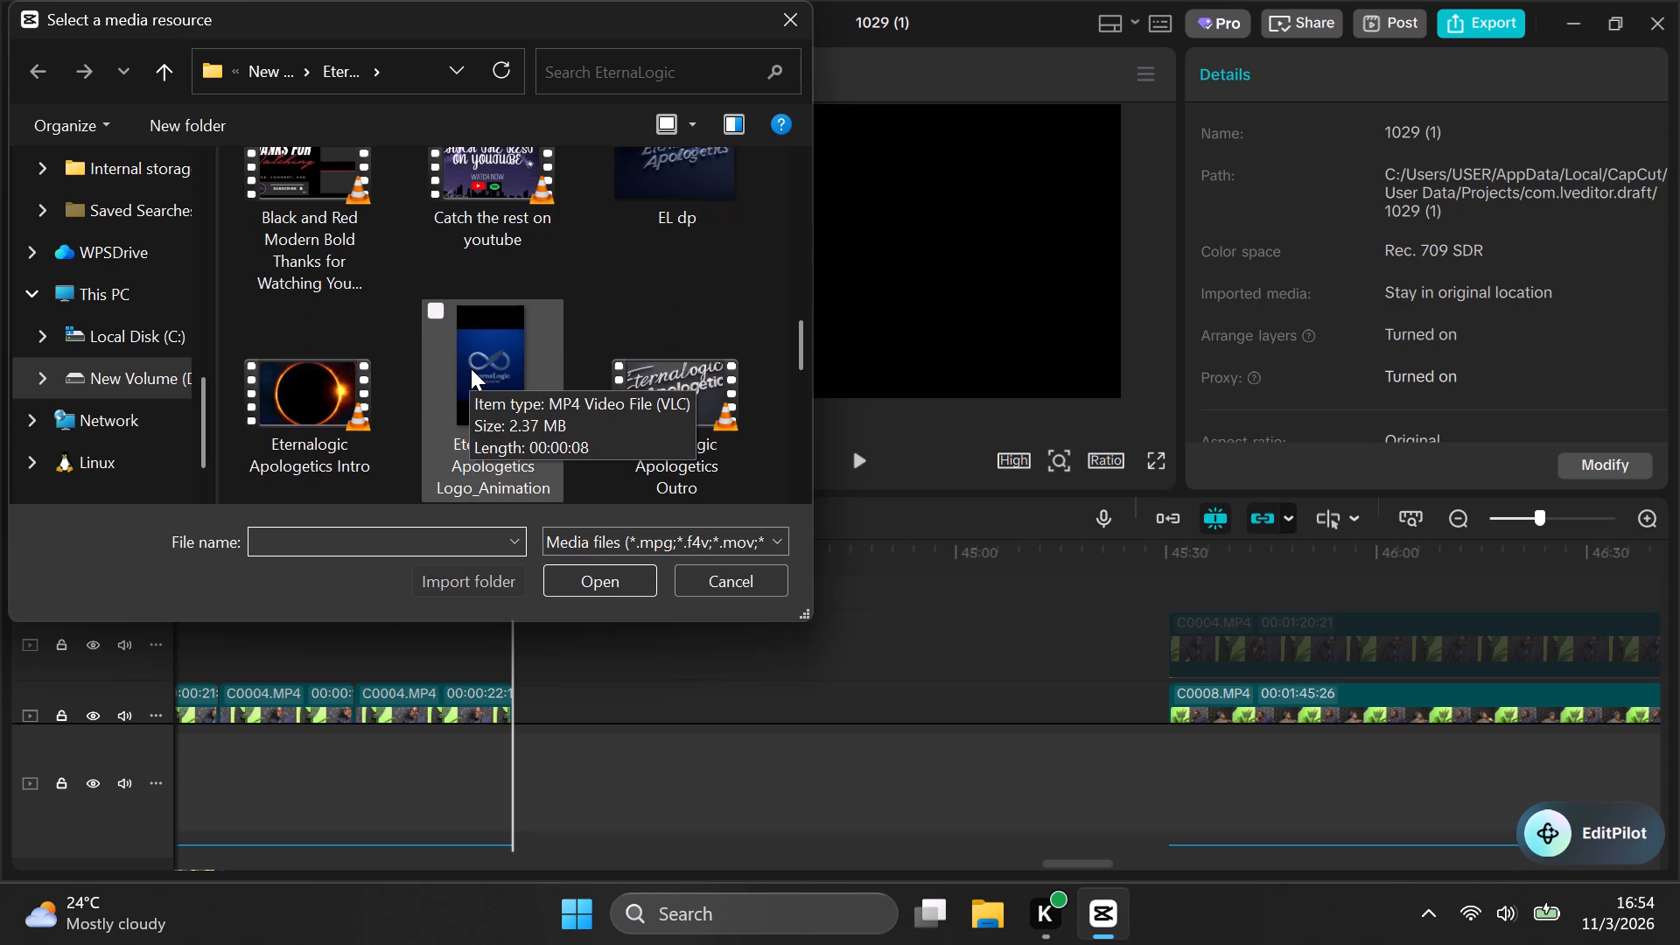
{"action": "scroll", "coordinate": [471, 369], "scroll_direction": "down", "scroll_amount": 9}
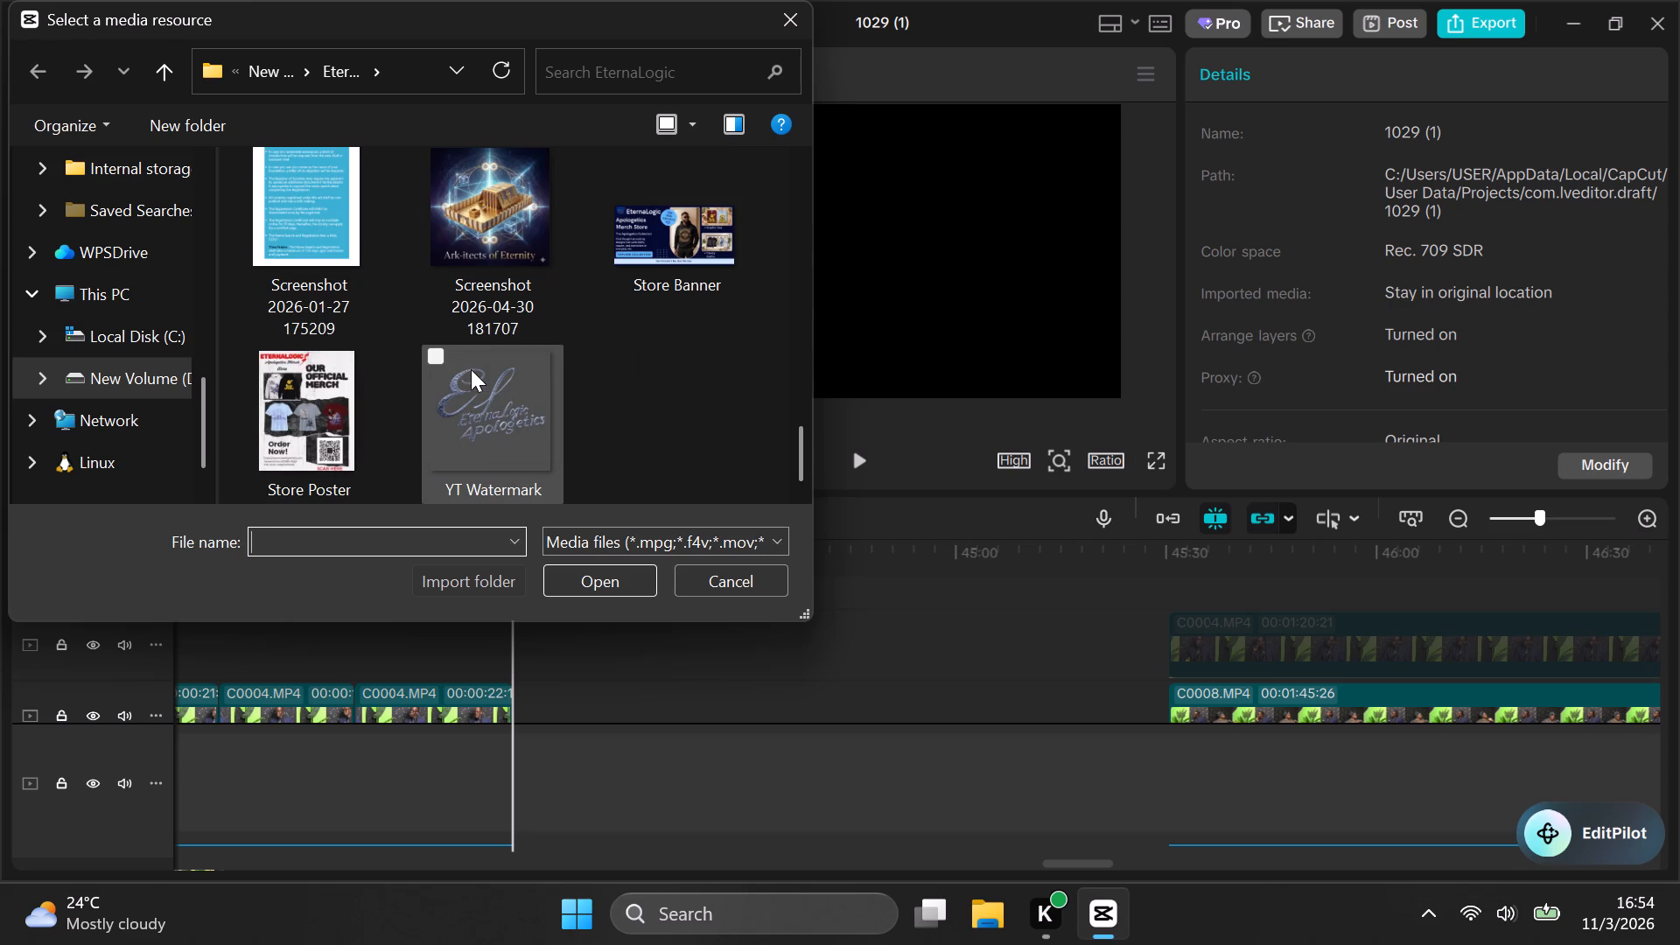
{"action": "scroll", "coordinate": [476, 369], "scroll_direction": "up", "scroll_amount": 2}
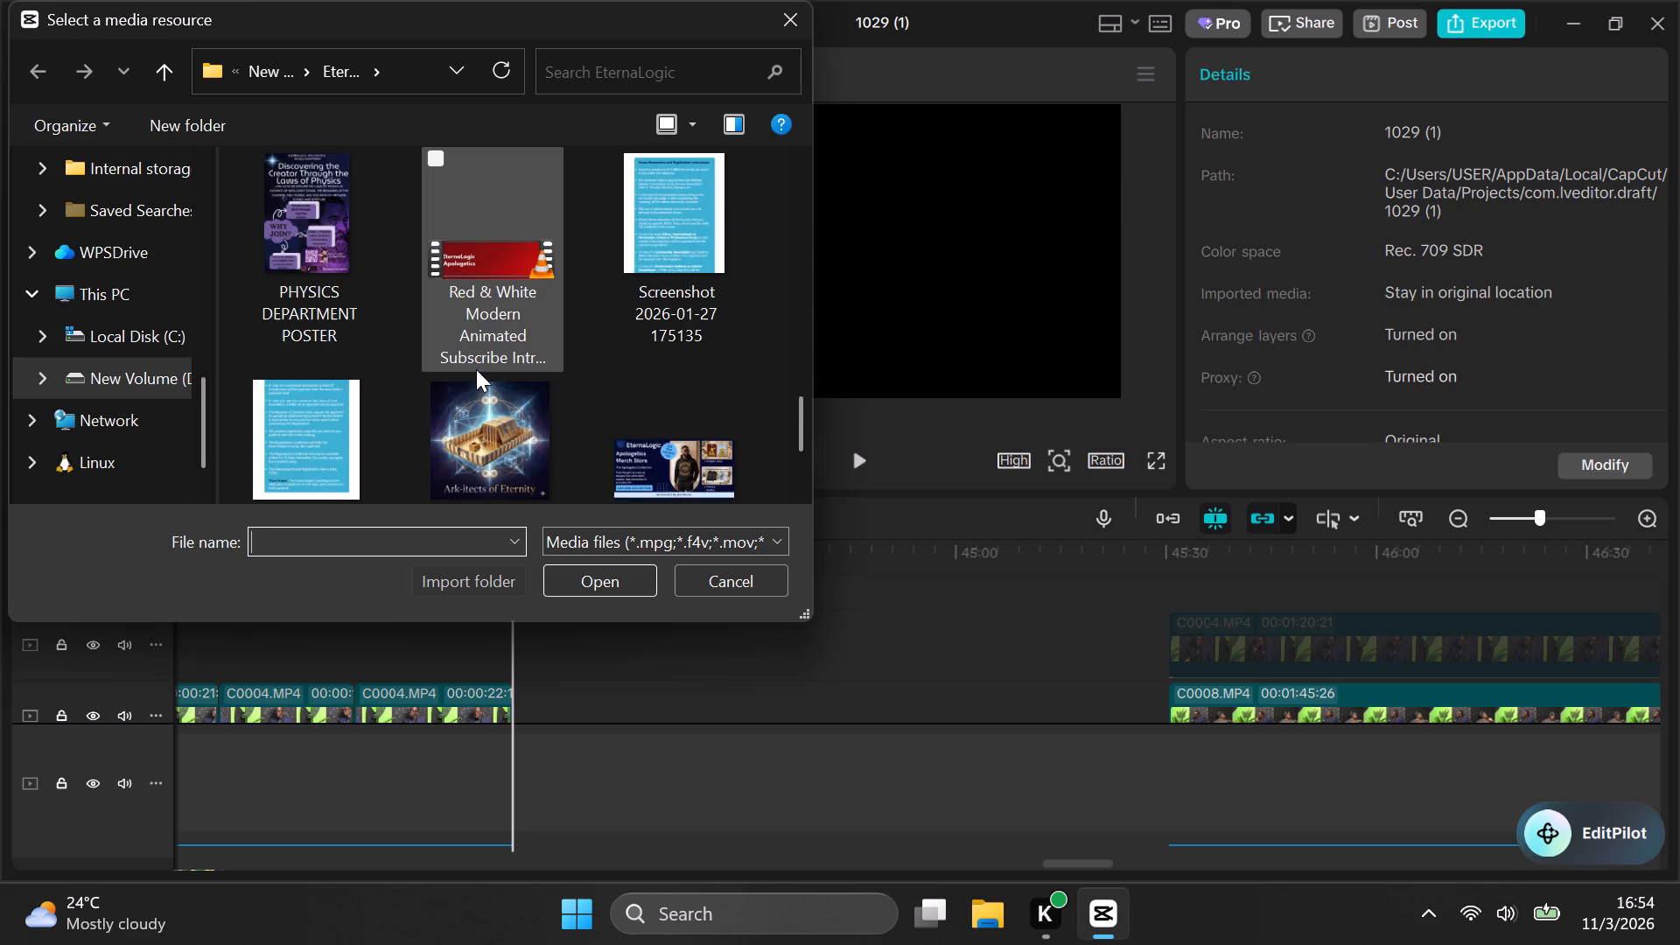
{"action": "scroll", "coordinate": [476, 369], "scroll_direction": "up", "scroll_amount": 2}
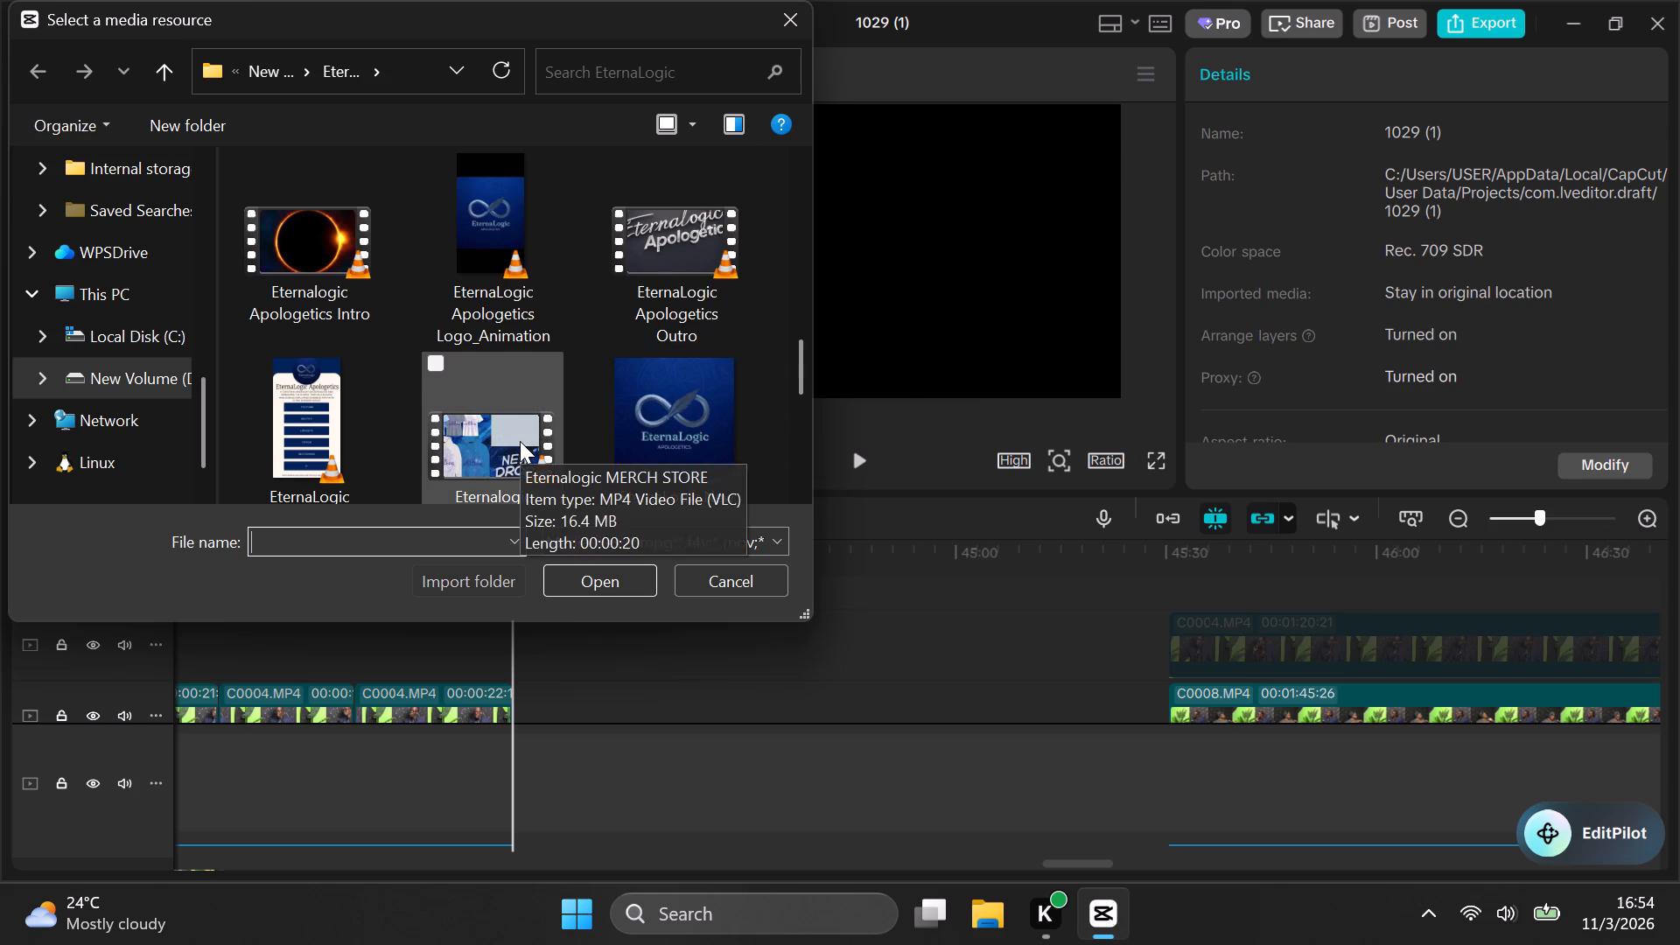
{"action": "scroll", "coordinate": [520, 441], "scroll_direction": "down", "scroll_amount": 2}
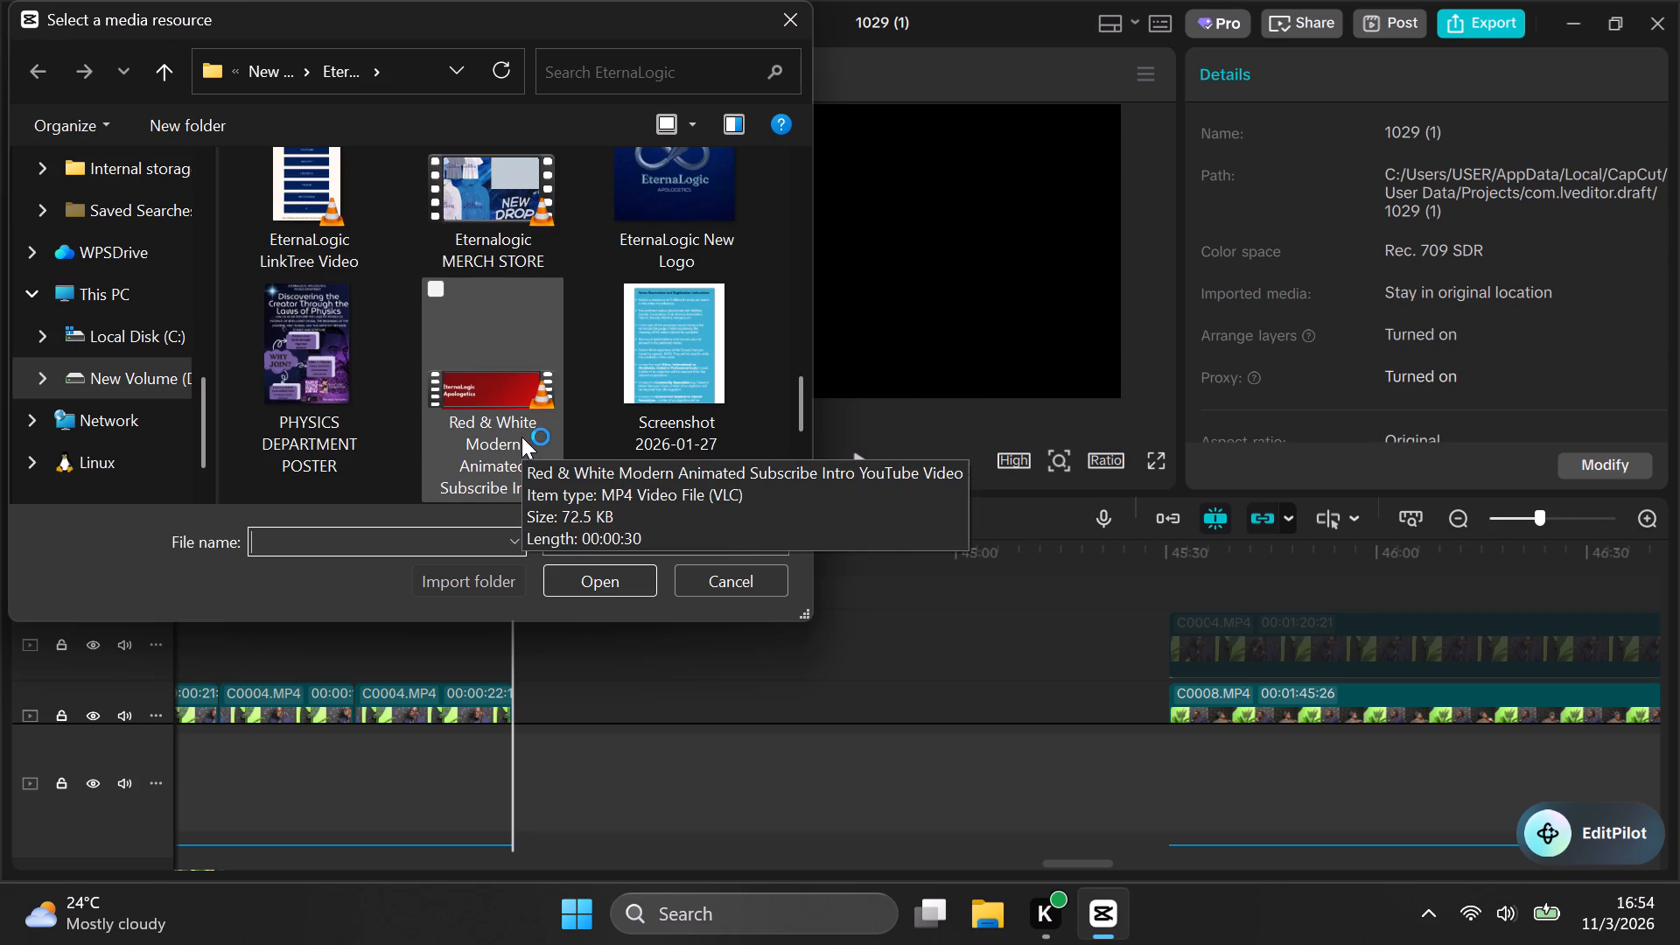
{"action": "scroll", "coordinate": [521, 437], "scroll_direction": "up", "scroll_amount": 5}
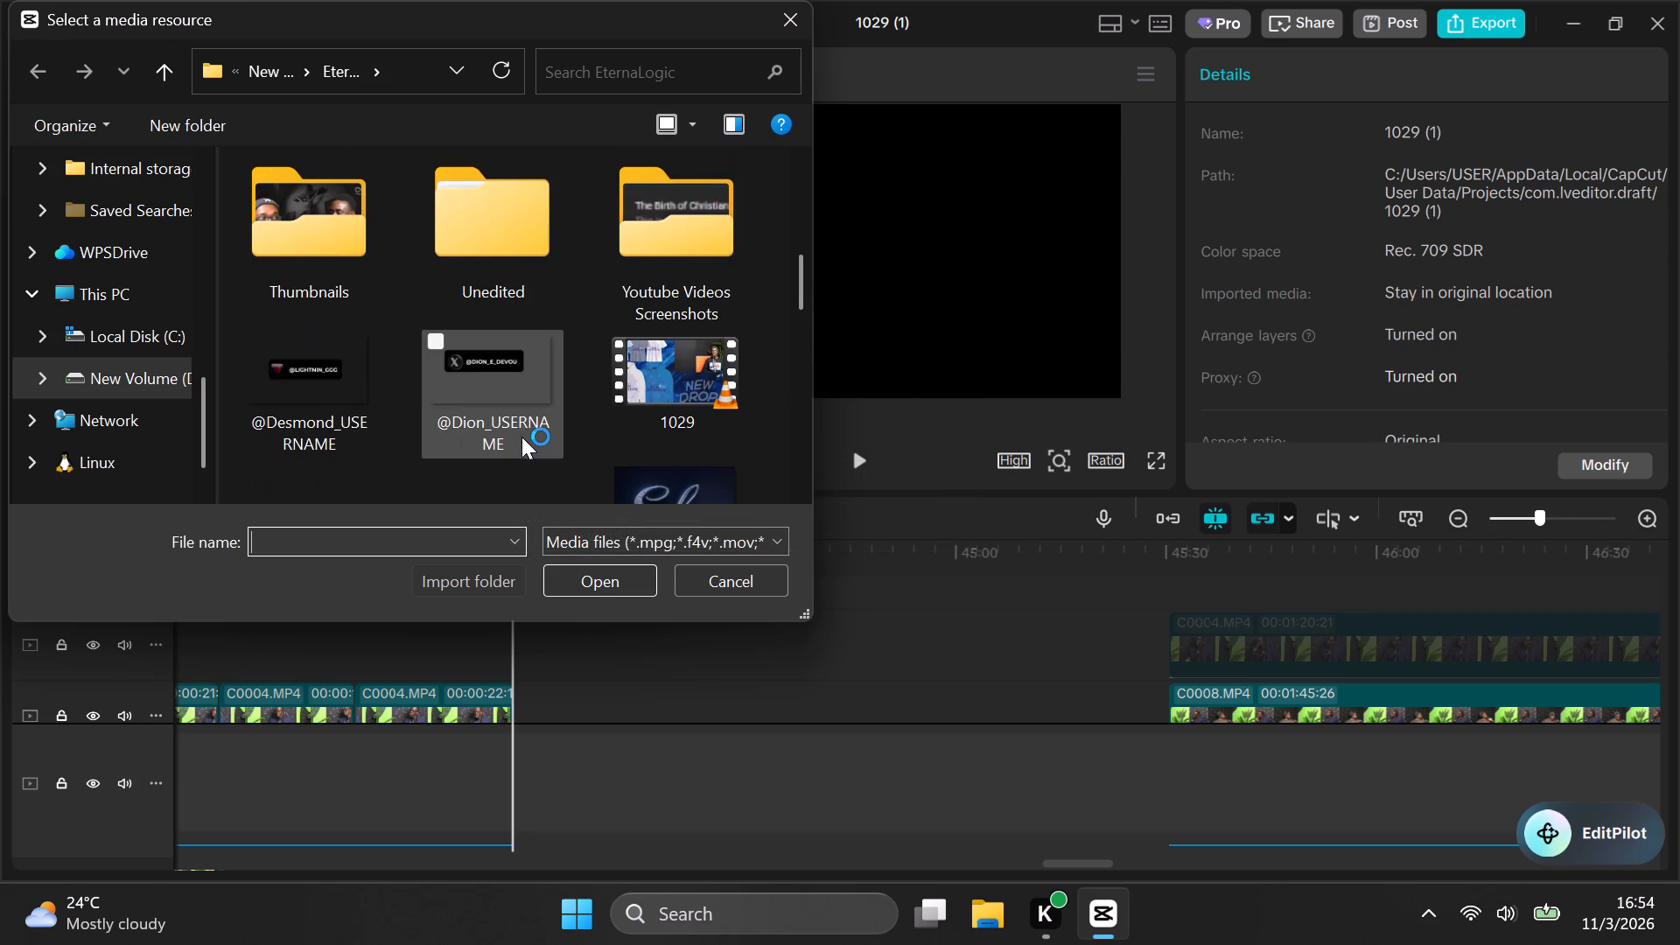
{"action": "left_click", "coordinate": [651, 387]}
{"action": "left_click", "coordinate": [609, 574]}
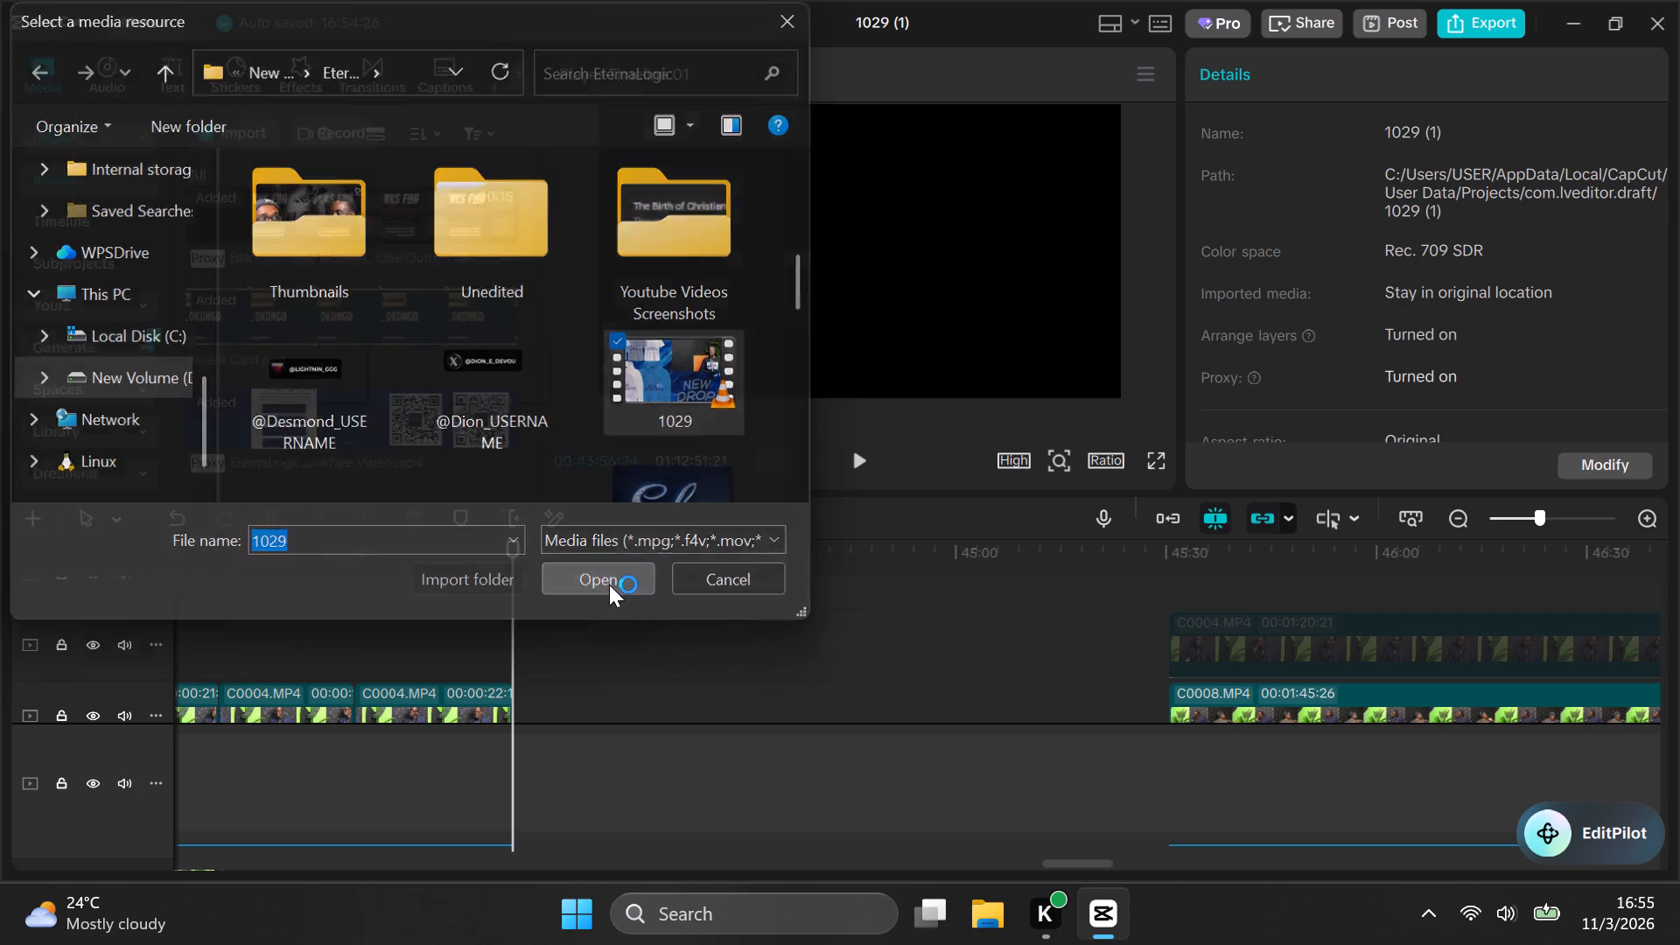
Insert 1029.mp4 into the gap at 00:43:56:24, directly after the last C0004.MP4 clip on the same track.
{"action": "scroll", "coordinate": [530, 653], "scroll_direction": "down", "scroll_amount": 2}
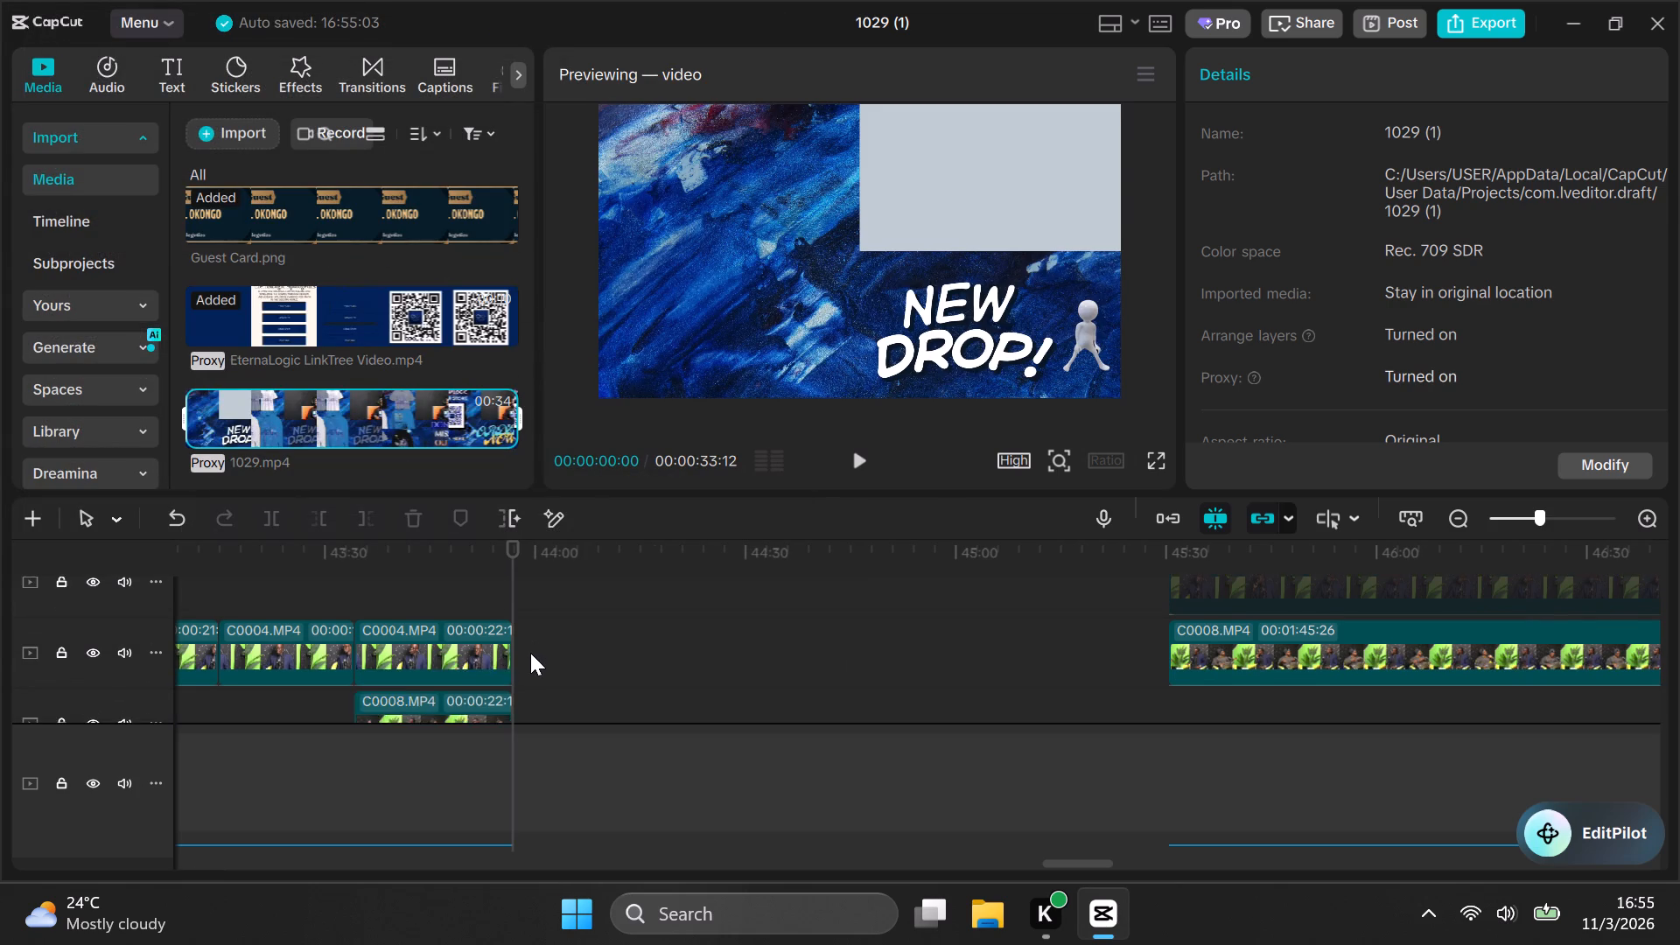
{"action": "scroll", "coordinate": [530, 653], "scroll_direction": "down", "scroll_amount": 1}
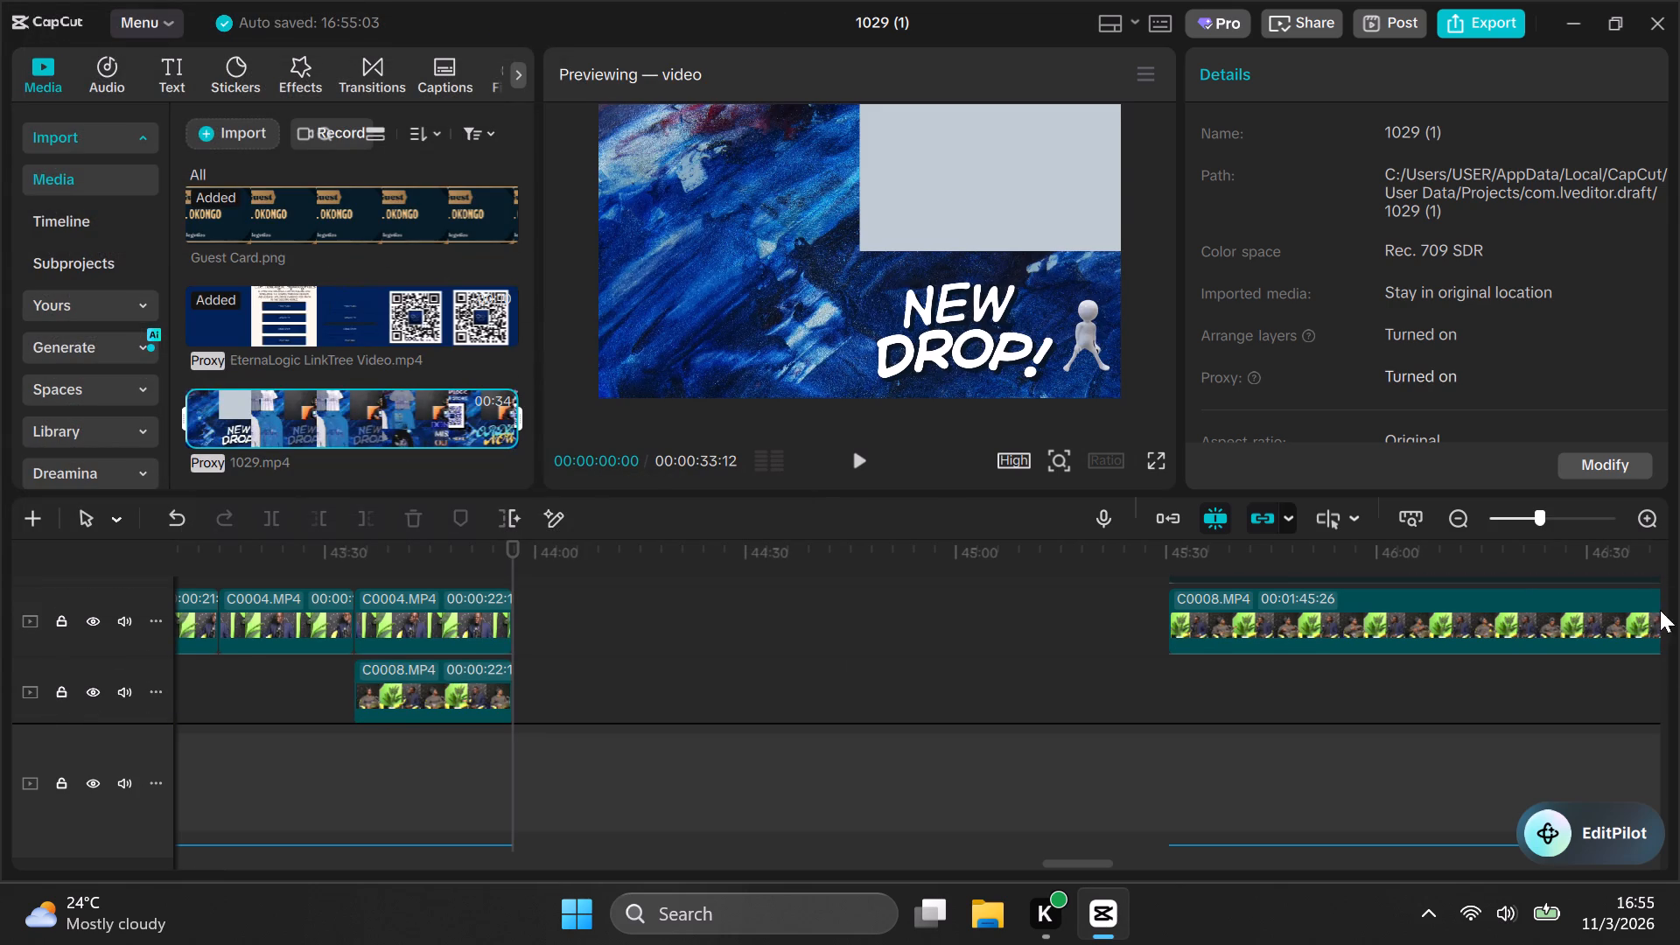
{"action": "left_click_drag", "start_coordinate": [412, 418], "coordinate": [429, 440]}
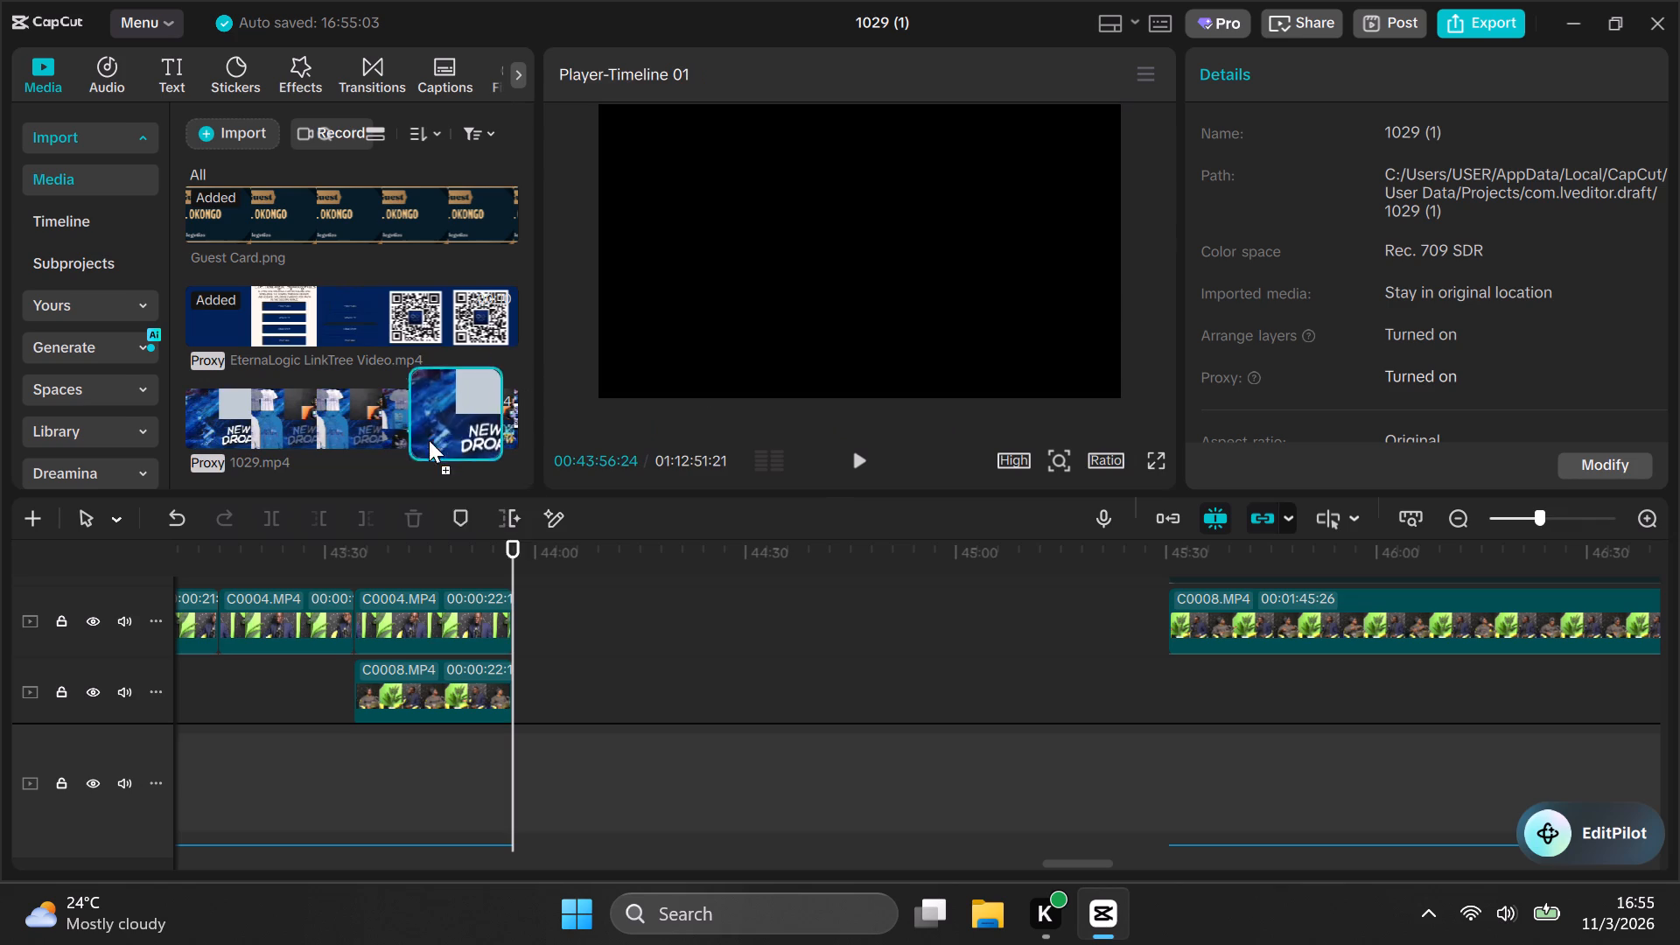
{"action": "left_click_drag", "start_coordinate": [429, 440], "coordinate": [515, 637]}
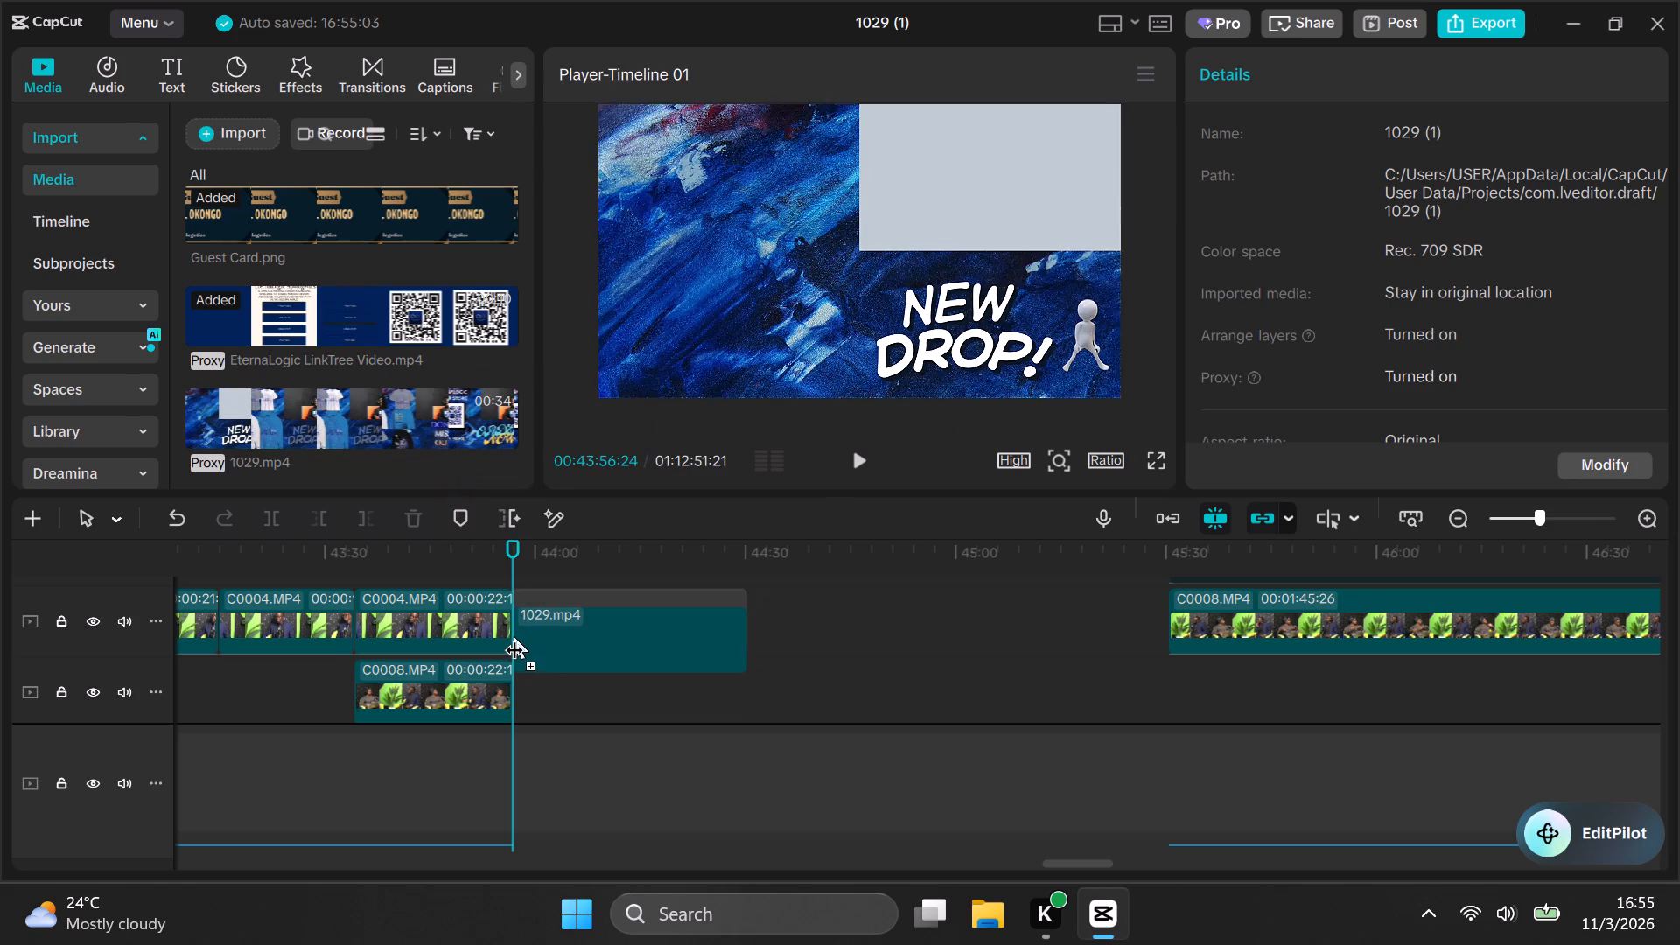
Move the 1029.mp4 clip down to the C0008.MP4 track, directly after the C0008.MP4 clip and still starting at 00:43:56:24.
{"action": "scroll", "coordinate": [516, 636], "scroll_direction": "down", "scroll_amount": 4}
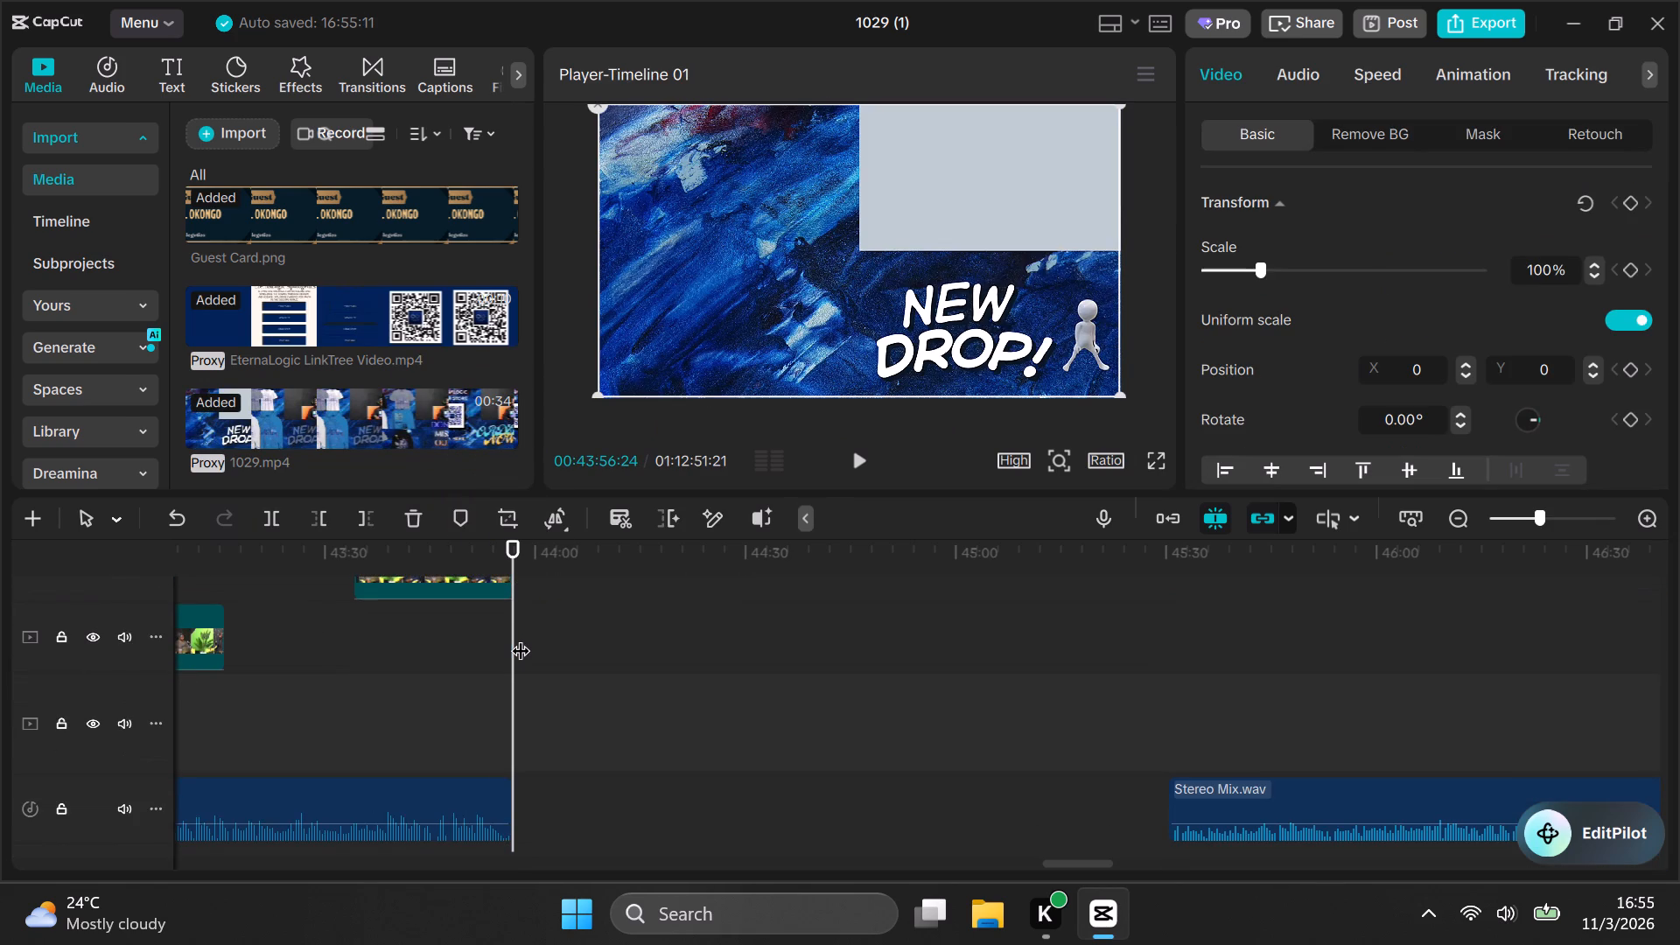
{"action": "scroll", "coordinate": [520, 634], "scroll_direction": "down", "scroll_amount": 1}
{"action": "scroll", "coordinate": [520, 634], "scroll_direction": "up", "scroll_amount": 5}
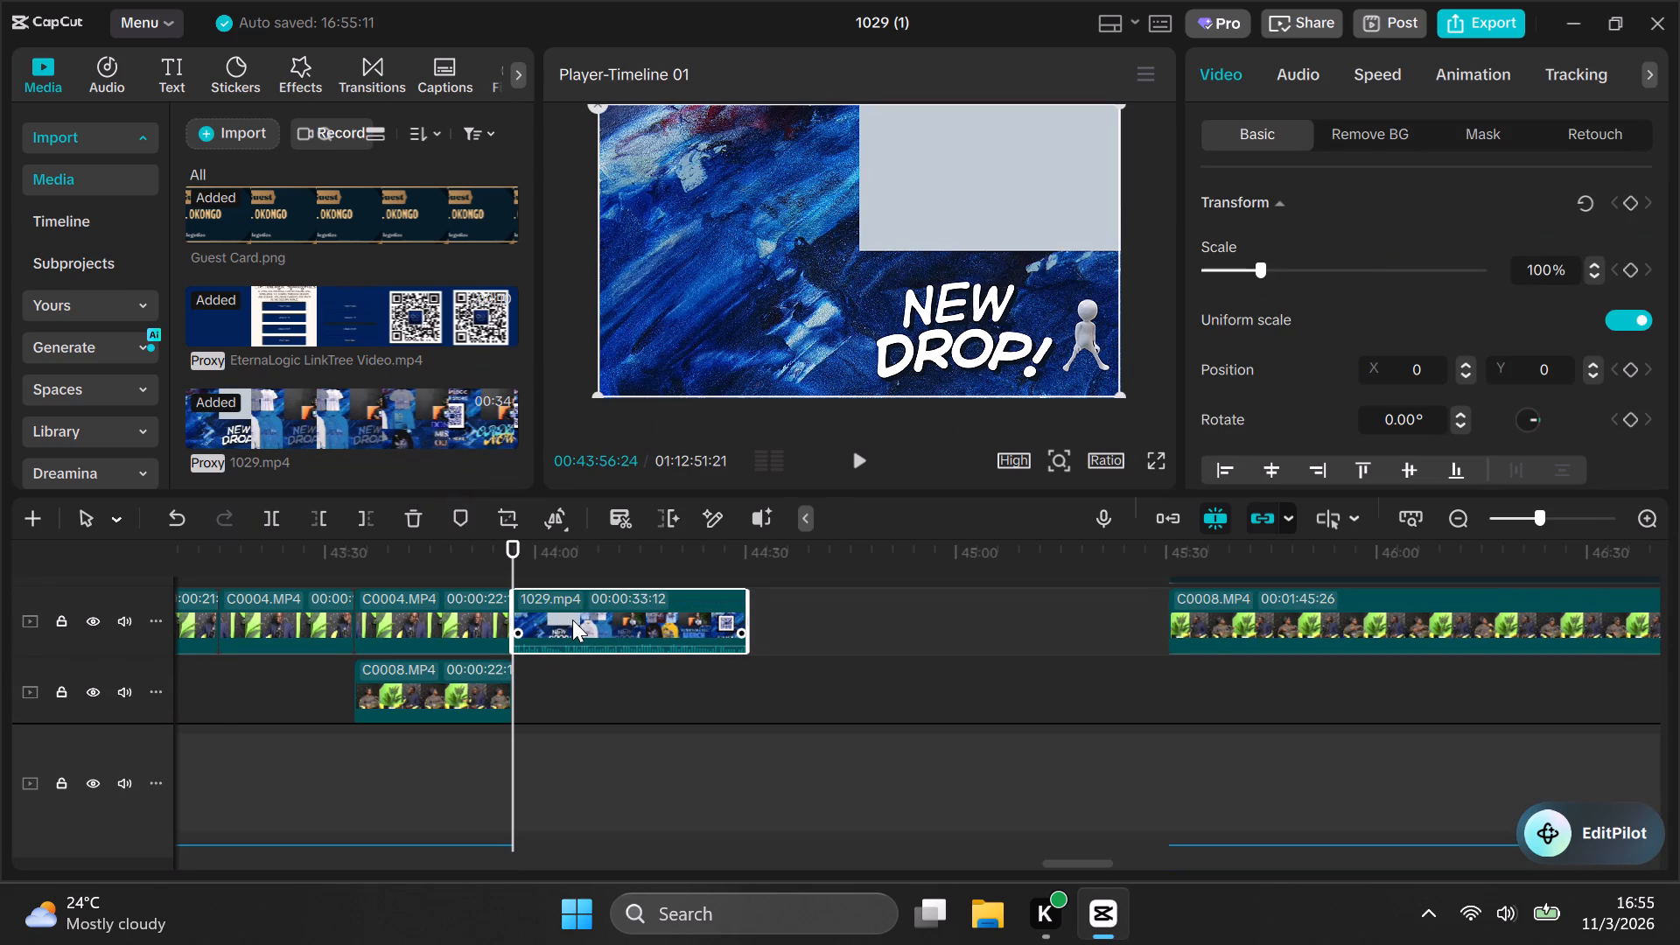
{"action": "left_click_drag", "start_coordinate": [572, 619], "coordinate": [572, 697]}
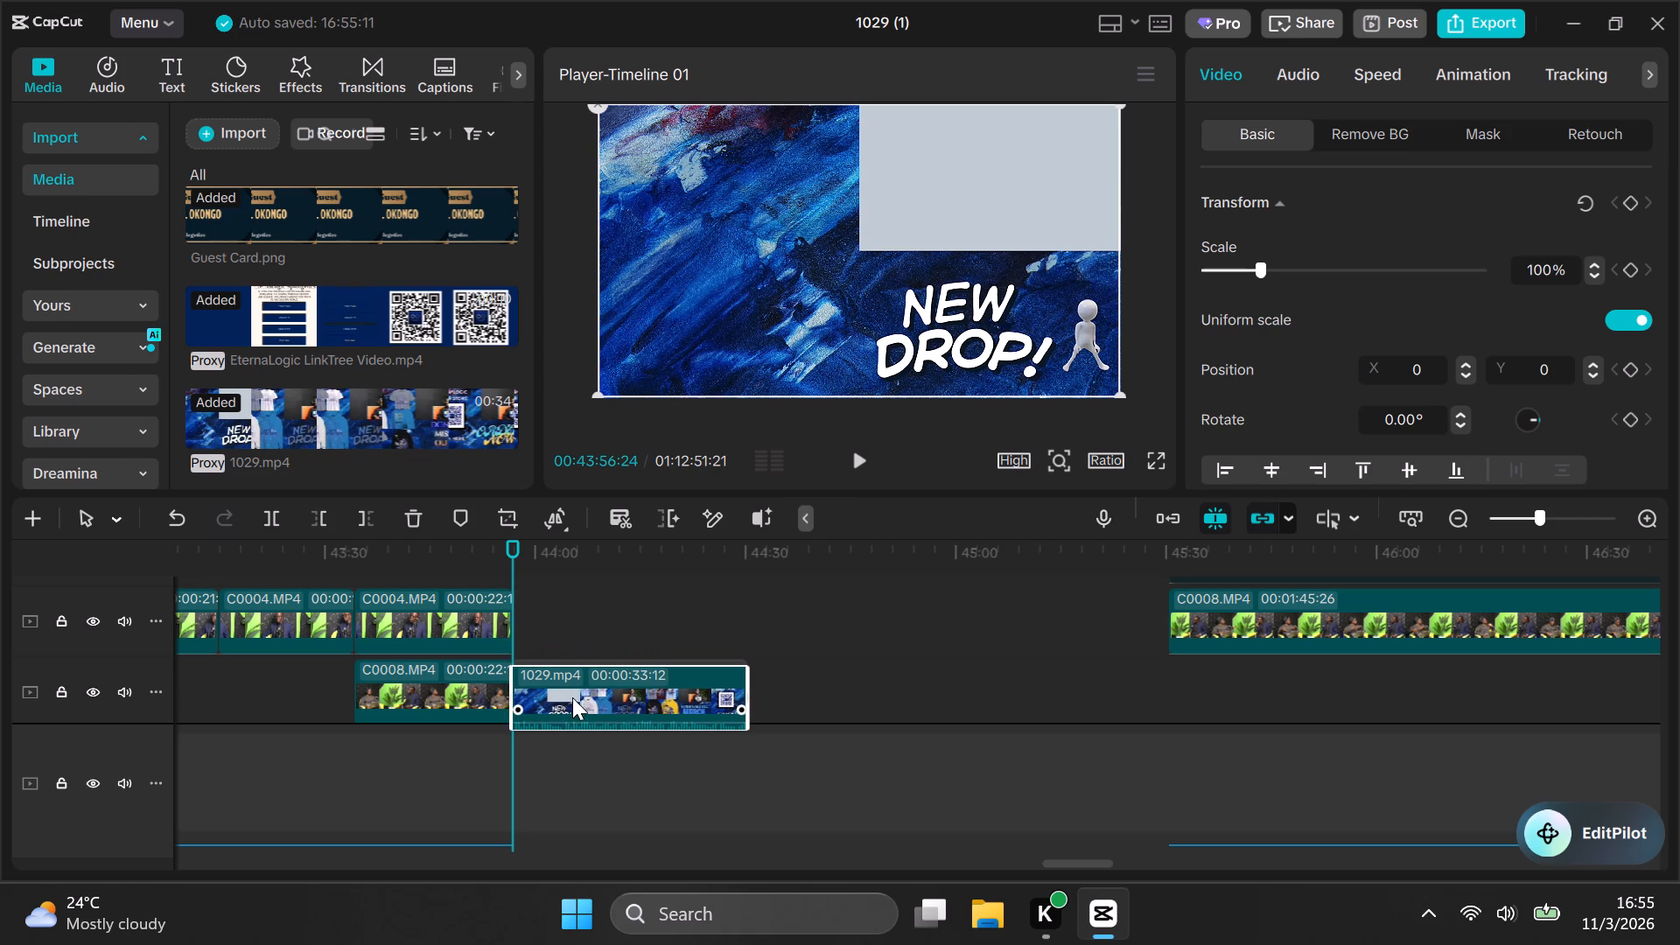
{"action": "left_click_drag", "start_coordinate": [572, 697], "coordinate": [572, 690]}
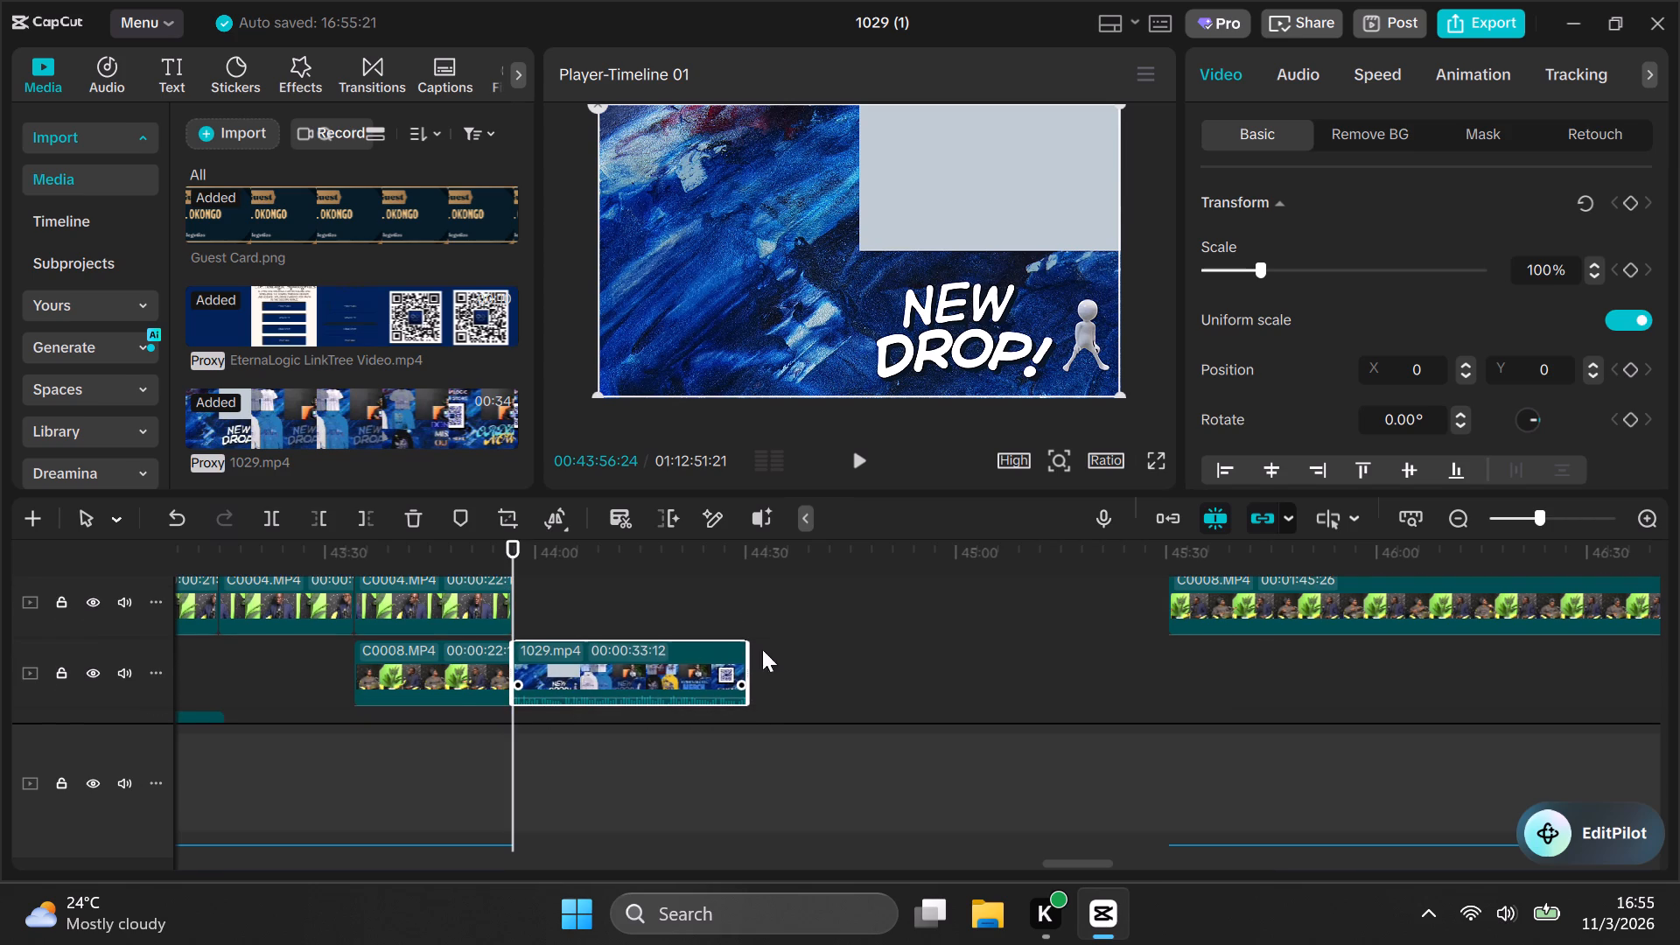
Examine the gap across all video and Stereo Mix.wav tracks, from the 1029.mp4 clip to where the shifted clips begin.
{"action": "scroll", "coordinate": [792, 660], "scroll_direction": "down", "scroll_amount": 3}
{"action": "scroll", "coordinate": [1007, 728], "scroll_direction": "down", "scroll_amount": 3}
{"action": "scroll", "coordinate": [1056, 705], "scroll_direction": "up", "scroll_amount": 8}
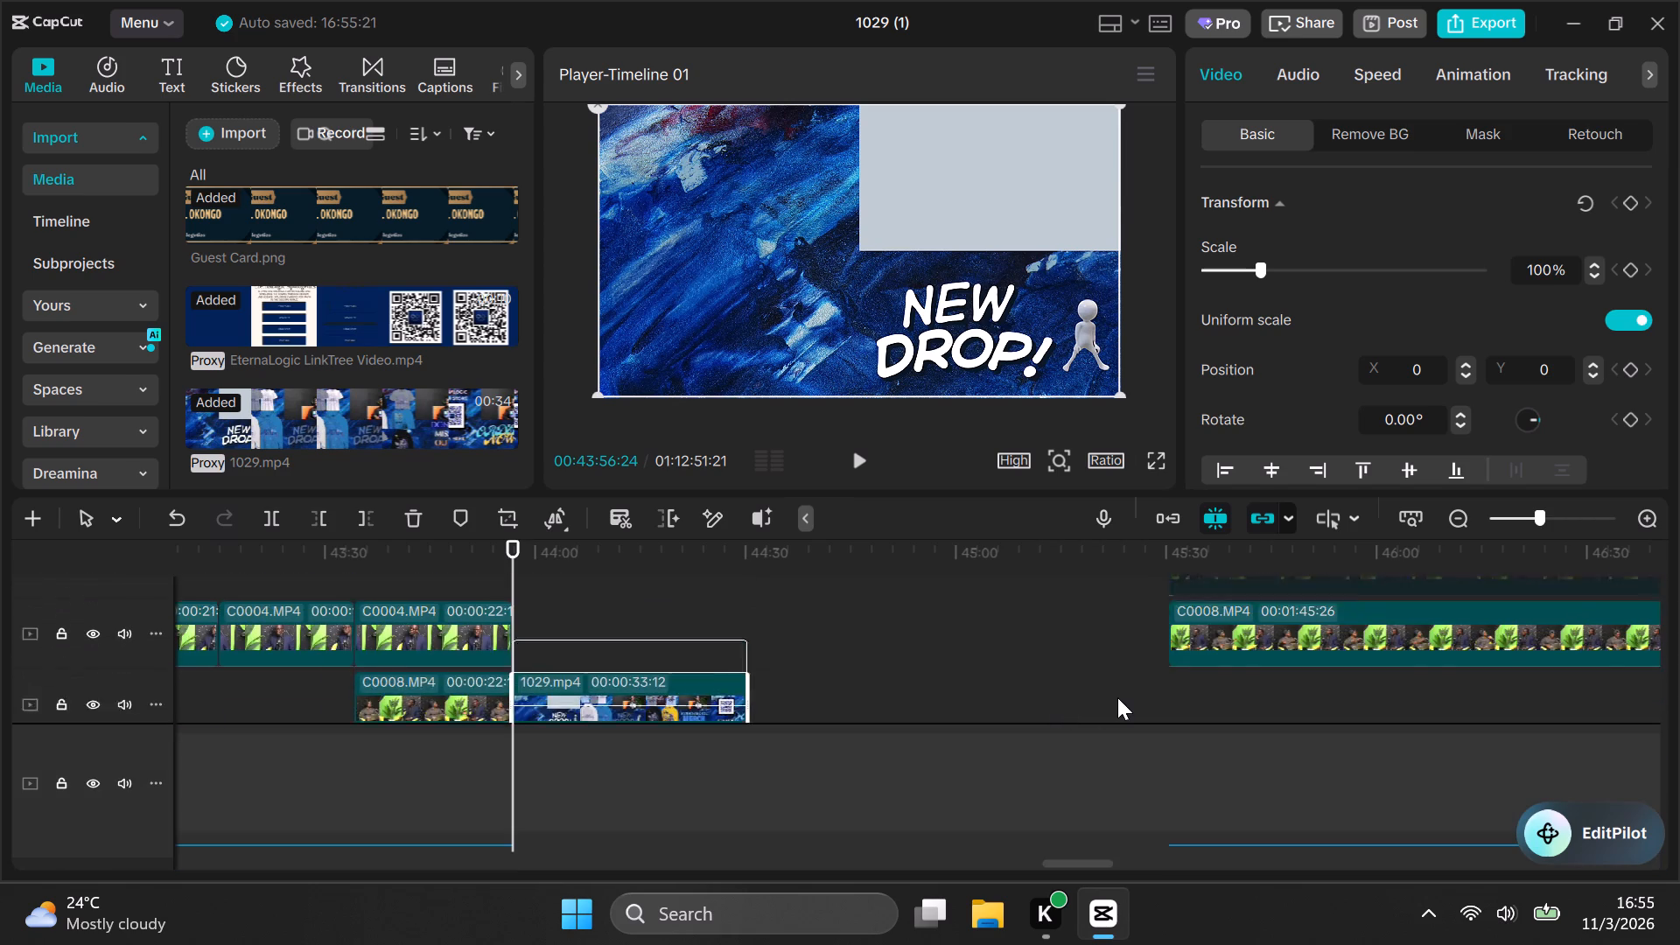
{"action": "scroll", "coordinate": [1117, 697], "scroll_direction": "up", "scroll_amount": 3}
{"action": "scroll", "coordinate": [1193, 647], "scroll_direction": "down", "scroll_amount": 4}
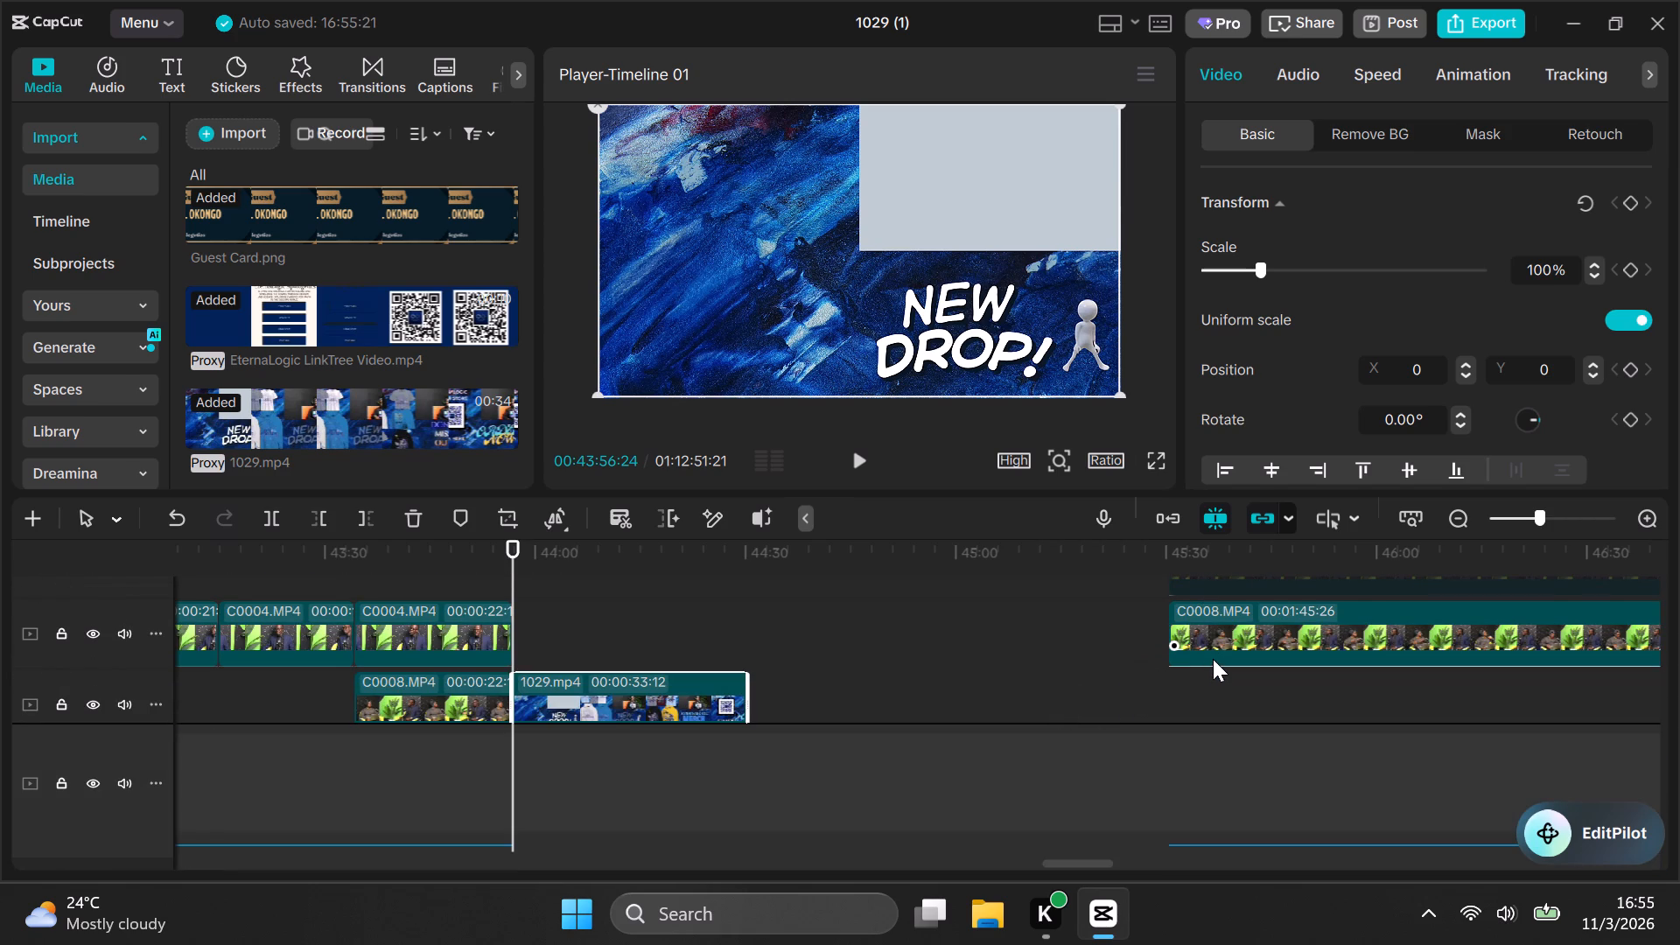
{"action": "scroll", "coordinate": [1204, 647], "scroll_direction": "up", "scroll_amount": 3}
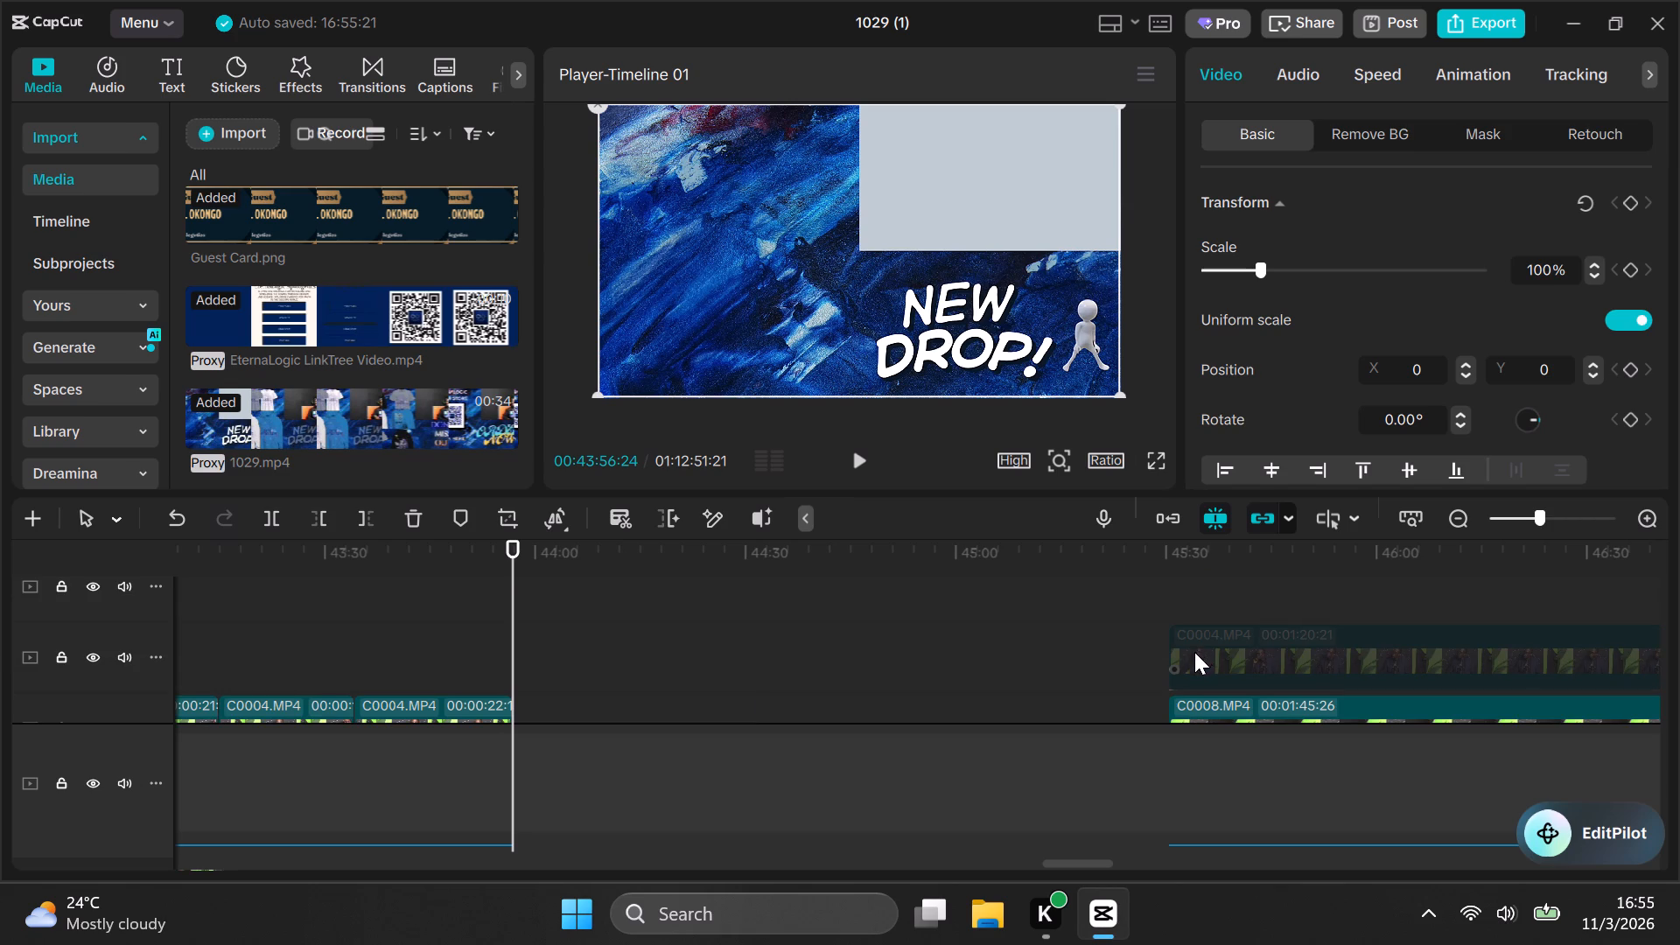
{"action": "scroll", "coordinate": [1187, 657], "scroll_direction": "down", "scroll_amount": 2}
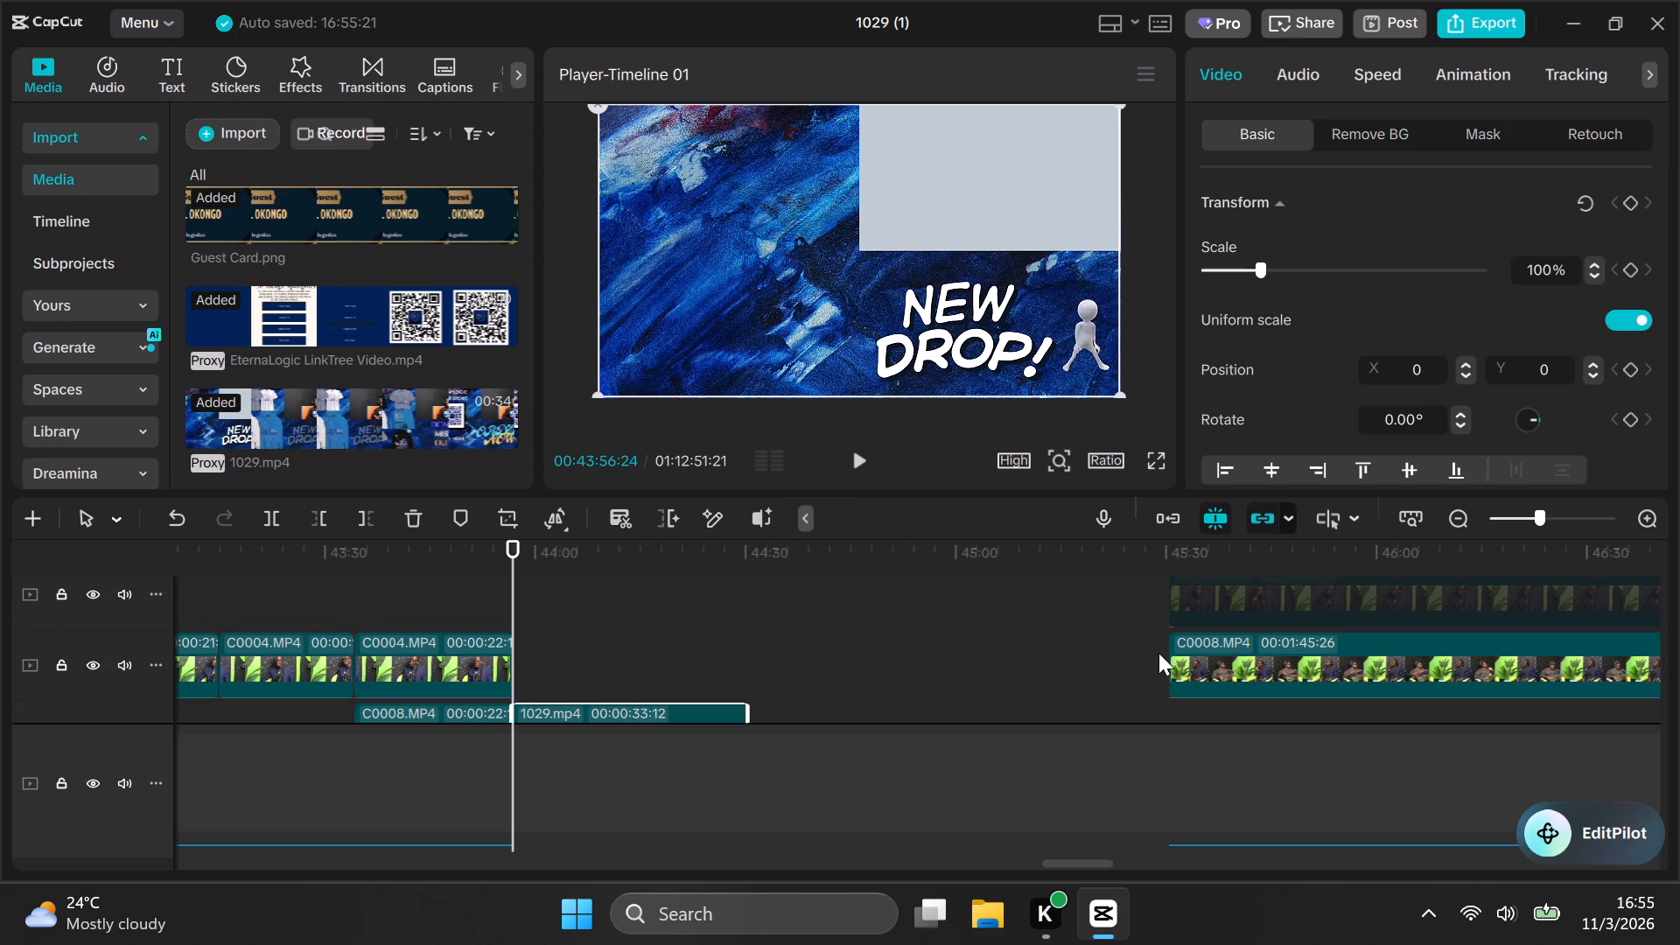
{"action": "scroll", "coordinate": [1046, 641], "scroll_direction": "down", "scroll_amount": 2}
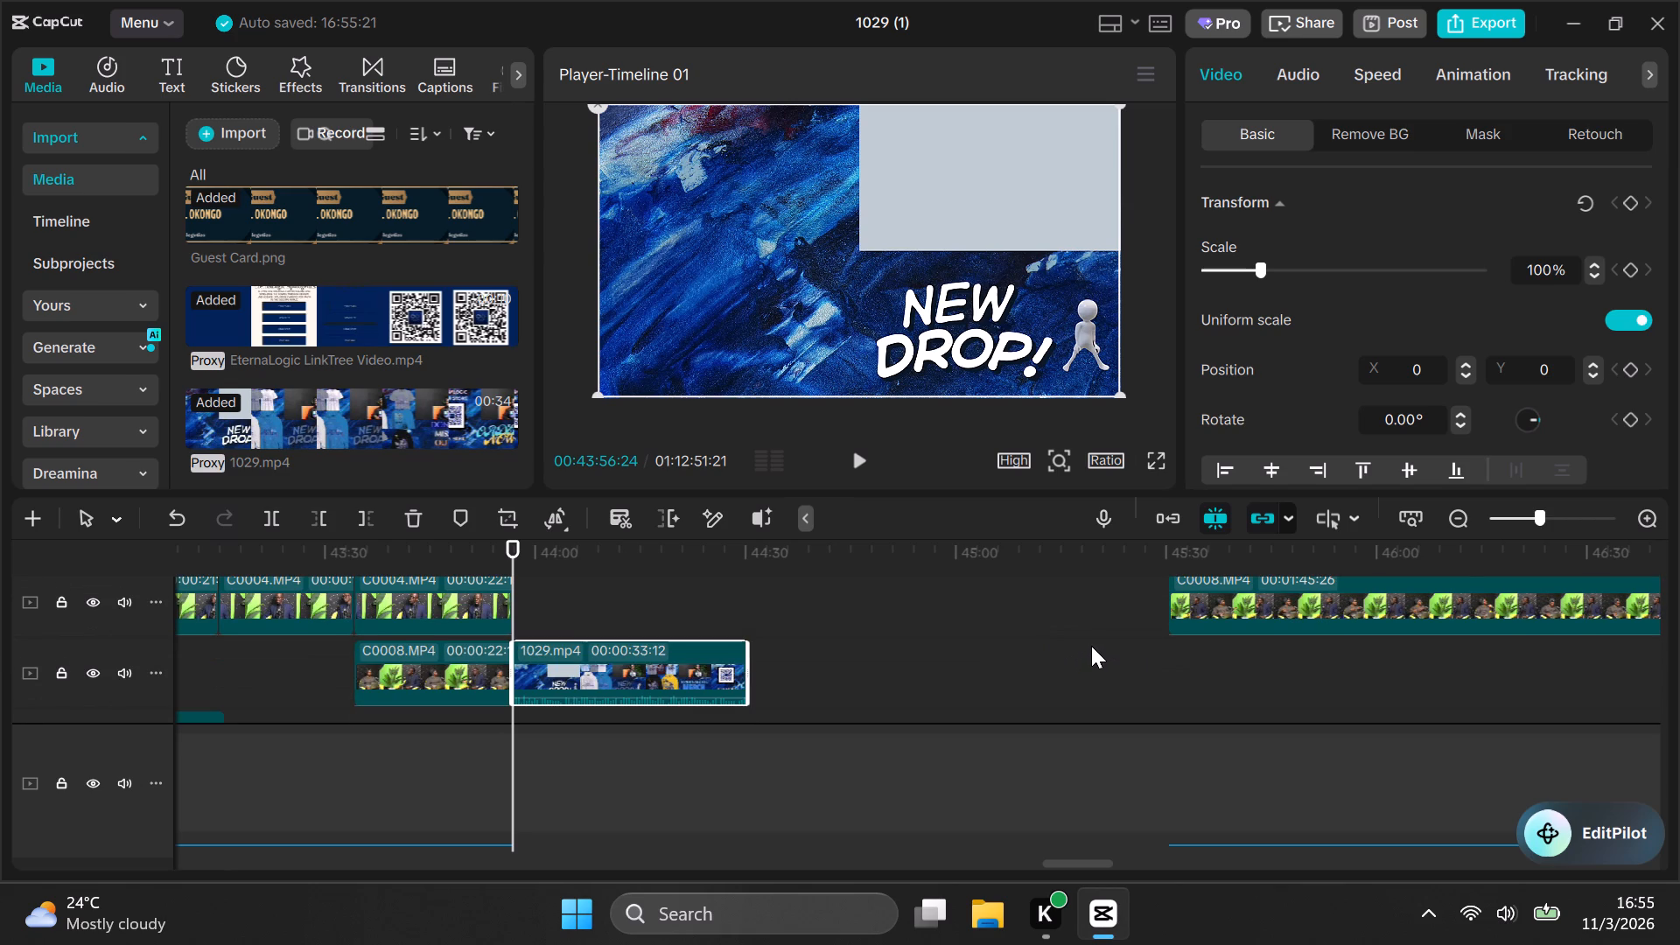
{"action": "scroll", "coordinate": [1093, 652], "scroll_direction": "down", "scroll_amount": 6}
{"action": "scroll", "coordinate": [1088, 650], "scroll_direction": "up", "scroll_amount": 2}
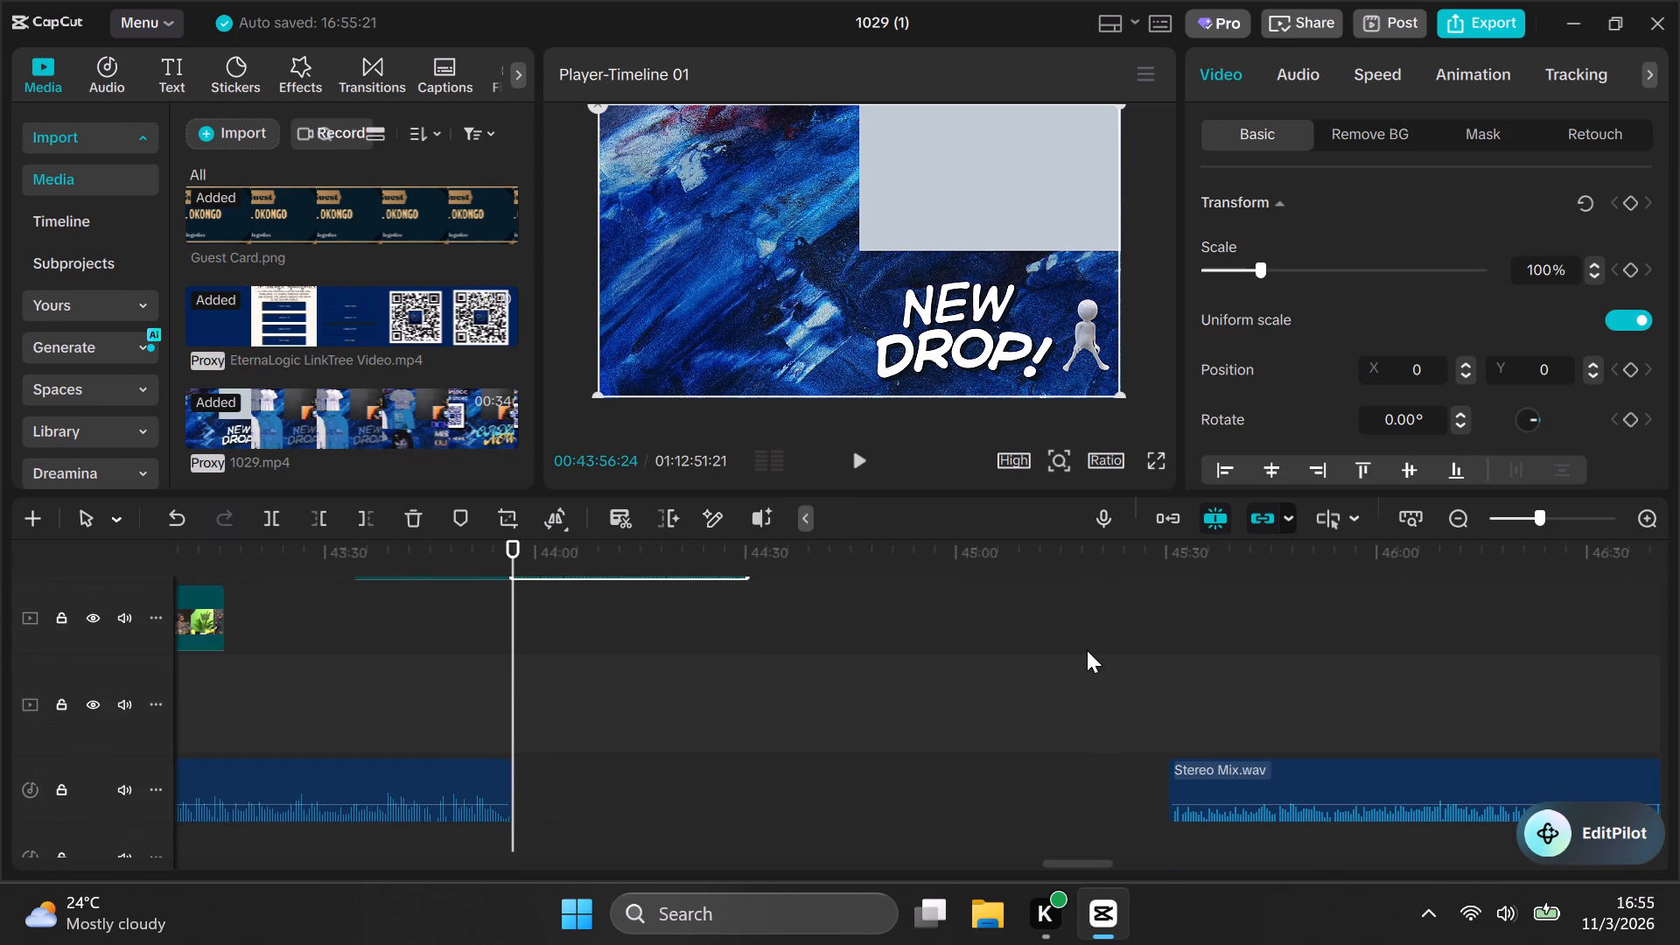
{"action": "scroll", "coordinate": [1087, 650], "scroll_direction": "up", "scroll_amount": 4}
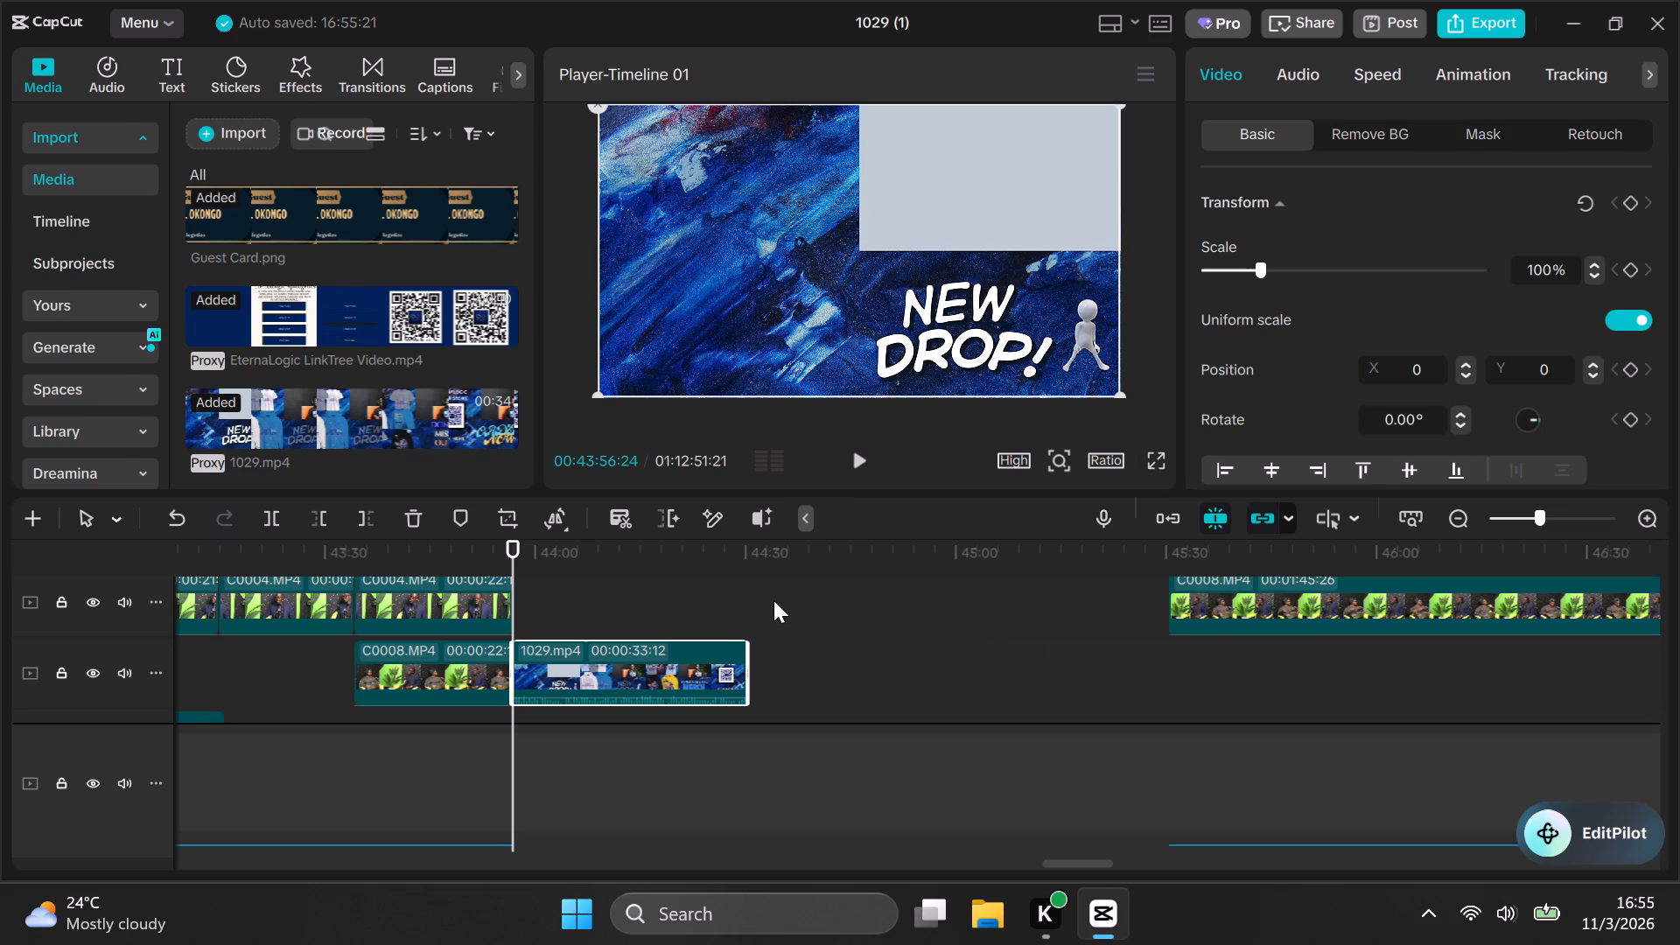
Play the cut from the C0008.MP4 and C0004.MP4 clips into the 1029.mp4 promo, starting at 00:43:52:17.
{"action": "left_click", "coordinate": [728, 618]}
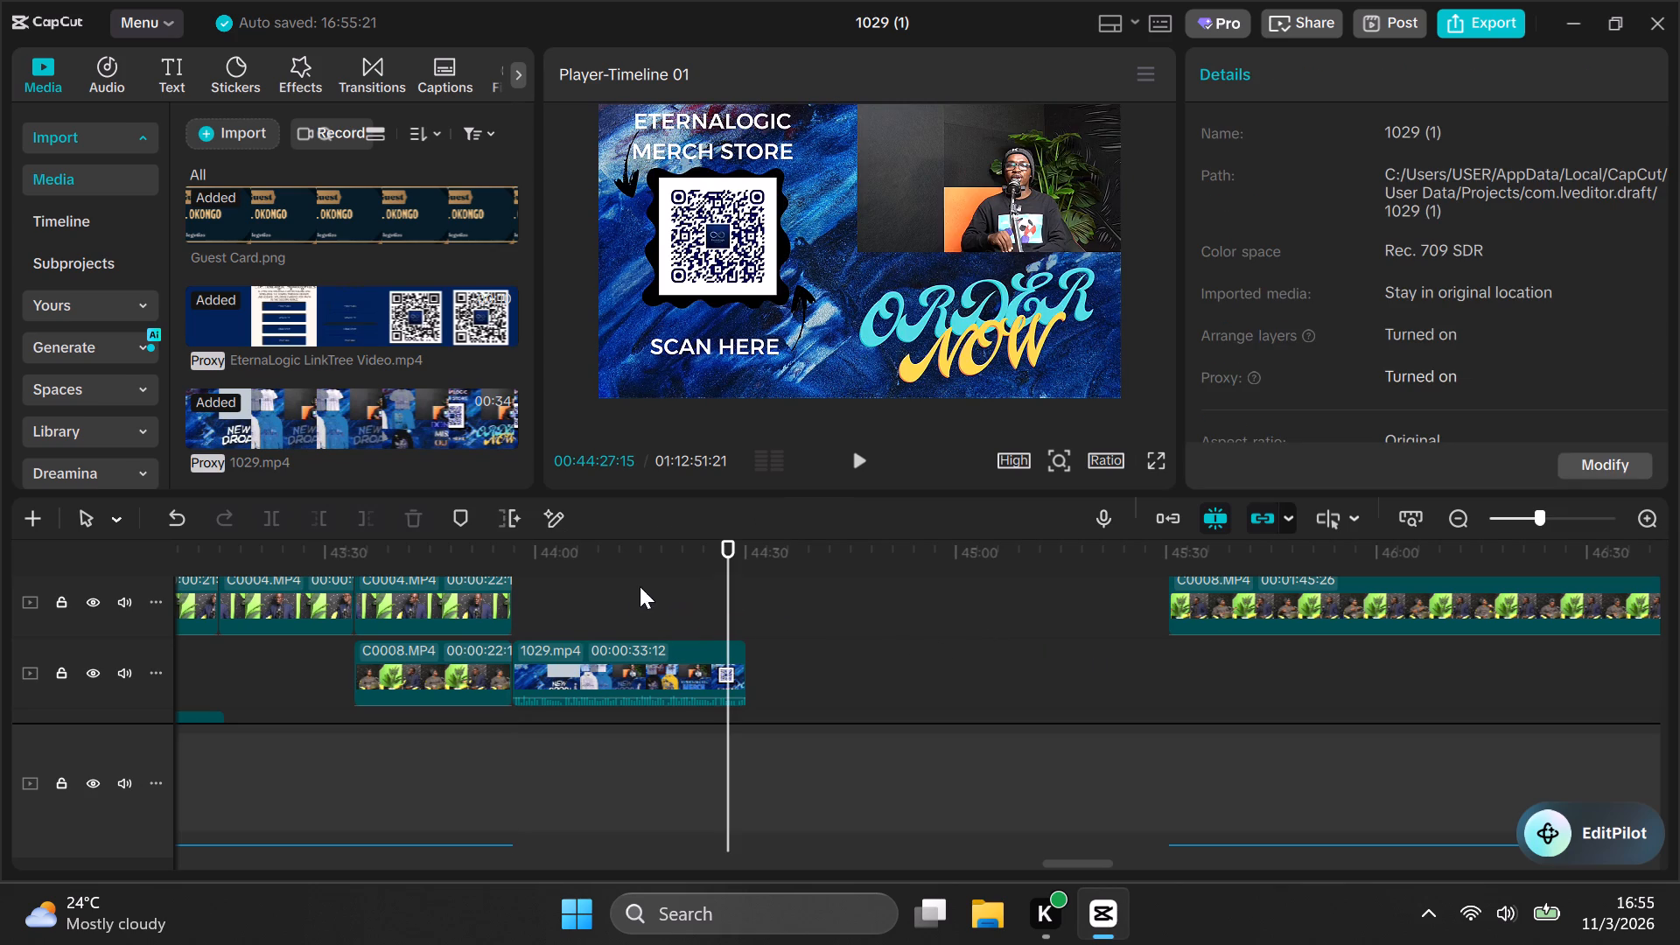
{"action": "left_click", "coordinate": [483, 538]}
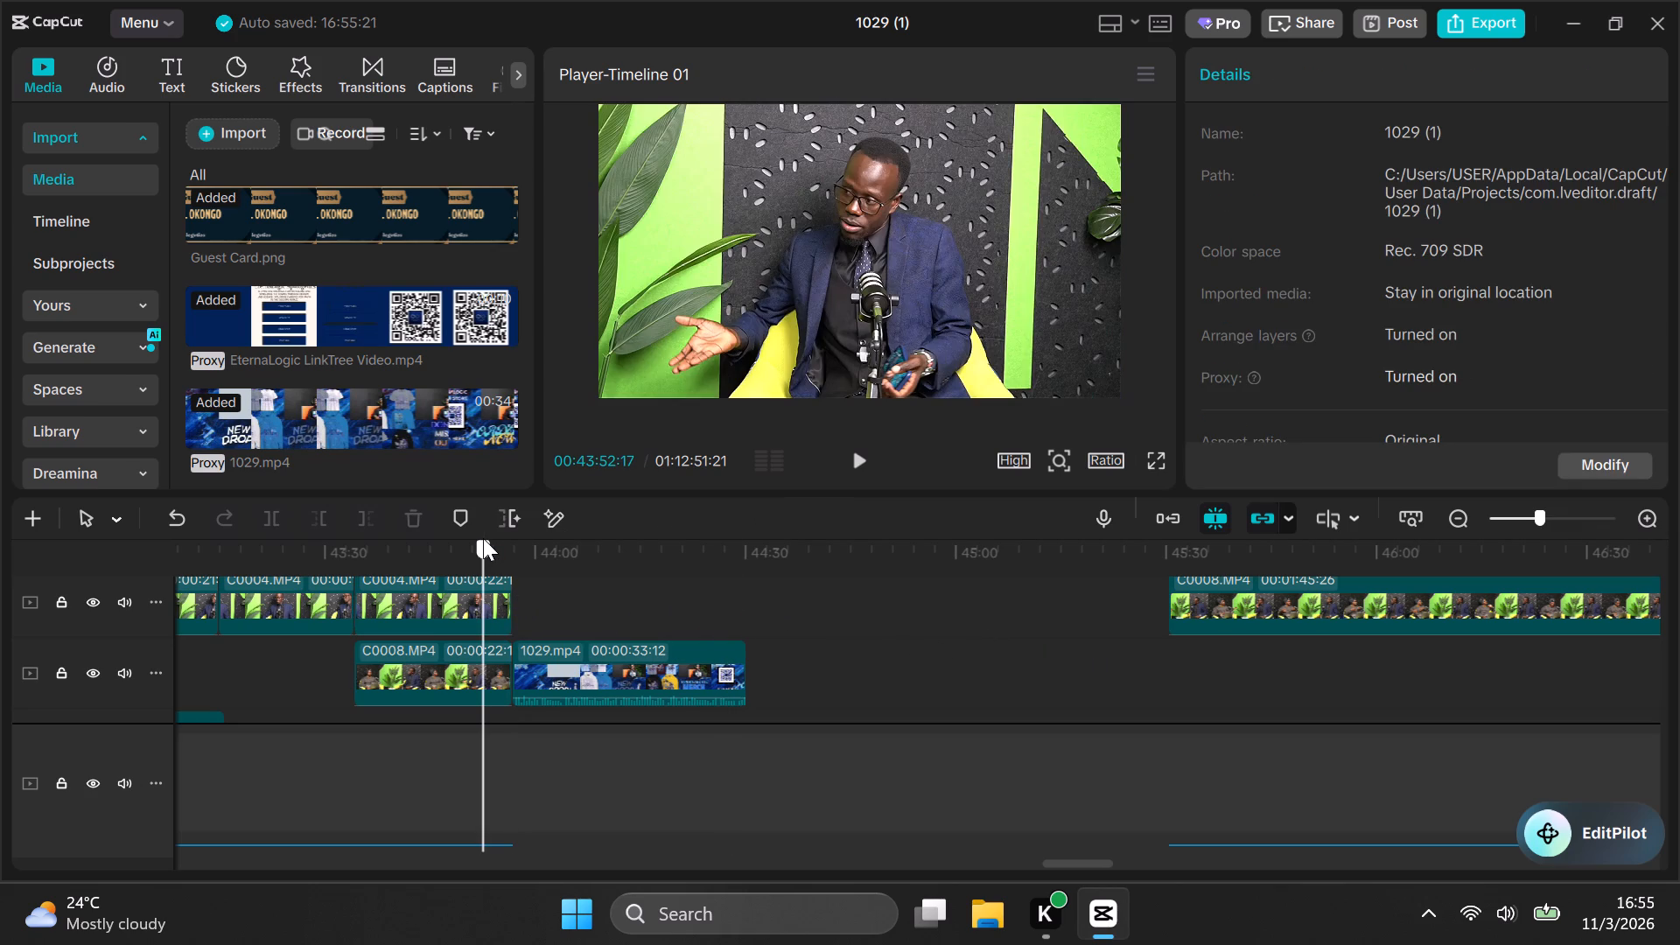
{"action": "key", "text": "space"}
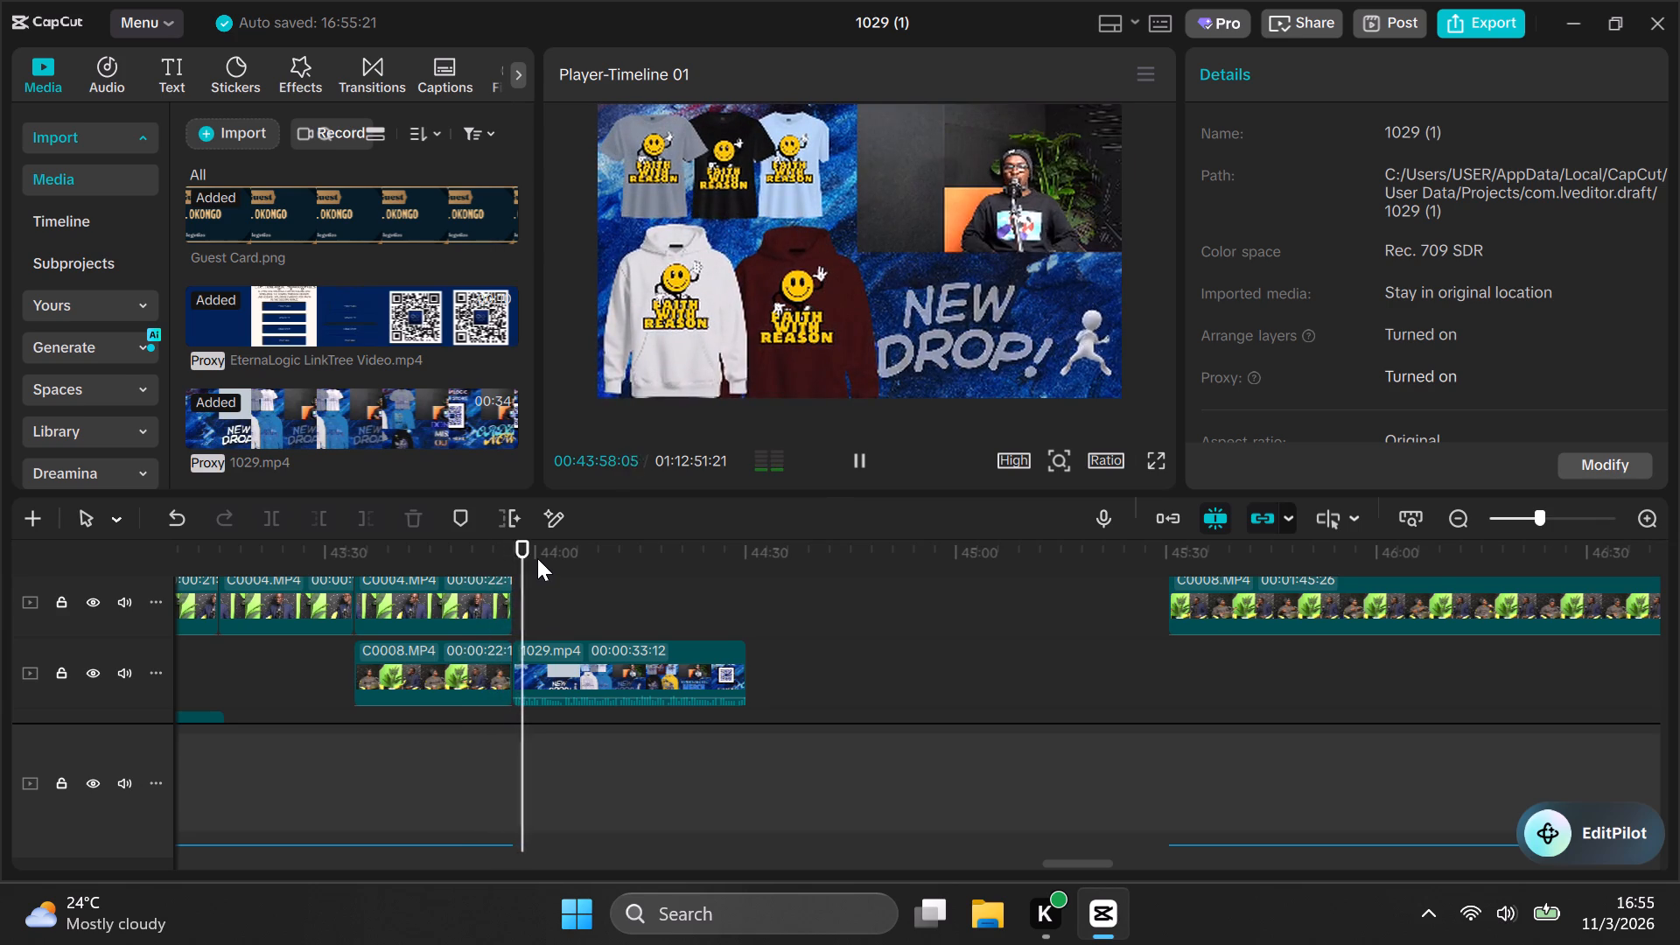
{"action": "key", "text": "space"}
Inspect the end of the 1029.mp4 promo frame by frame and play its last second from 00:44:29:10.
{"action": "left_click", "coordinate": [723, 594]}
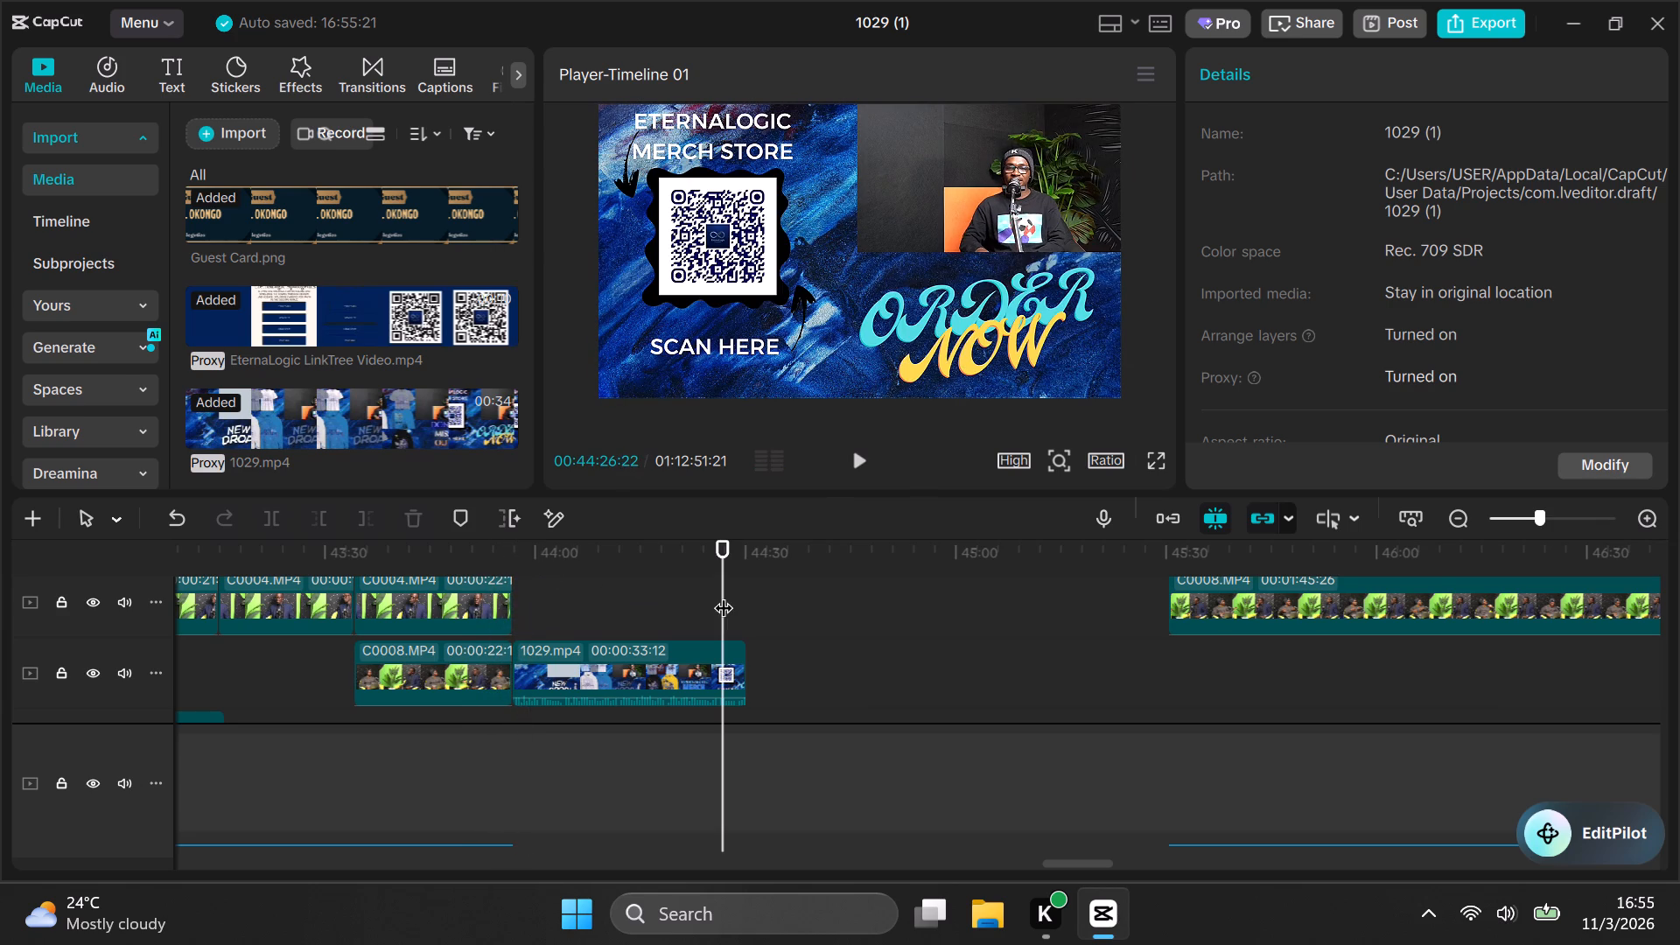
{"action": "left_click", "coordinate": [747, 603]}
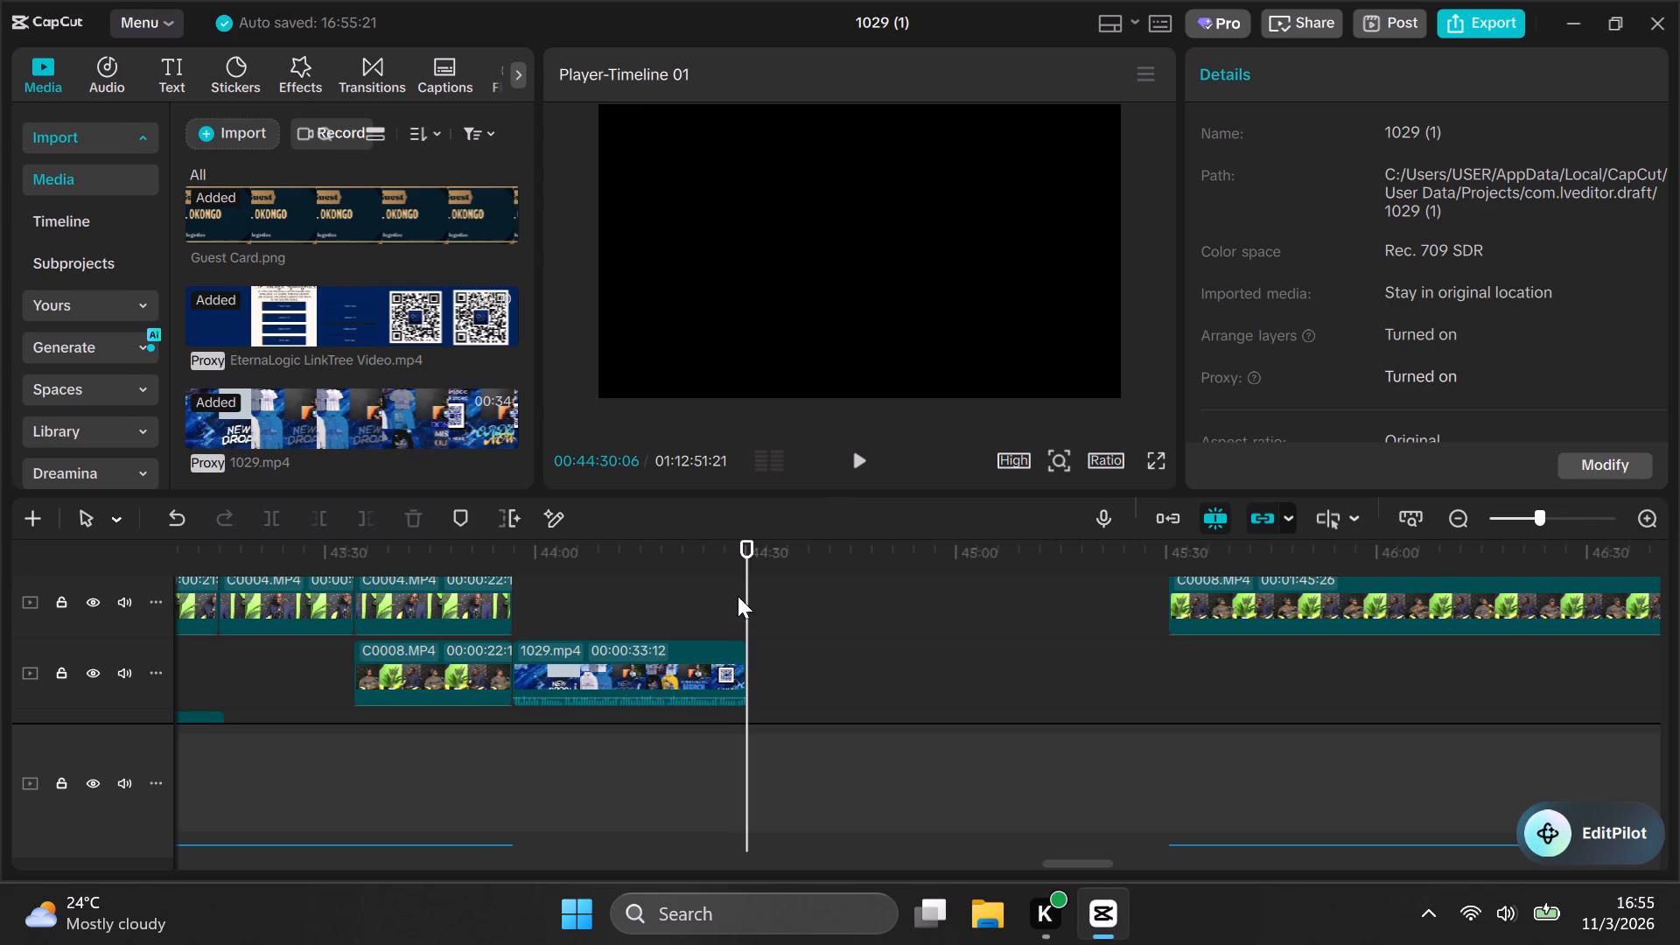
{"action": "key", "text": "Left"}
{"action": "key", "text": "Left"}
{"action": "key", "text": "Left"}
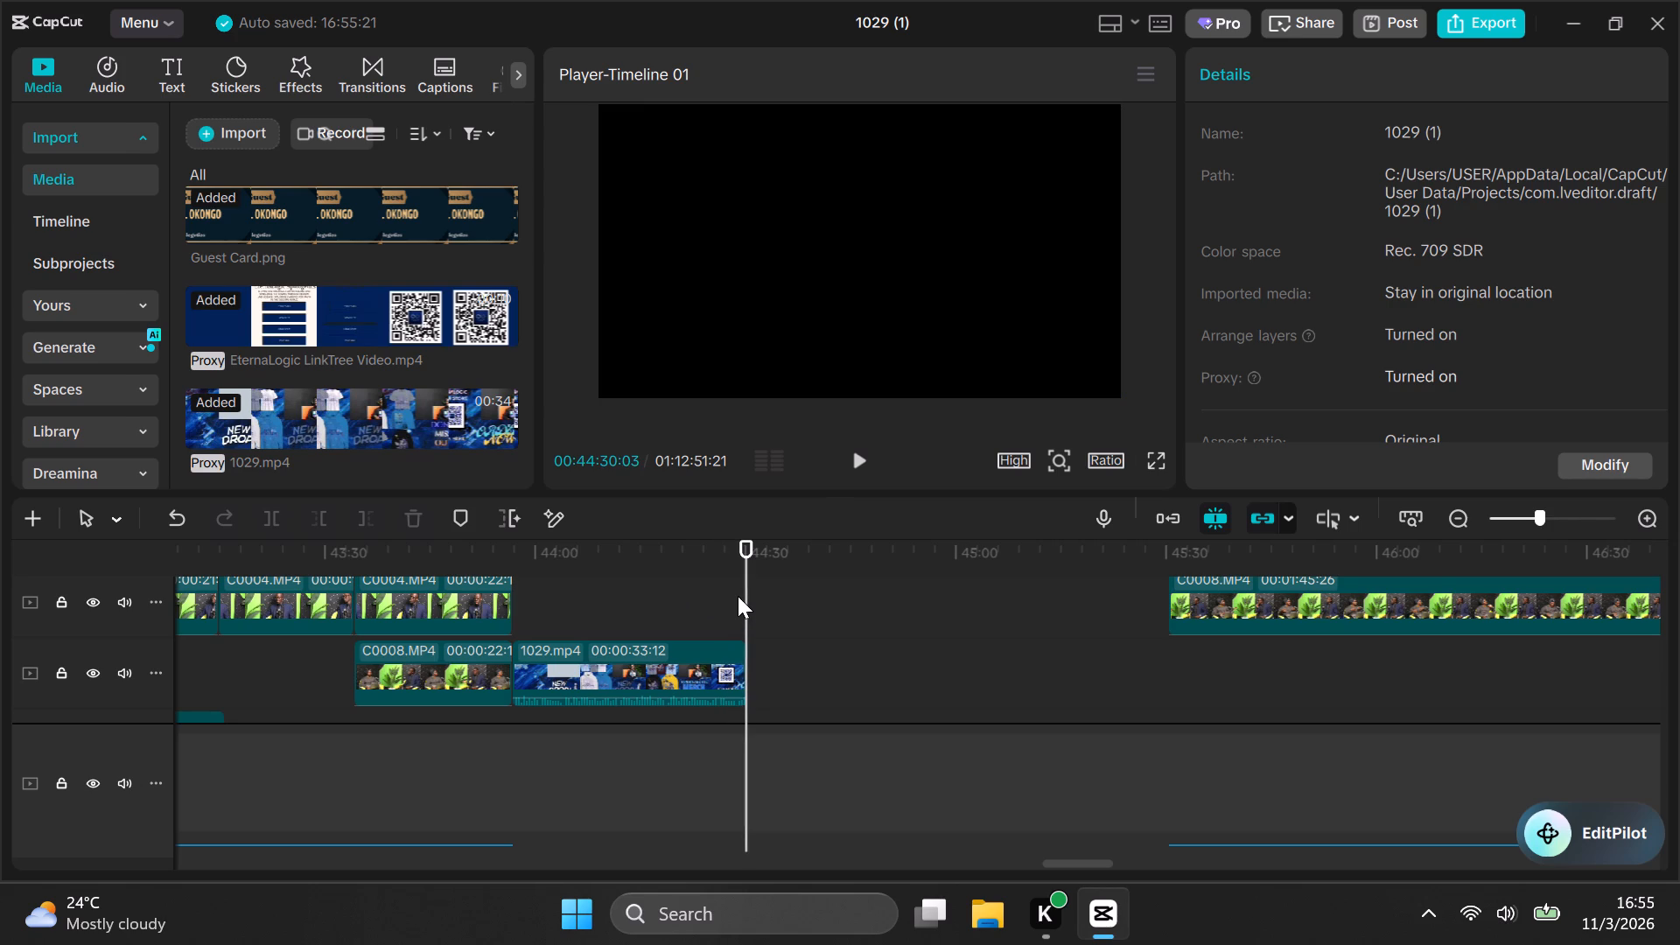
{"action": "key", "text": "Left"}
{"action": "key", "text": "Left"}
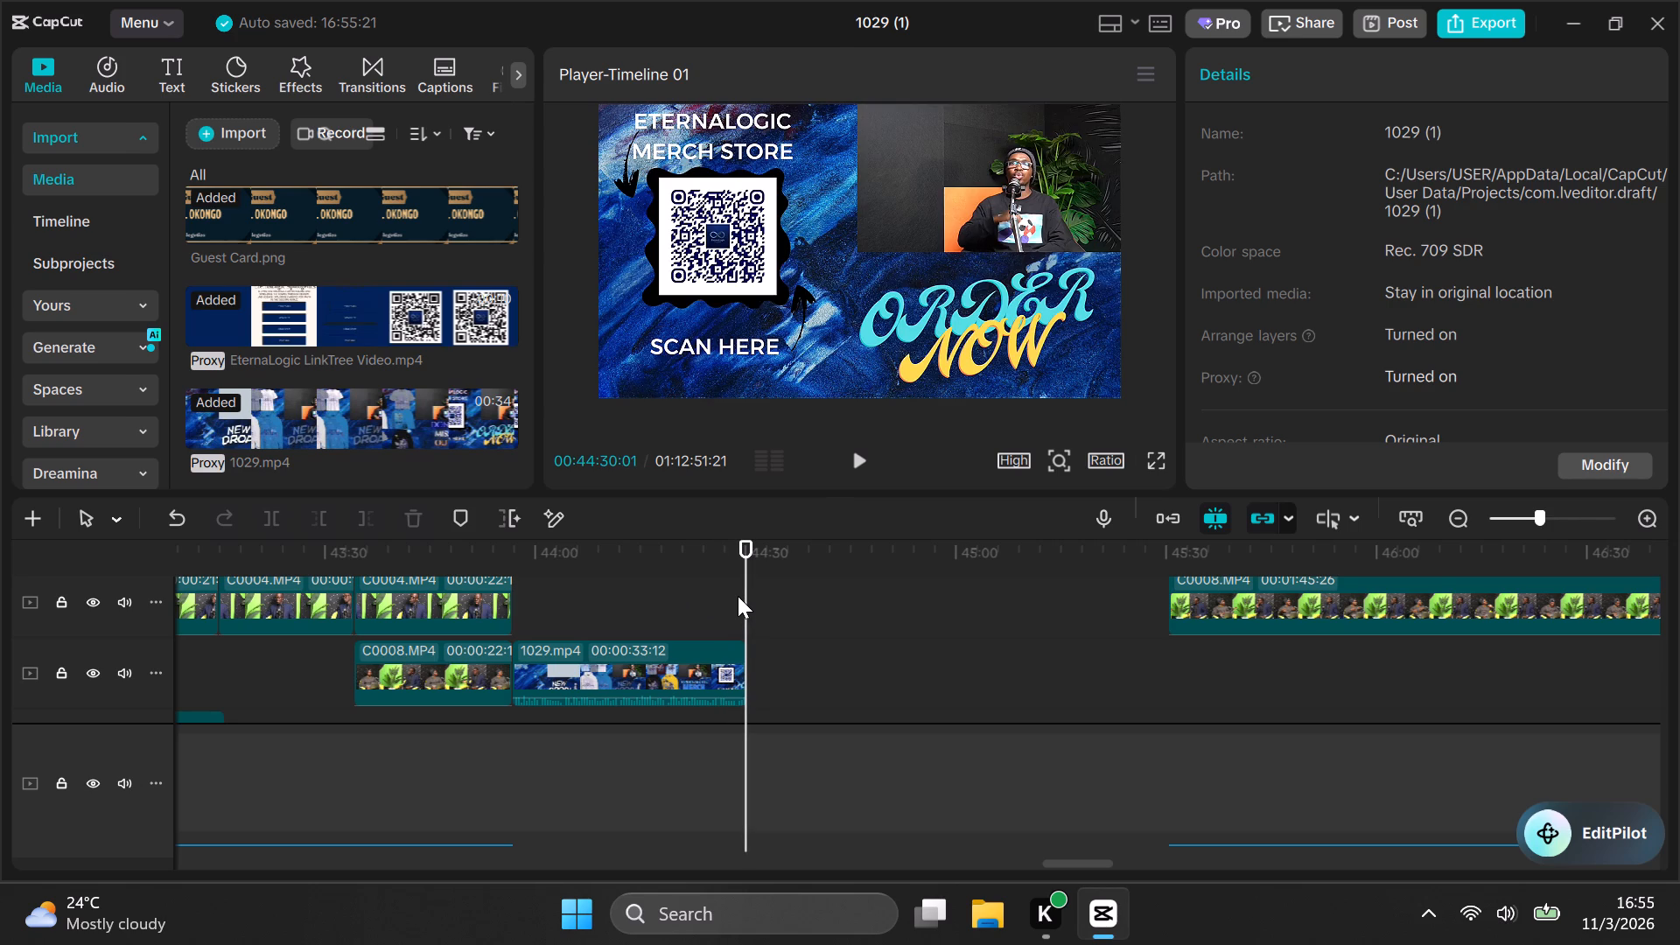
{"action": "key", "text": "Left"}
{"action": "key", "text": "Left"}
{"action": "key", "text": "Left"}
{"action": "key", "text": "Left"}
{"action": "key", "text": "Left"}
{"action": "key", "text": "Left"}
{"action": "key", "text": "Left"}
{"action": "key", "text": "Left"}
{"action": "key", "text": "Left"}
{"action": "key", "text": "Left"}
{"action": "key", "text": "Left"}
{"action": "key", "text": "Left"}
{"action": "key", "text": "Left"}
{"action": "key", "text": "Left"}
{"action": "key", "text": "Left"}
{"action": "key", "text": "Left"}
{"action": "key", "text": "Left"}
{"action": "key", "text": "Left"}
{"action": "key", "text": "Left"}
{"action": "key", "text": "Left"}
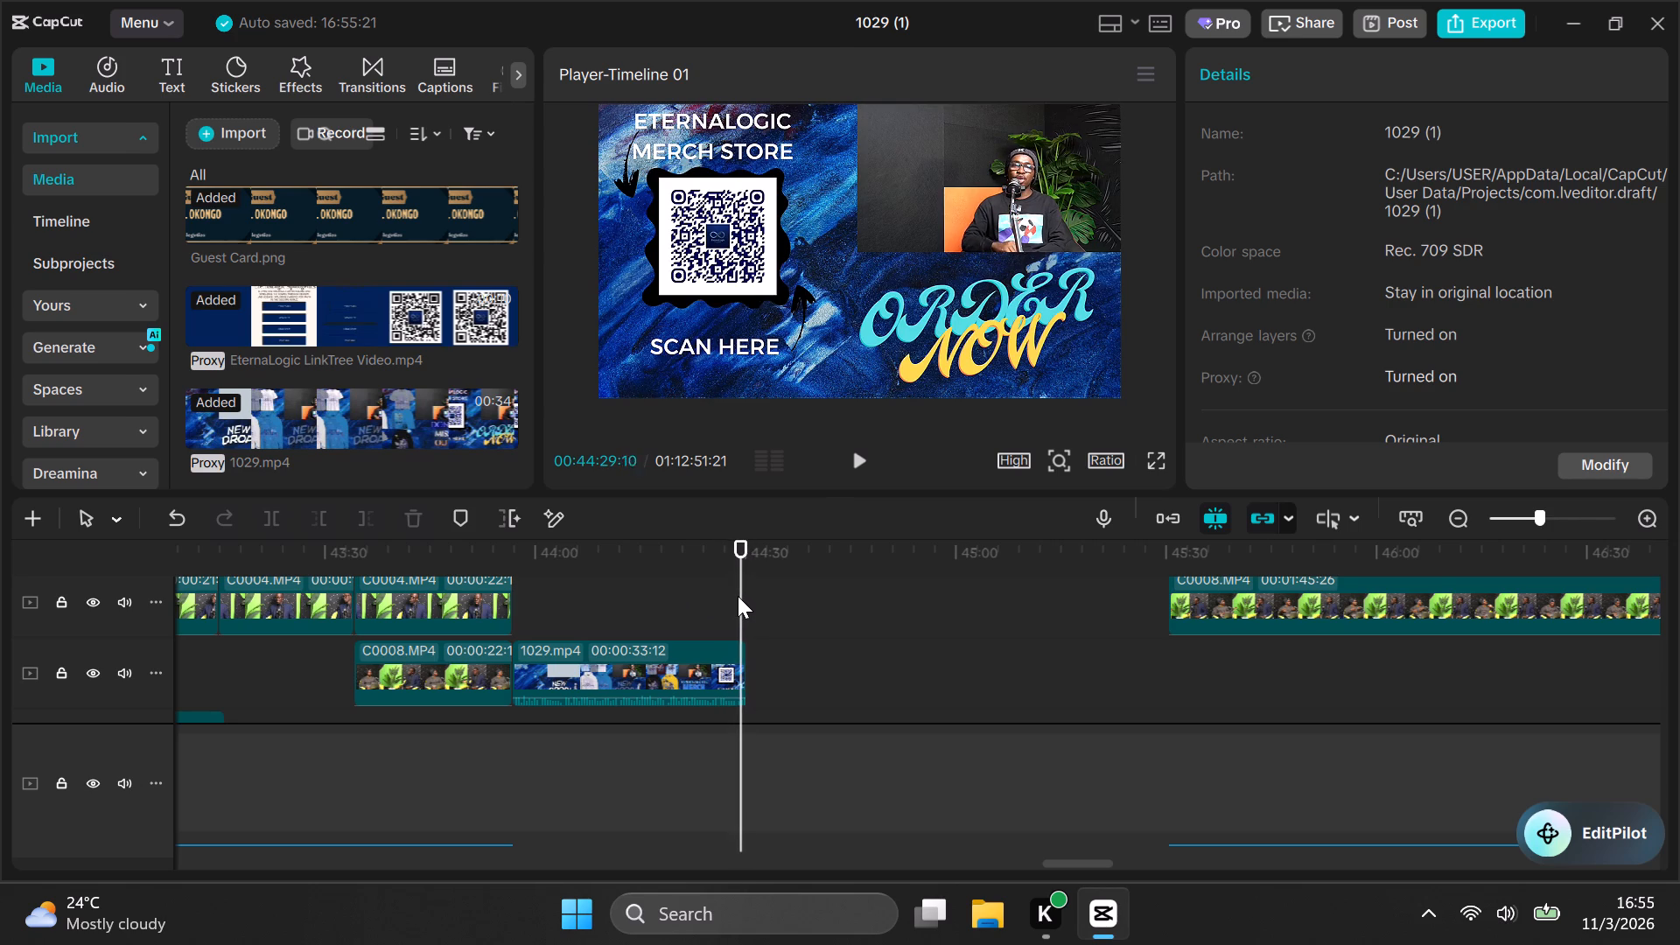
{"action": "key", "text": "space"}
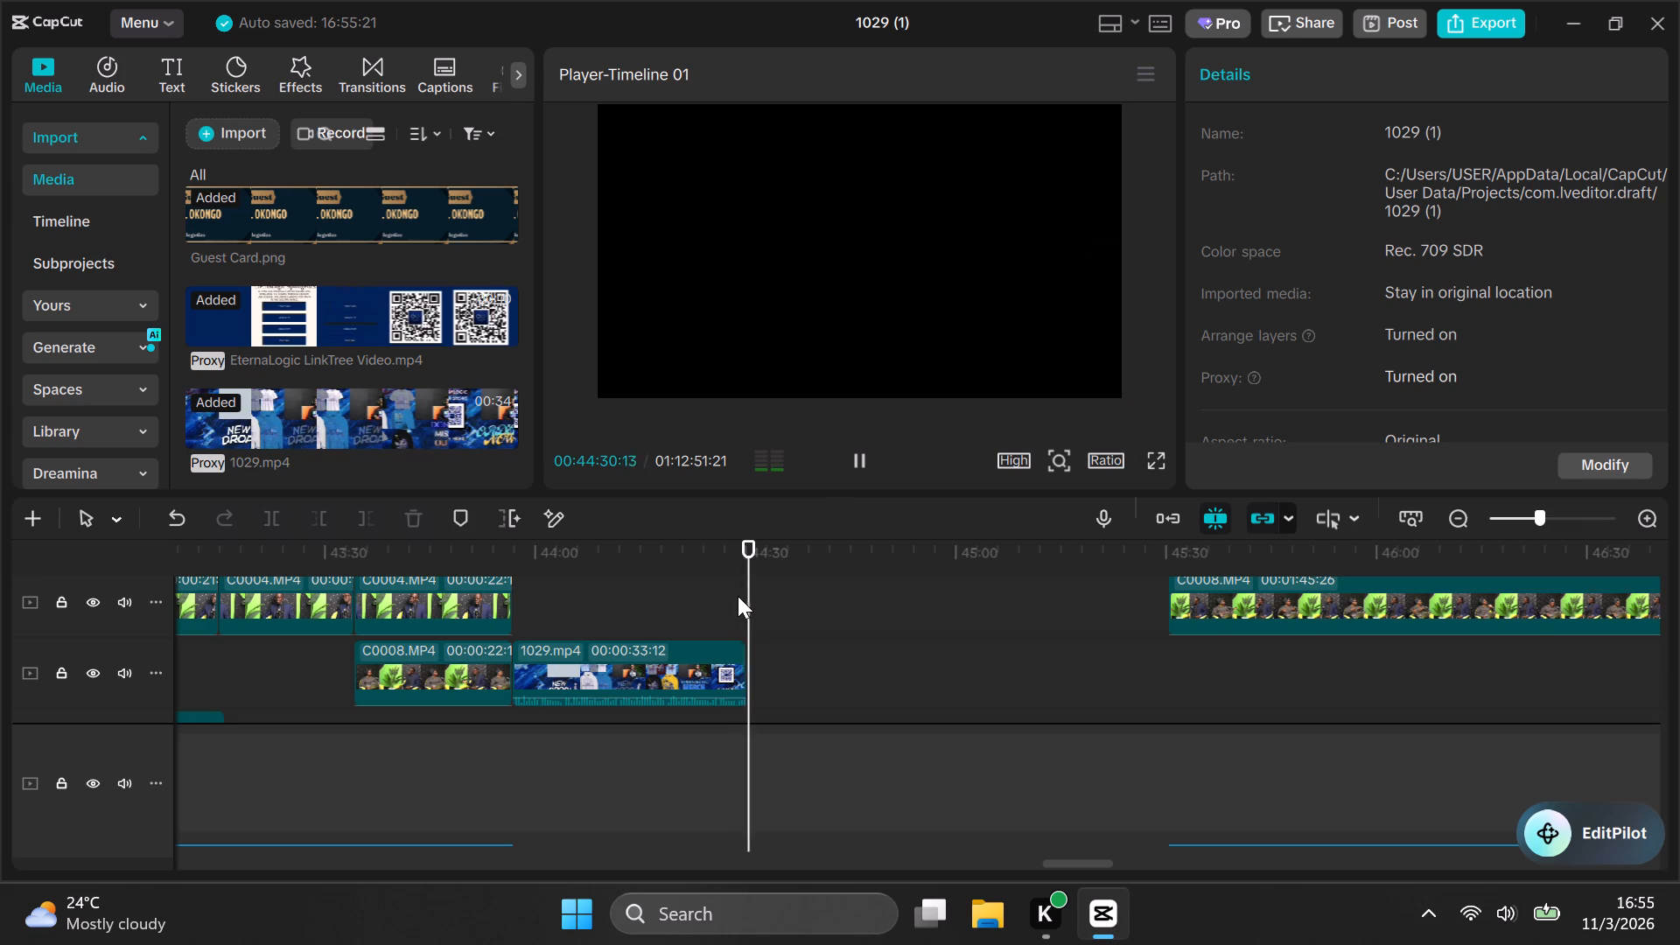
{"action": "key", "text": "space"}
Put the playhead on the first fully black frame after the 1029.mp4 promo, at 00:44:30:03.
{"action": "key", "text": "Left"}
{"action": "key", "text": "Left"}
{"action": "key", "text": "Left"}
{"action": "key", "text": "Left"}
{"action": "key", "text": "Left"}
{"action": "key", "text": "Left"}
{"action": "key", "text": "Left"}
{"action": "key", "text": "Left"}
{"action": "key", "text": "Left"}
{"action": "key", "text": "Left"}
{"action": "key", "text": "Left"}
{"action": "key", "text": "Left"}
{"action": "key", "text": "Left"}
{"action": "key", "text": "Left"}
{"action": "key", "text": "Left"}
{"action": "key", "text": "Left"}
{"action": "key", "text": "Left"}
{"action": "key", "text": "Left"}
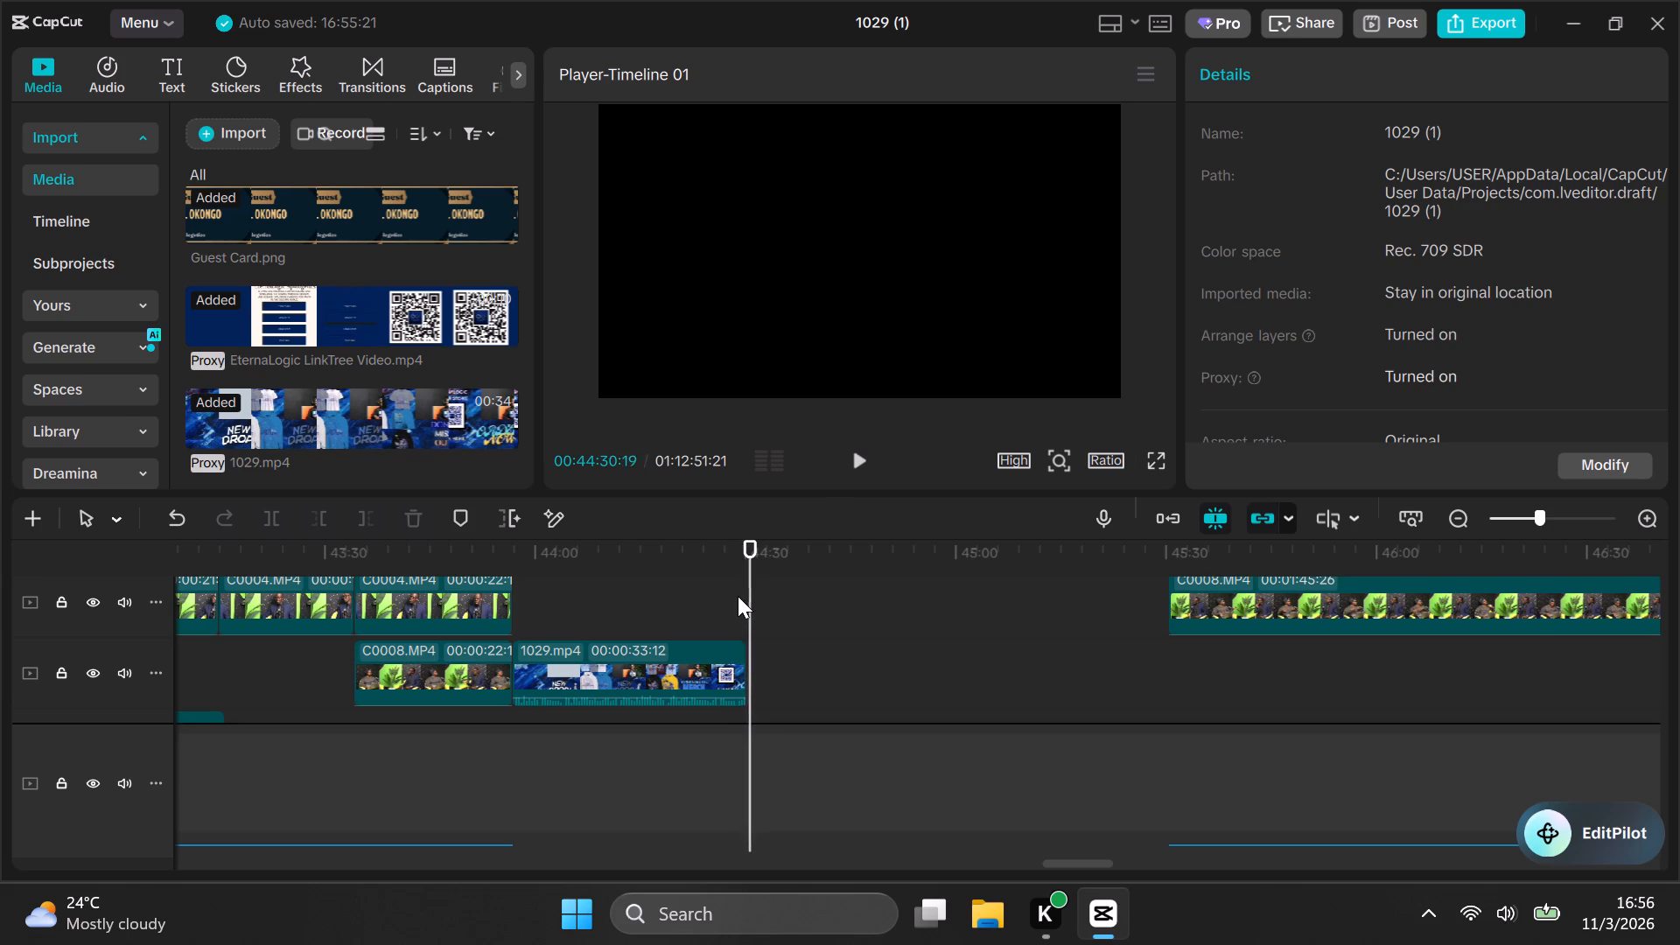
{"action": "key", "text": "Left"}
{"action": "key", "text": "Left"}
{"action": "key", "text": "Left"}
{"action": "key", "text": "Left"}
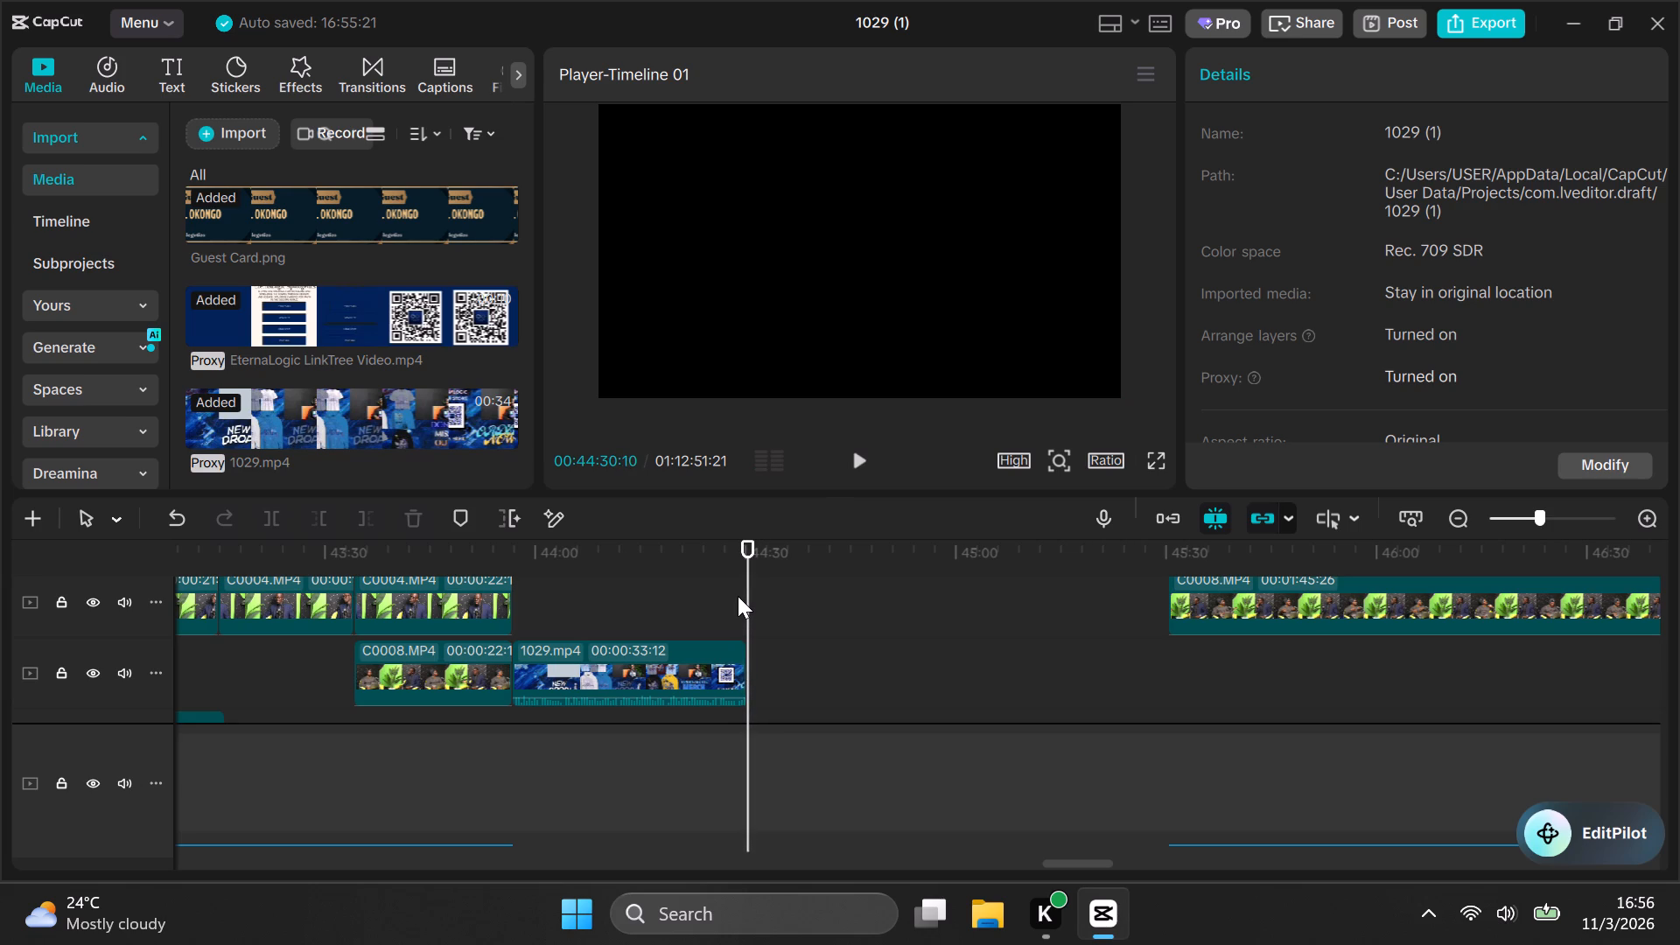
{"action": "key", "text": "Left"}
{"action": "key", "text": "Left"}
{"action": "key", "text": "Left"}
{"action": "key", "text": "Left"}
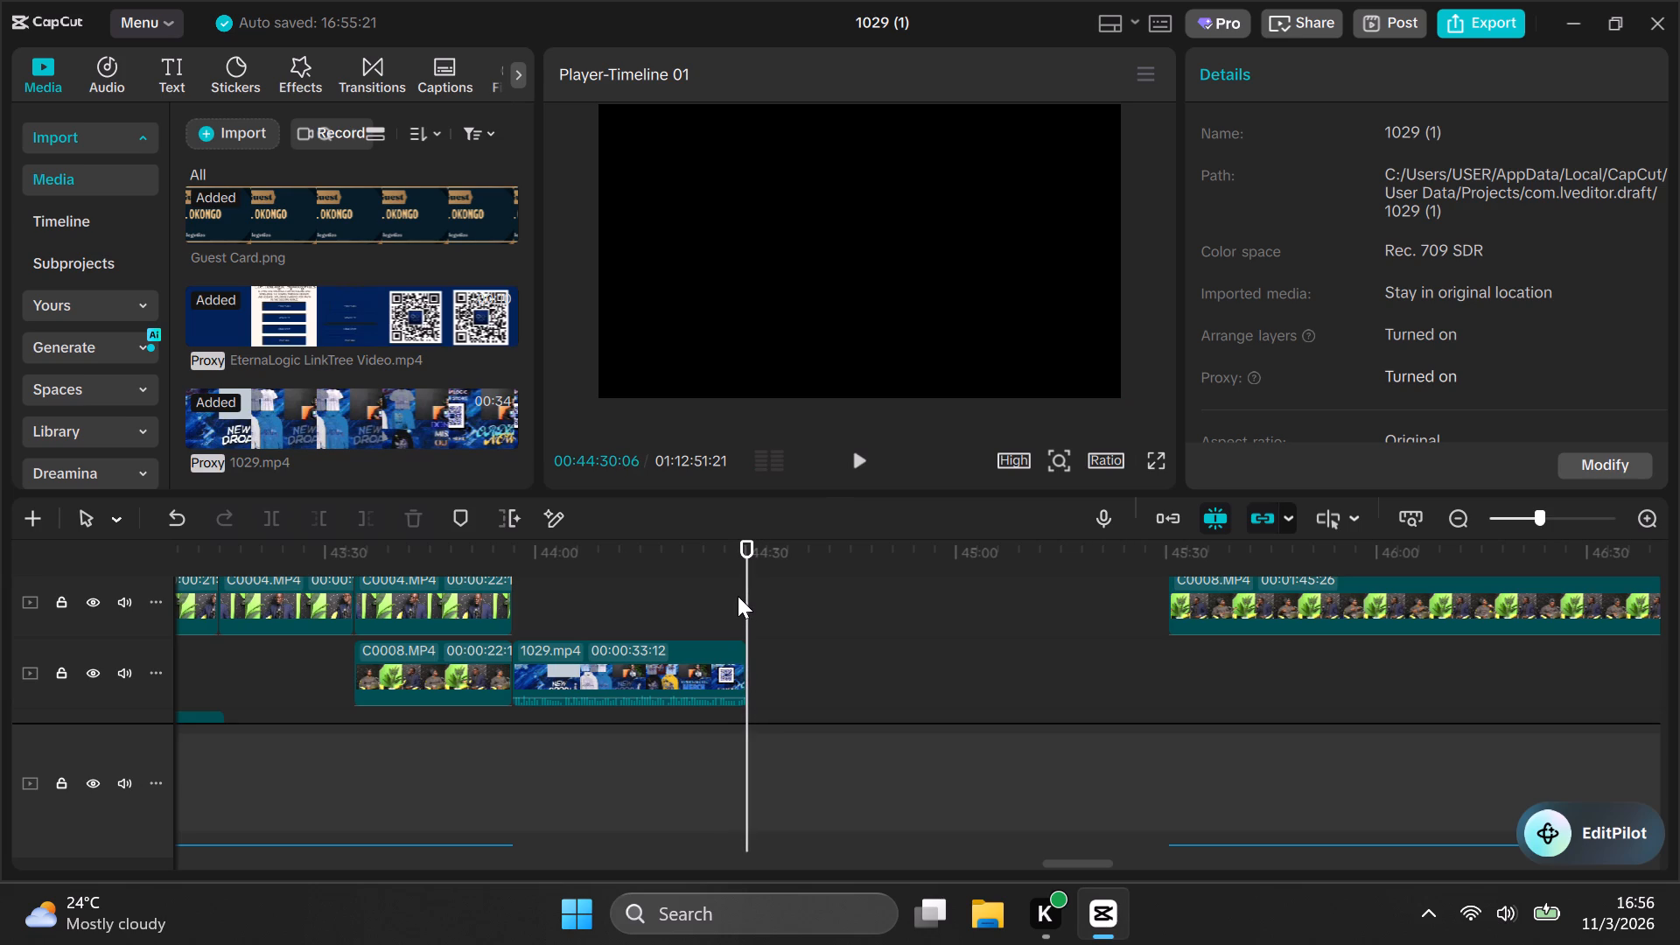
{"action": "key", "text": "Left"}
{"action": "key", "text": "Left"}
{"action": "key", "text": "Left"}
{"action": "key", "text": "Left"}
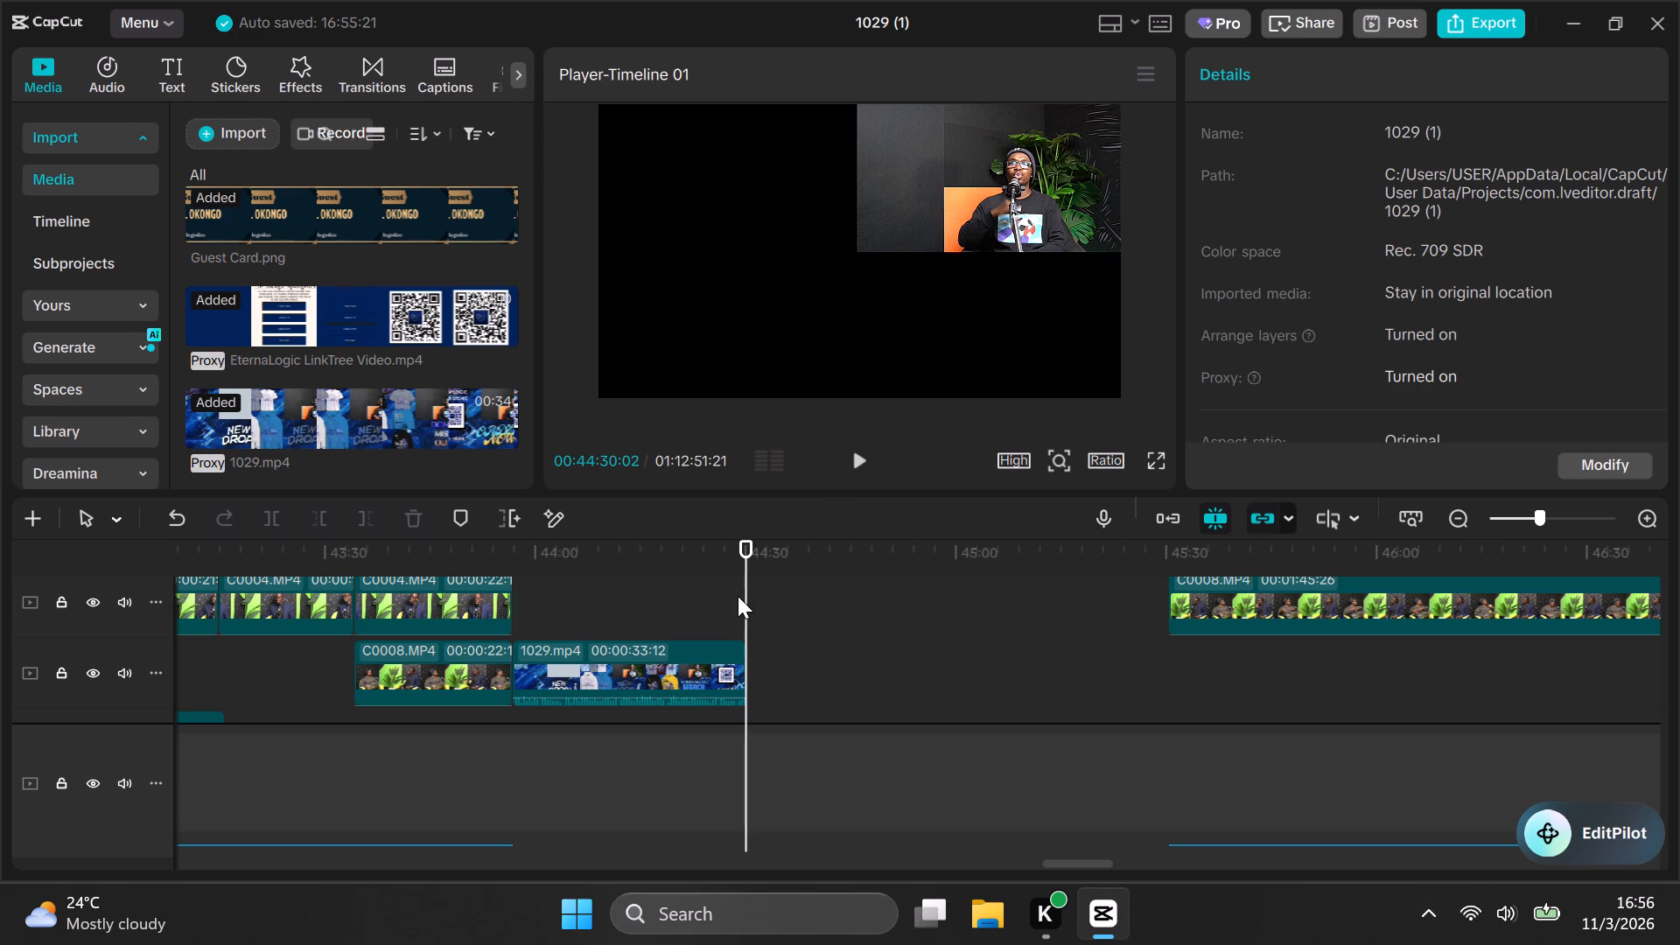
{"action": "key", "text": "Right"}
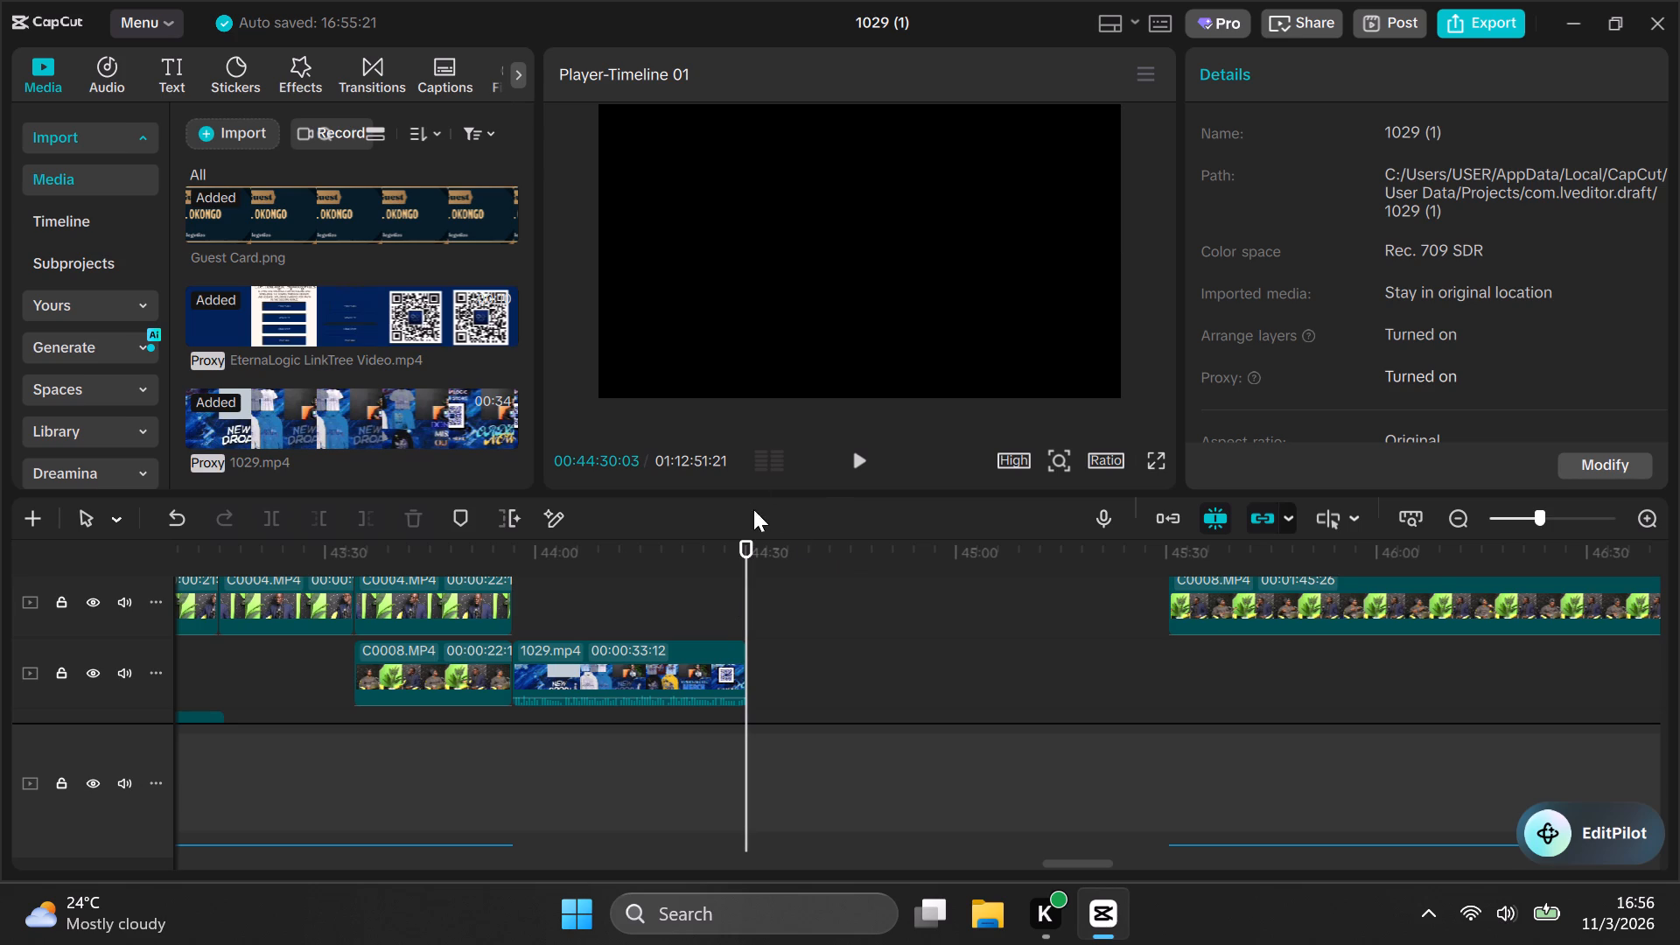
Examine the remaining gap after 1029.mp4 across the Stereo Mix.wav and video tracks, up to the shifted clips.
{"action": "scroll", "coordinate": [1053, 682], "scroll_direction": "down", "scroll_amount": 9}
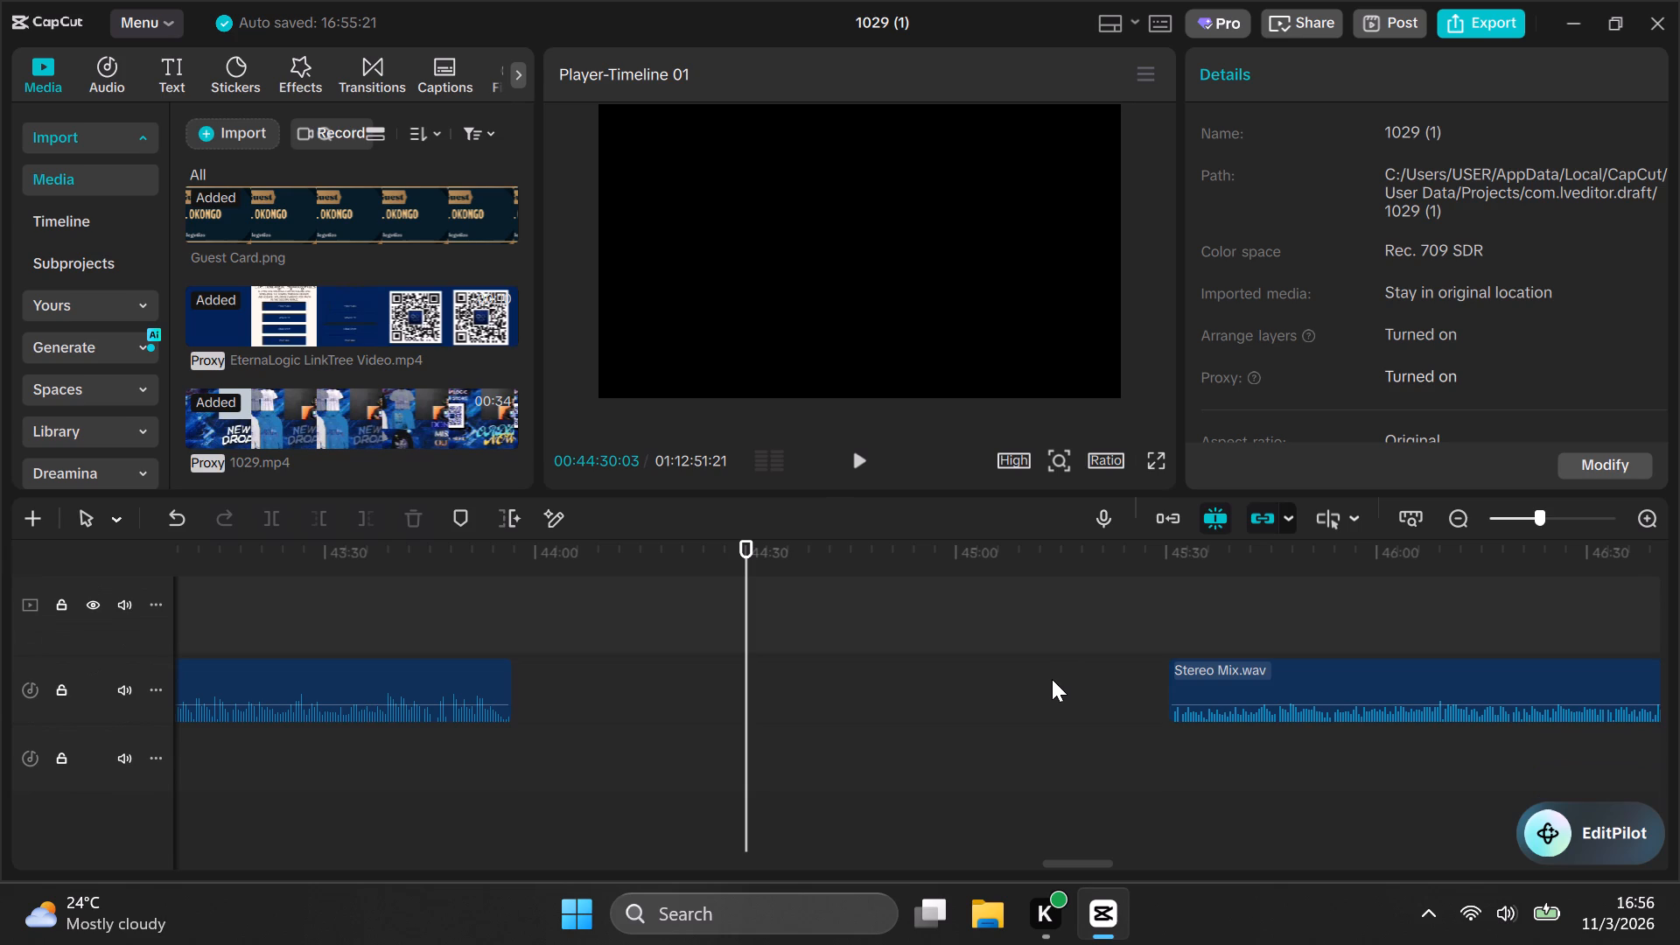
{"action": "scroll", "coordinate": [1052, 679], "scroll_direction": "down", "scroll_amount": 5}
{"action": "scroll", "coordinate": [1052, 679], "scroll_direction": "up", "scroll_amount": 20}
{"action": "scroll", "coordinate": [1055, 671], "scroll_direction": "up", "scroll_amount": 11}
{"action": "scroll", "coordinate": [1056, 670], "scroll_direction": "down", "scroll_amount": 14}
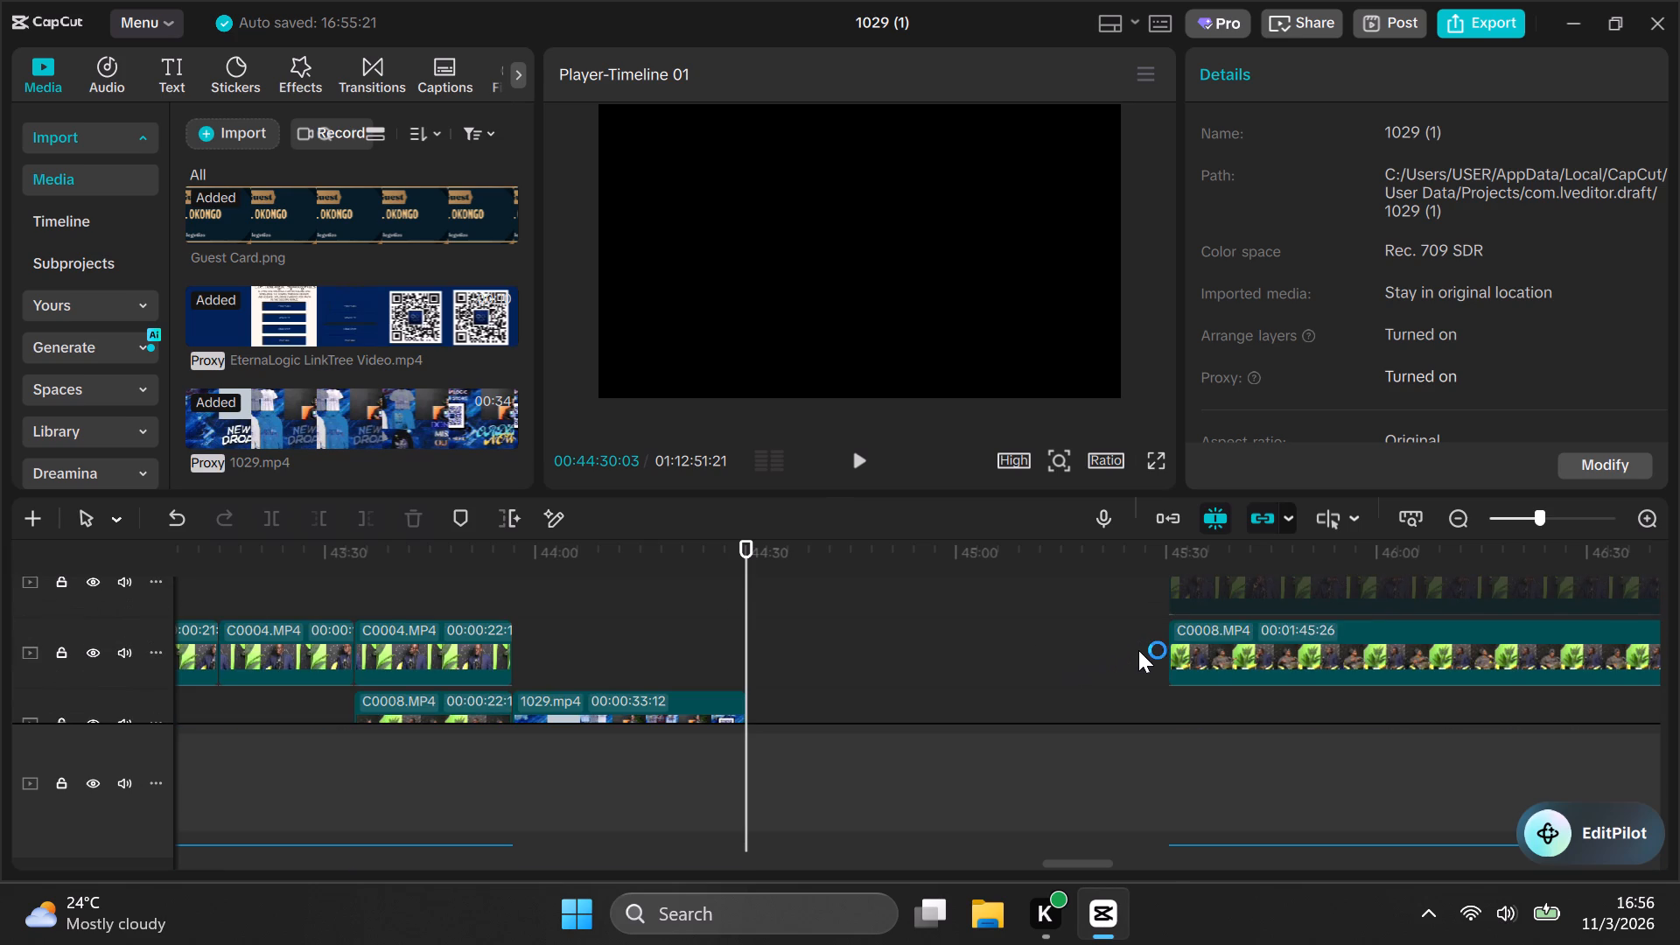
{"action": "scroll", "coordinate": [1154, 627], "scroll_direction": "up", "scroll_amount": 14}
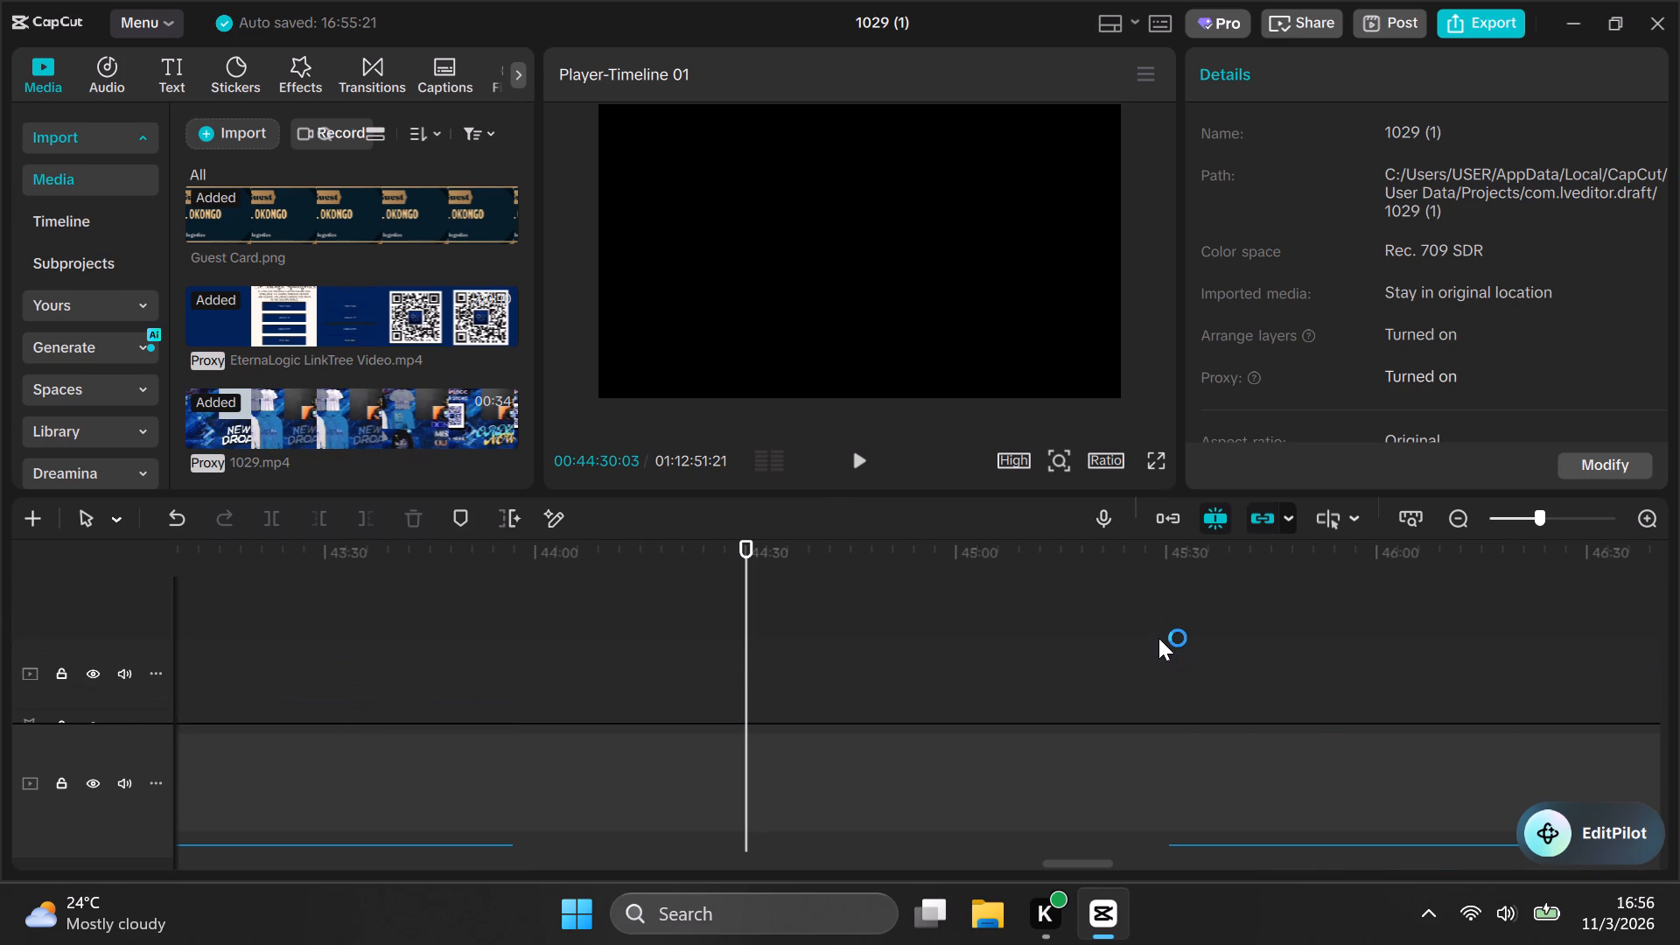
{"action": "scroll", "coordinate": [1158, 627], "scroll_direction": "up", "scroll_amount": 5}
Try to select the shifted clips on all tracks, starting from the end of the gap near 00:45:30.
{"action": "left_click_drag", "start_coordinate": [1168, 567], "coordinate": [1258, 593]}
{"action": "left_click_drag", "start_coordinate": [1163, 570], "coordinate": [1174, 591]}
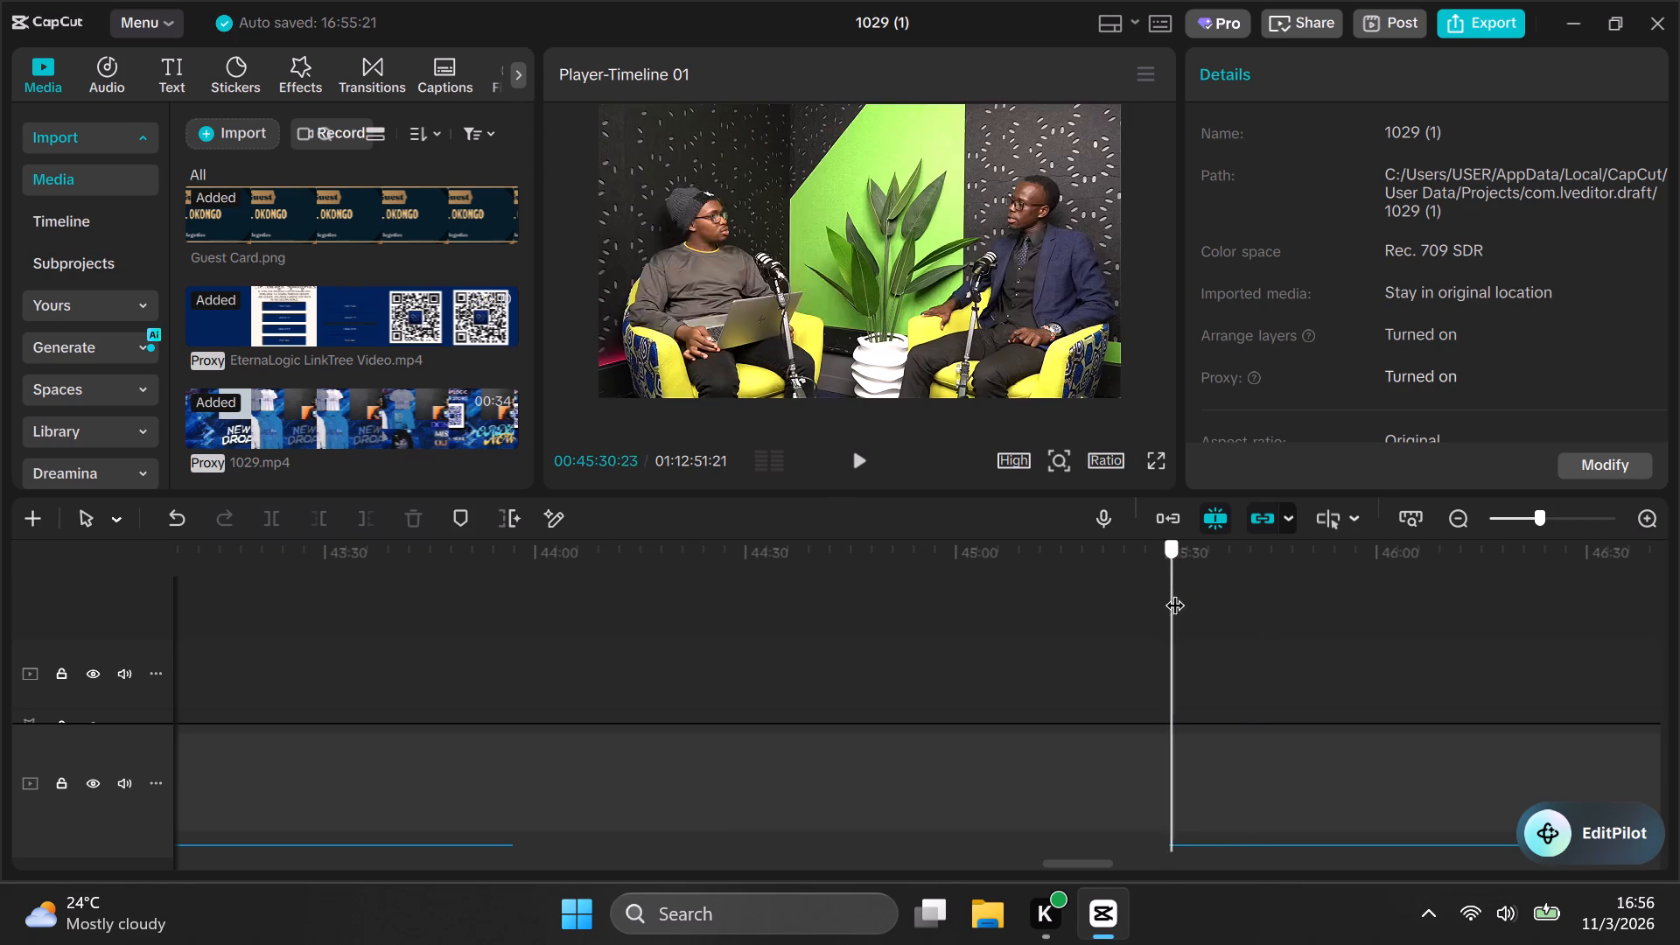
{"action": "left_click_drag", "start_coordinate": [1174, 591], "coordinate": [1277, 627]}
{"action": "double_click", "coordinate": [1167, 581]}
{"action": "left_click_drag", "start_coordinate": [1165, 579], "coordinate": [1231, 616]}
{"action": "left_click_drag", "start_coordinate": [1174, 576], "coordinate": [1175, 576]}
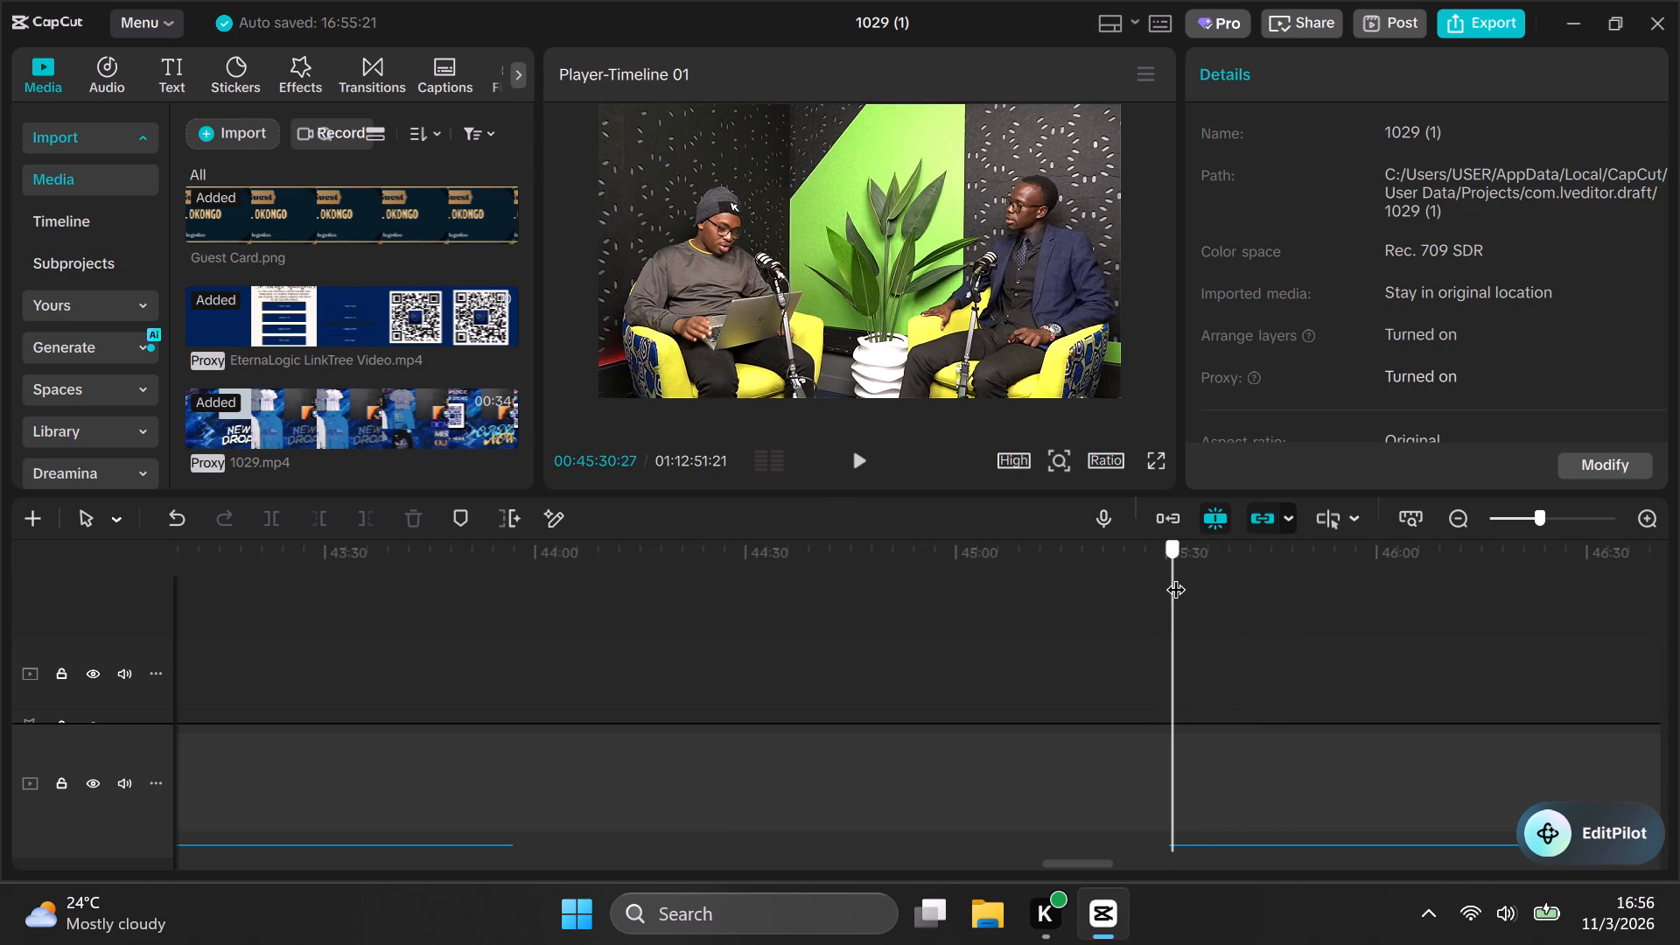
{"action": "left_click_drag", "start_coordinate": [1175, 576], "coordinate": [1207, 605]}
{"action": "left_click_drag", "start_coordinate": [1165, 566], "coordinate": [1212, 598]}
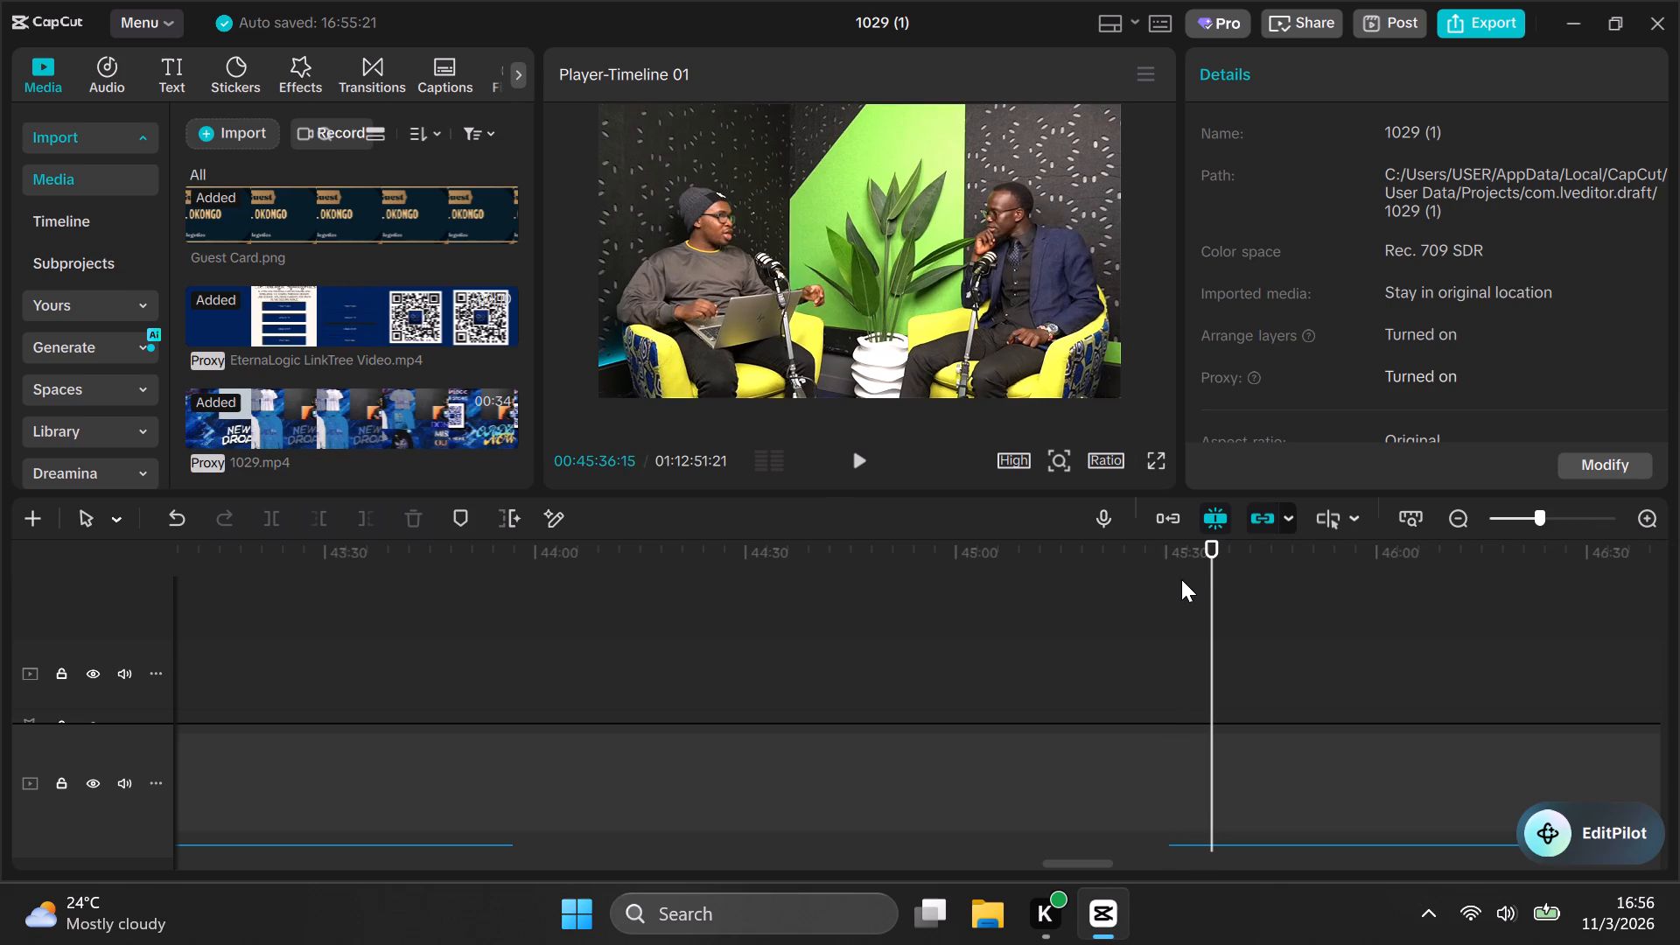
Move the playhead to 00:45:31:16 and select all shifted clips on every track from the gap's end to the end of the project.
{"action": "left_click", "coordinate": [1176, 546]}
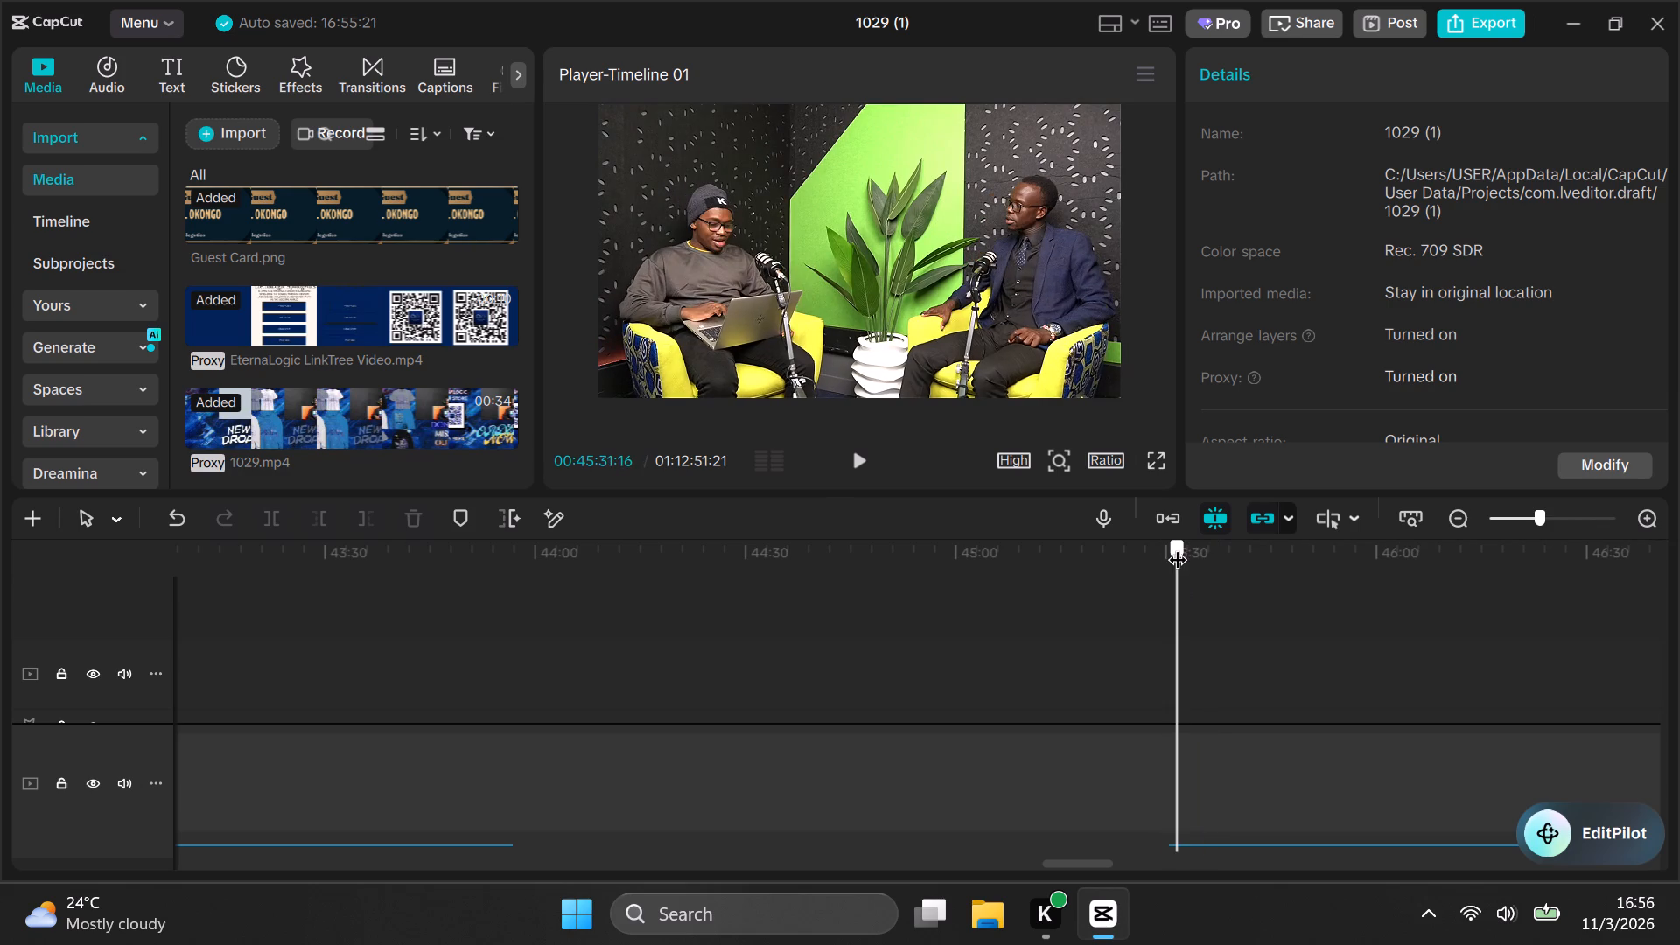
{"action": "left_click_drag", "start_coordinate": [1161, 592], "coordinate": [1254, 652]}
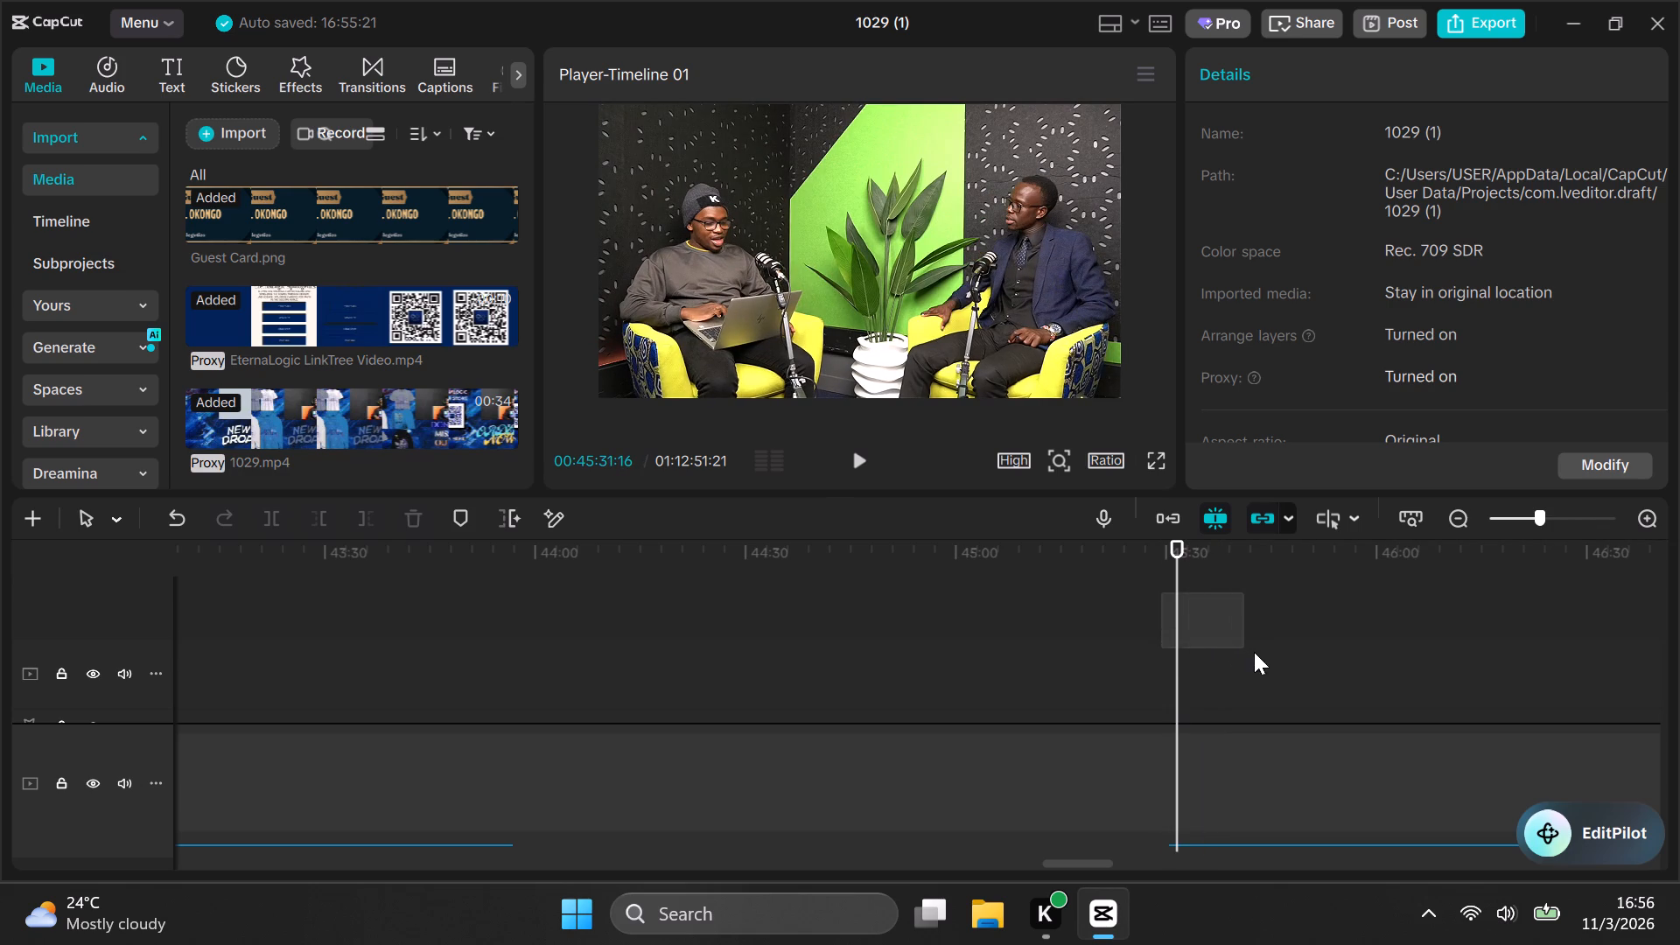
{"action": "left_click_drag", "start_coordinate": [1254, 652], "coordinate": [1523, 753]}
{"action": "left_click_drag", "start_coordinate": [1523, 753], "coordinate": [1678, 738]}
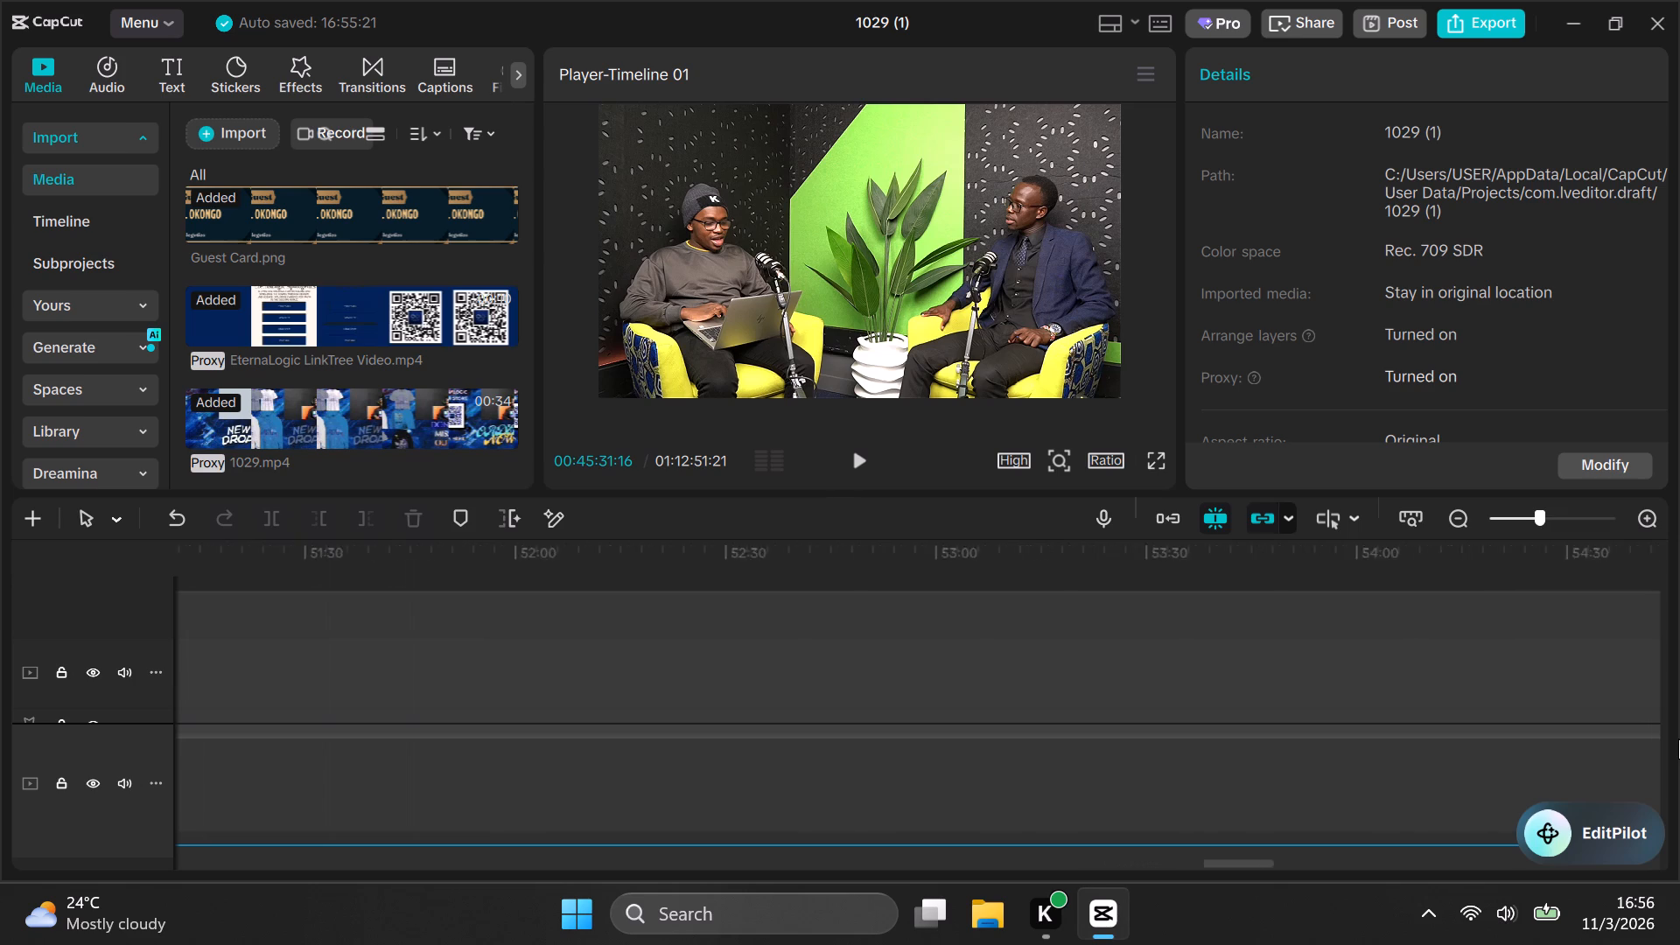
{"action": "left_click_drag", "start_coordinate": [1678, 738], "coordinate": [1659, 735]}
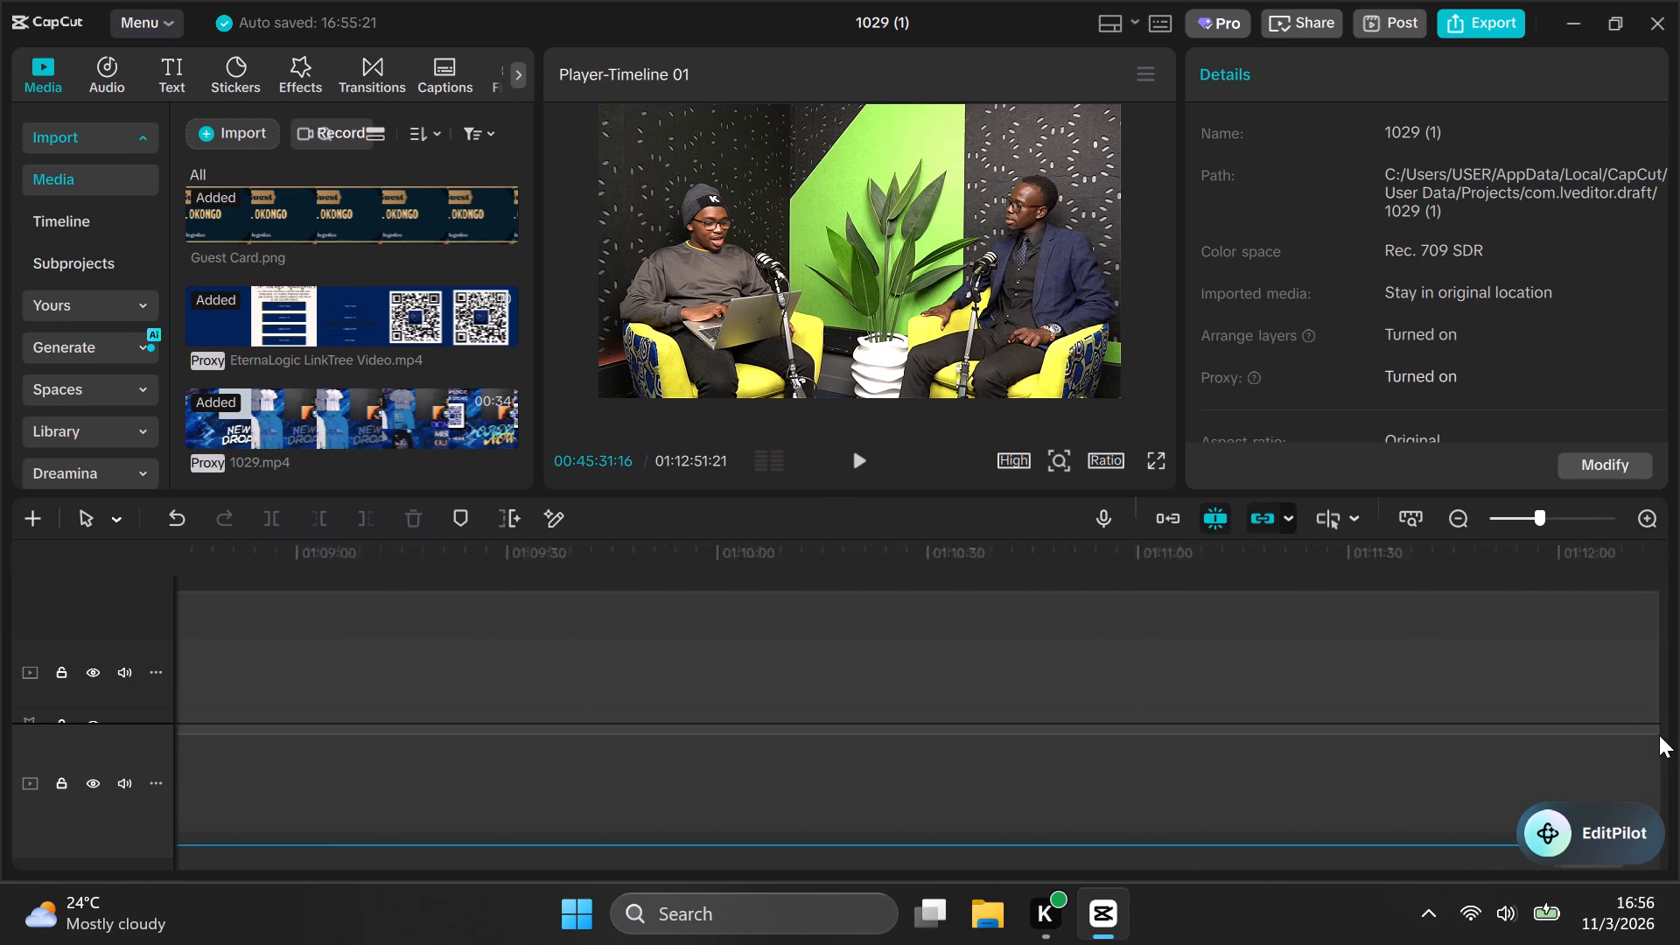
{"action": "left_click_drag", "start_coordinate": [1659, 735], "coordinate": [1627, 759]}
{"action": "scroll", "coordinate": [1623, 752], "scroll_direction": "down", "scroll_amount": 6}
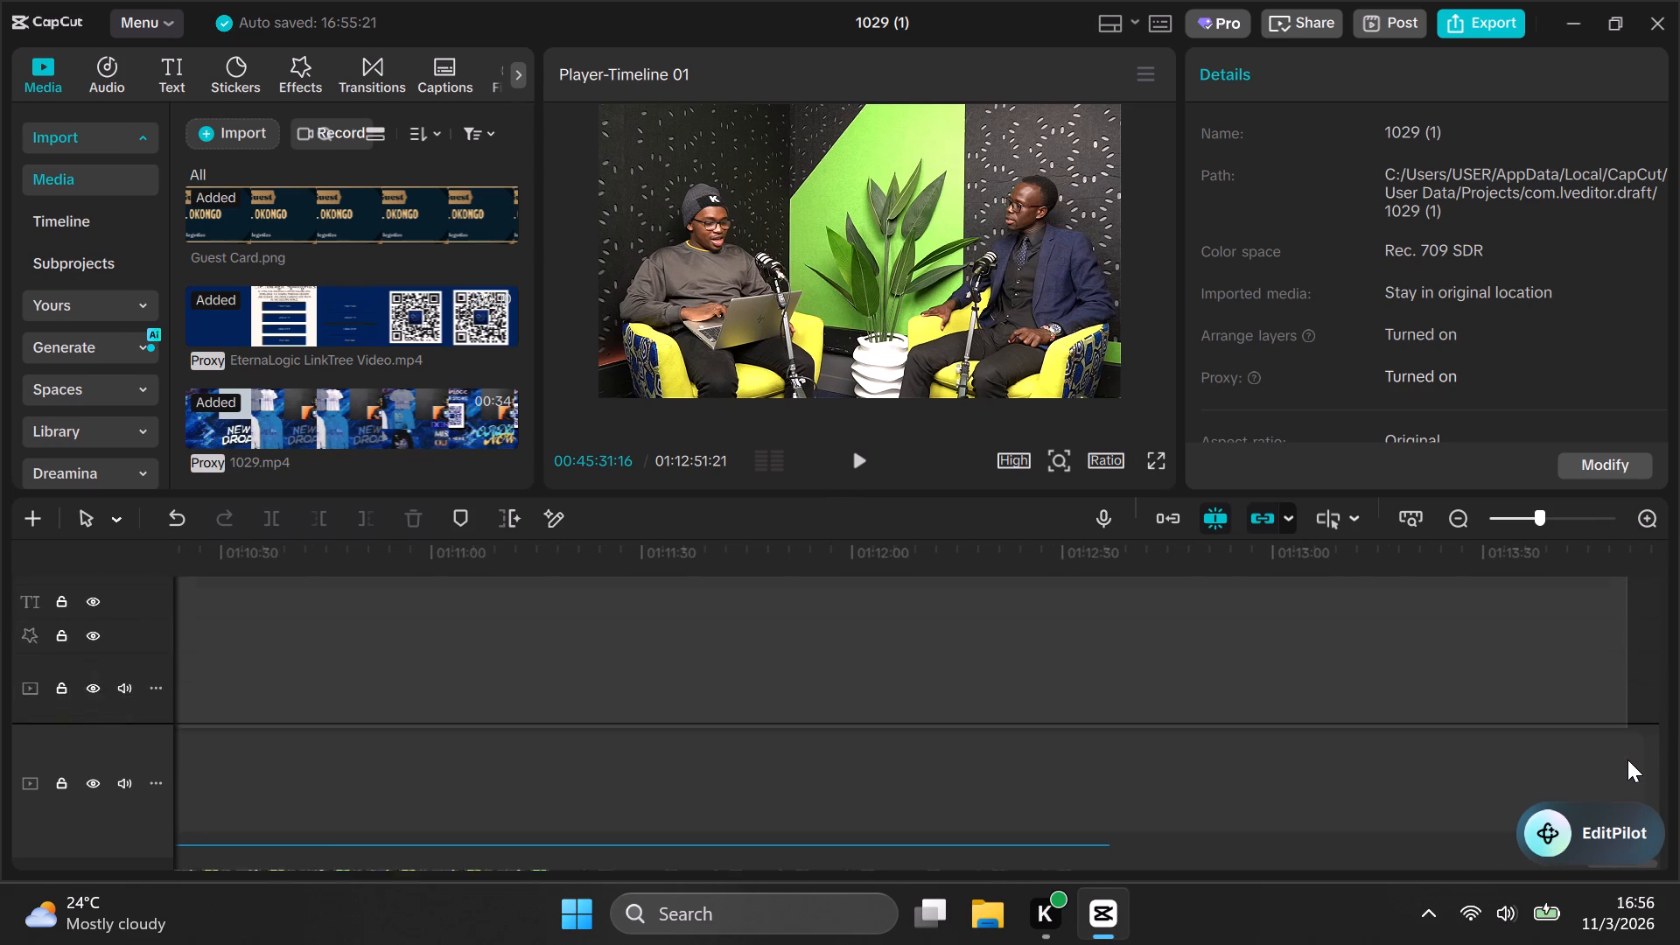
{"action": "scroll", "coordinate": [1627, 759], "scroll_direction": "down", "scroll_amount": 3}
{"action": "left_click_drag", "start_coordinate": [1627, 759], "coordinate": [1401, 727]}
{"action": "scroll", "coordinate": [1627, 759], "scroll_direction": "down", "scroll_amount": 10}
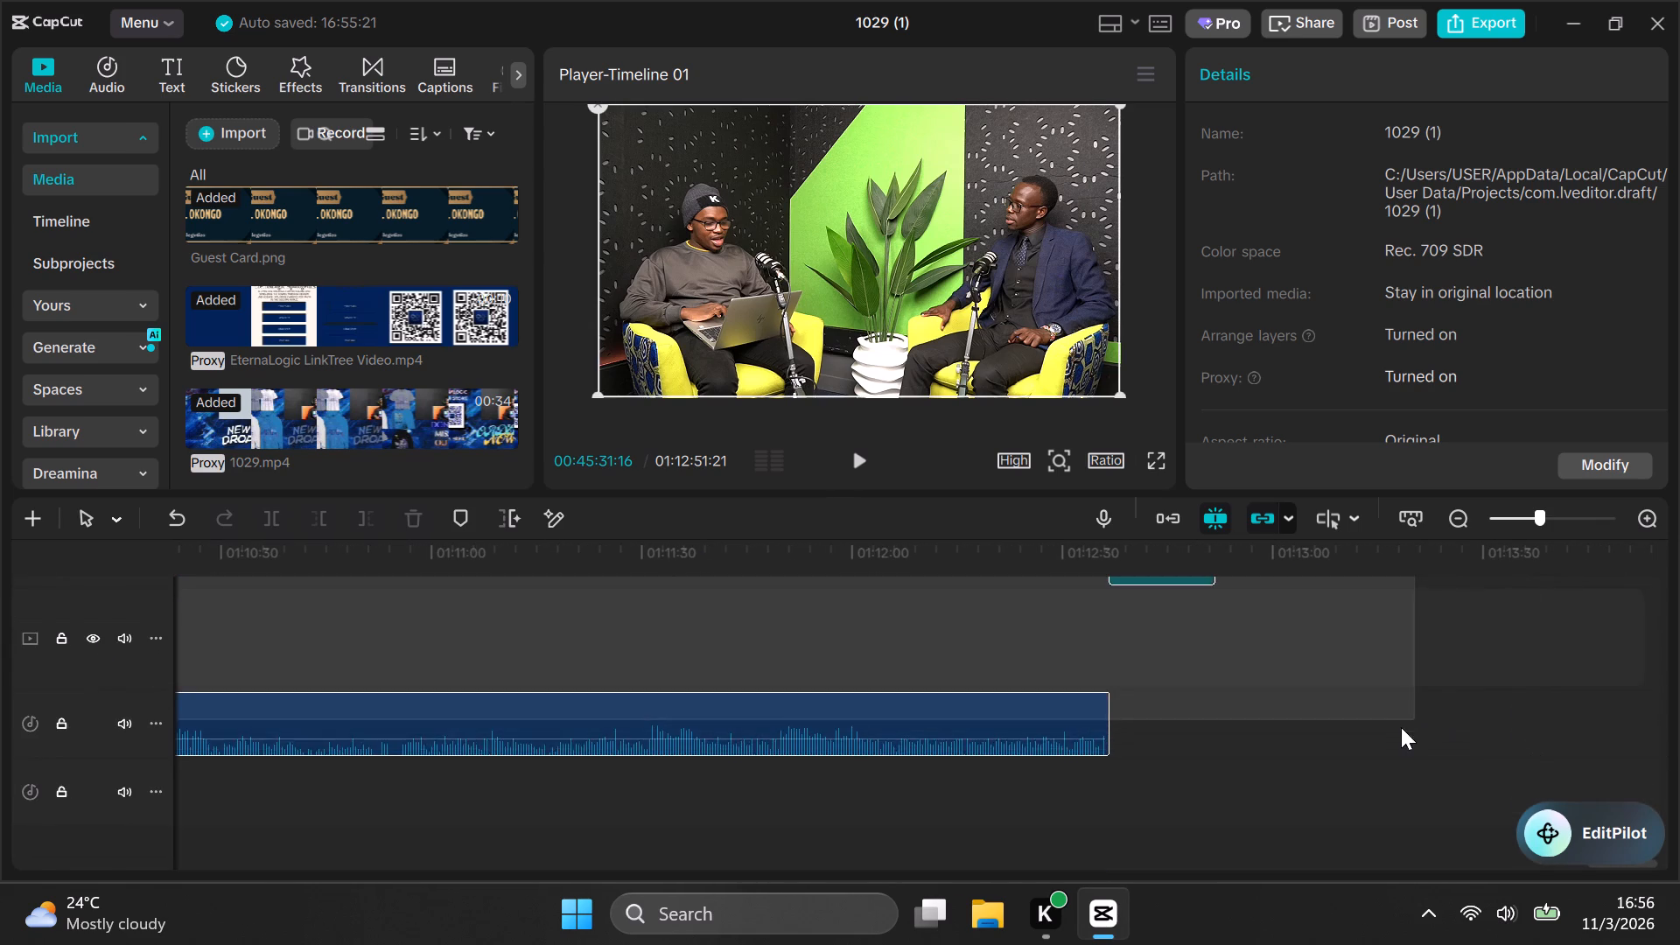
{"action": "scroll", "coordinate": [1407, 721], "scroll_direction": "down", "scroll_amount": 5}
{"action": "left_click_drag", "start_coordinate": [1401, 727], "coordinate": [1375, 738]}
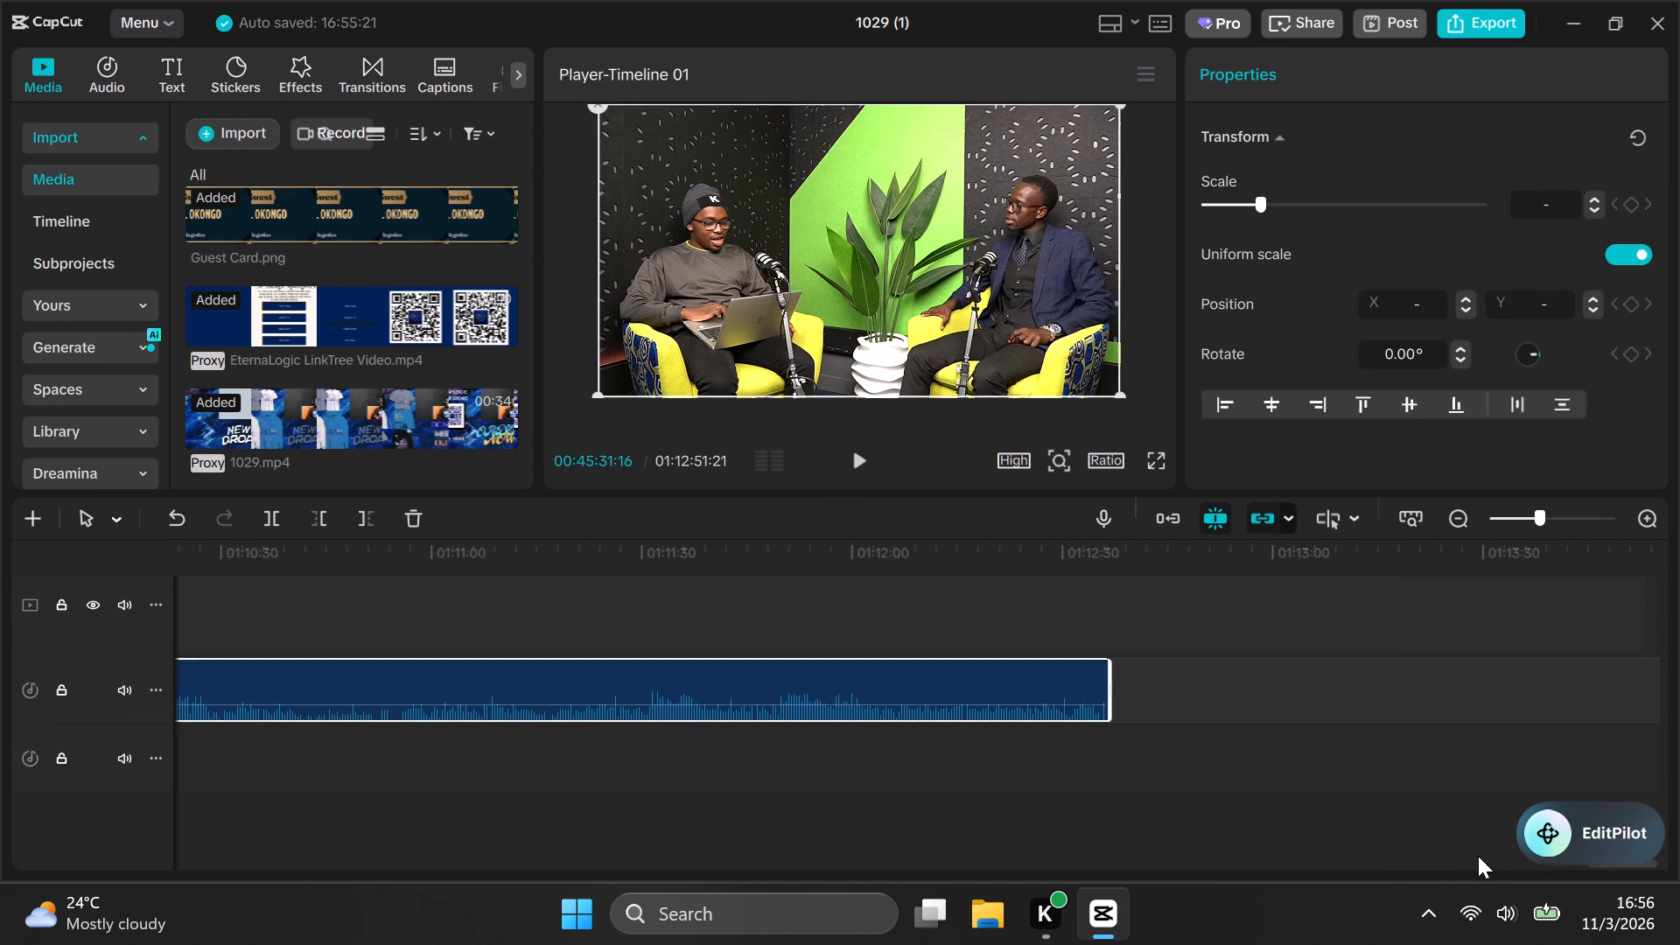
Move all the selected shifted clips earlier so they start exactly at the end of 1029.mp4, at about 00:44:30.
{"action": "left_click", "coordinate": [1459, 862]}
{"action": "left_click_drag", "start_coordinate": [1458, 862], "coordinate": [1152, 860]}
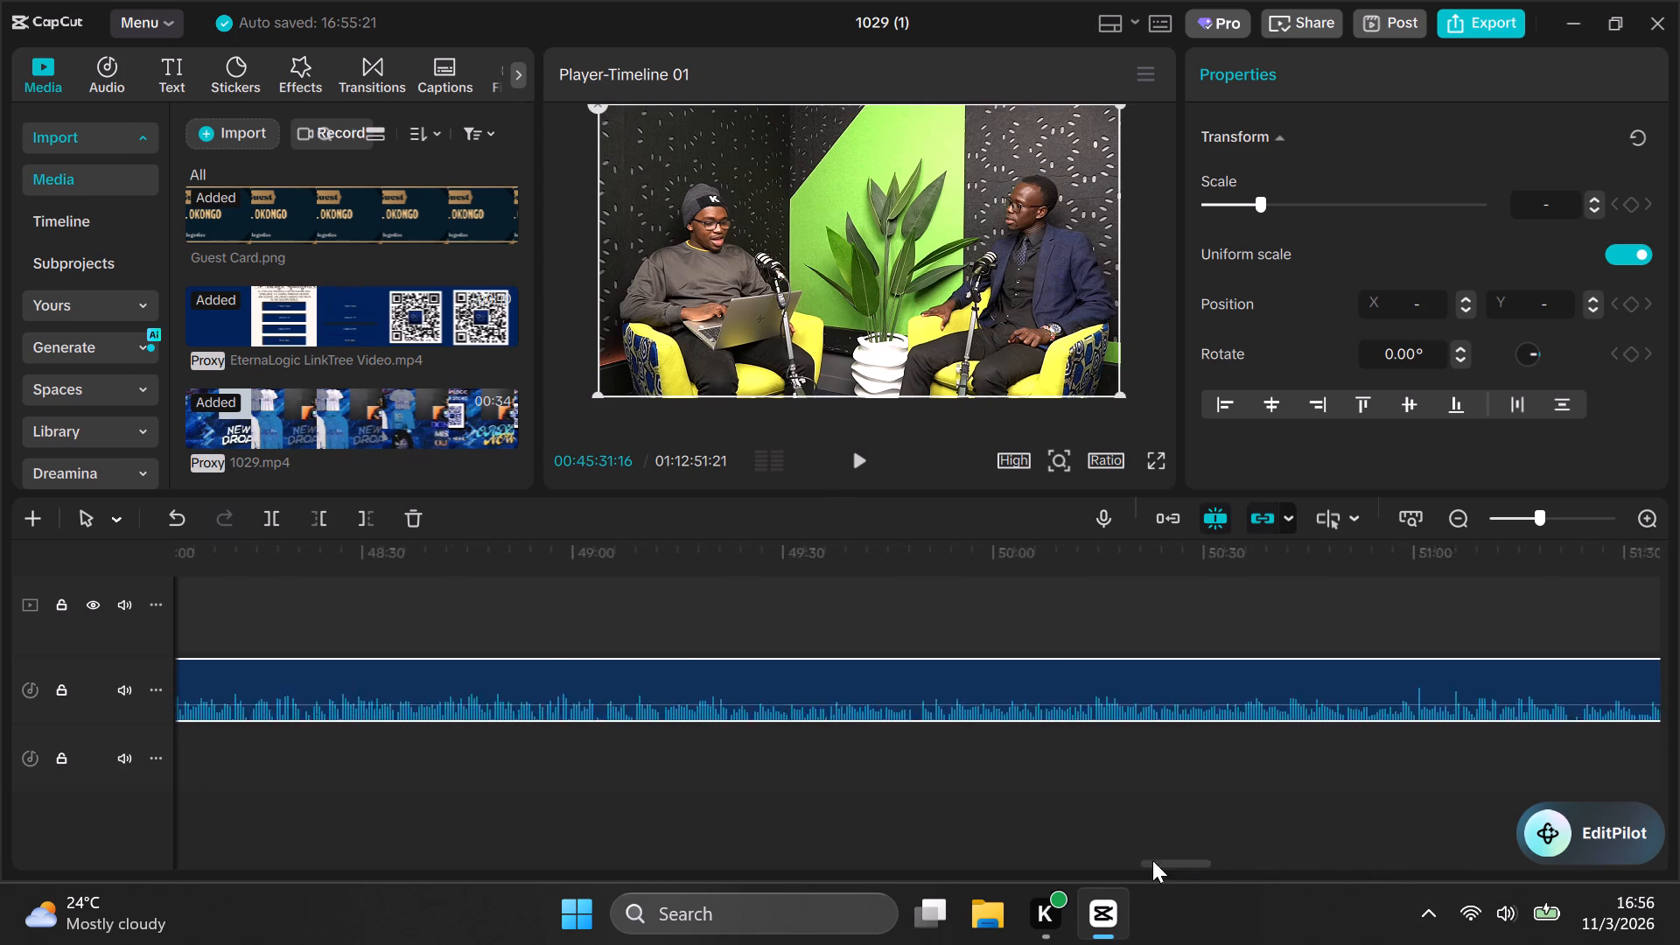
{"action": "left_click_drag", "start_coordinate": [1152, 860], "coordinate": [1062, 855]}
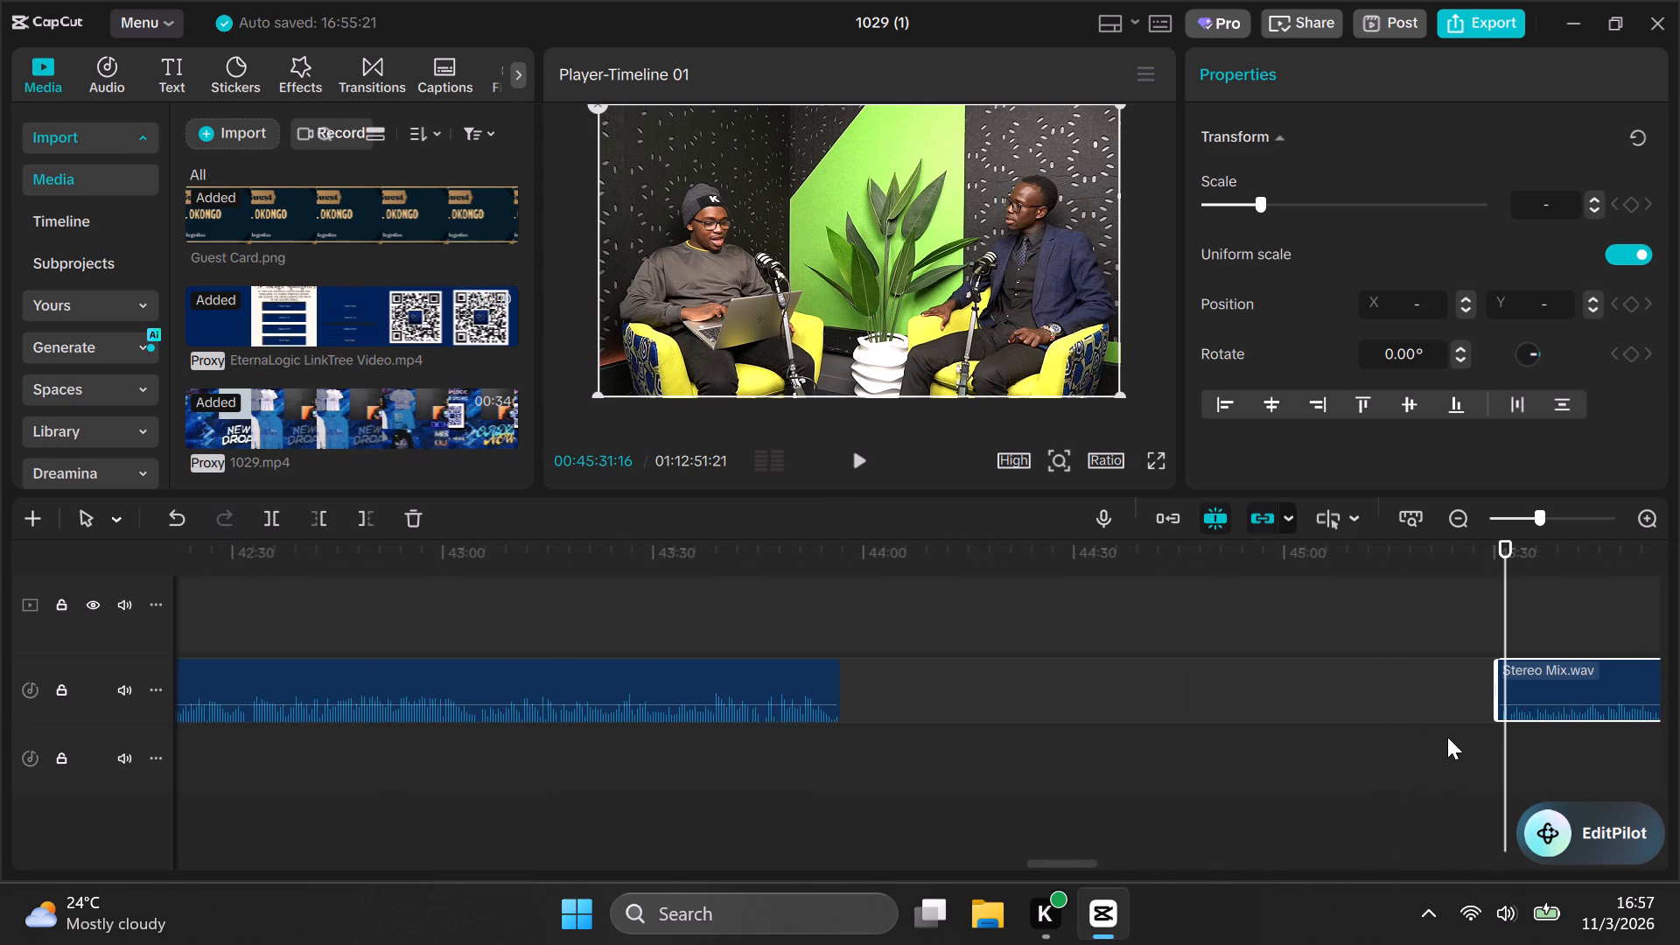
{"action": "scroll", "coordinate": [1242, 682], "scroll_direction": "up", "scroll_amount": 3}
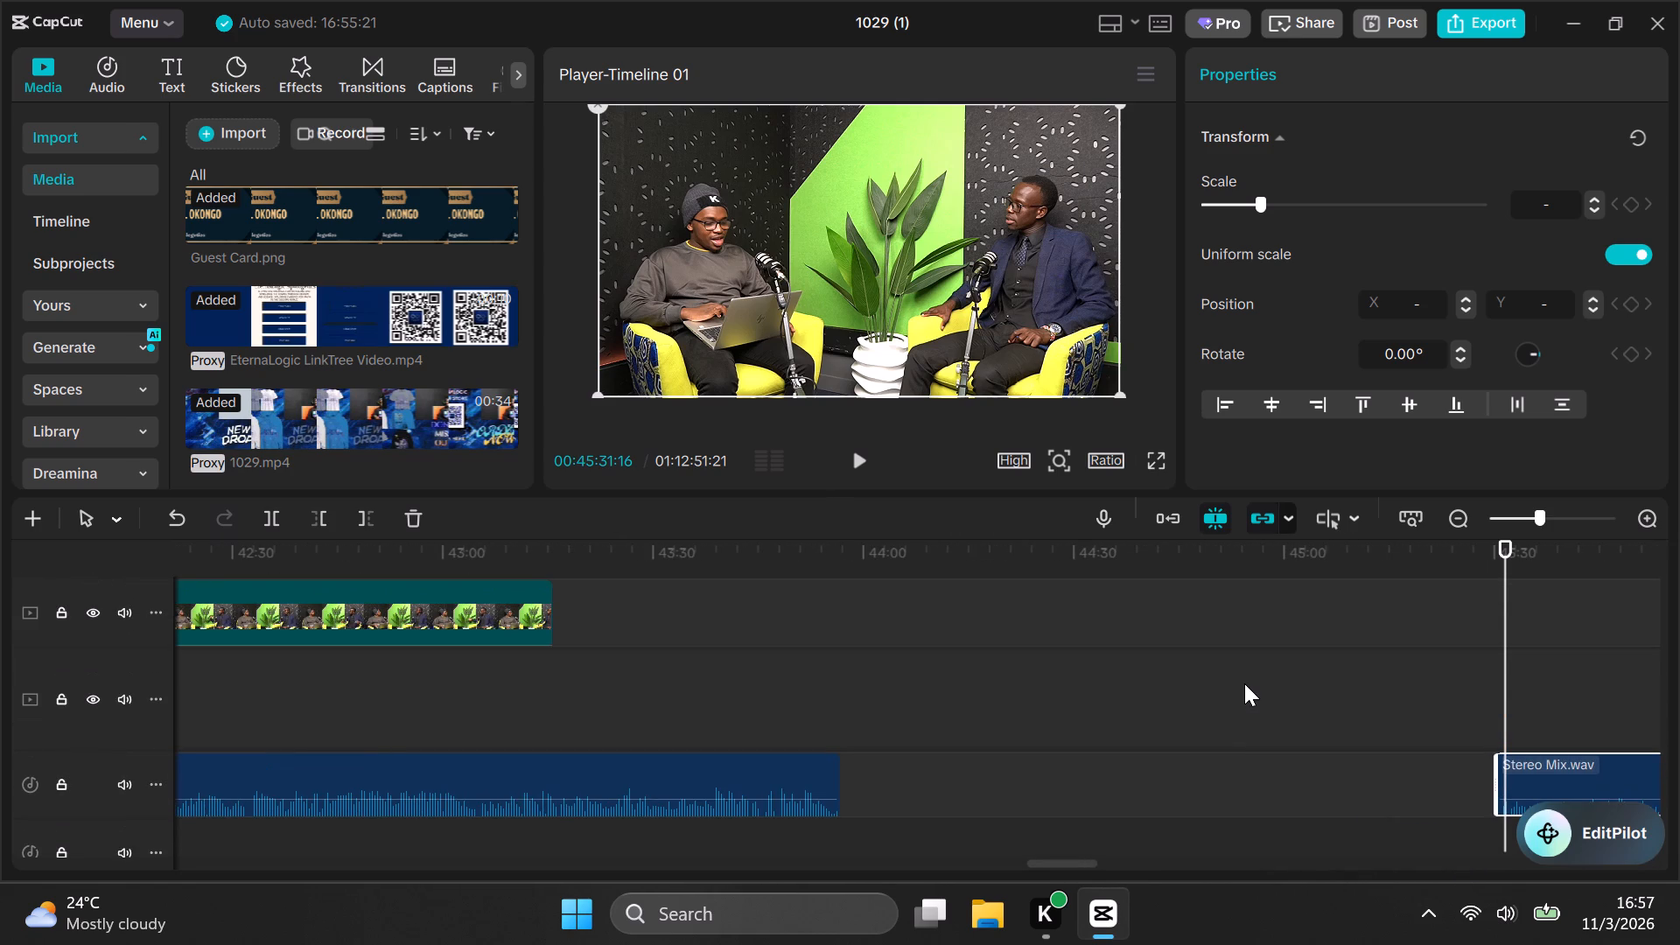
{"action": "scroll", "coordinate": [1244, 682], "scroll_direction": "up", "scroll_amount": 5}
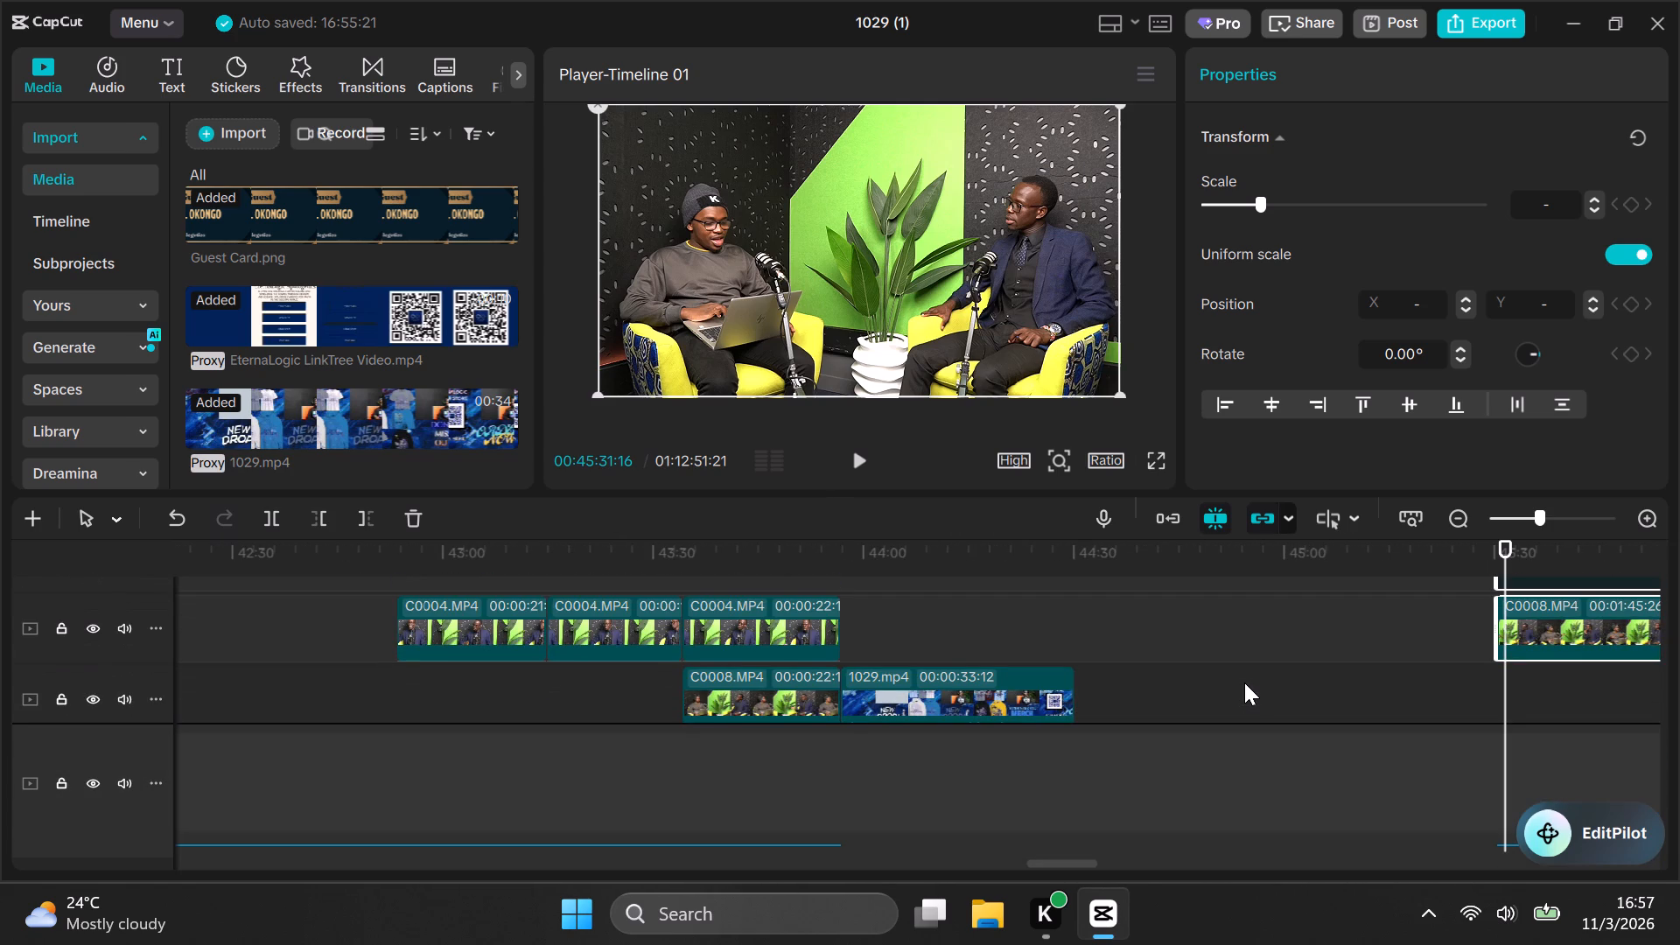
{"action": "scroll", "coordinate": [1244, 682], "scroll_direction": "down", "scroll_amount": 2}
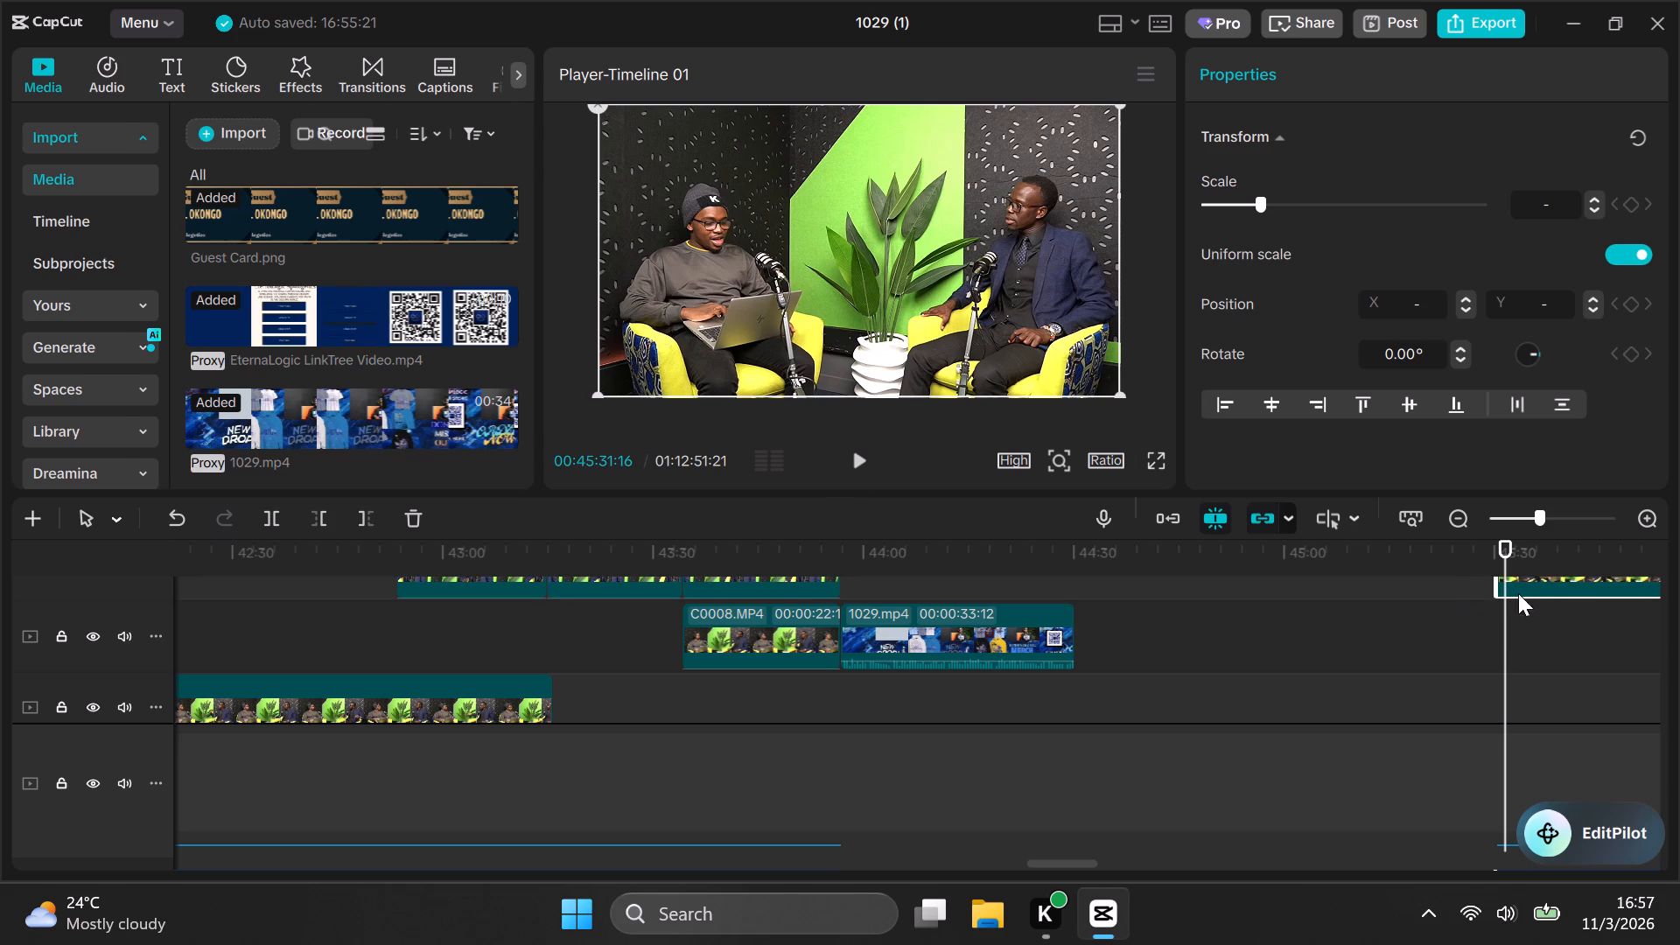
{"action": "scroll", "coordinate": [1555, 612], "scroll_direction": "up", "scroll_amount": 3}
{"action": "left_click_drag", "start_coordinate": [1550, 649], "coordinate": [1551, 649]}
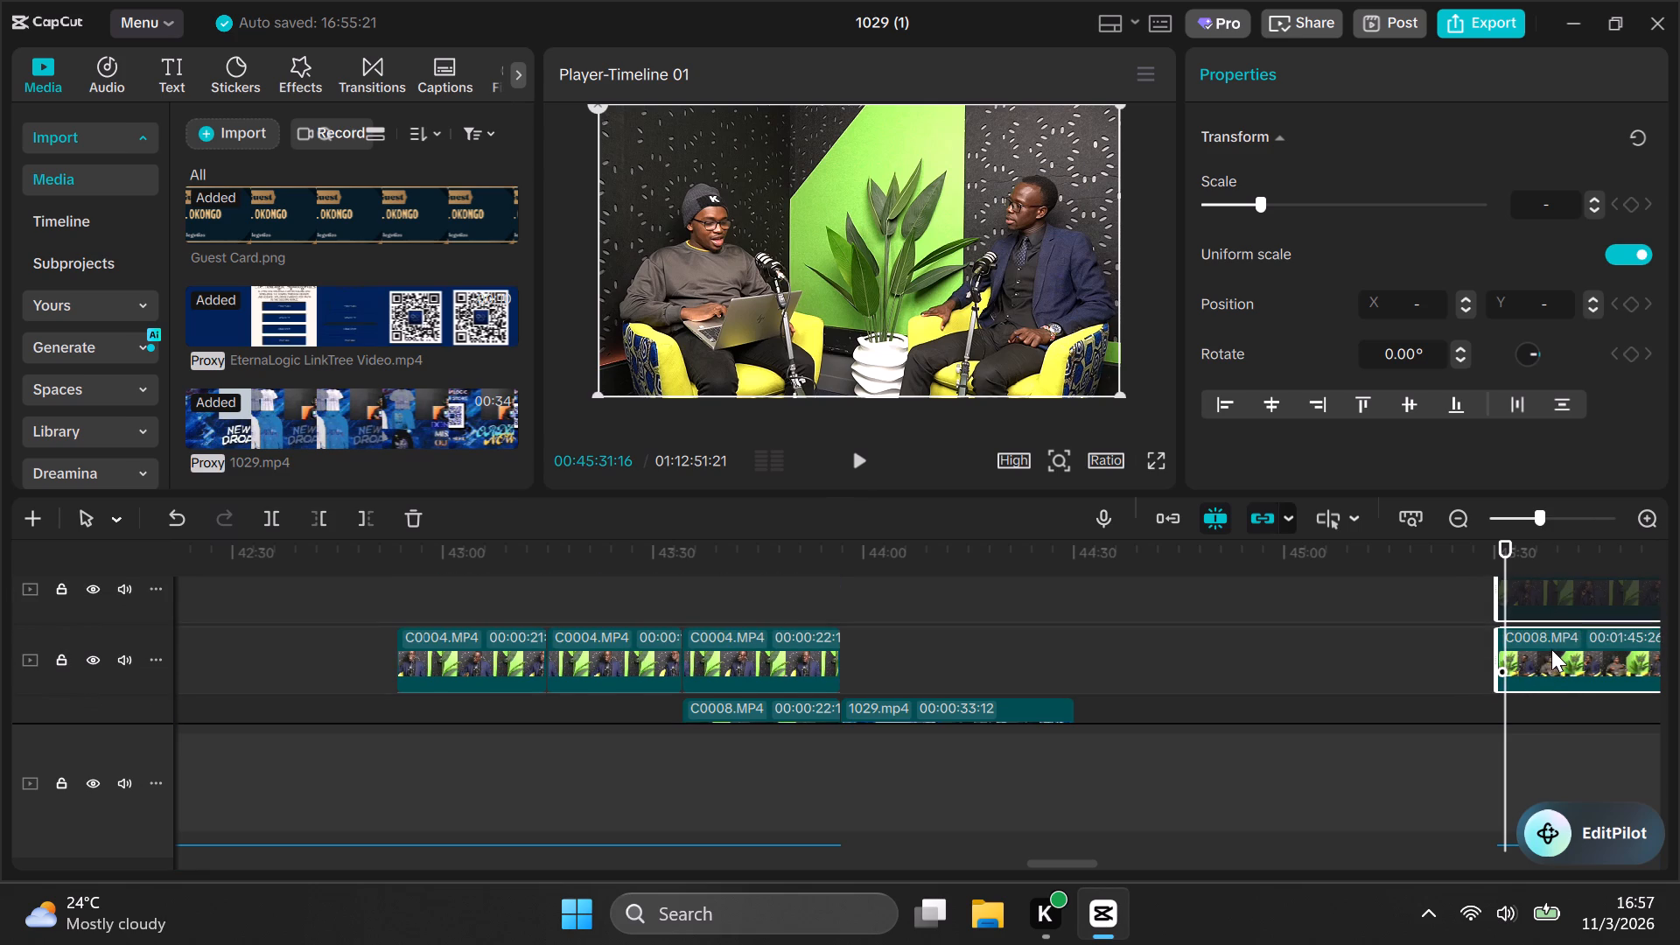
{"action": "left_click_drag", "start_coordinate": [1551, 649], "coordinate": [1153, 682]}
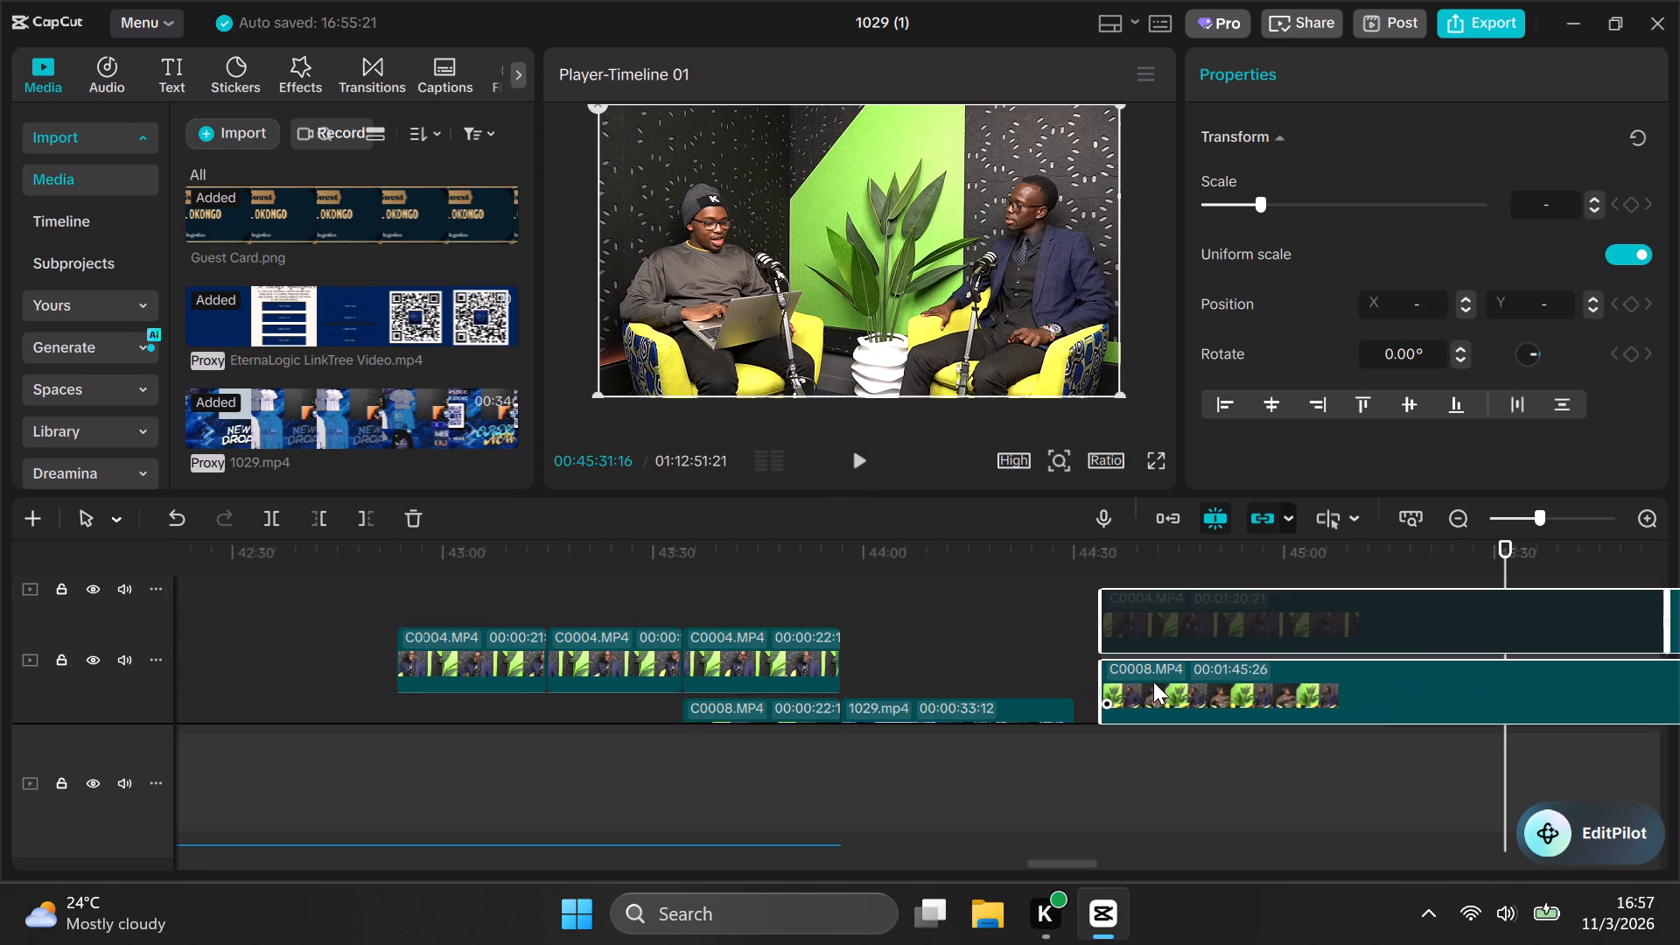
{"action": "left_click_drag", "start_coordinate": [1153, 682], "coordinate": [1133, 668]}
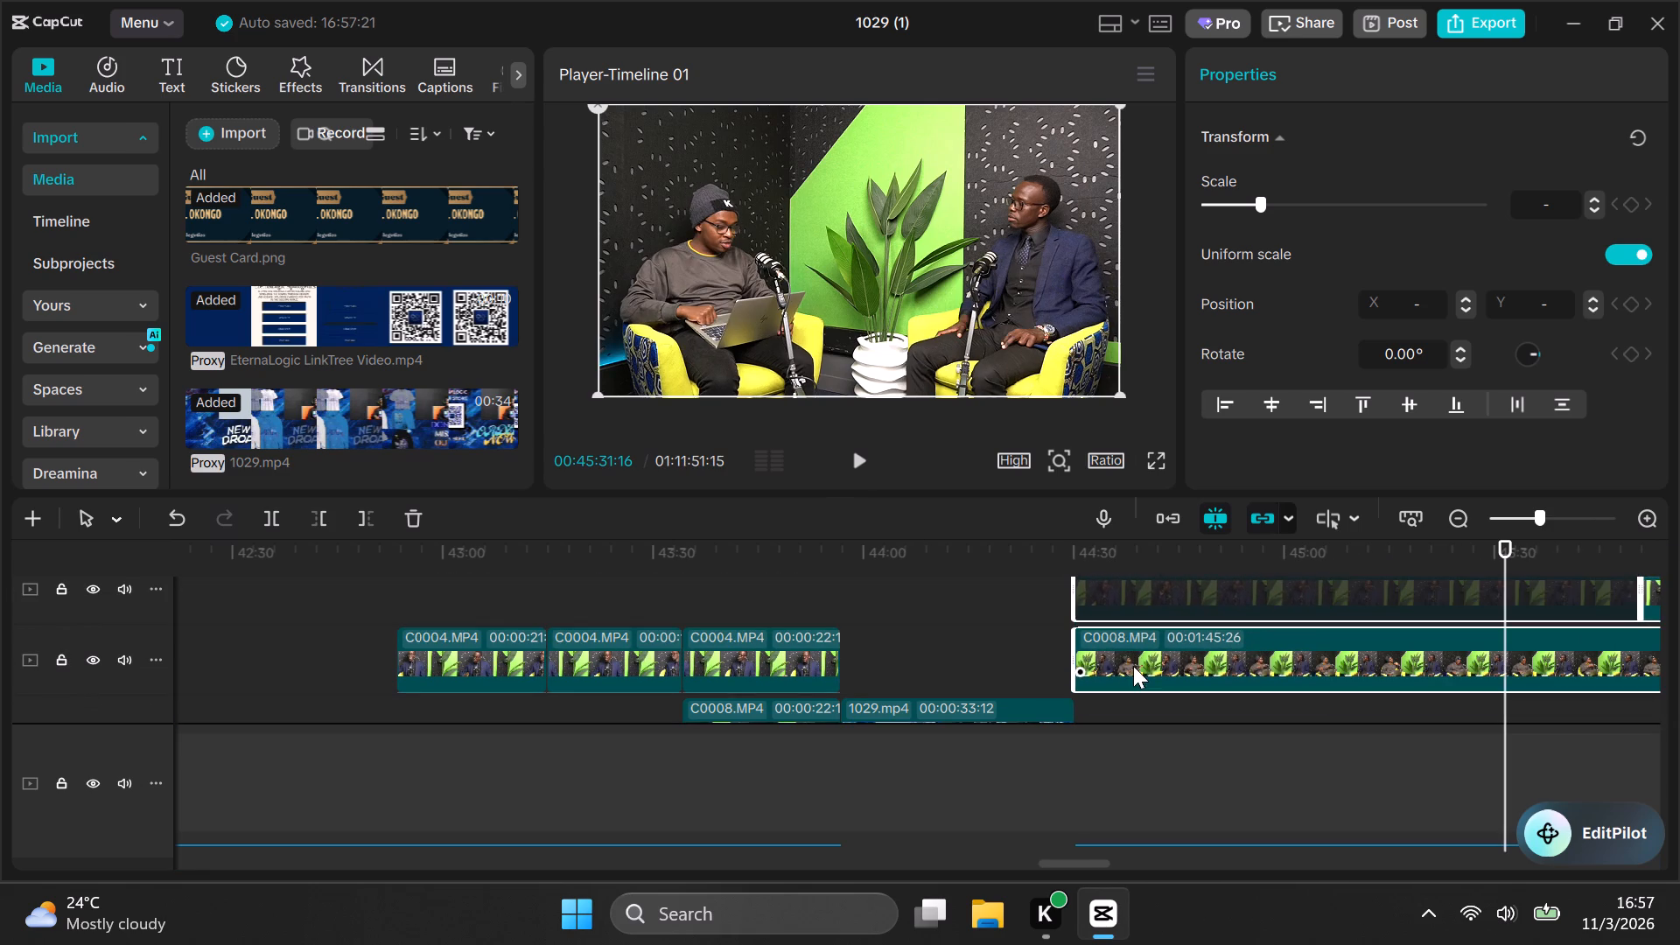
Deselect the clips and play back the join between the end of 1029.mp4 and the moved podcast clips.
{"action": "scroll", "coordinate": [1094, 693], "scroll_direction": "down", "scroll_amount": 4}
{"action": "left_click", "coordinate": [1057, 707]}
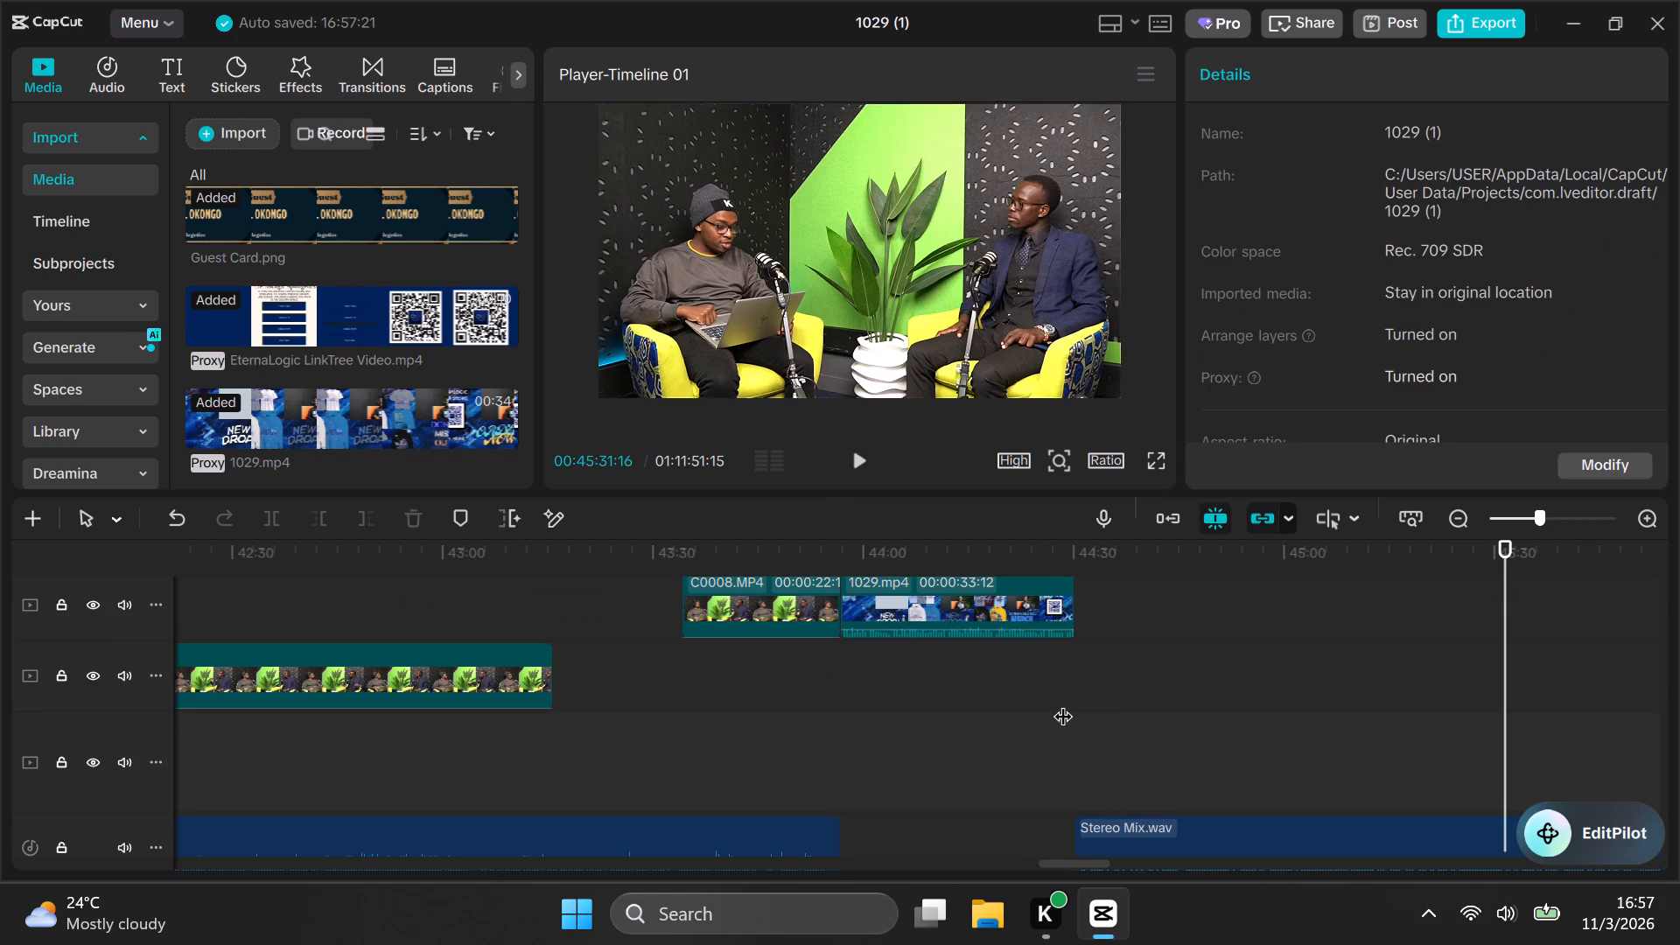
{"action": "key", "text": "space"}
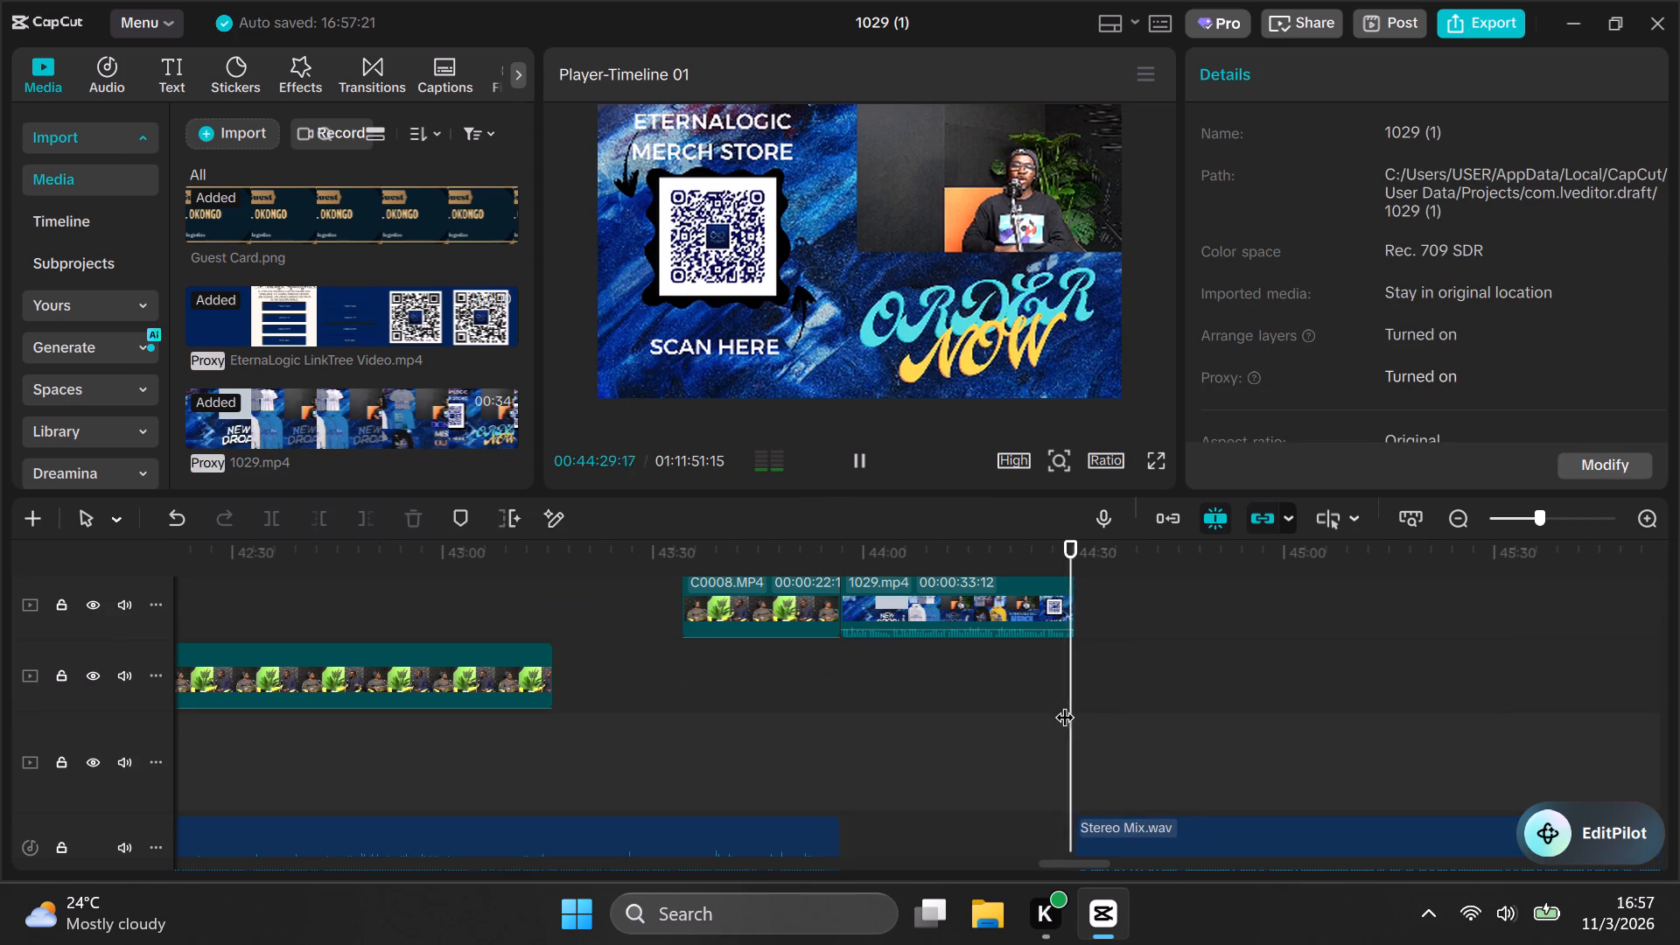
{"action": "key", "text": "space"}
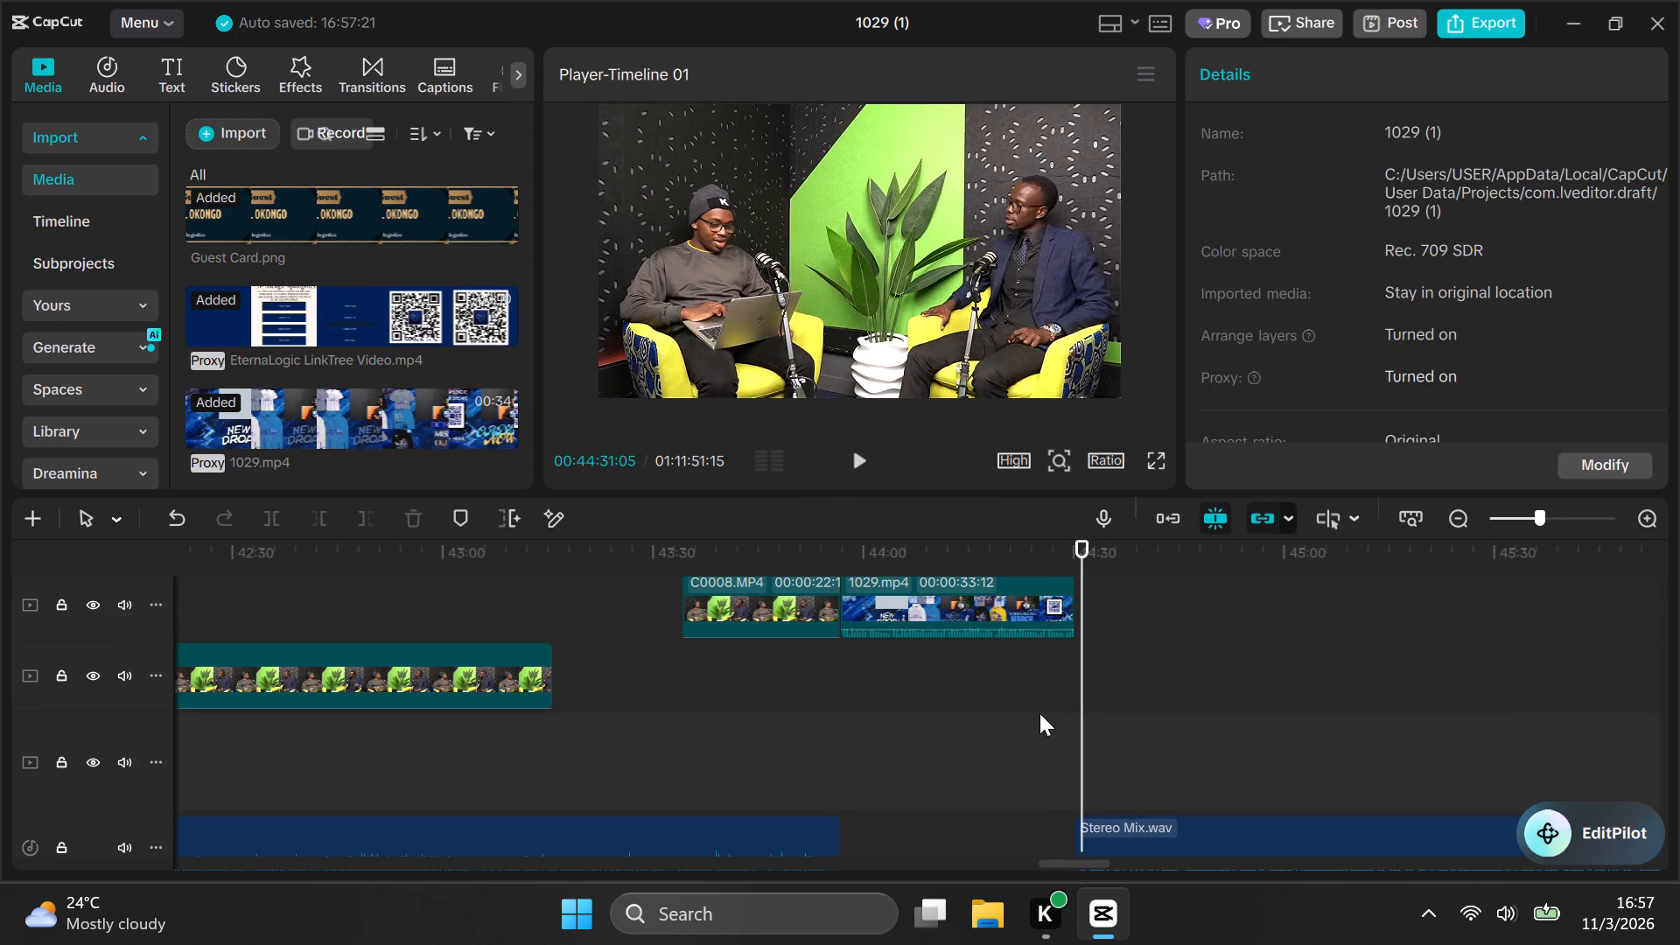
{"action": "left_click", "coordinate": [1046, 708]}
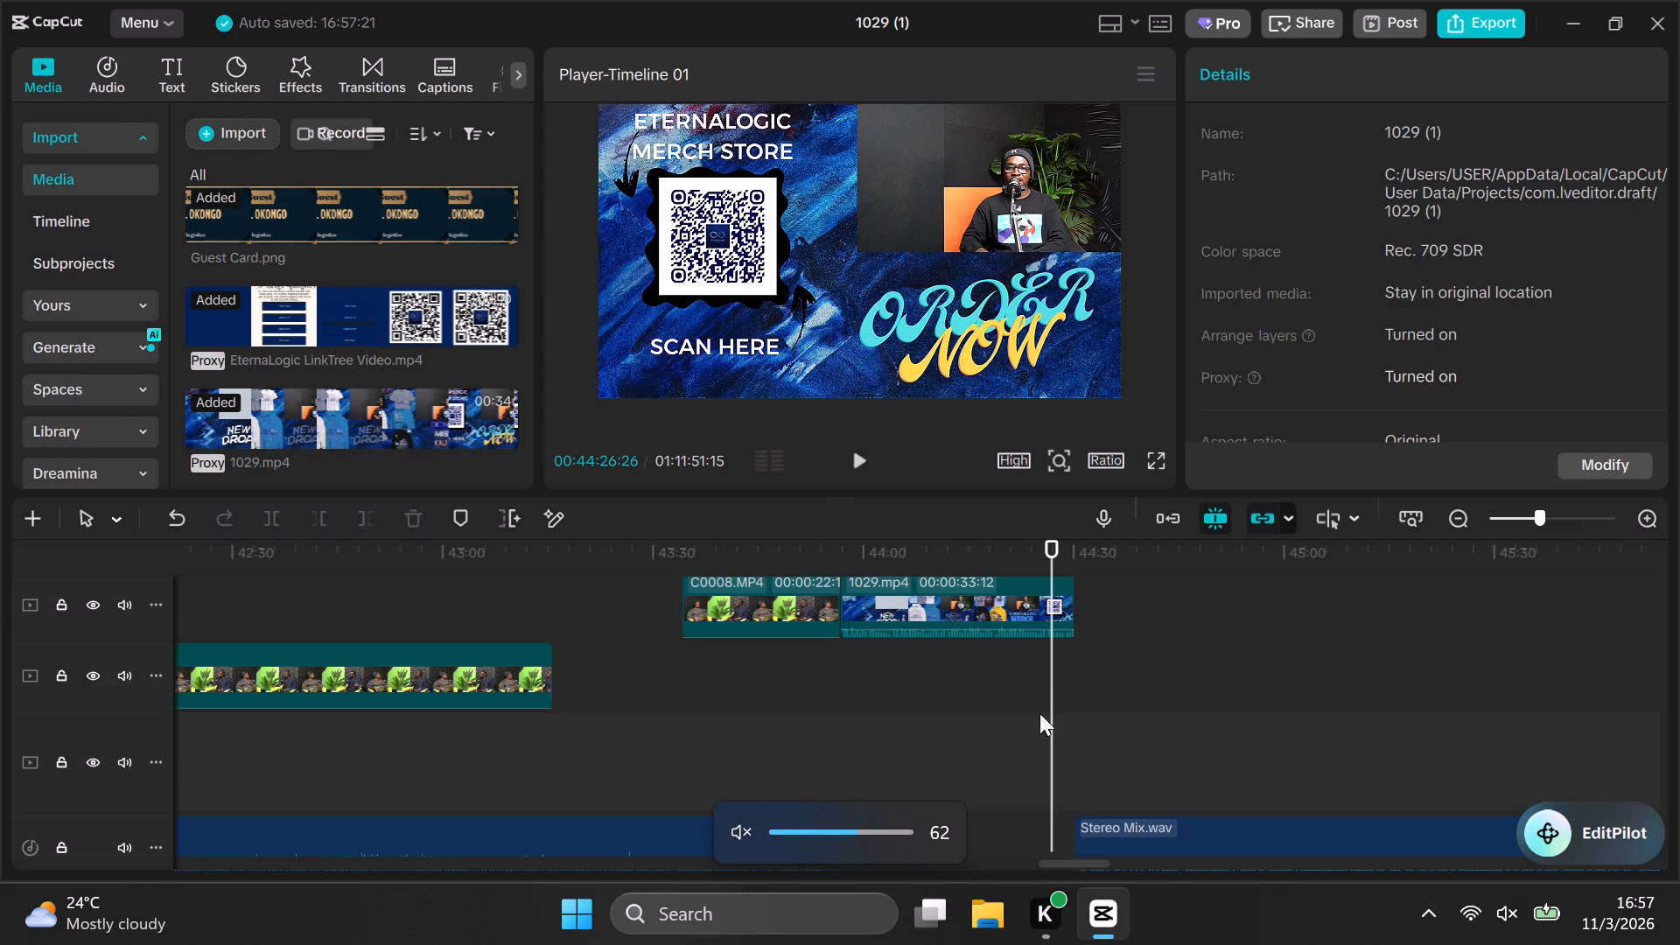
{"action": "left_click", "coordinate": [1039, 708]}
{"action": "key", "text": "space"}
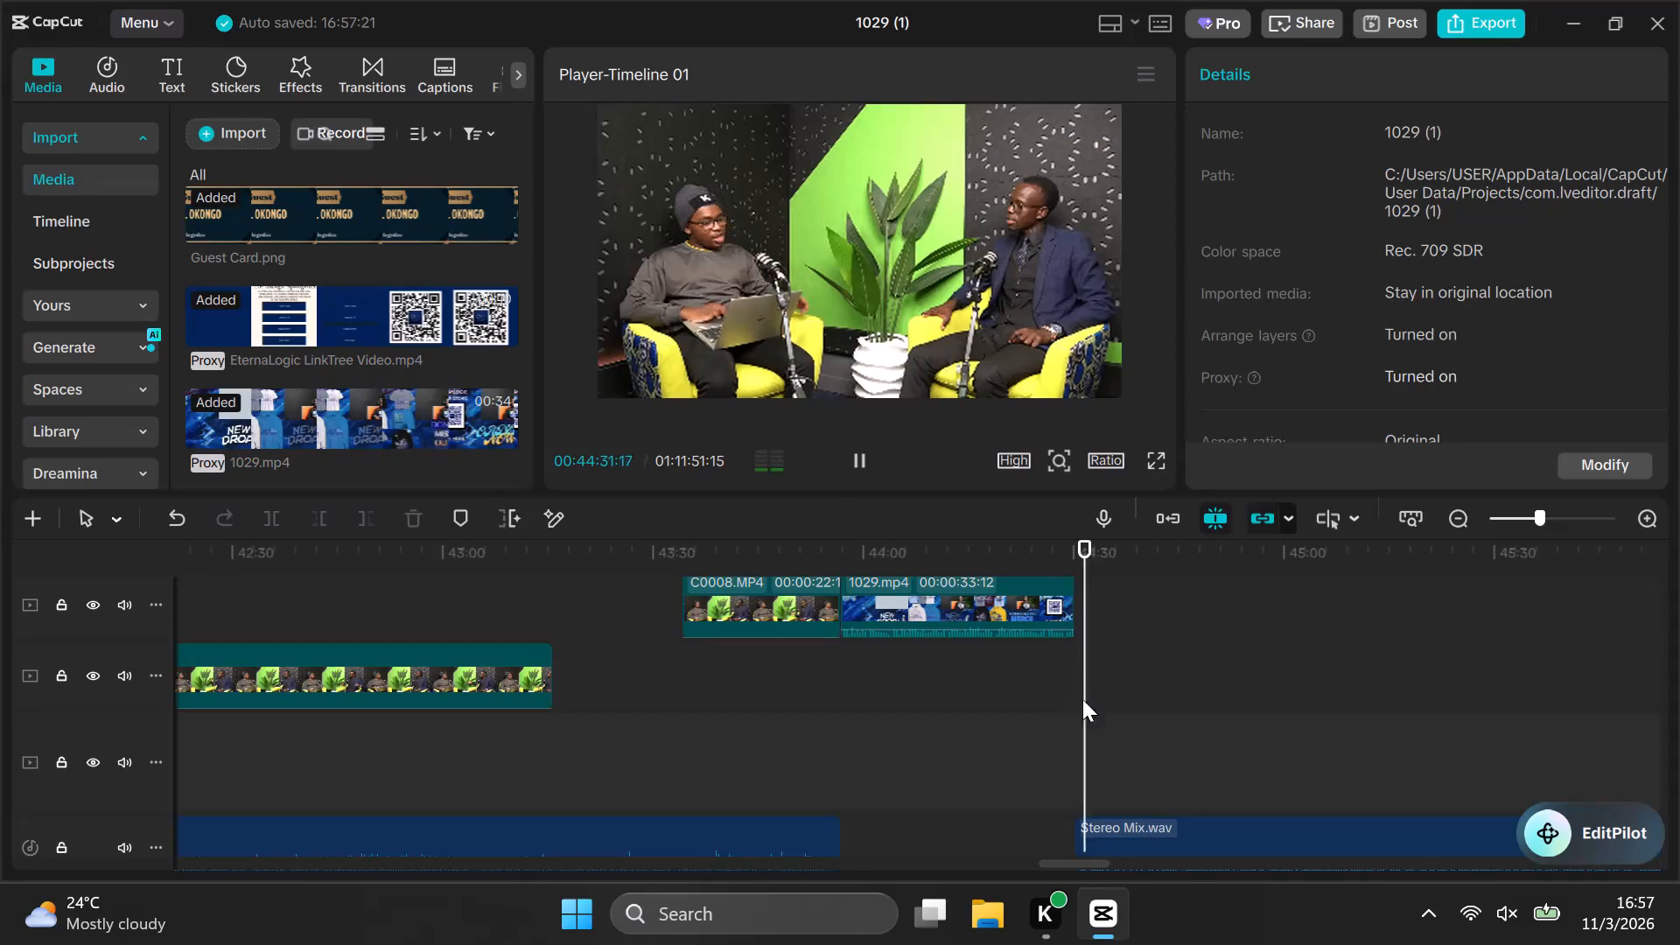
{"action": "key", "text": "space"}
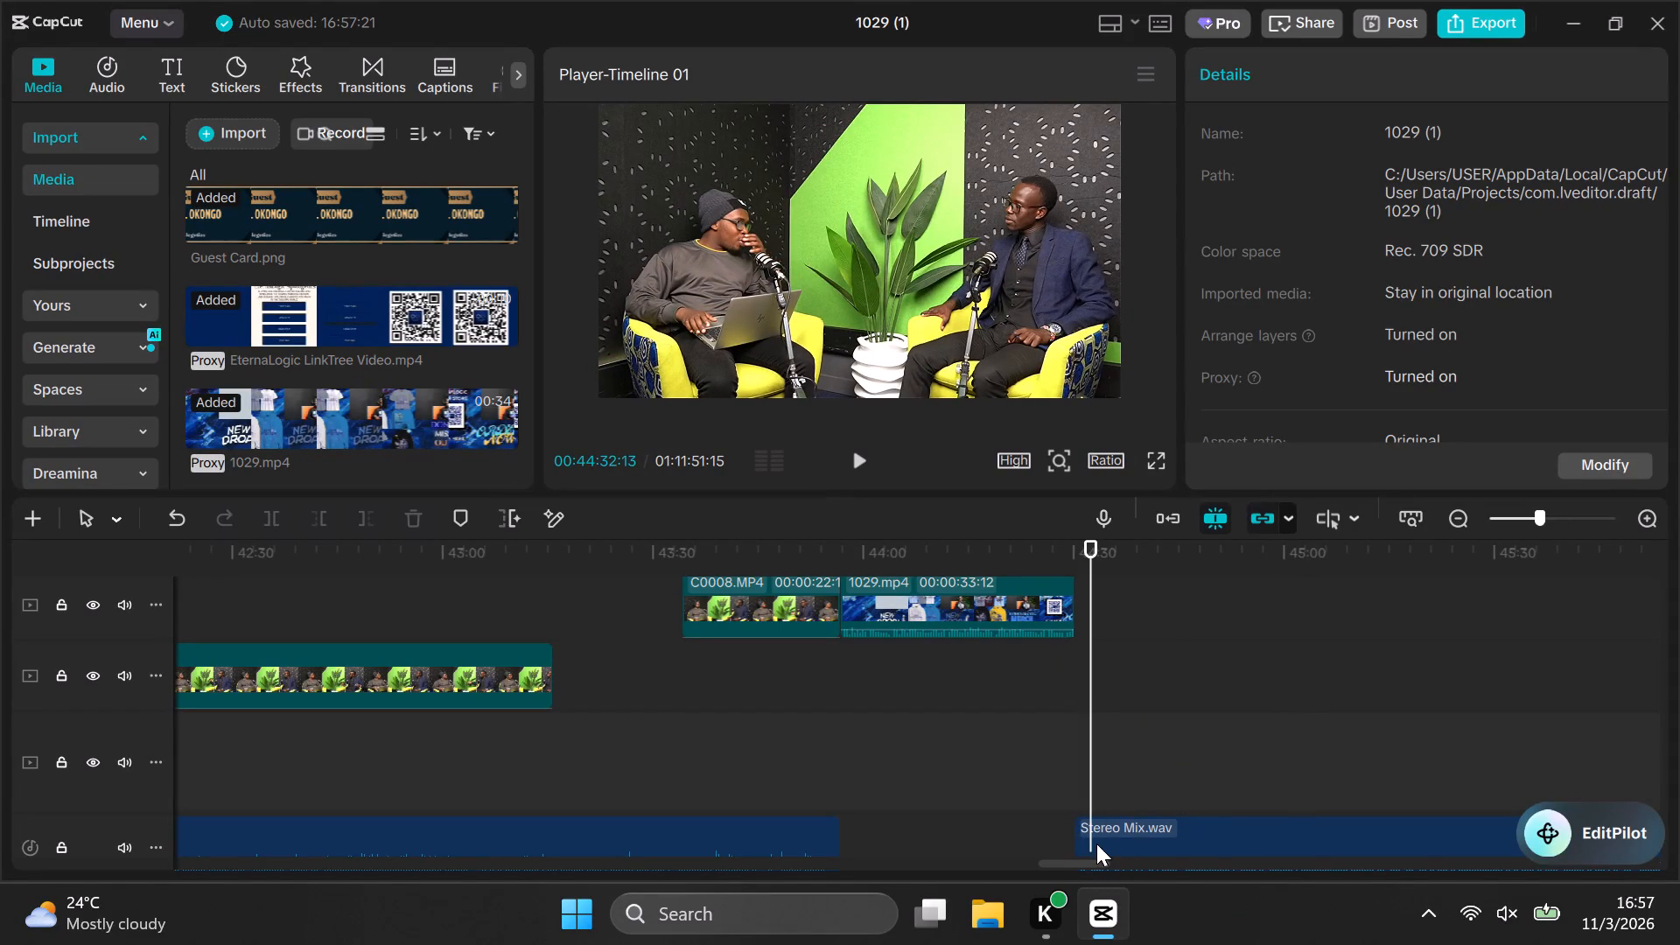
Check the EternaLogic LinkTree promo layers near 00:57:35 and play the Join Us Today section in sync with the moved clips.
{"action": "left_click_drag", "start_coordinate": [1085, 867], "coordinate": [1363, 864]}
{"action": "scroll", "coordinate": [1346, 717], "scroll_direction": "up", "scroll_amount": 2}
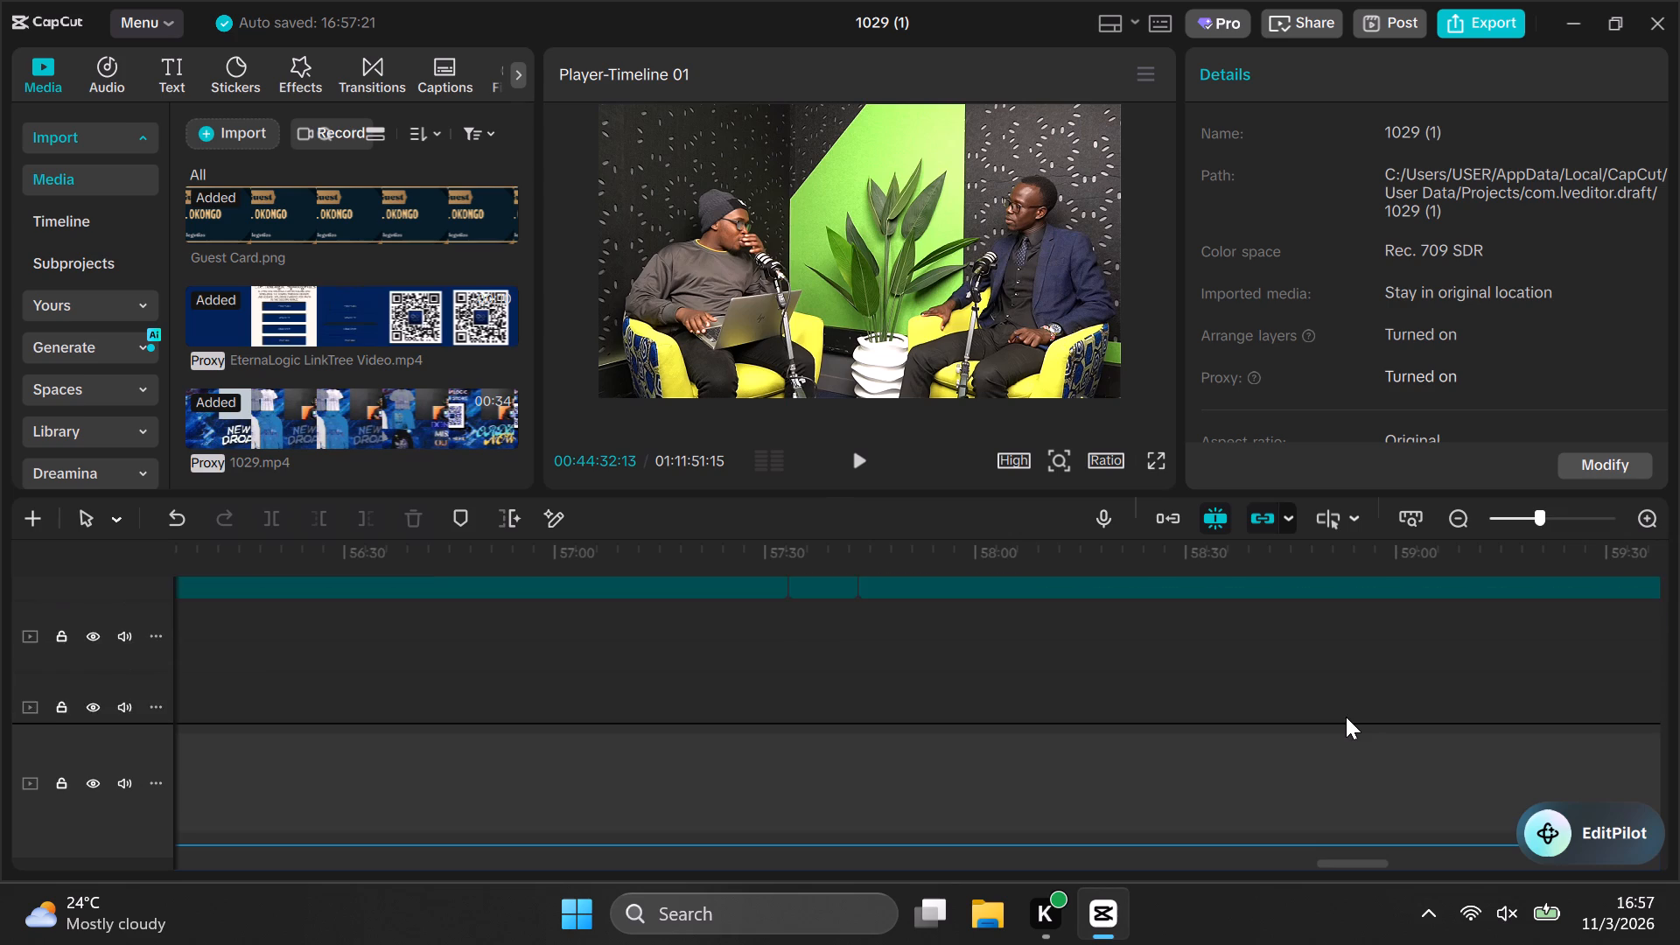
{"action": "scroll", "coordinate": [1346, 717], "scroll_direction": "up", "scroll_amount": 10}
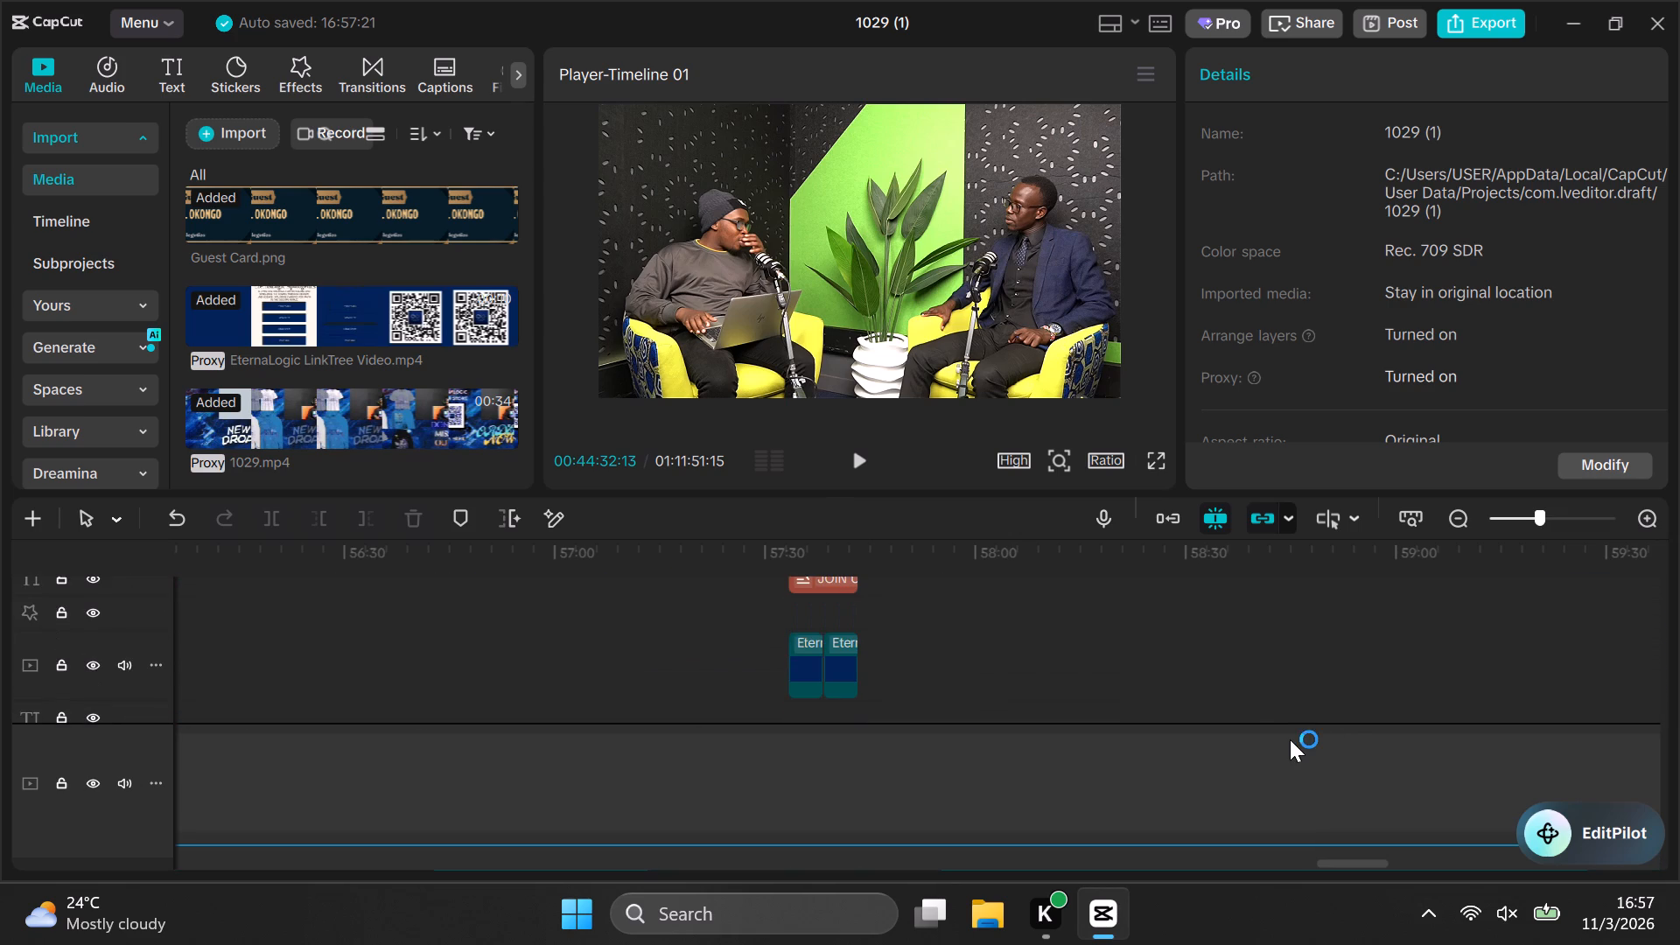
{"action": "scroll", "coordinate": [1253, 693], "scroll_direction": "up", "scroll_amount": 4}
{"action": "scroll", "coordinate": [961, 647], "scroll_direction": "down", "scroll_amount": 7}
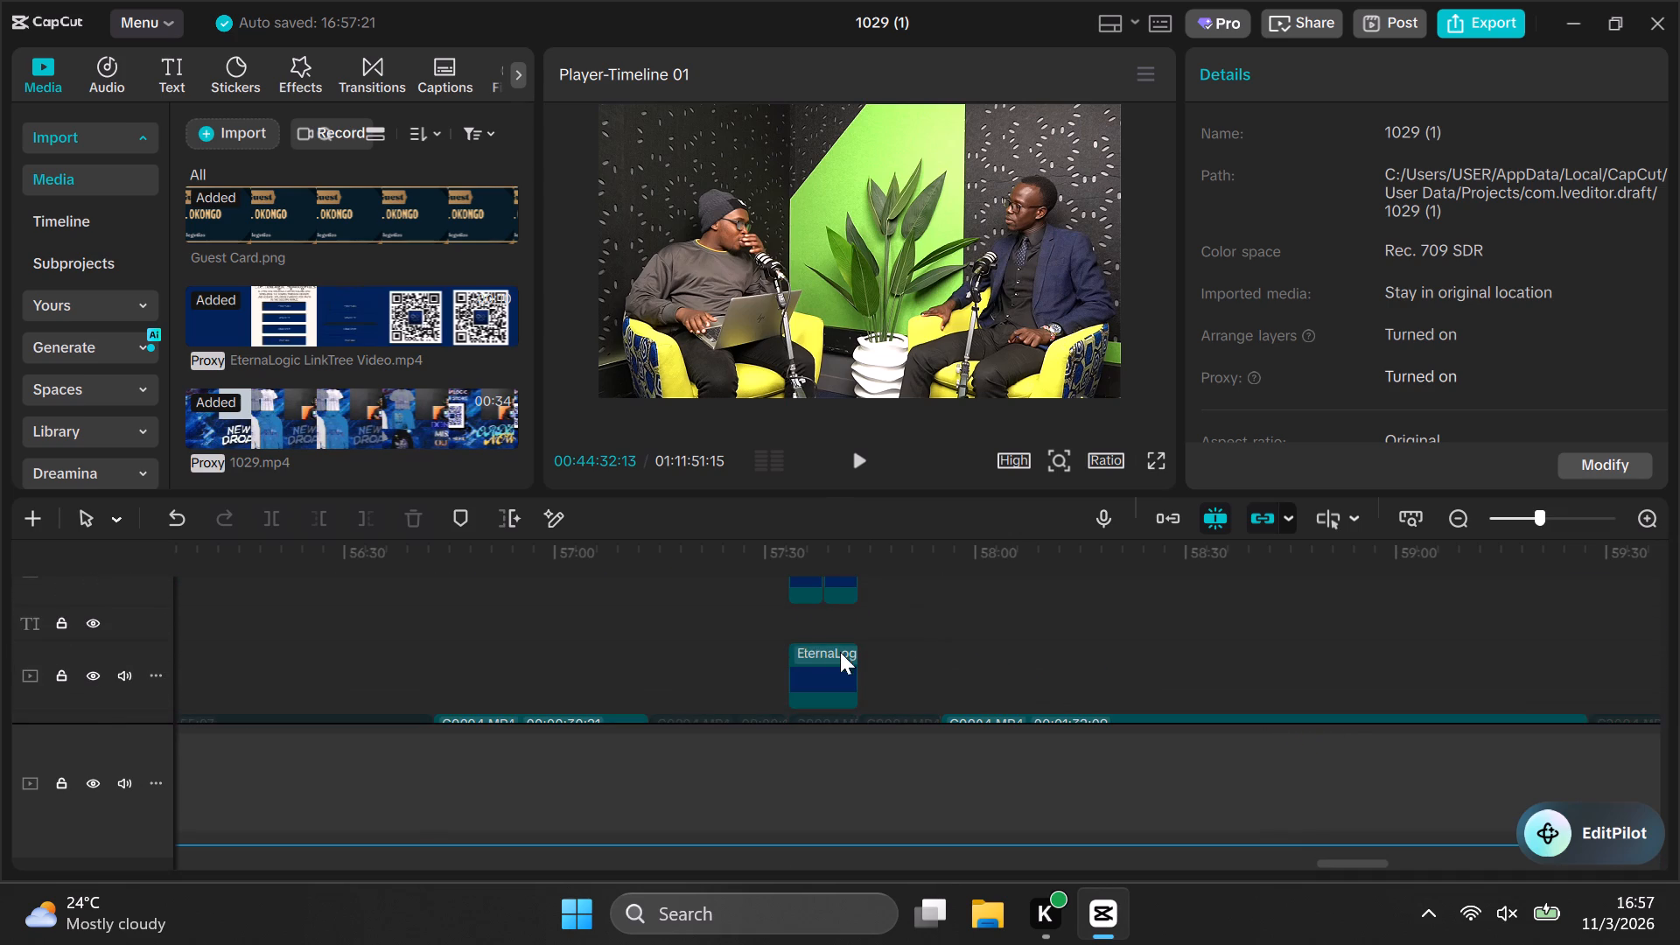
{"action": "left_click", "coordinate": [789, 626]}
{"action": "key", "text": "space"}
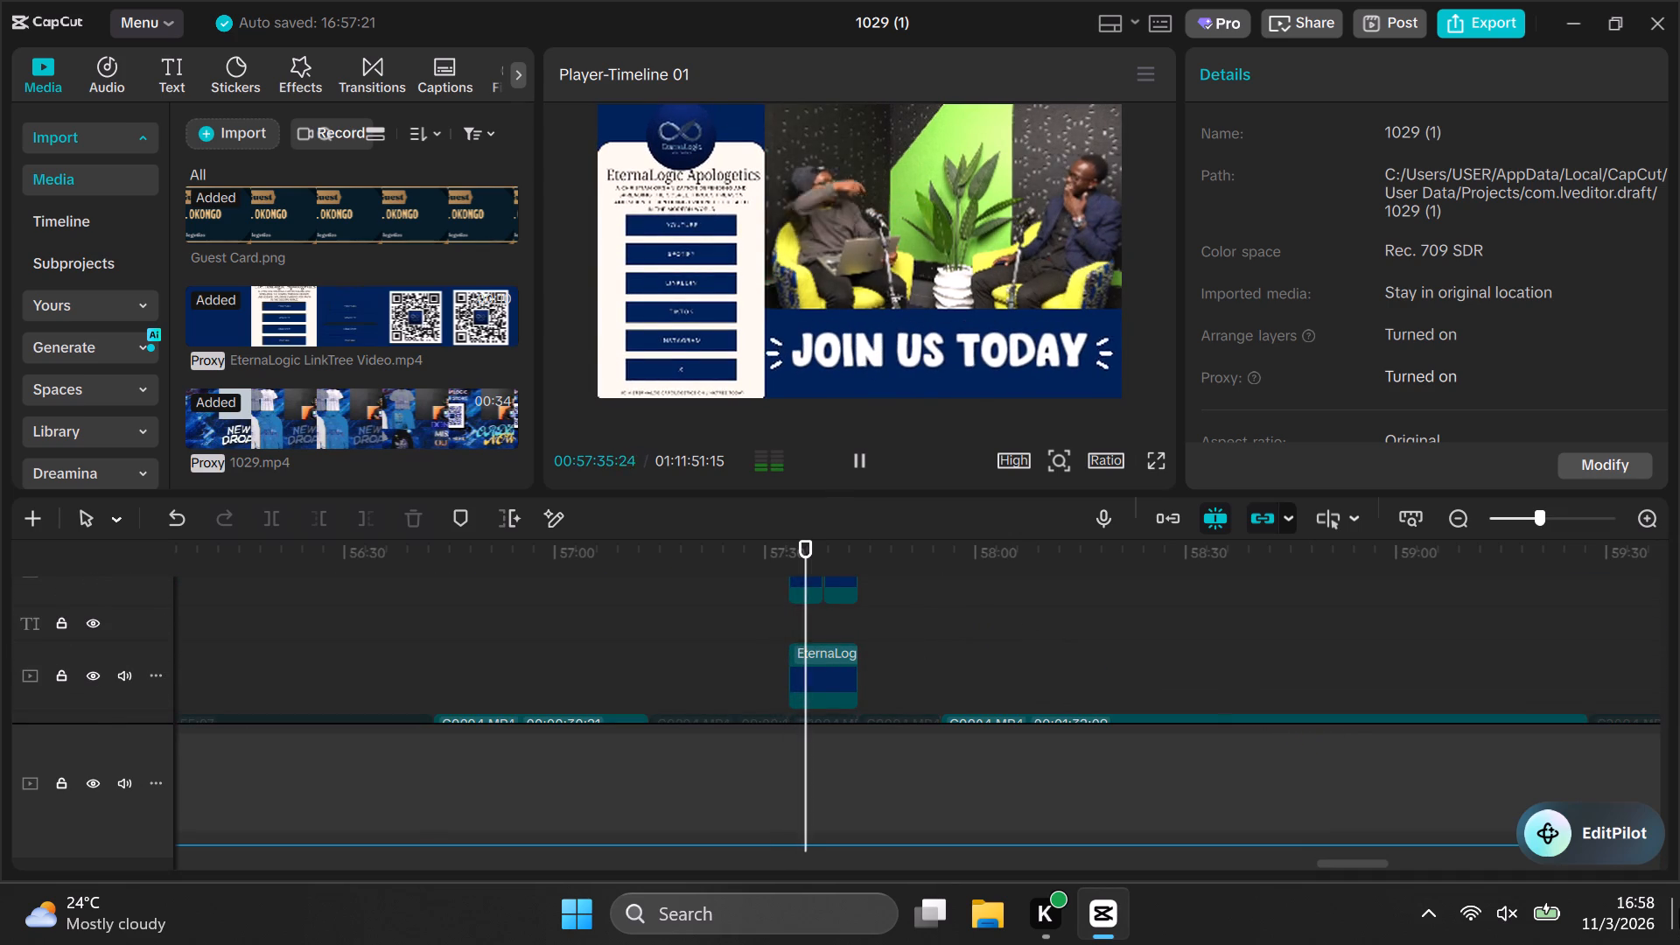
{"action": "key", "text": "space"}
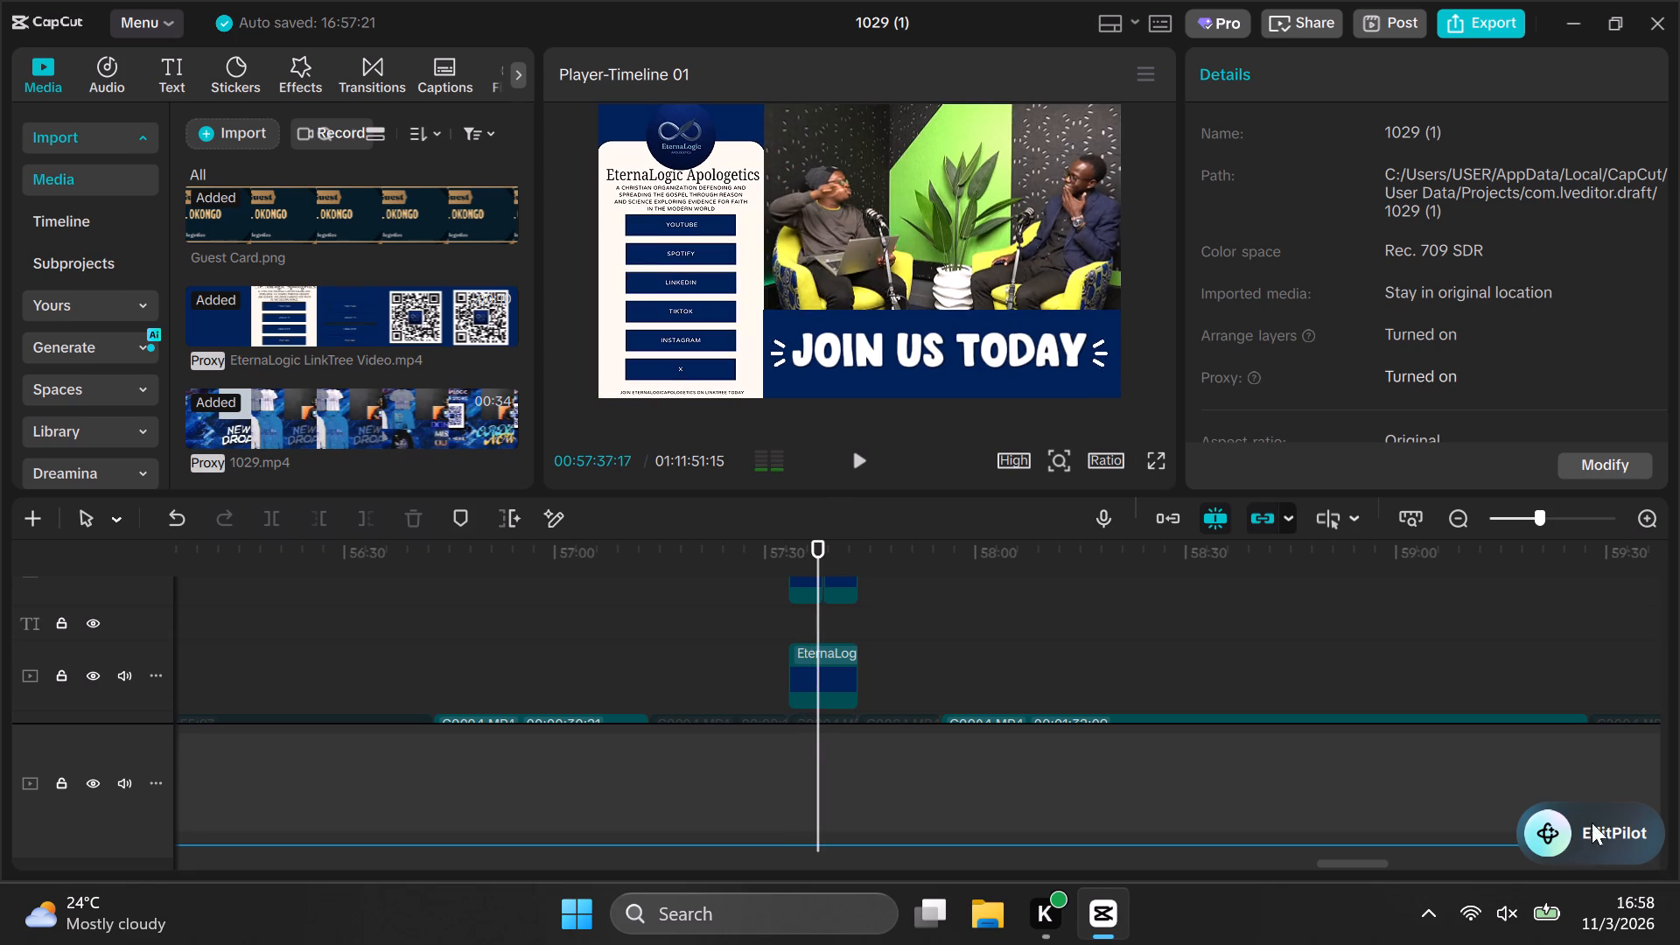
Check the end of the project near 01:11:27, where the podcast footage meets the closing clip.
{"action": "scroll", "coordinate": [1501, 708], "scroll_direction": "down", "scroll_amount": 7}
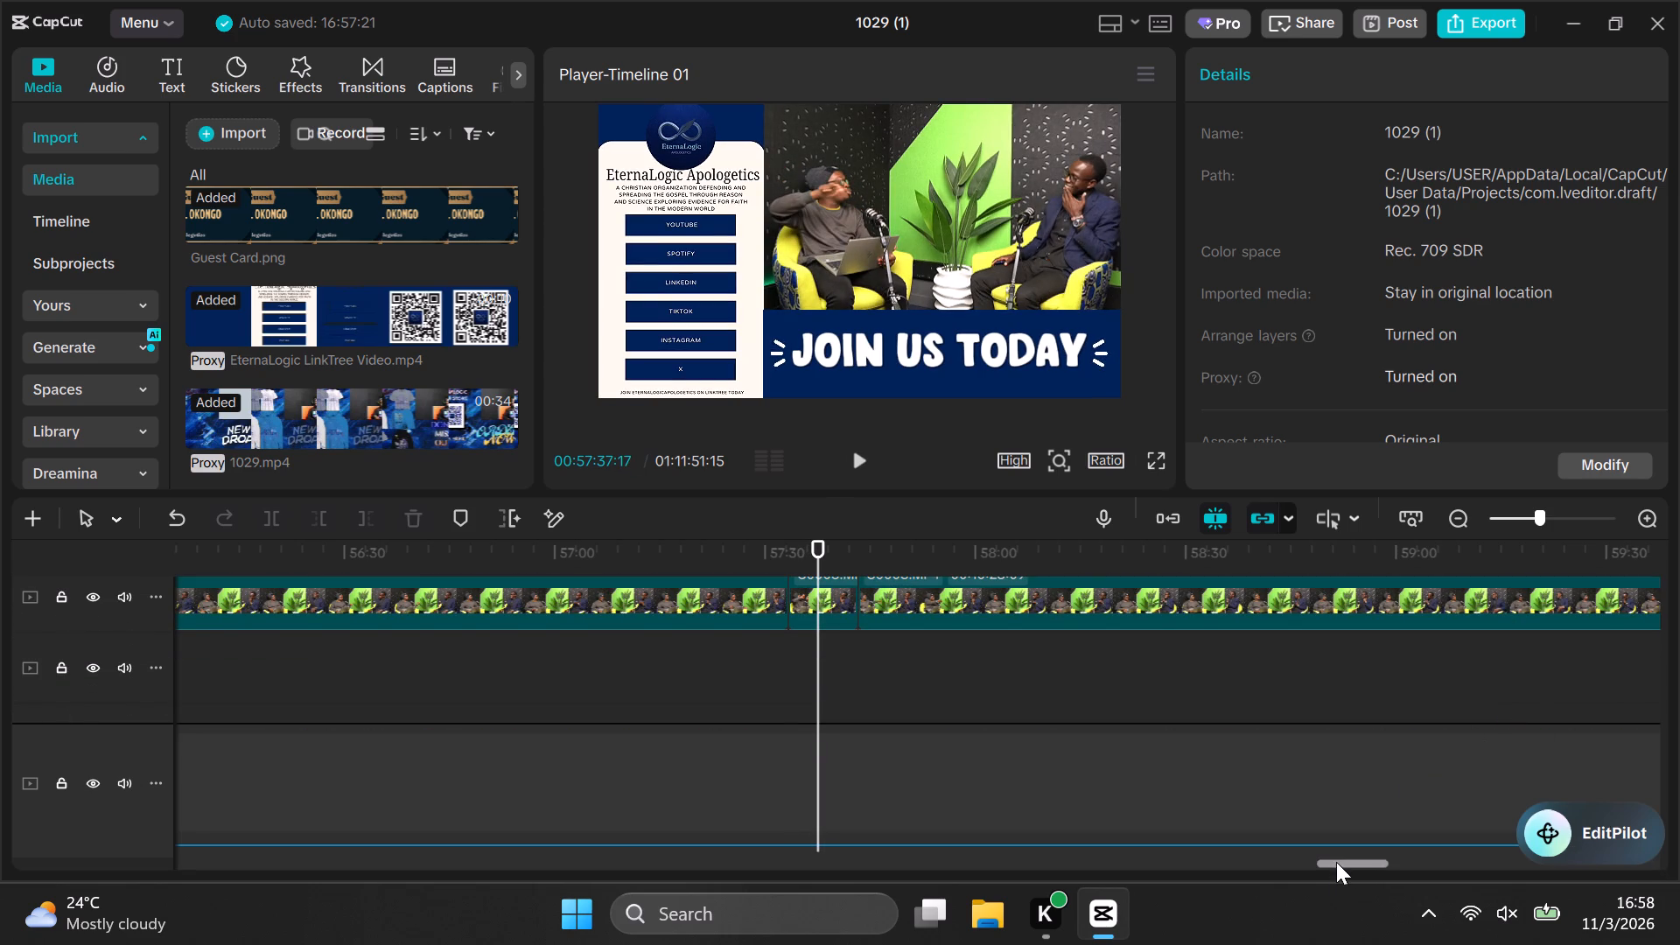
{"action": "left_click_drag", "start_coordinate": [1336, 862], "coordinate": [1606, 859]}
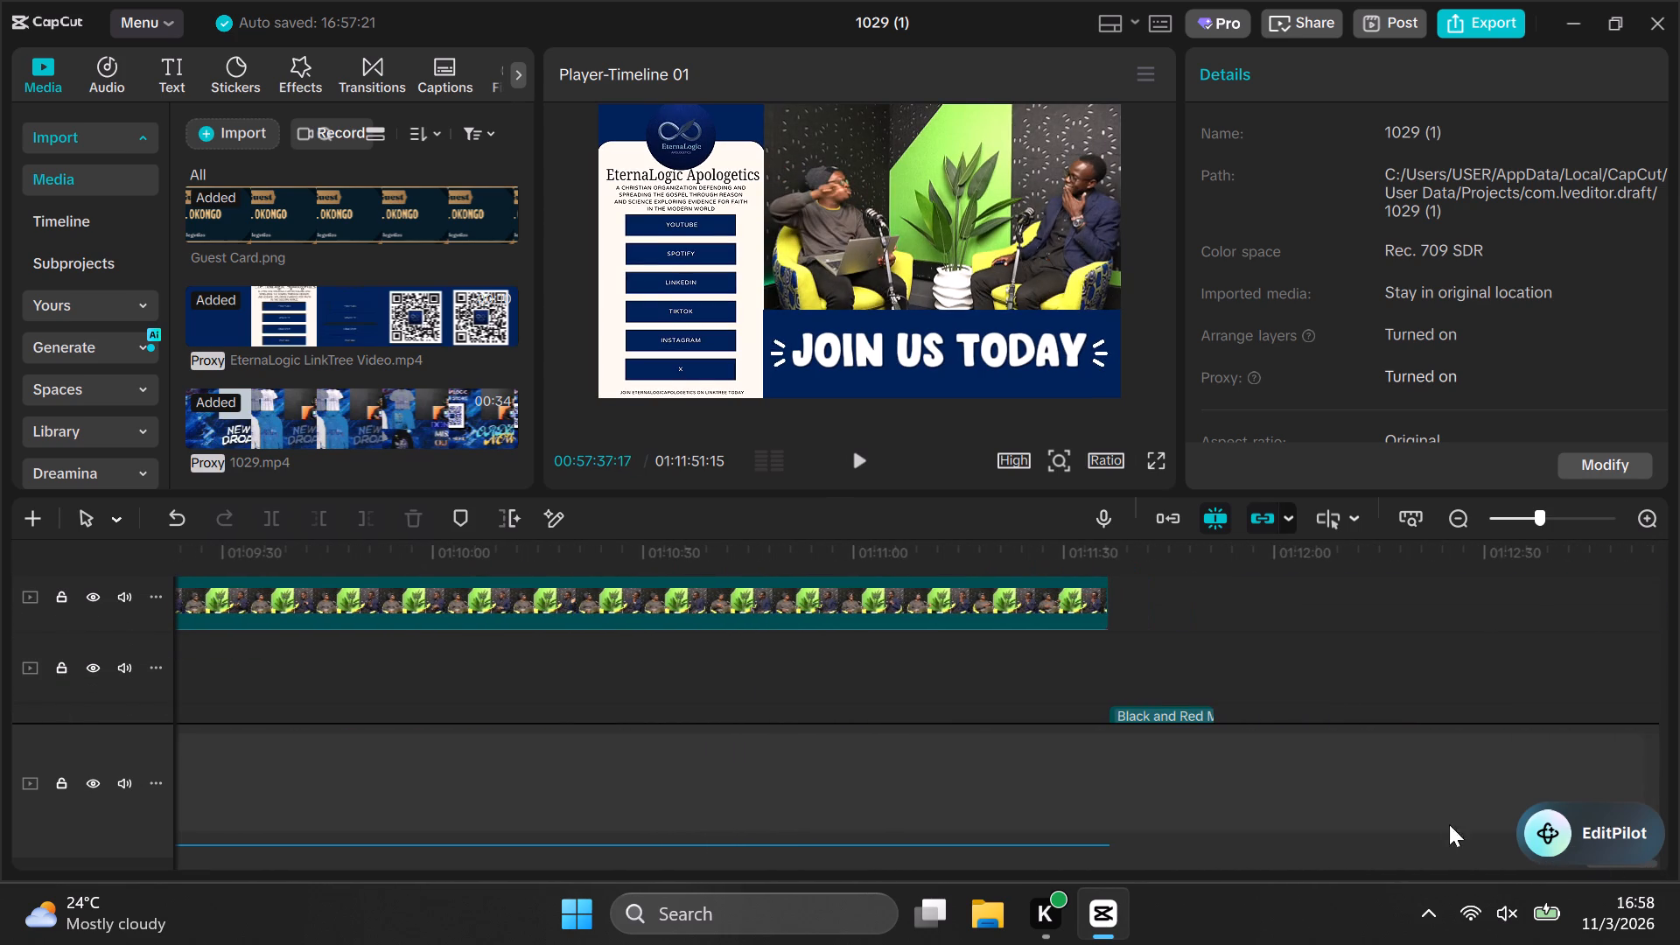
{"action": "left_click", "coordinate": [1039, 661]}
{"action": "key", "text": "space"}
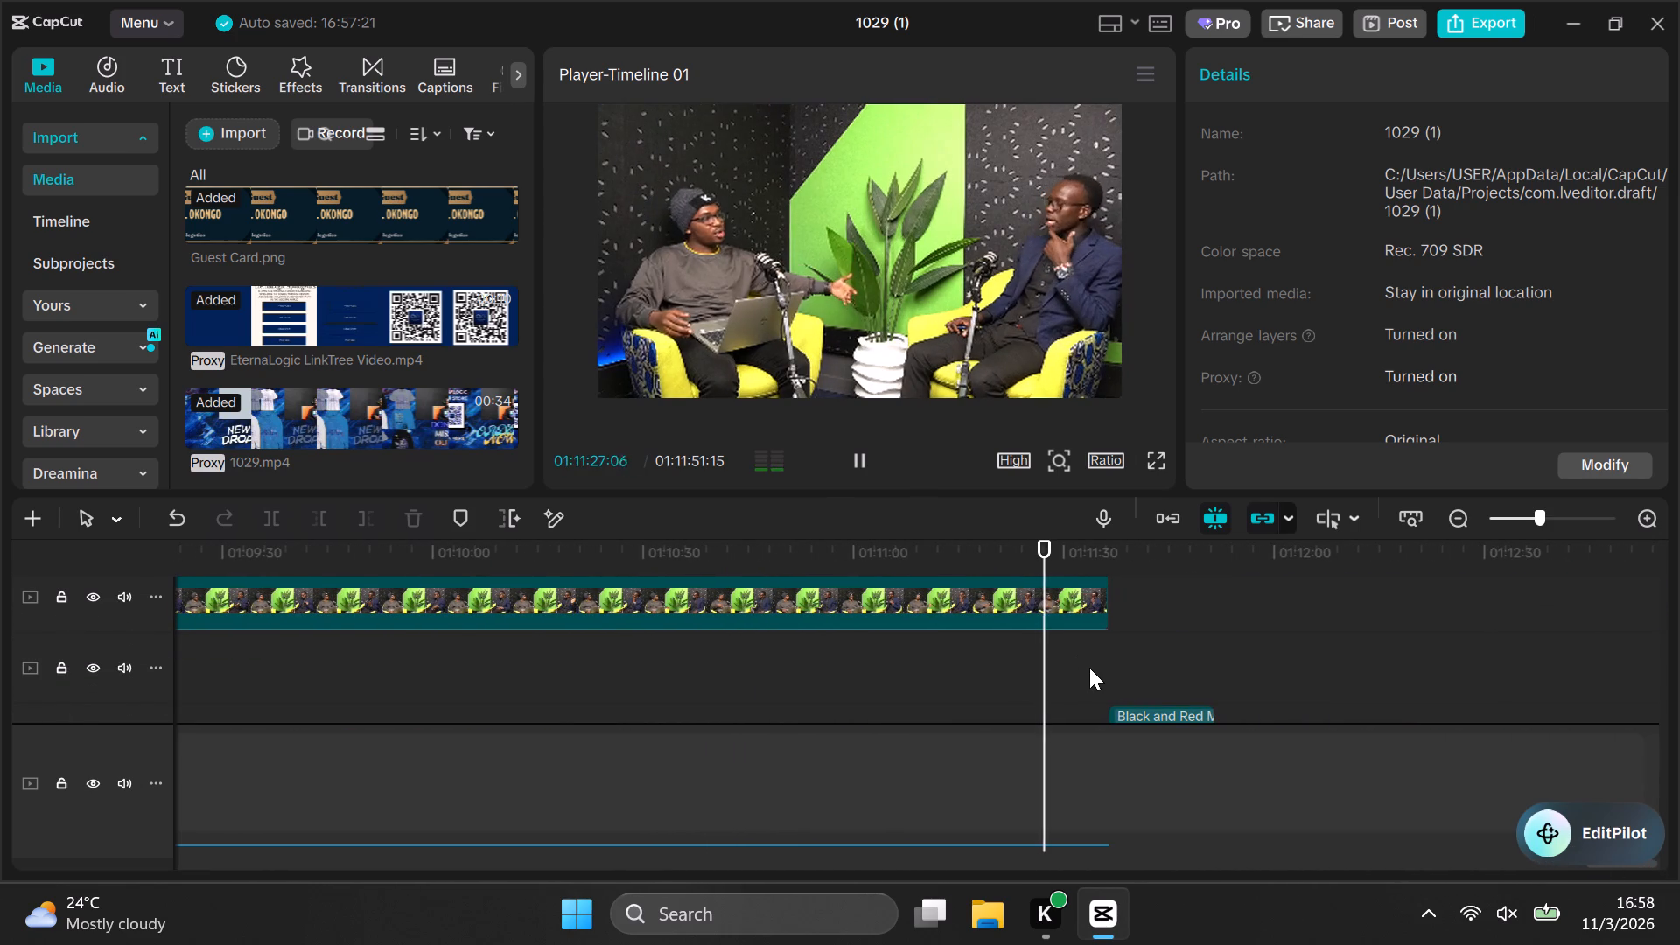
{"action": "key", "text": "space"}
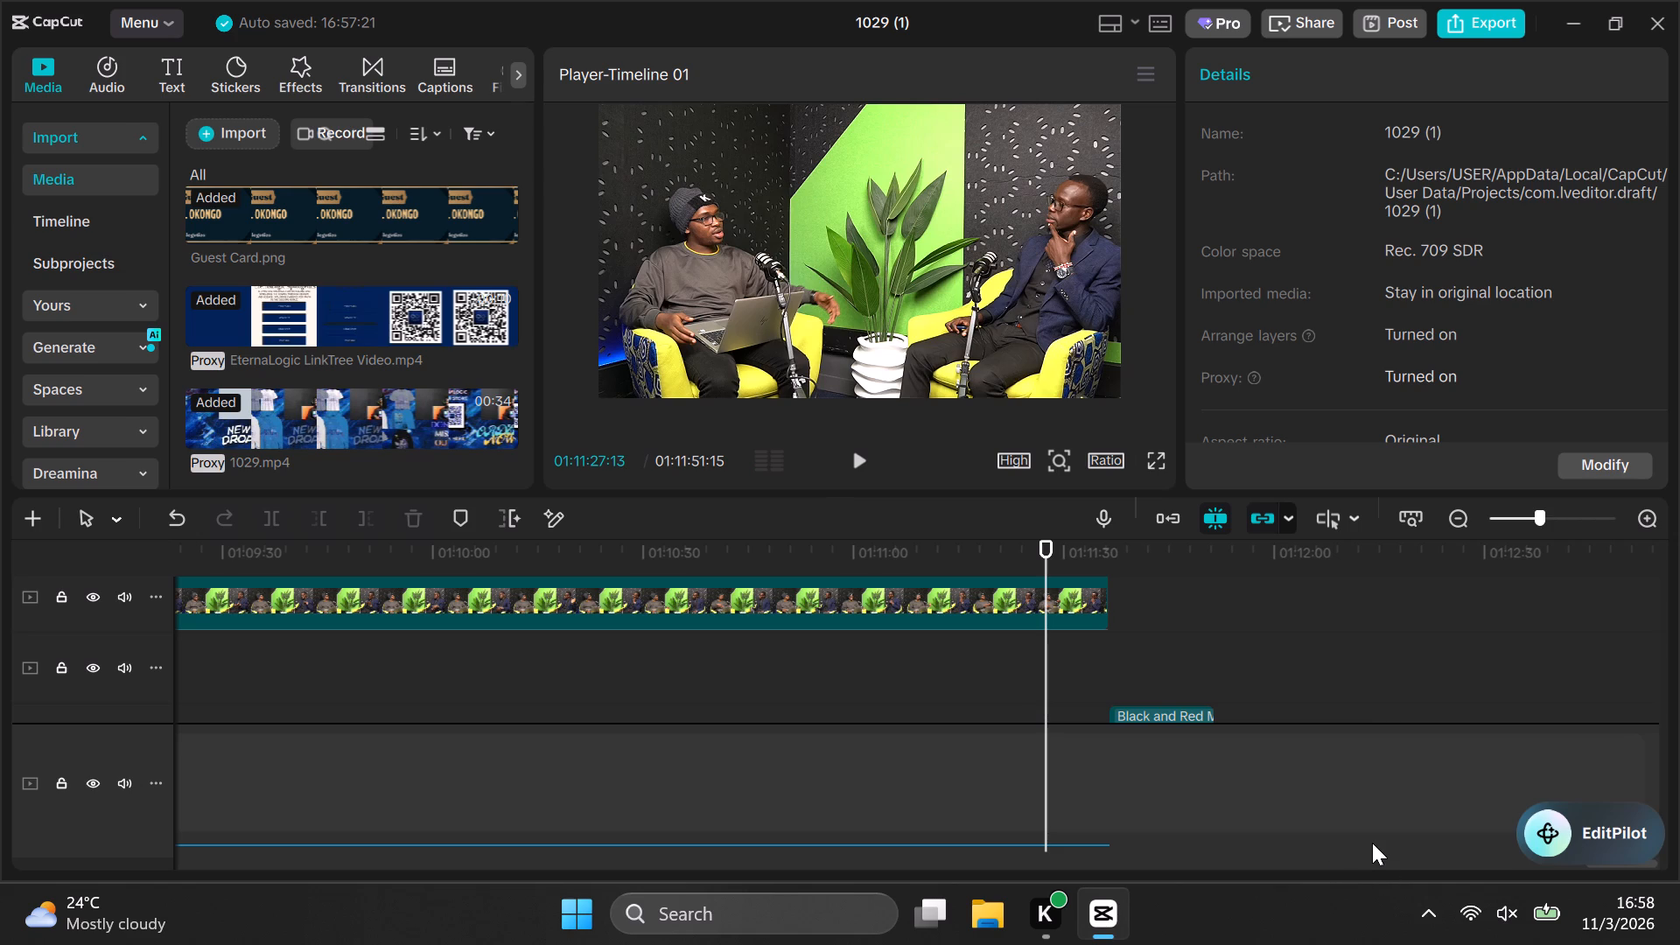
Return to the start of the project and spot-check the opening footage from about 00:01:36 to 00:02:57.
{"action": "left_click", "coordinate": [1313, 864]}
{"action": "left_click_drag", "start_coordinate": [1313, 864], "coordinate": [1095, 864]}
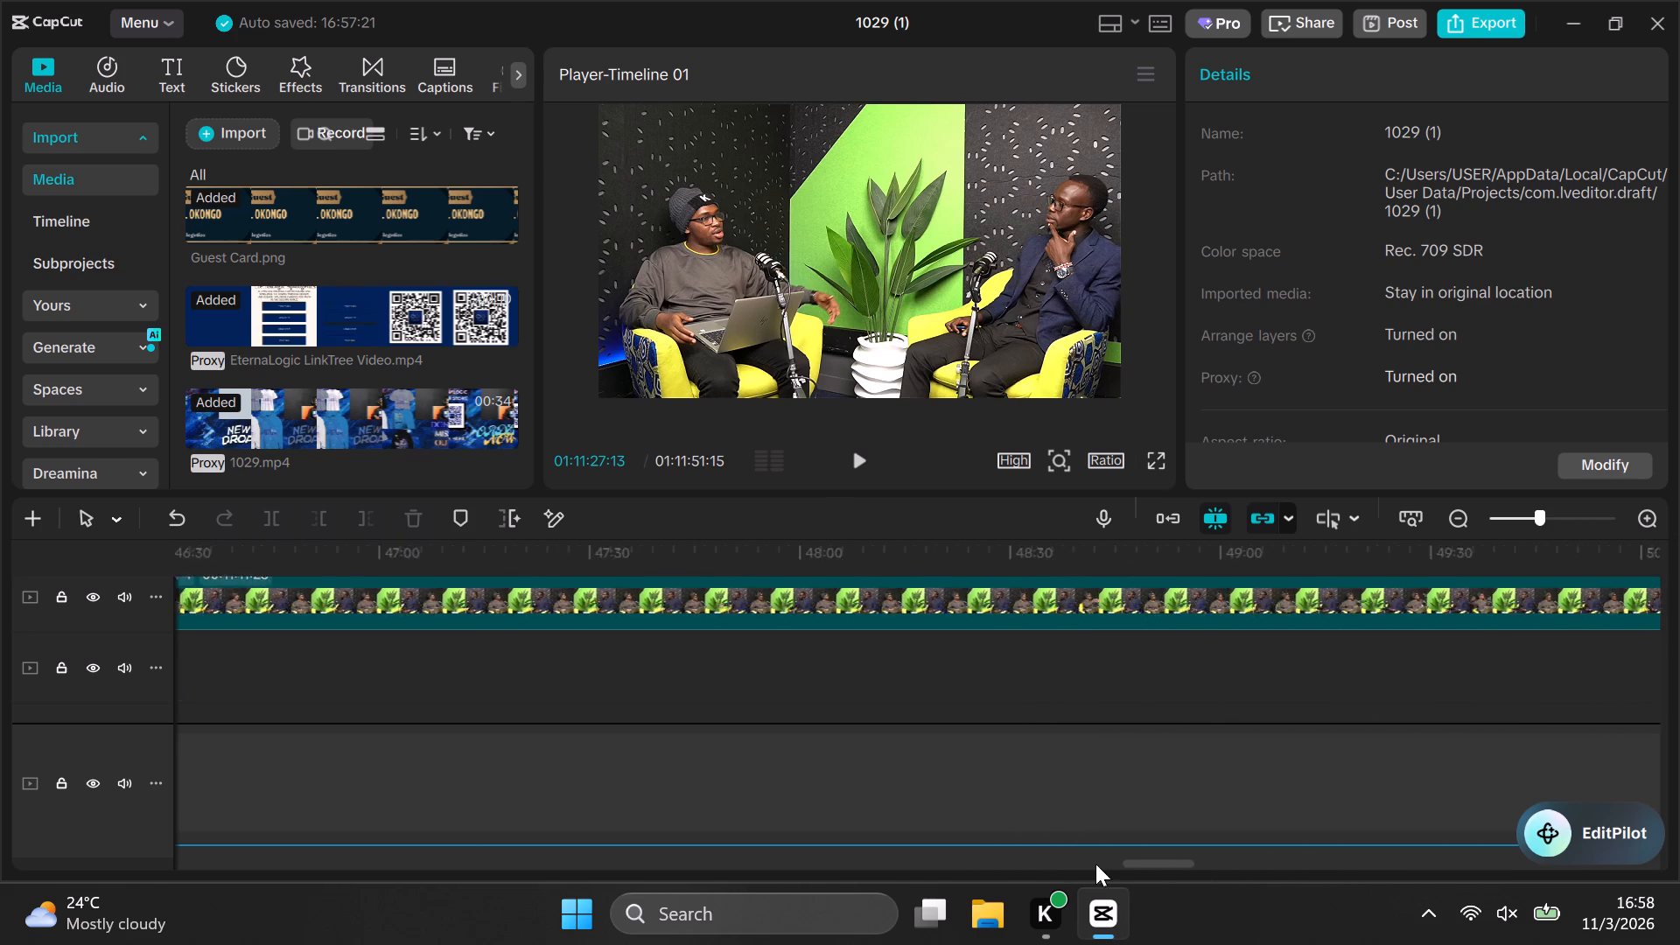
{"action": "left_click_drag", "start_coordinate": [1095, 864], "coordinate": [640, 874]}
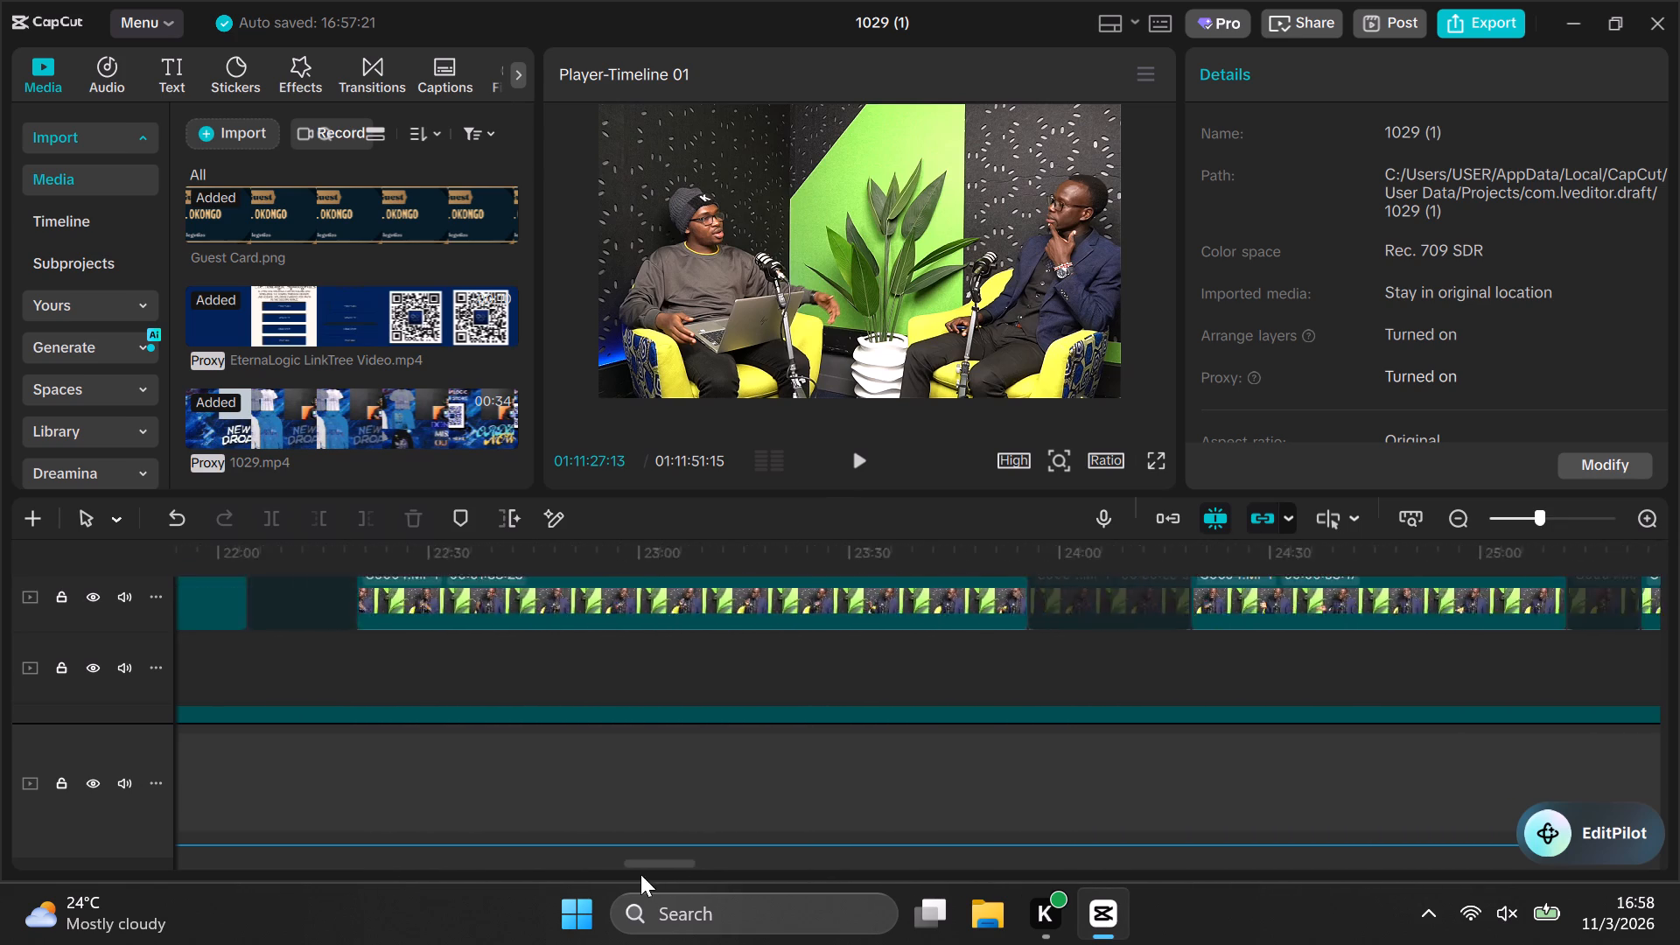
{"action": "left_click_drag", "start_coordinate": [640, 874], "coordinate": [398, 889]}
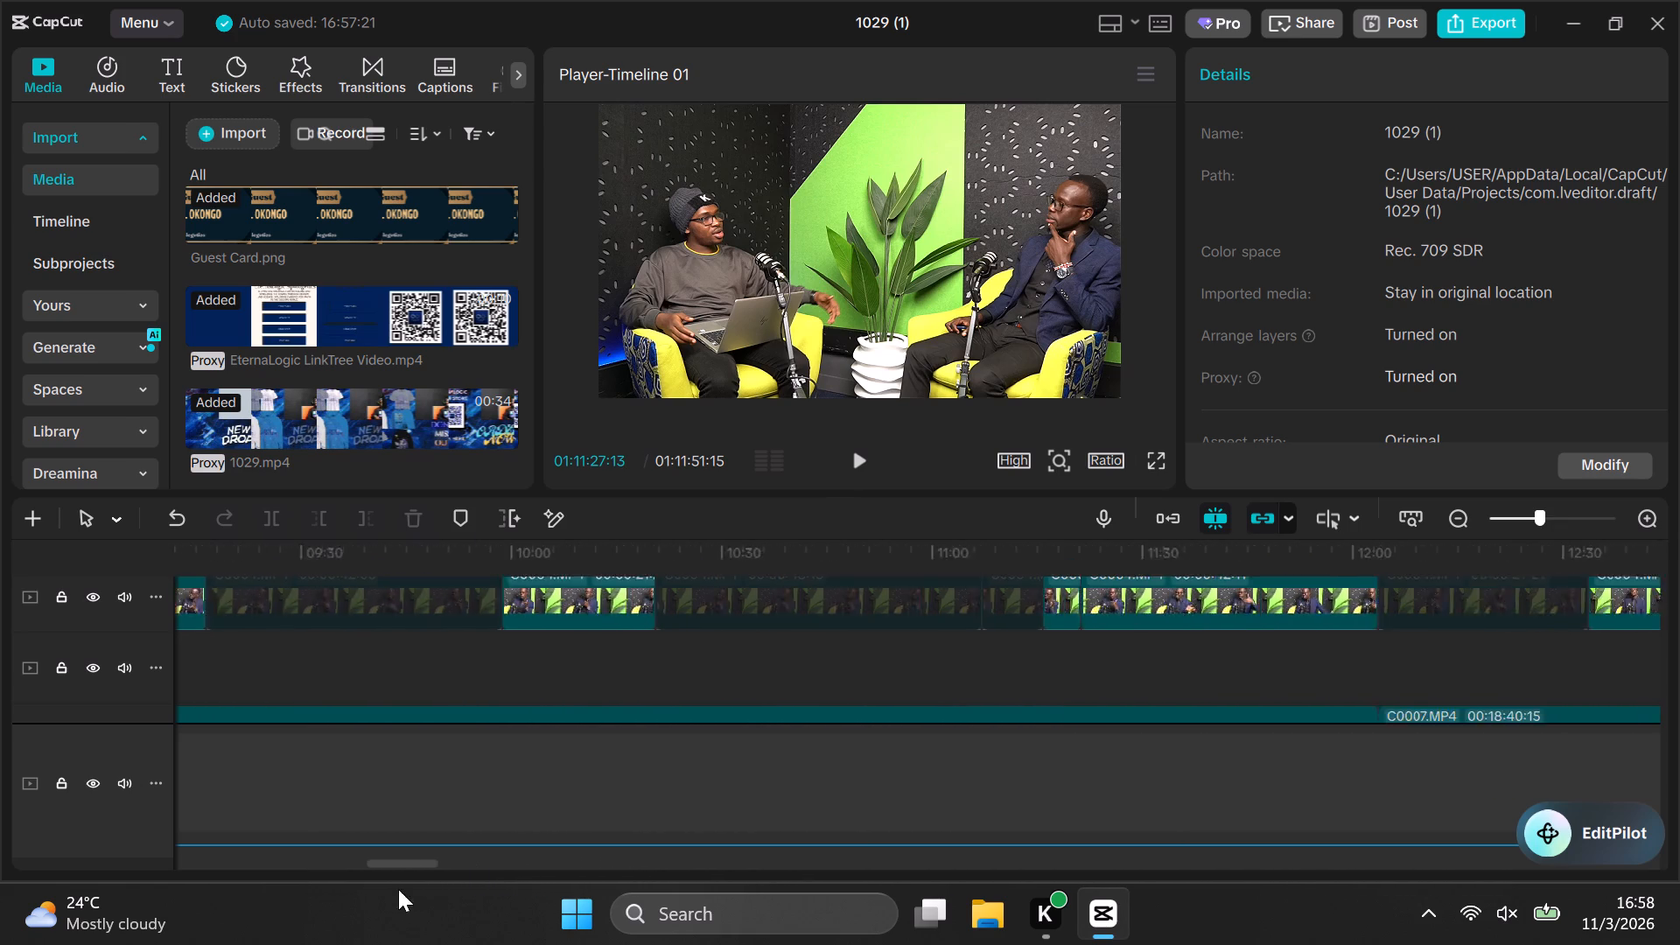
{"action": "left_click_drag", "start_coordinate": [398, 889], "coordinate": [180, 919]}
{"action": "scroll", "coordinate": [500, 675], "scroll_direction": "down", "scroll_amount": 4}
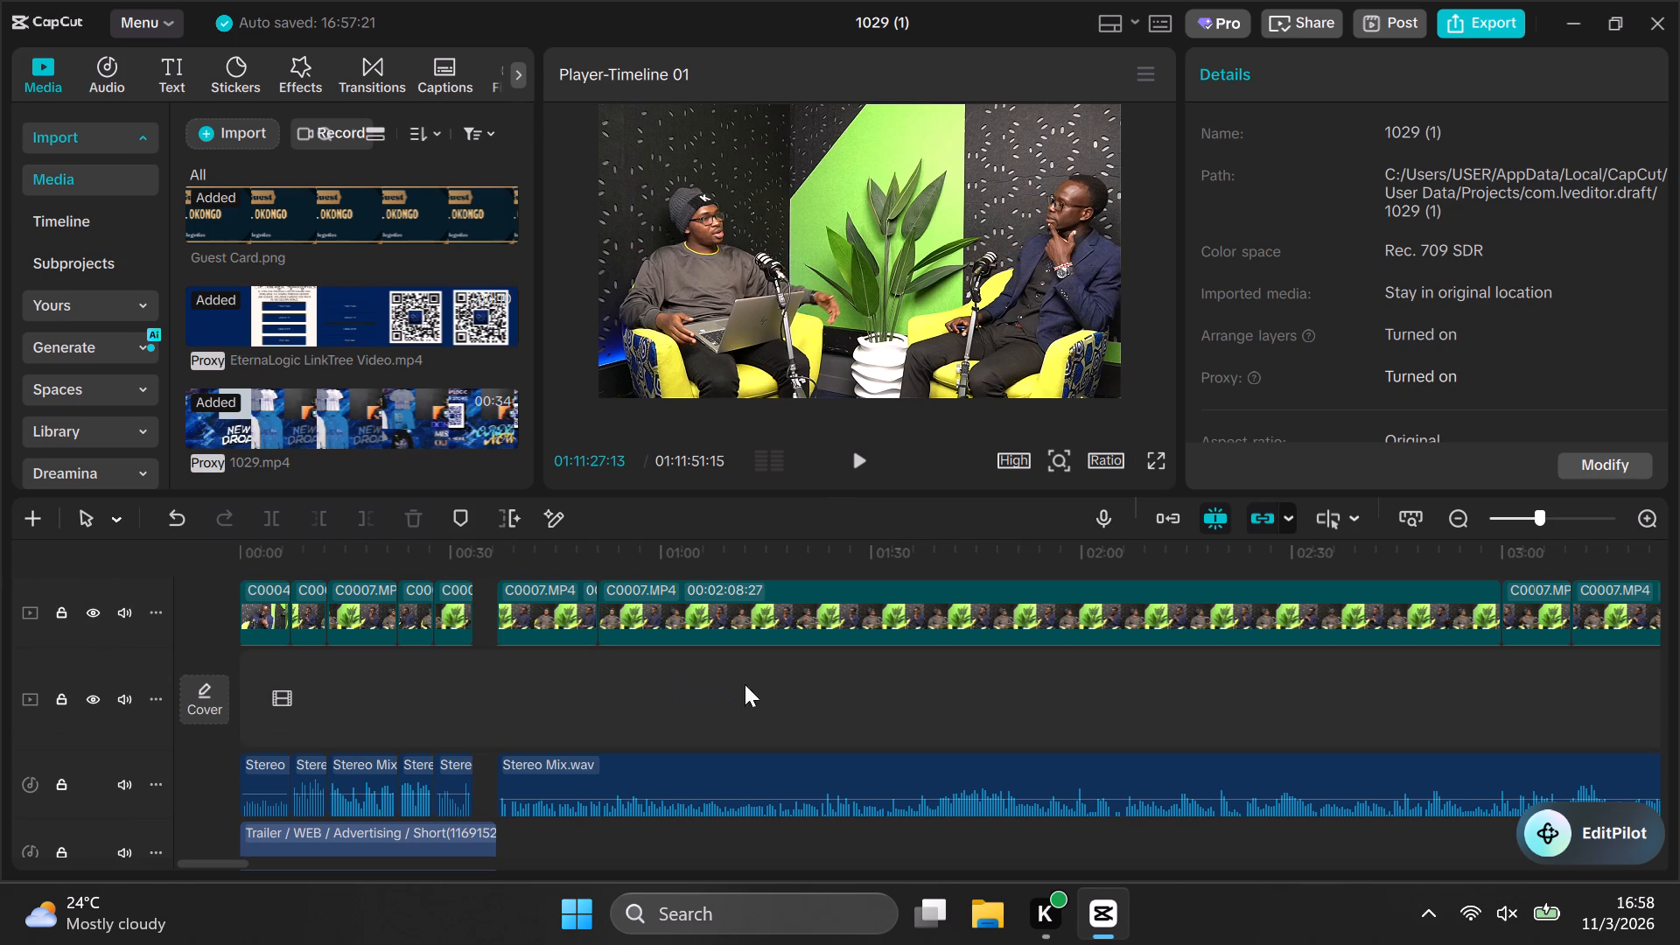
{"action": "left_click", "coordinate": [813, 687]}
{"action": "left_click", "coordinate": [914, 693]}
{"action": "left_click", "coordinate": [1004, 711]}
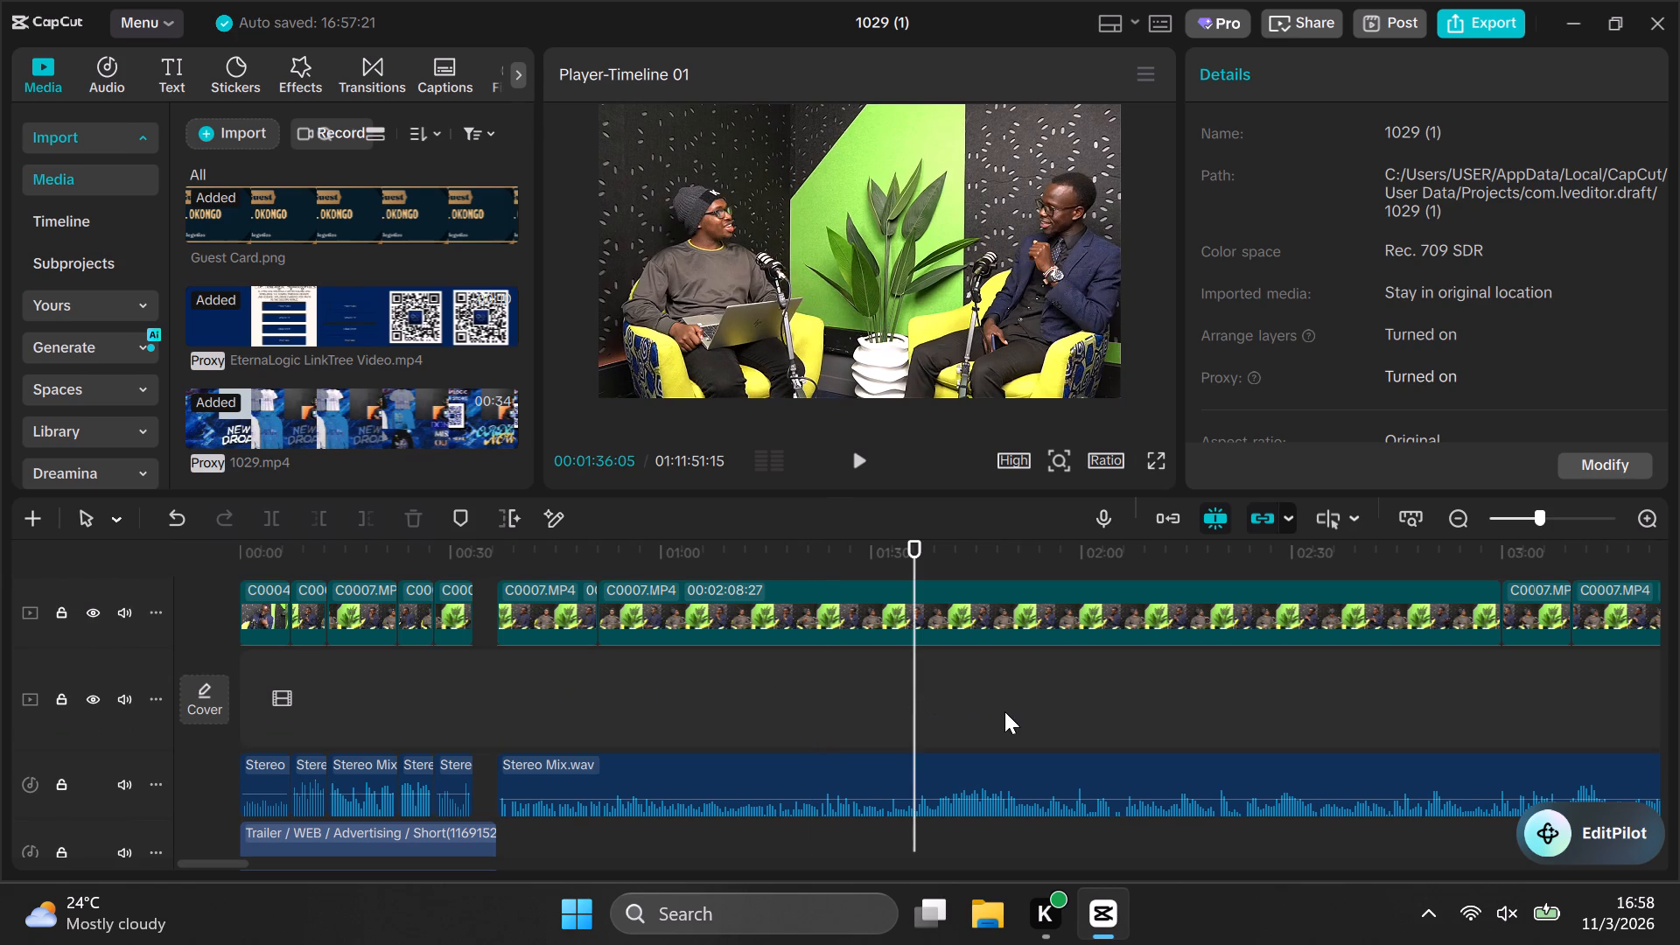
{"action": "left_click", "coordinate": [1202, 775]}
{"action": "left_click", "coordinate": [1233, 701]}
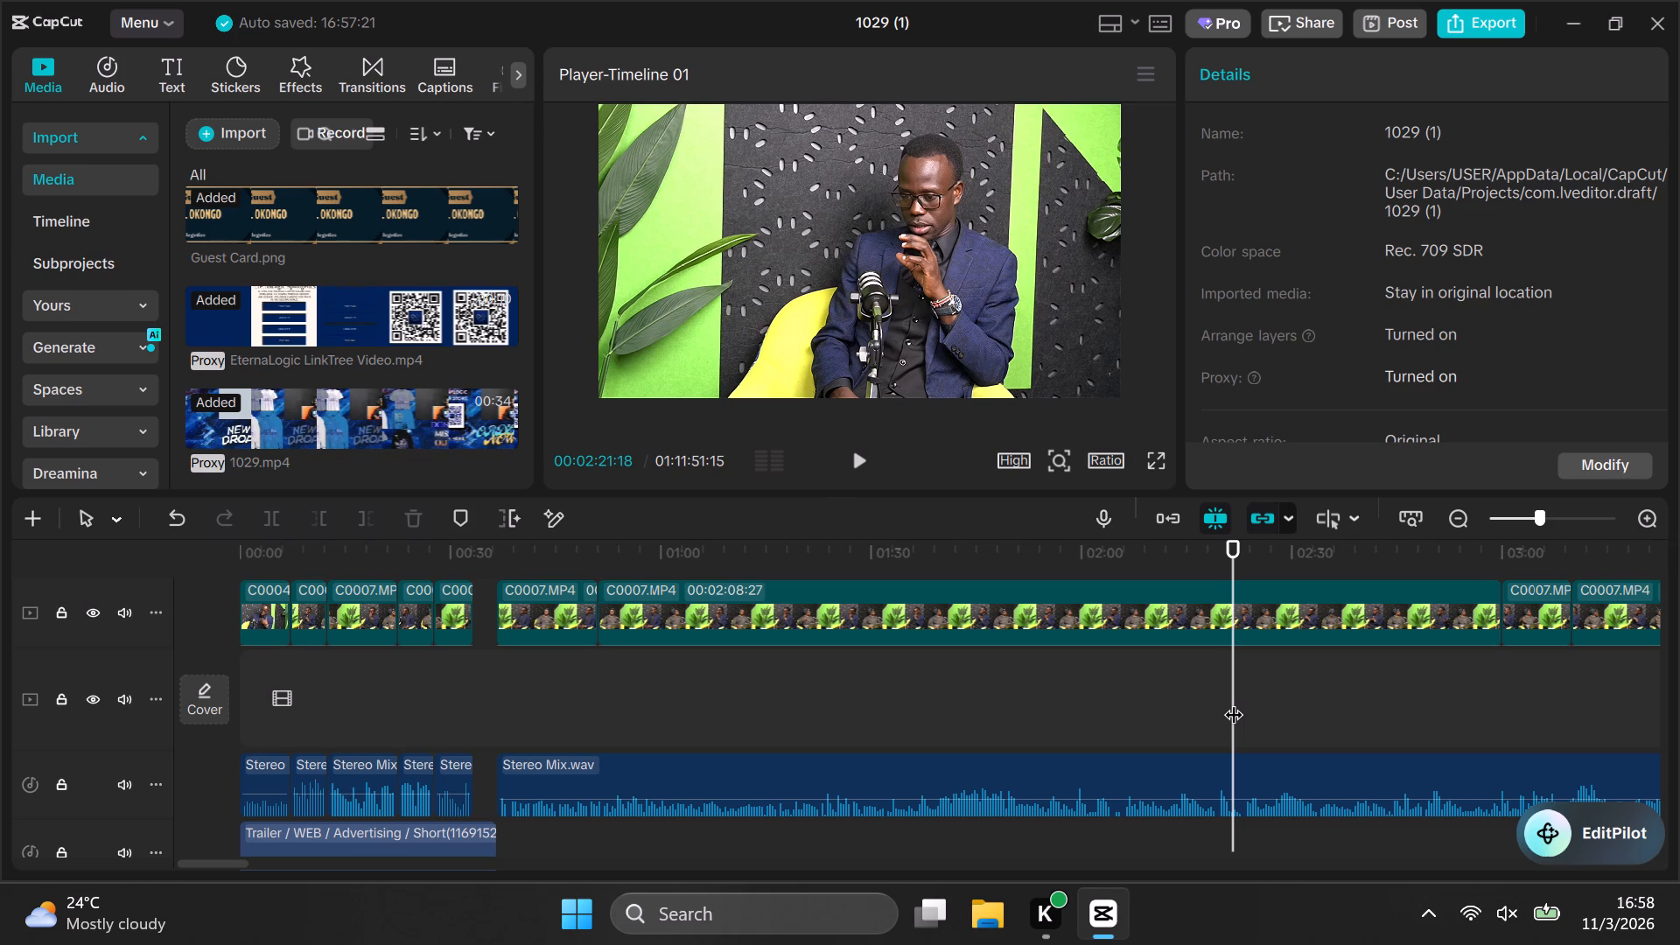
{"action": "left_click", "coordinate": [1351, 719]}
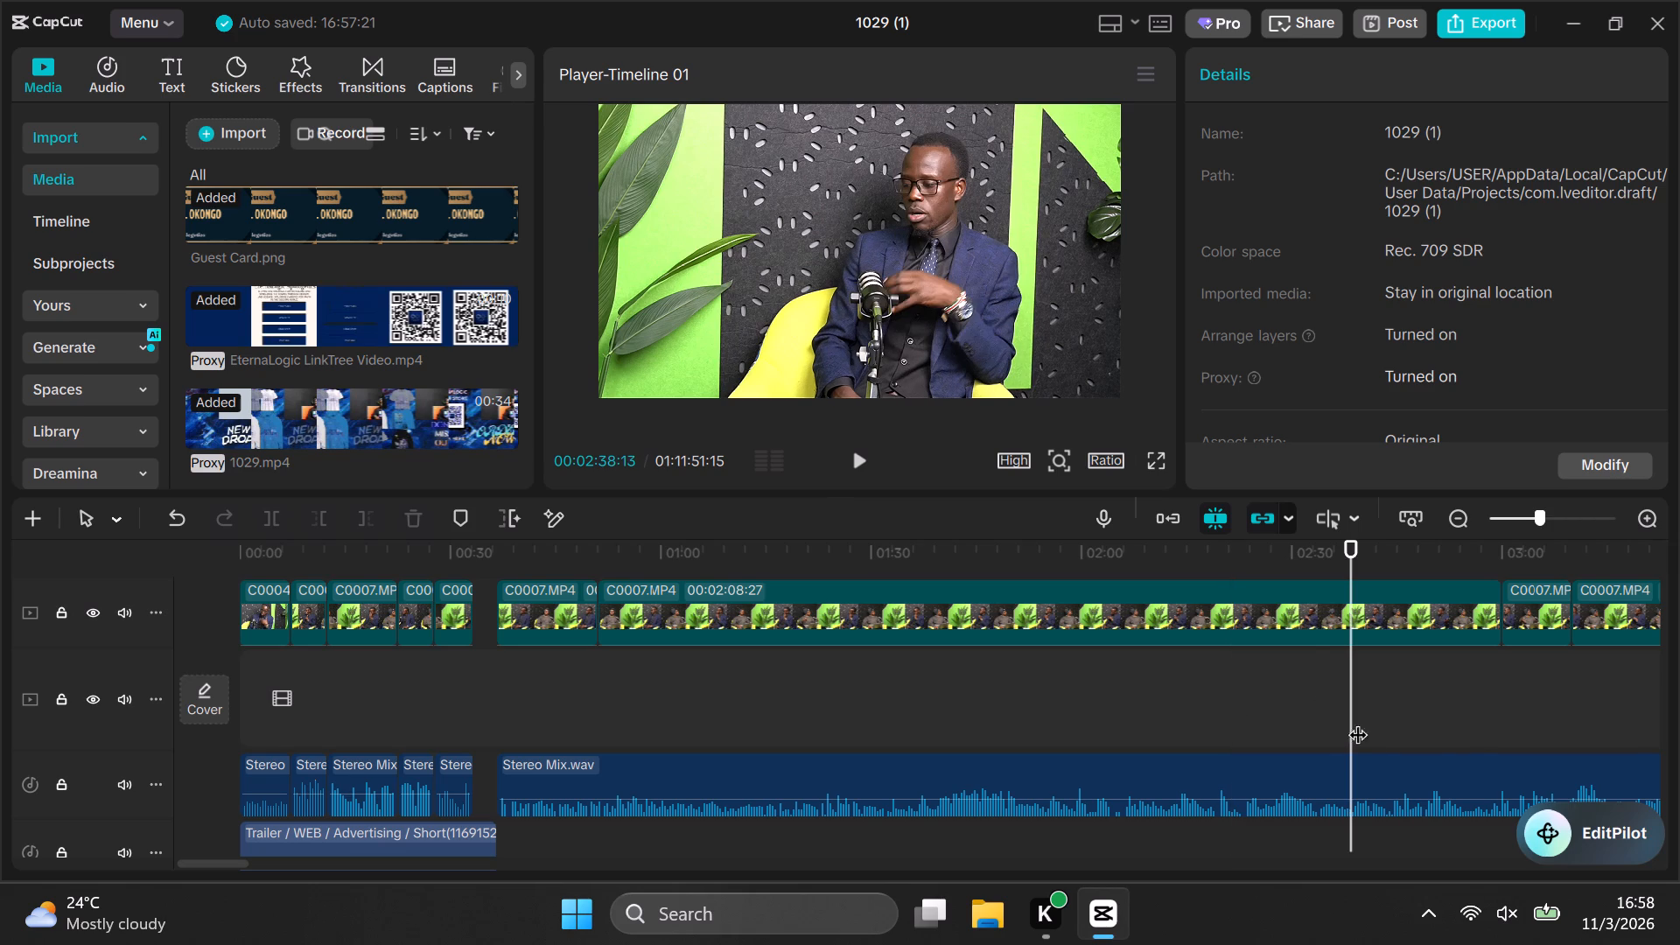
{"action": "left_click", "coordinate": [1485, 710]}
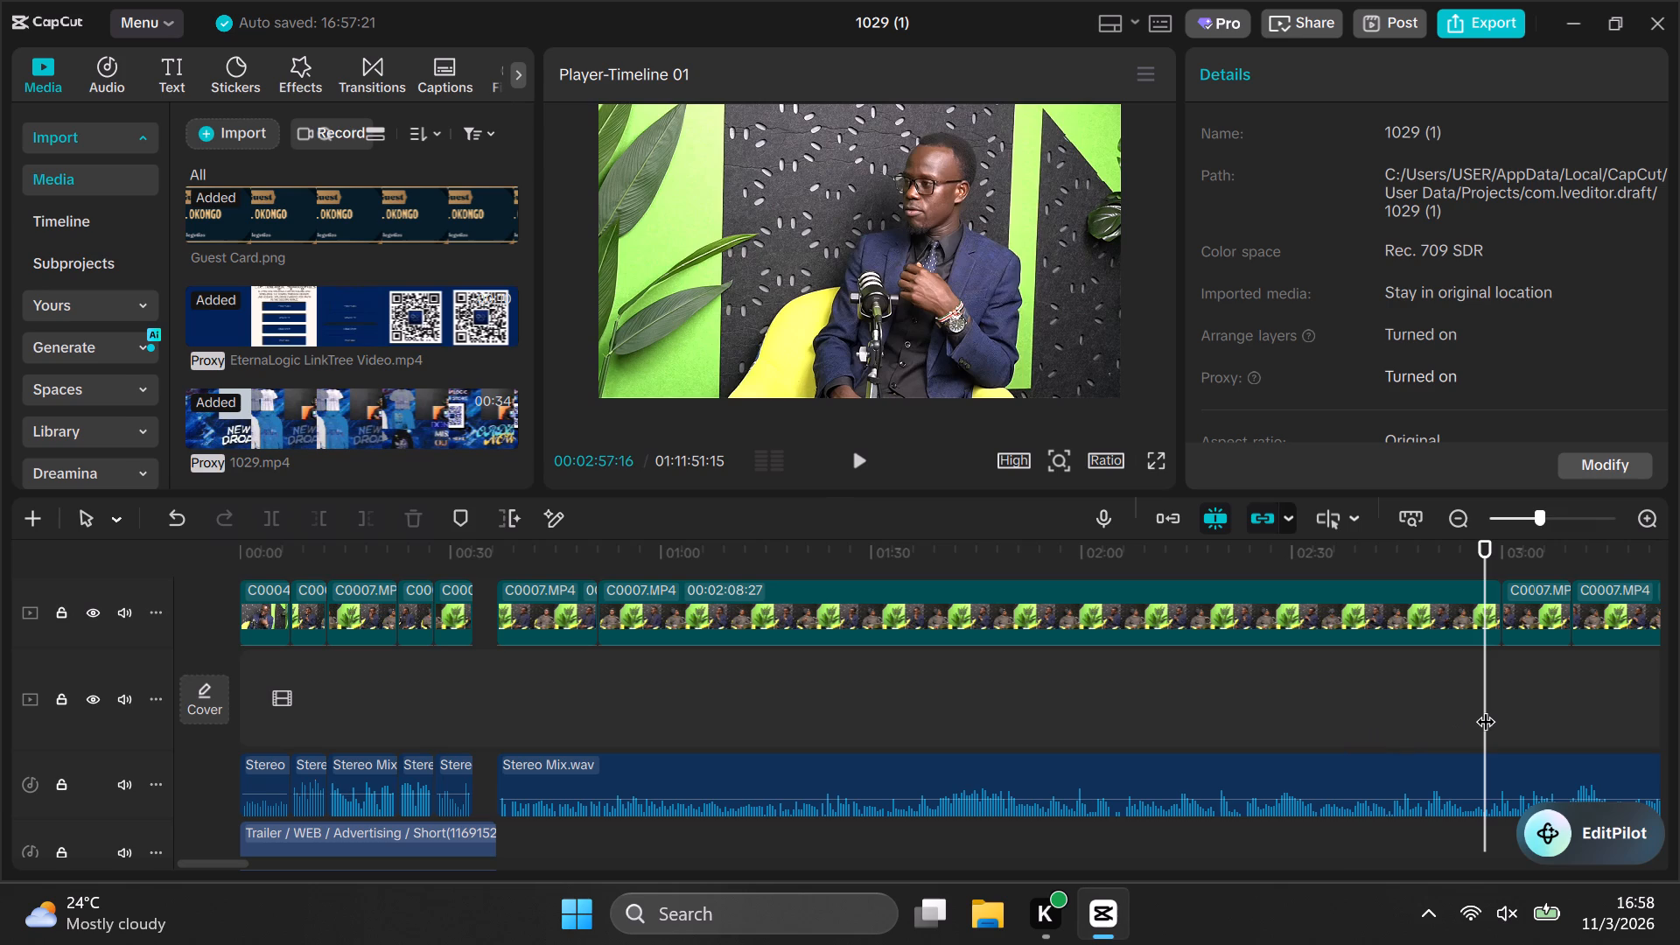
Play the start of the Join Us Today promo near 00:03:00, then review the conversation around 00:02:01 and up to about 00:01:44.
{"action": "key", "text": "space"}
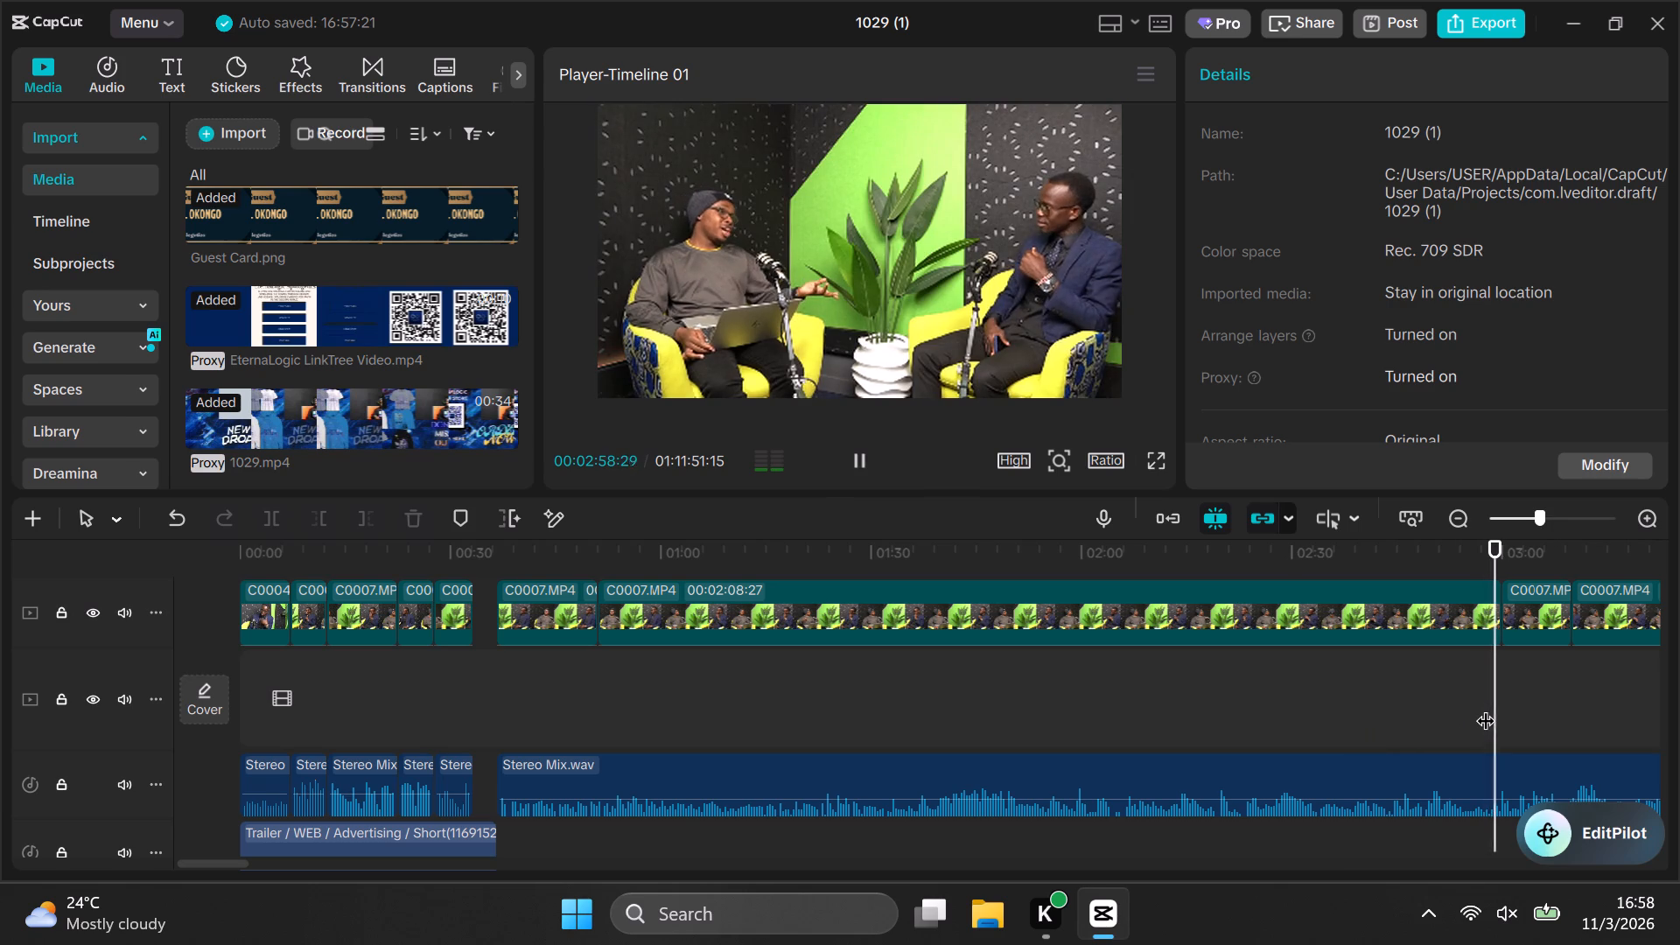
{"action": "key", "text": "space"}
{"action": "key", "text": "space"}
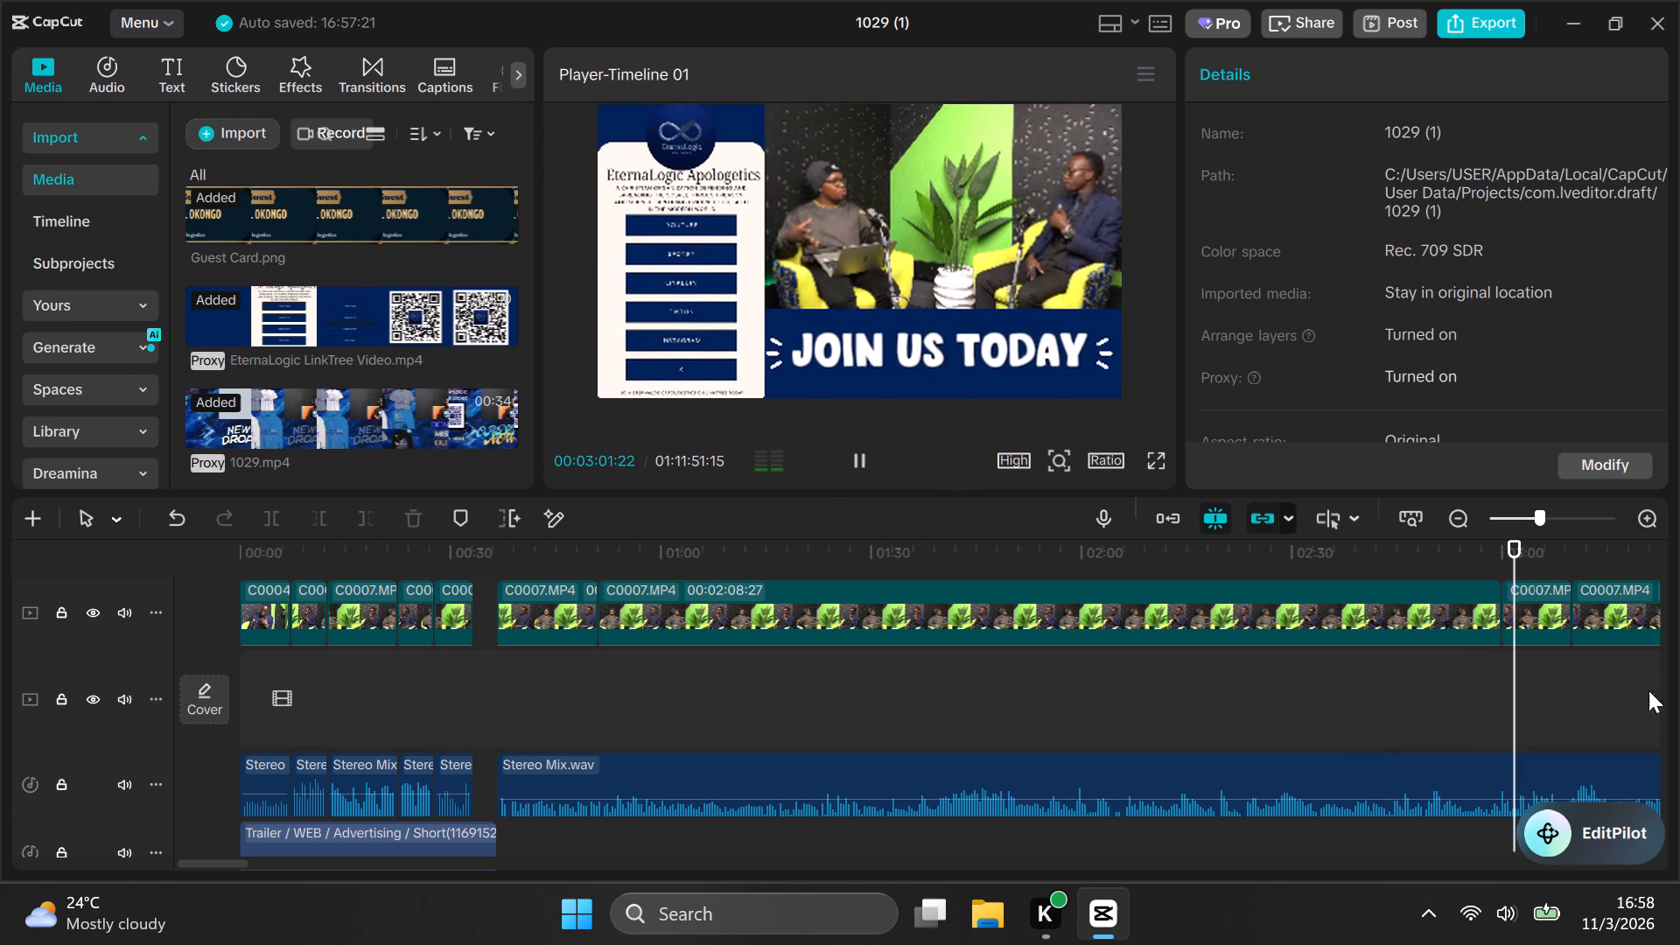
{"action": "scroll", "coordinate": [1671, 687], "scroll_direction": "up", "scroll_amount": 4}
{"action": "scroll", "coordinate": [1531, 725], "scroll_direction": "up", "scroll_amount": 3}
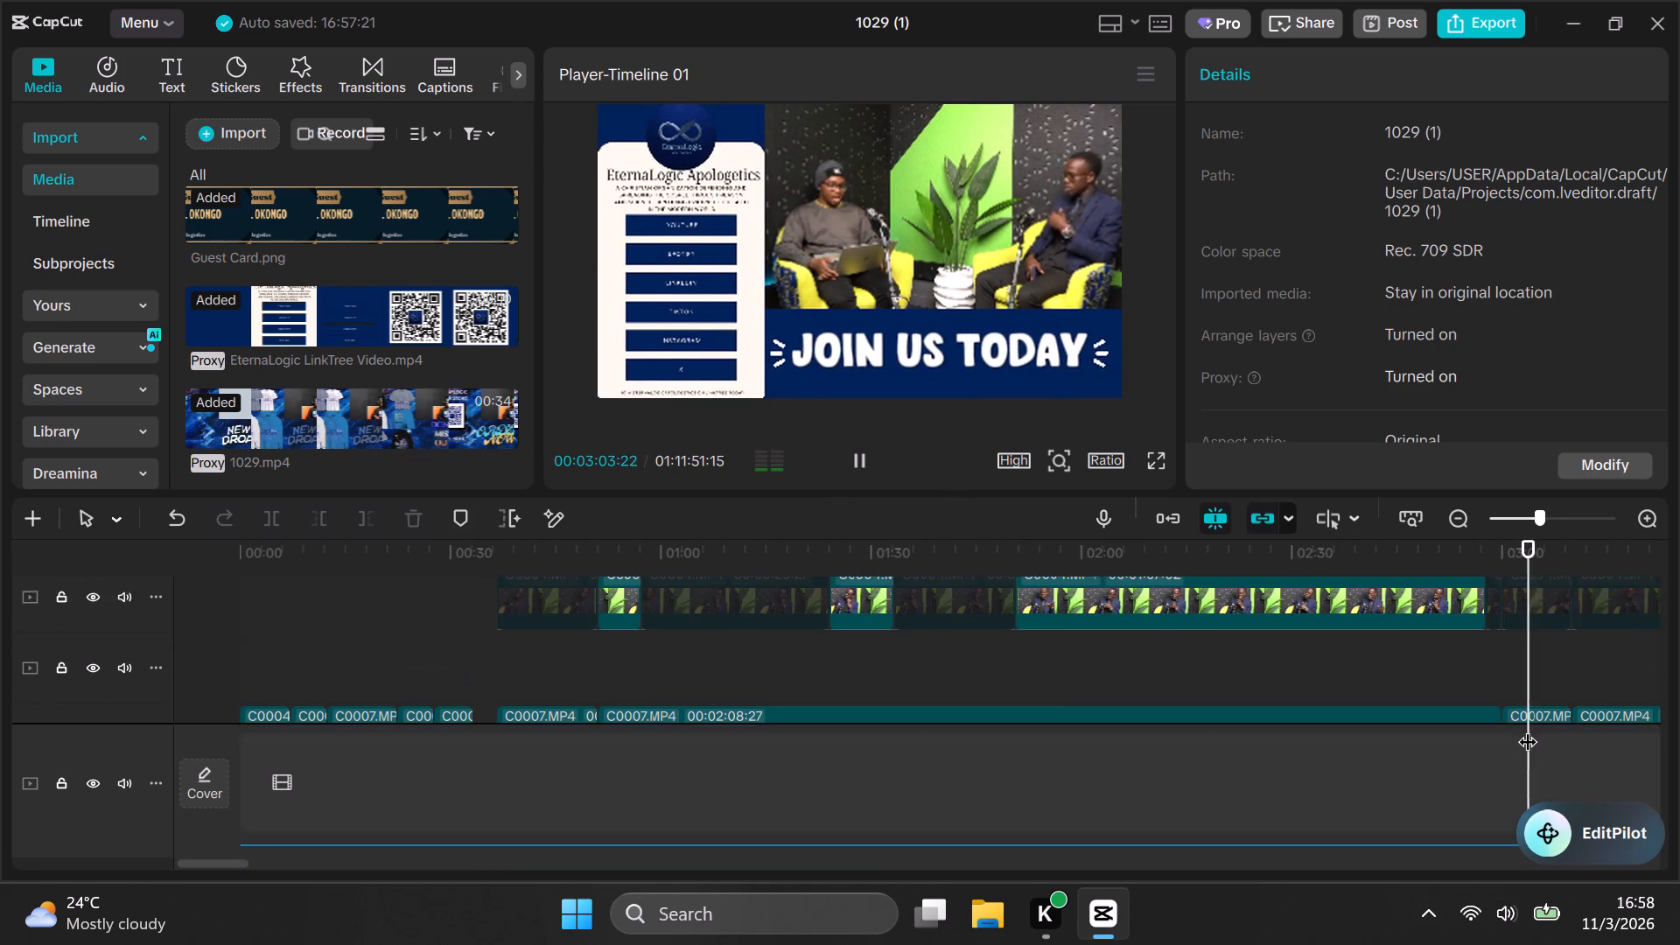
{"action": "scroll", "coordinate": [1527, 728], "scroll_direction": "up", "scroll_amount": 1}
{"action": "left_click", "coordinate": [1095, 604]}
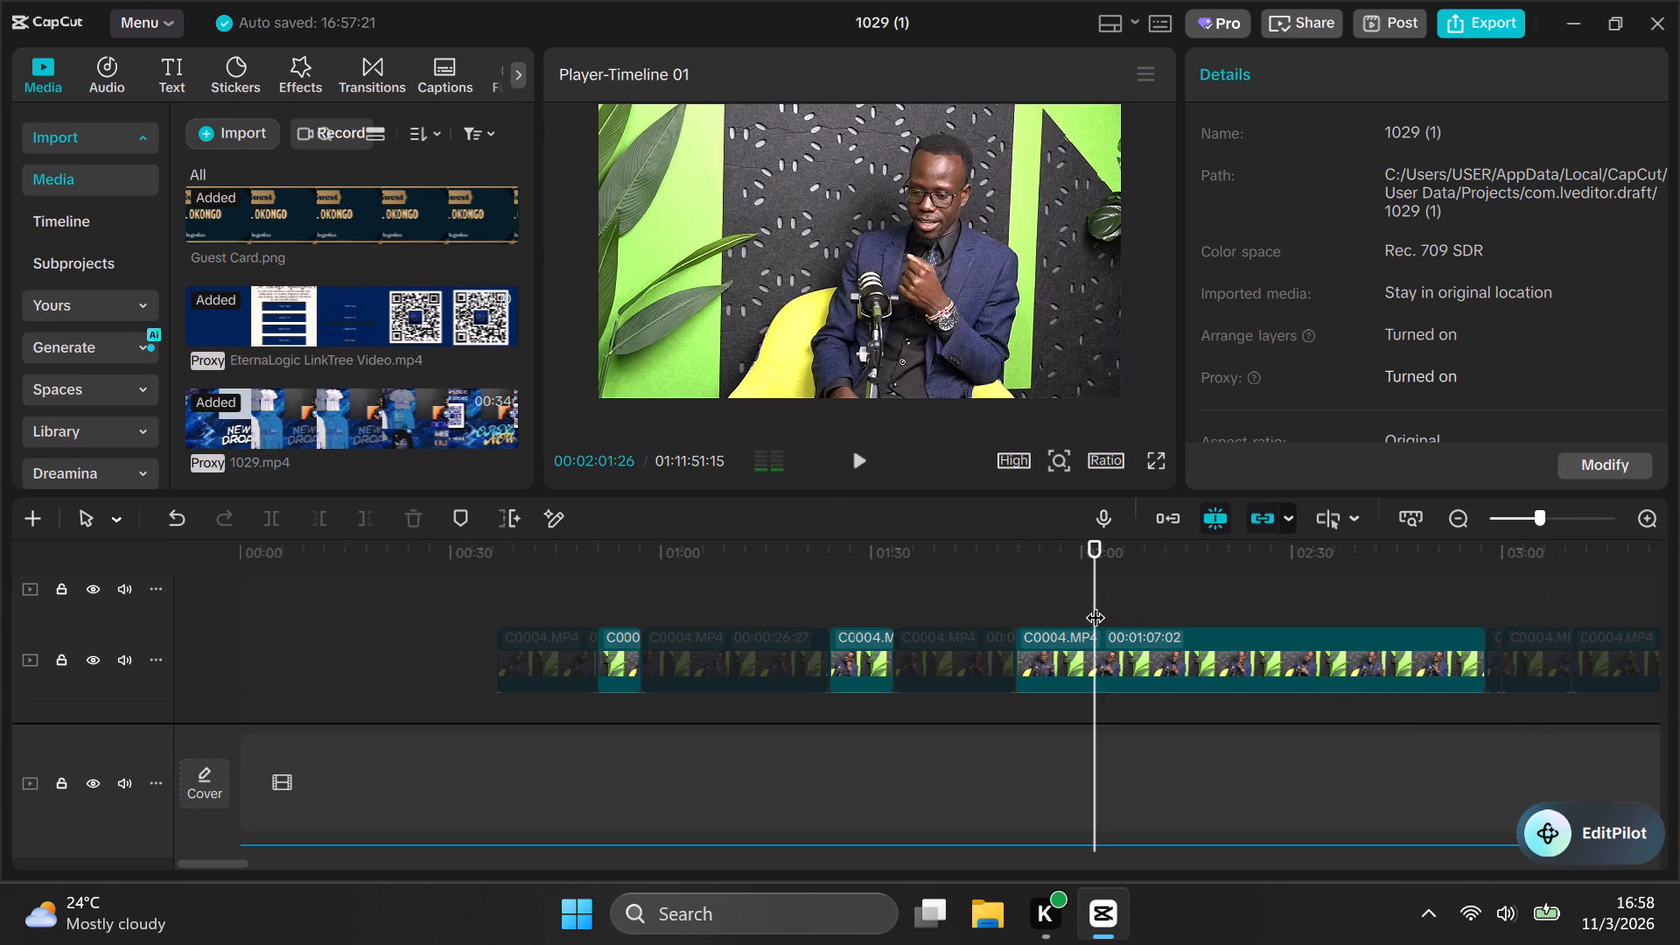
{"action": "key", "text": "space"}
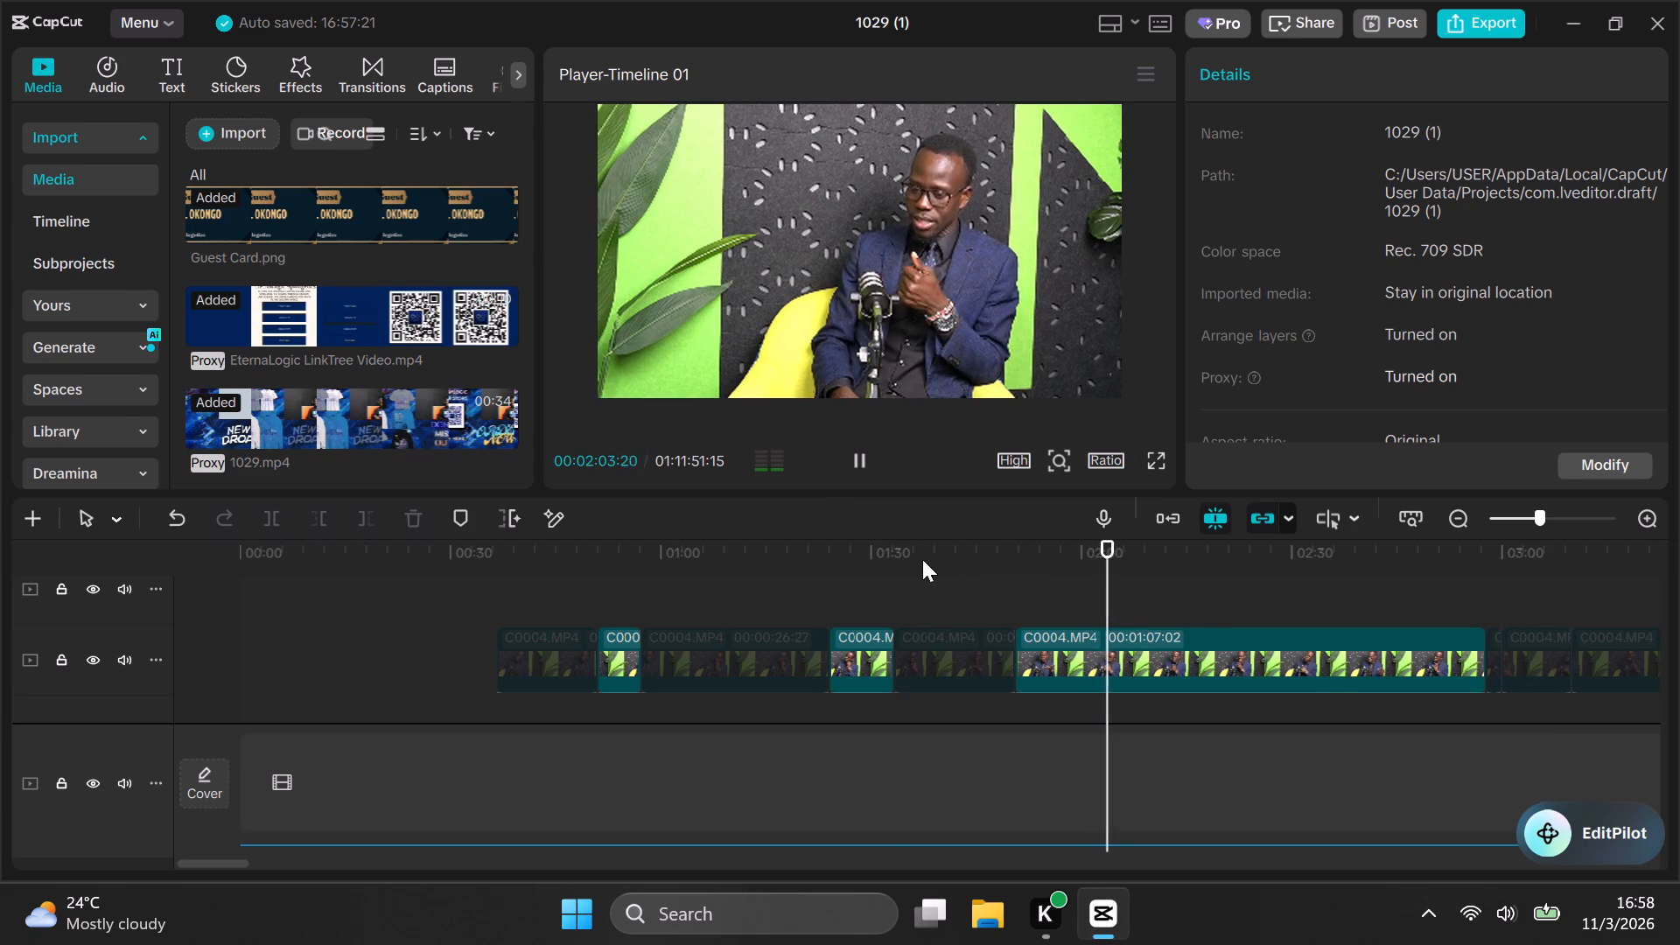
{"action": "left_click", "coordinate": [892, 568]}
{"action": "key", "text": "space"}
{"action": "key", "text": "space"}
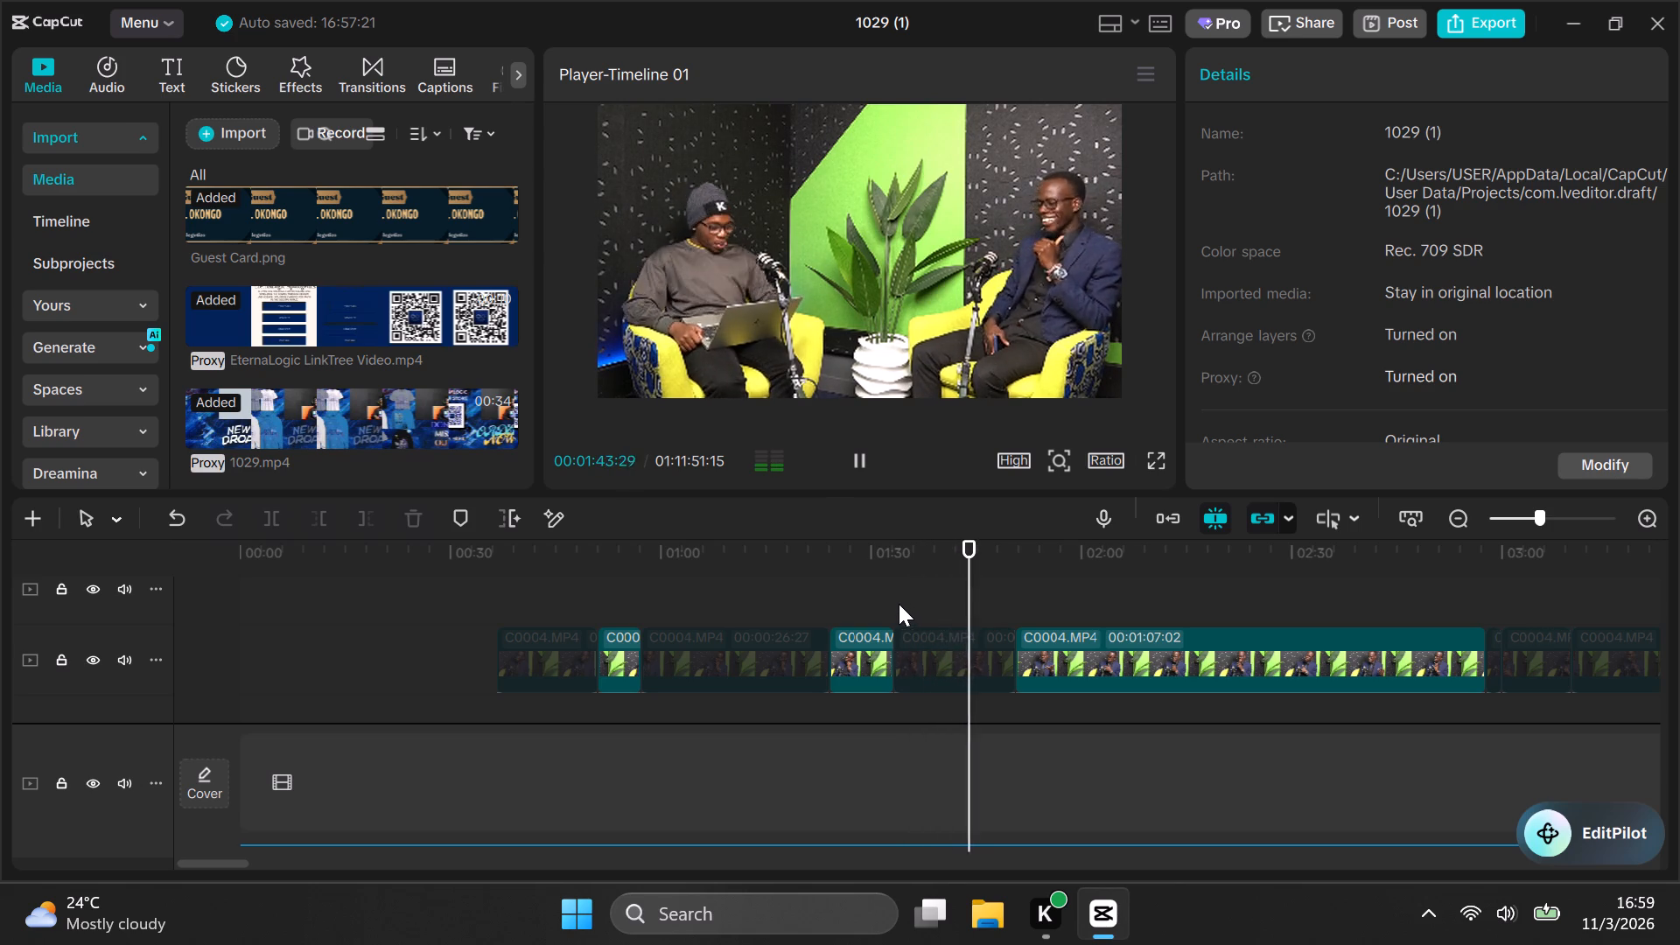
{"action": "key", "text": "space"}
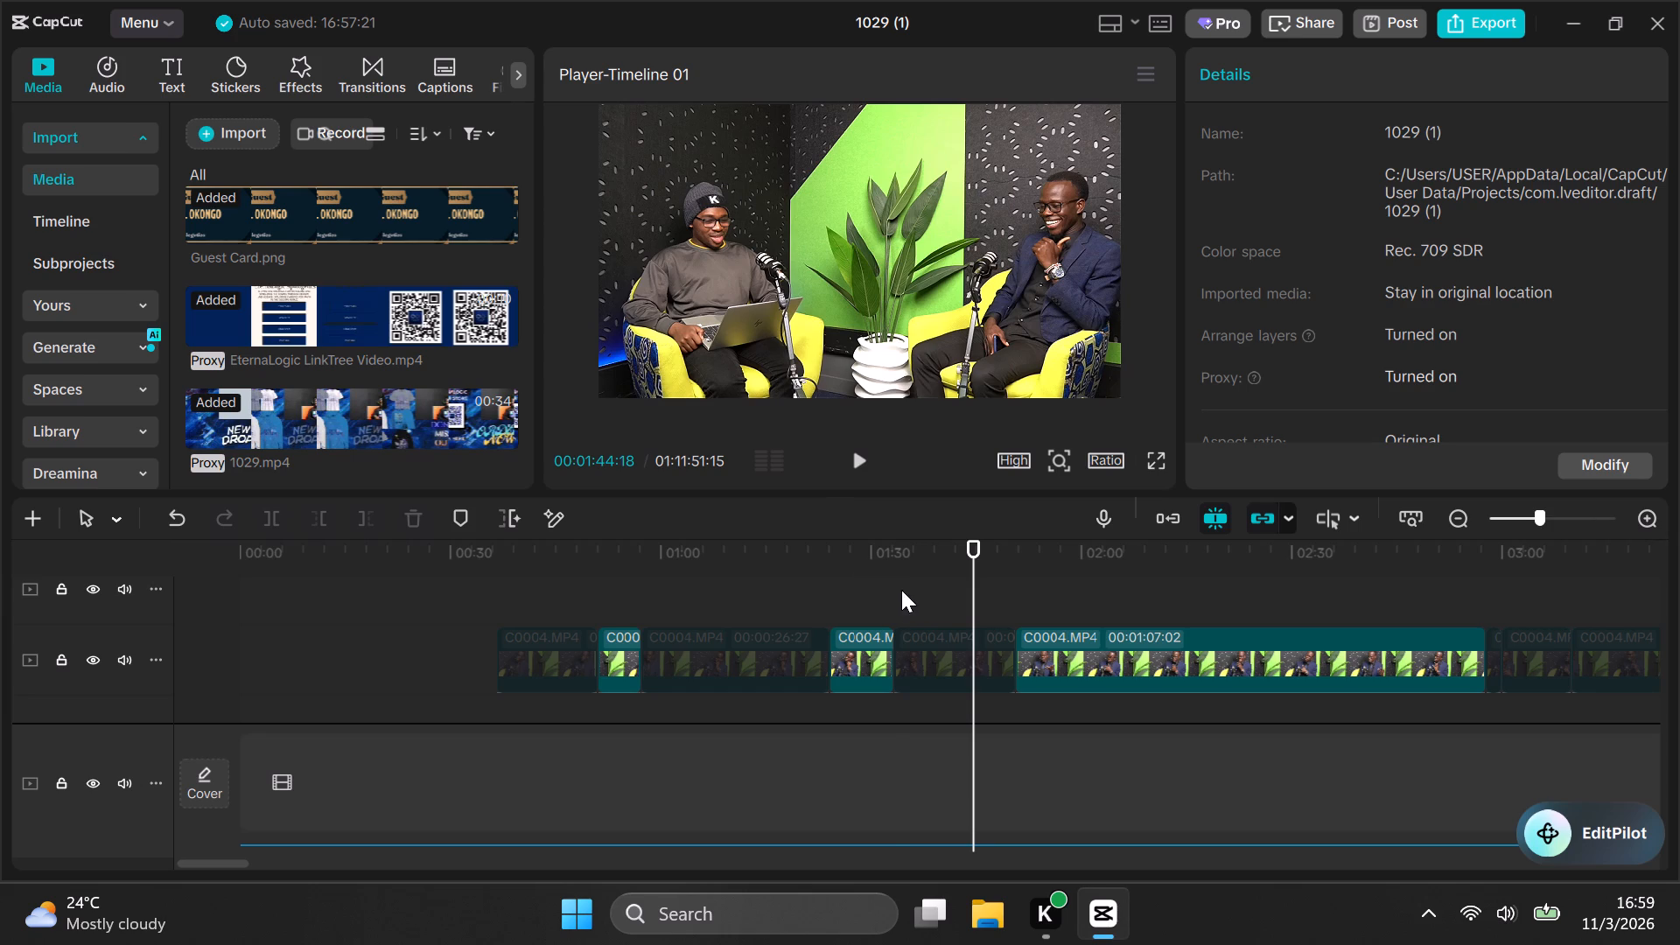
Find the start of the excerpt and split the long C0007.MP4 clip at 00:01:33:09.
{"action": "left_click", "coordinate": [901, 590]}
{"action": "left_click", "coordinate": [879, 587]}
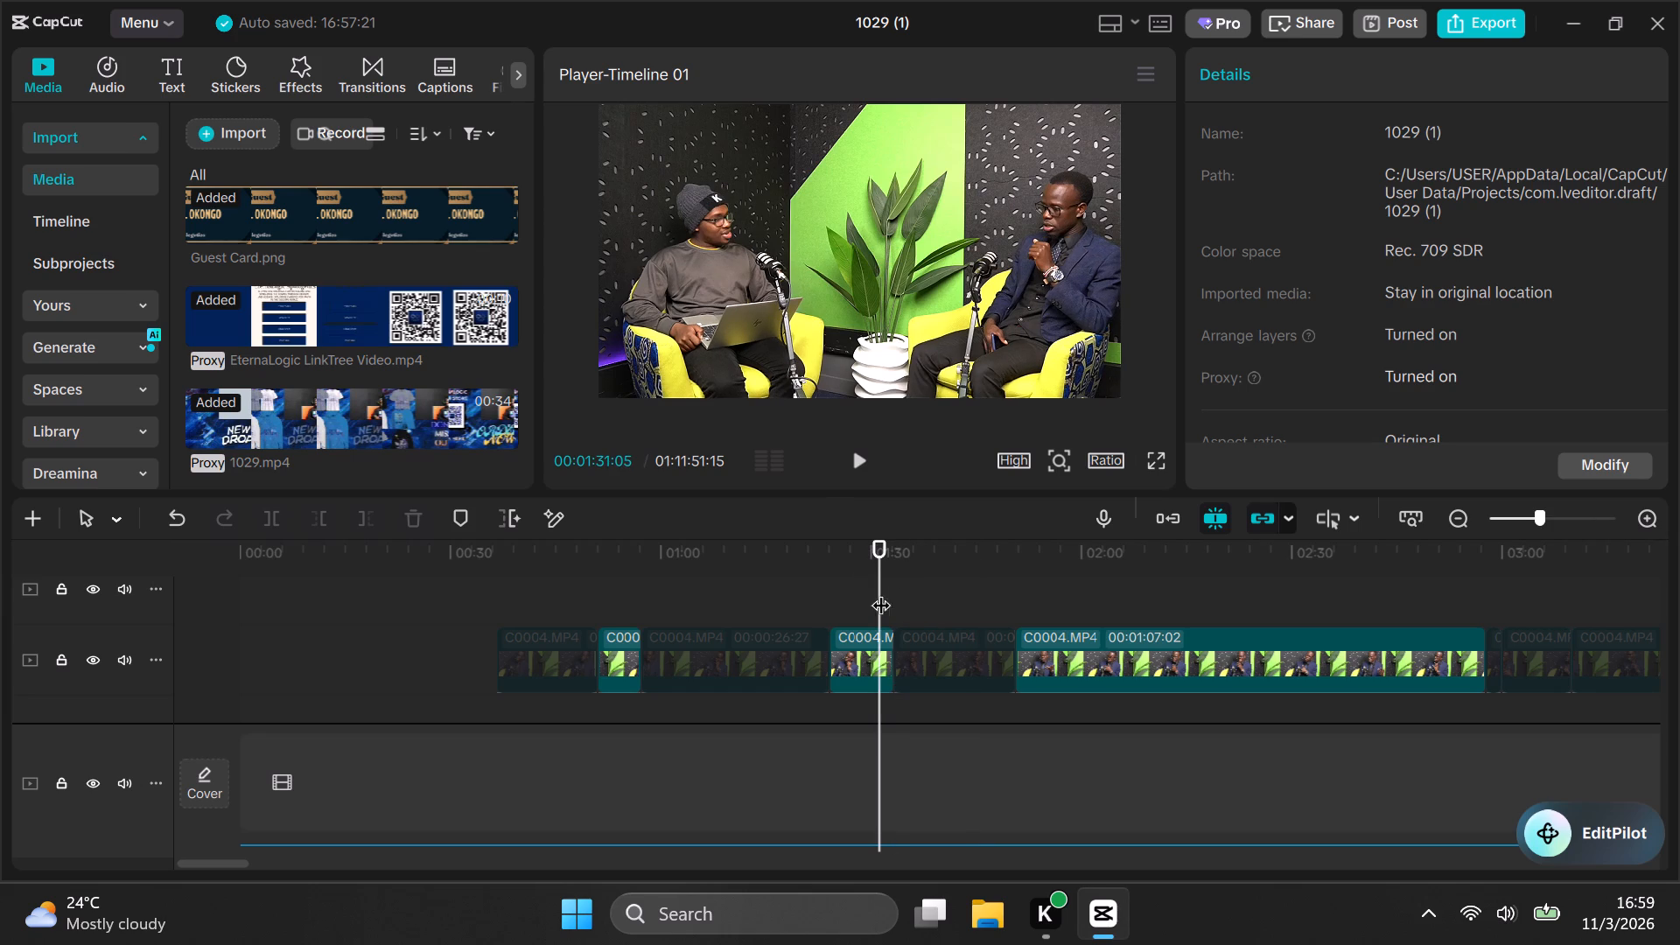
{"action": "left_click", "coordinate": [894, 597]}
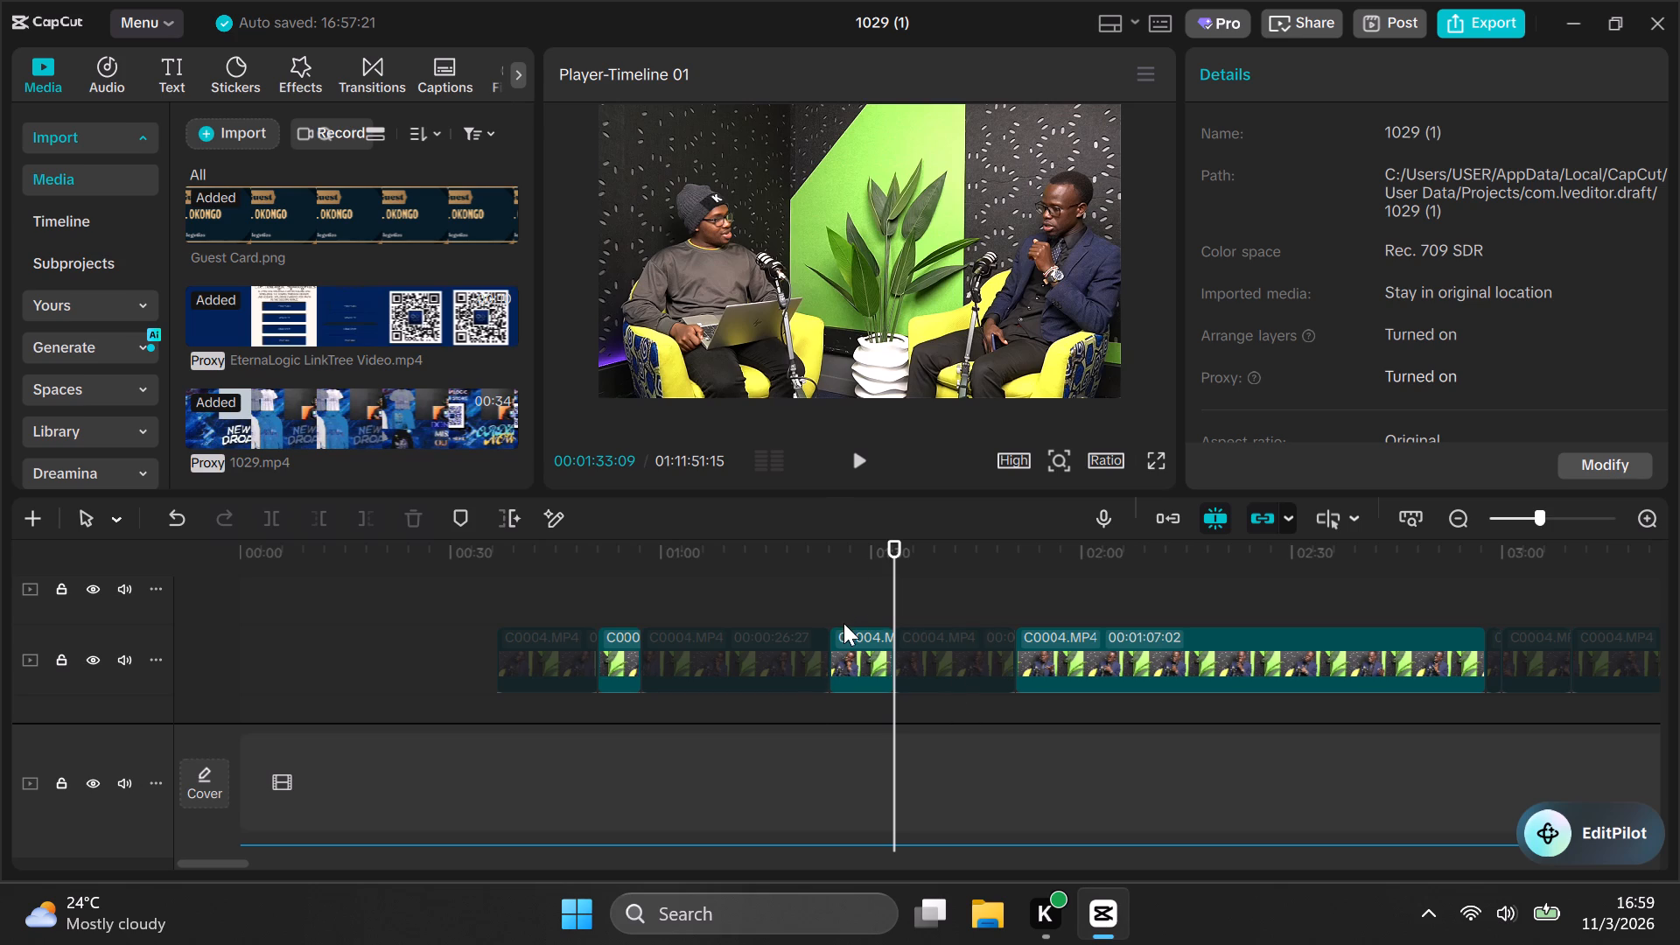
{"action": "scroll", "coordinate": [895, 608], "scroll_direction": "down", "scroll_amount": 3}
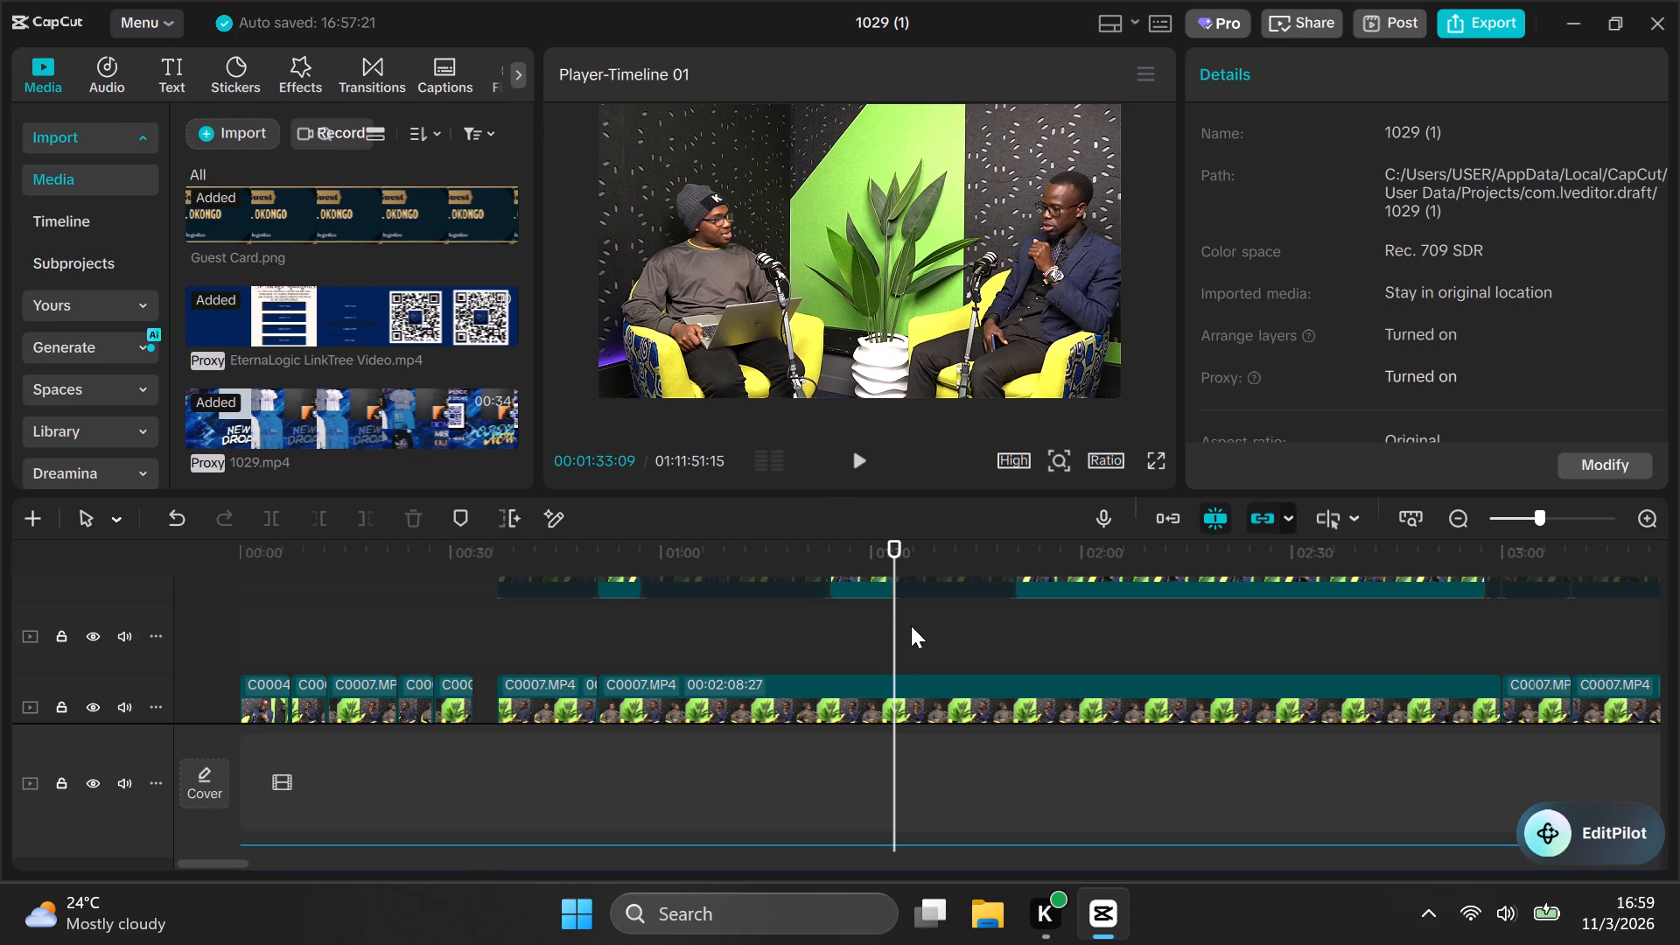
{"action": "key", "text": "space"}
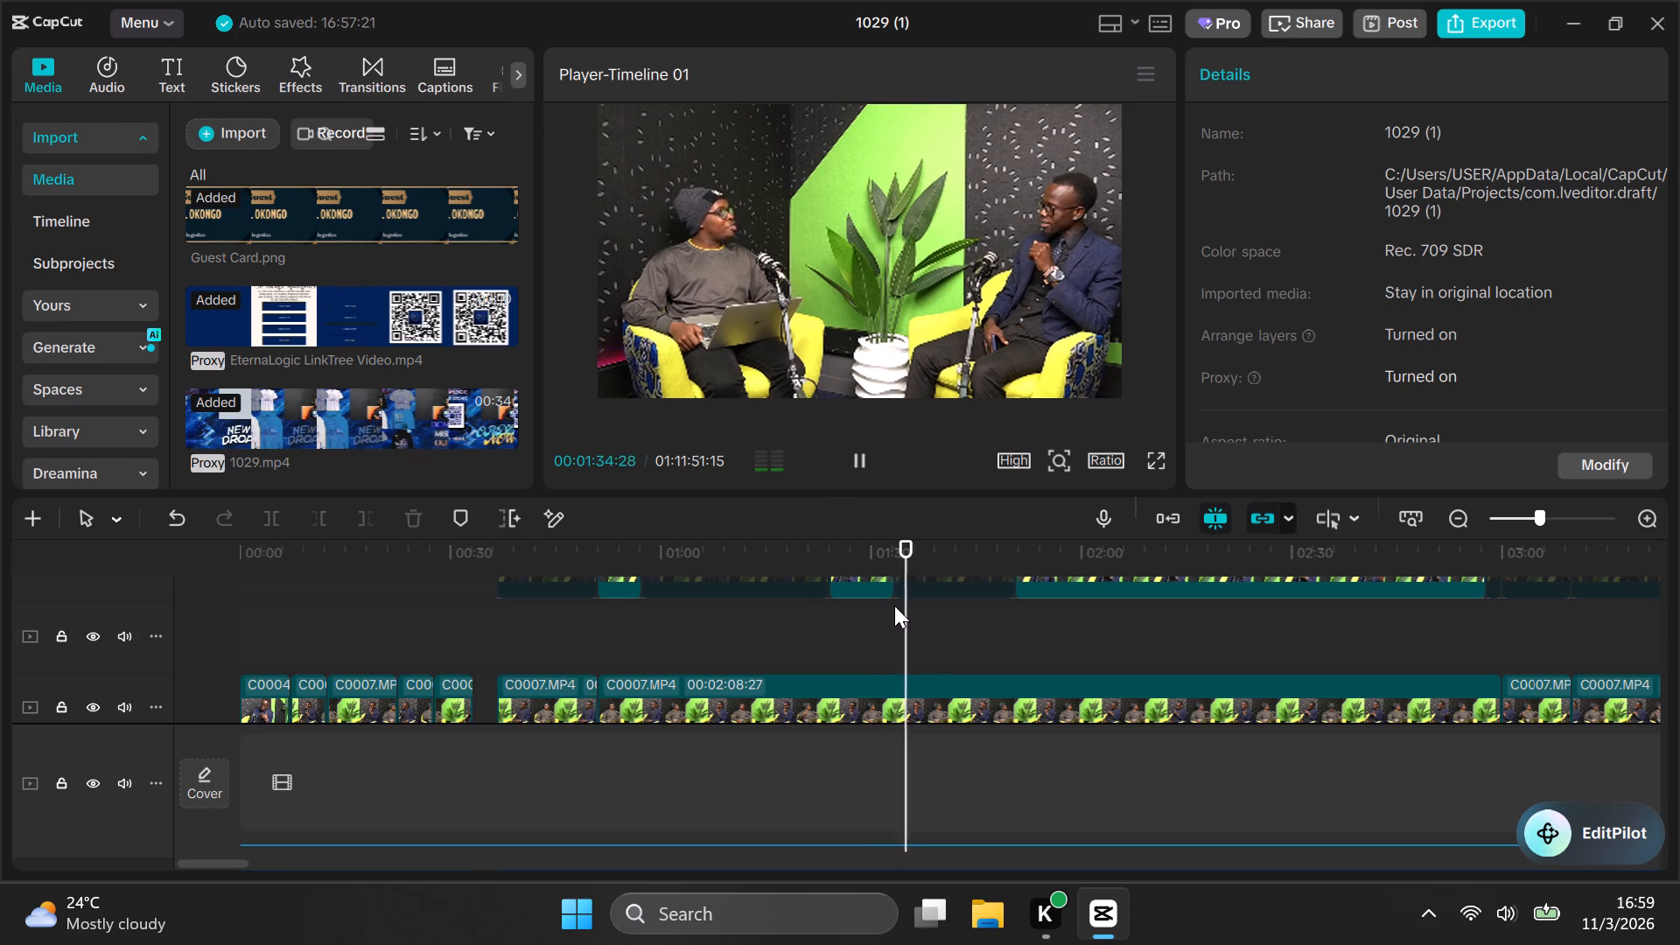
{"action": "left_click", "coordinate": [894, 605]}
{"action": "key", "text": "space"}
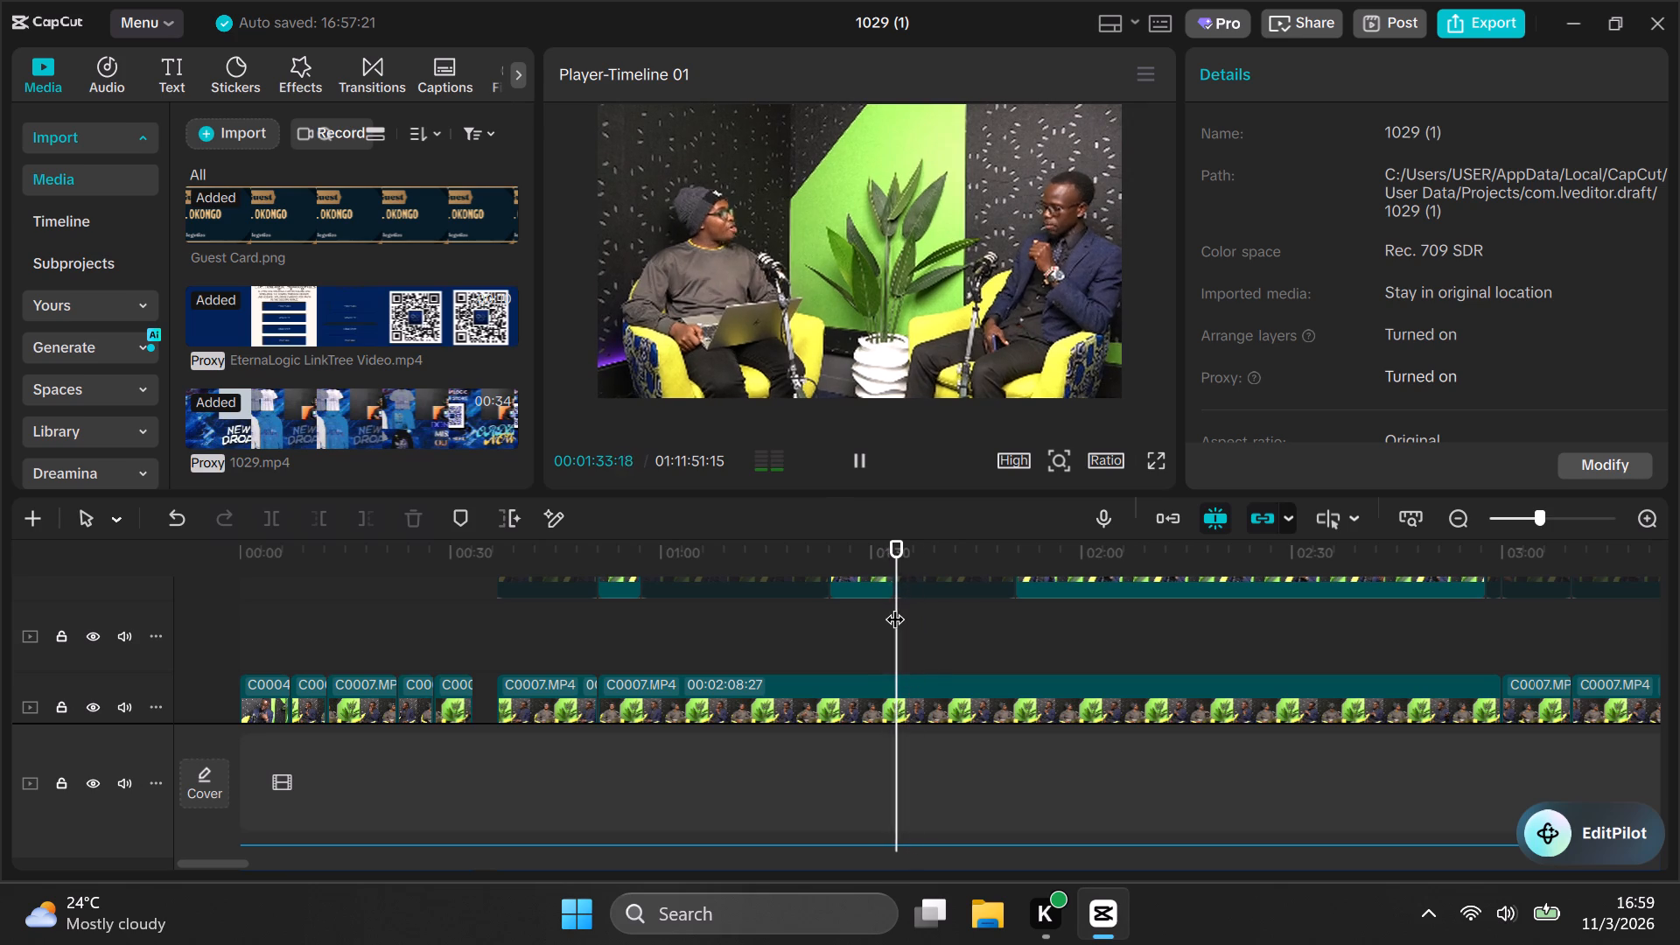
{"action": "left_click", "coordinate": [894, 605]}
{"action": "scroll", "coordinate": [892, 605], "scroll_direction": "up", "scroll_amount": 2}
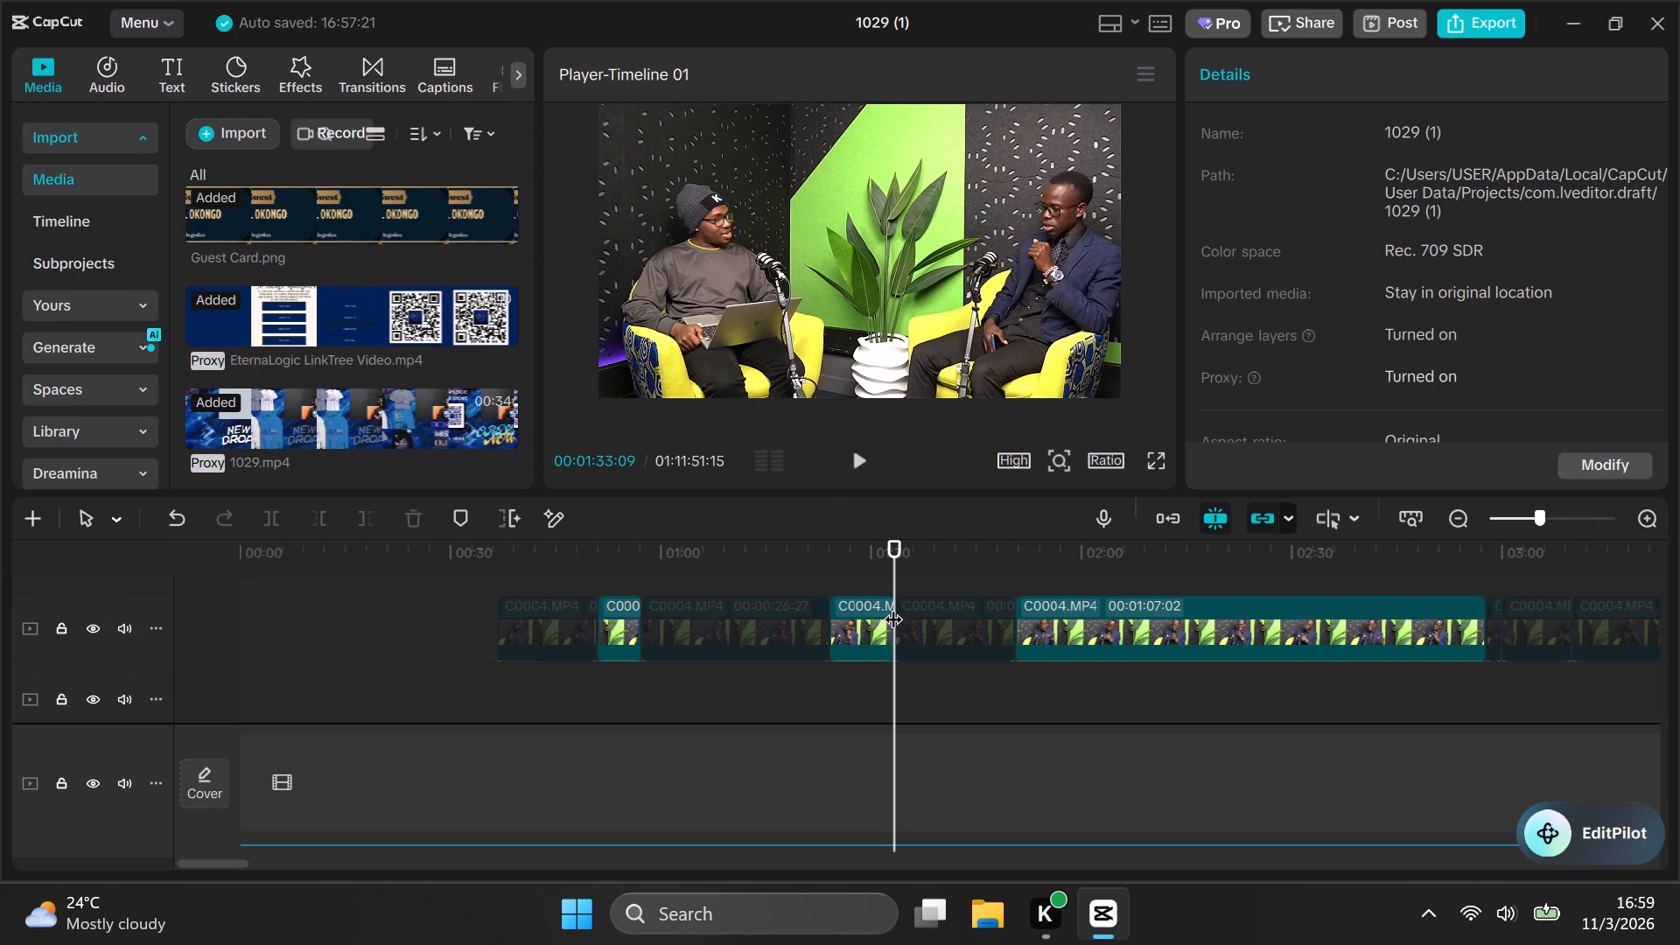
{"action": "scroll", "coordinate": [898, 625], "scroll_direction": "down", "scroll_amount": 4}
{"action": "left_click", "coordinate": [897, 628]}
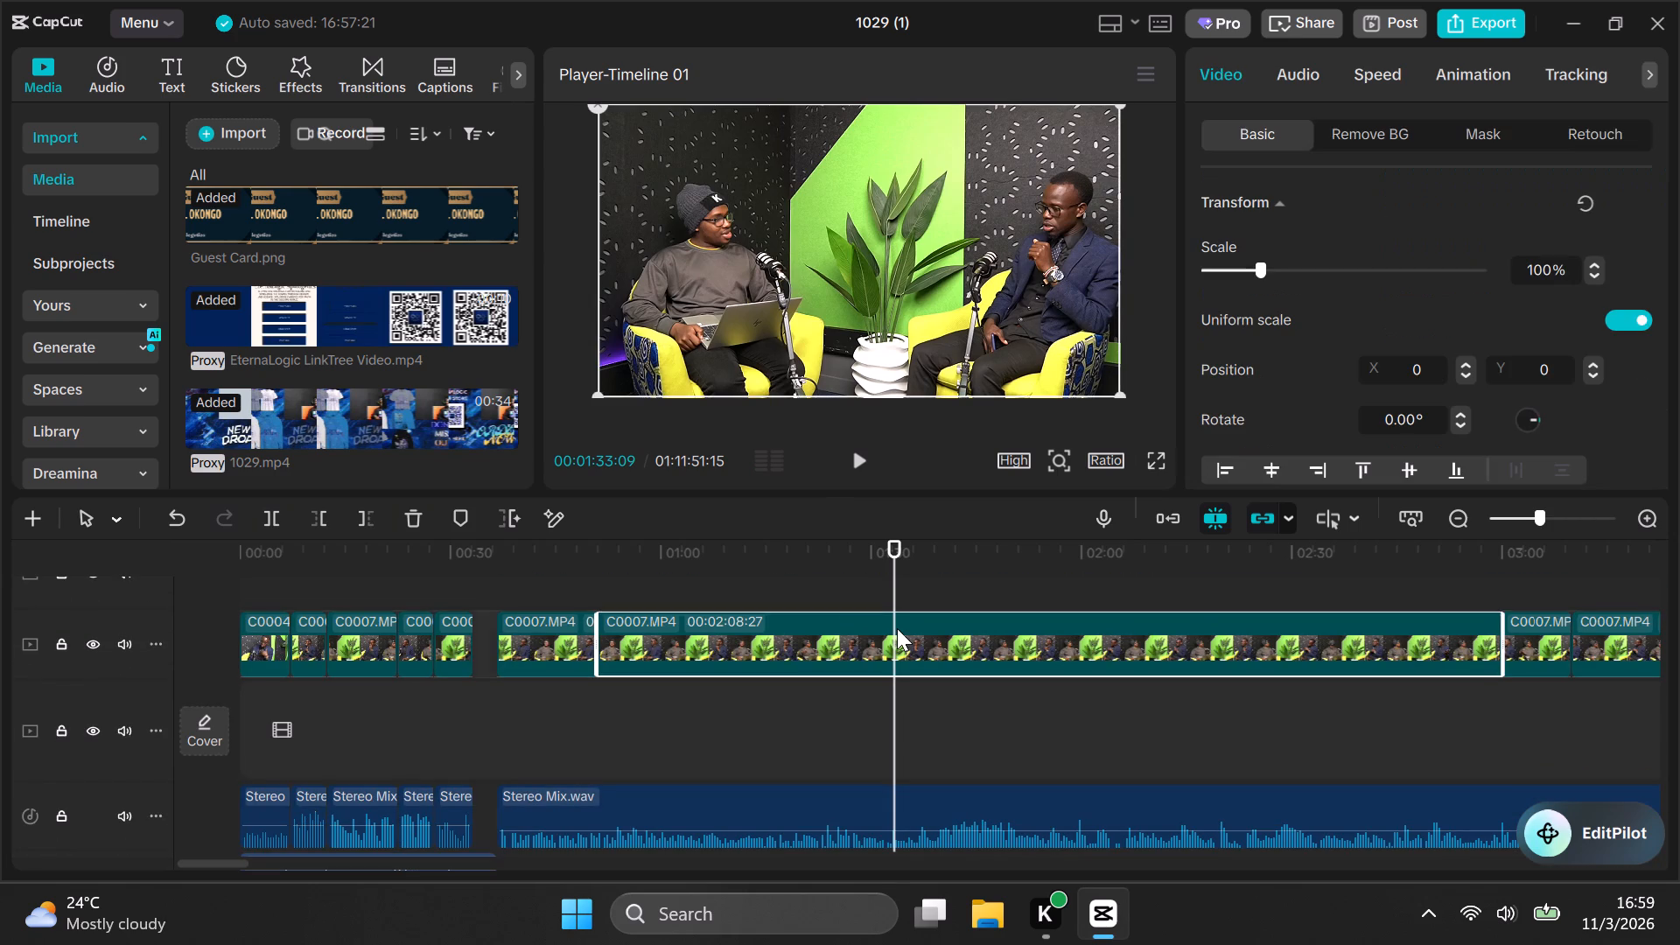
{"action": "left_click", "coordinate": [268, 517]}
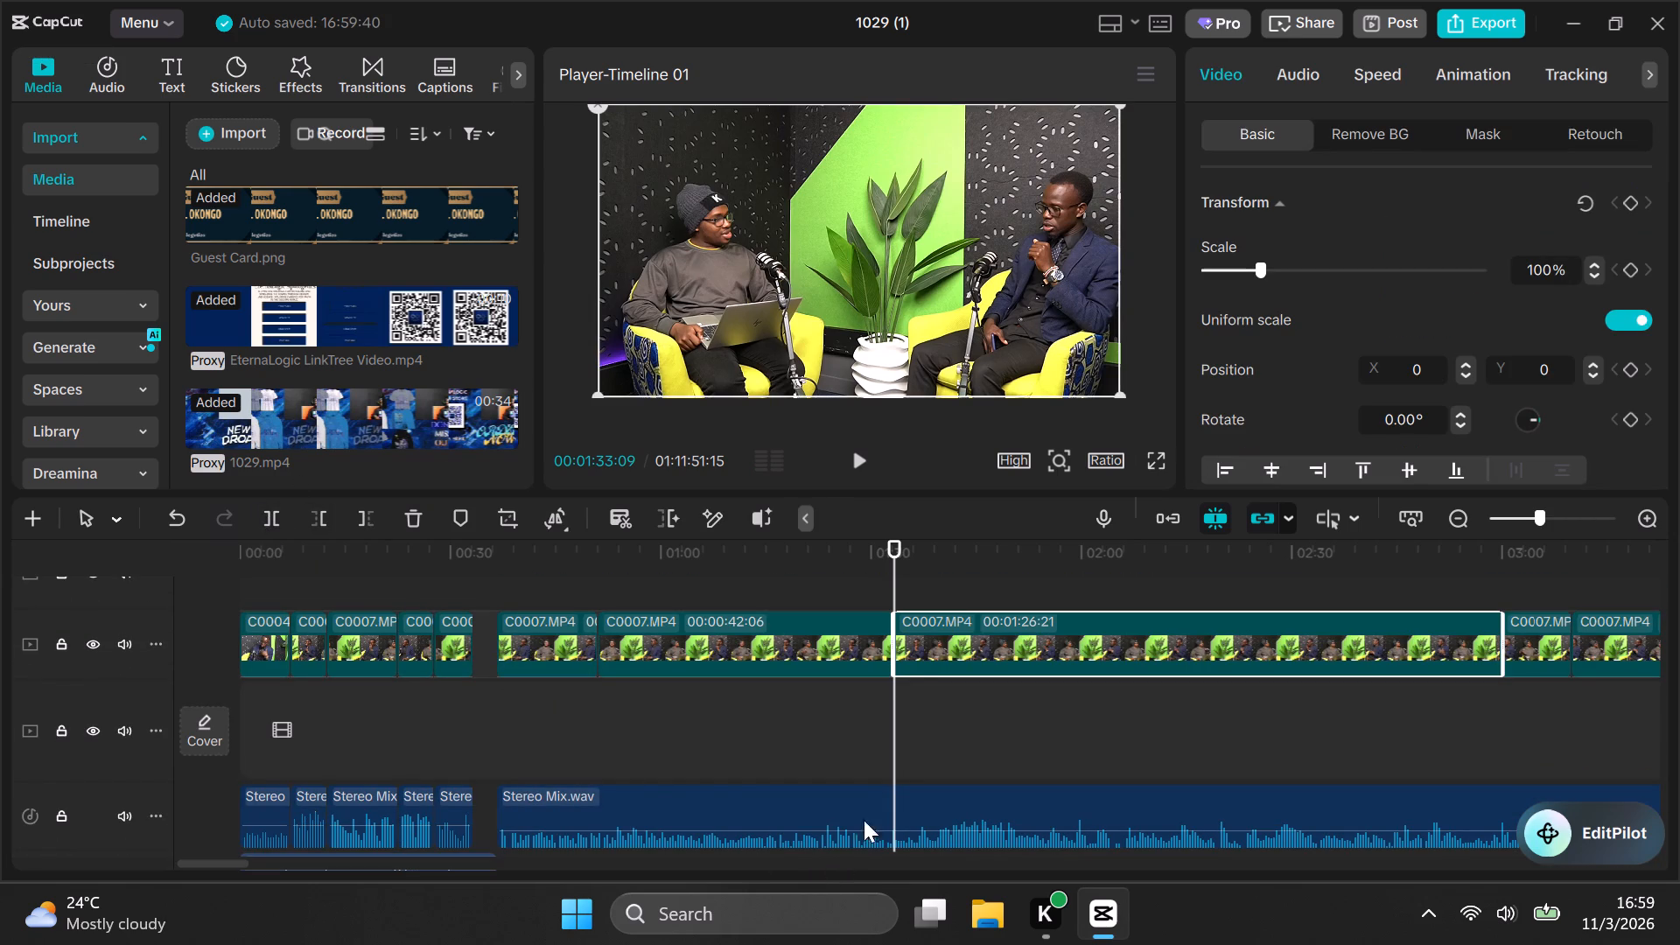
Play through to the end of the excerpt and split both Stereo Mix.wav and C0007.MP4 at 00:01:44:26.
{"action": "key", "text": "space"}
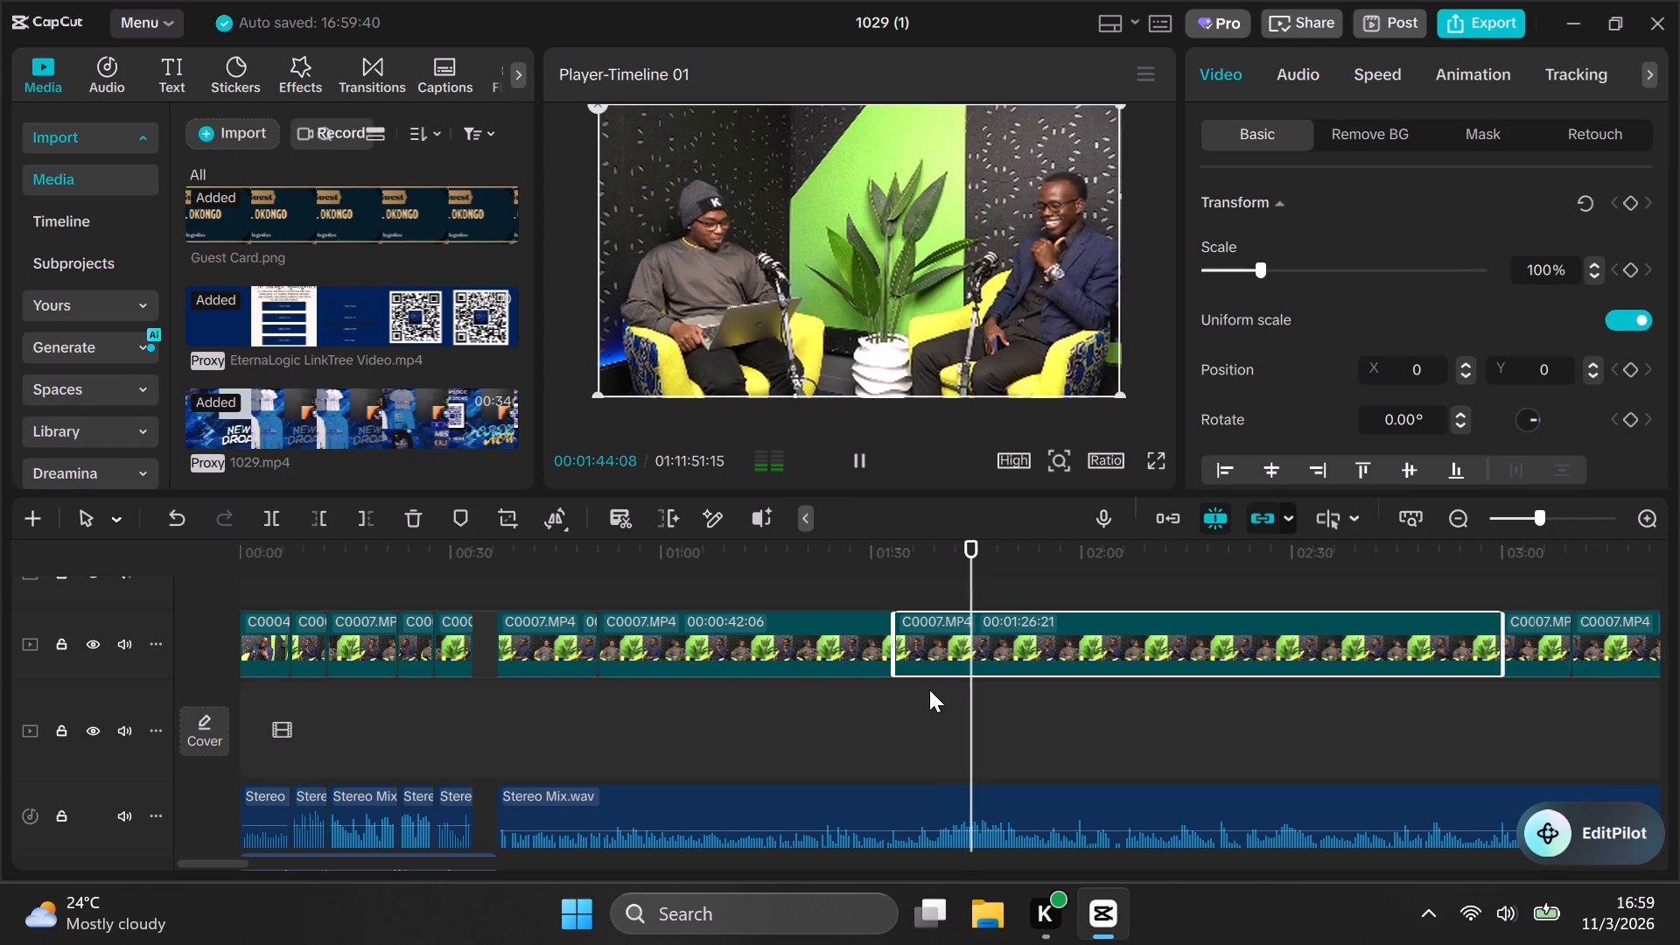
{"action": "key", "text": "space"}
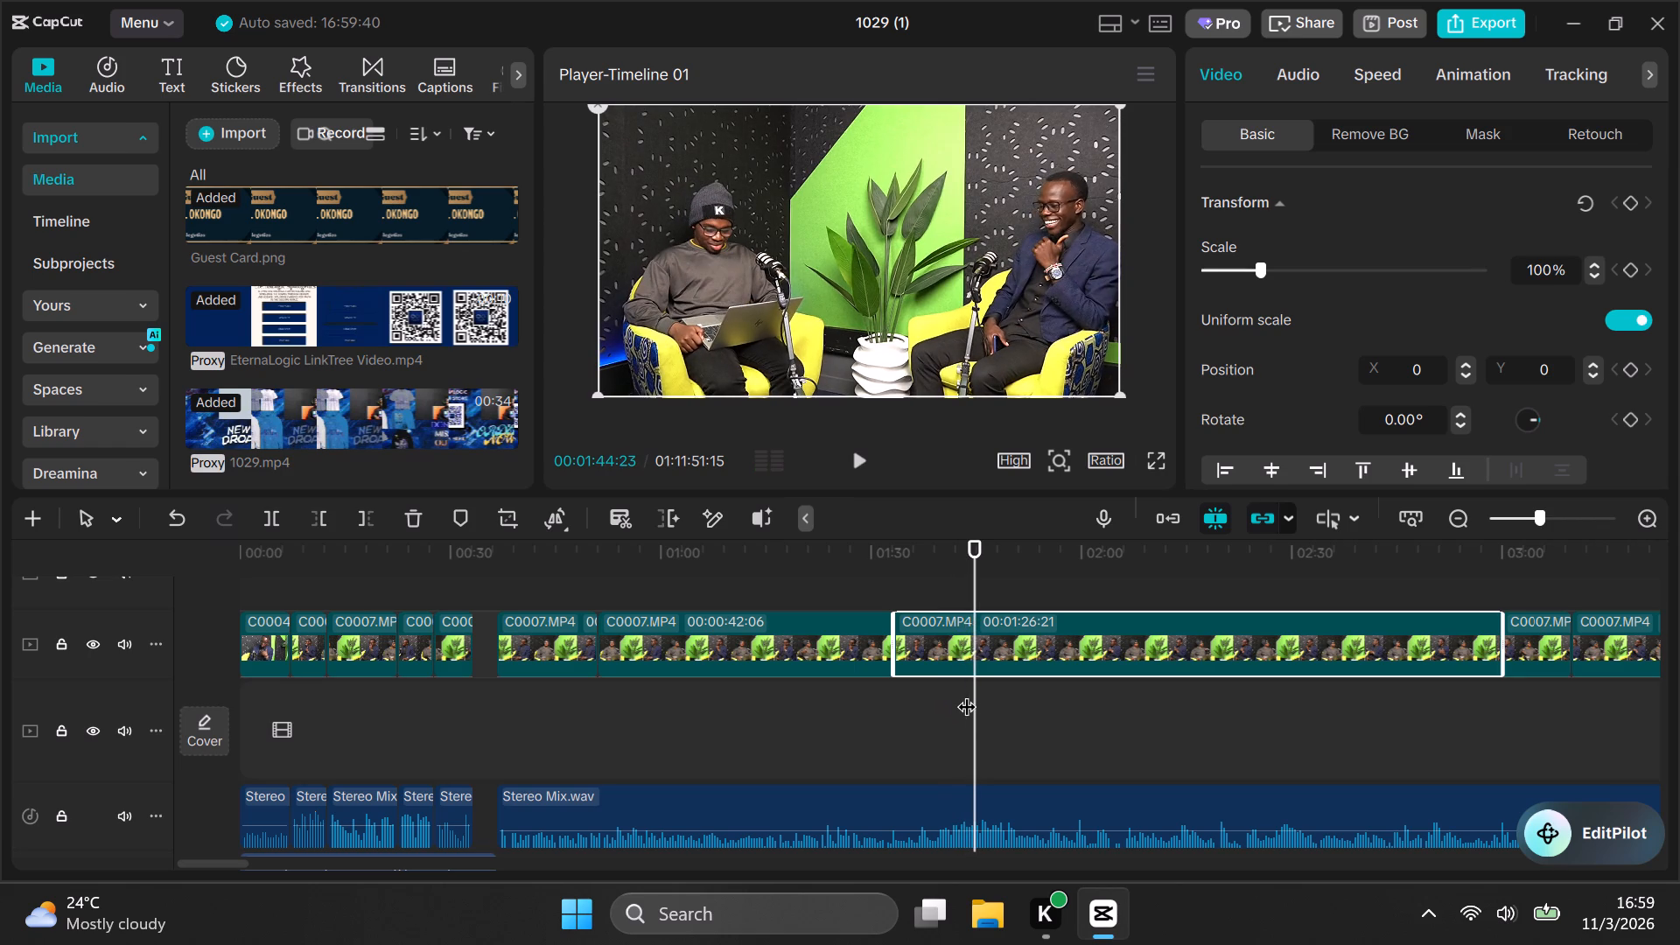
{"action": "left_click", "coordinate": [966, 693]}
{"action": "key", "text": "space"}
{"action": "left_click", "coordinate": [966, 693]}
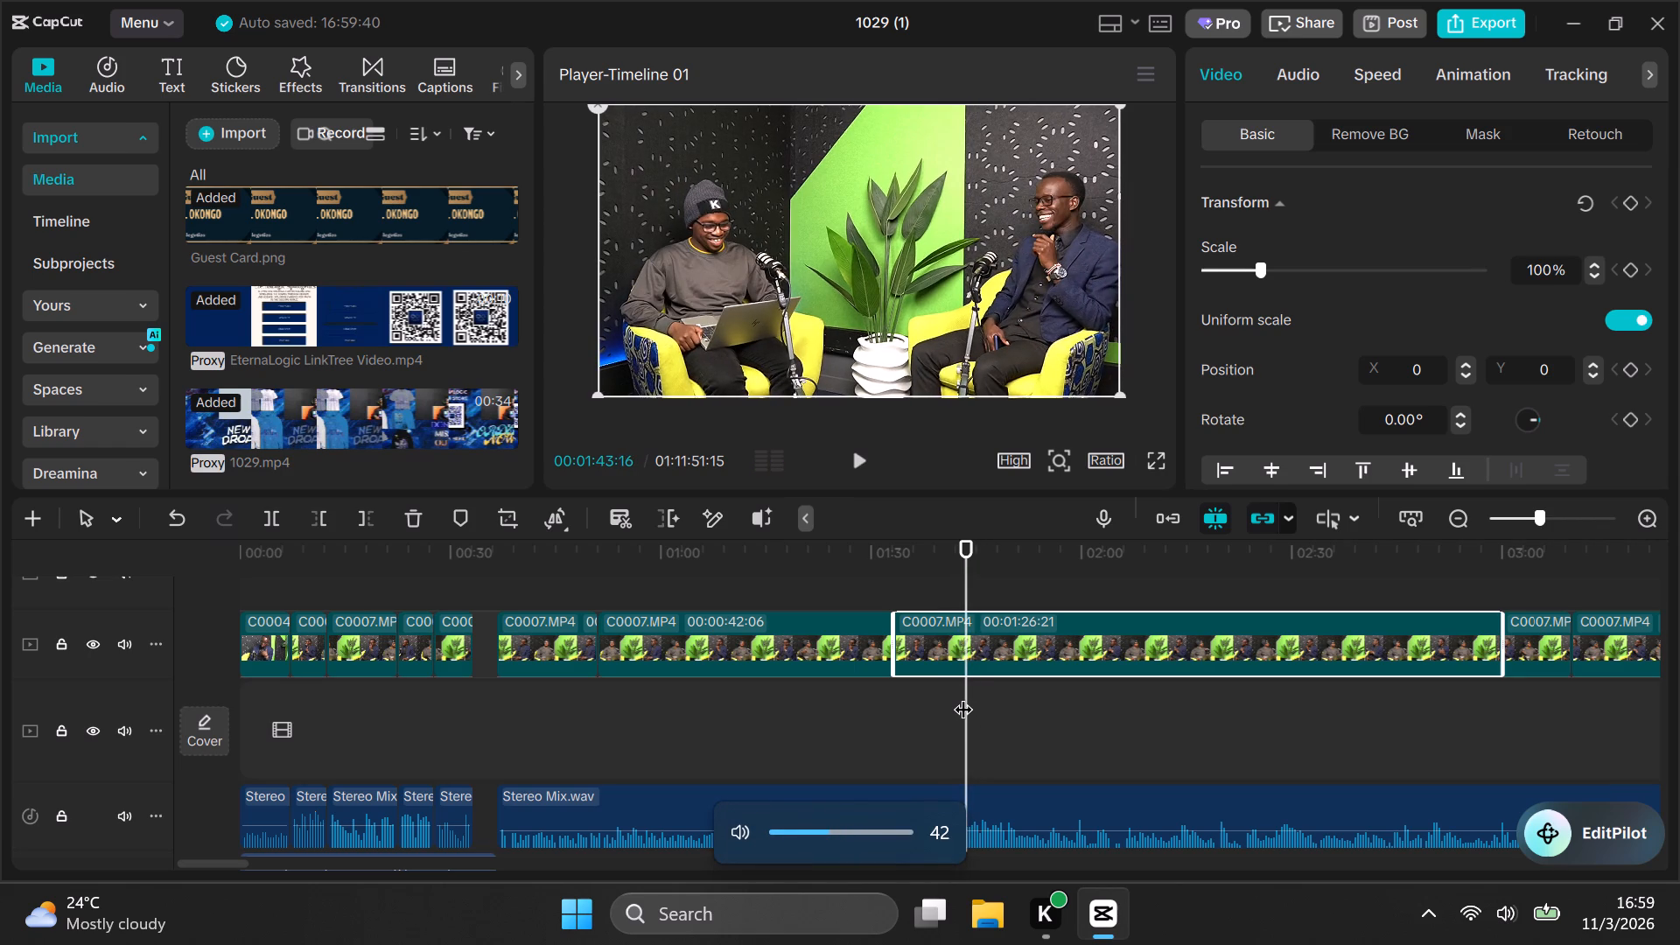
{"action": "left_click", "coordinate": [957, 687]}
{"action": "key", "text": "space"}
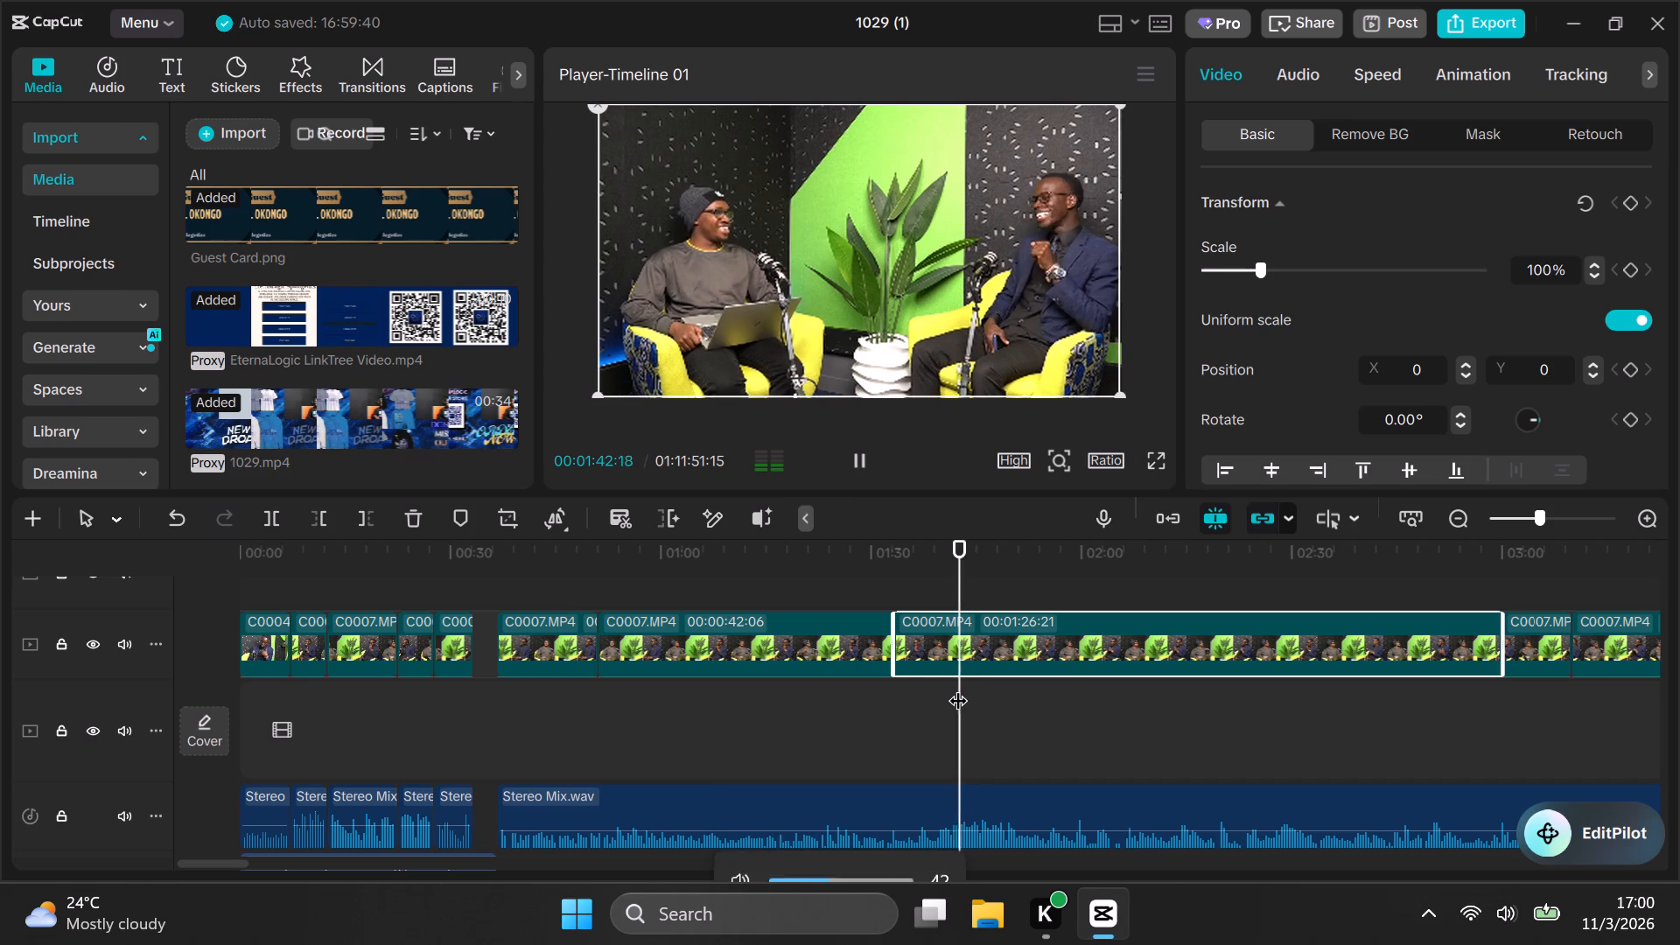
{"action": "key", "text": "space"}
{"action": "key", "text": "space"}
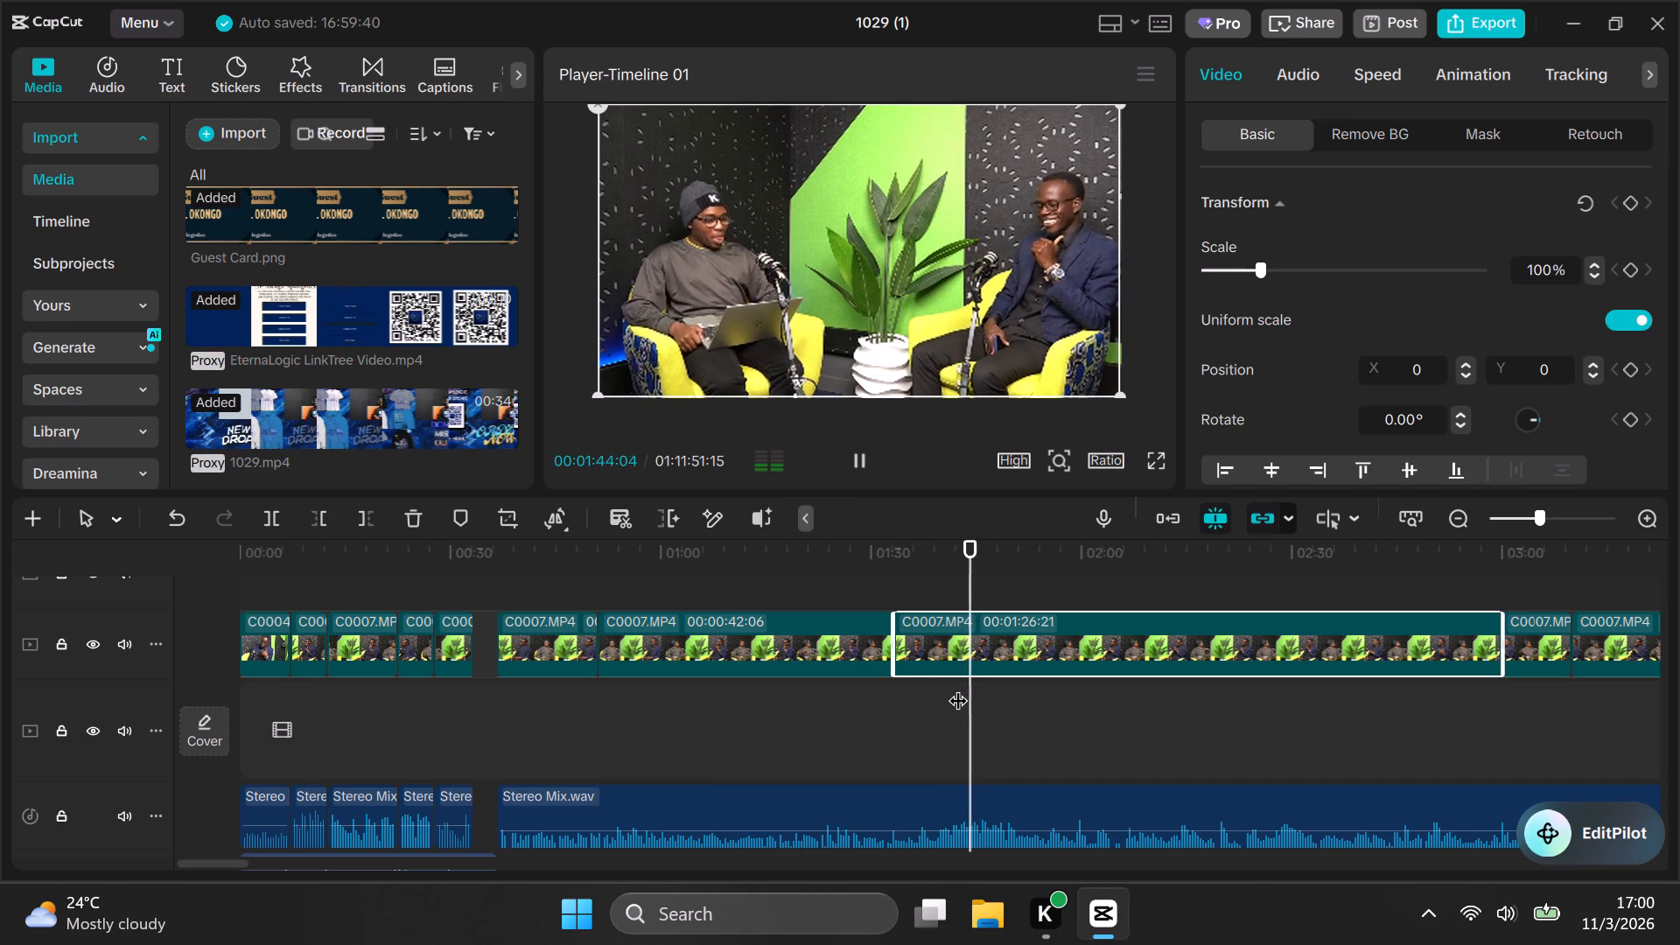
{"action": "key", "text": "space"}
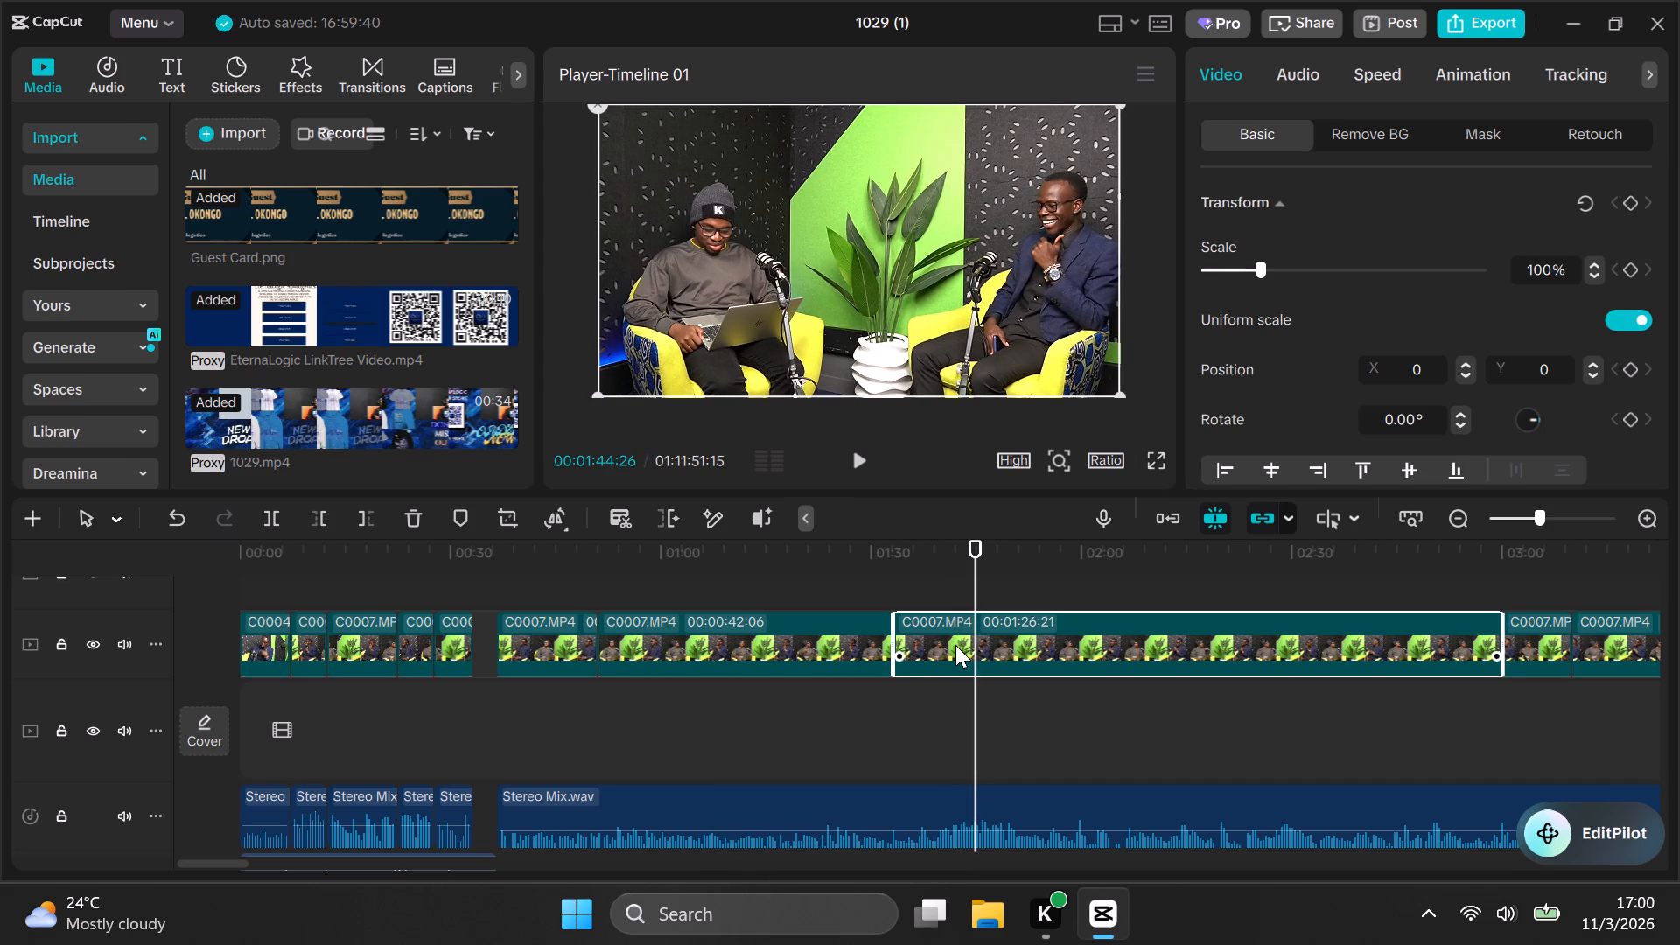
{"action": "left_click", "coordinate": [938, 805]}
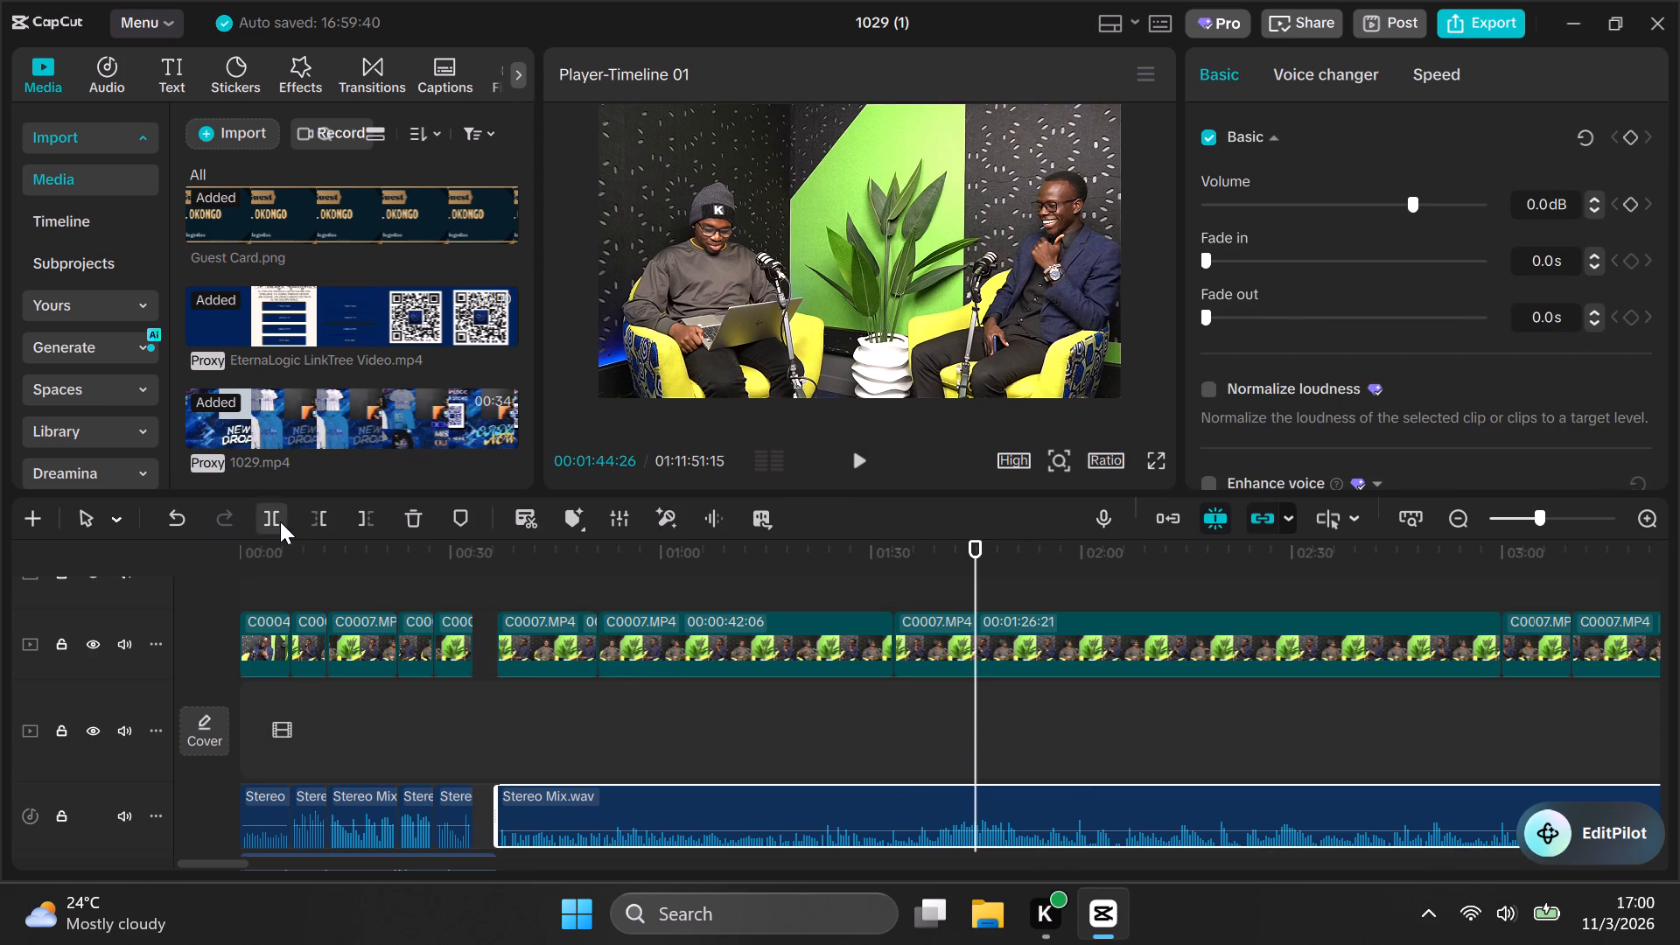
{"action": "left_click", "coordinate": [280, 521]}
{"action": "left_click", "coordinate": [958, 633]}
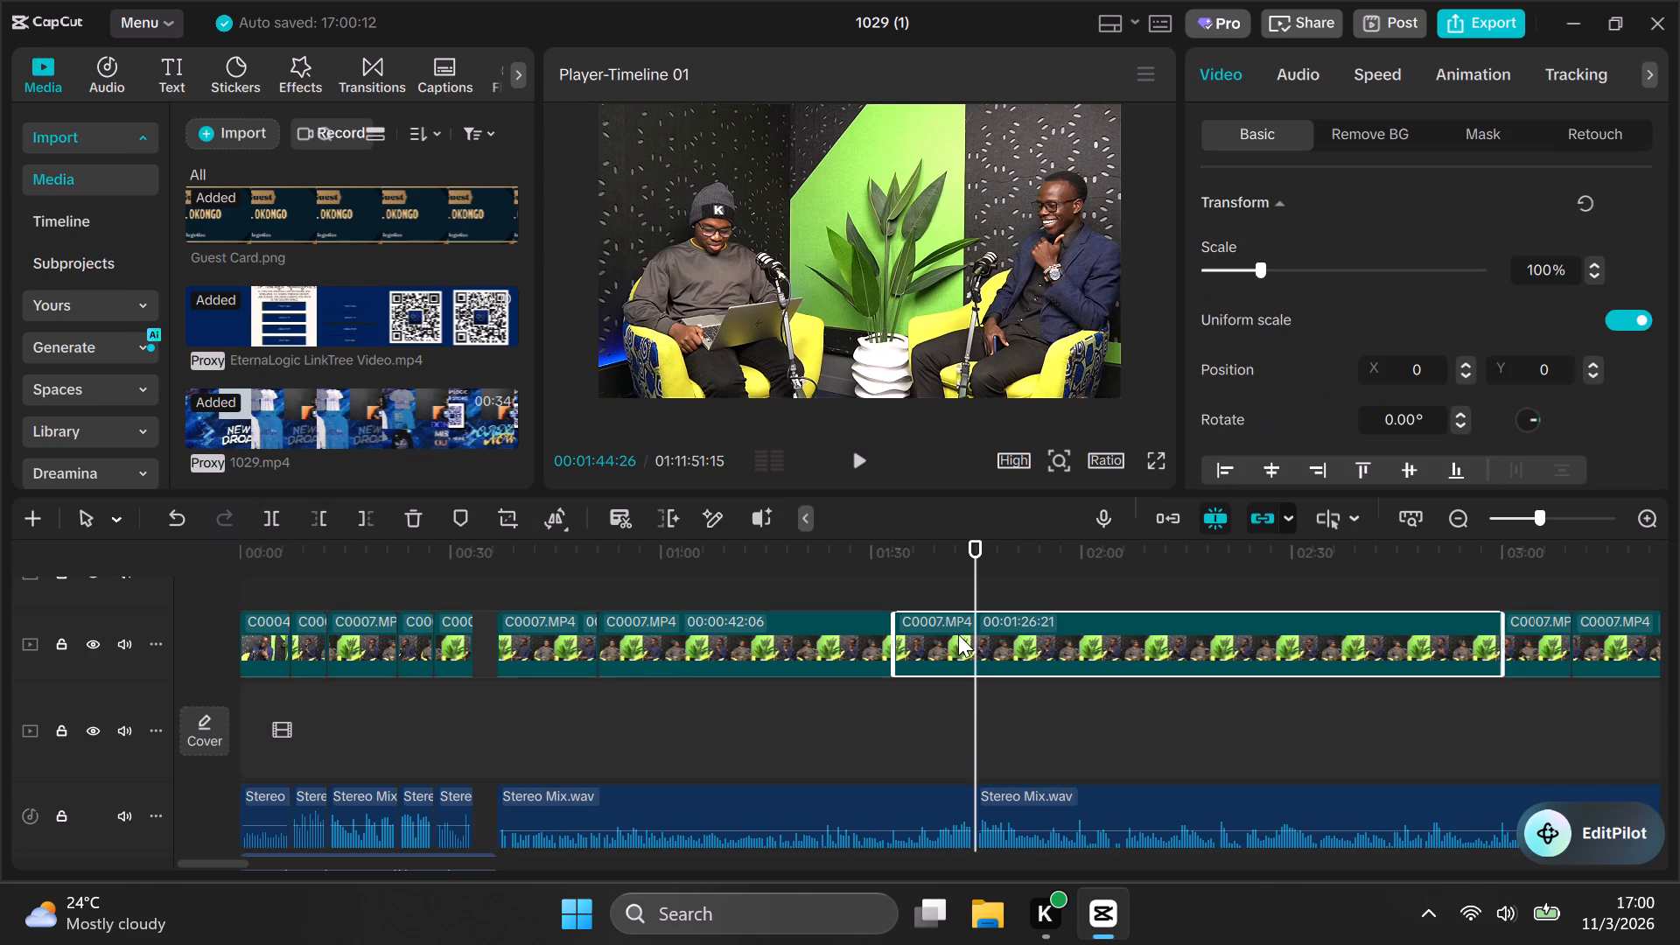
{"action": "left_click", "coordinate": [272, 515]}
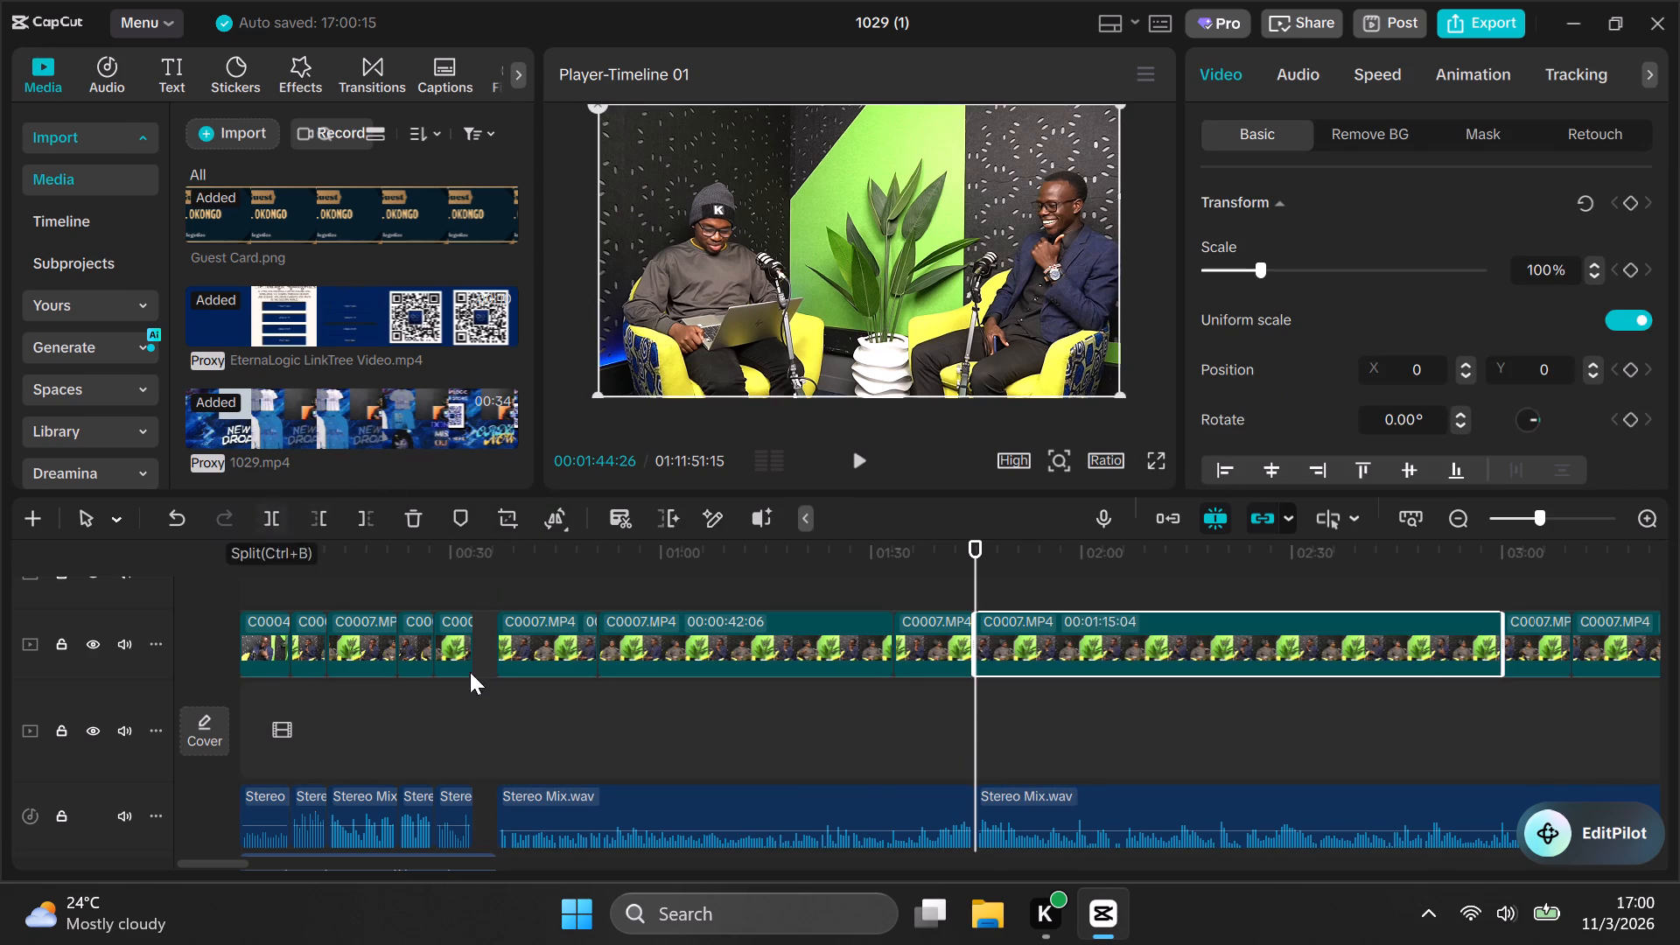
Split Stereo Mix.wav at 00:01:33:09, in line with the start of the C0007.MP4 excerpt.
{"action": "left_click", "coordinate": [892, 718]}
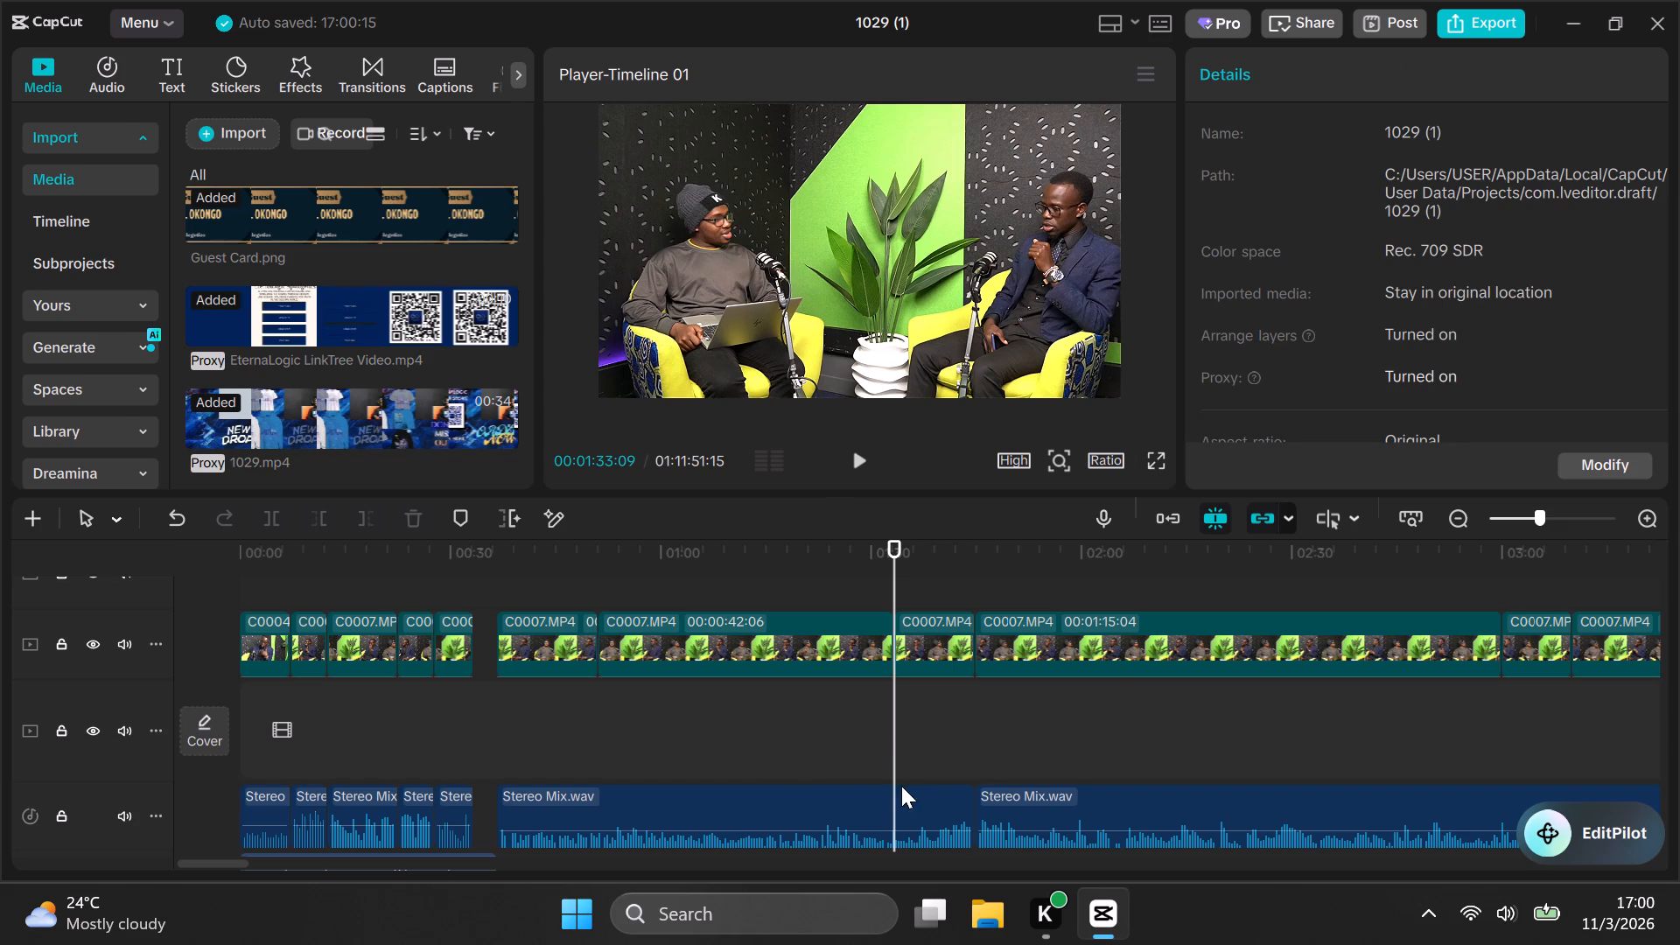
{"action": "left_click", "coordinate": [901, 804]}
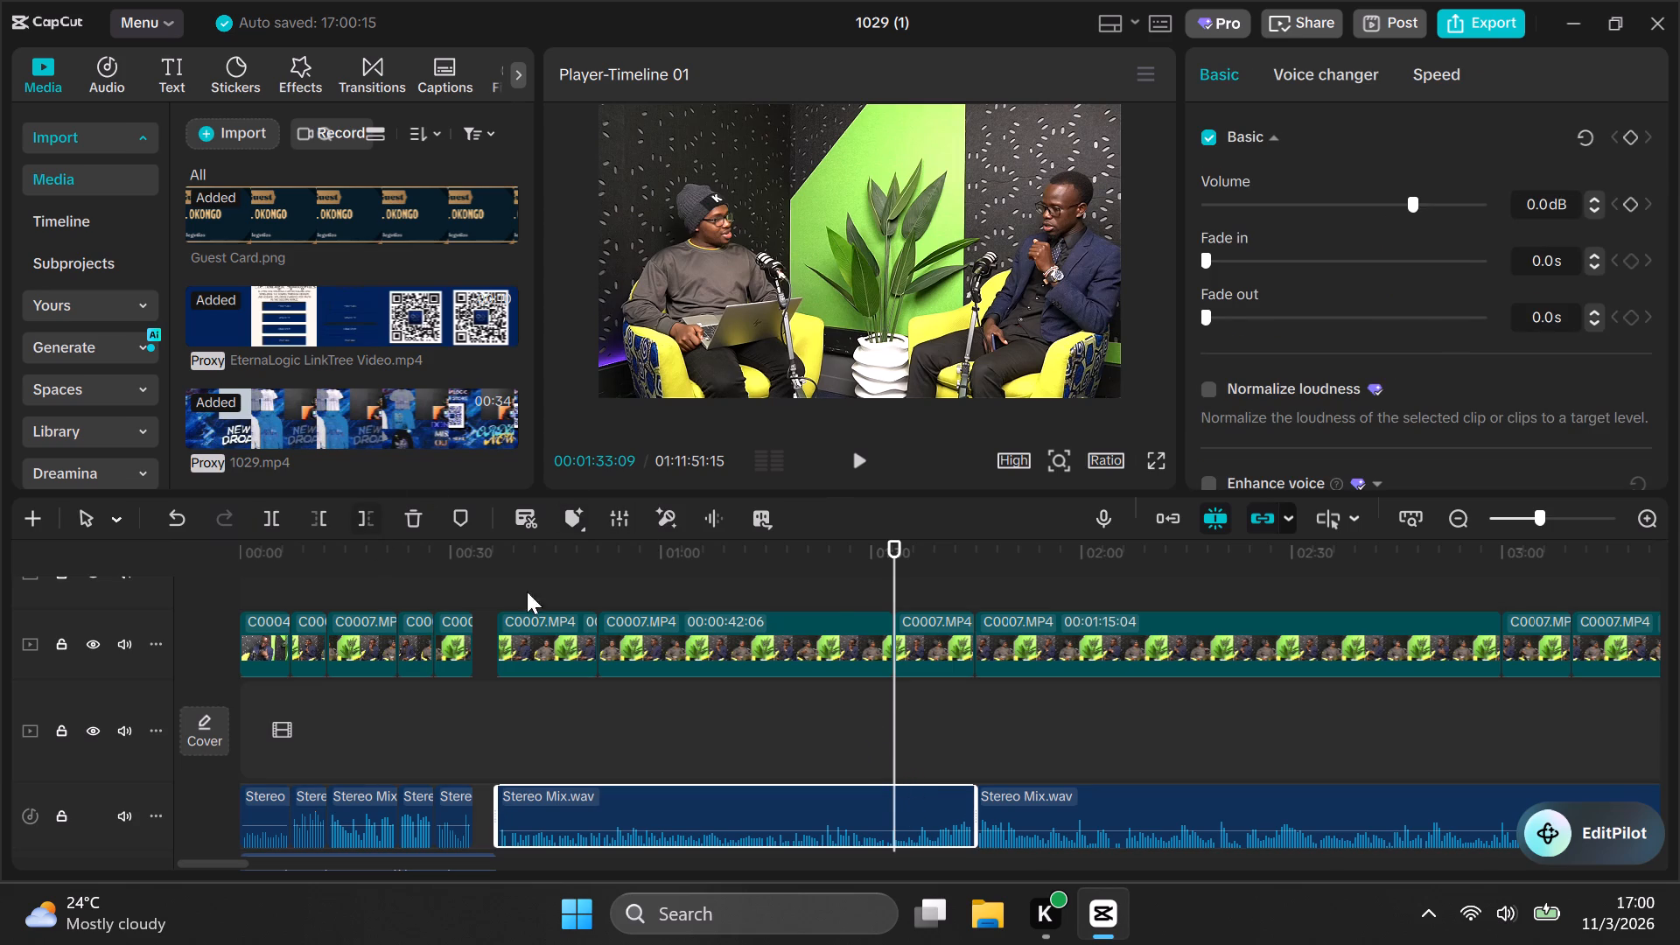
{"action": "left_click", "coordinate": [896, 558]}
{"action": "key", "text": "space"}
{"action": "left_click", "coordinate": [896, 558]}
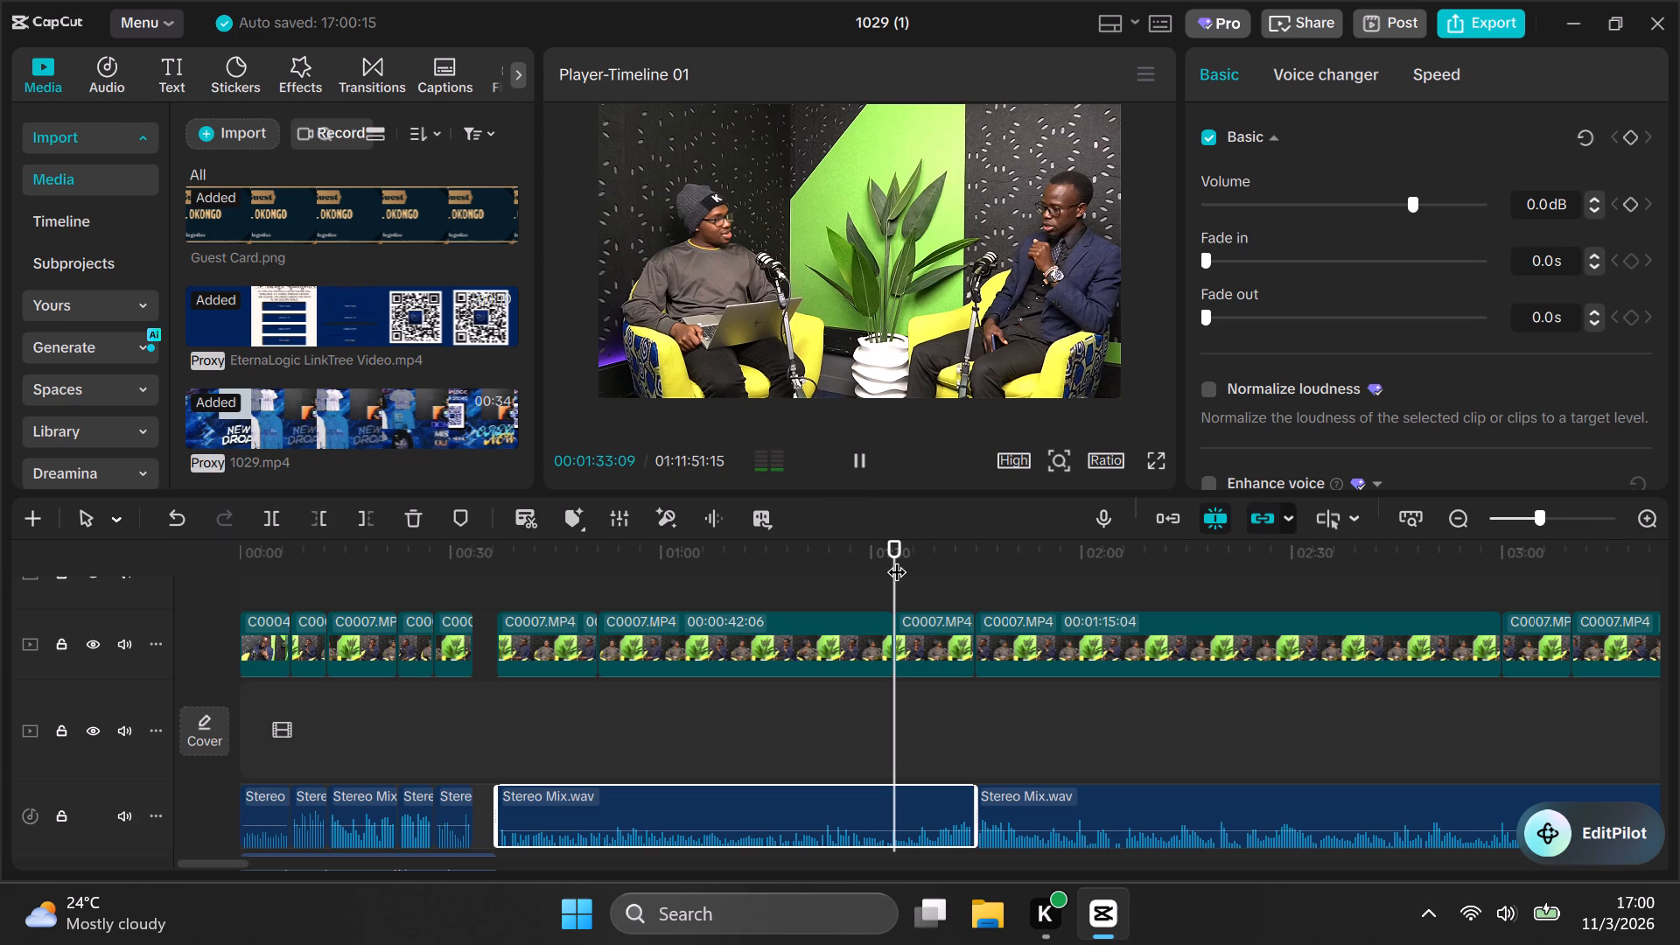
{"action": "key", "text": "space"}
{"action": "key", "text": "space"}
{"action": "left_click", "coordinate": [896, 558]}
{"action": "left_click", "coordinate": [277, 518]}
Copy the C0007.MP4 excerpt between 00:01:33:09 and 00:01:44:26 and paste it at 00:00:33:09, at the end of the intro clips.
{"action": "left_click", "coordinate": [927, 654]}
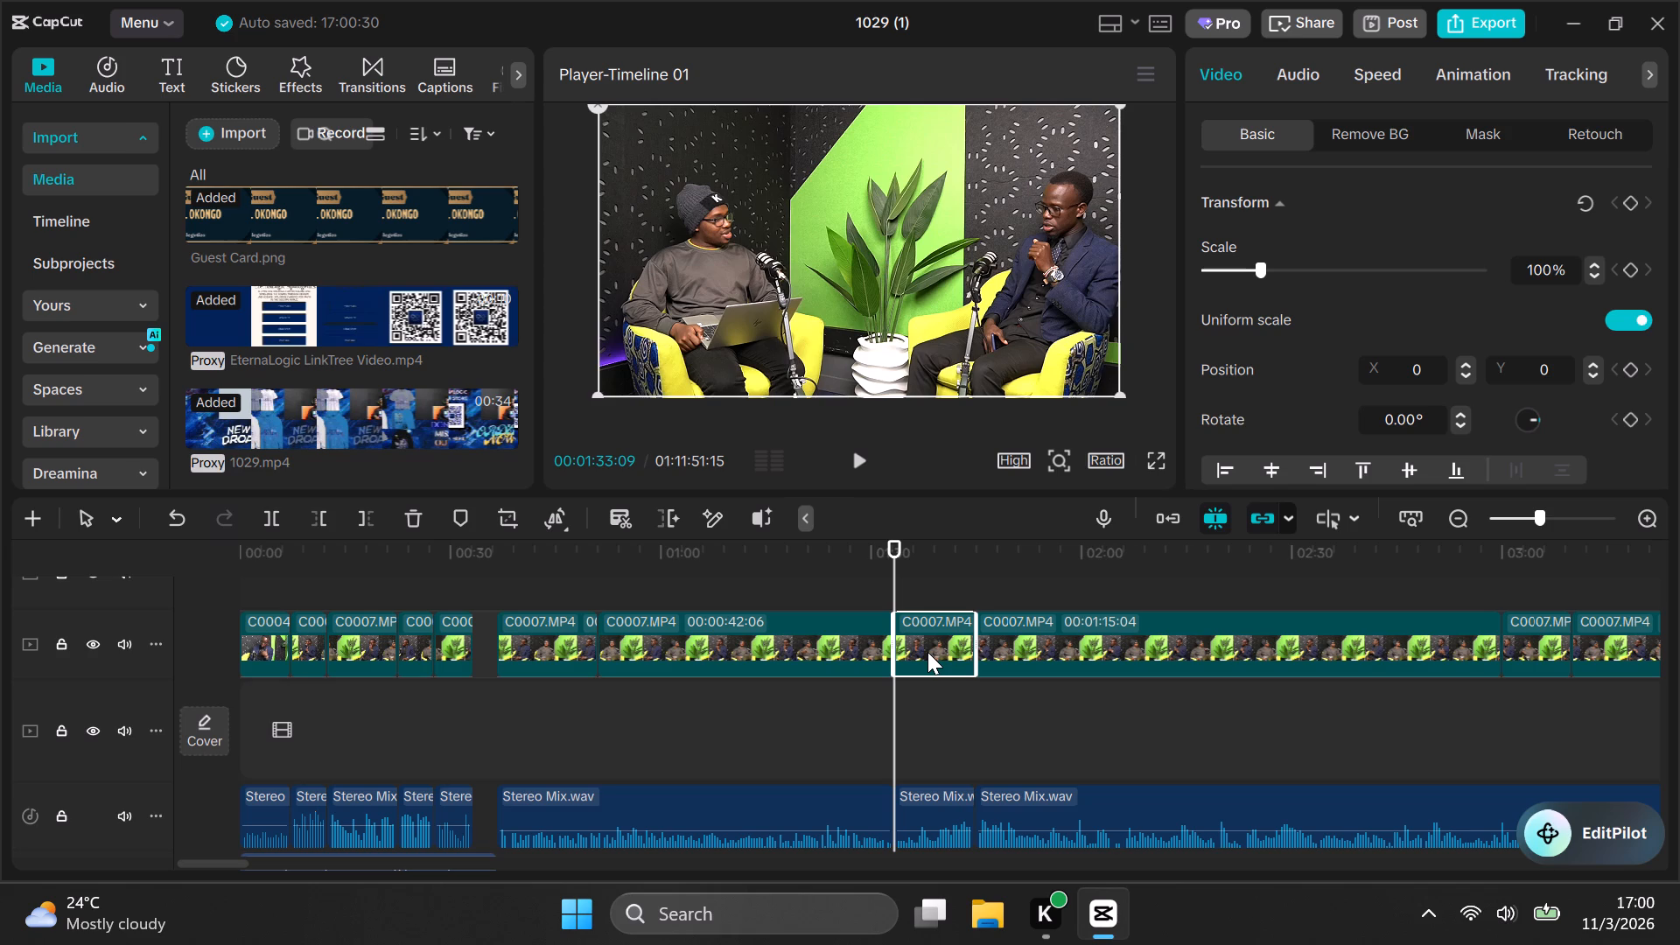
{"action": "key", "text": "ctrl+c"}
{"action": "left_click", "coordinate": [468, 699]}
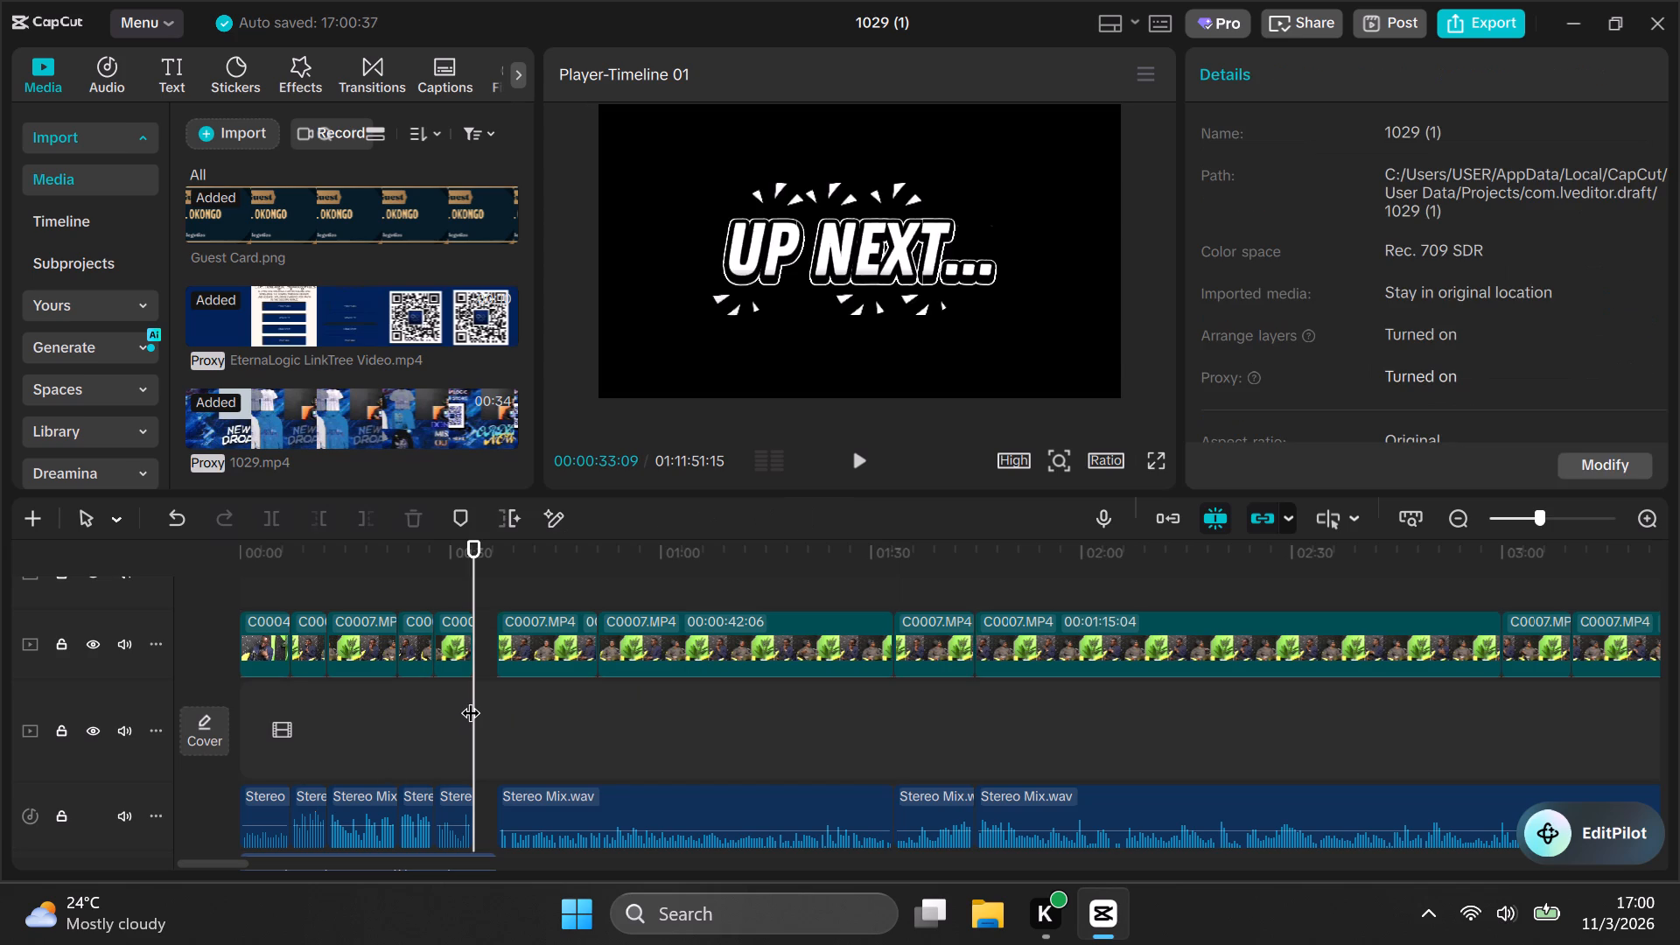
{"action": "key", "text": "Left"}
{"action": "key", "text": "Right"}
{"action": "key", "text": "ctrl+v"}
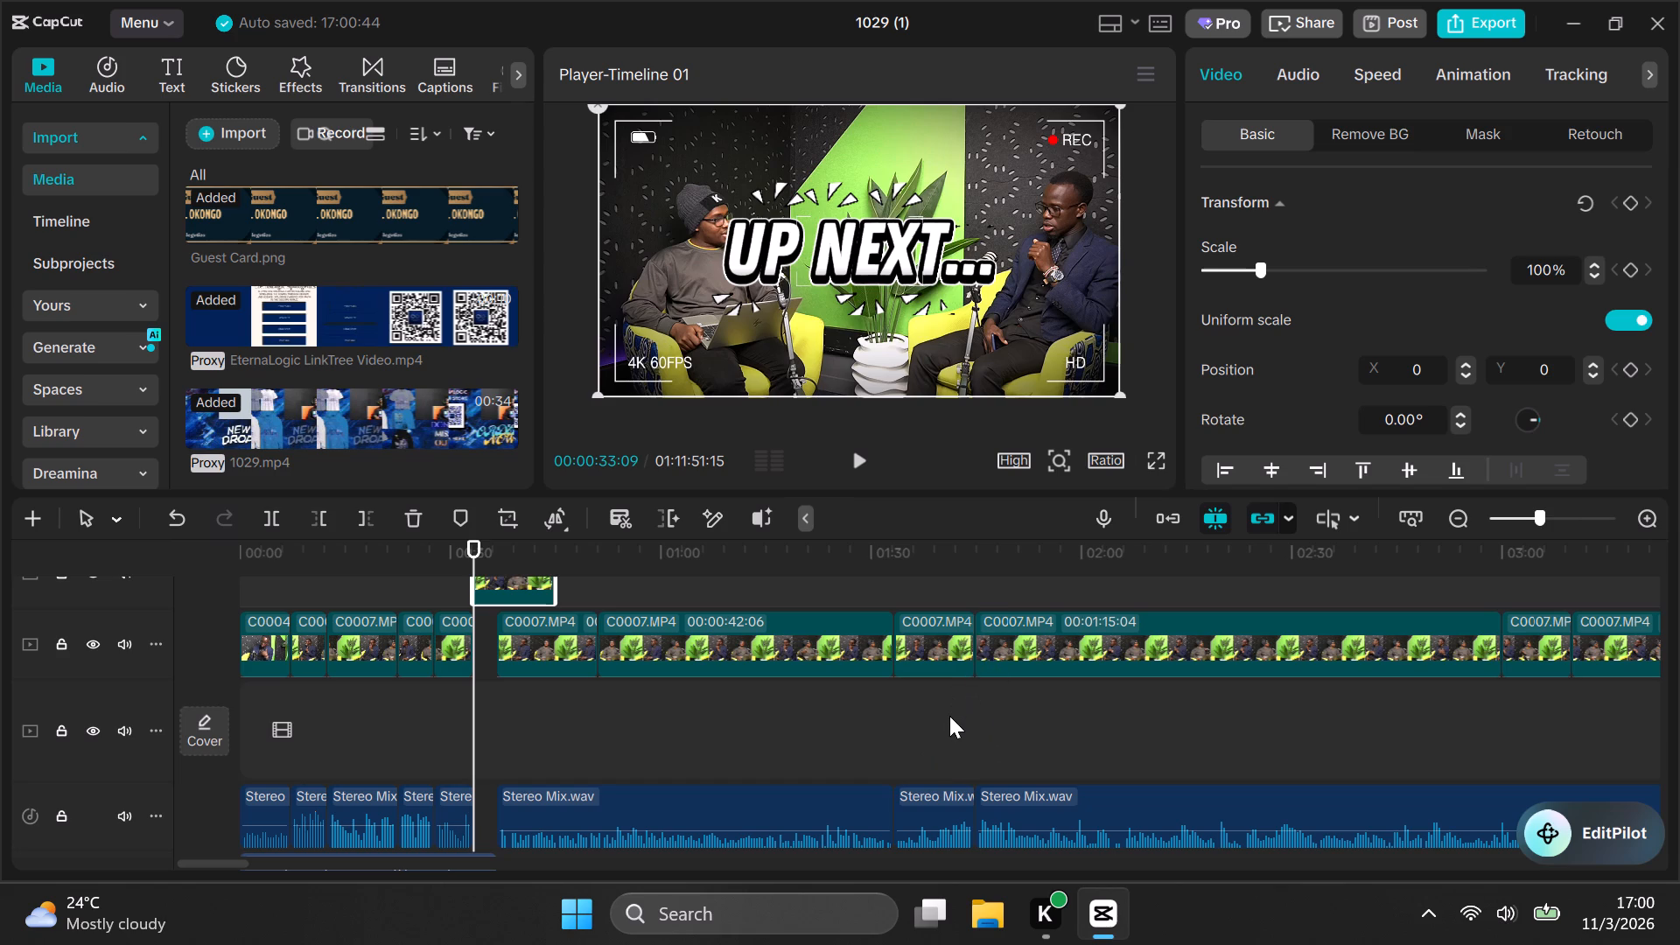
Copy the matching Stereo Mix.wav excerpt and paste it at 00:00:33:09 to accompany the pasted video.
{"action": "left_click", "coordinate": [938, 806]}
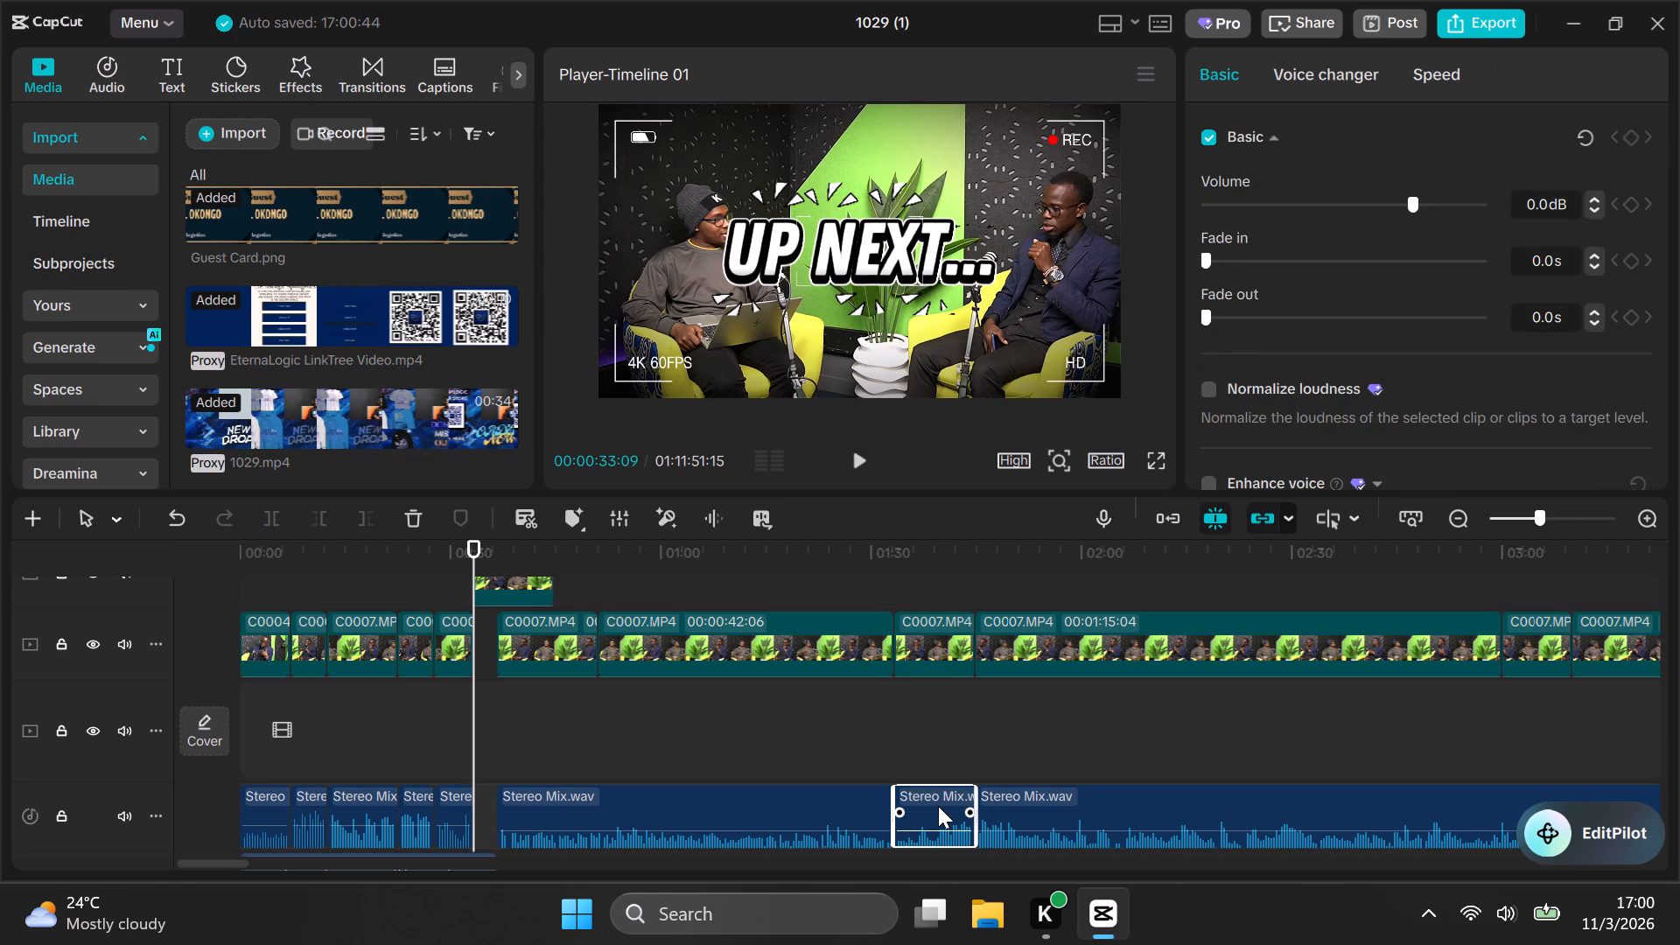
{"action": "key", "text": "ctrl+c"}
{"action": "key", "text": "ctrl+v"}
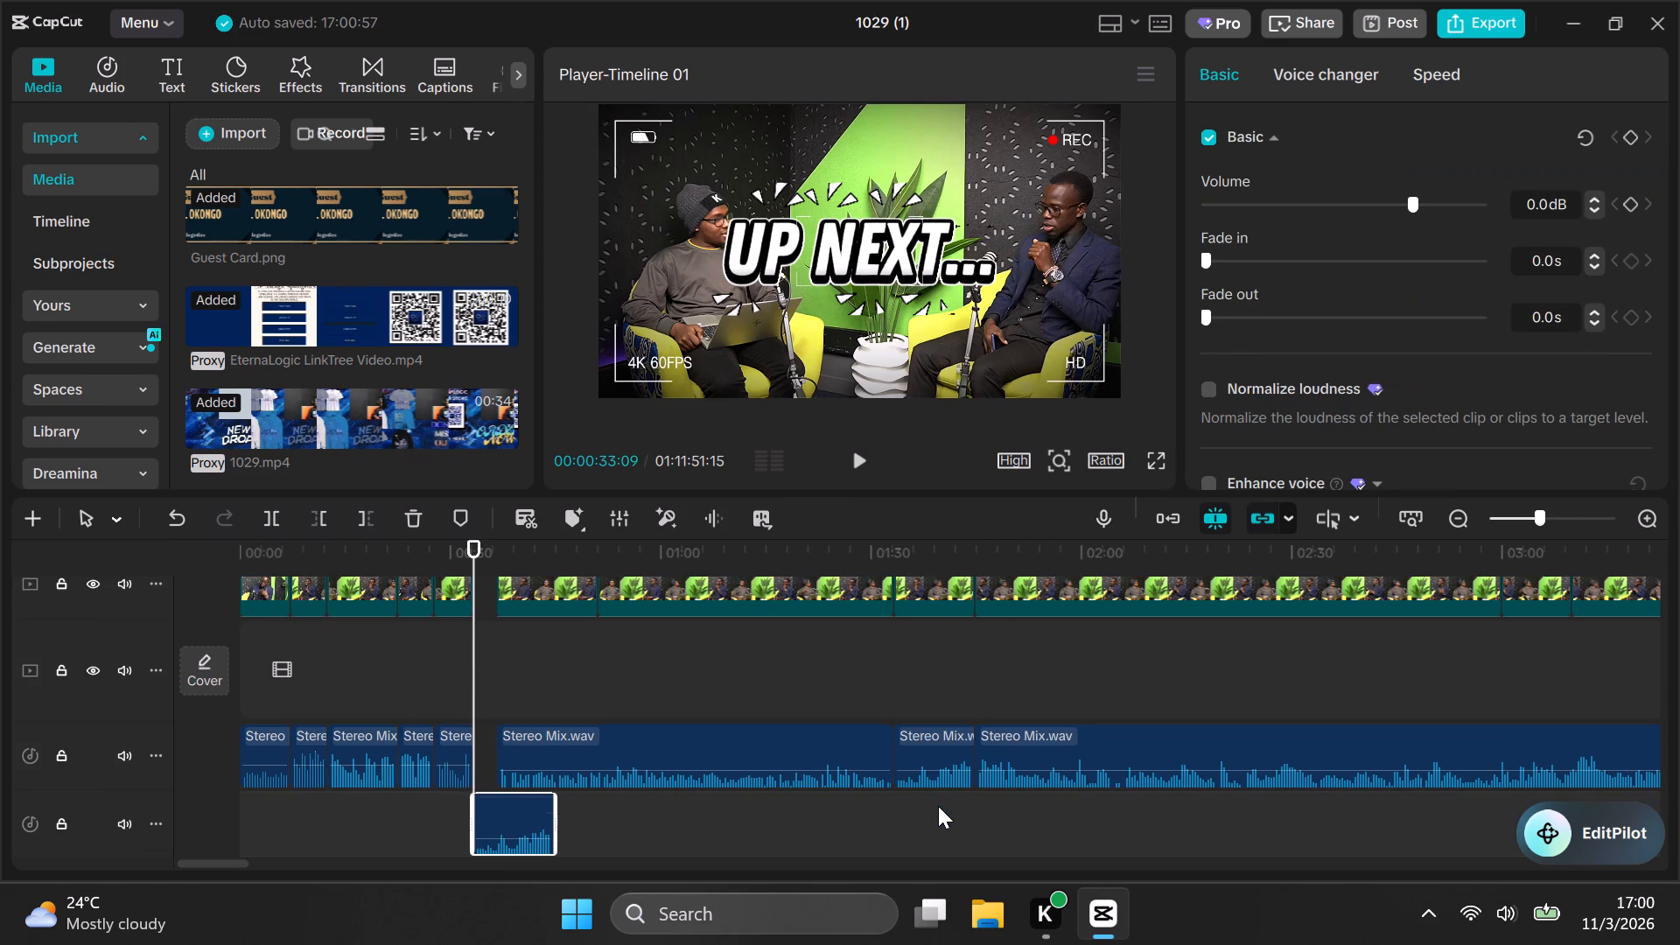
Play the opening of the pasted excerpt from 00:00:33:09 repeatedly to find where the unwanted speech begins.
{"action": "triple_click", "coordinate": [1649, 511]}
{"action": "left_click", "coordinate": [1649, 511]}
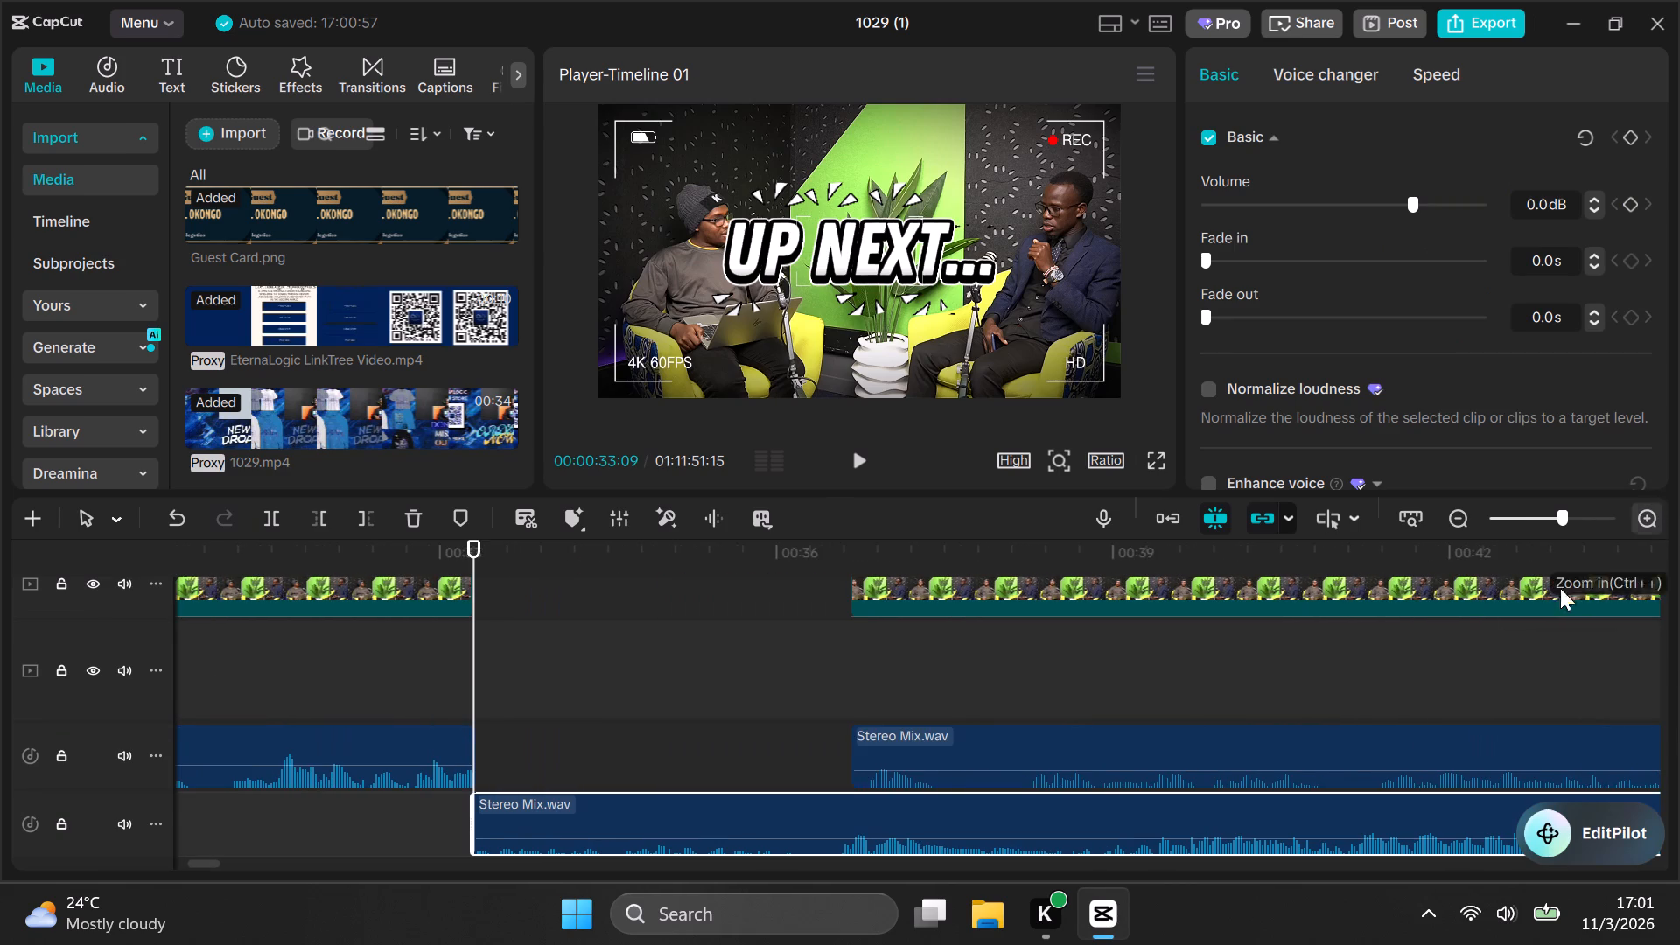
{"action": "left_click", "coordinate": [860, 469]}
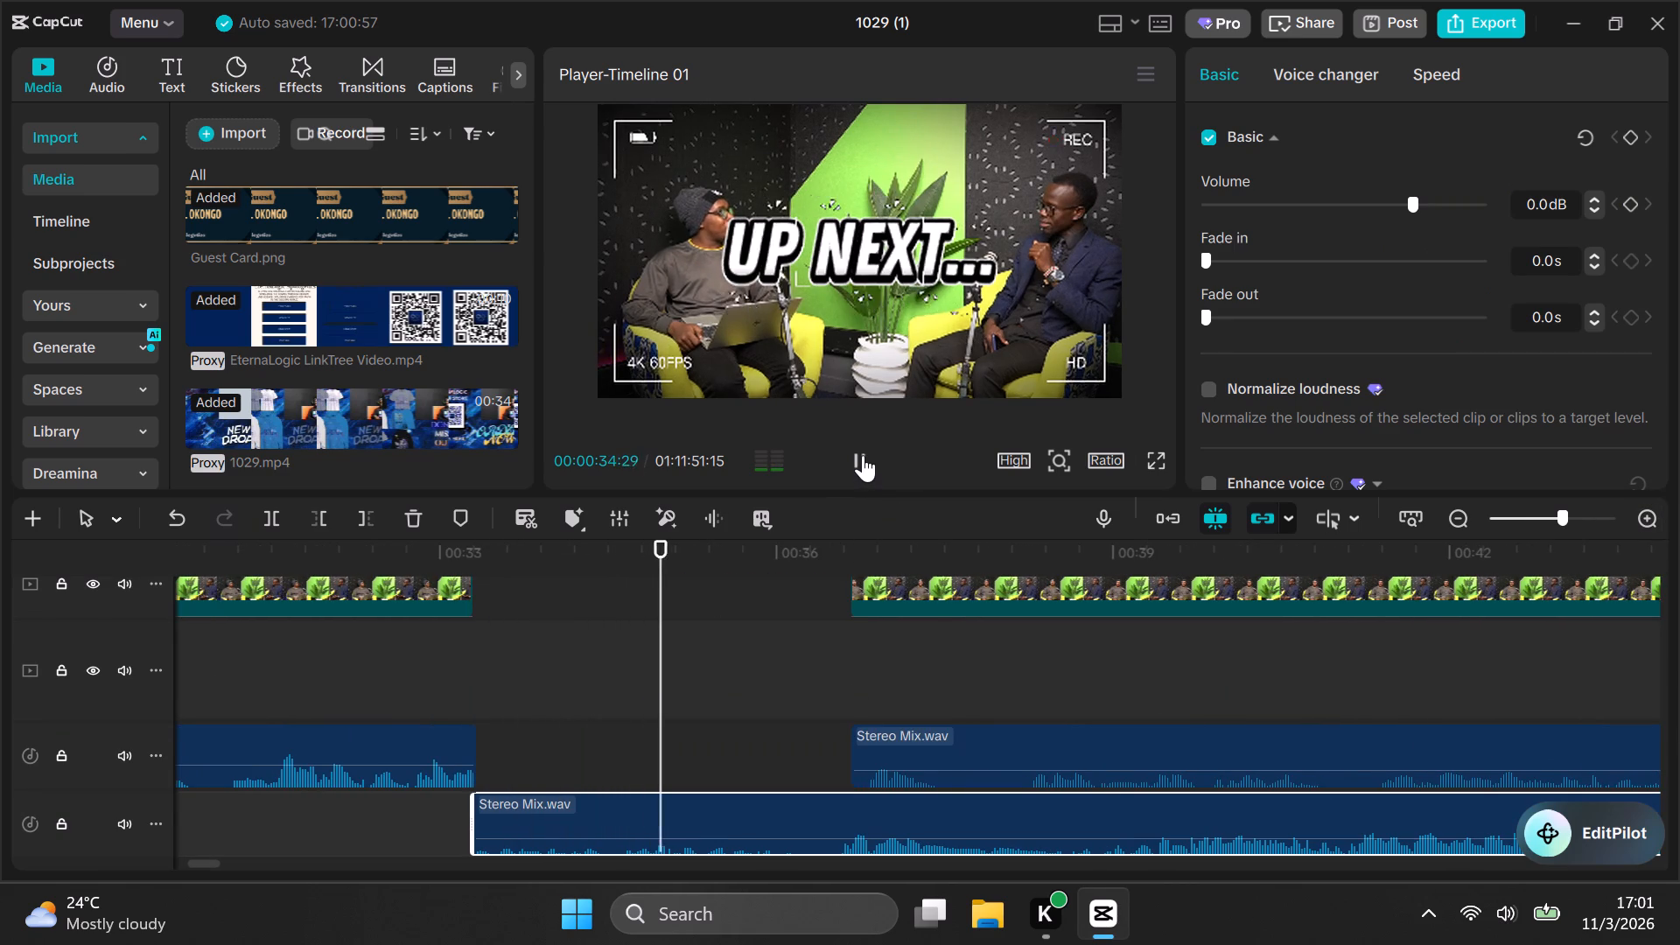
{"action": "left_click", "coordinate": [863, 455]}
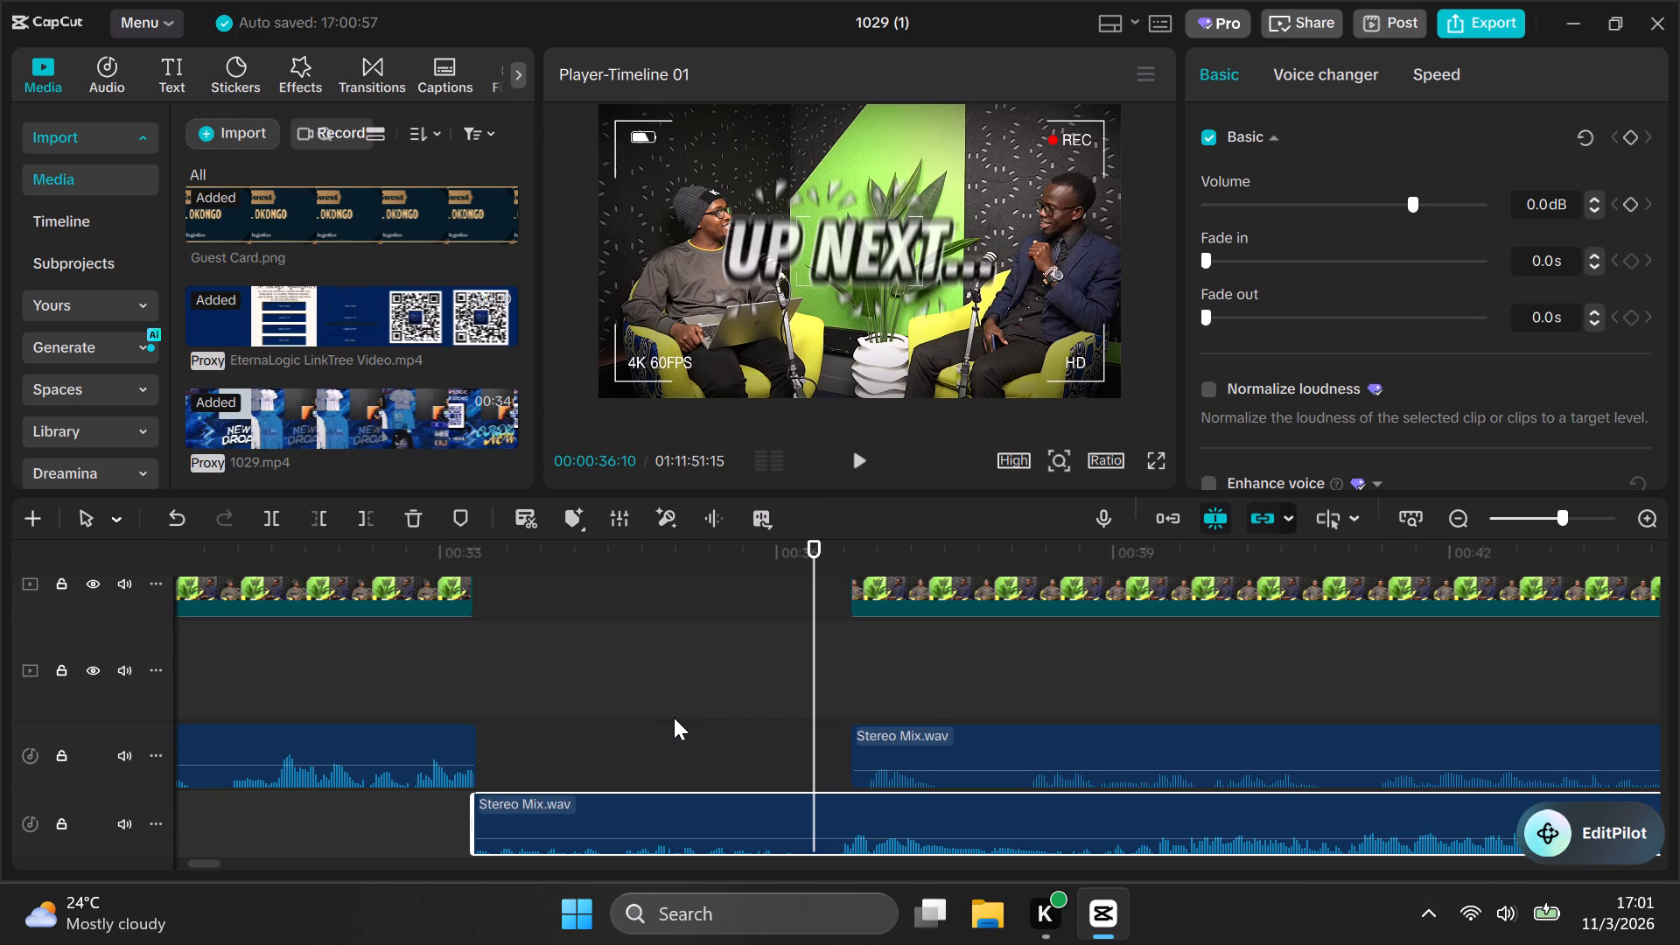
{"action": "left_click", "coordinate": [474, 697]}
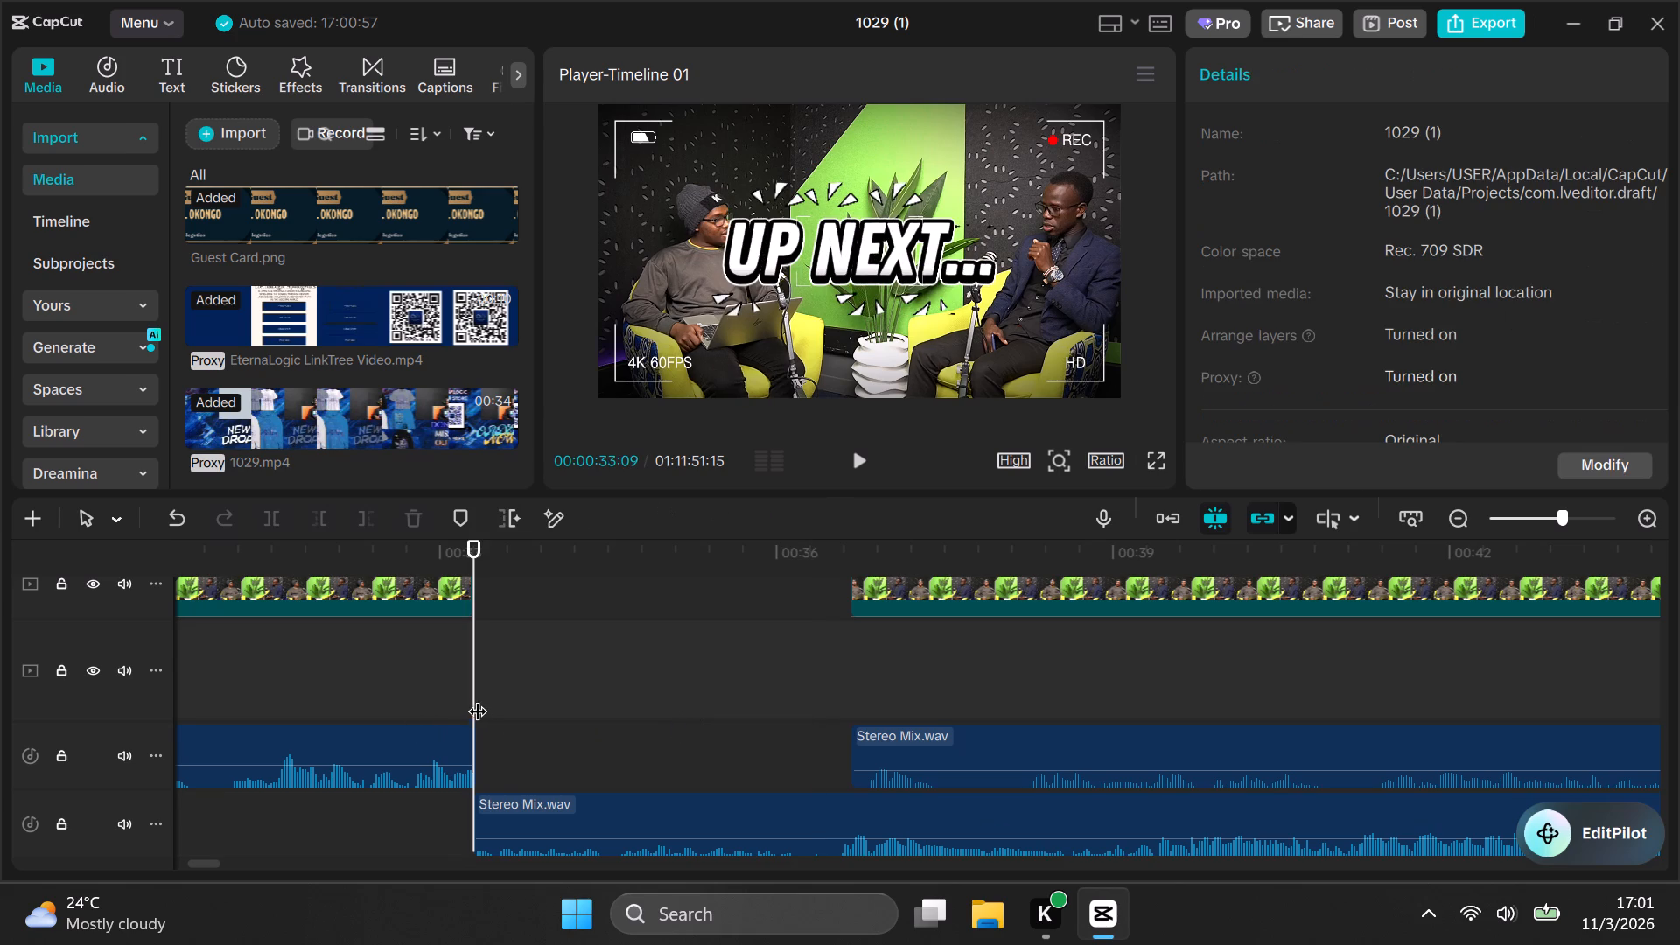
{"action": "key", "text": "space"}
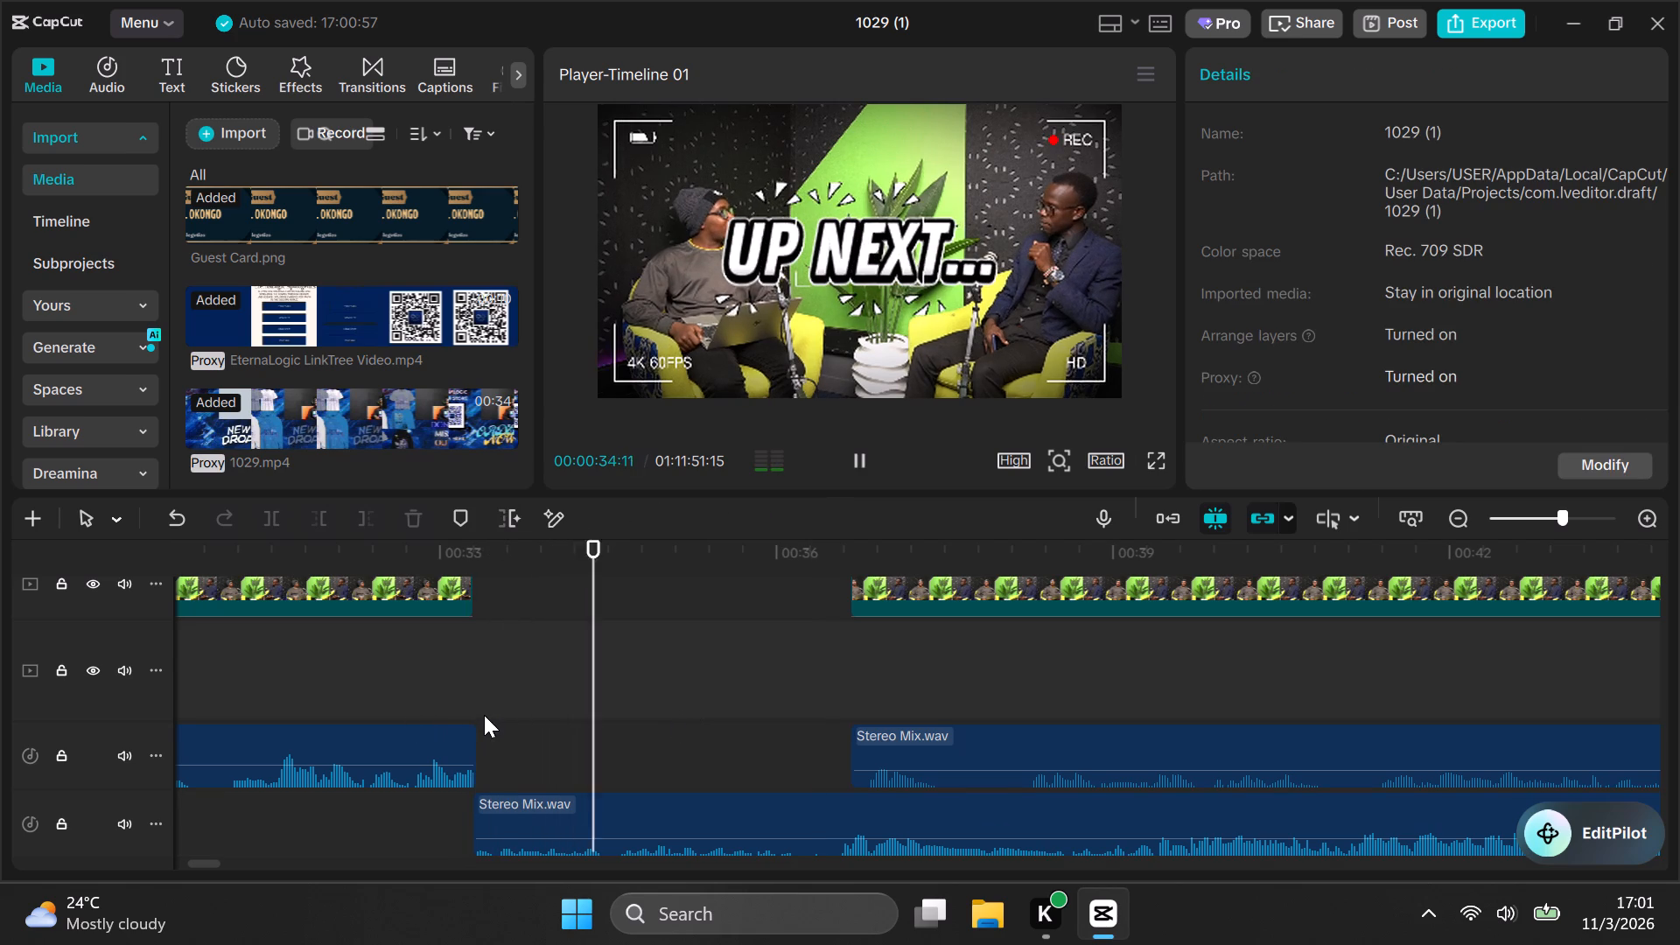
{"action": "key", "text": "space"}
{"action": "left_click", "coordinate": [554, 721]}
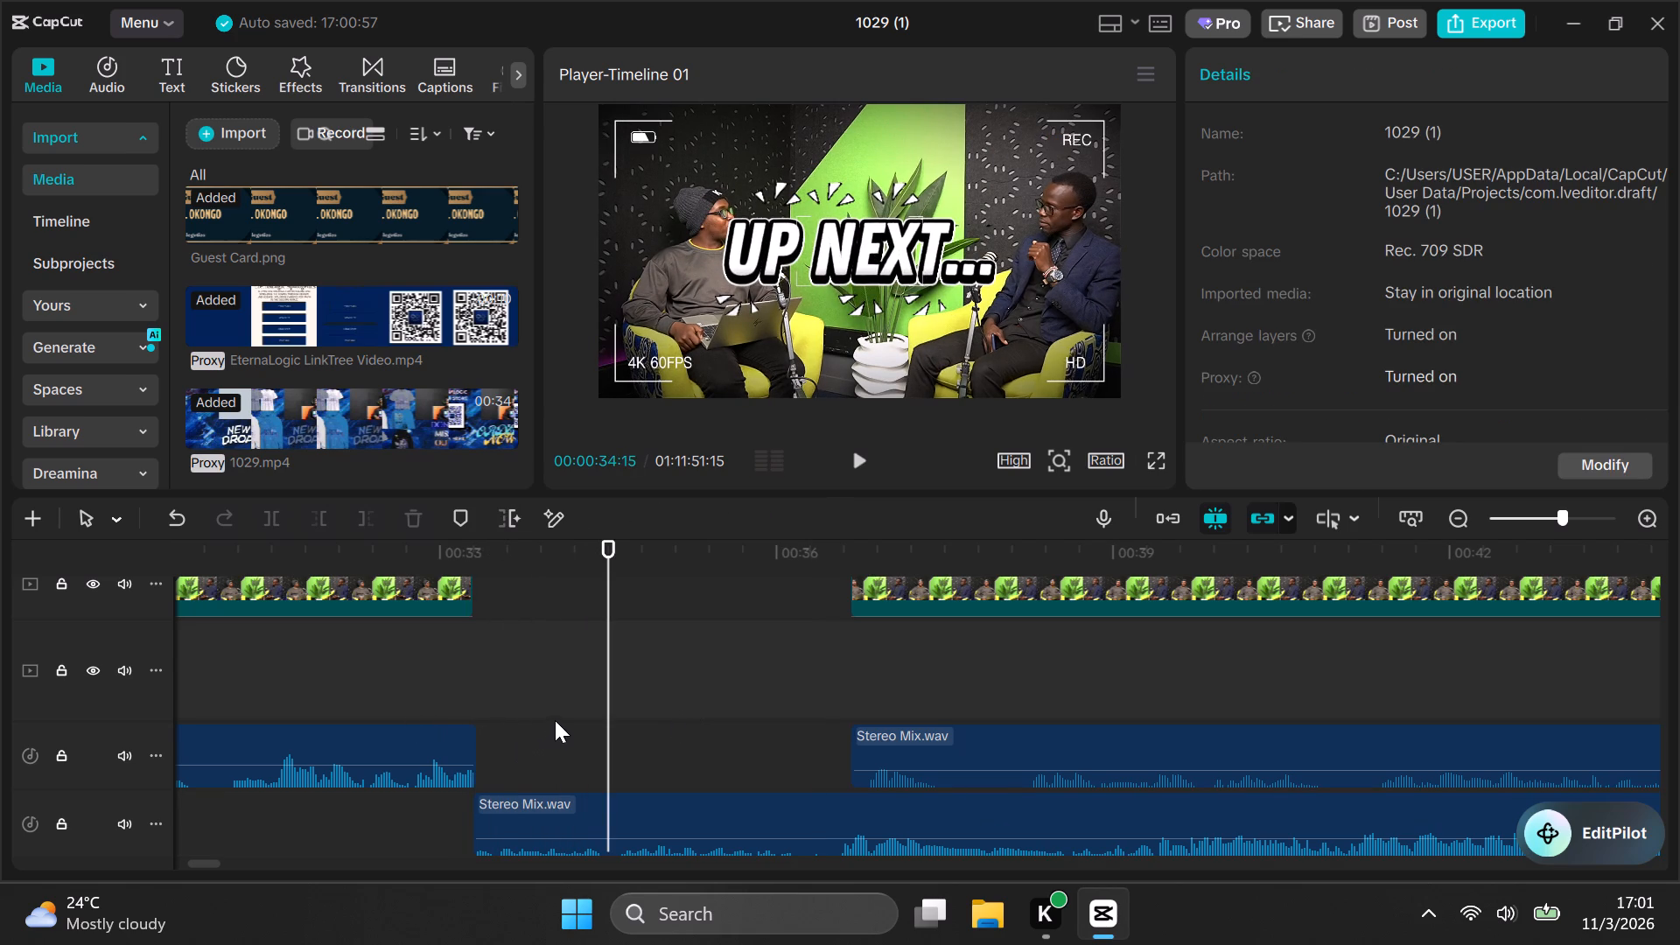
{"action": "left_click", "coordinate": [467, 695]}
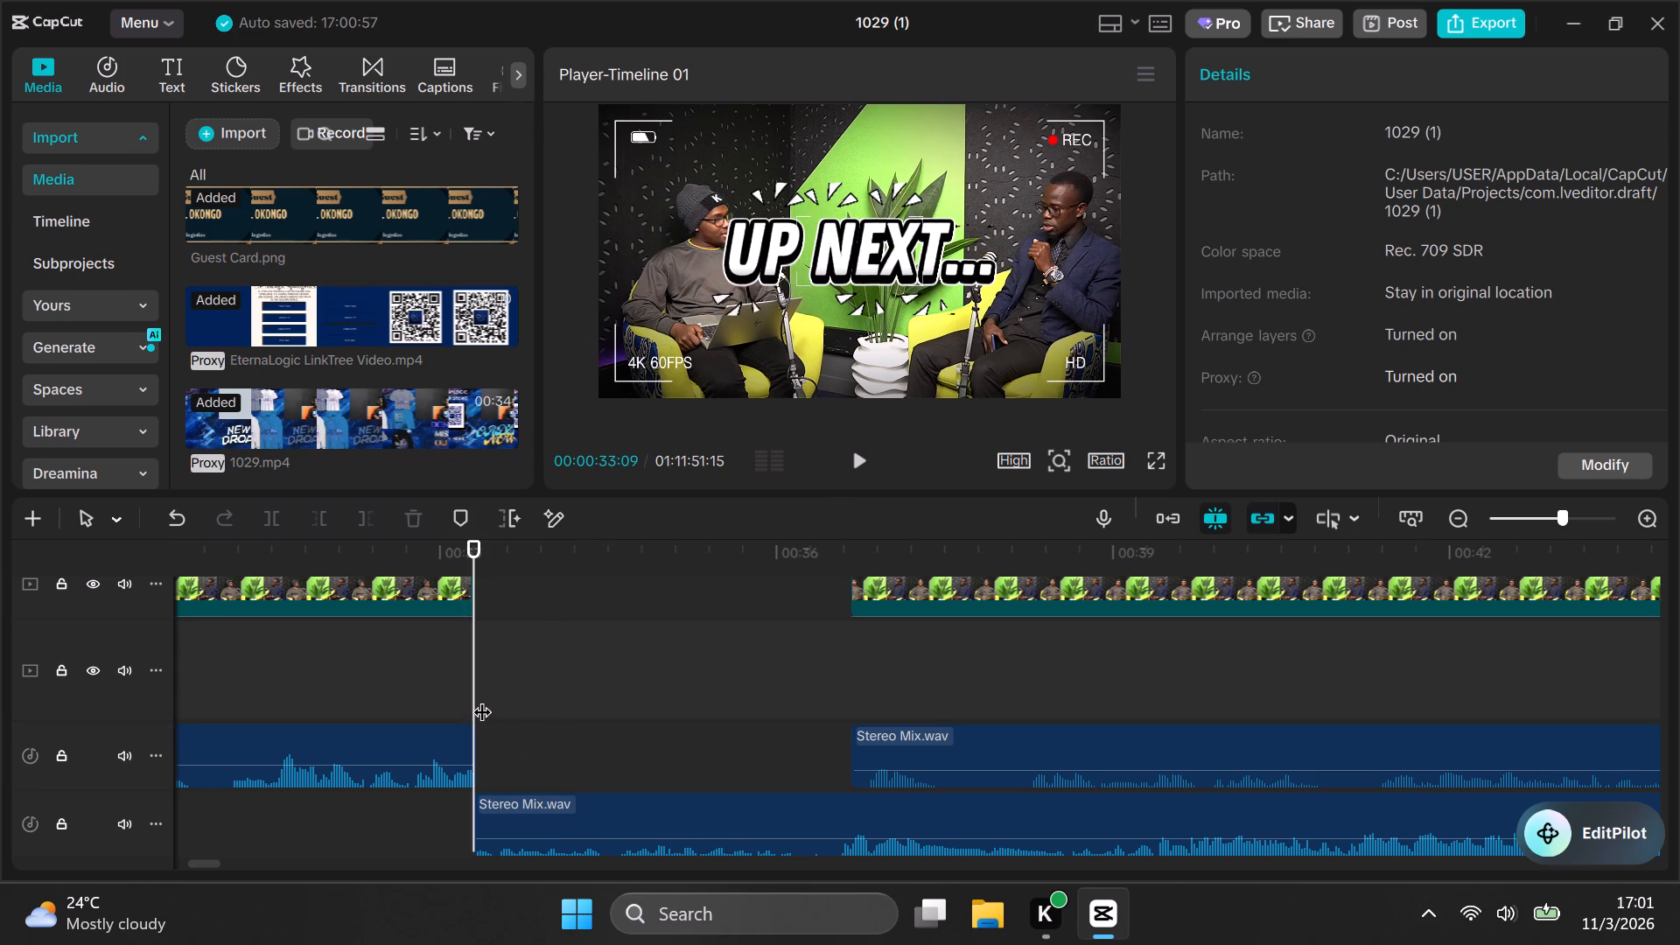
{"action": "key", "text": "space"}
{"action": "key", "text": "space"}
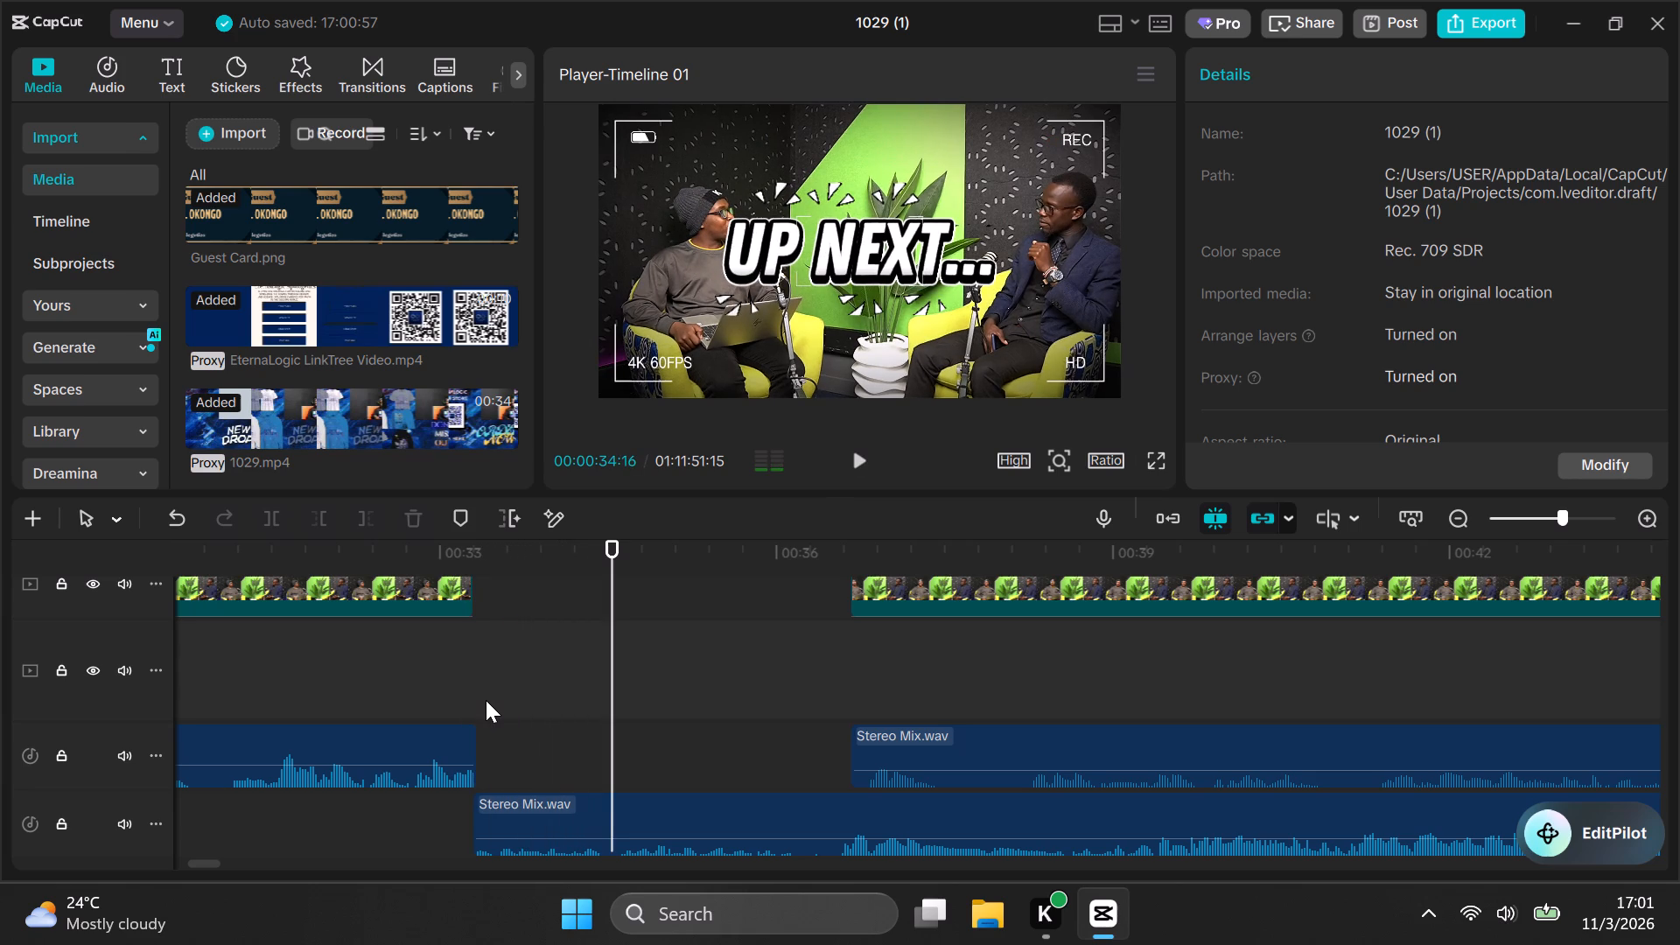
{"action": "left_click", "coordinate": [562, 706]}
{"action": "key", "text": "space"}
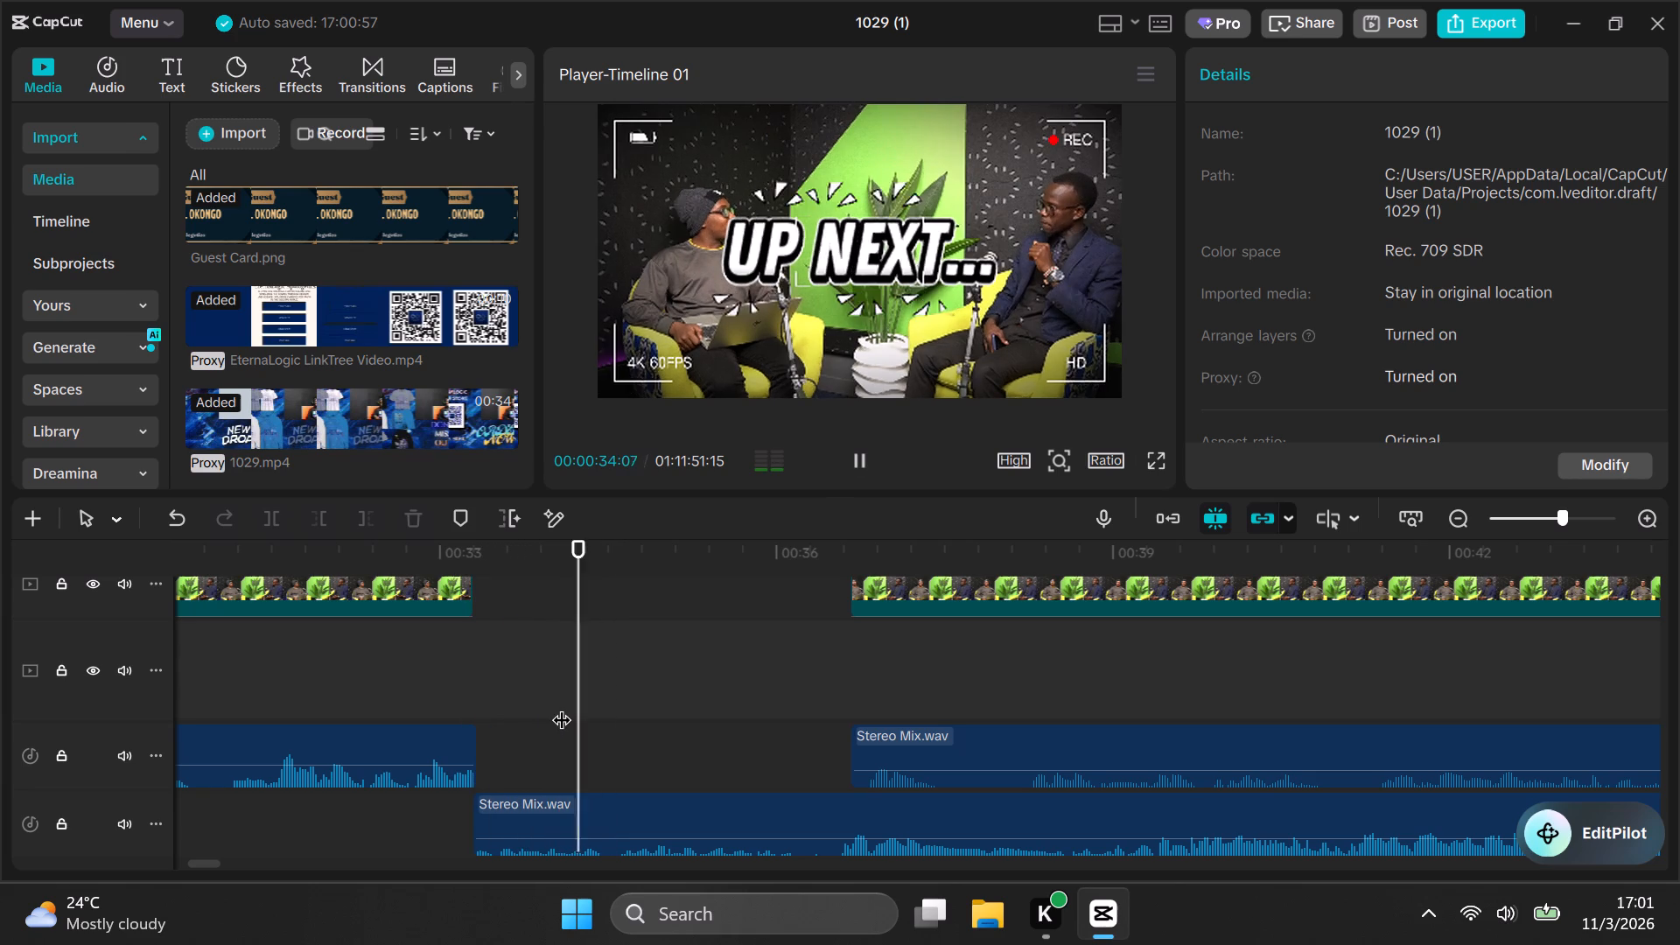
{"action": "left_click", "coordinate": [561, 706]}
Split both the pasted Stereo Mix.wav and the pasted C0007.MP4 excerpt at 00:00:34:02.
{"action": "left_click", "coordinate": [489, 722]}
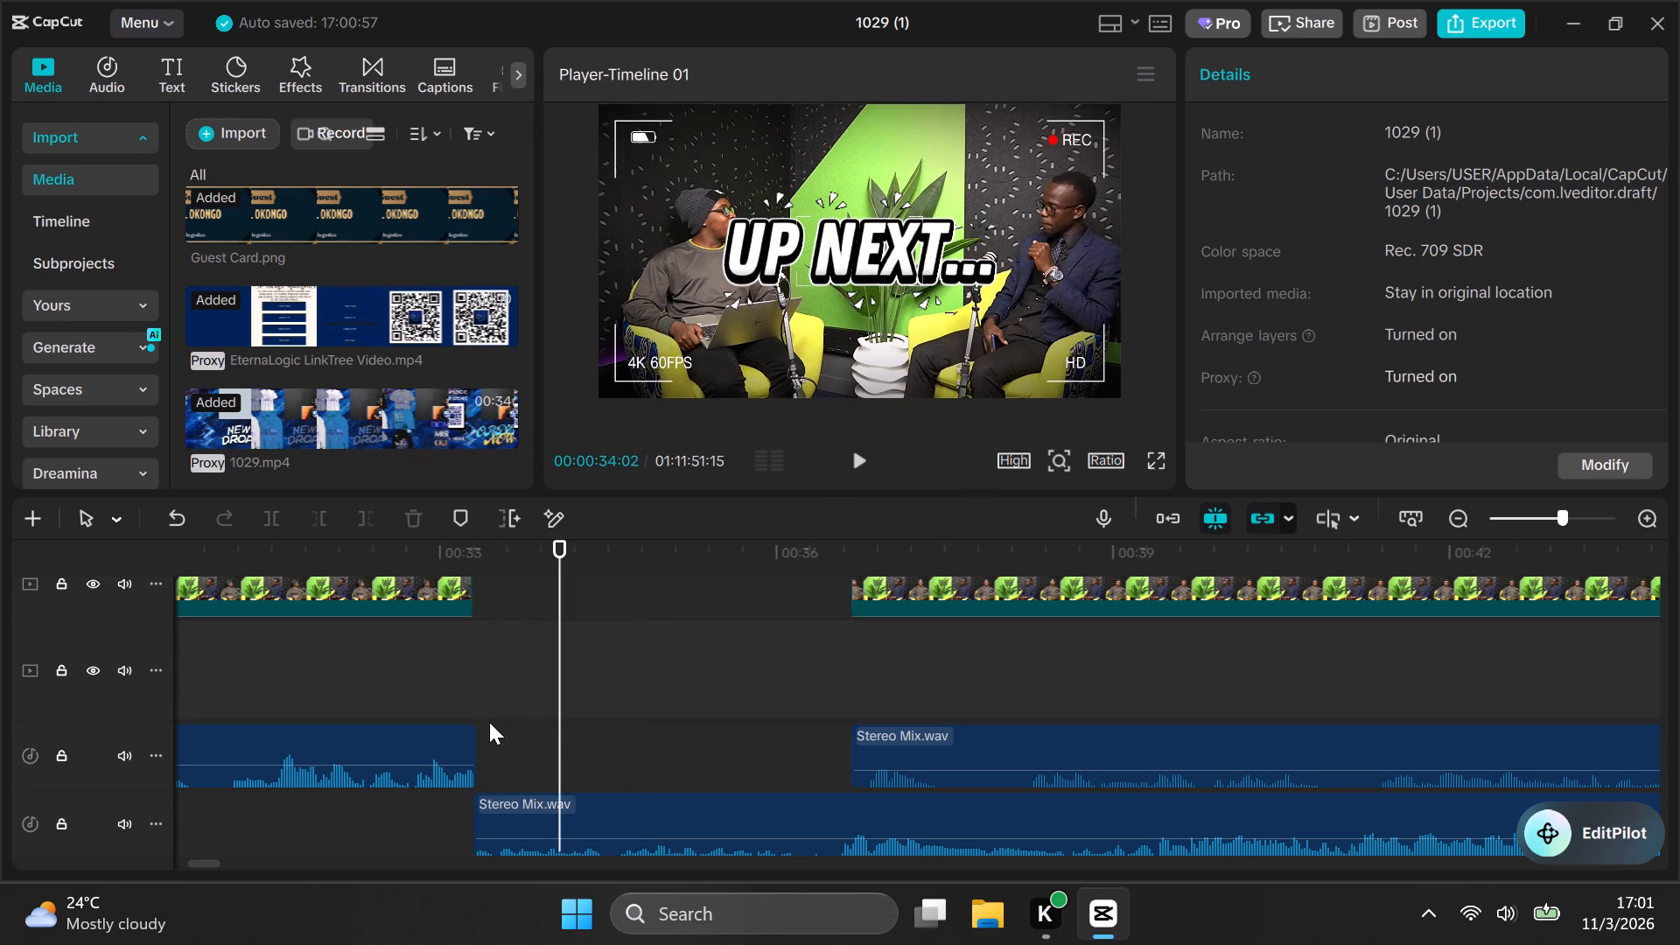
{"action": "key", "text": "space"}
{"action": "key", "text": "space"}
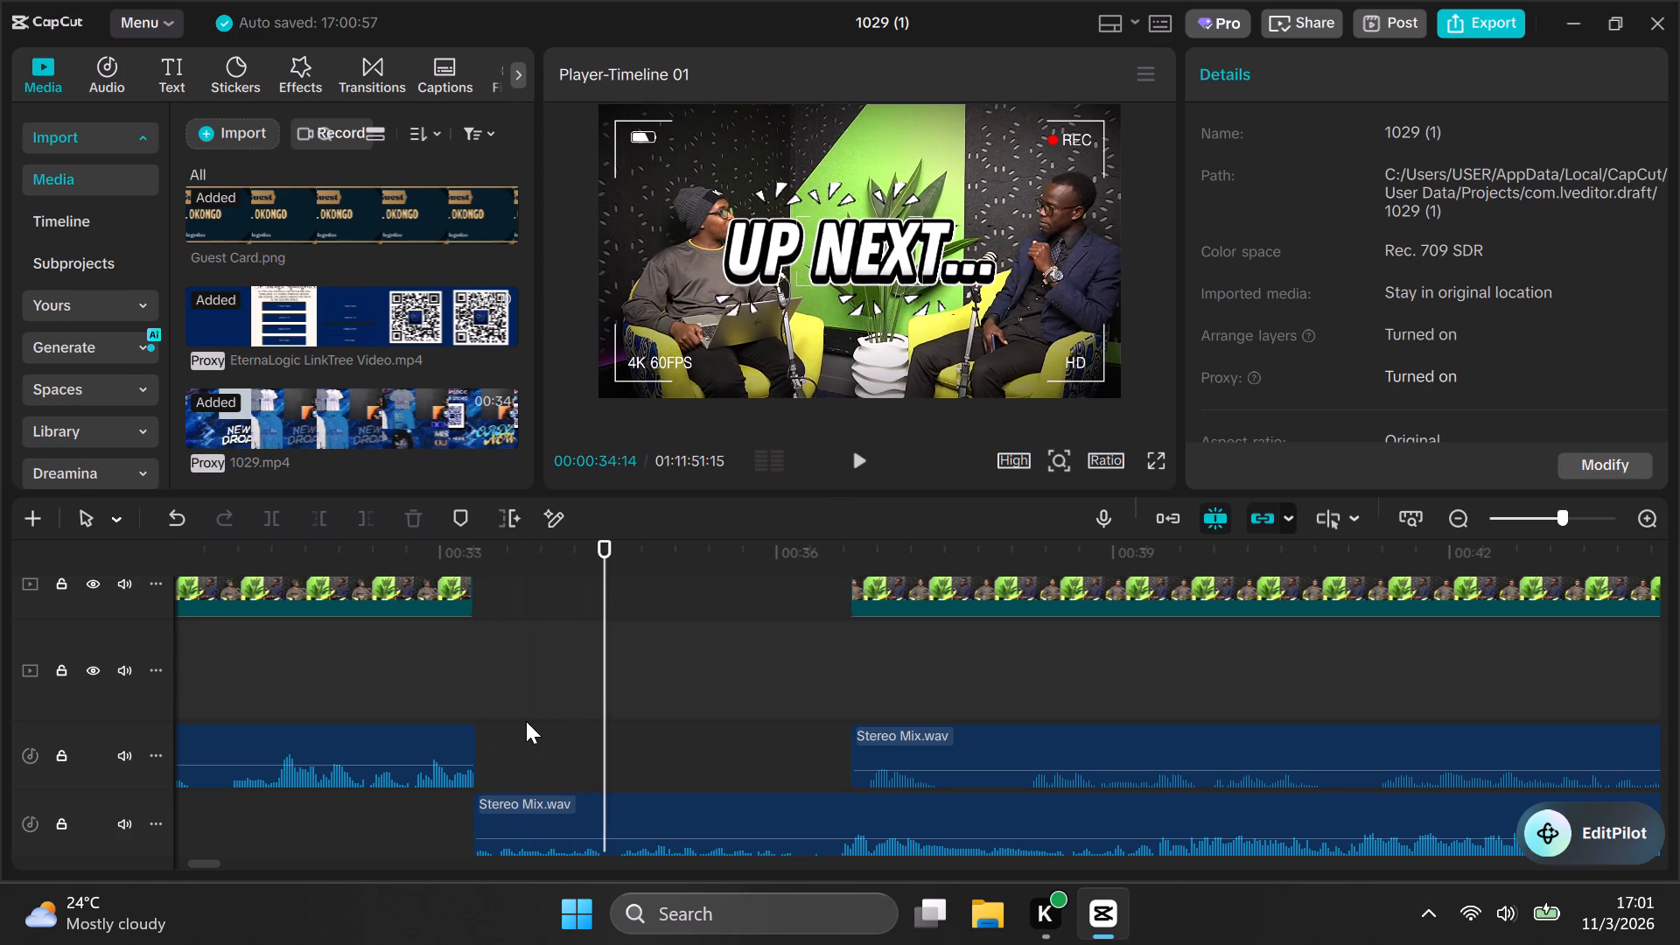
{"action": "left_click", "coordinate": [526, 723]}
{"action": "left_click", "coordinate": [507, 722]}
{"action": "key", "text": "space"}
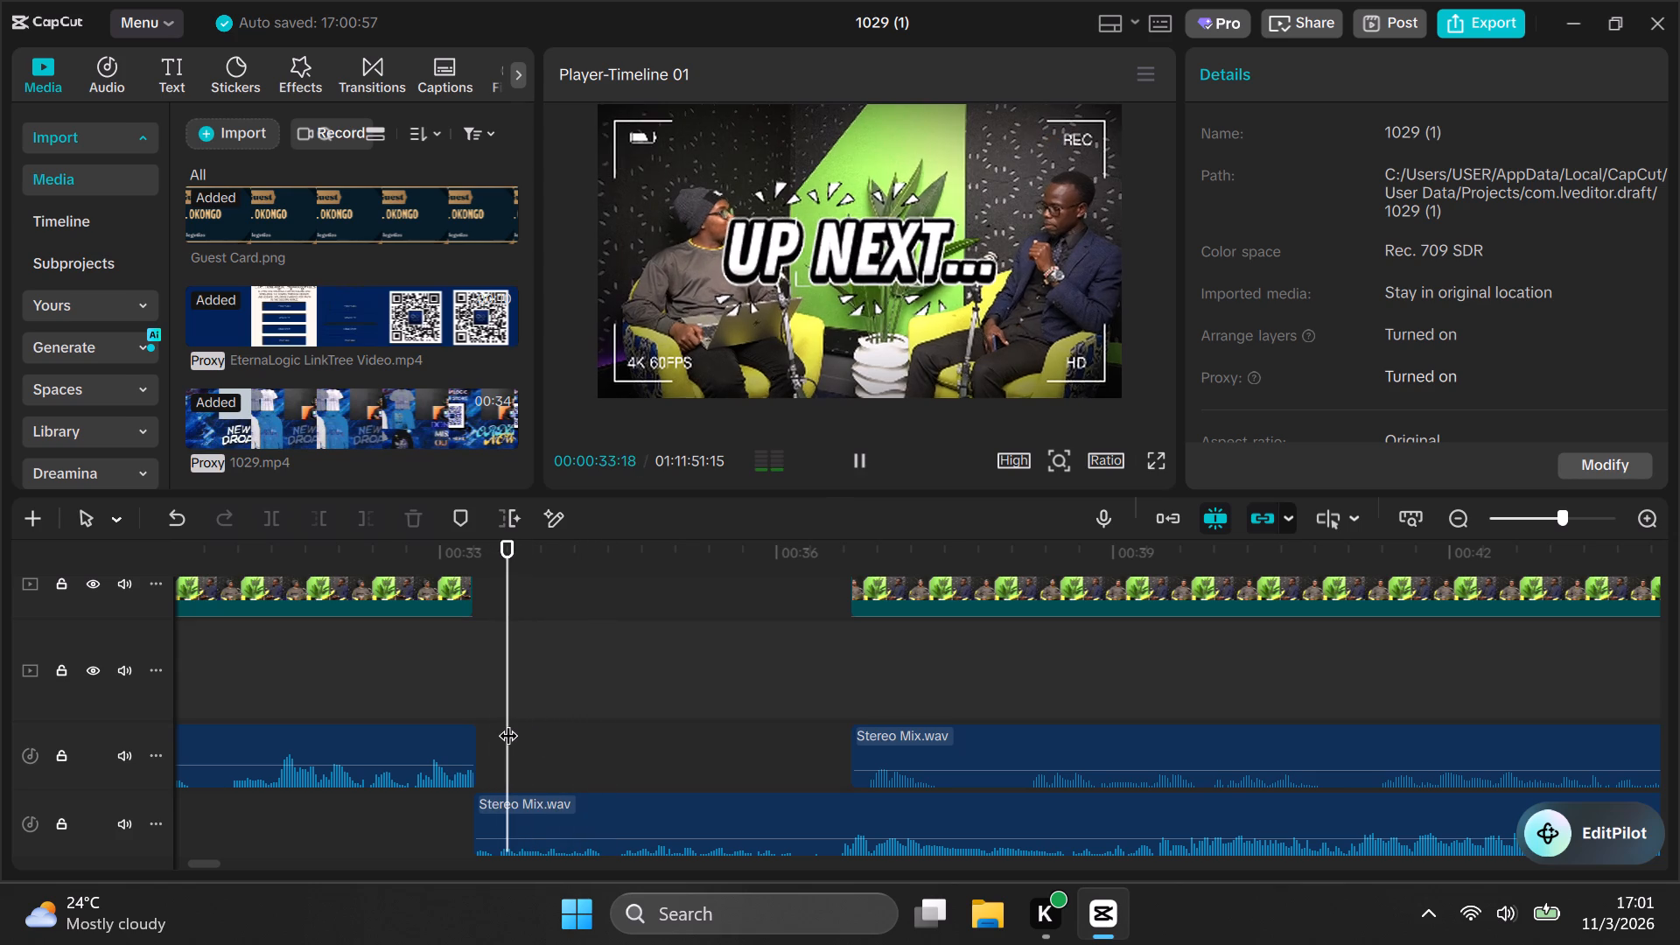
{"action": "key", "text": "space"}
{"action": "left_click", "coordinate": [530, 808]}
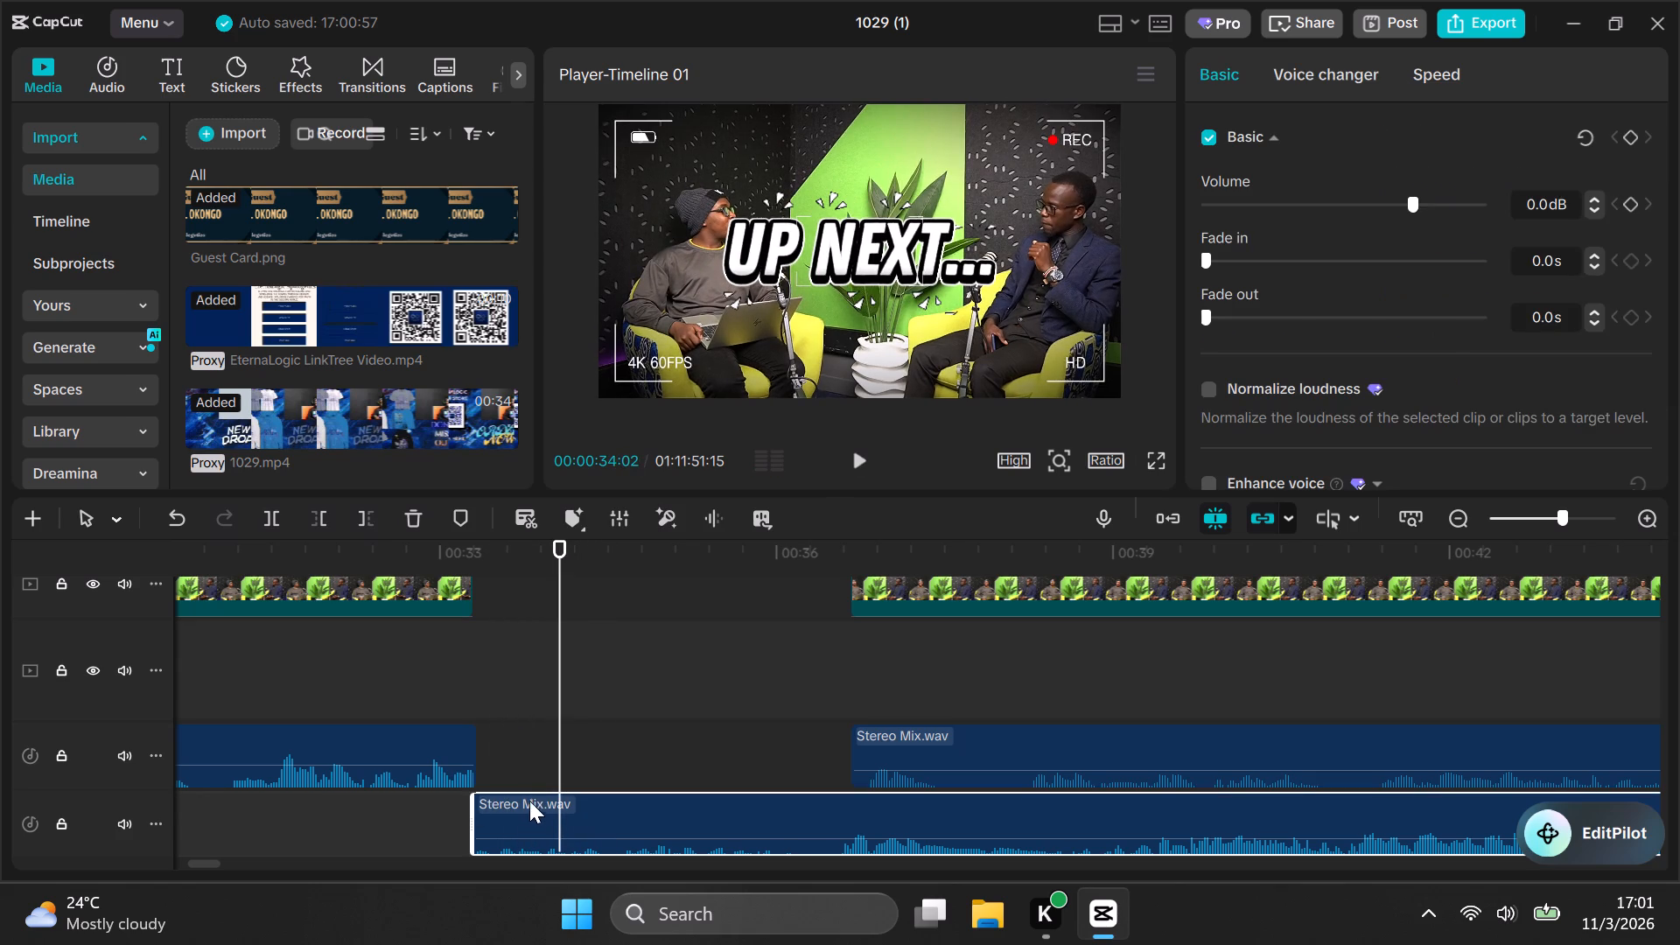
{"action": "left_click", "coordinate": [272, 512]}
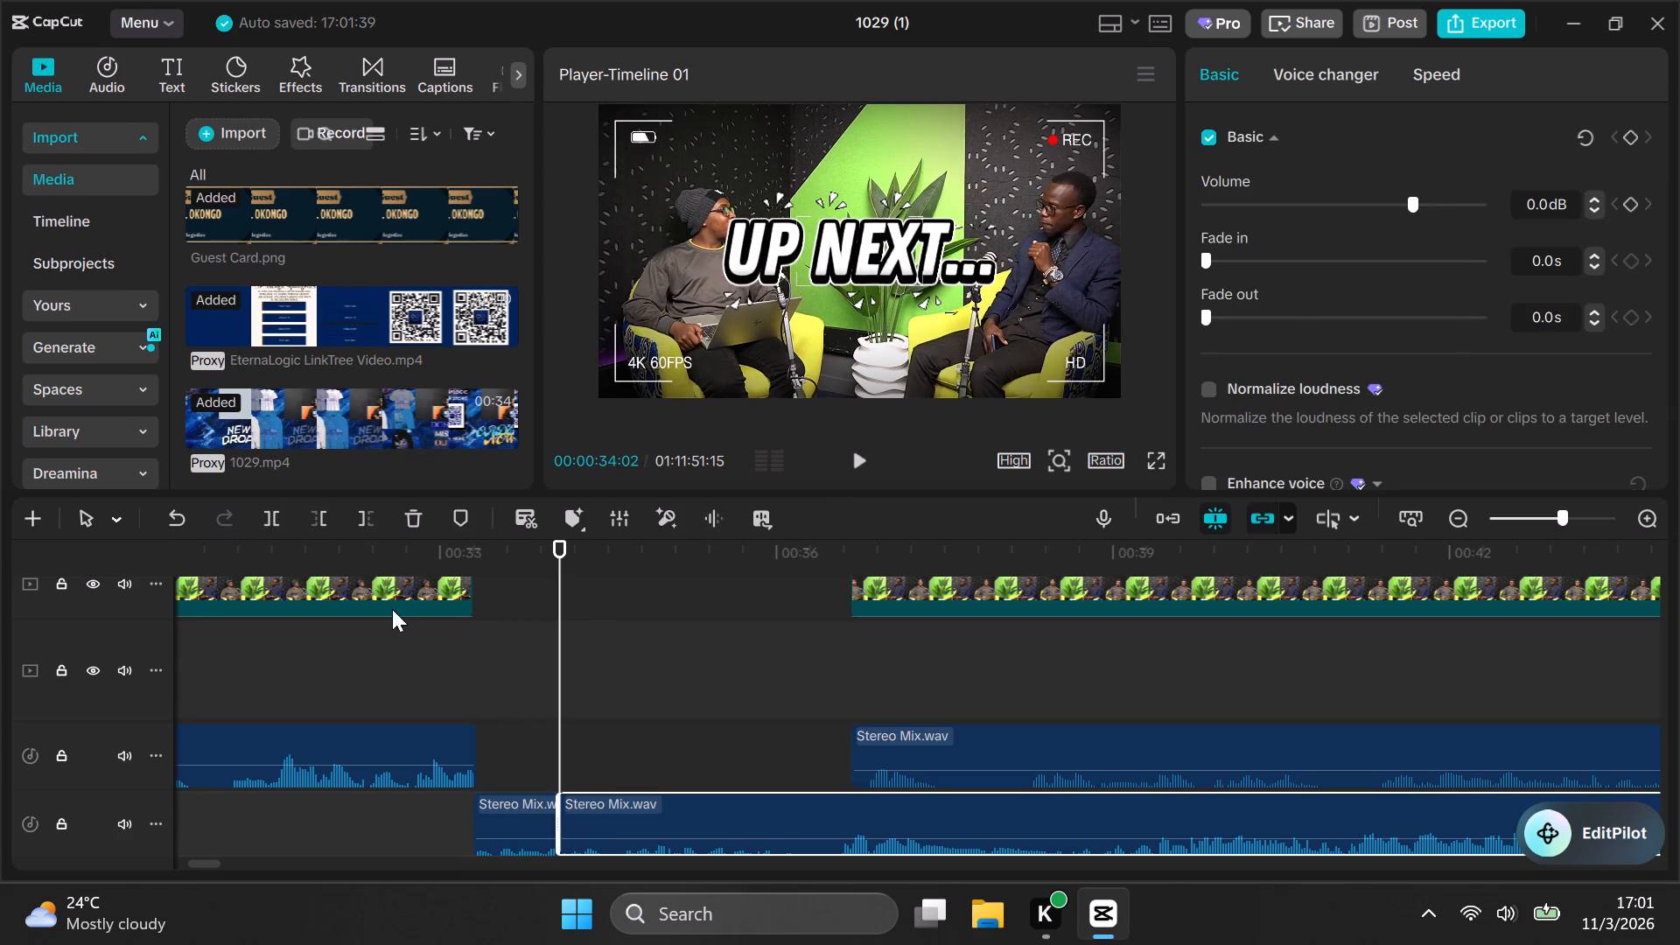
{"action": "scroll", "coordinate": [558, 668], "scroll_direction": "up", "scroll_amount": 4}
{"action": "left_click", "coordinate": [524, 615]}
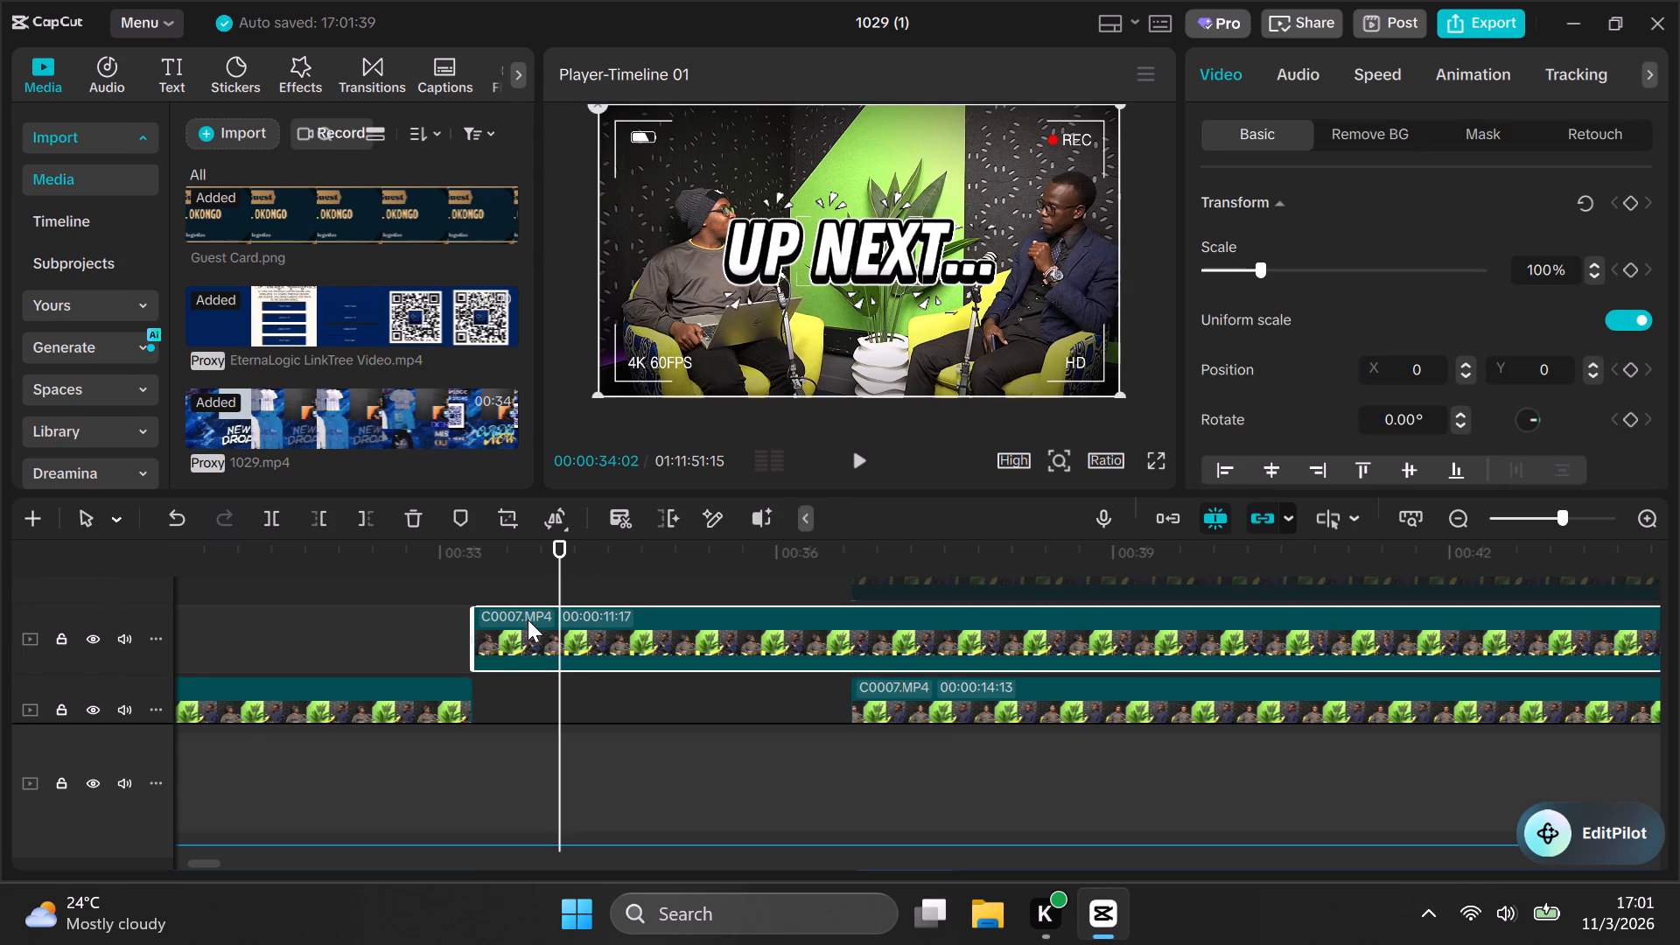
{"action": "left_click", "coordinate": [276, 513]}
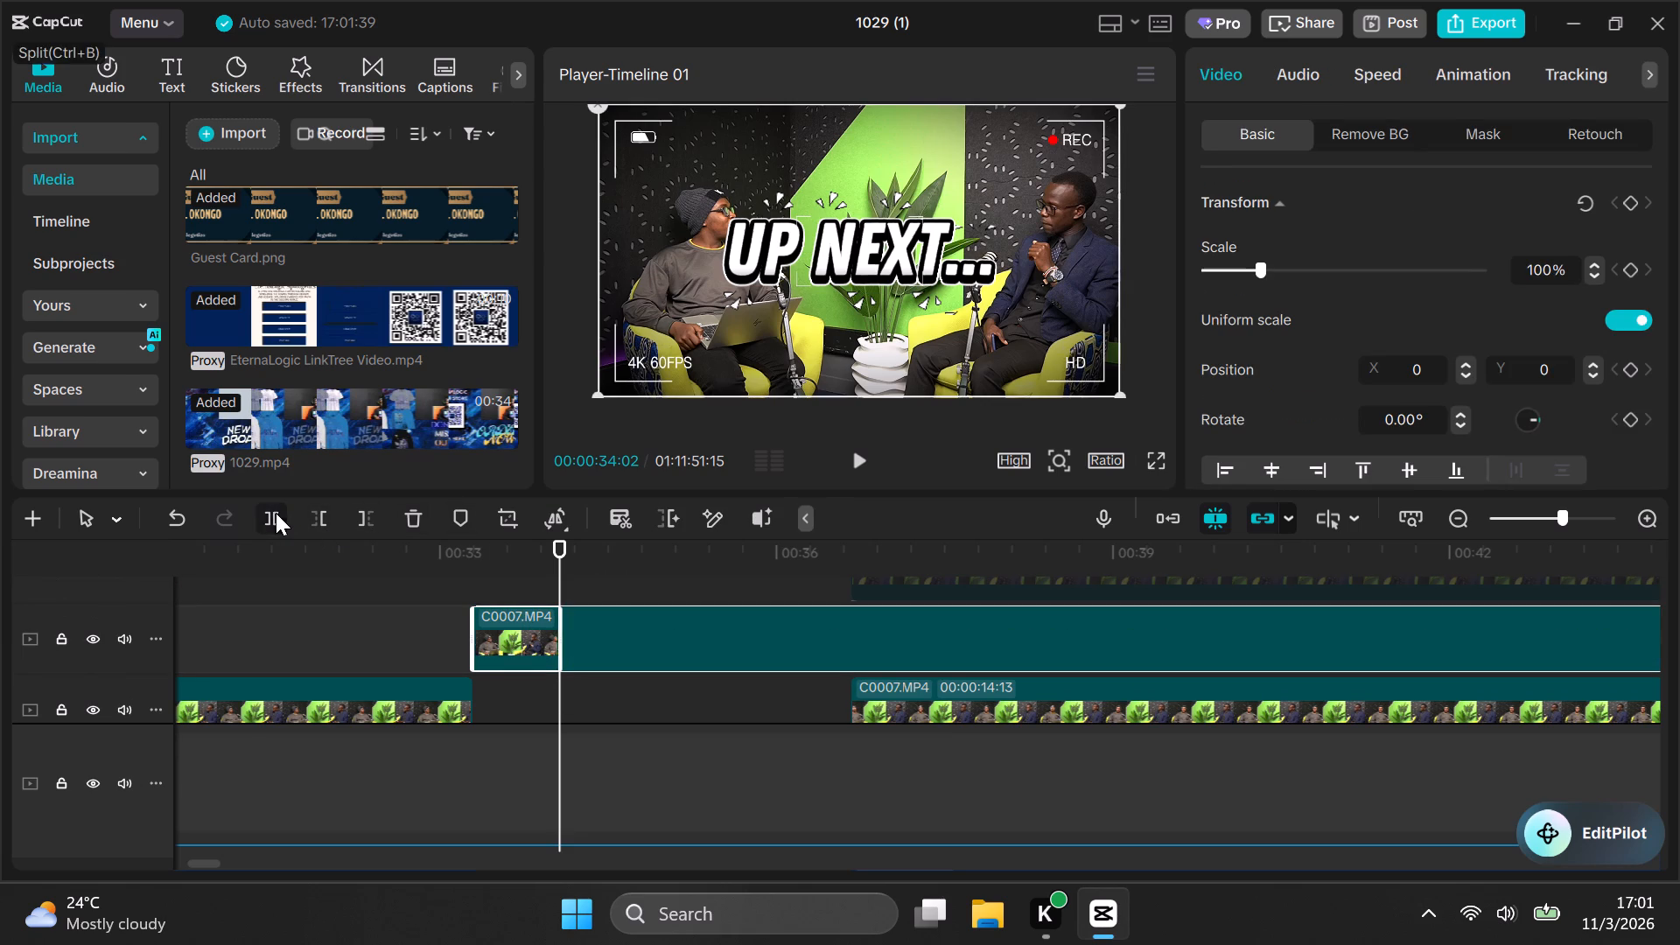
Trim the start of the second pasted Stereo Mix.wav piece to 00:00:34:18 and move it back against the piece ending at 00:00:34:02.
{"action": "scroll", "coordinate": [612, 730], "scroll_direction": "down", "scroll_amount": 4}
{"action": "key", "text": "space"}
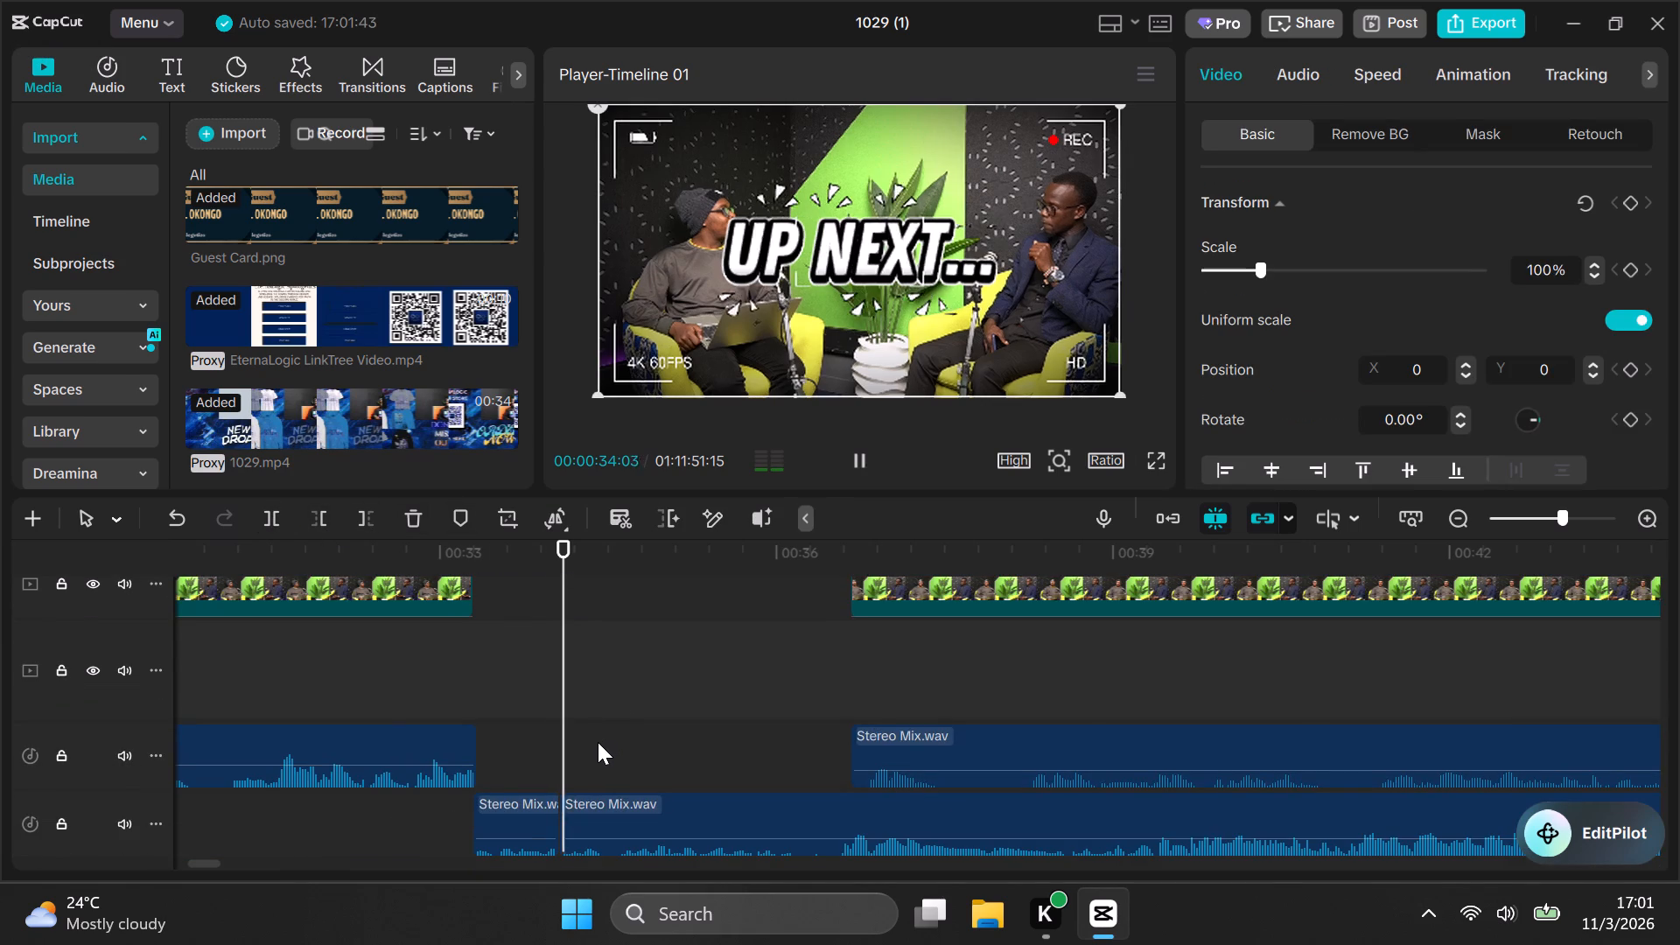
{"action": "left_click", "coordinate": [616, 744]}
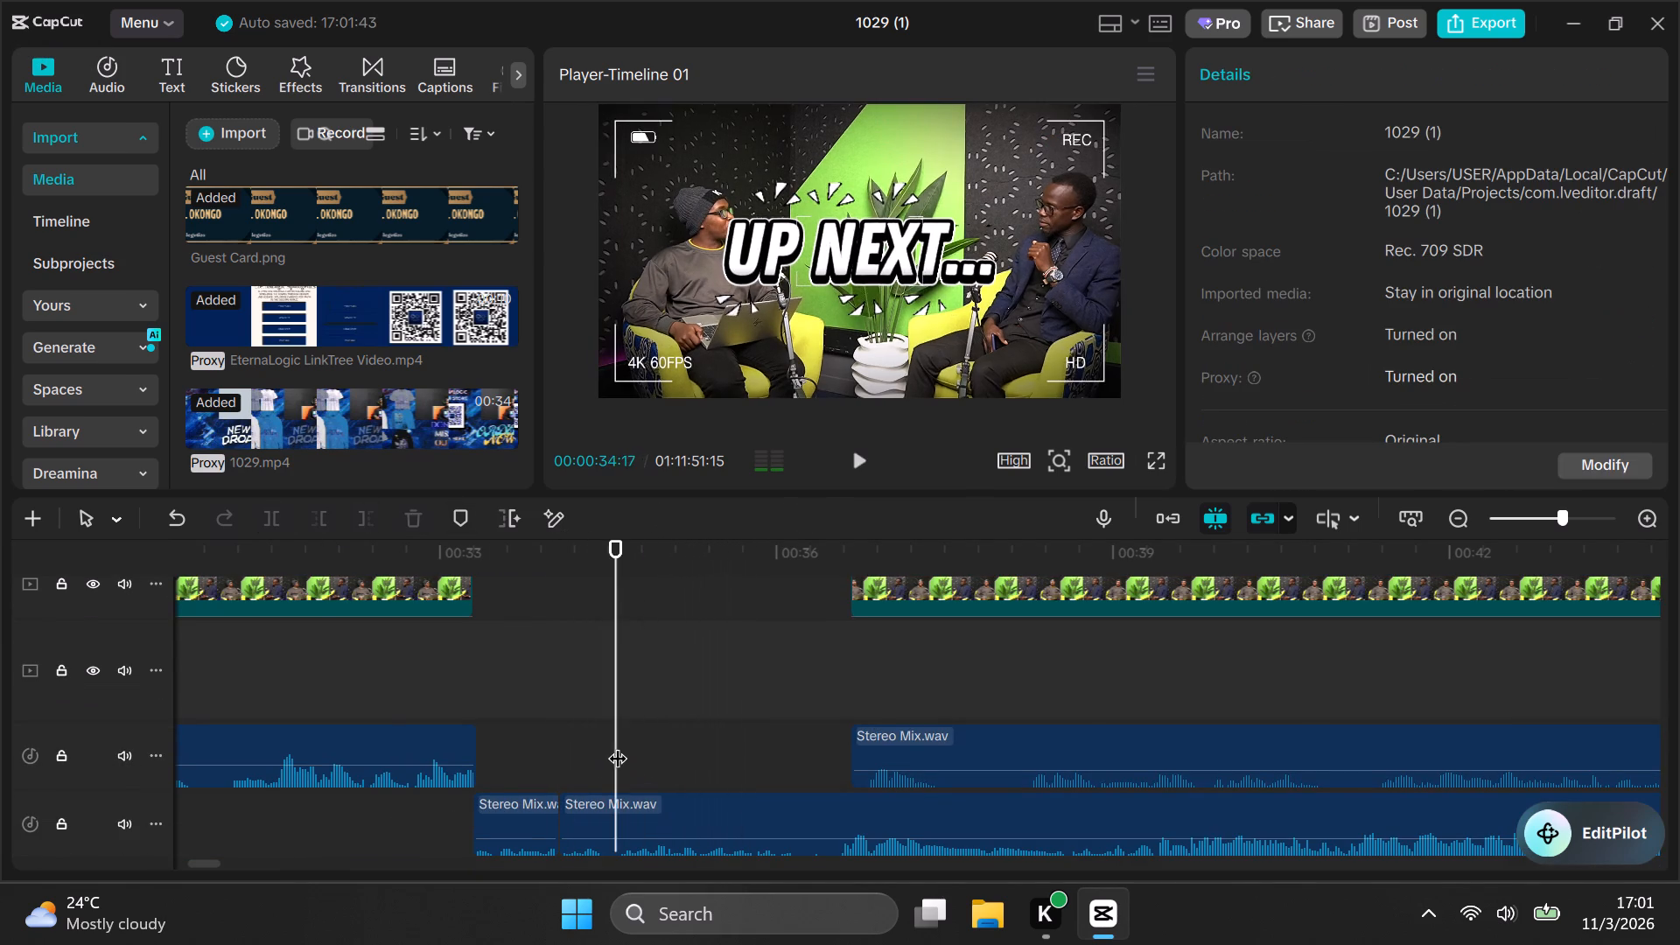
{"action": "key", "text": "space"}
{"action": "left_click", "coordinate": [618, 745]}
{"action": "key", "text": "space"}
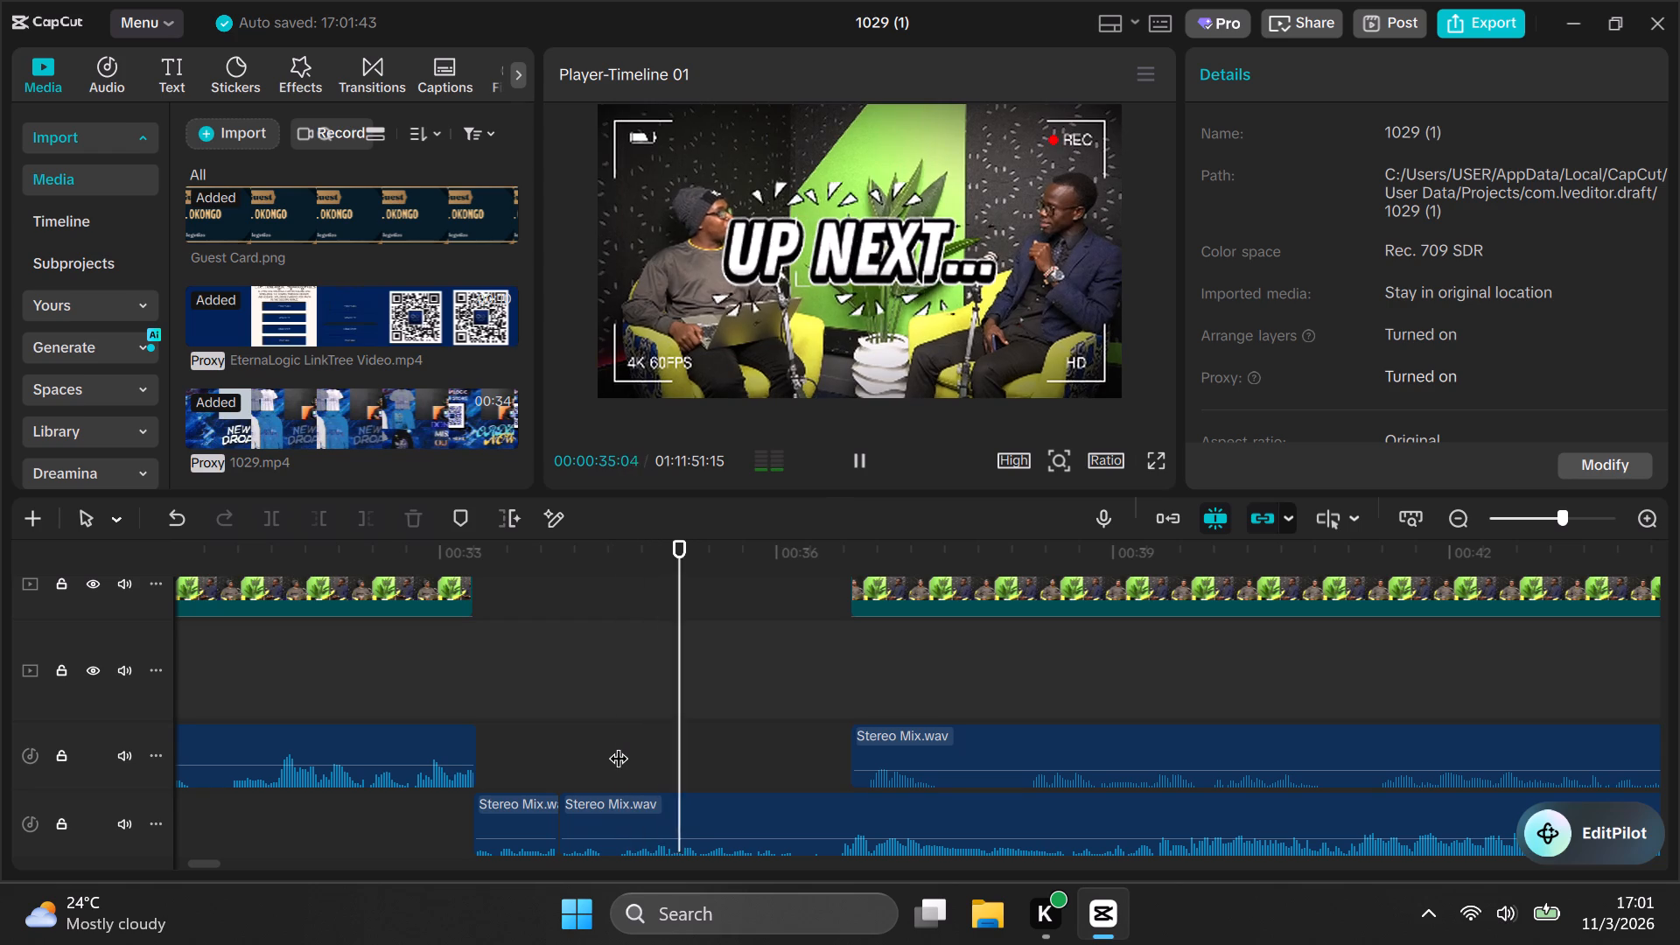
{"action": "left_click", "coordinate": [618, 745]}
{"action": "left_click", "coordinate": [600, 810]}
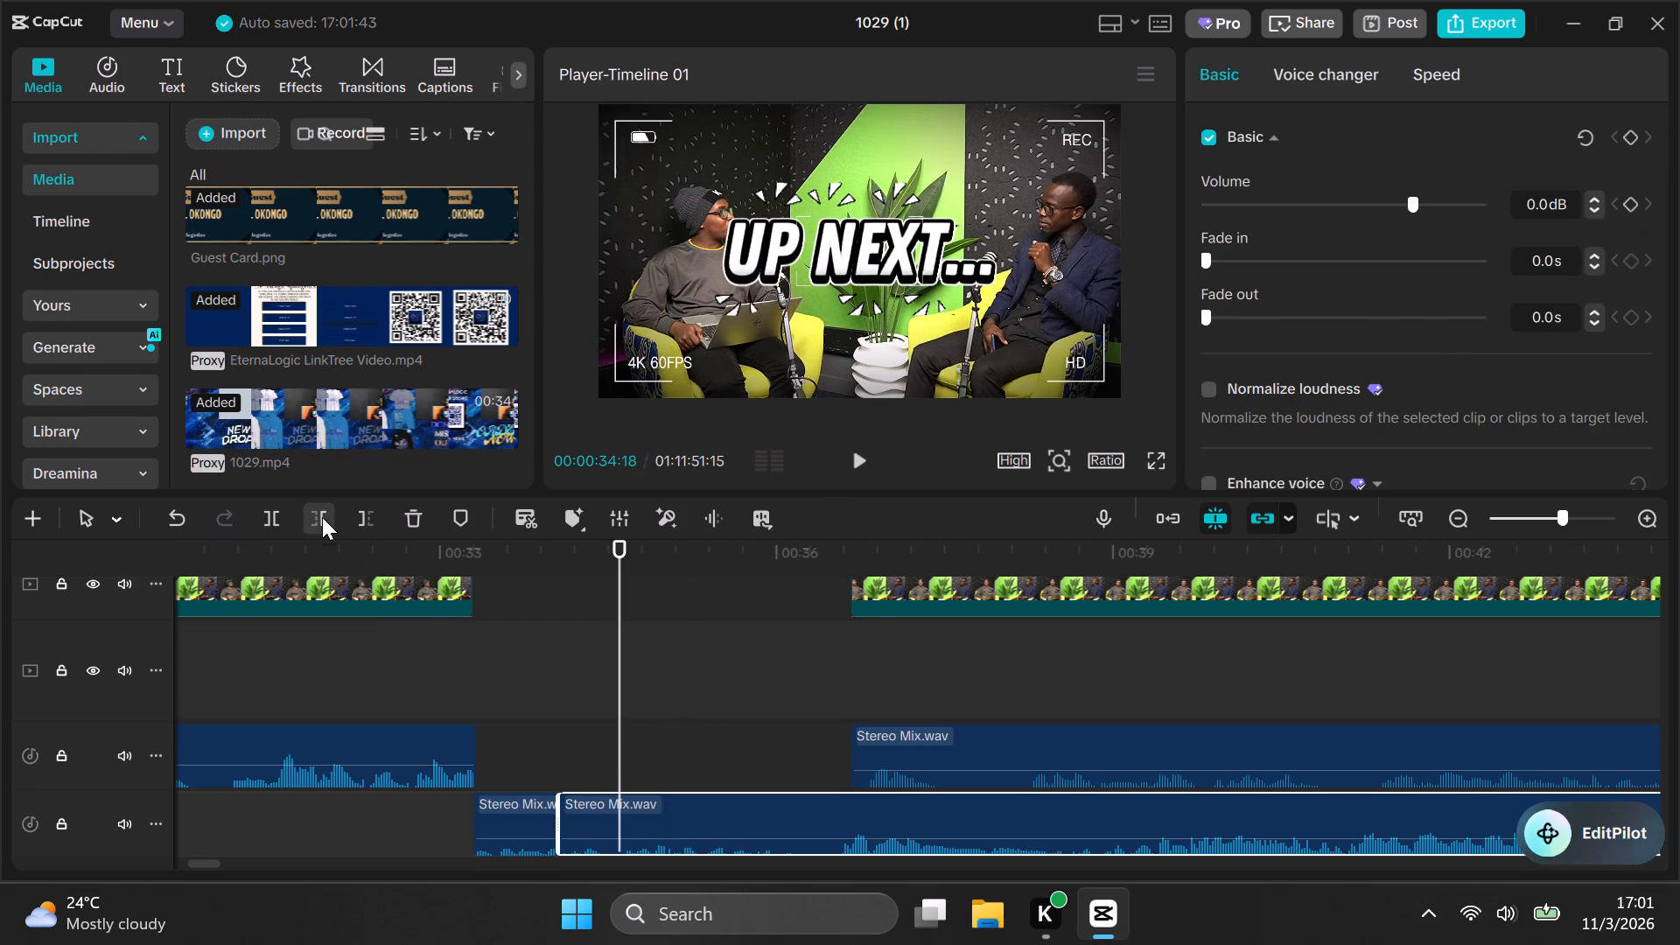
{"action": "left_click", "coordinate": [322, 517]}
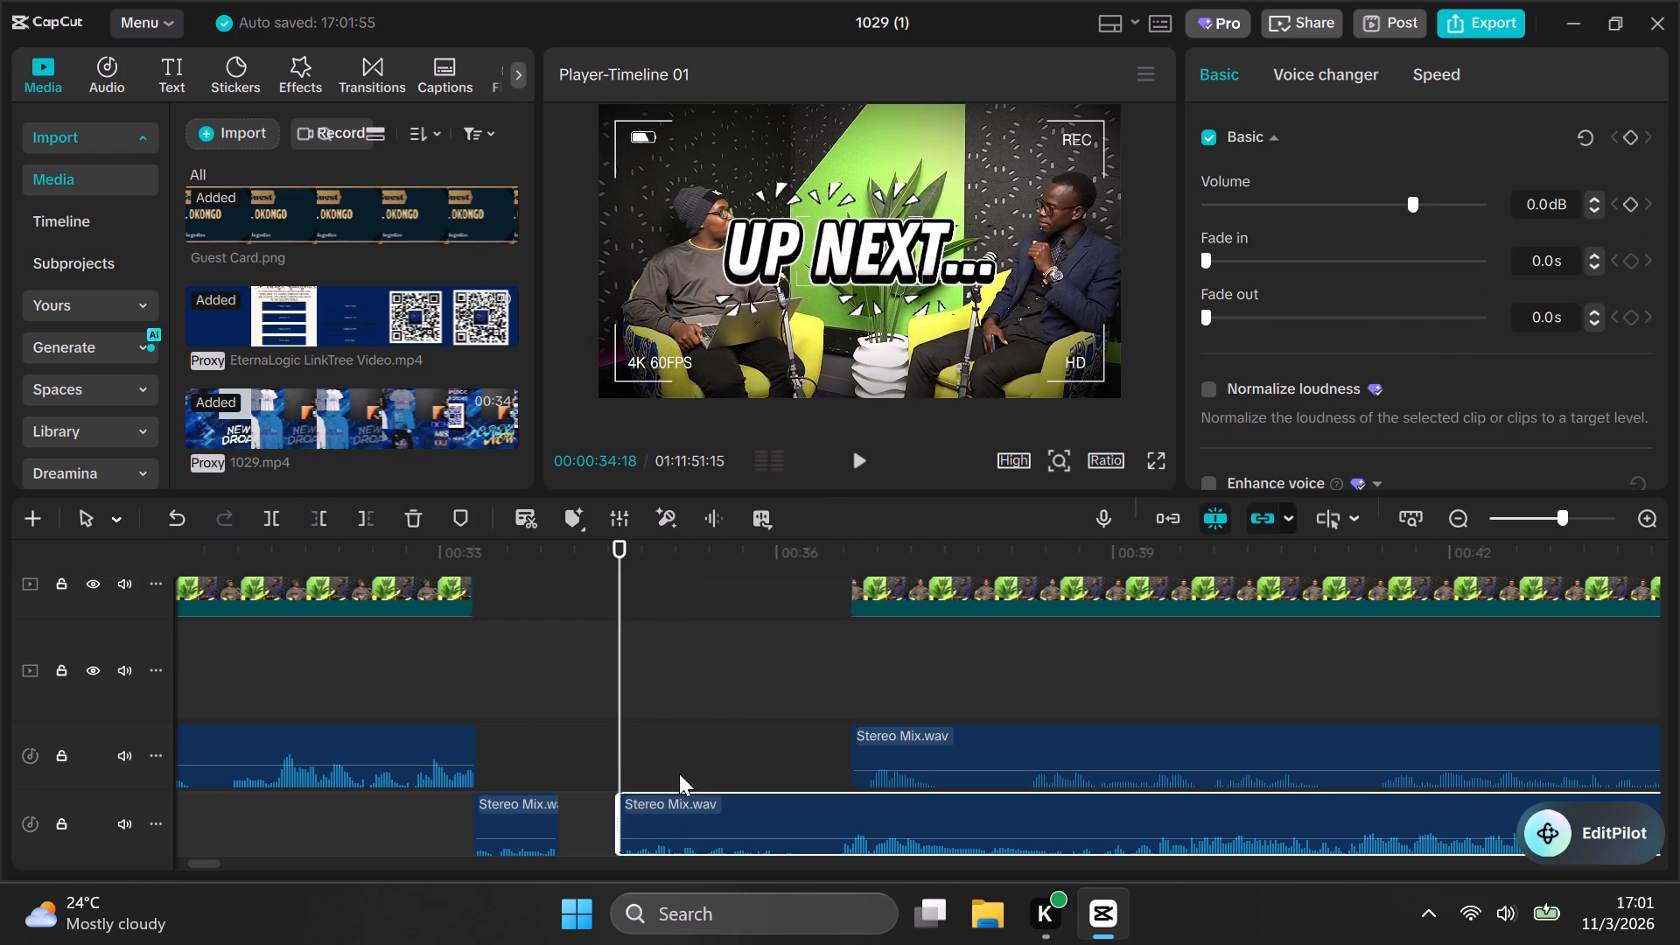
{"action": "left_click_drag", "start_coordinate": [698, 818], "coordinate": [645, 827]}
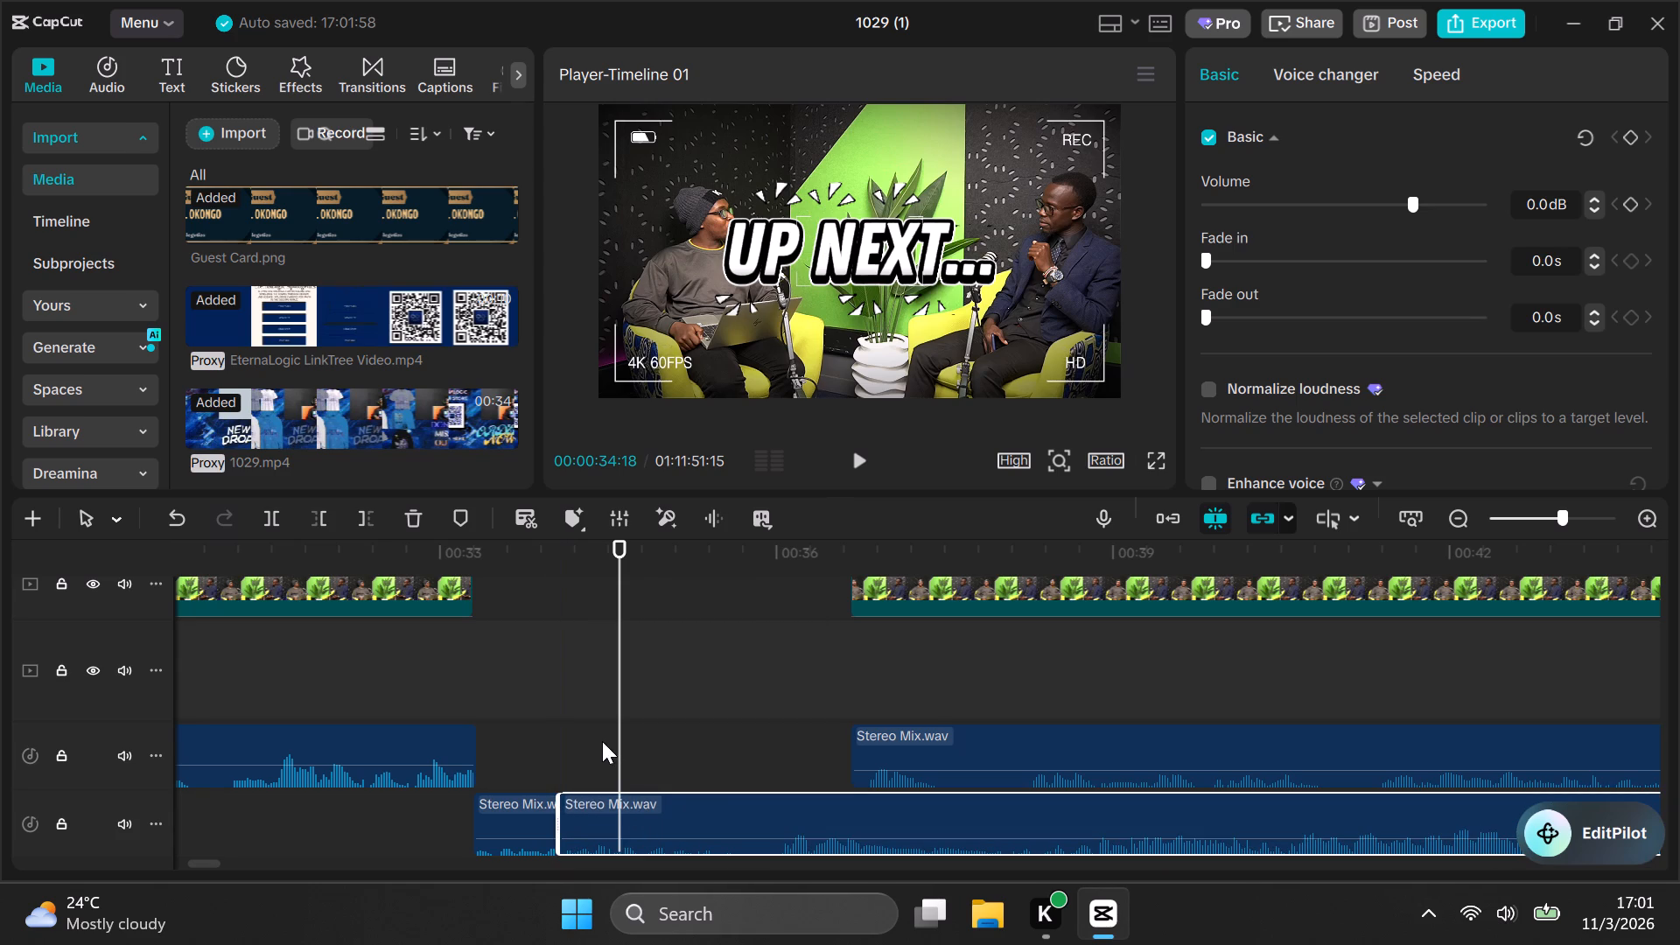
Play back the pasted excerpt around the 00:00:34:02 join to check how the trimmed audio flows.
{"action": "scroll", "coordinate": [602, 741], "scroll_direction": "up", "scroll_amount": 5}
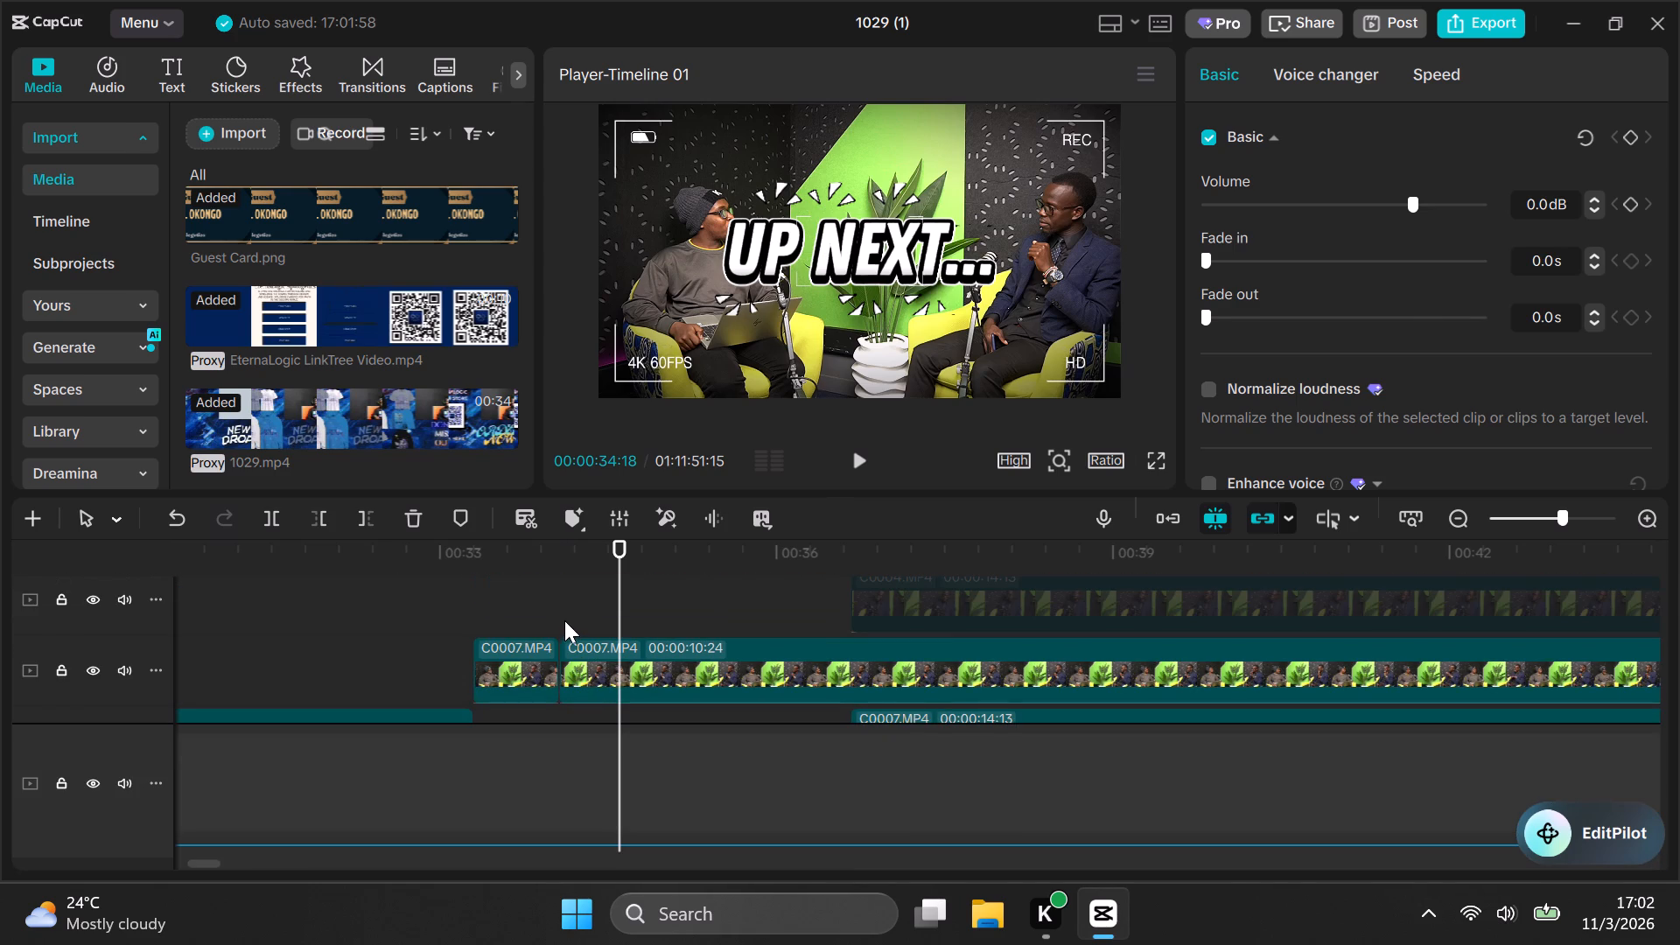
{"action": "left_click", "coordinate": [563, 618]}
{"action": "key", "text": "space"}
{"action": "key", "text": "space"}
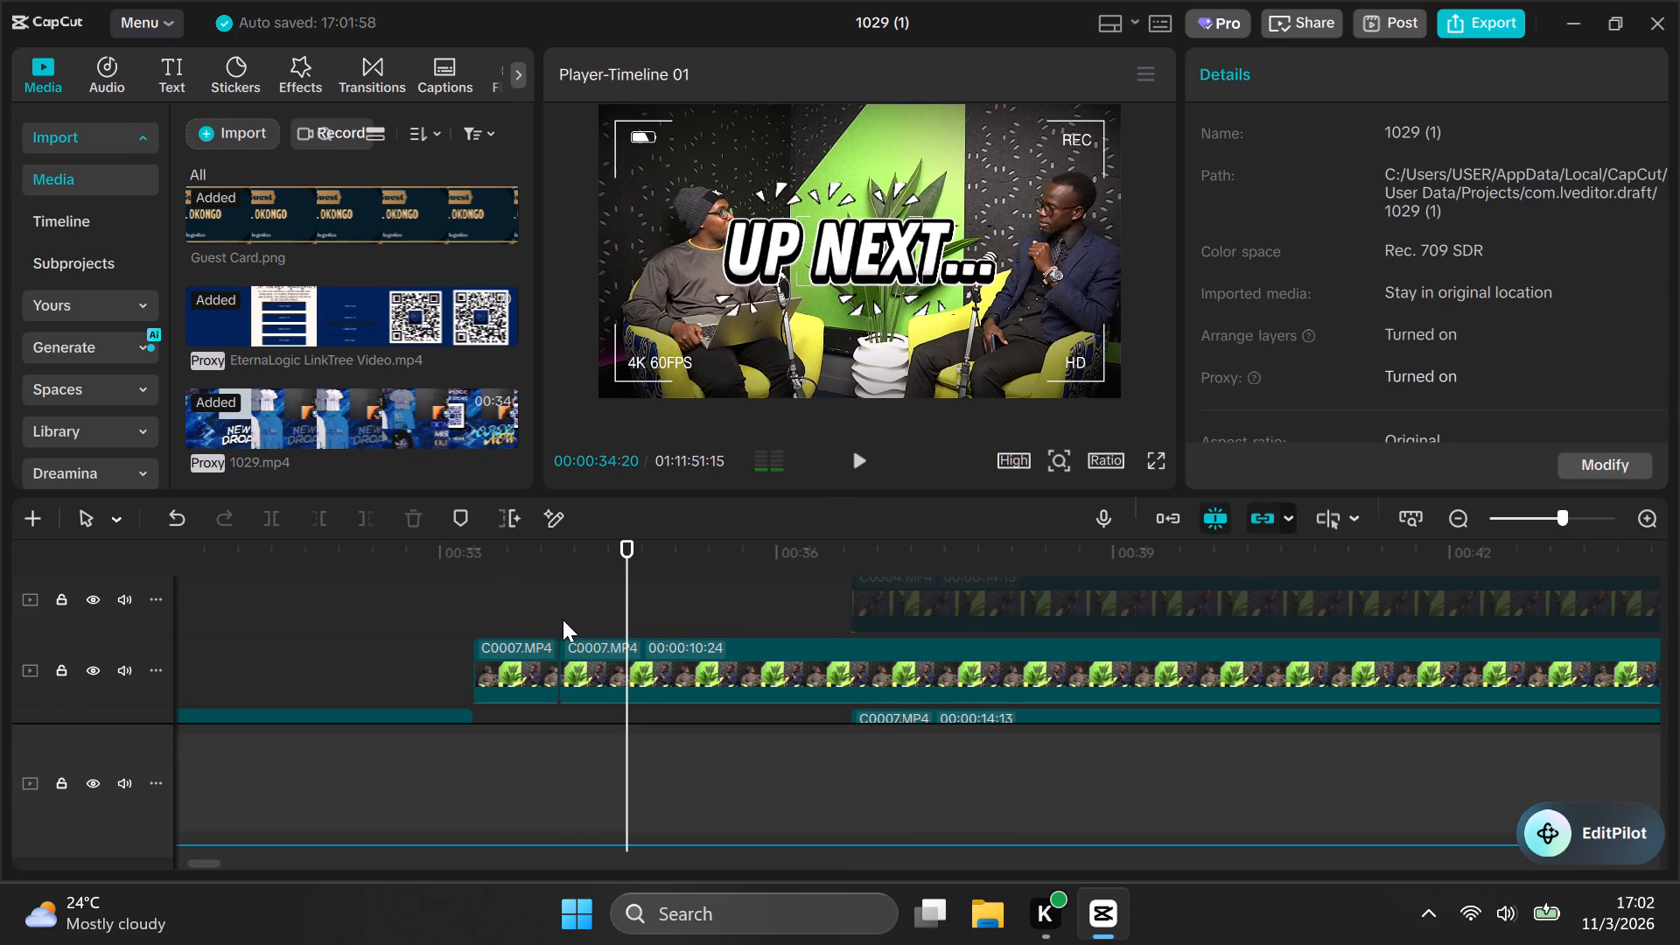
{"action": "left_click", "coordinate": [563, 619]}
{"action": "key", "text": "space"}
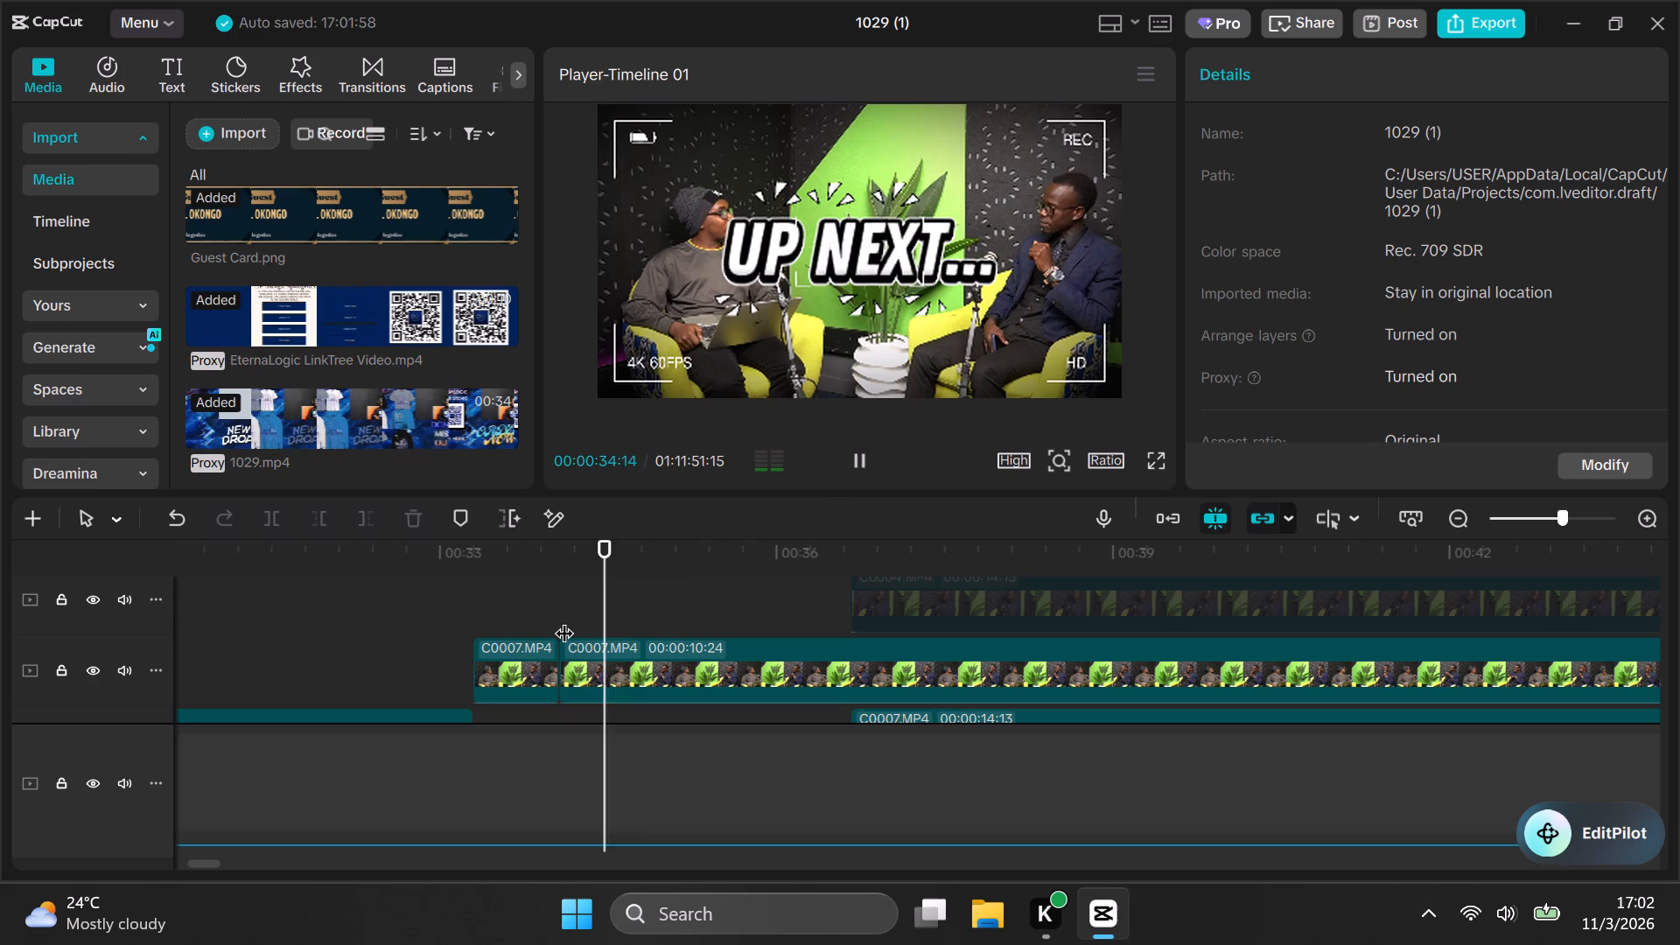
{"action": "left_click", "coordinate": [563, 619]}
{"action": "left_click", "coordinate": [533, 620]}
{"action": "key", "text": "space"}
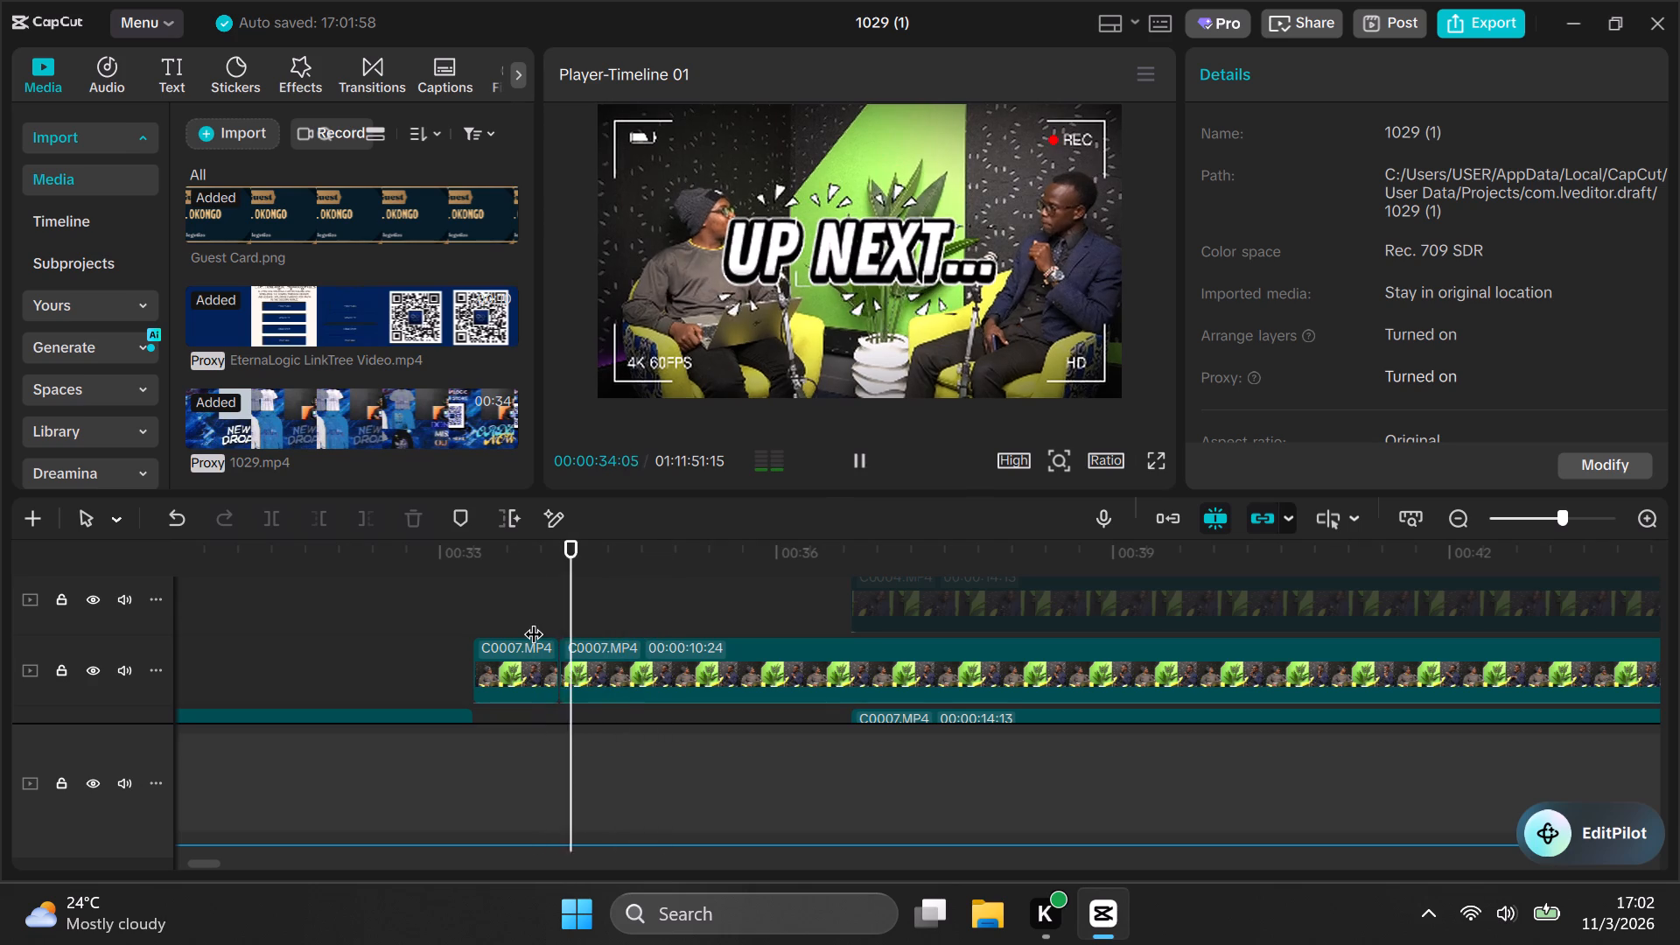
{"action": "left_click", "coordinate": [533, 620]}
{"action": "left_click_drag", "start_coordinate": [533, 620], "coordinate": [523, 621]}
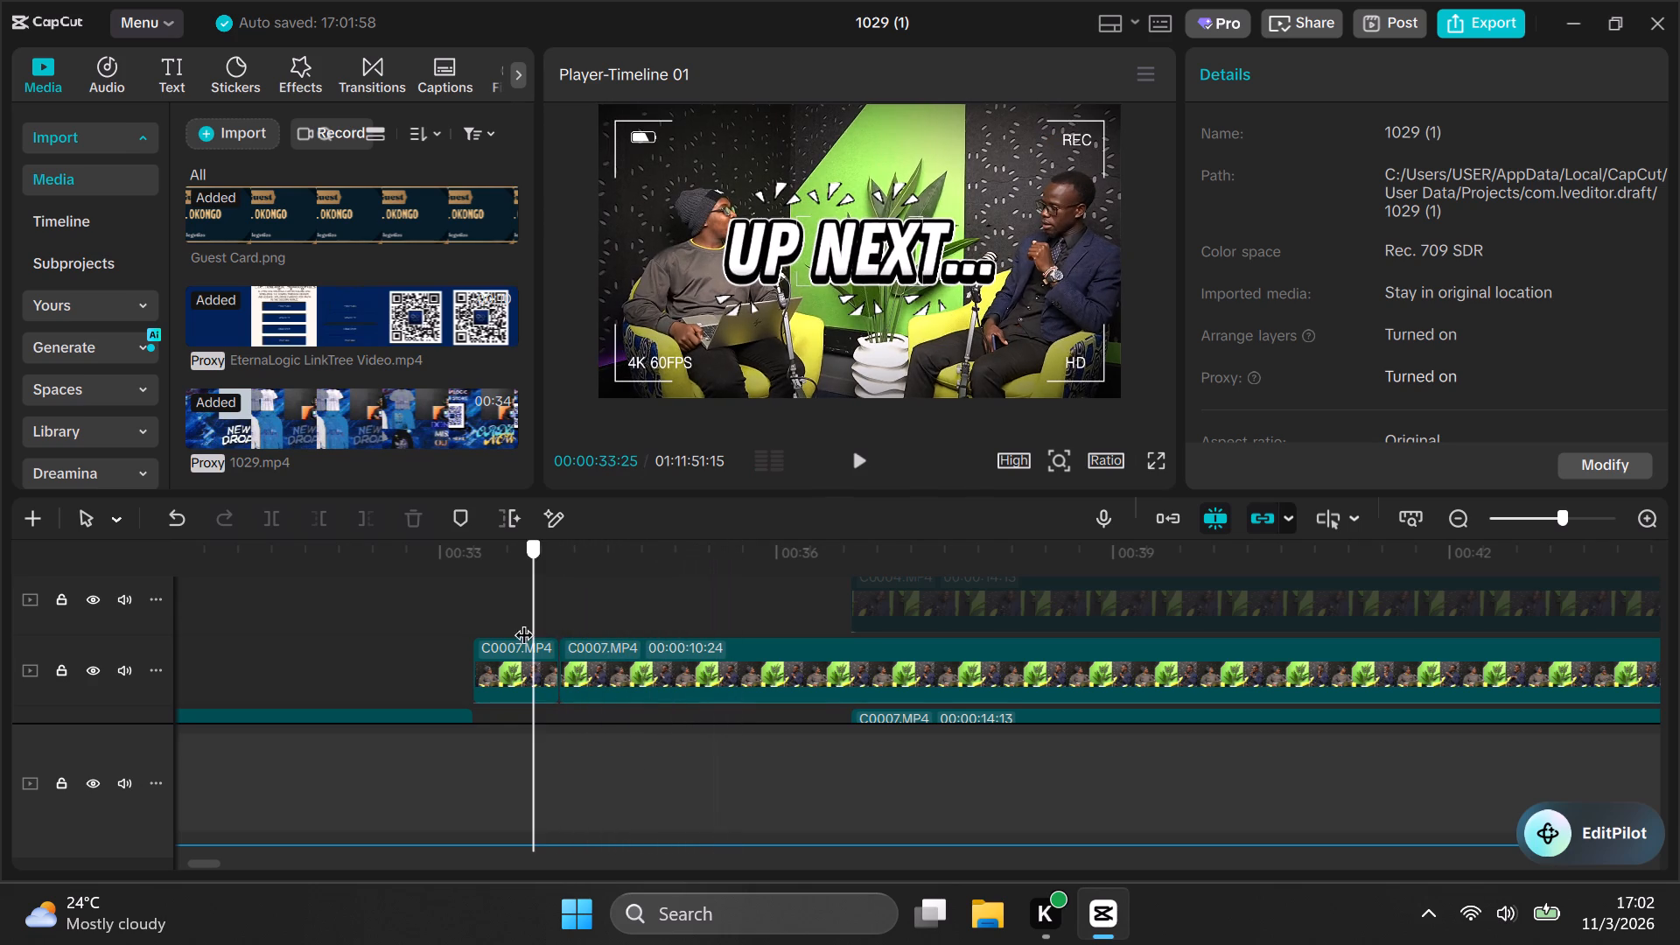
{"action": "left_click_drag", "start_coordinate": [523, 621], "coordinate": [502, 626]}
{"action": "left_click_drag", "start_coordinate": [498, 629], "coordinate": [470, 638]}
{"action": "key", "text": "space"}
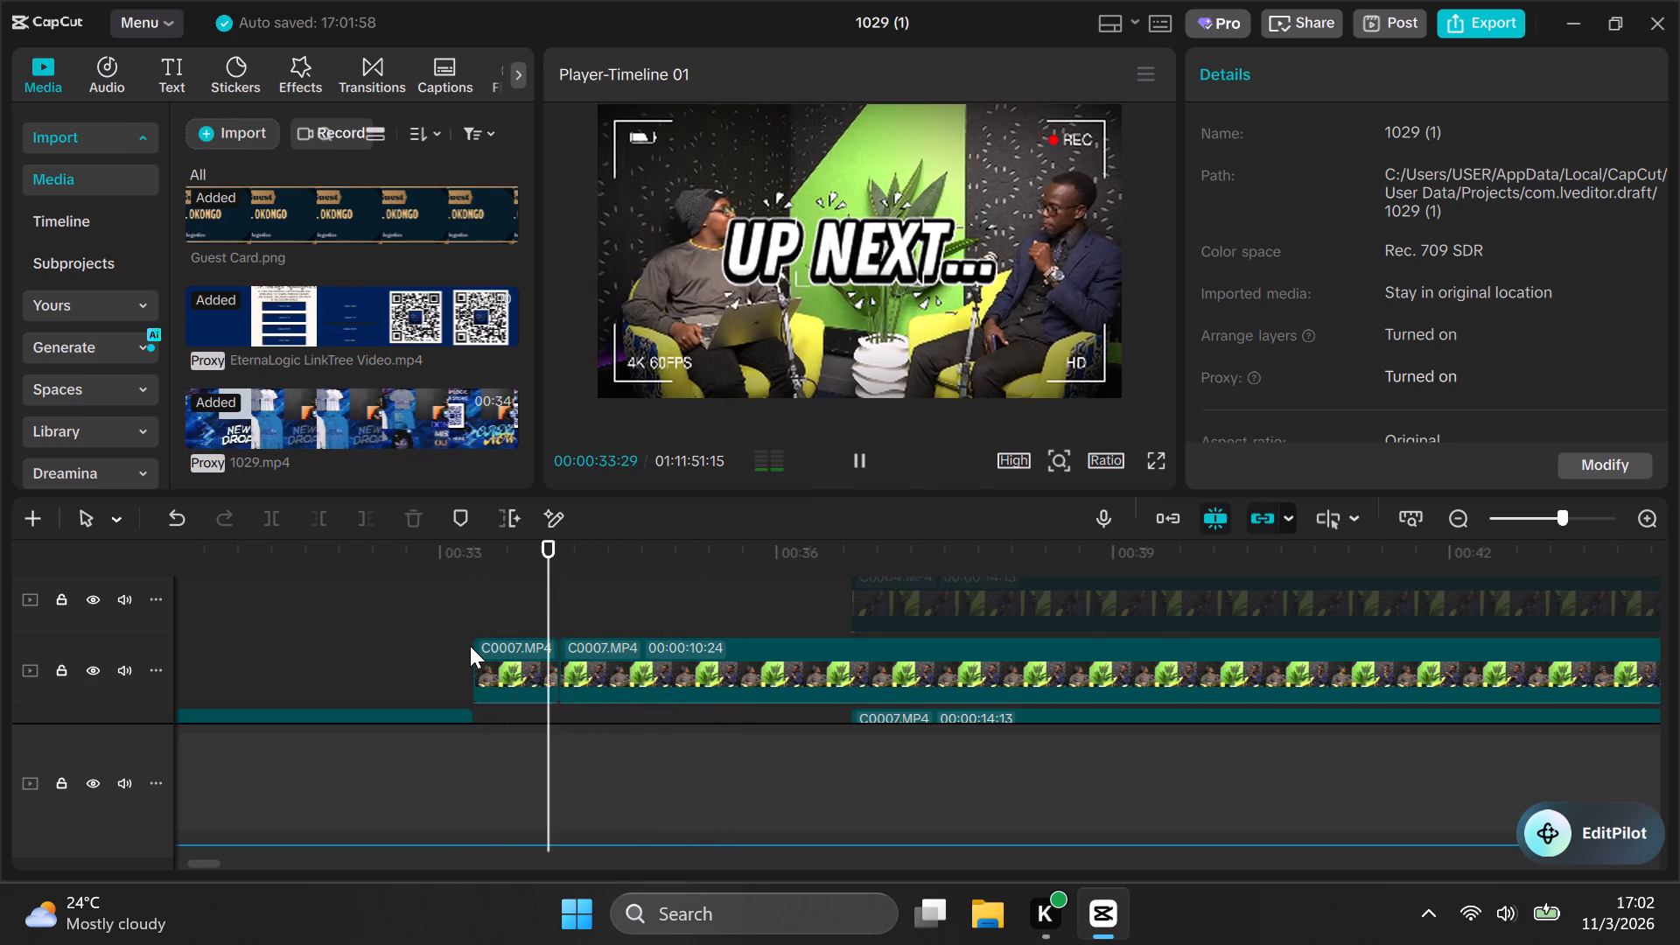
{"action": "key", "text": "space"}
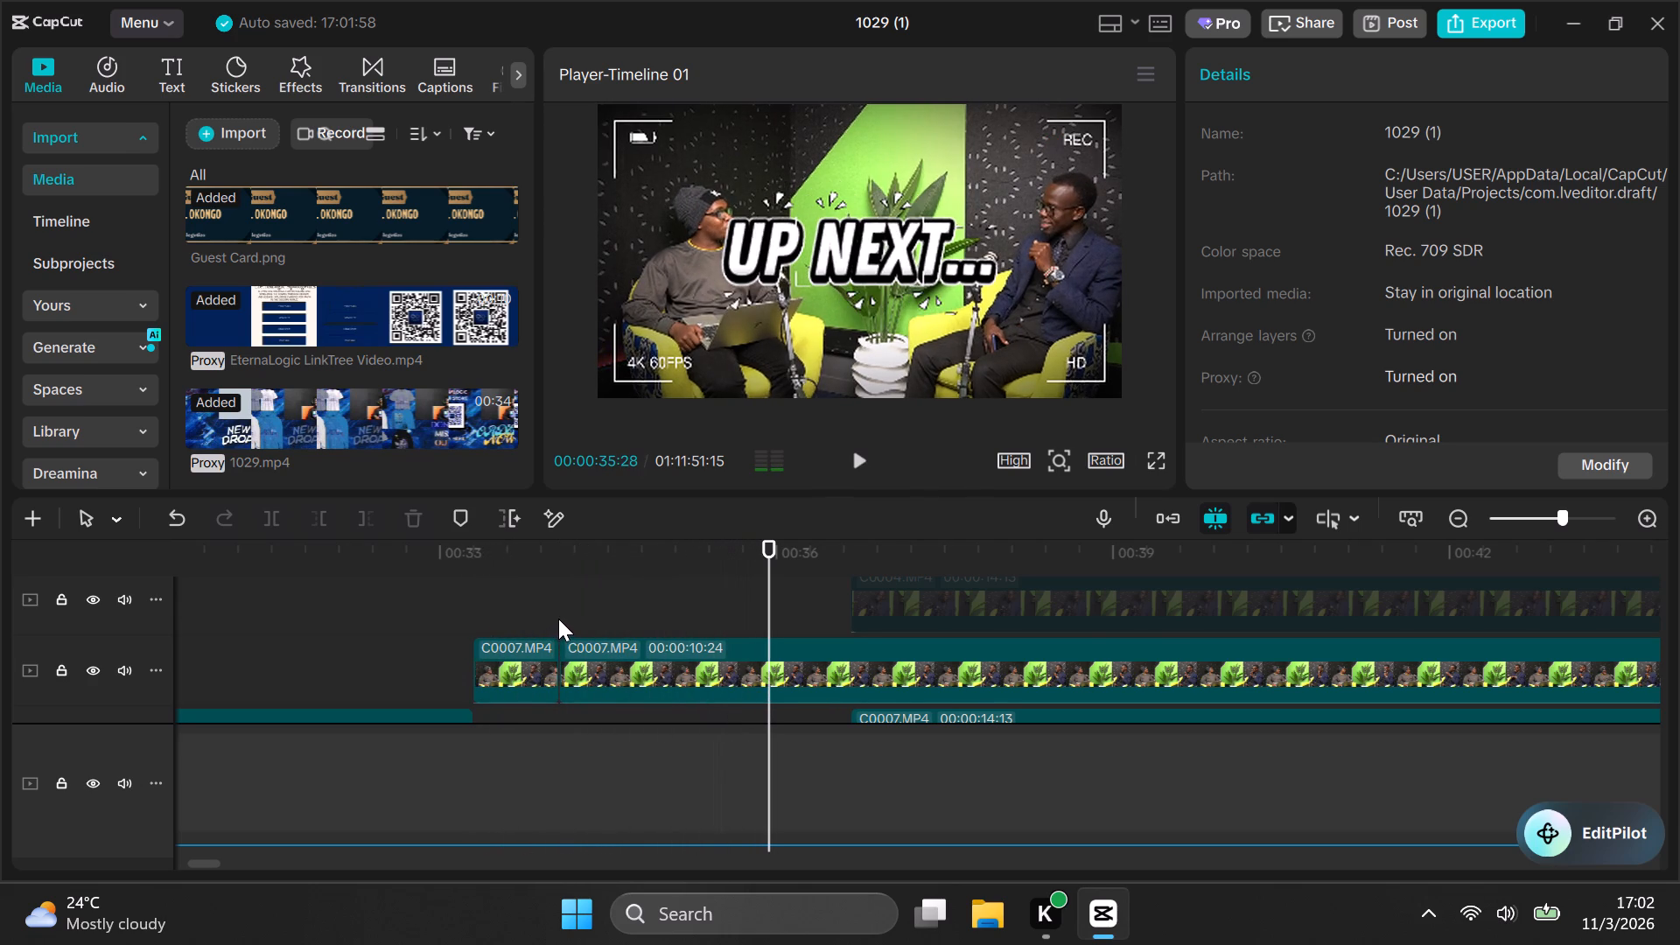
Play on through the trimmed audio and split the second pasted Stereo Mix.wav piece at 00:00:35:26.
{"action": "scroll", "coordinate": [722, 730], "scroll_direction": "down", "scroll_amount": 5}
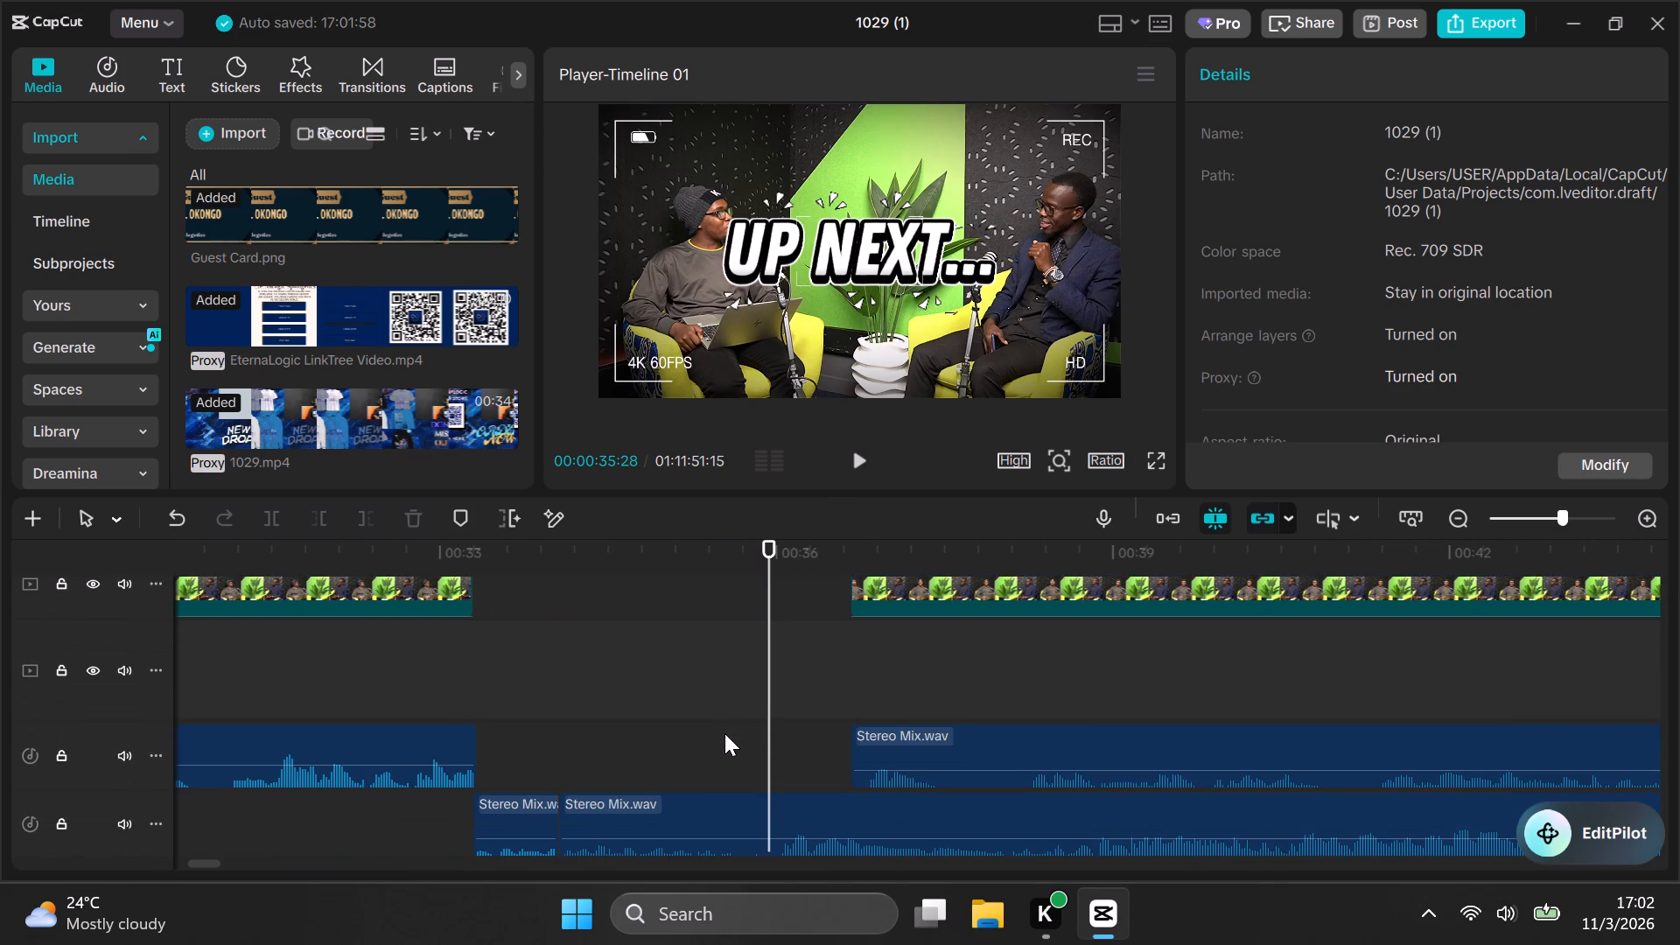
{"action": "scroll", "coordinate": [724, 733], "scroll_direction": "down", "scroll_amount": 2}
{"action": "left_click", "coordinate": [725, 684]}
{"action": "key", "text": "space"}
{"action": "left_click", "coordinate": [721, 686]}
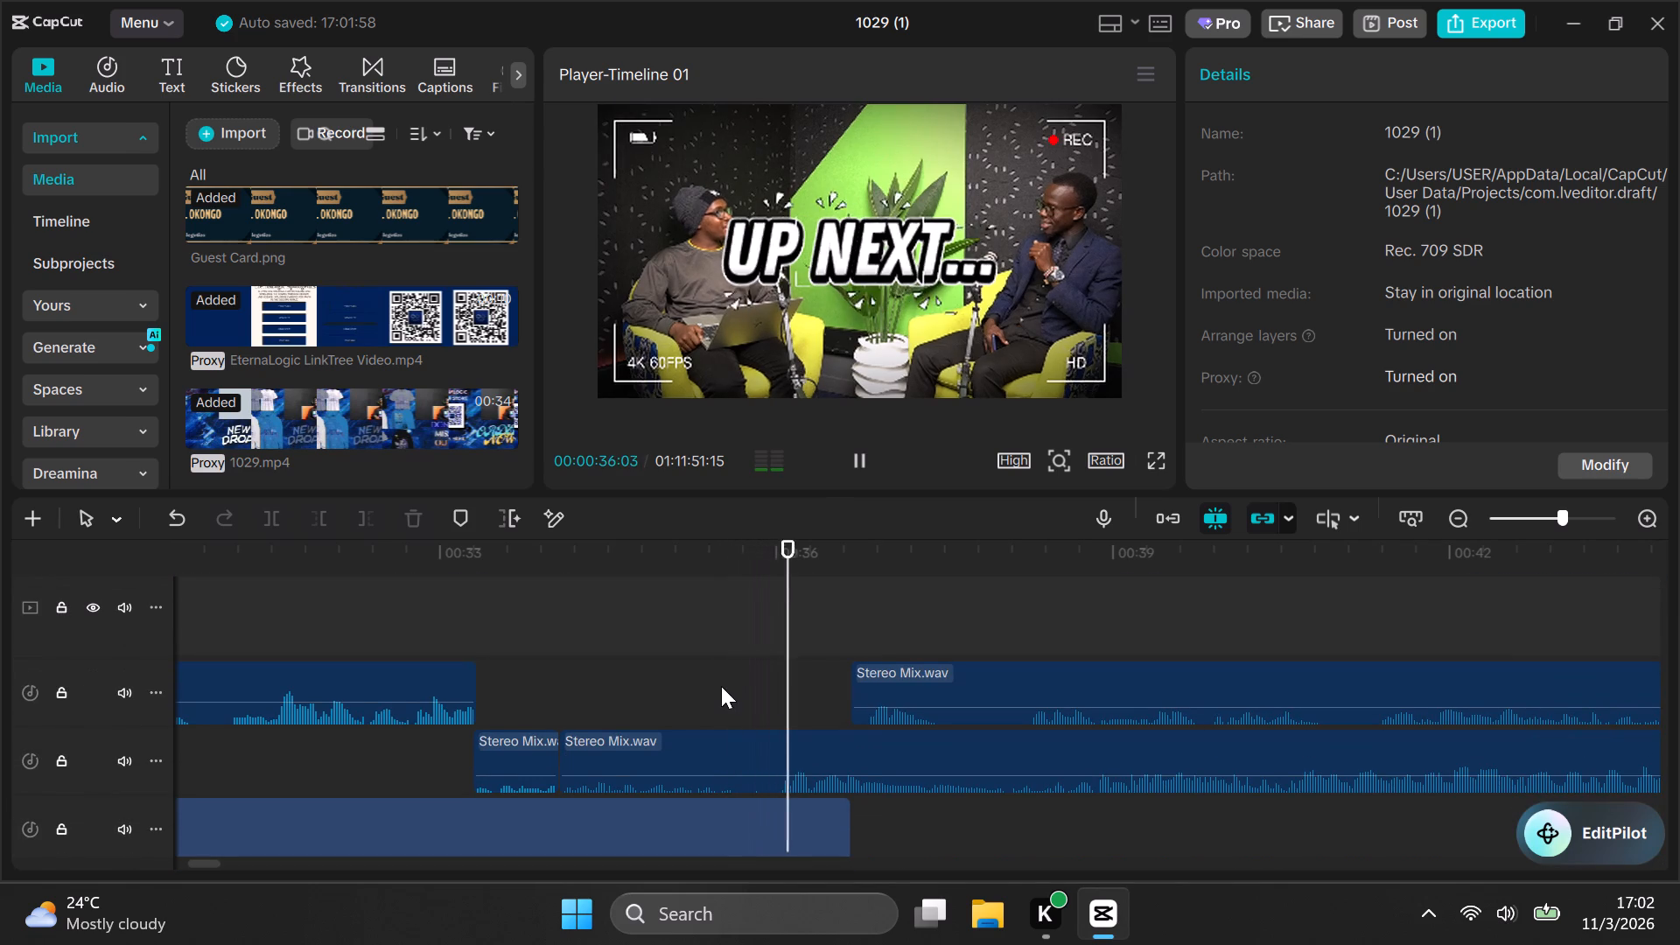
{"action": "key", "text": "space"}
{"action": "left_click", "coordinate": [696, 682]}
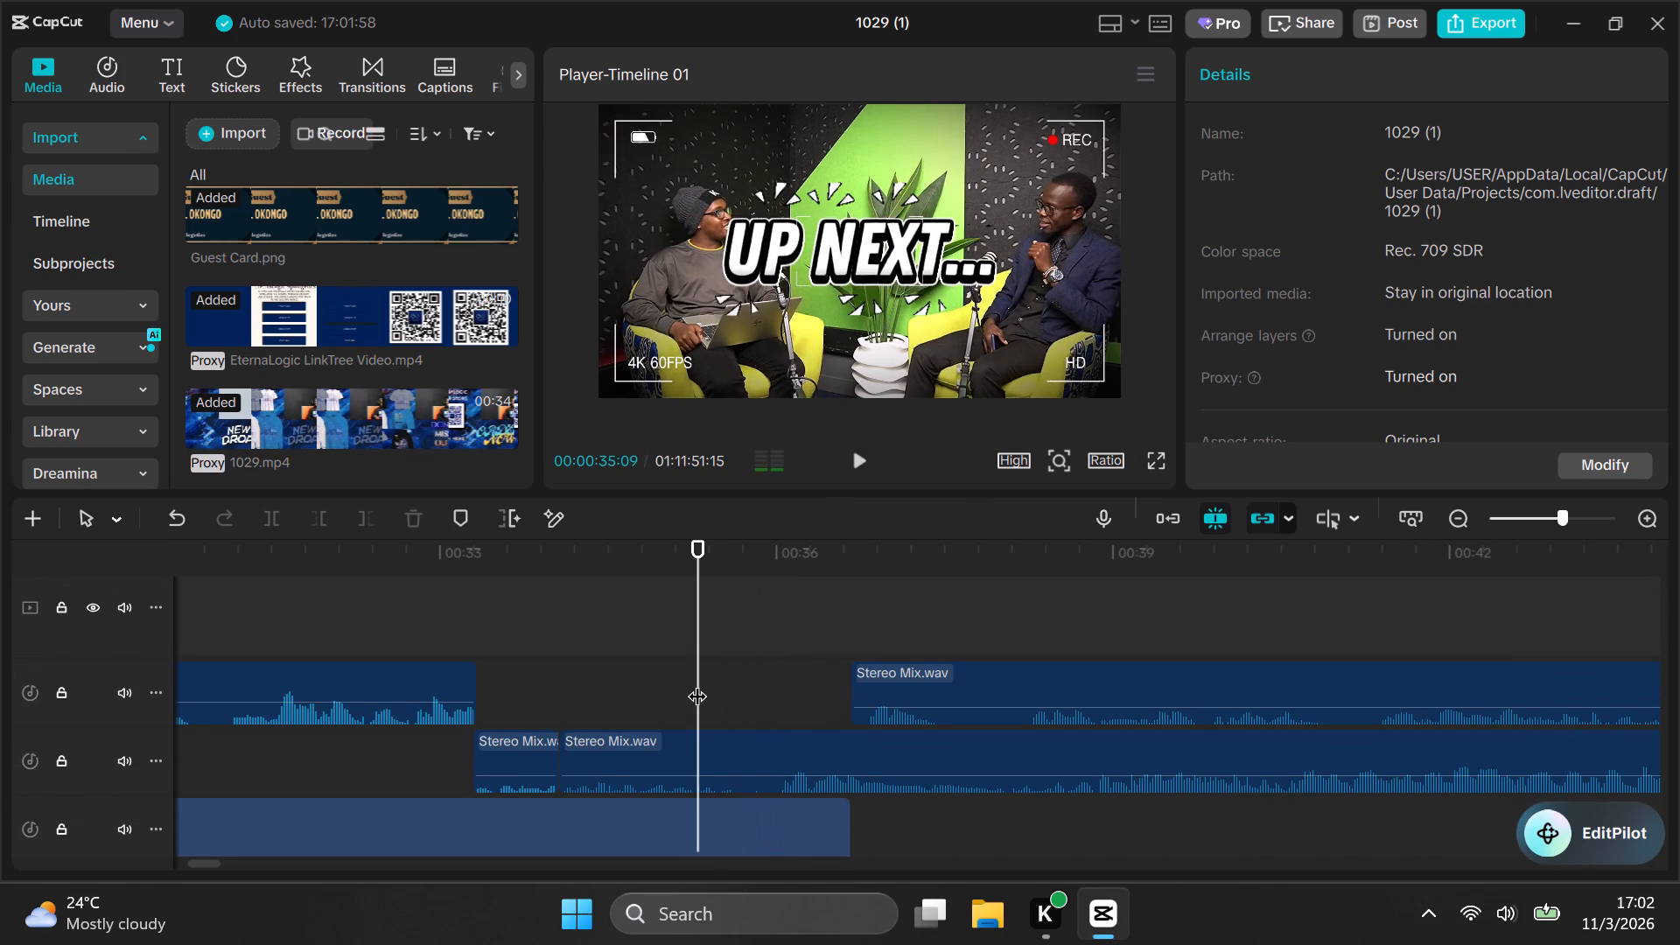
{"action": "key", "text": "space"}
{"action": "key", "text": "space"}
{"action": "left_click", "coordinate": [712, 748]}
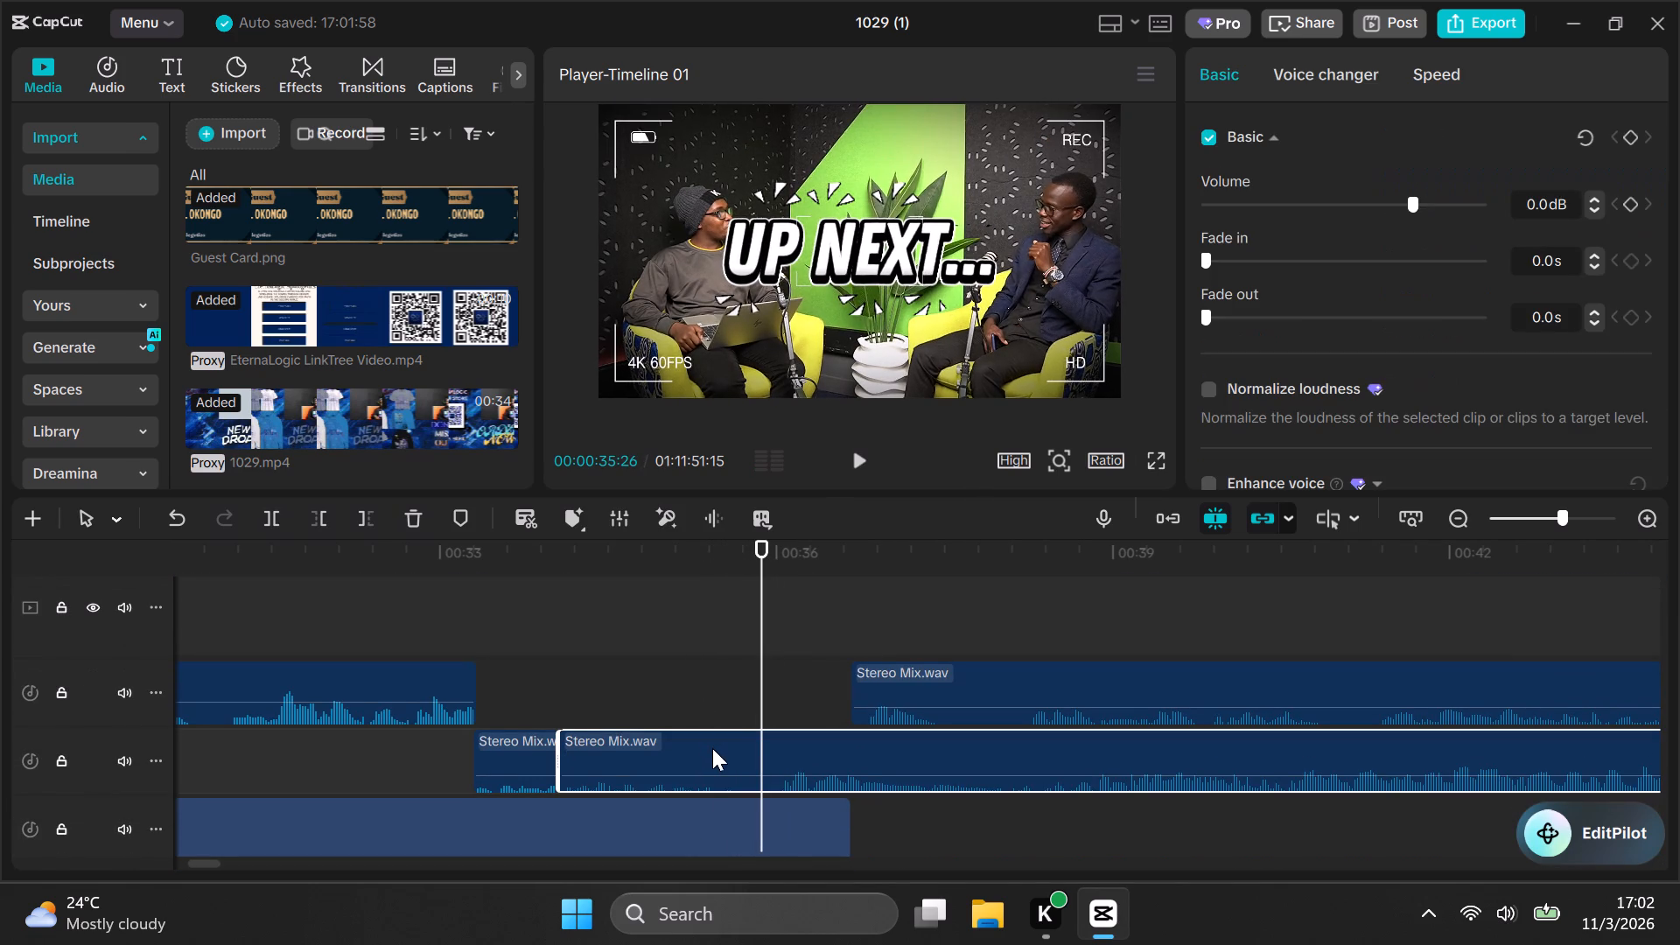
{"action": "left_click", "coordinate": [268, 511]}
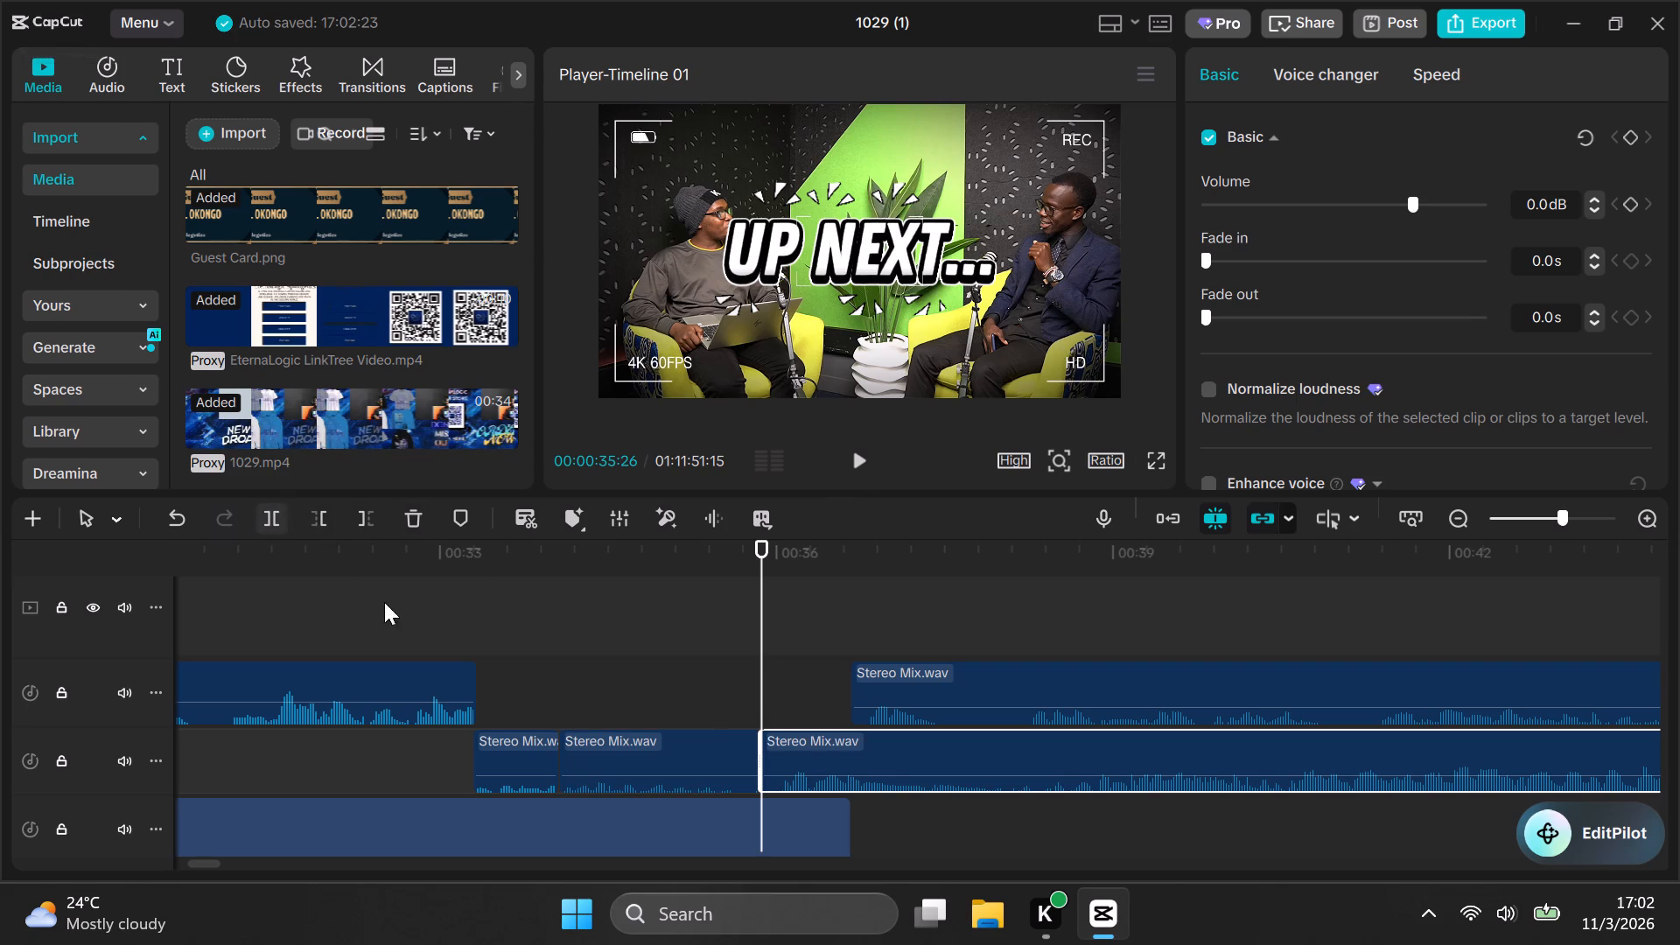
Split the second pasted C0007.MP4 piece at 00:00:35:26 to match the audio cut.
{"action": "scroll", "coordinate": [739, 741], "scroll_direction": "up", "scroll_amount": 8}
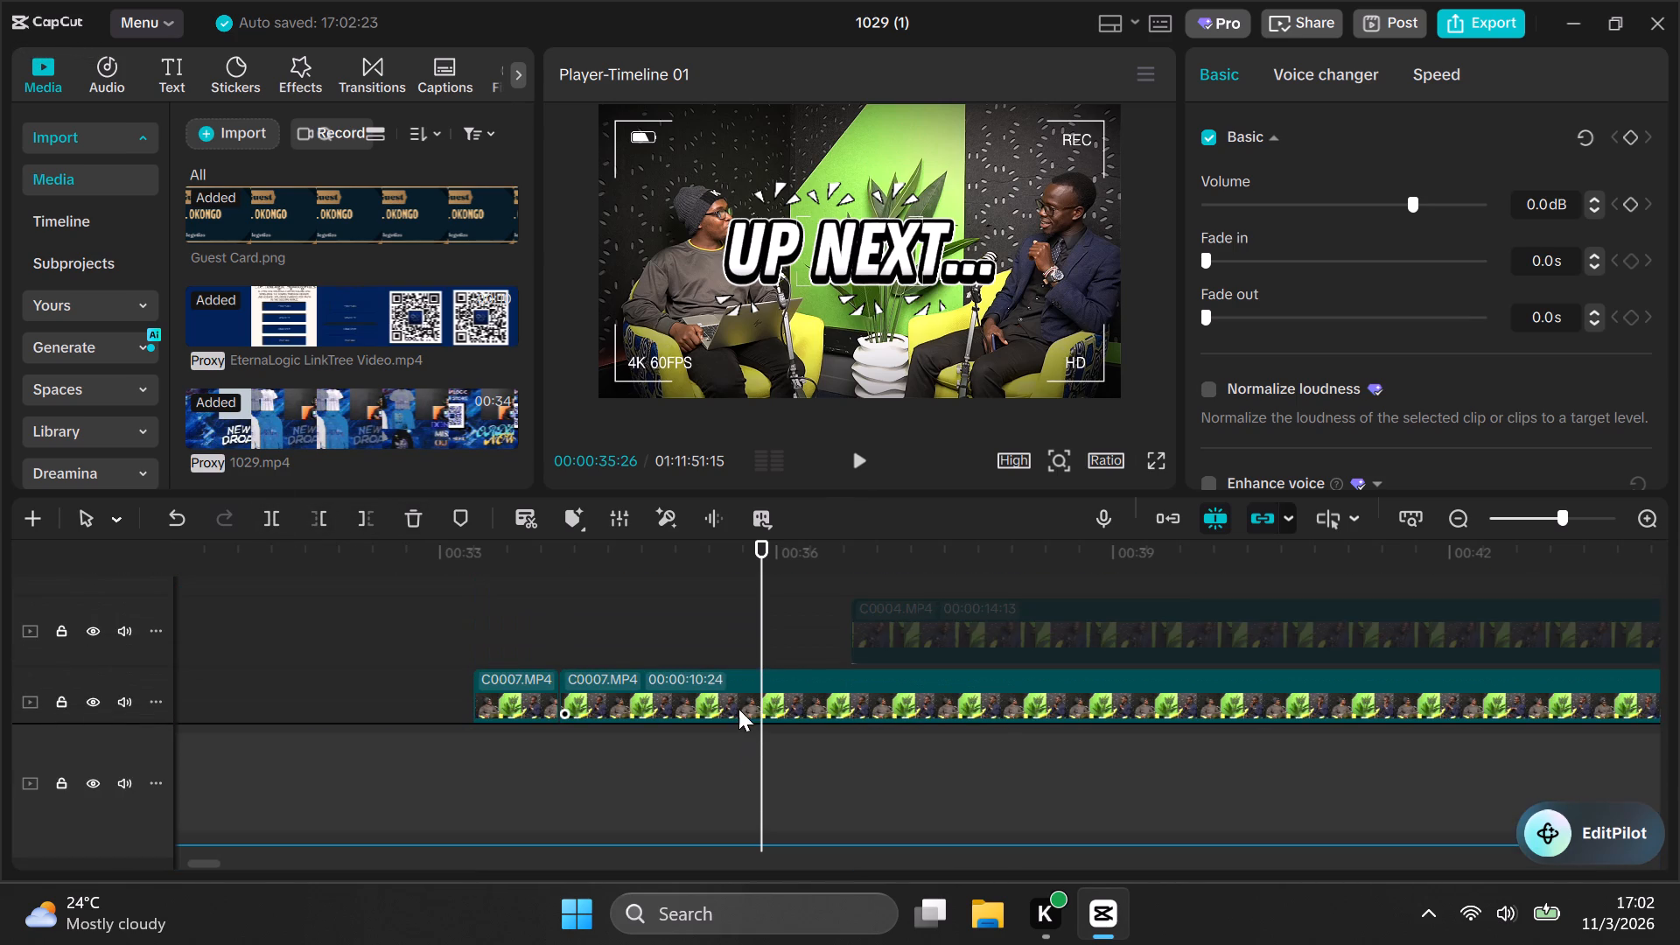
{"action": "left_click", "coordinate": [739, 704]}
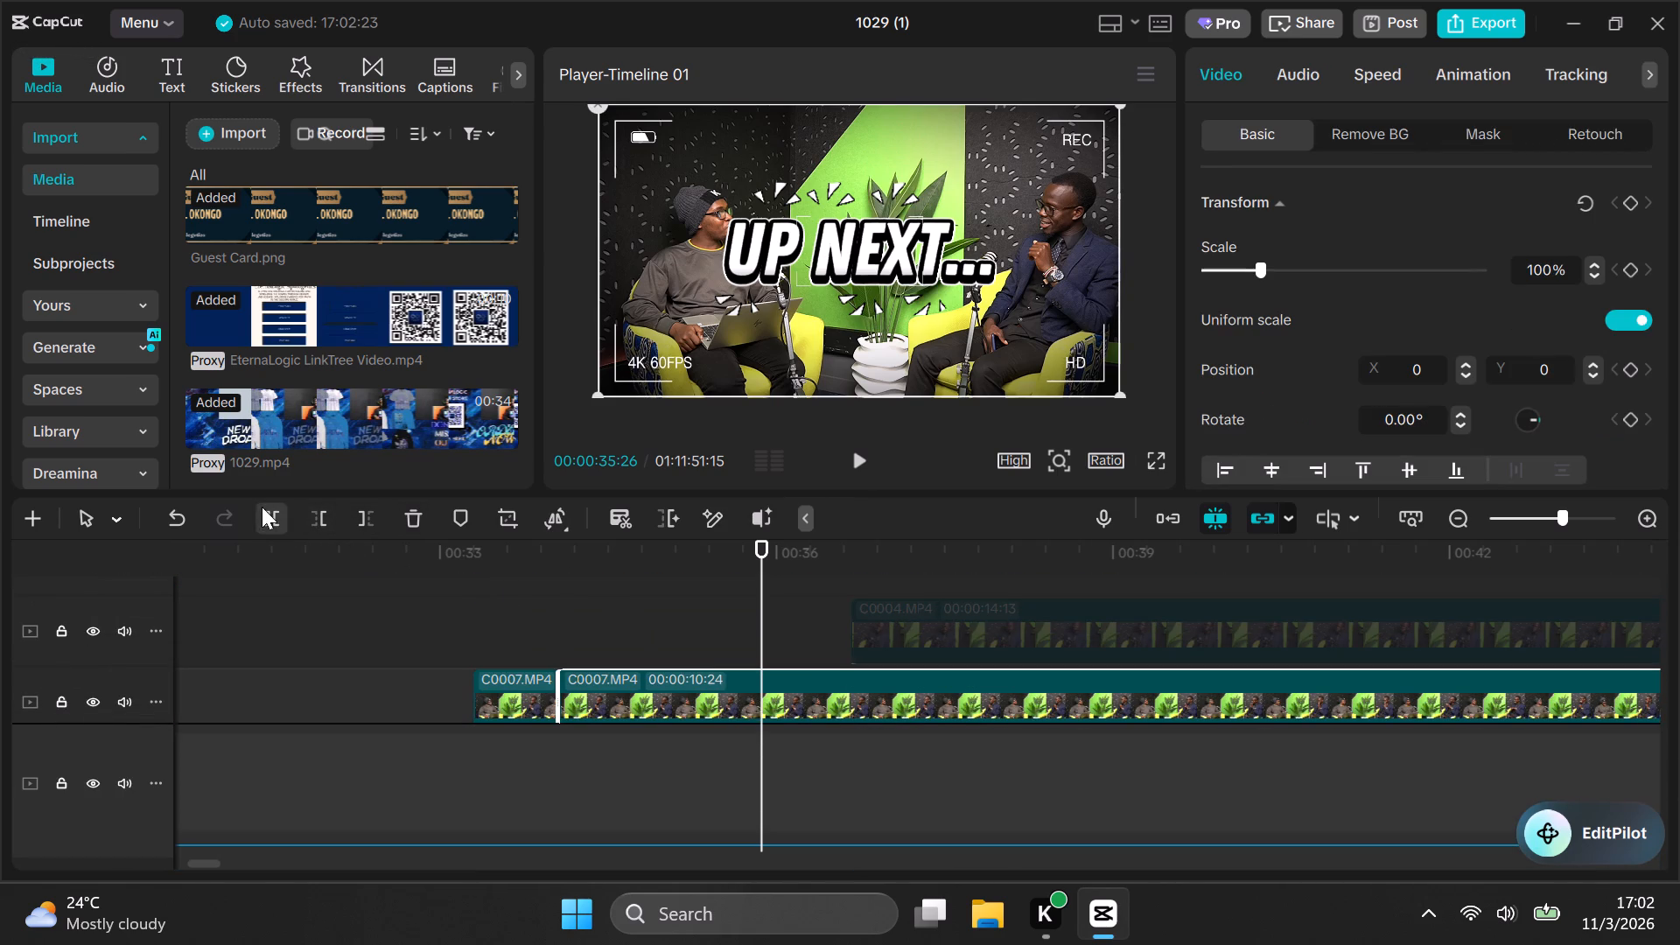
{"action": "left_click", "coordinate": [285, 507]}
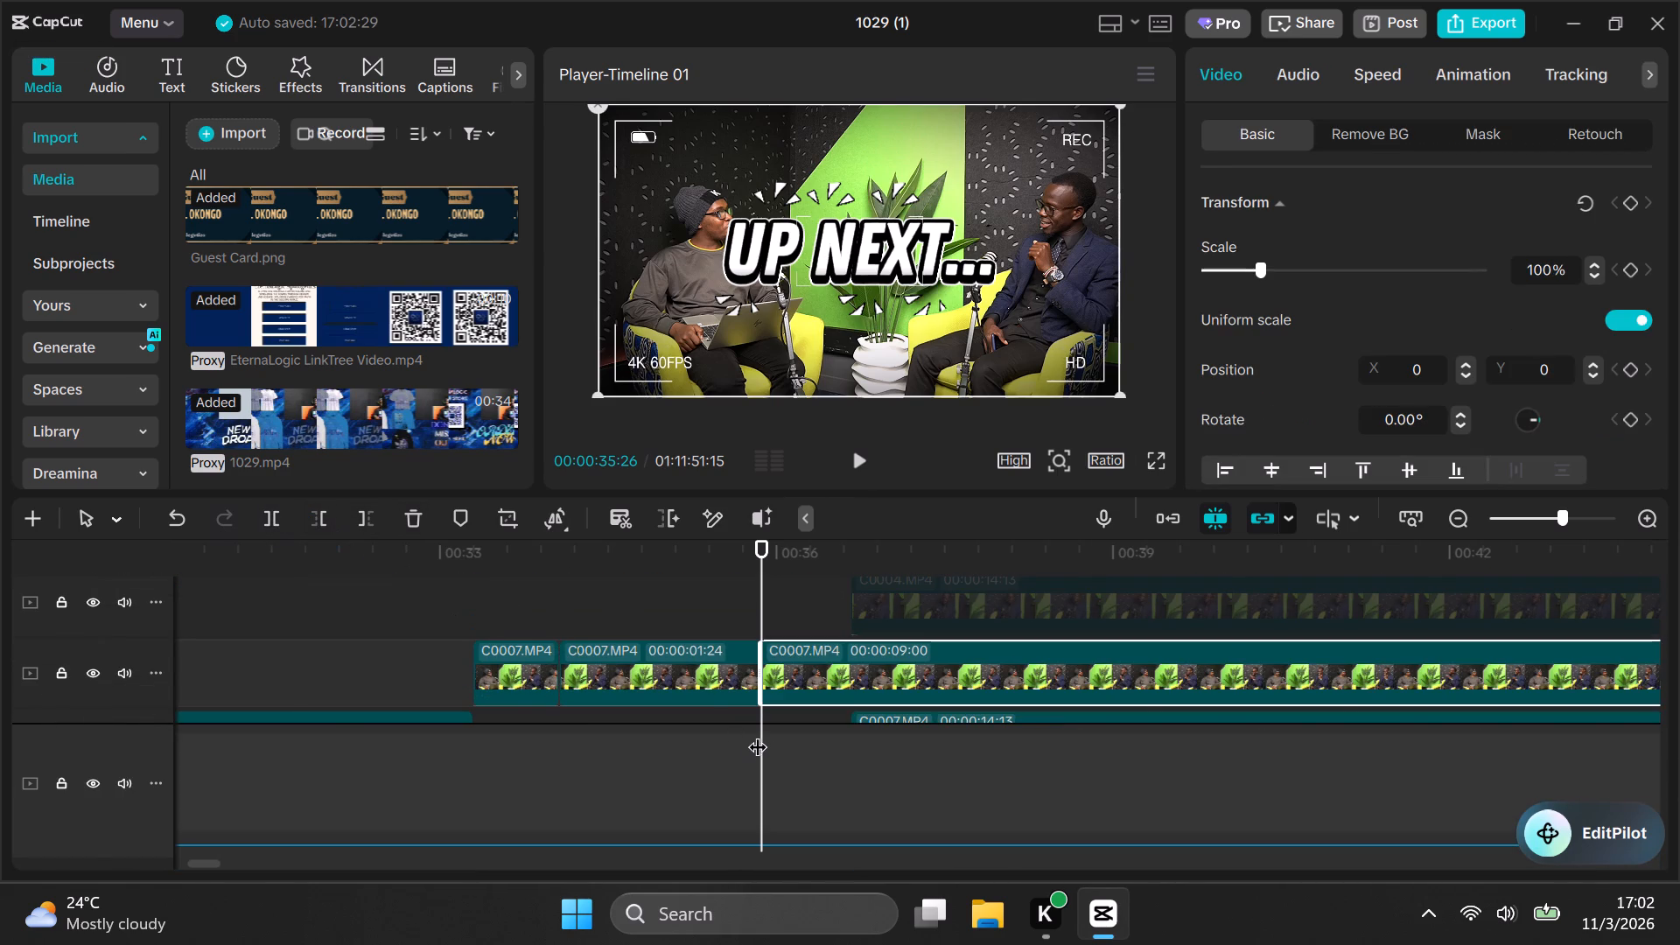
Play back the section around 00:00:40:16 repeatedly to locate the next cut point.
{"action": "scroll", "coordinate": [763, 730], "scroll_direction": "down", "scroll_amount": 9}
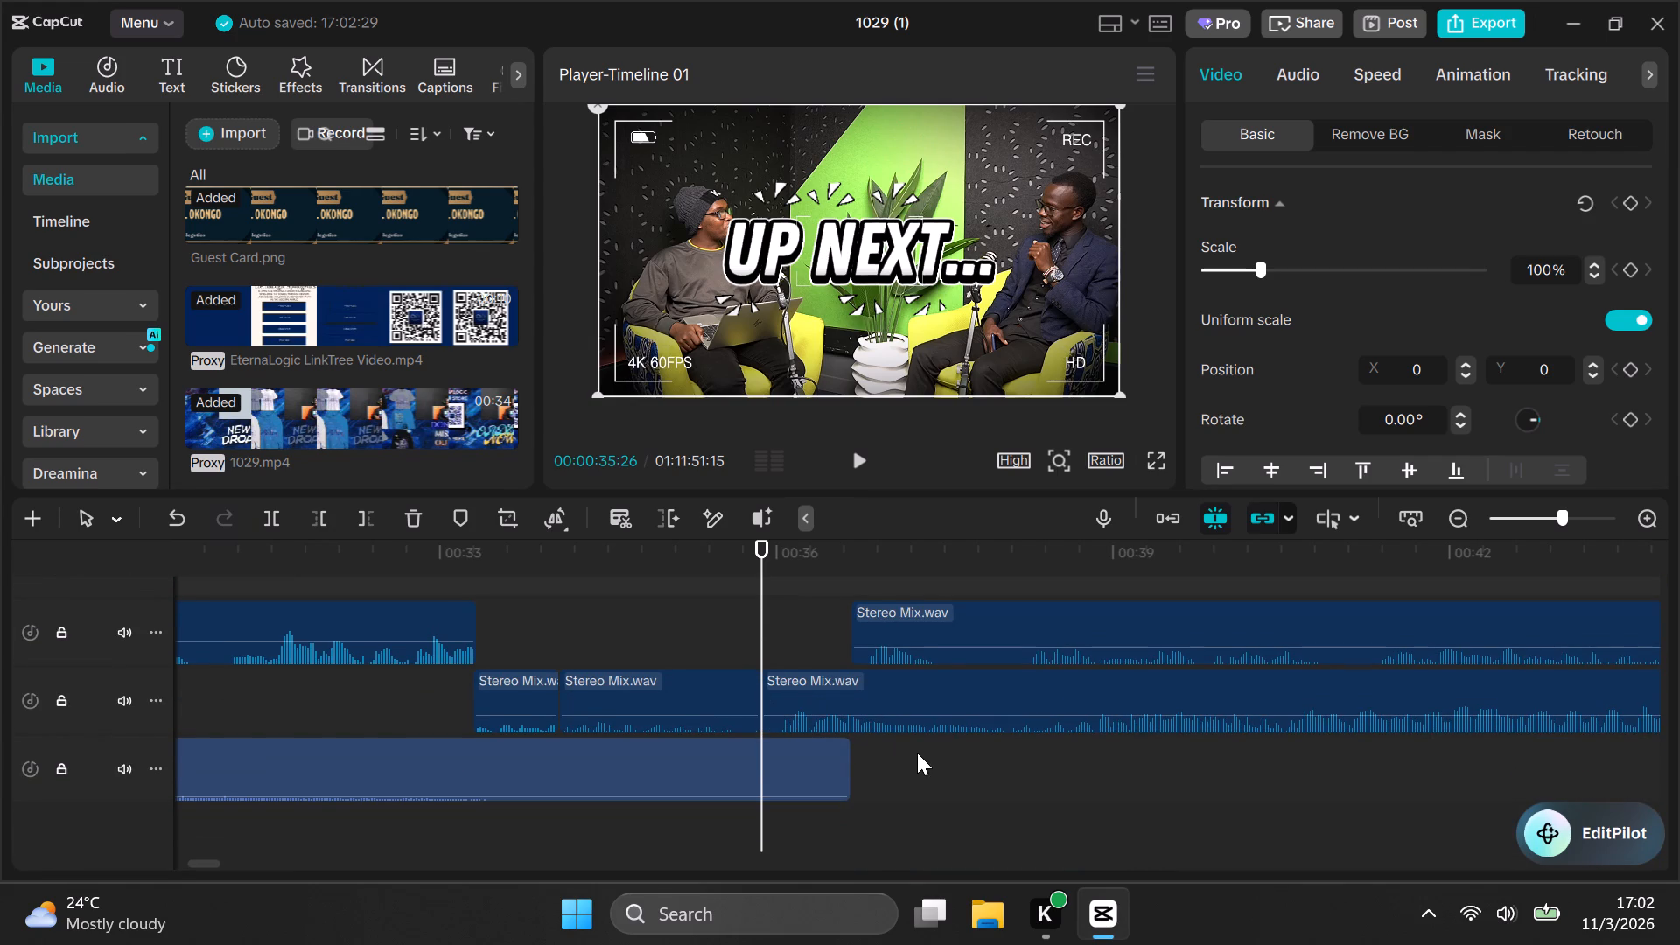
{"action": "scroll", "coordinate": [798, 716], "scroll_direction": "up", "scroll_amount": 7}
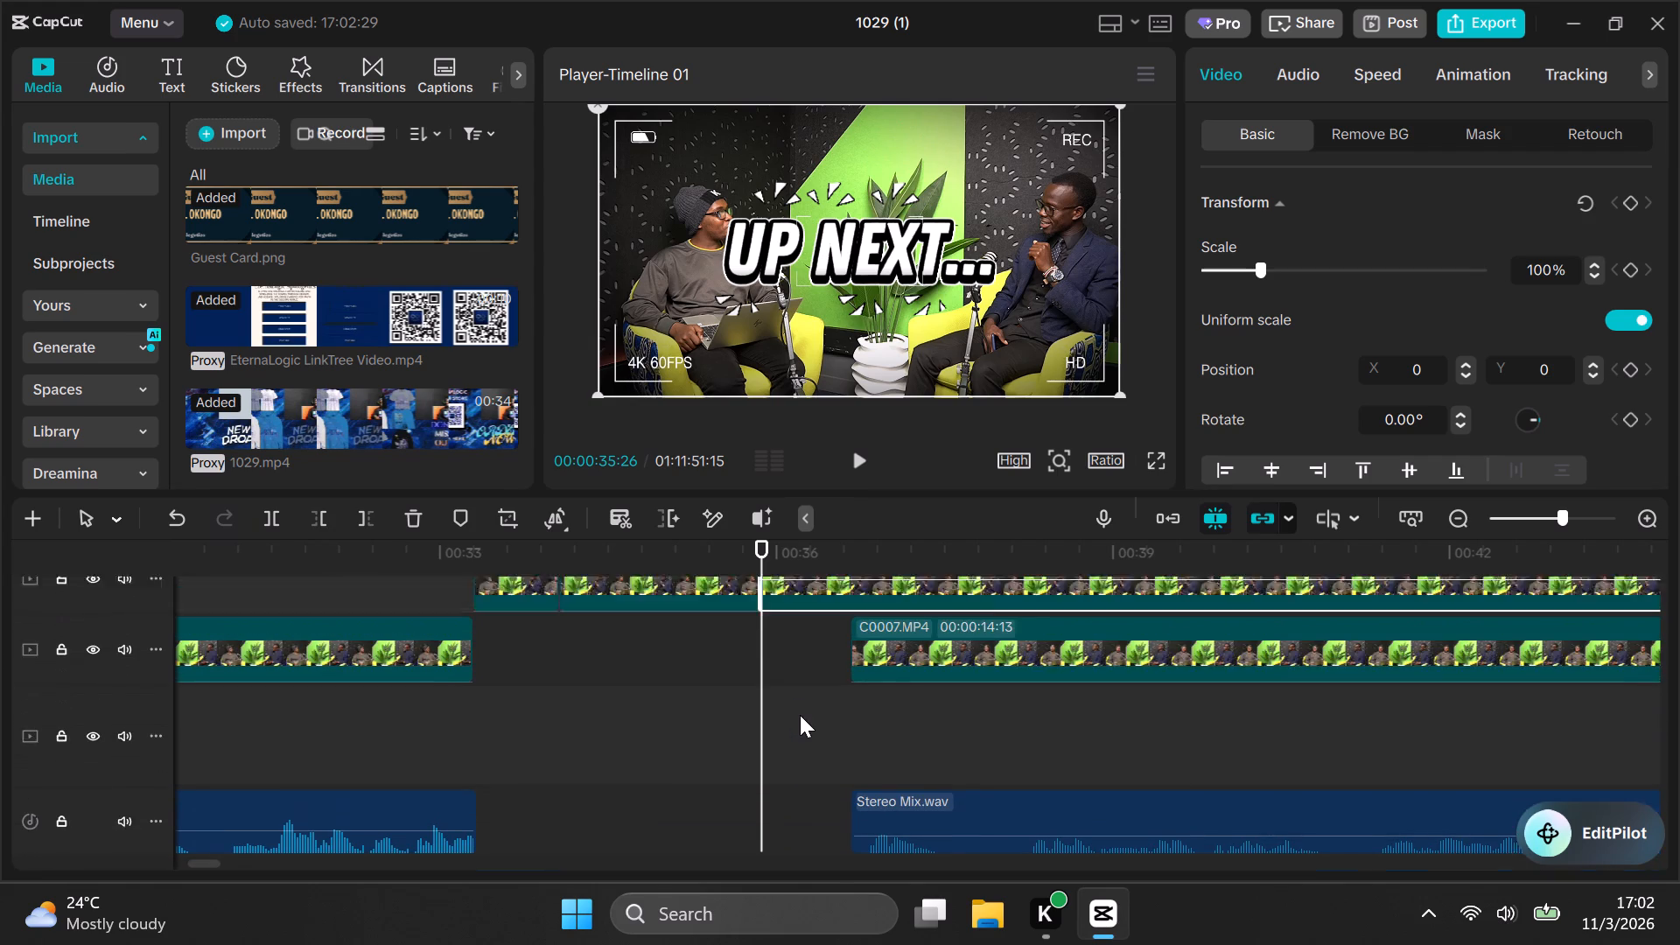
{"action": "scroll", "coordinate": [800, 715], "scroll_direction": "up", "scroll_amount": 2}
{"action": "scroll", "coordinate": [897, 753], "scroll_direction": "down", "scroll_amount": 5}
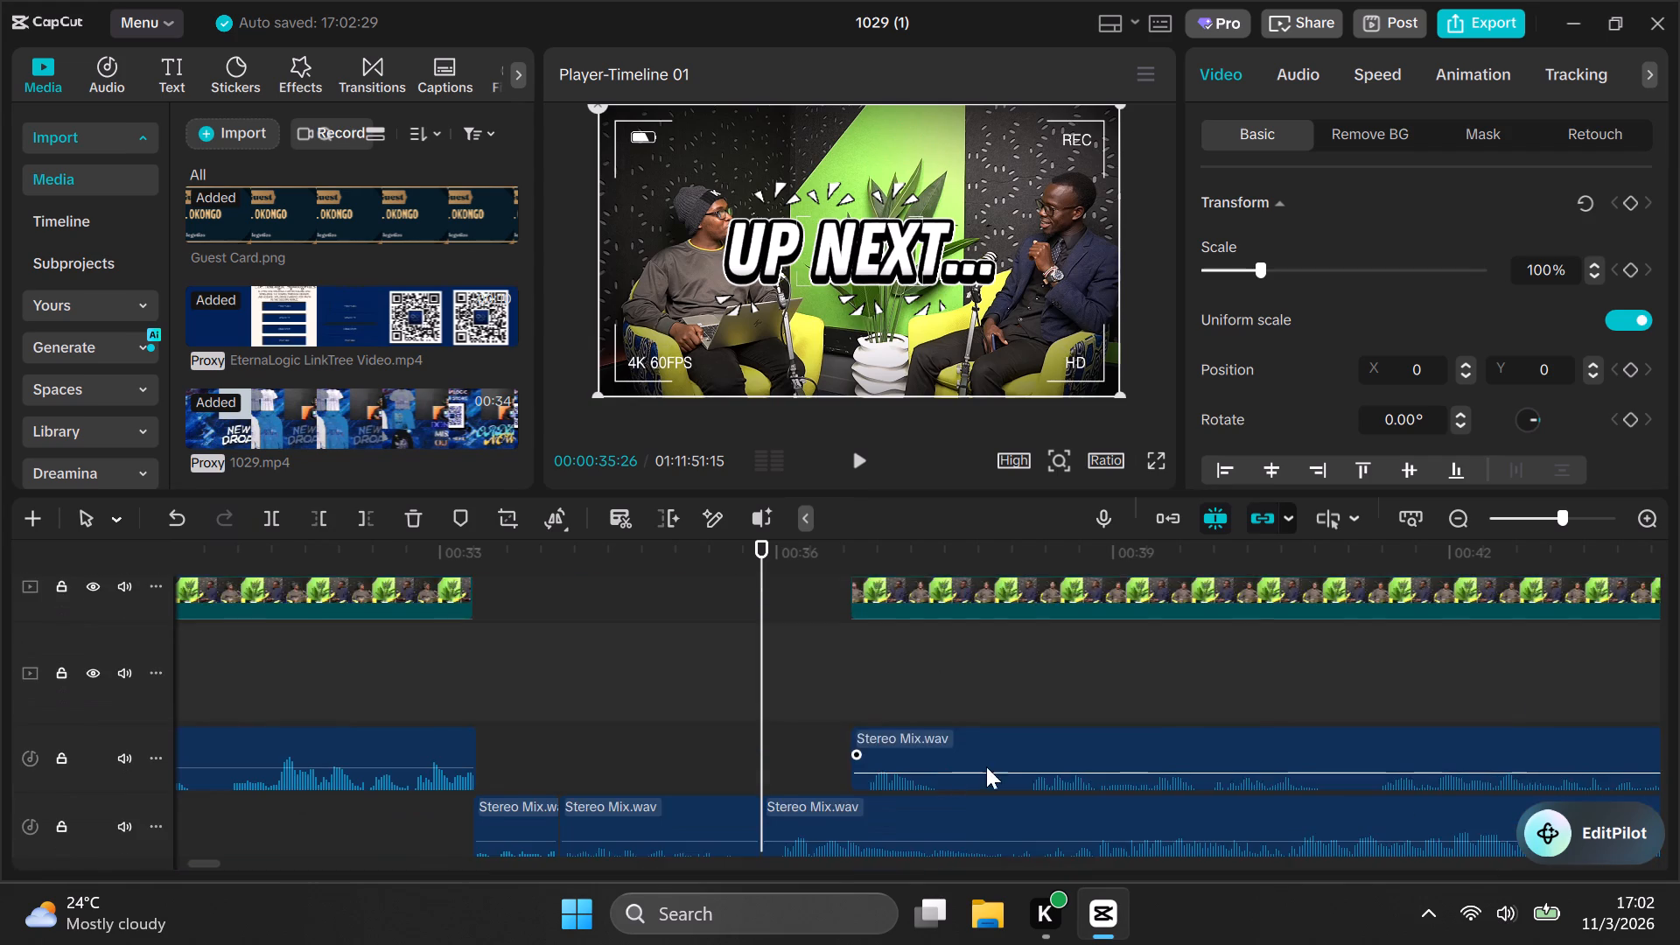
{"action": "scroll", "coordinate": [993, 768], "scroll_direction": "down", "scroll_amount": 3}
{"action": "left_click", "coordinate": [1076, 800]}
{"action": "key", "text": "space"}
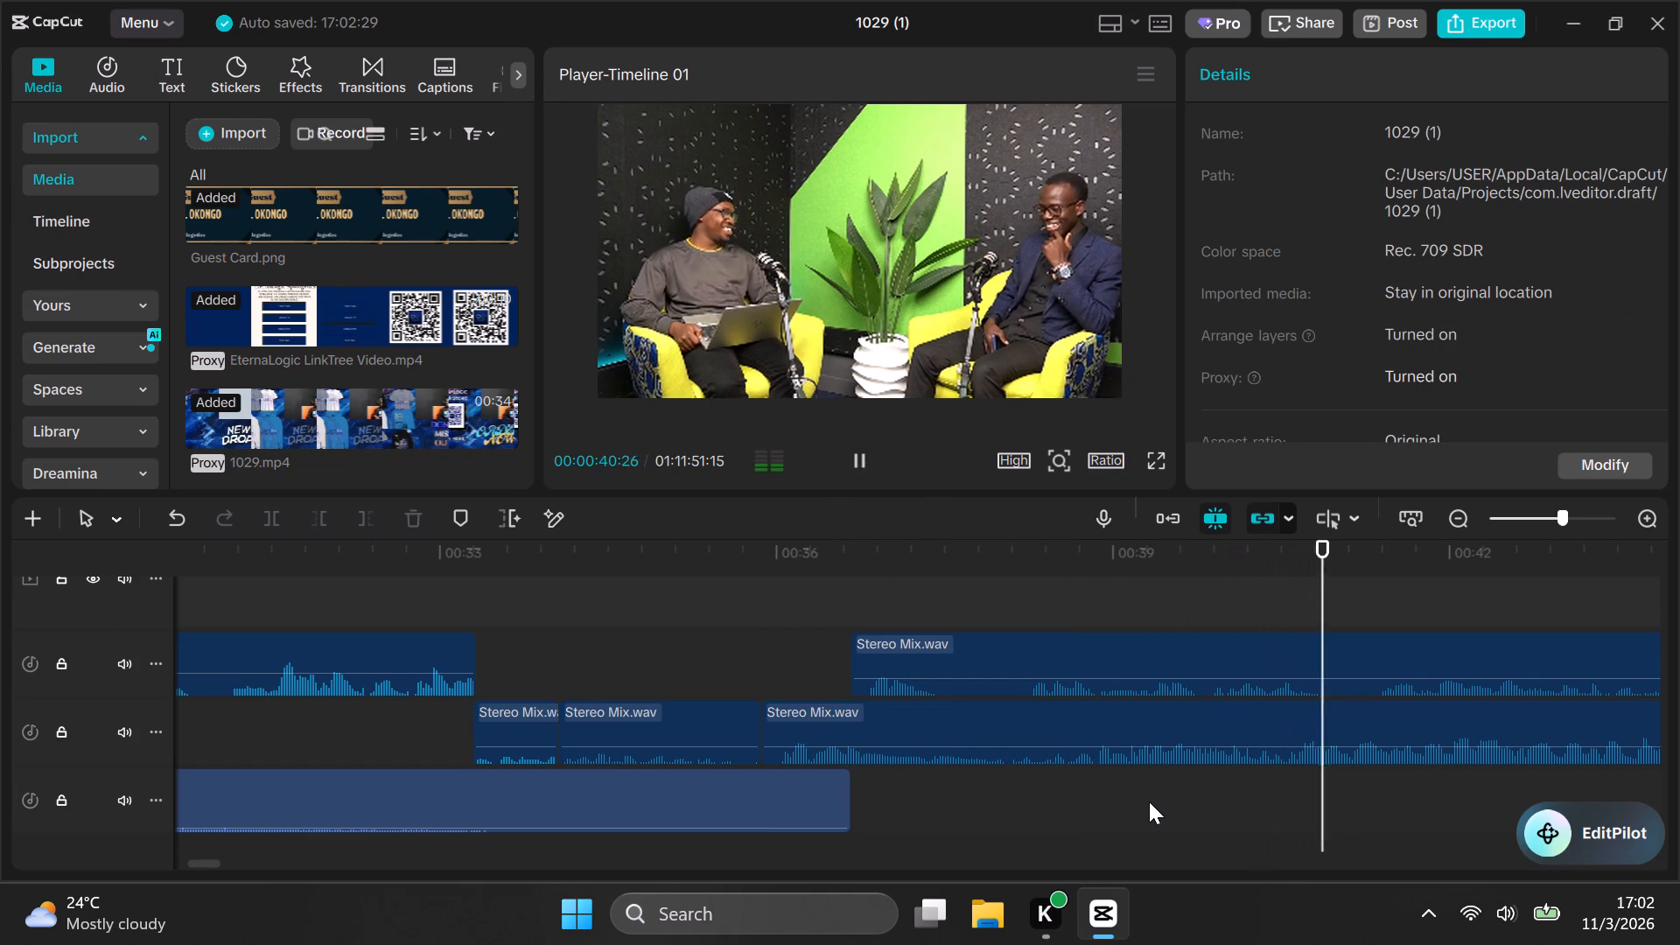
{"action": "left_click", "coordinate": [1274, 793]}
{"action": "key", "text": "space"}
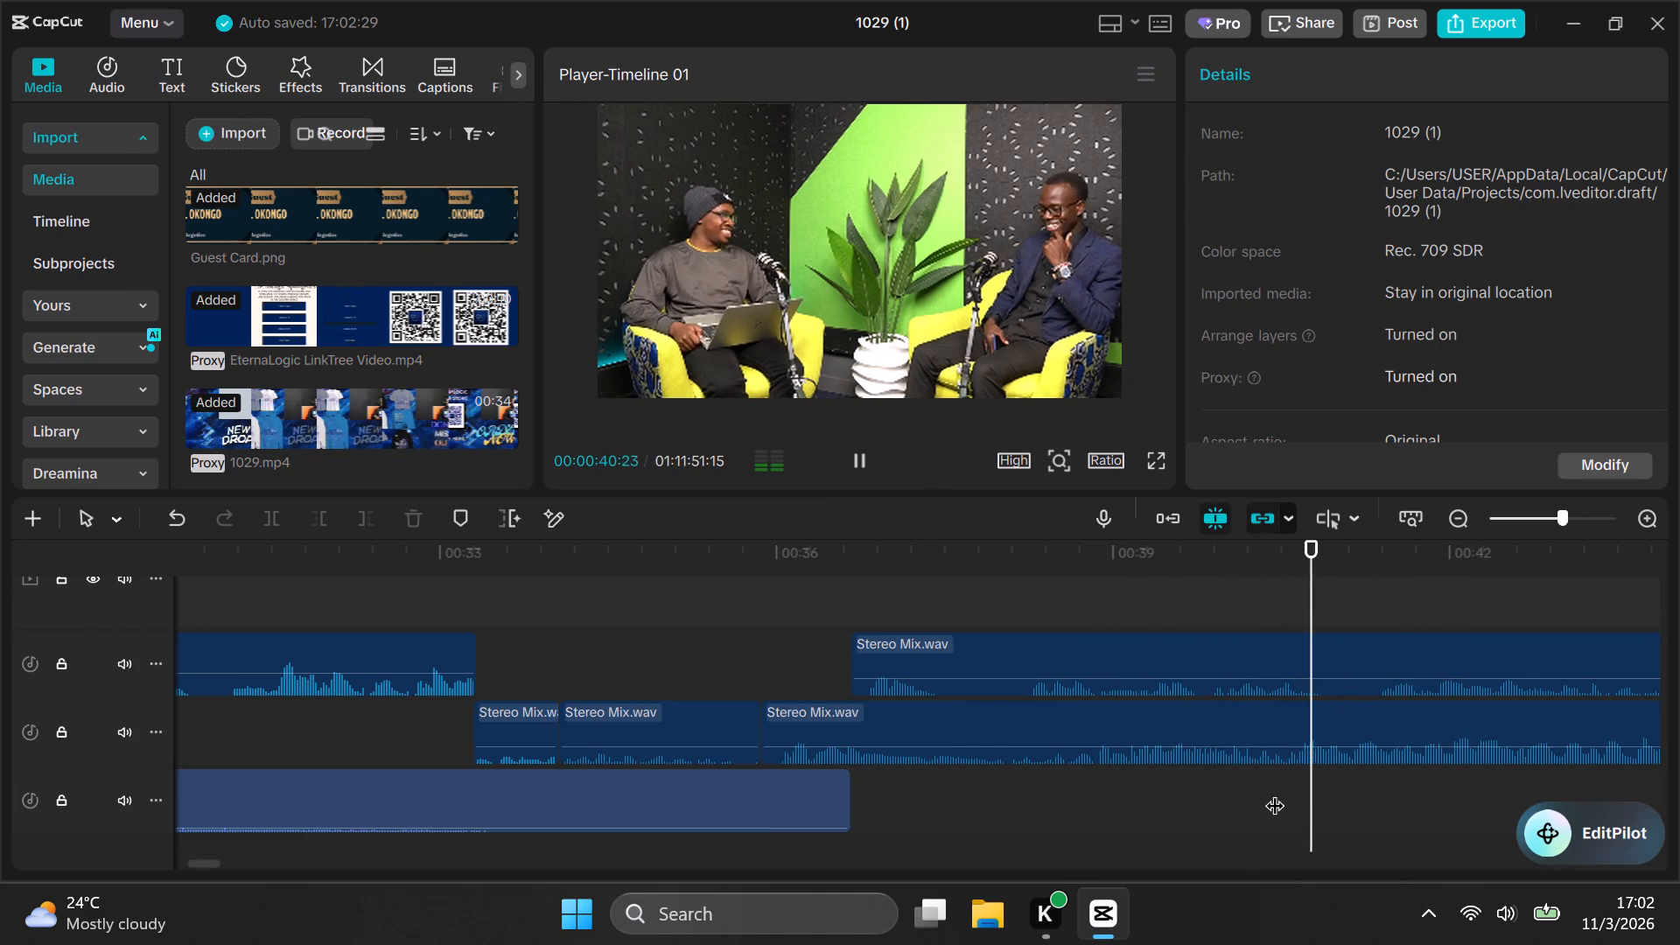
{"action": "left_click", "coordinate": [1279, 792]}
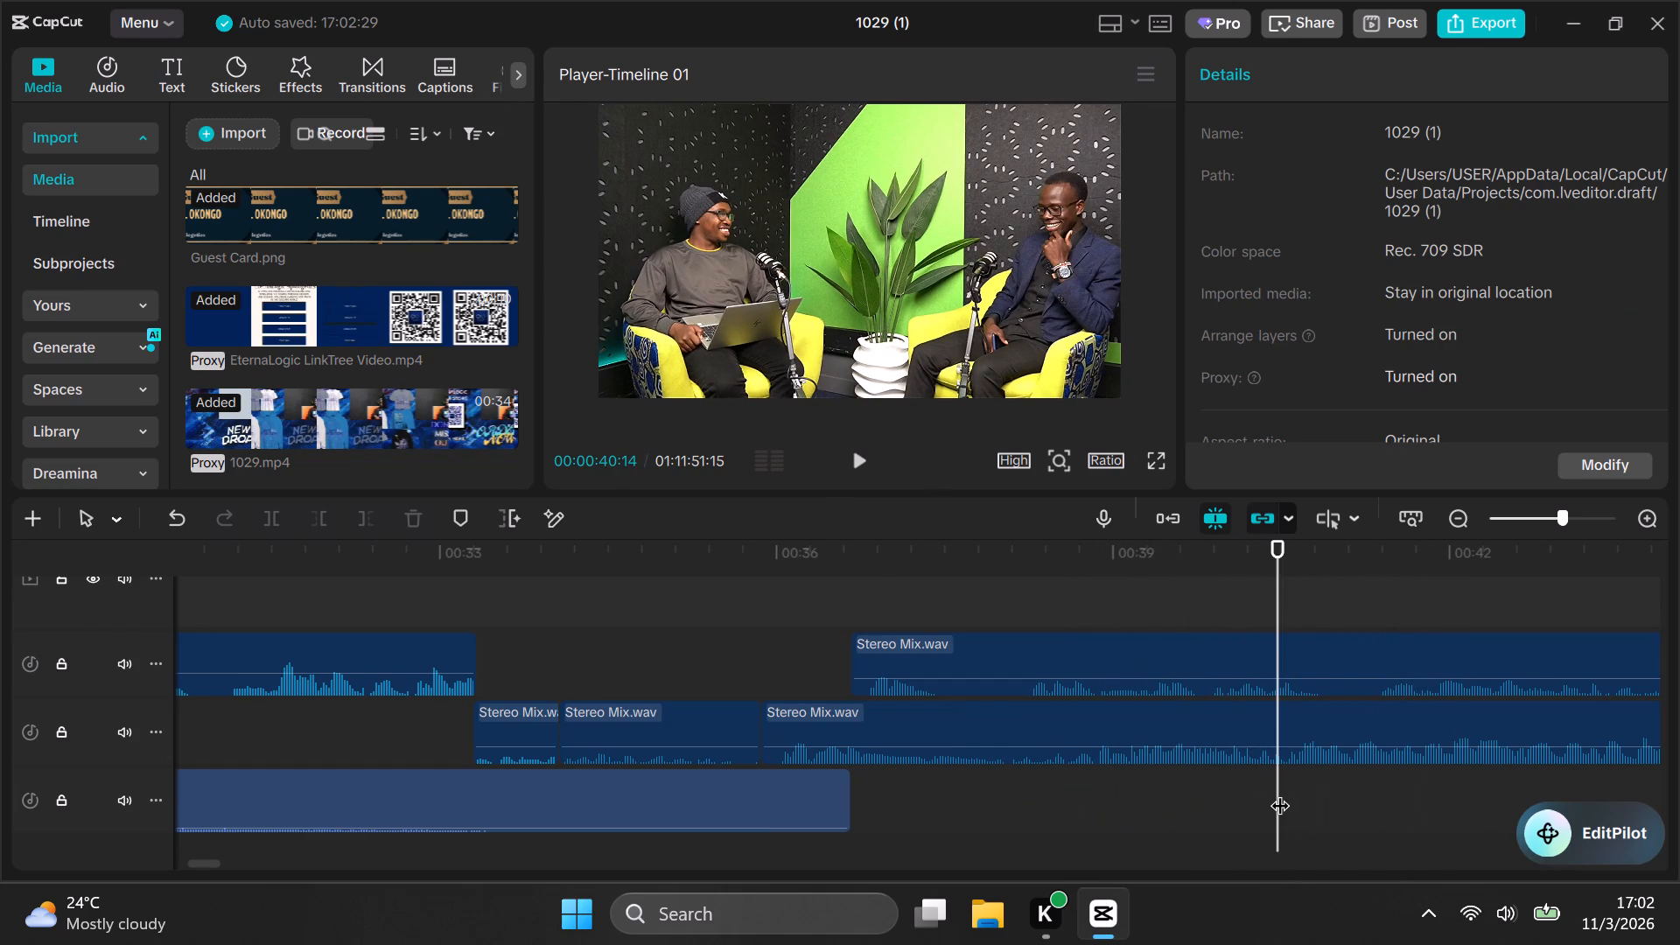
{"action": "key", "text": "space"}
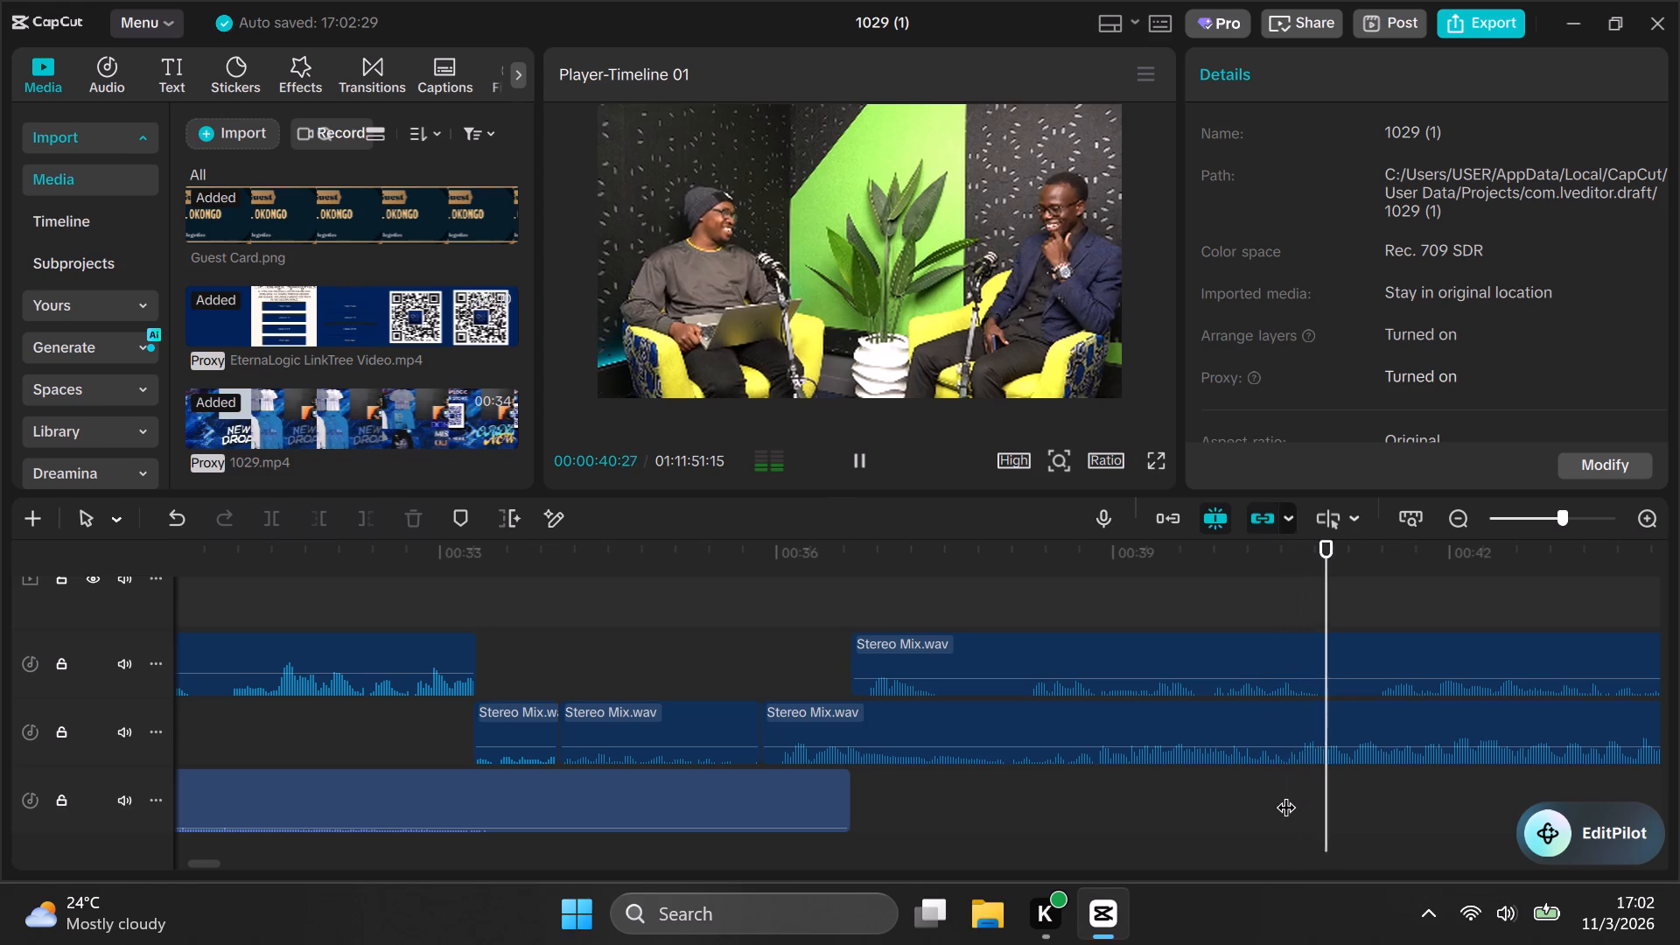
{"action": "left_click", "coordinate": [1285, 794]}
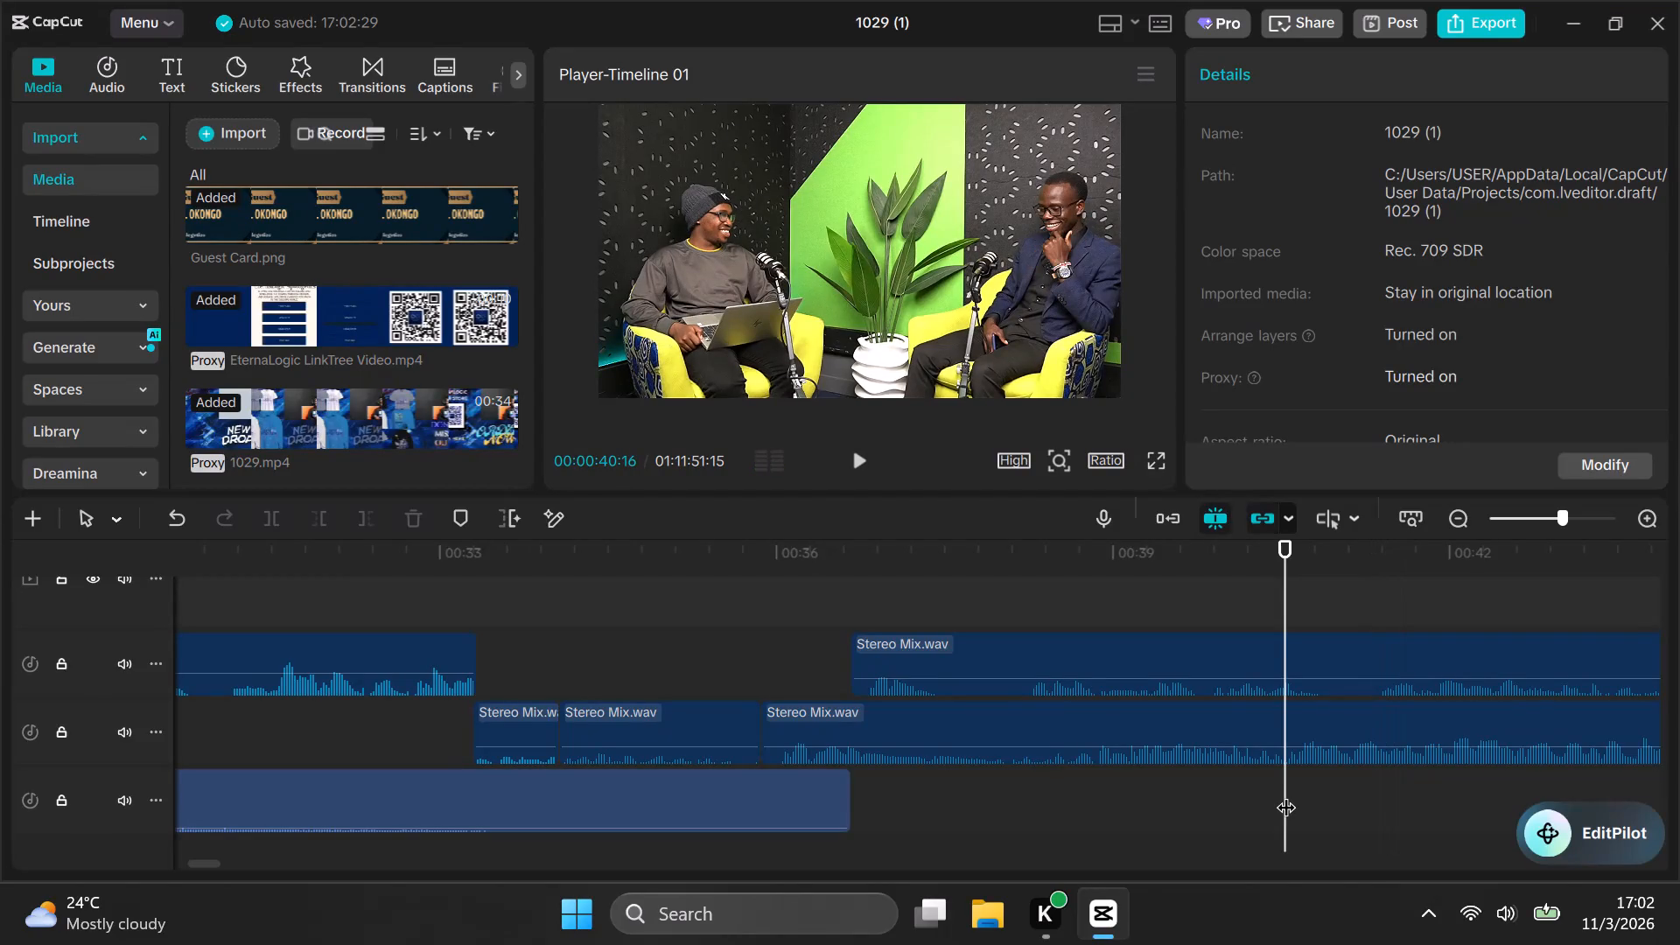
Split the original C0007.MP4 clip and its Stereo Mix.wav after the gap at 00:00:40:16.
{"action": "left_click", "coordinate": [1275, 736]}
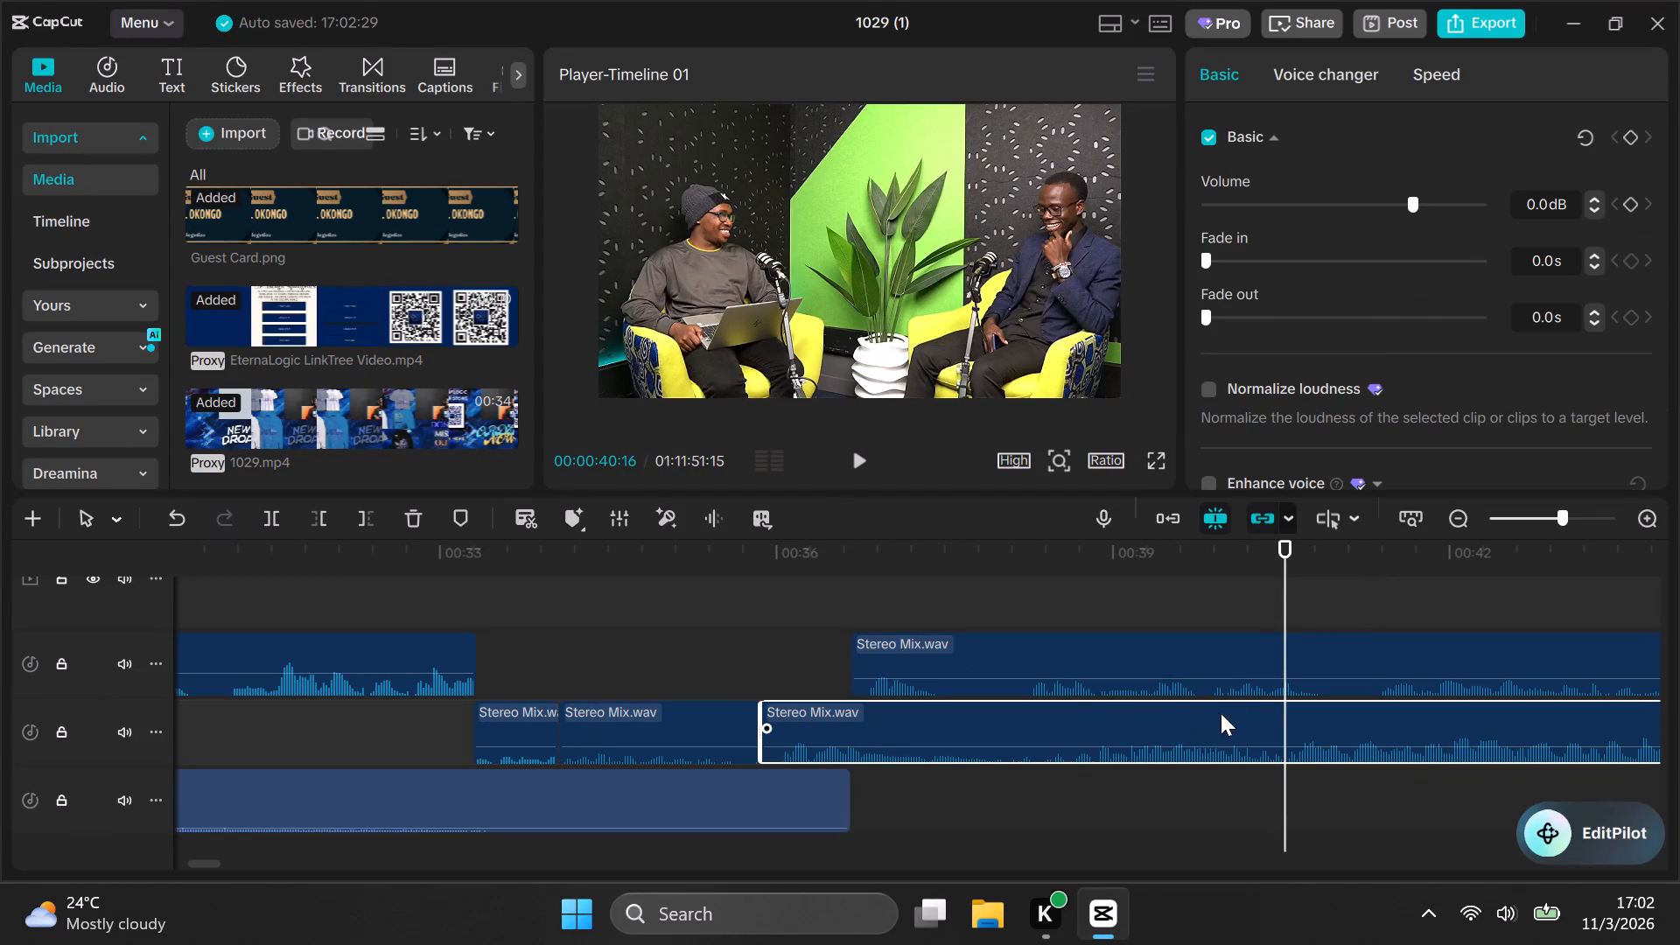
{"action": "scroll", "coordinate": [1256, 708], "scroll_direction": "up", "scroll_amount": 4}
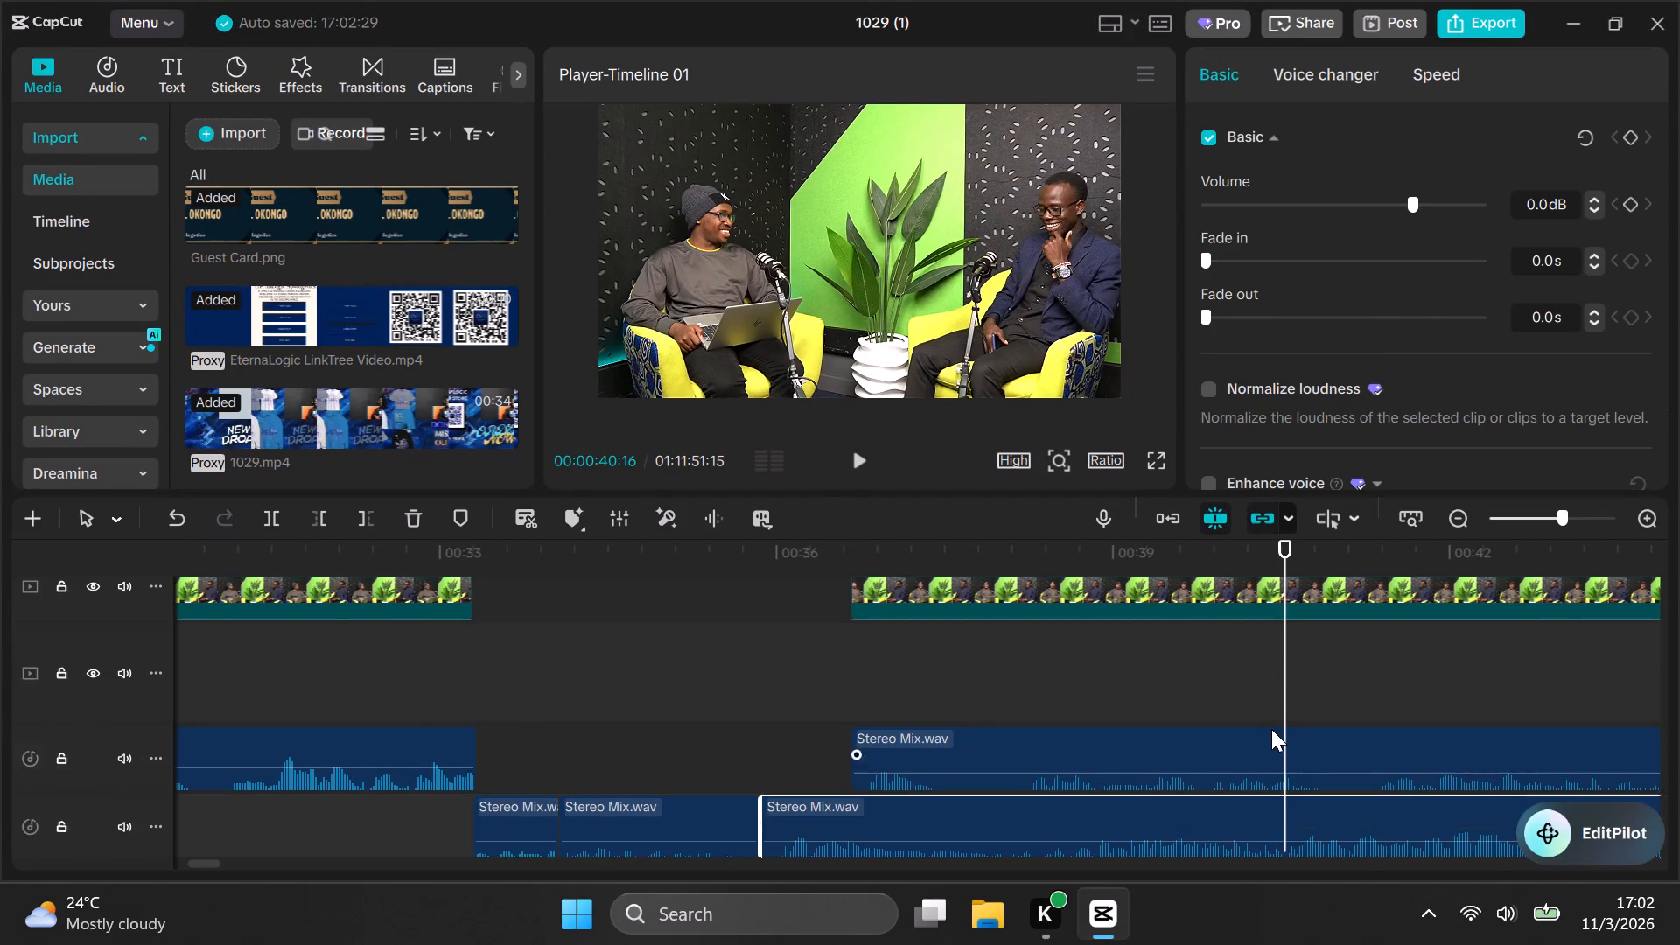
{"action": "scroll", "coordinate": [1274, 729], "scroll_direction": "up", "scroll_amount": 3}
{"action": "scroll", "coordinate": [1242, 708], "scroll_direction": "down", "scroll_amount": 3}
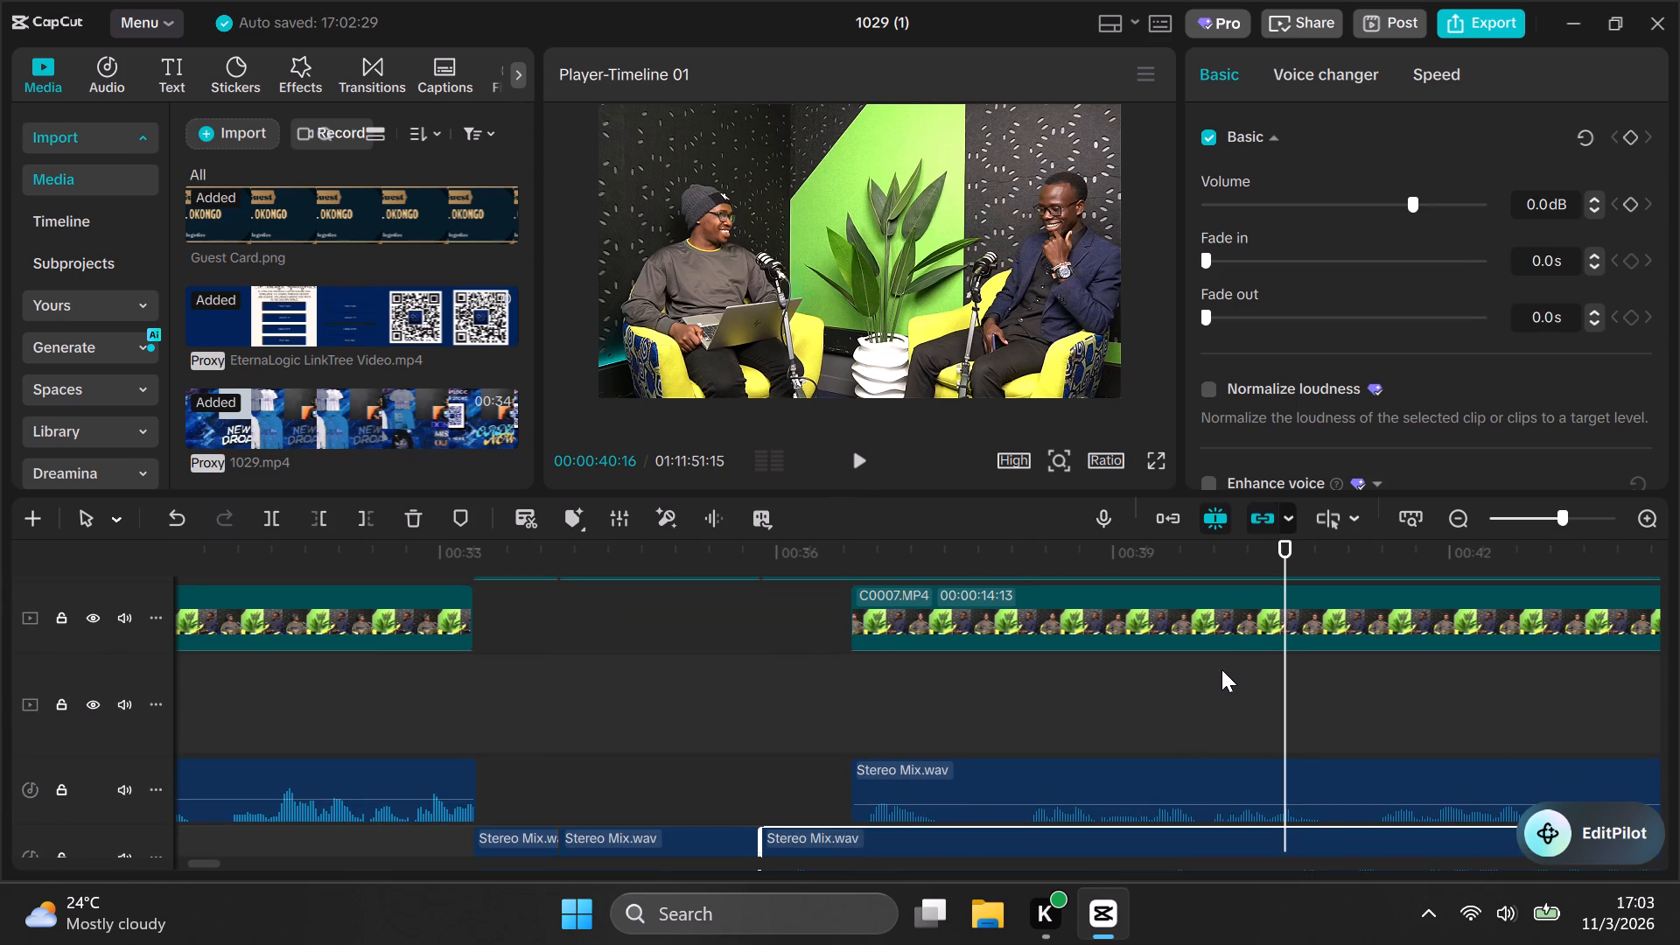
{"action": "scroll", "coordinate": [1337, 684], "scroll_direction": "up", "scroll_amount": 4}
{"action": "scroll", "coordinate": [1337, 684], "scroll_direction": "down", "scroll_amount": 2}
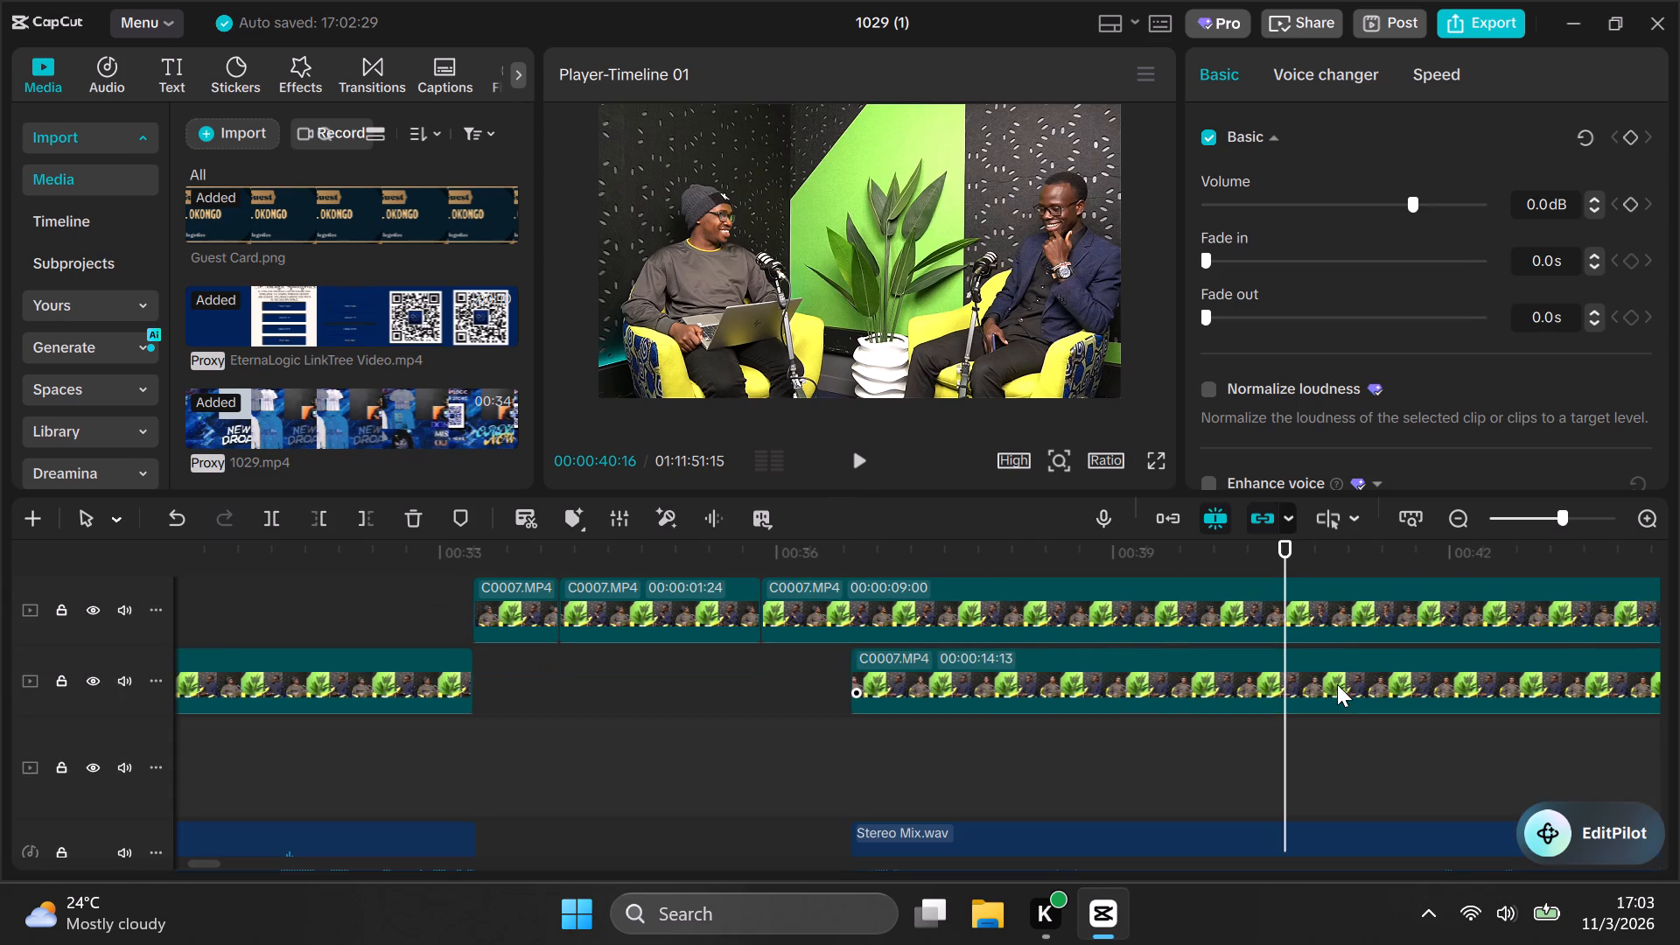
{"action": "scroll", "coordinate": [1336, 684], "scroll_direction": "down", "scroll_amount": 1}
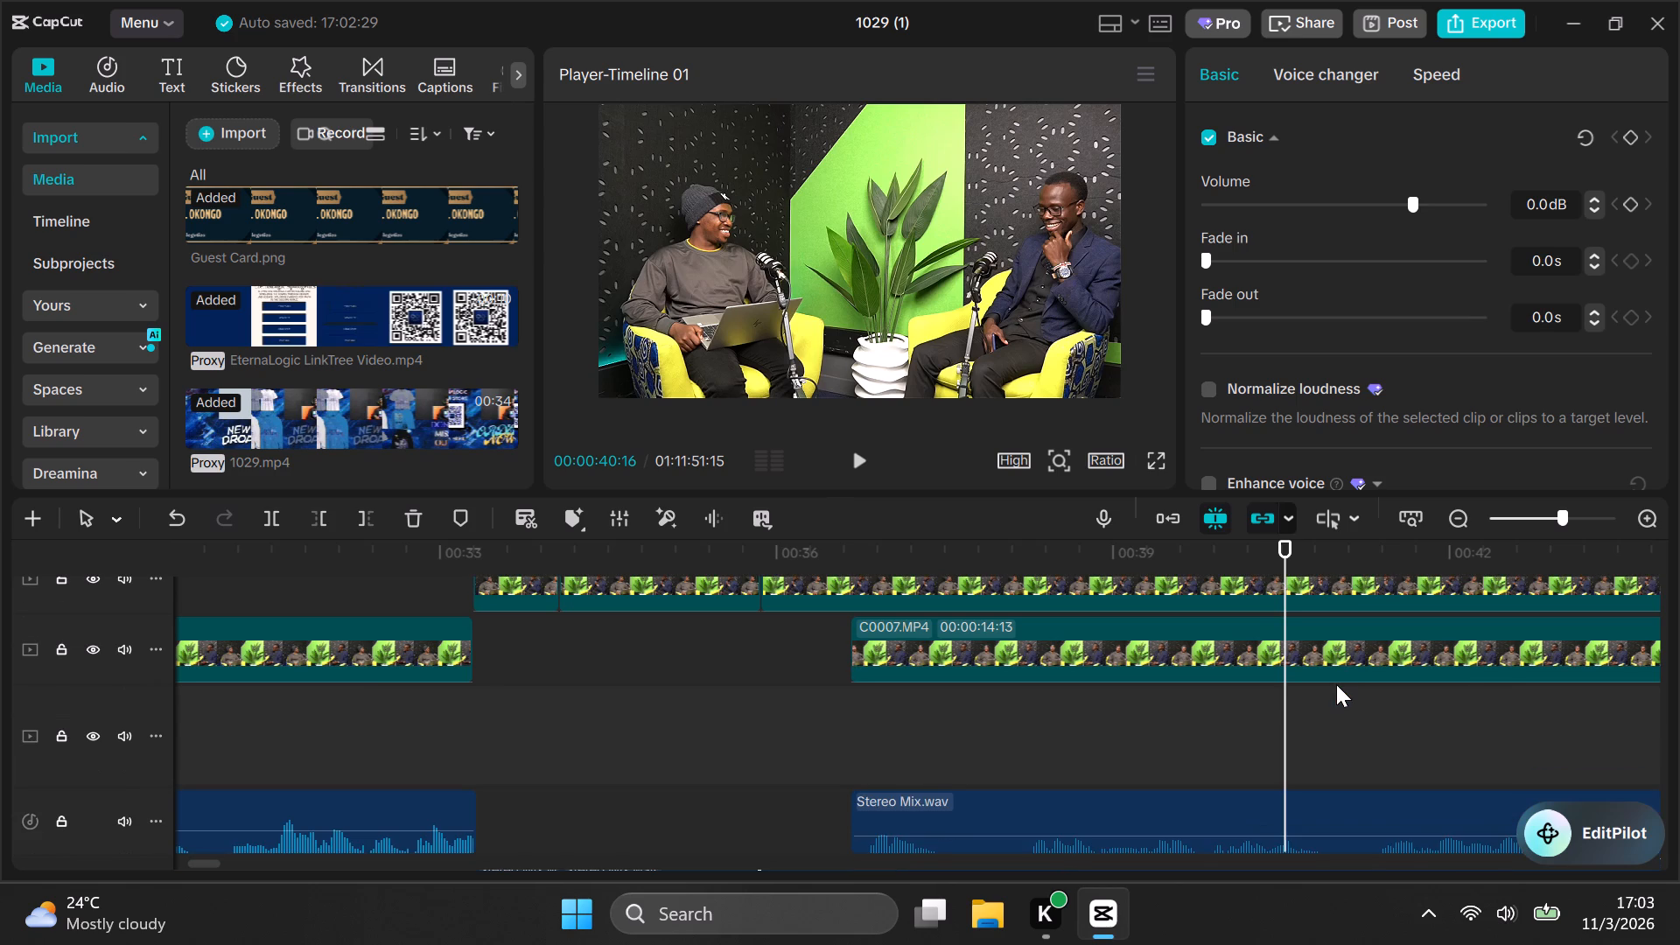
{"action": "scroll", "coordinate": [1336, 684], "scroll_direction": "down", "scroll_amount": 1}
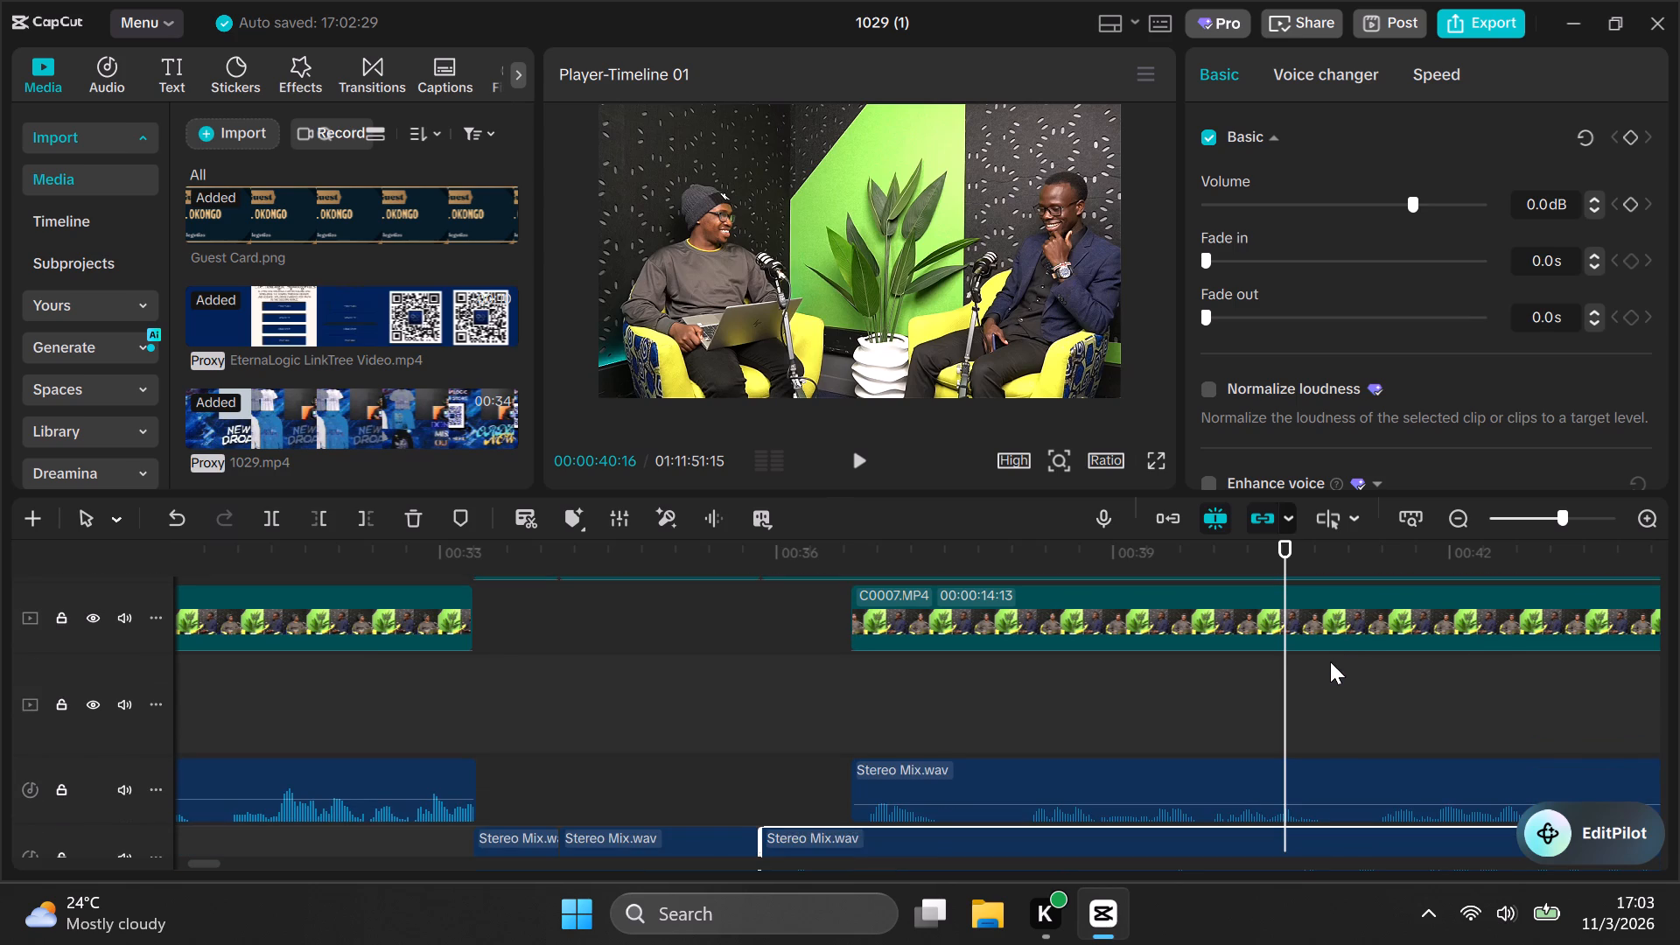
{"action": "left_click", "coordinate": [1303, 612]}
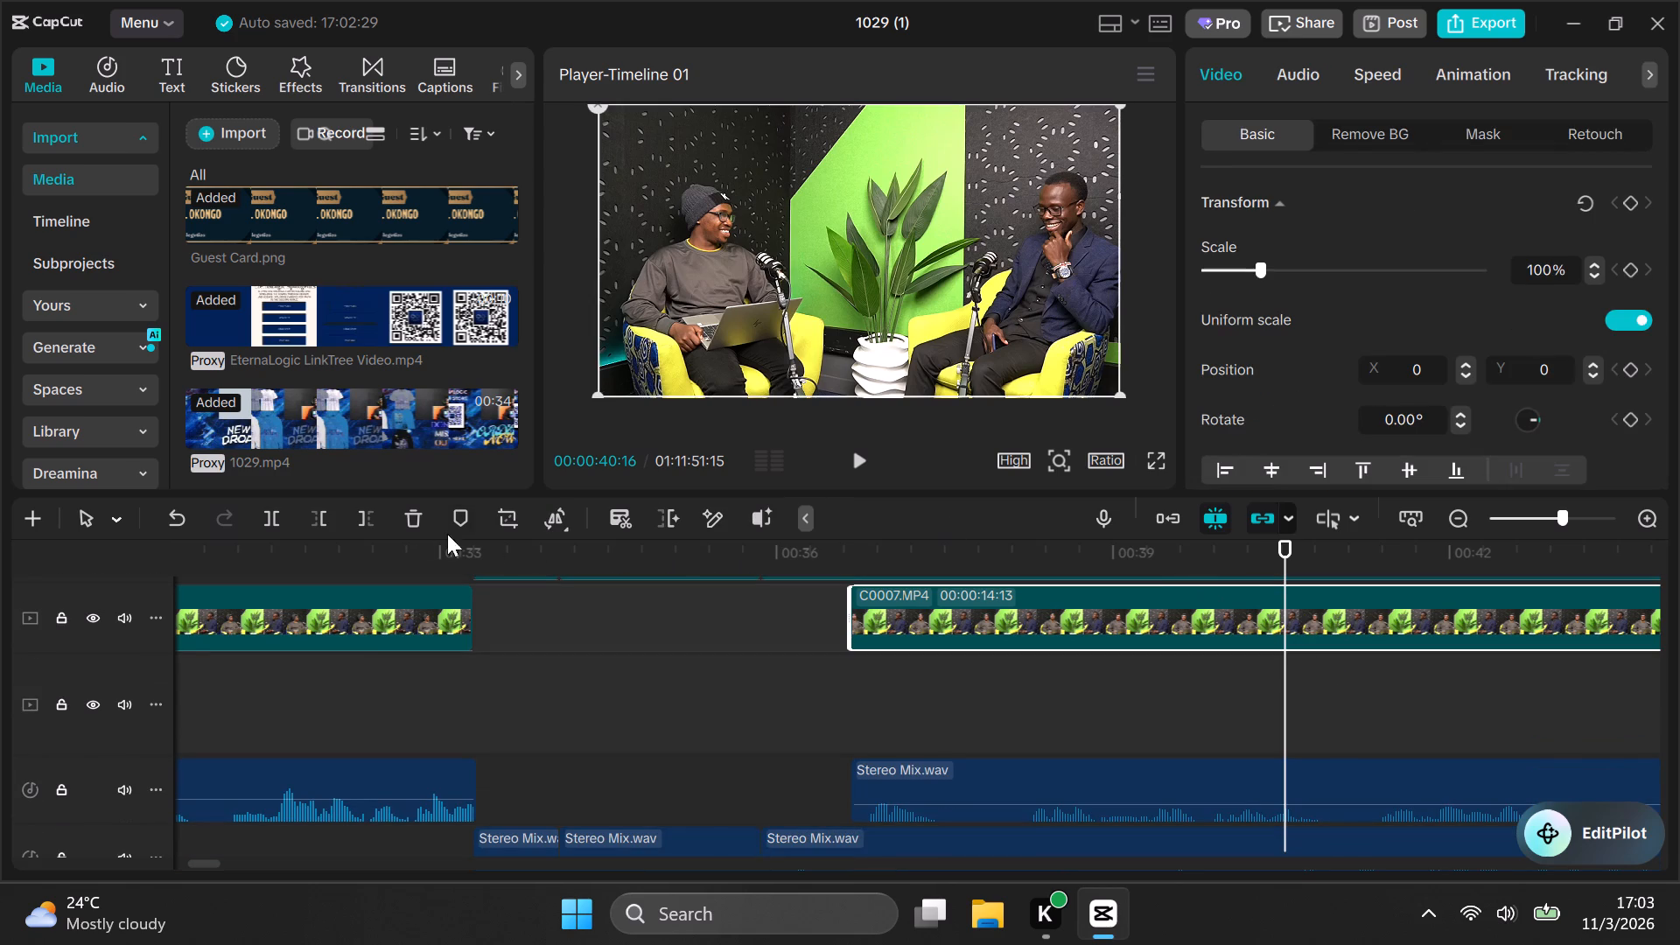
{"action": "left_click", "coordinate": [278, 510]}
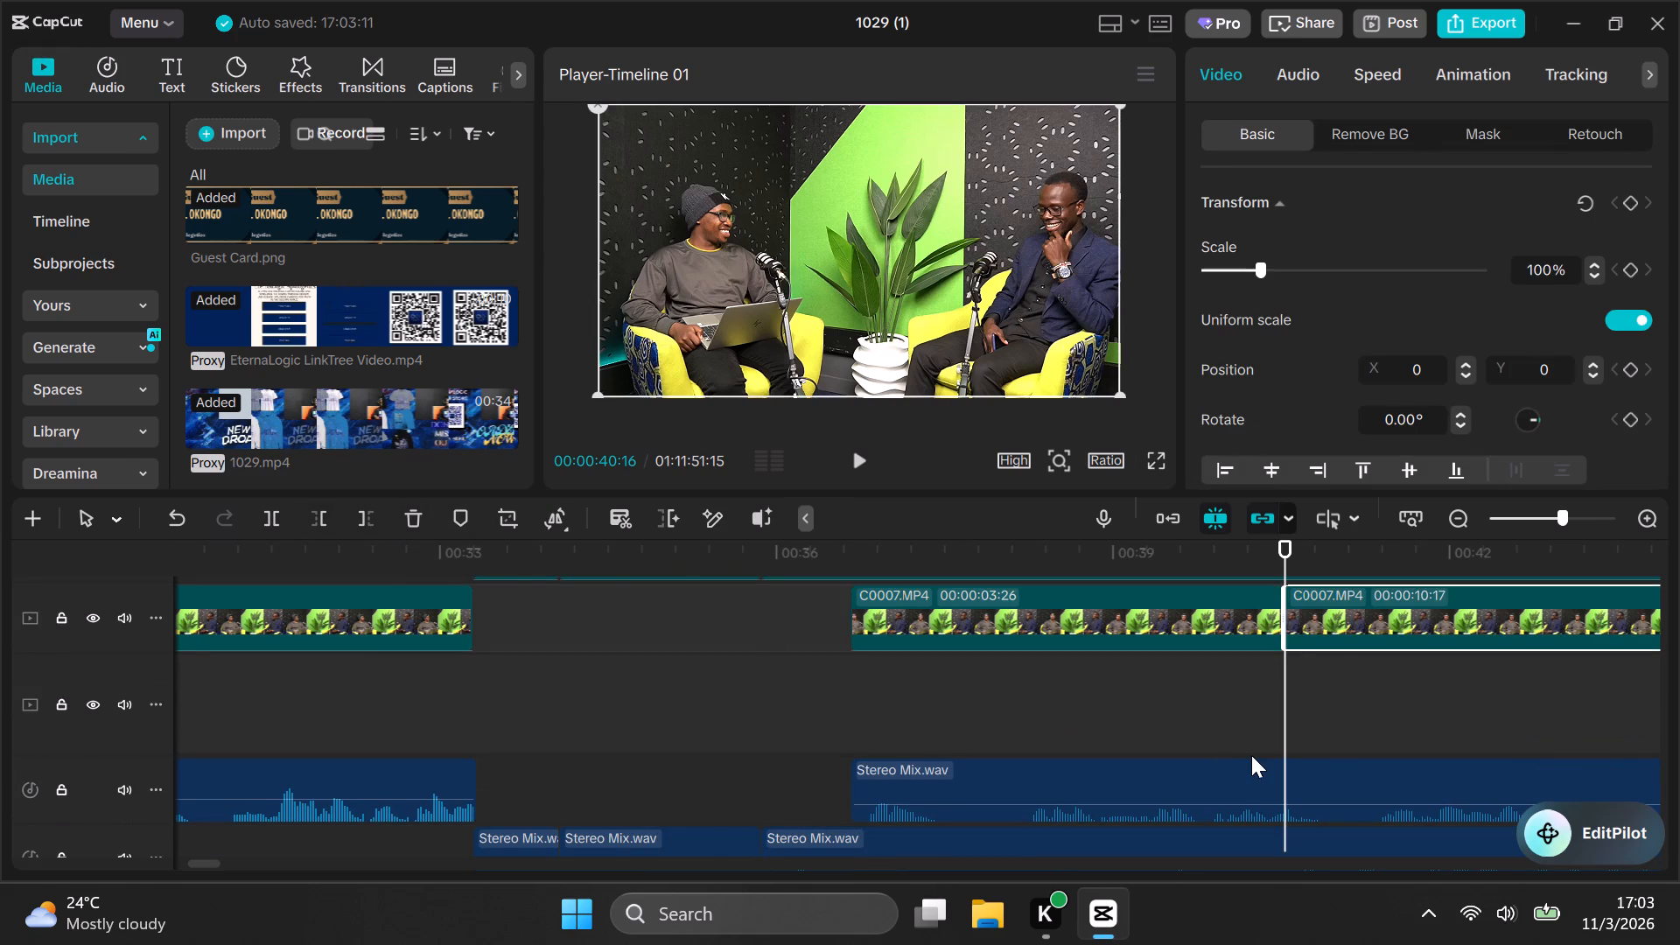
{"action": "scroll", "coordinate": [1252, 755], "scroll_direction": "down", "scroll_amount": 5}
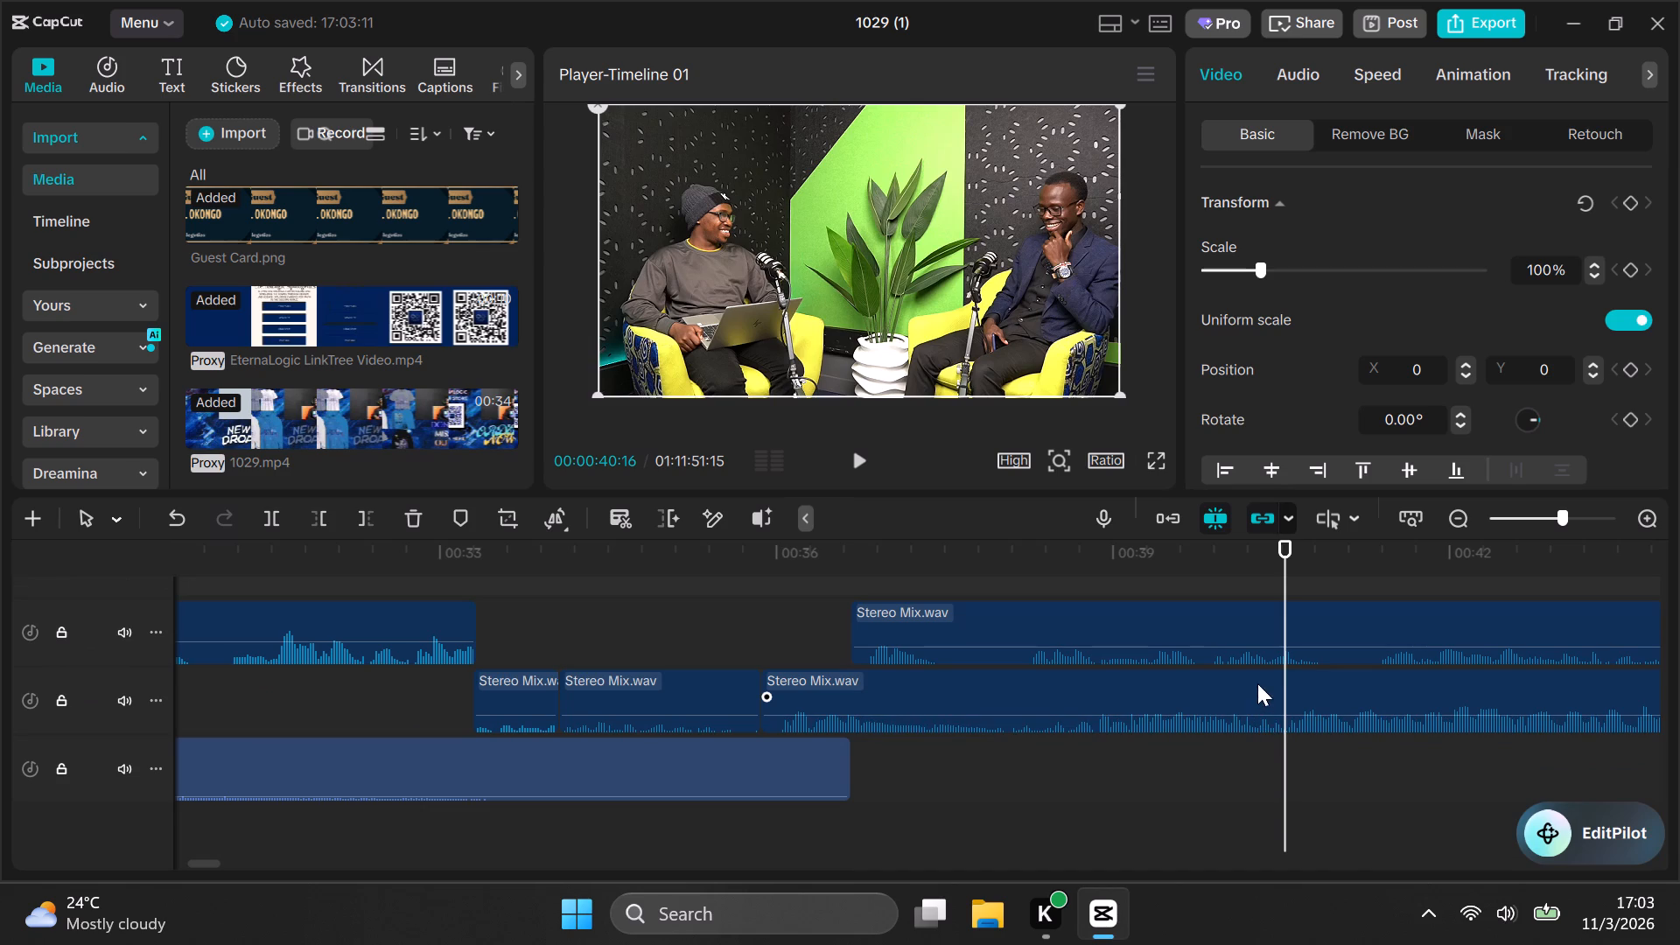
{"action": "left_click", "coordinate": [1261, 623]}
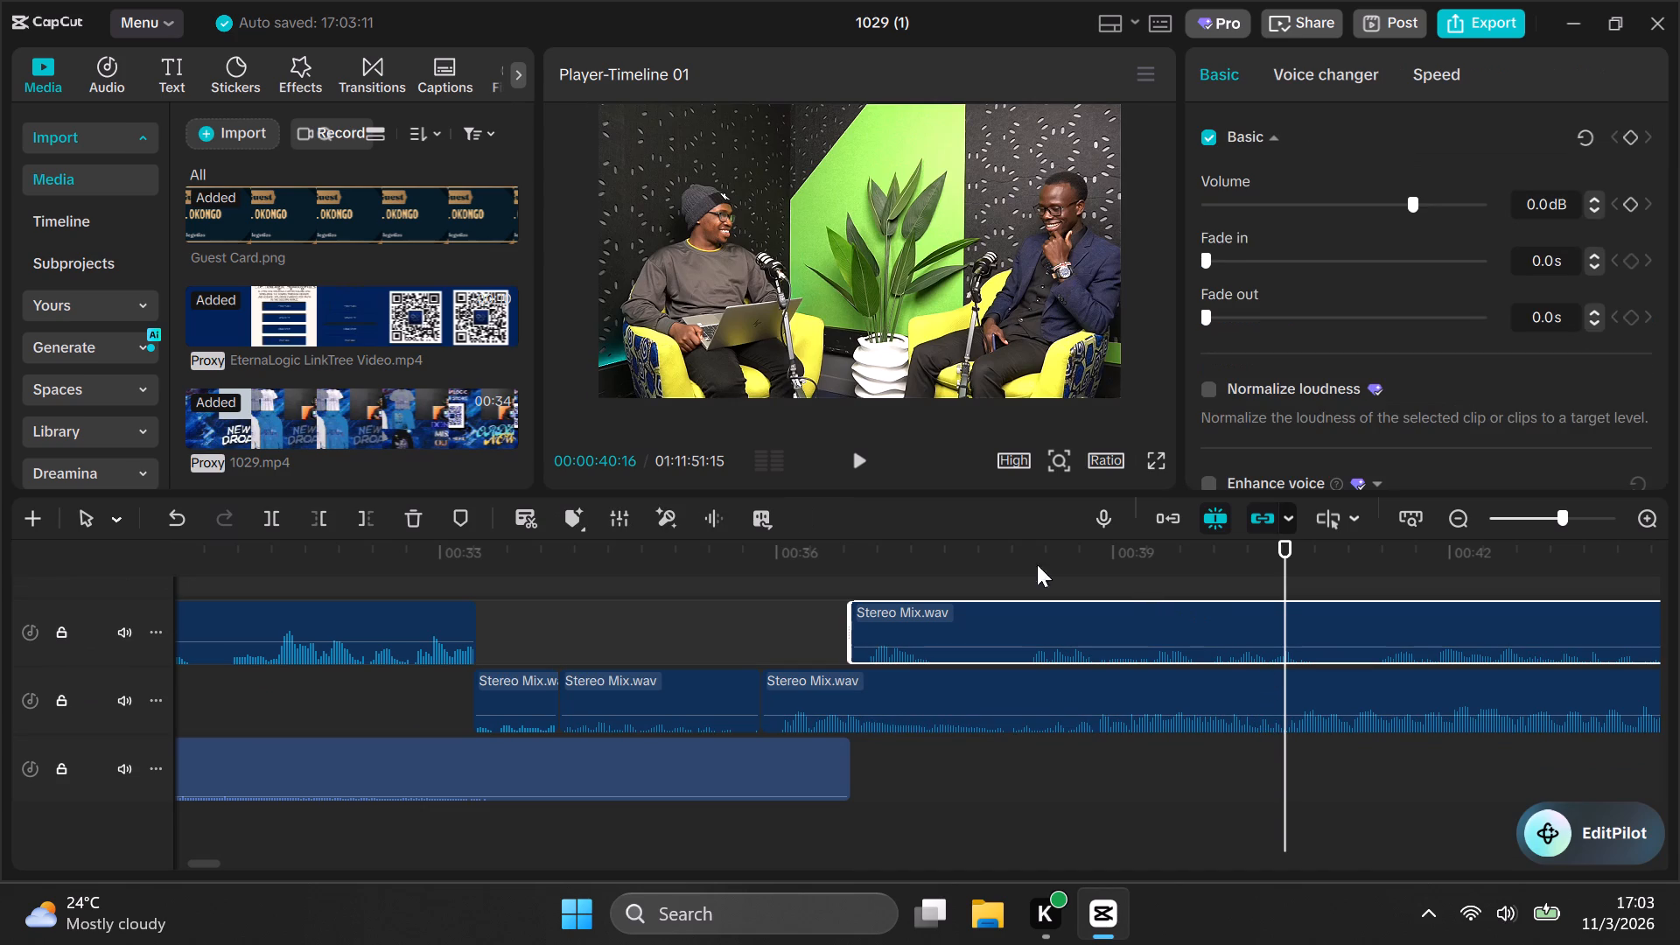
{"action": "left_click", "coordinate": [278, 519]}
Delete the original Stereo Mix.wav piece before 00:00:40:16 and move the remaining piece back against the audio preceding the gap.
{"action": "left_click", "coordinate": [1077, 633]}
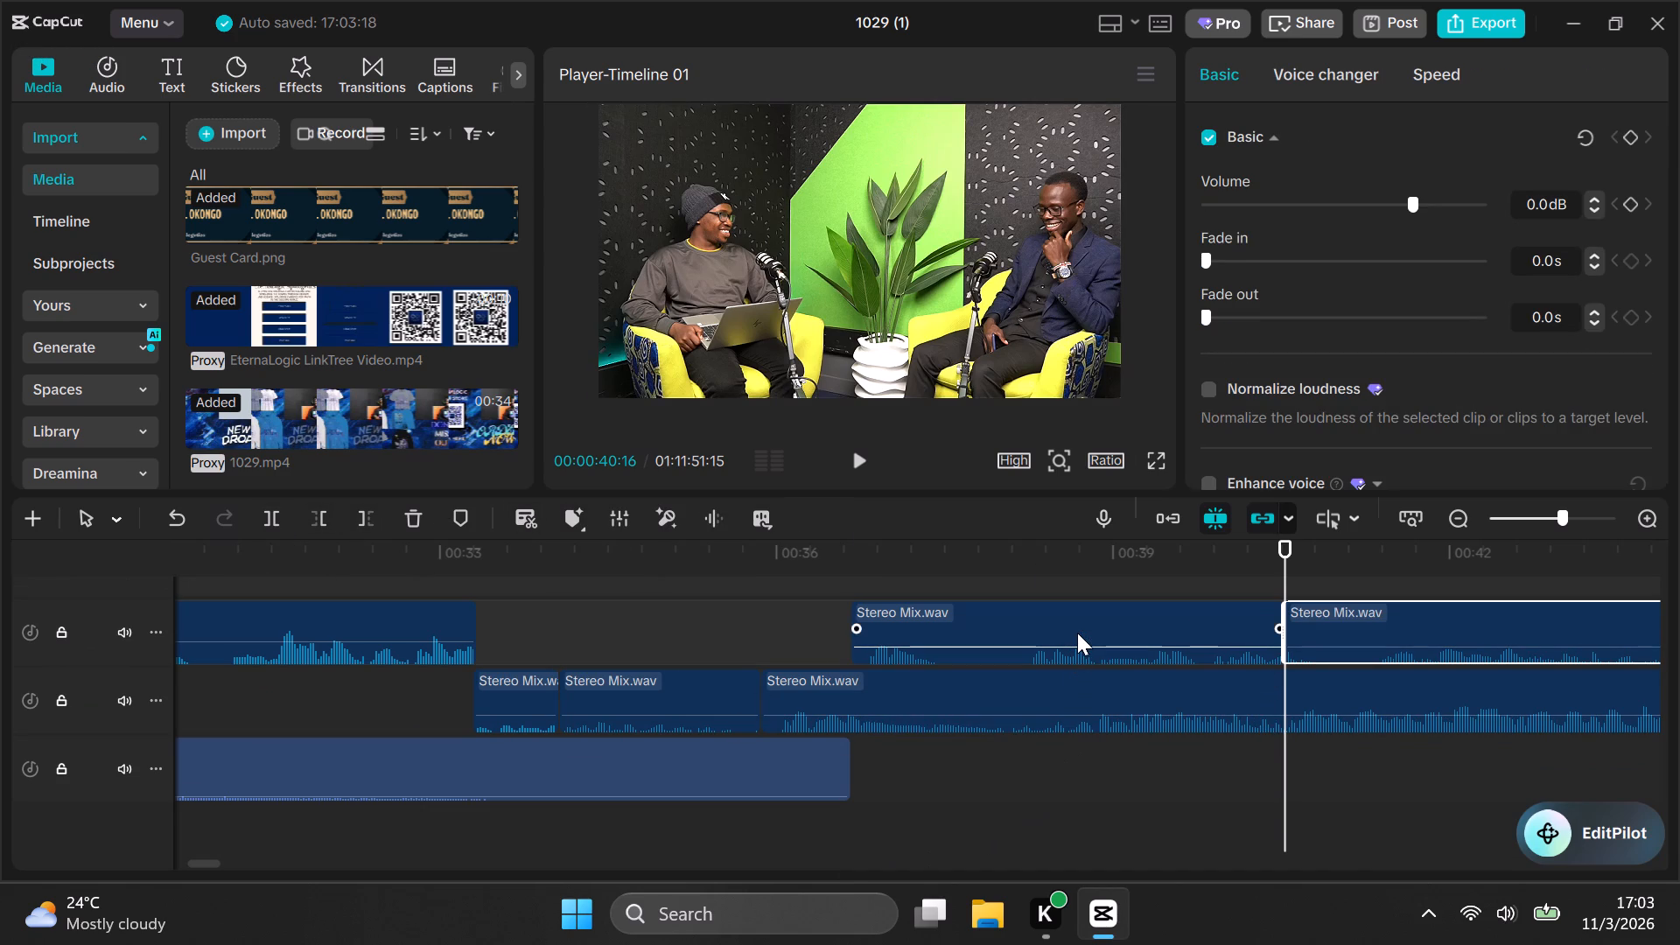
{"action": "key", "text": "BackSpace"}
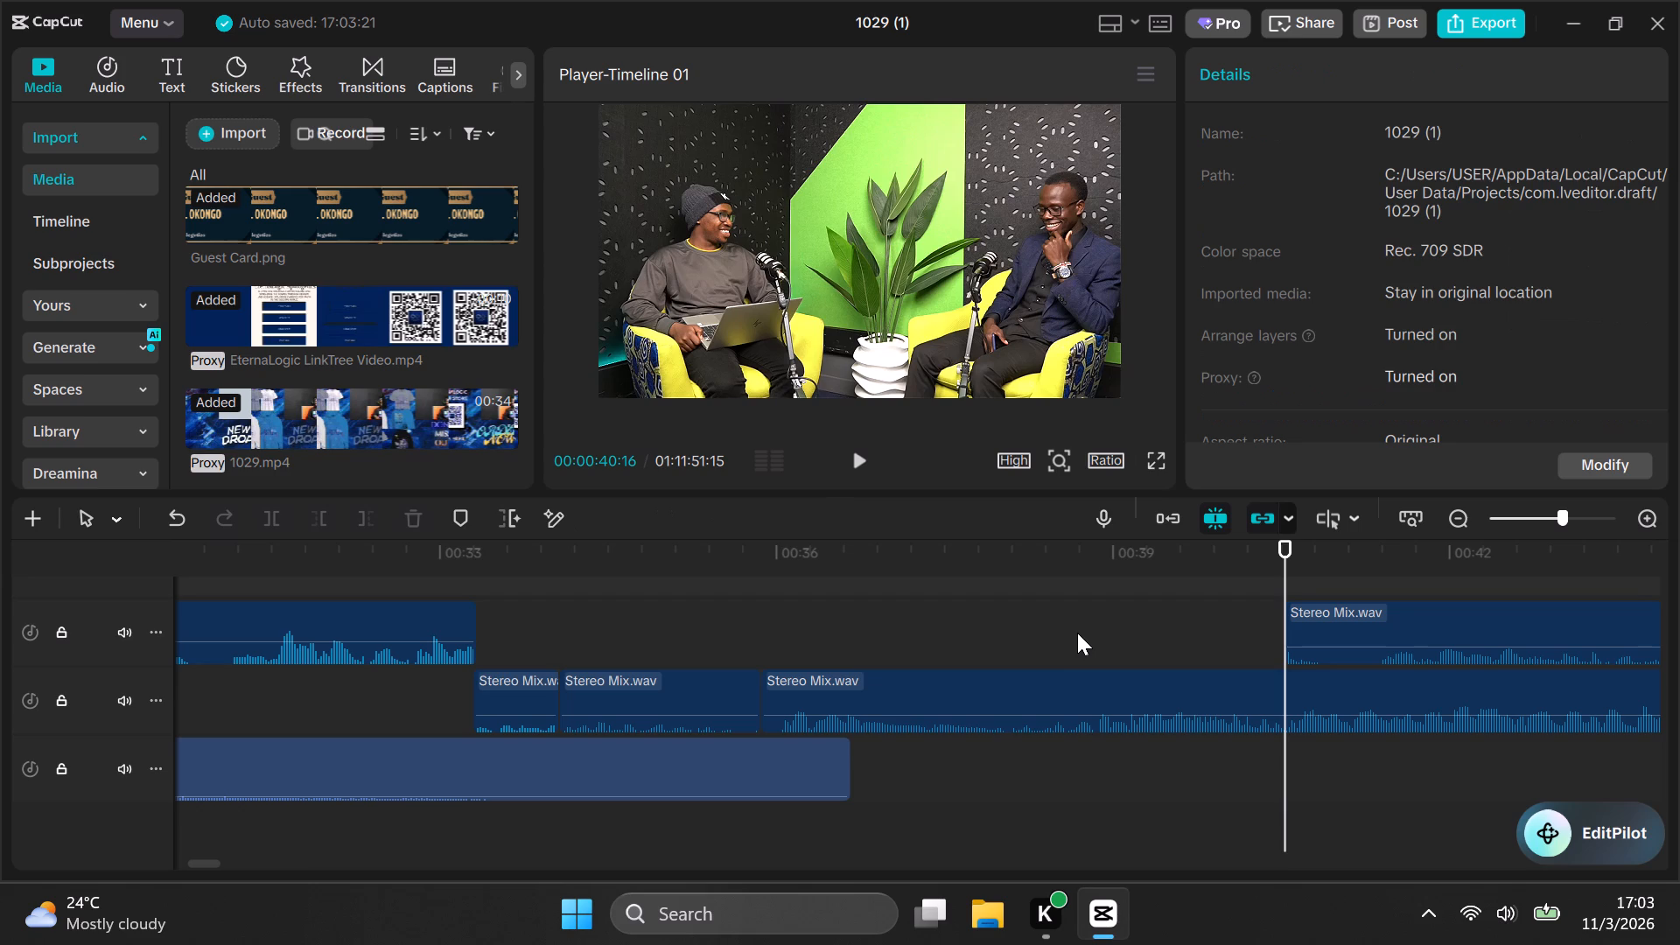
{"action": "left_click", "coordinate": [1399, 625]}
{"action": "left_click_drag", "start_coordinate": [1399, 625], "coordinate": [1263, 596]}
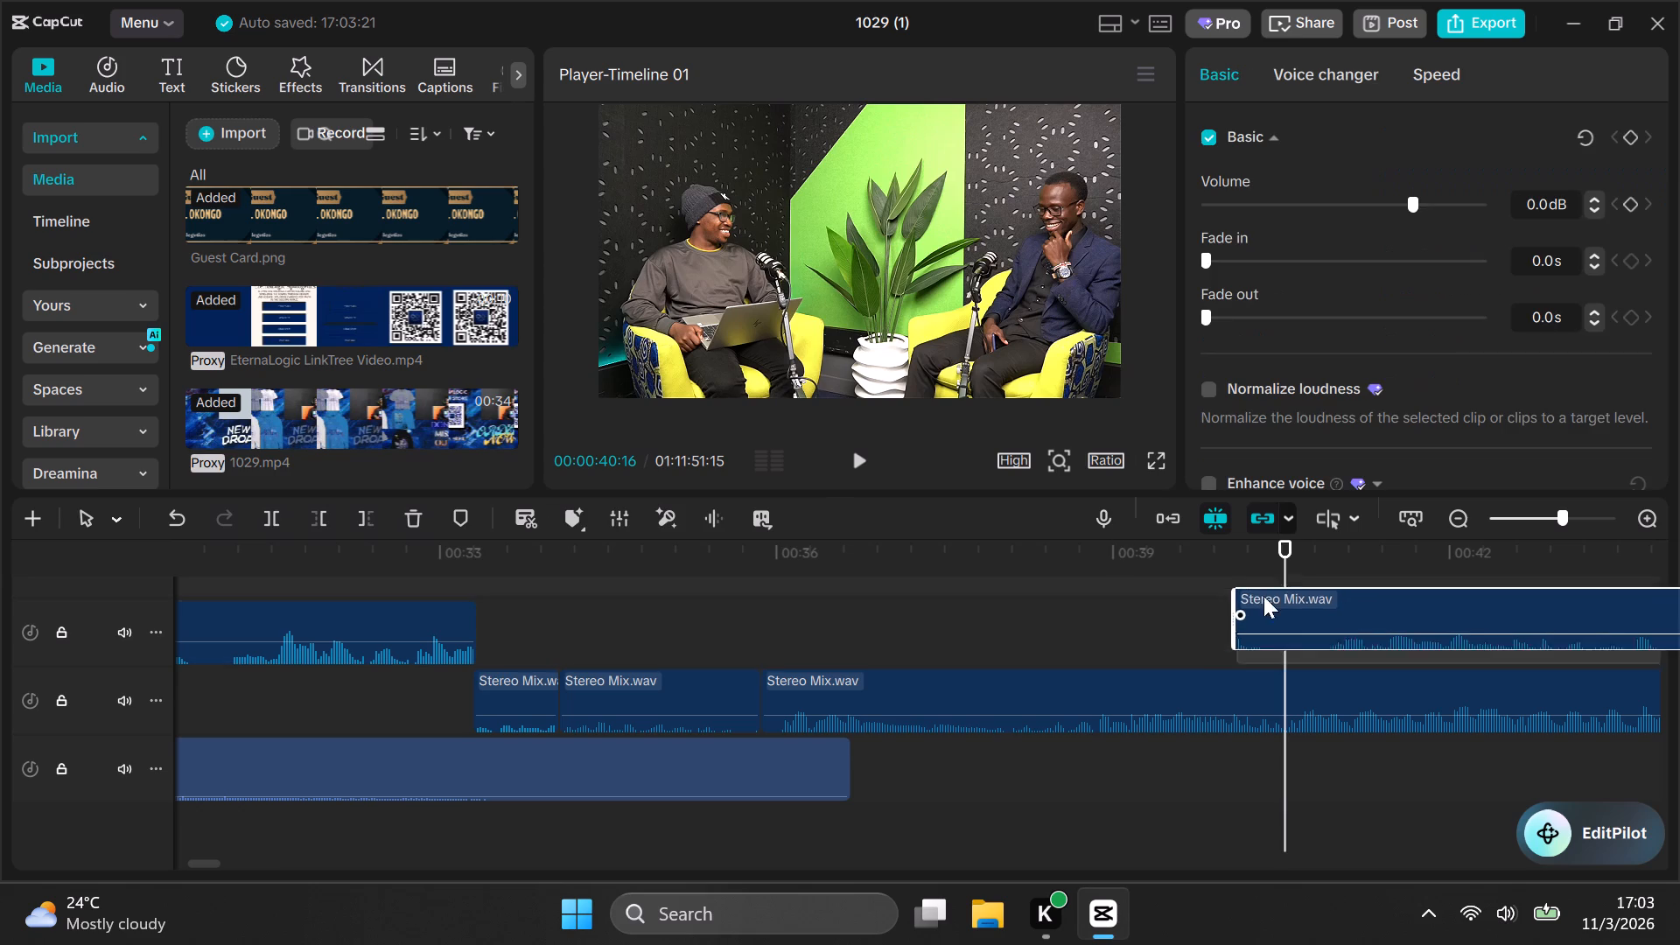
{"action": "left_click_drag", "start_coordinate": [1263, 596], "coordinate": [597, 629]}
Delete the original C0007.MP4 piece before 00:00:40:16 and move the remaining piece back against the video preceding the gap.
{"action": "scroll", "coordinate": [615, 625], "scroll_direction": "up", "scroll_amount": 5}
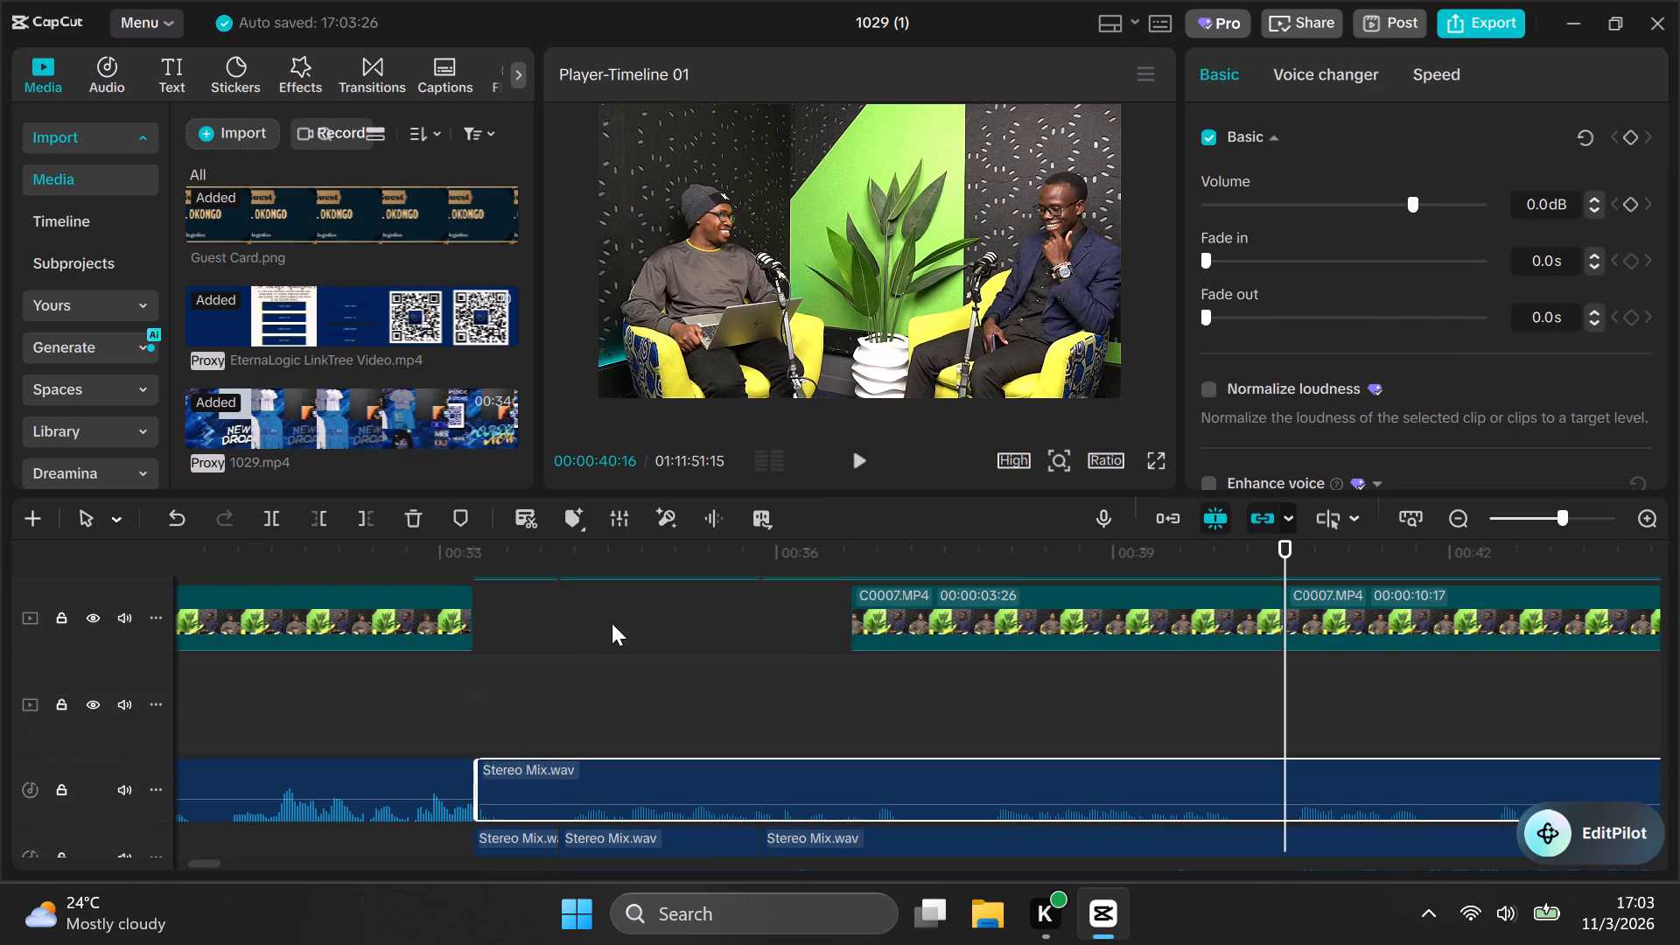
{"action": "scroll", "coordinate": [612, 630], "scroll_direction": "down", "scroll_amount": 2}
{"action": "scroll", "coordinate": [643, 641], "scroll_direction": "up", "scroll_amount": 3}
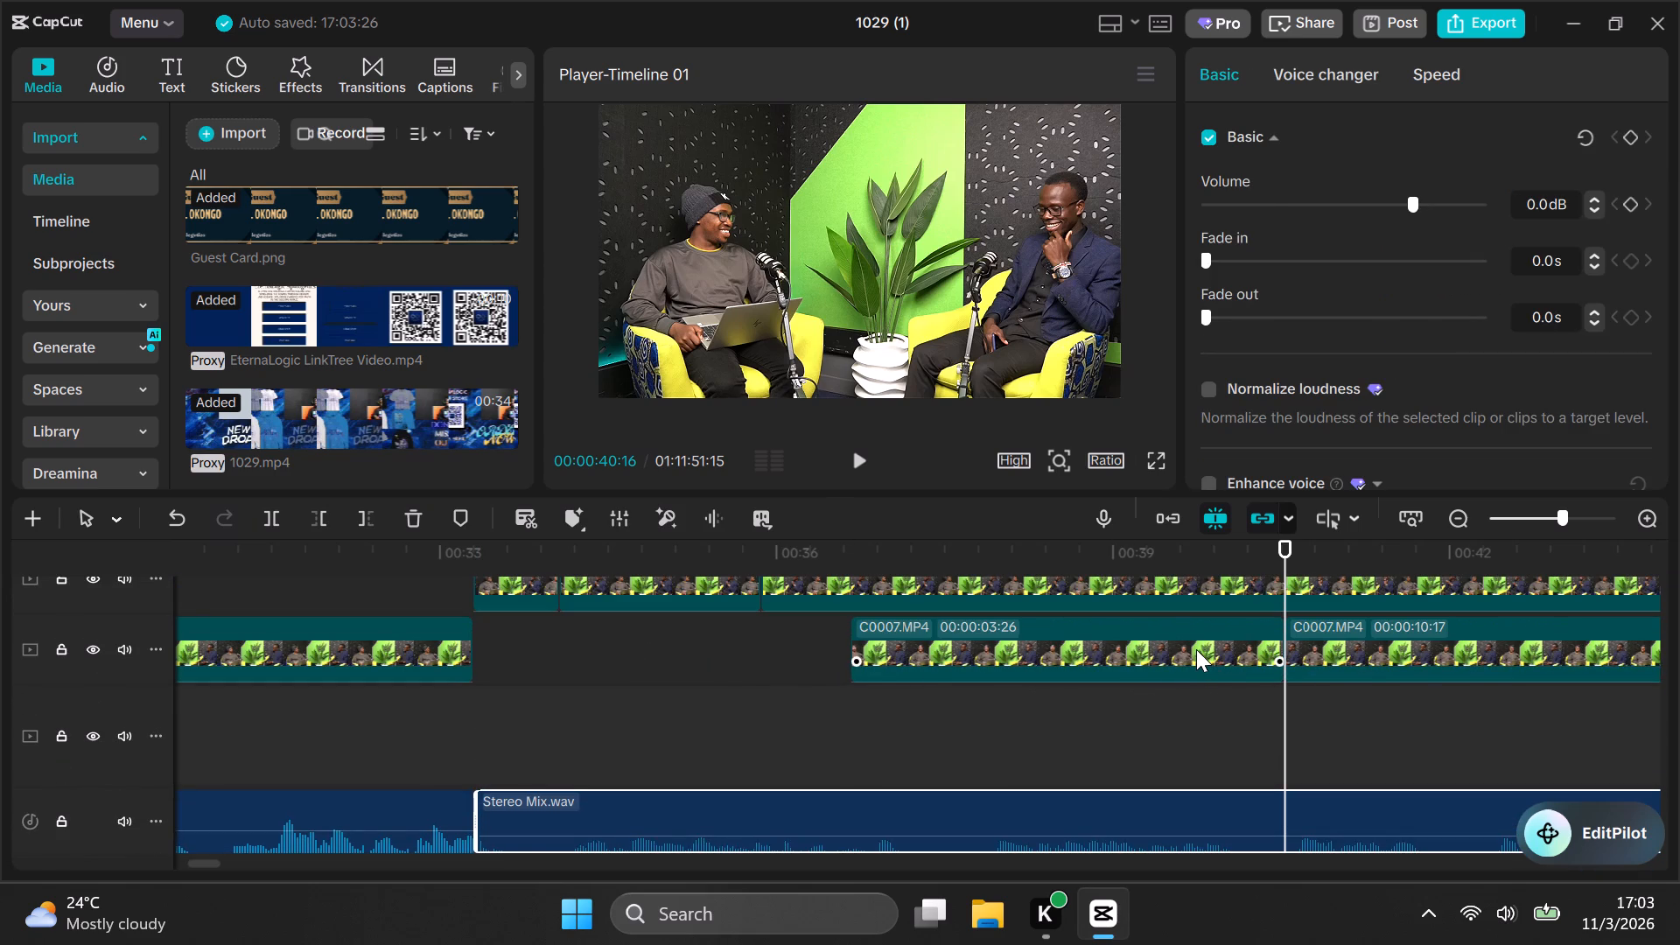
{"action": "left_click", "coordinate": [1196, 649]}
{"action": "key", "text": "BackSpace"}
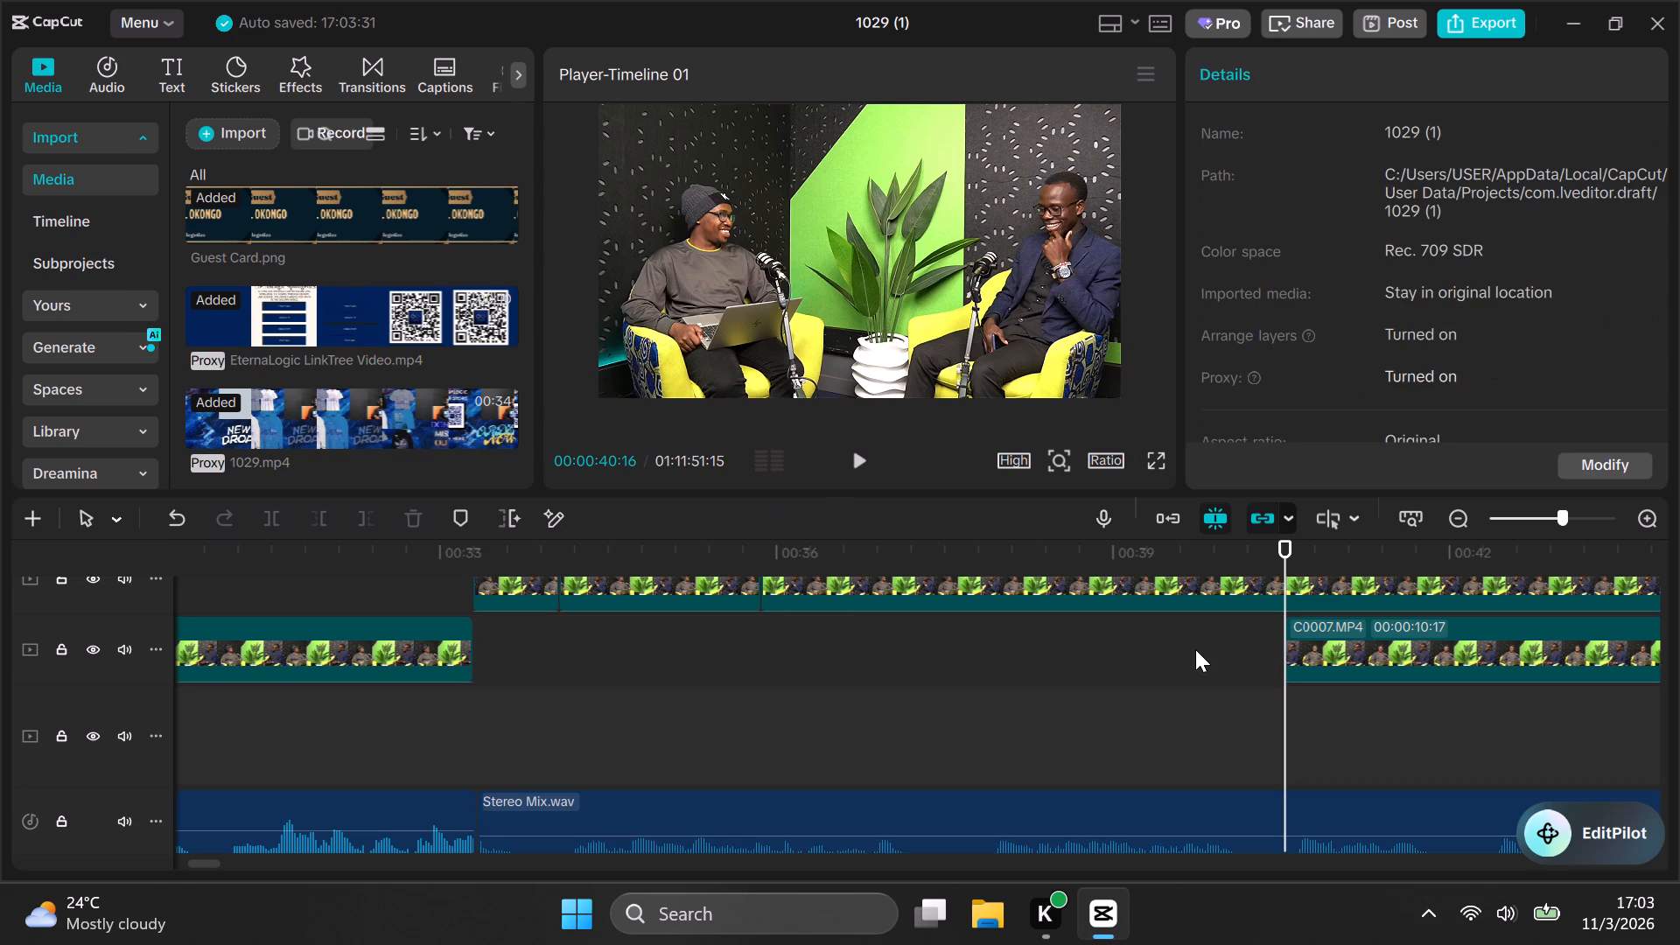
{"action": "left_click", "coordinate": [1381, 634]}
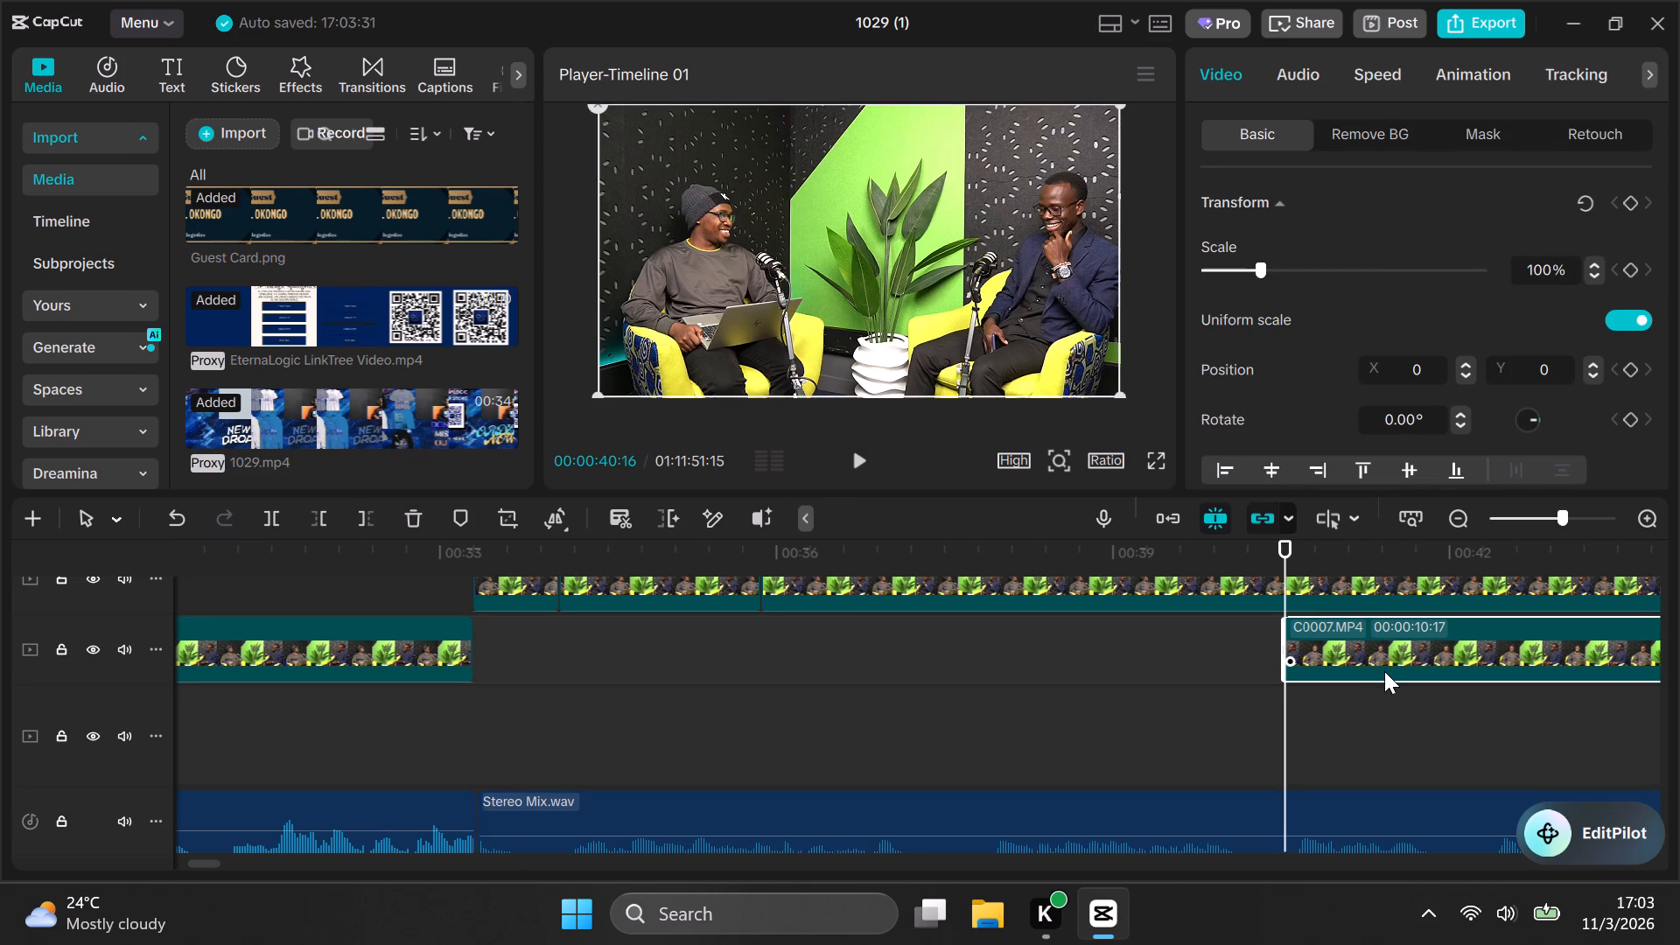
{"action": "left_click_drag", "start_coordinate": [1386, 671], "coordinate": [768, 648]}
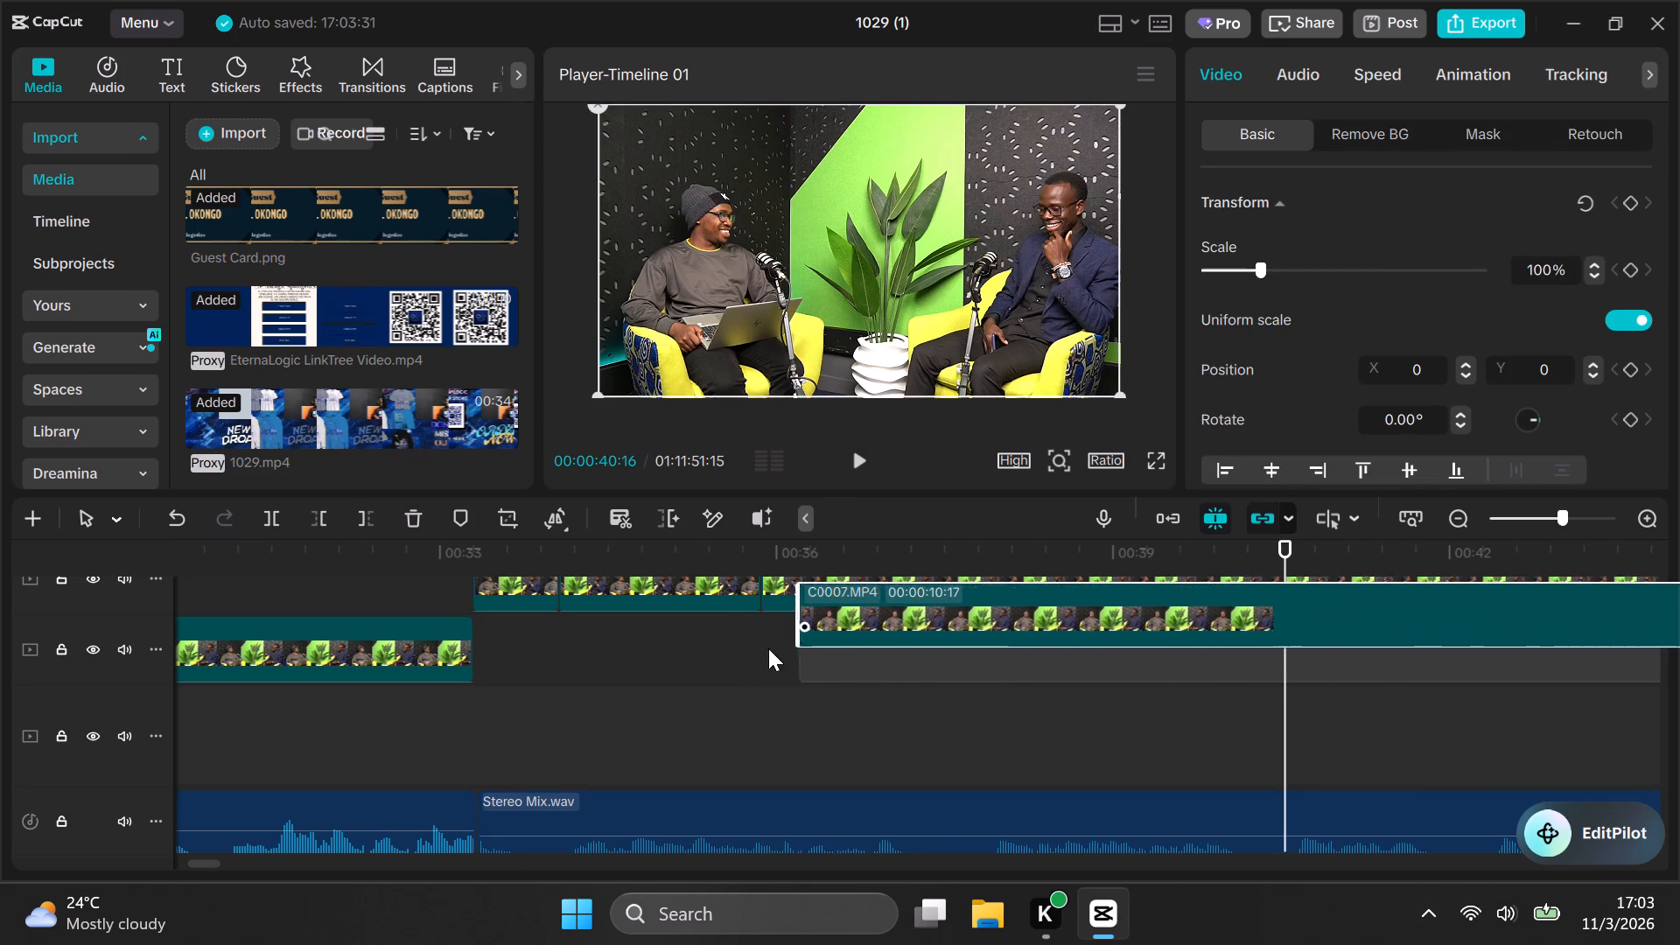
{"action": "left_click_drag", "start_coordinate": [768, 648], "coordinate": [577, 665]}
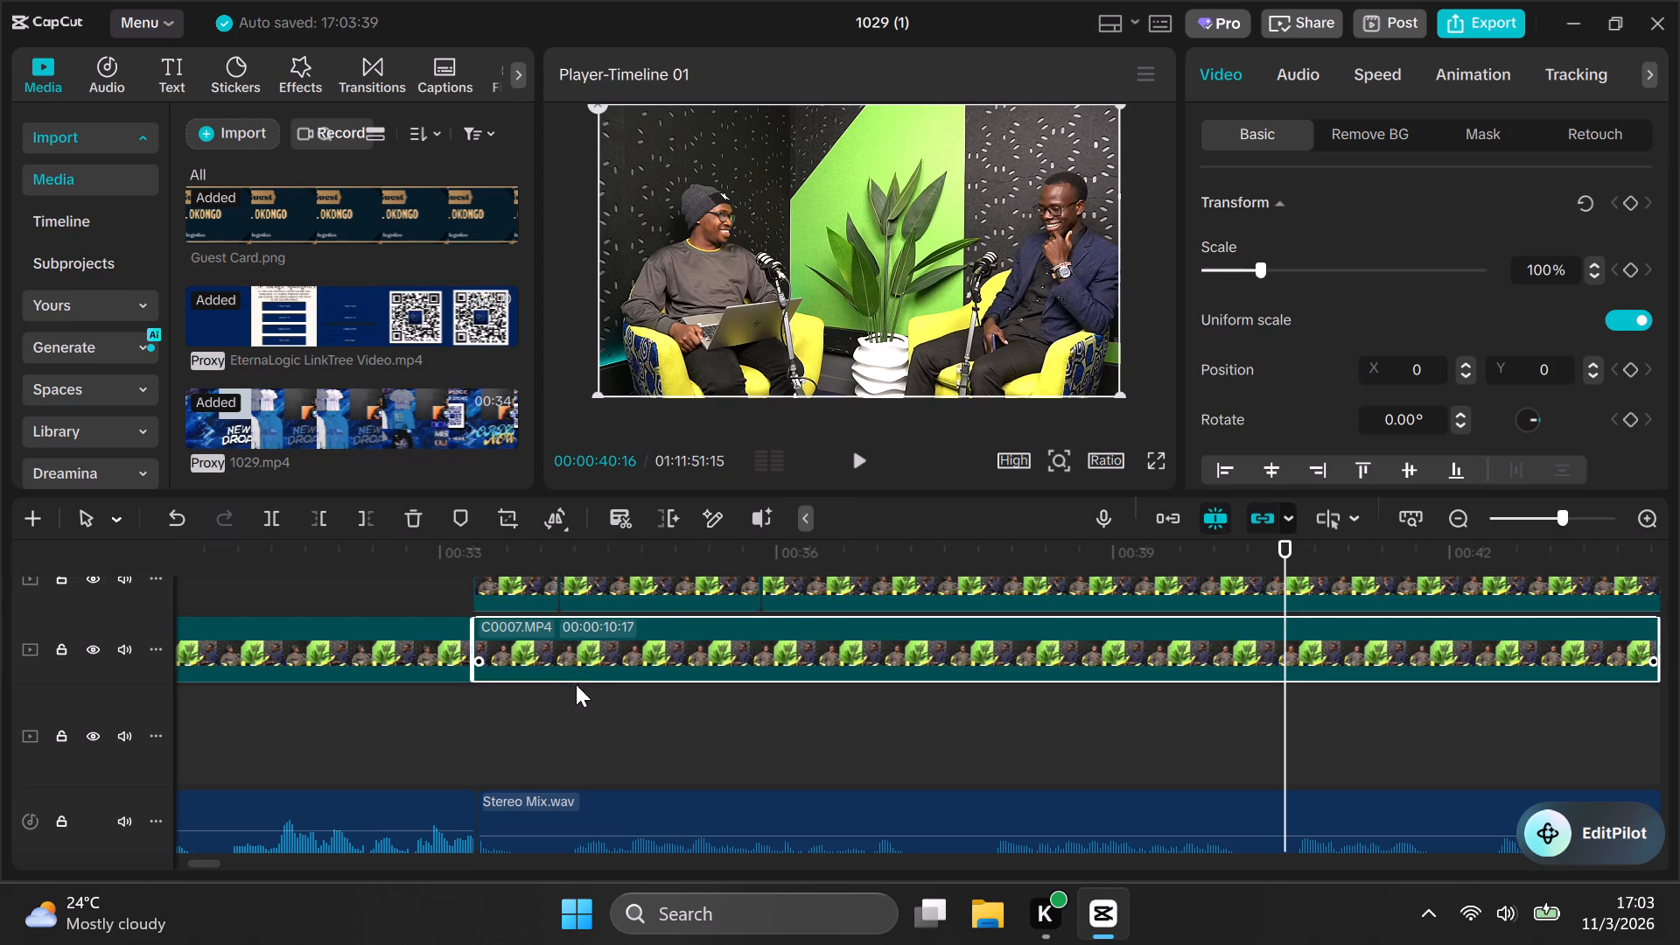
Play back from 00:00:32:11 across the closed gap to check how the joined clips and audio flow.
{"action": "scroll", "coordinate": [574, 694], "scroll_direction": "down", "scroll_amount": 4}
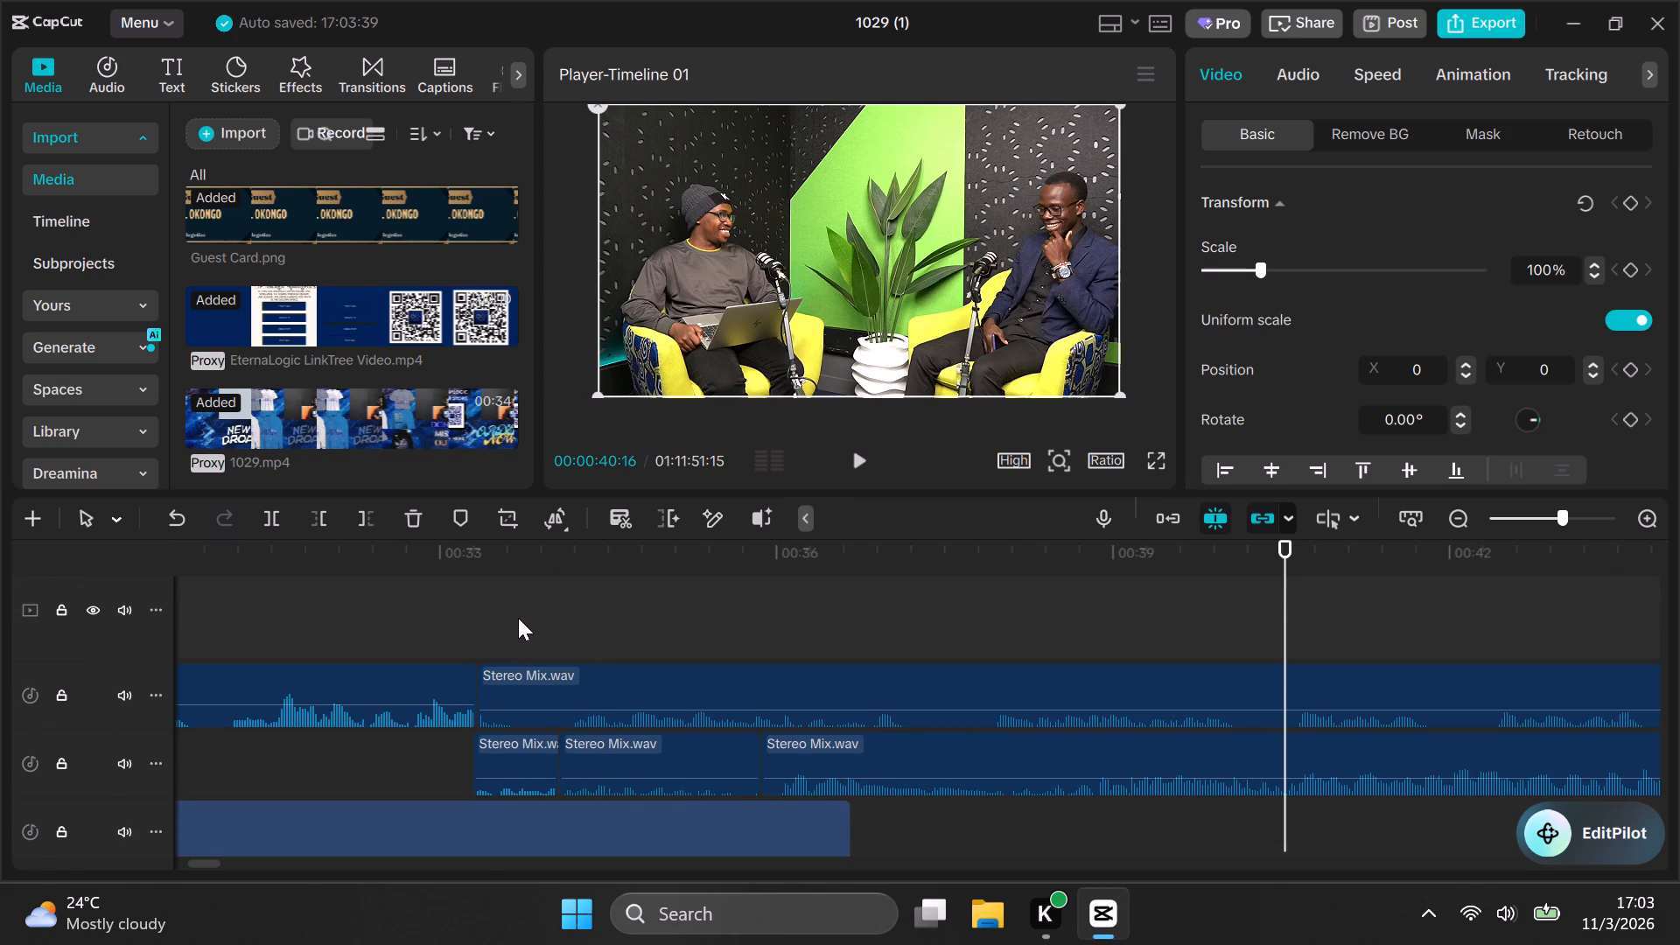
{"action": "scroll", "coordinate": [520, 618], "scroll_direction": "down", "scroll_amount": 3}
{"action": "scroll", "coordinate": [829, 642], "scroll_direction": "up", "scroll_amount": 4}
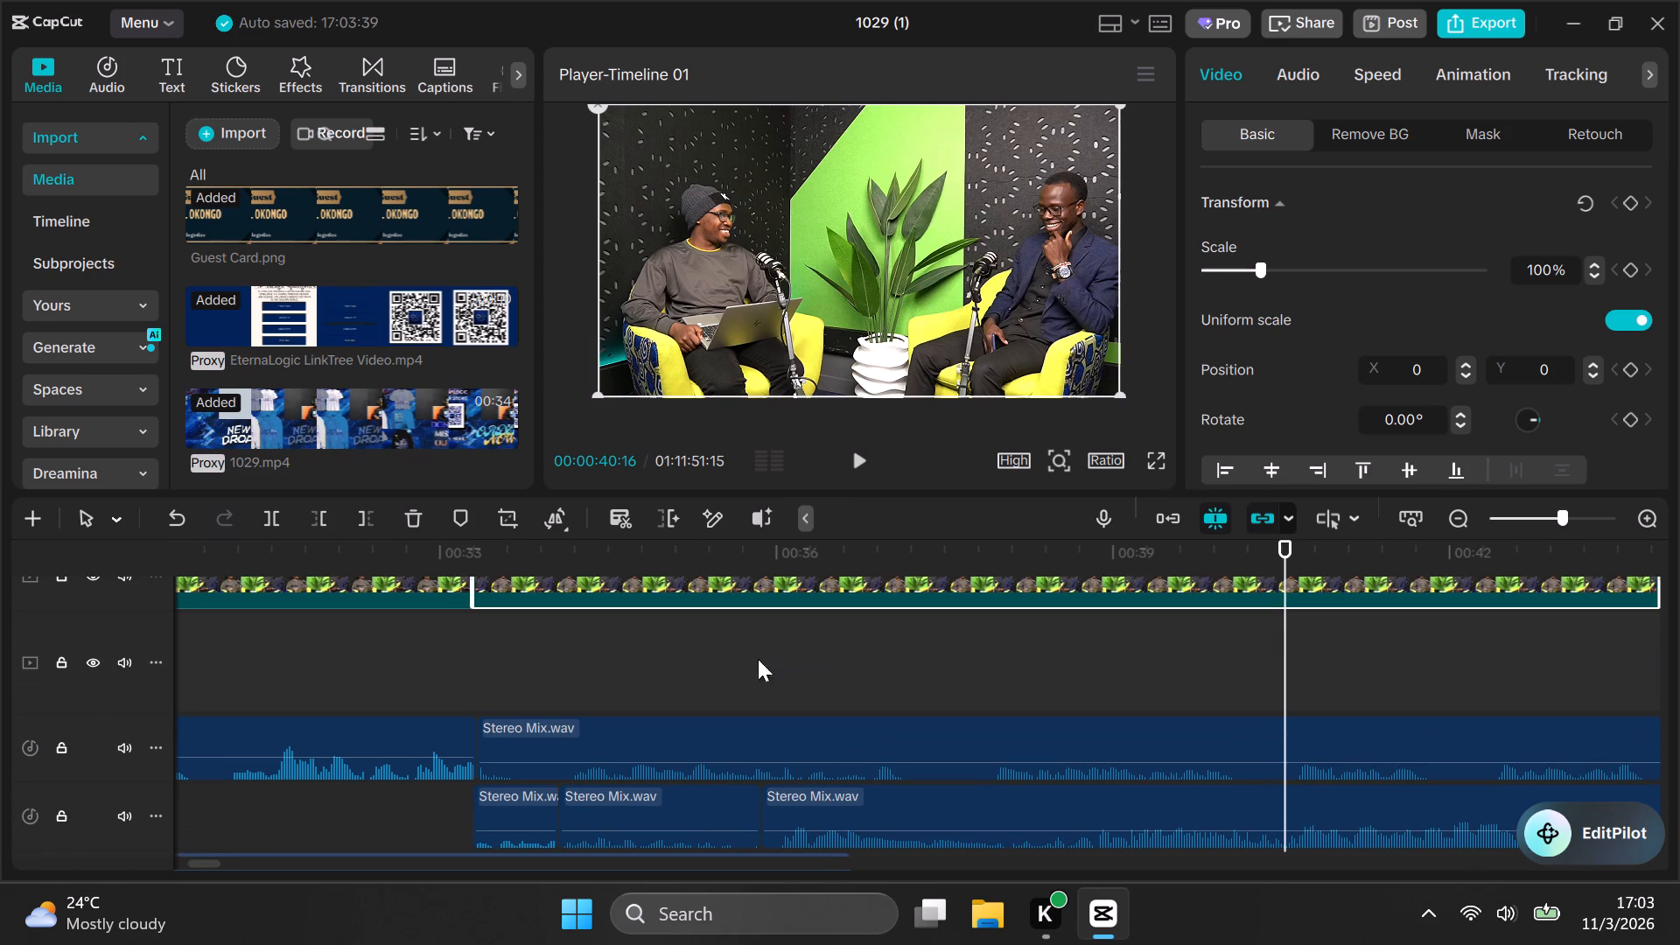
{"action": "left_click", "coordinate": [702, 661]}
{"action": "left_click", "coordinate": [367, 651]}
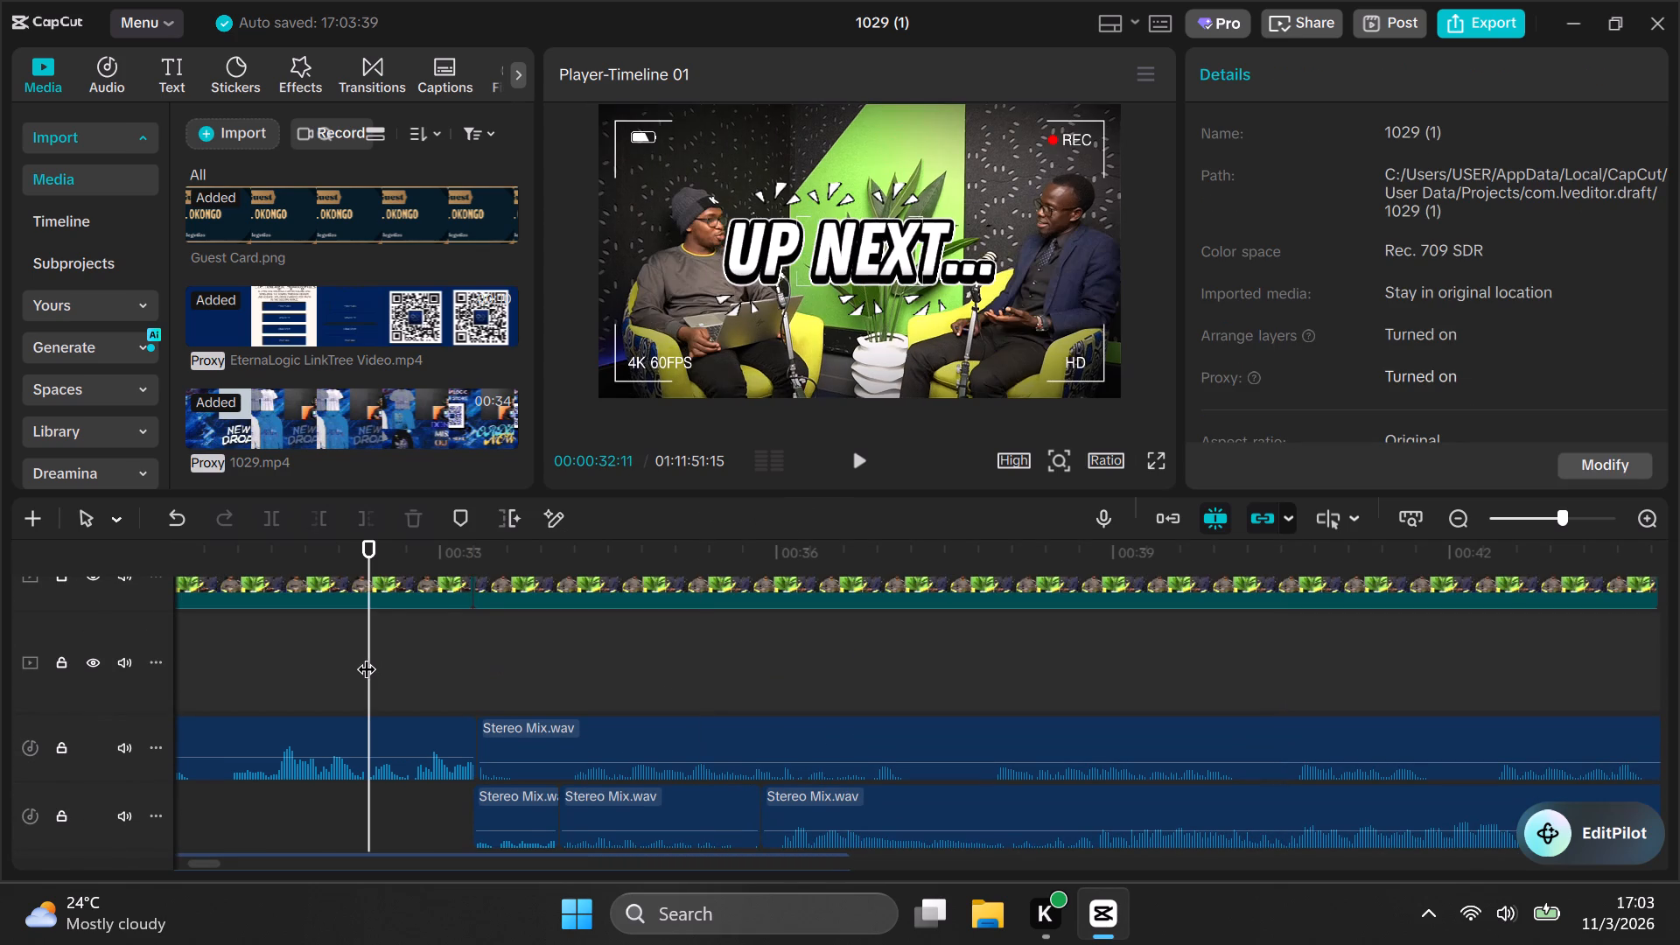
{"action": "key", "text": "space"}
{"action": "key", "text": "space"}
{"action": "key", "text": "space"}
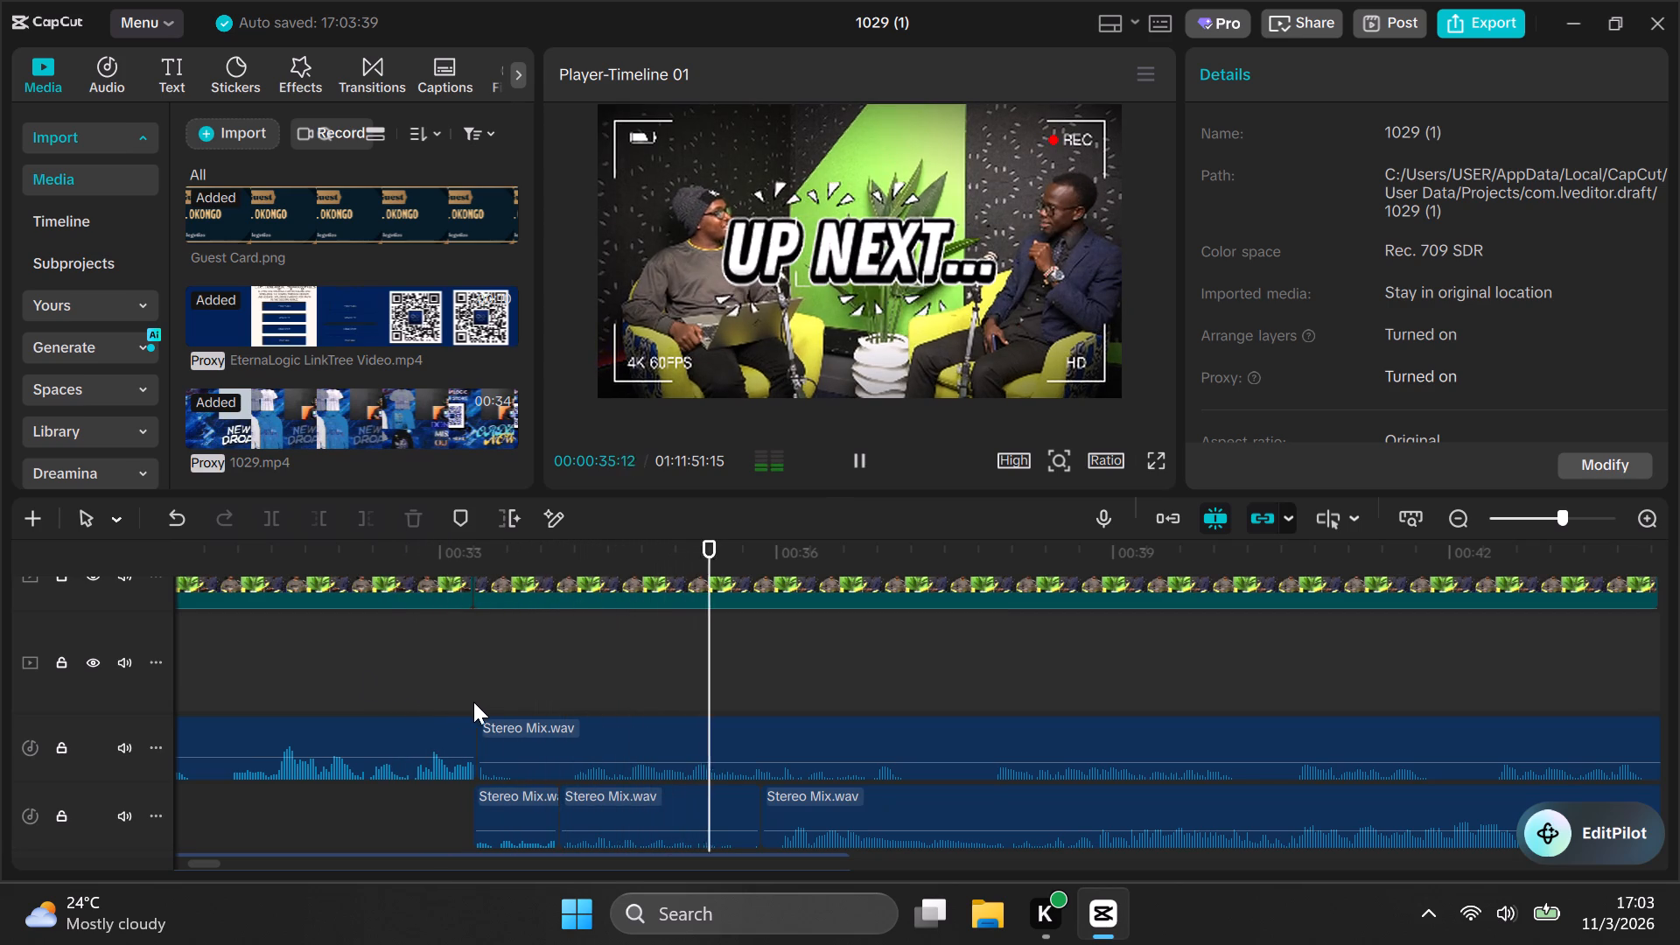
{"action": "key", "text": "space"}
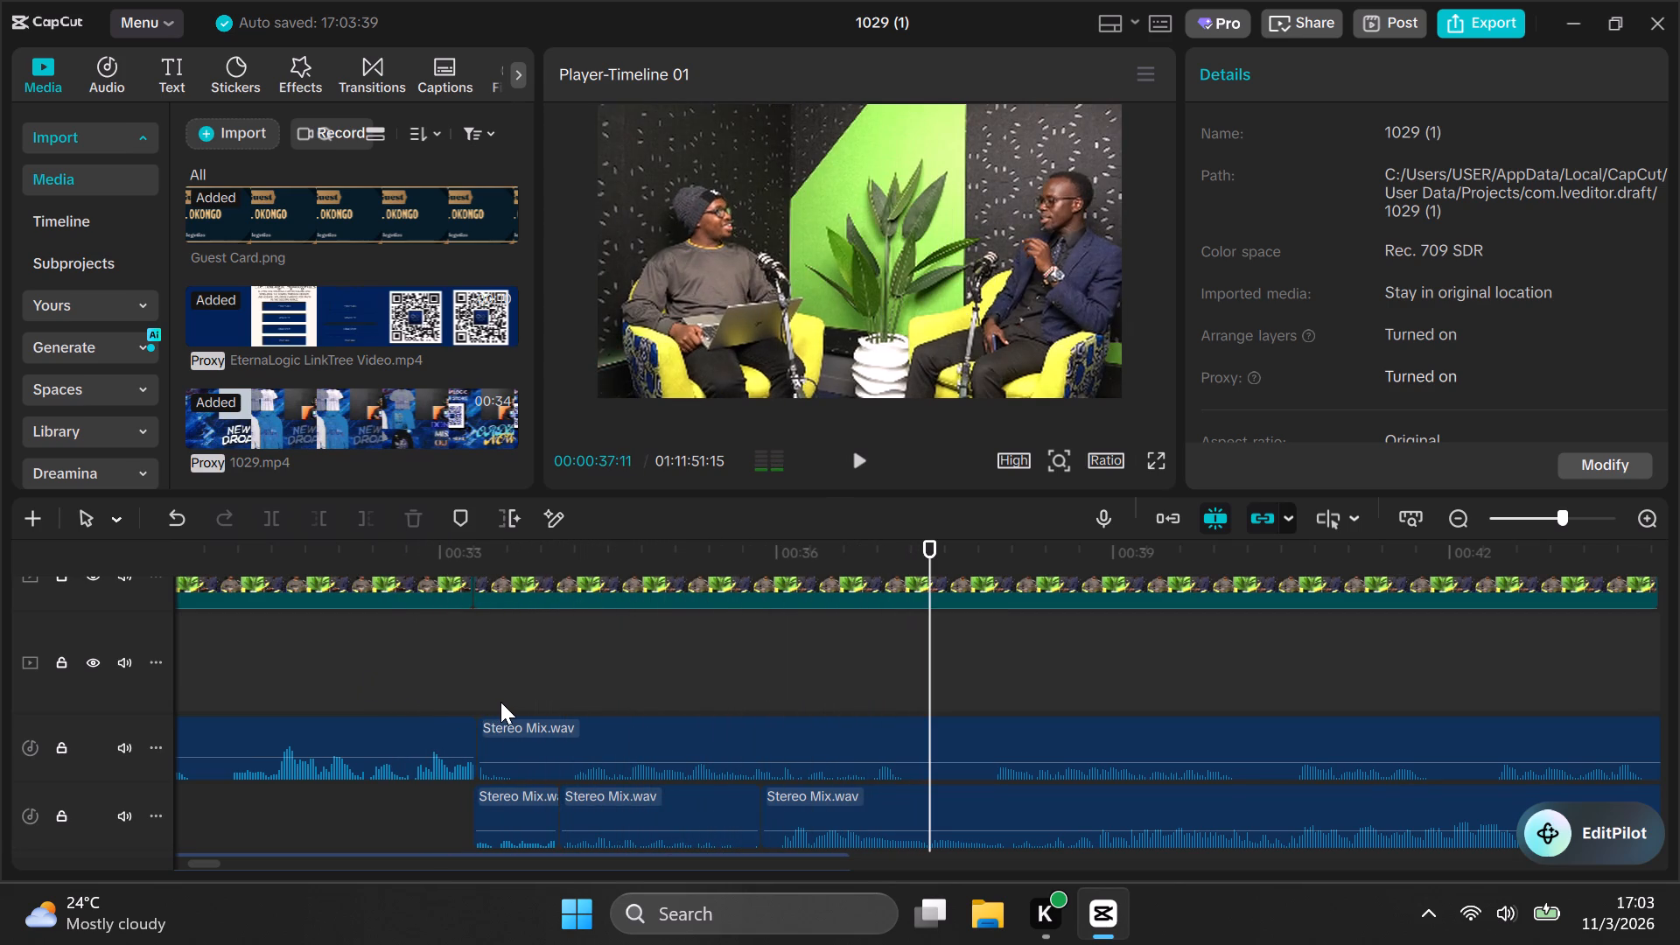
Examine the tracks where the teaser's text overlay ends at 00:00:36:19 and play back from there.
{"action": "scroll", "coordinate": [628, 692], "scroll_direction": "up", "scroll_amount": 6}
{"action": "scroll", "coordinate": [752, 699], "scroll_direction": "up", "scroll_amount": 9}
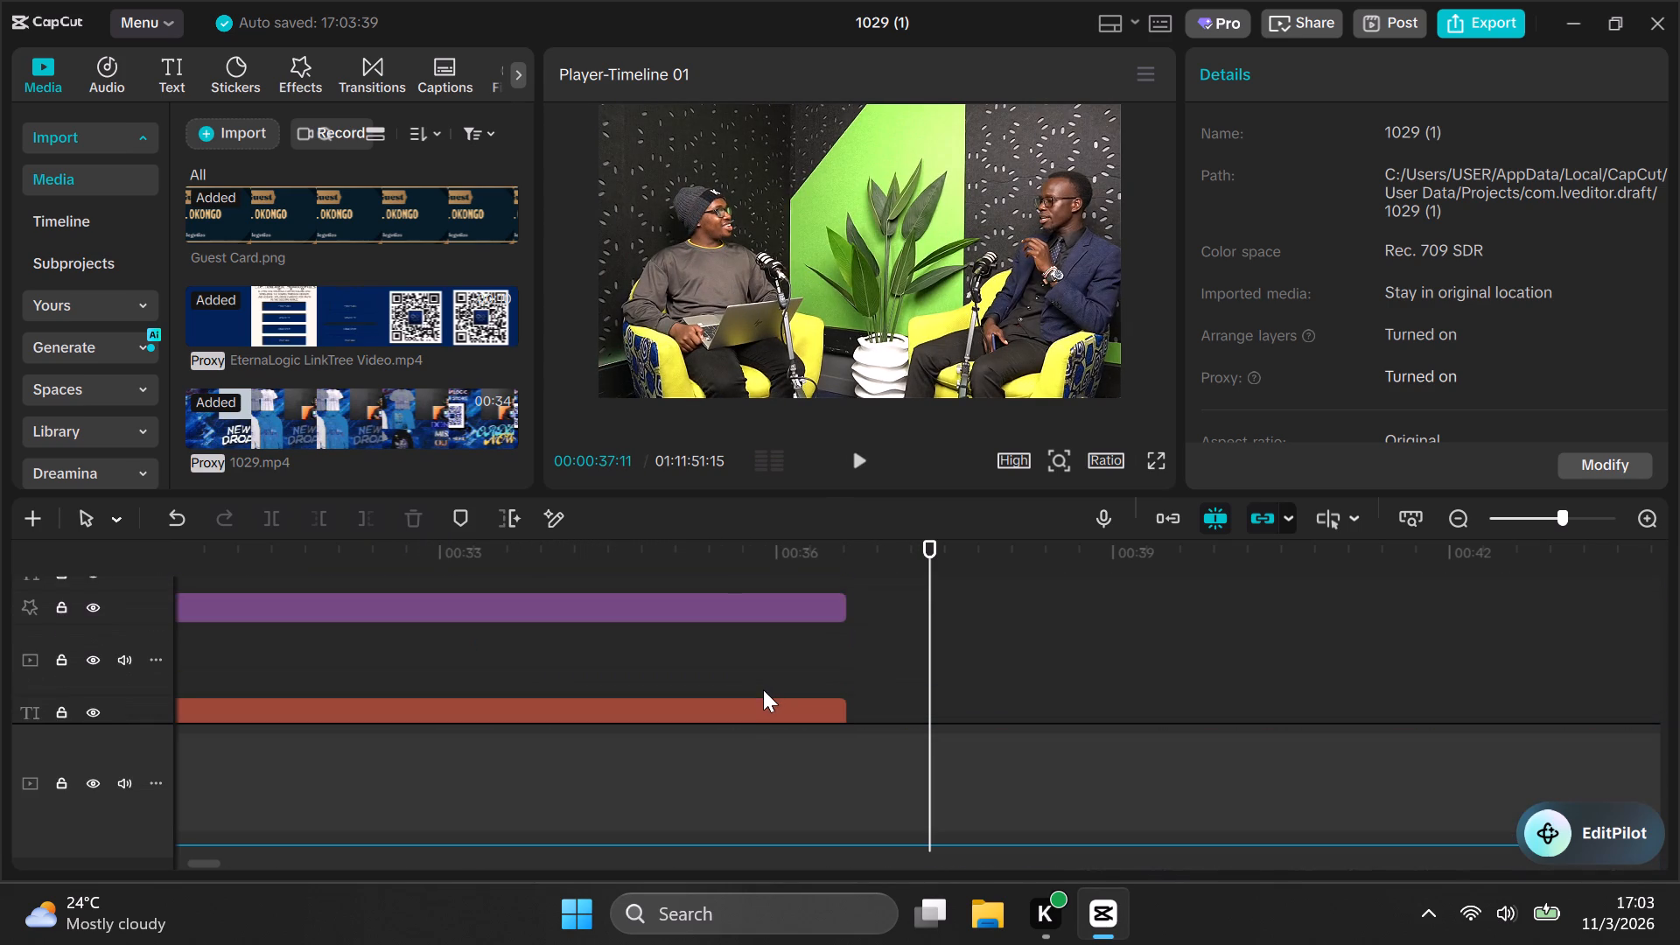
{"action": "scroll", "coordinate": [770, 685], "scroll_direction": "down", "scroll_amount": 2}
{"action": "left_click", "coordinate": [845, 676]}
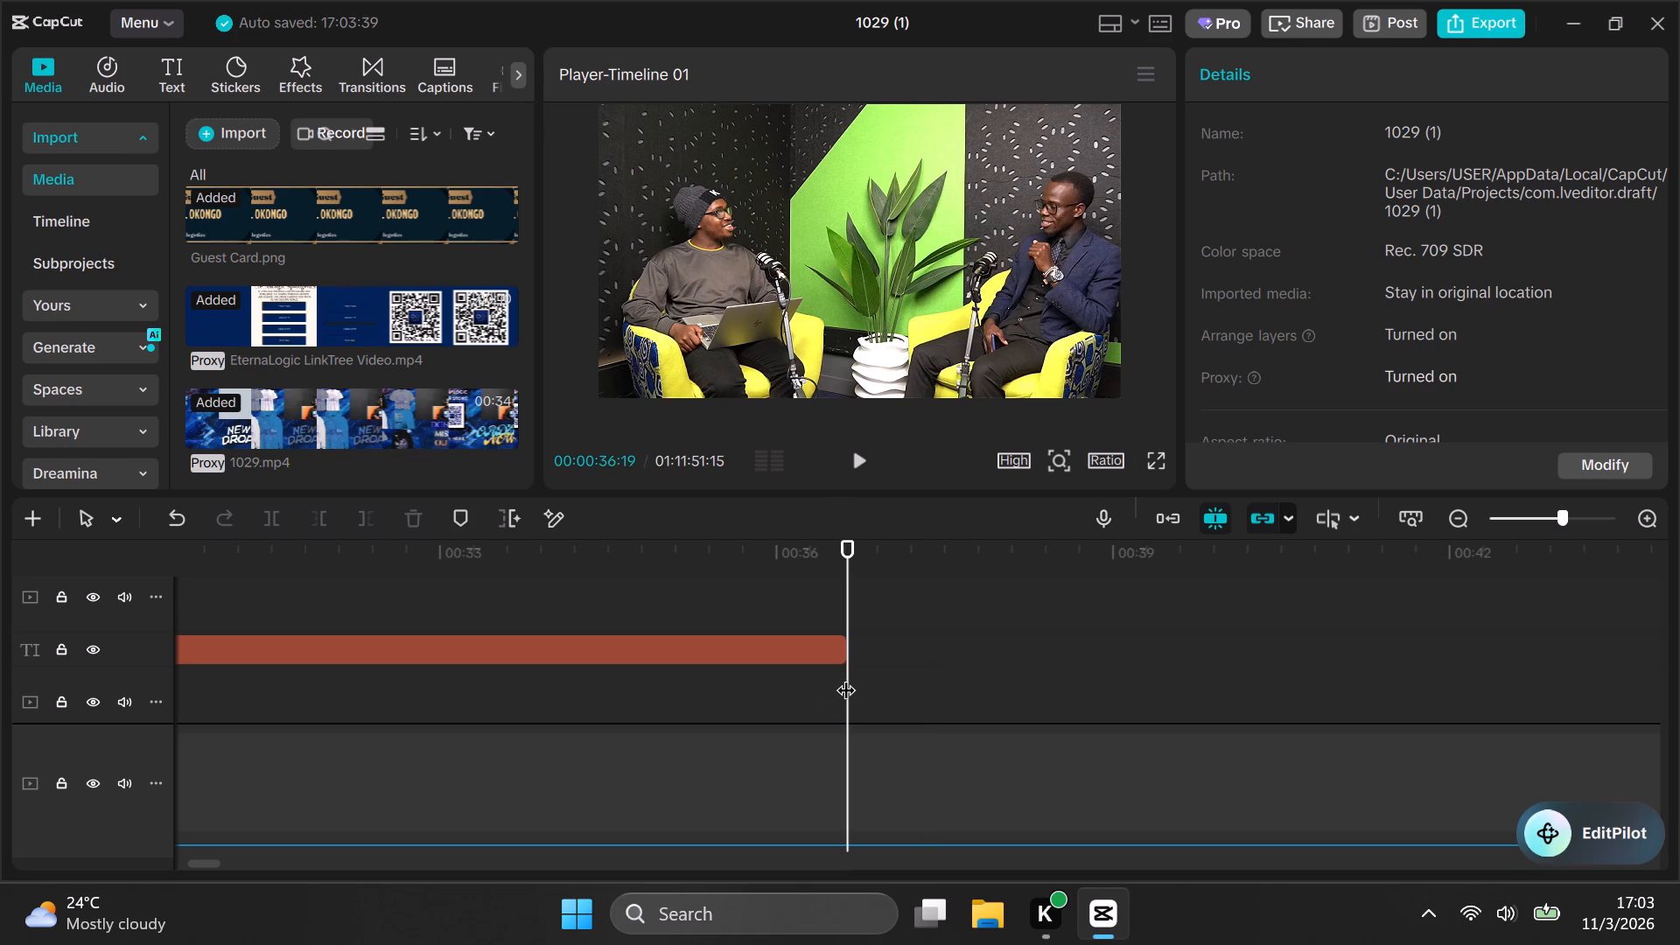
{"action": "scroll", "coordinate": [841, 683], "scroll_direction": "down", "scroll_amount": 8}
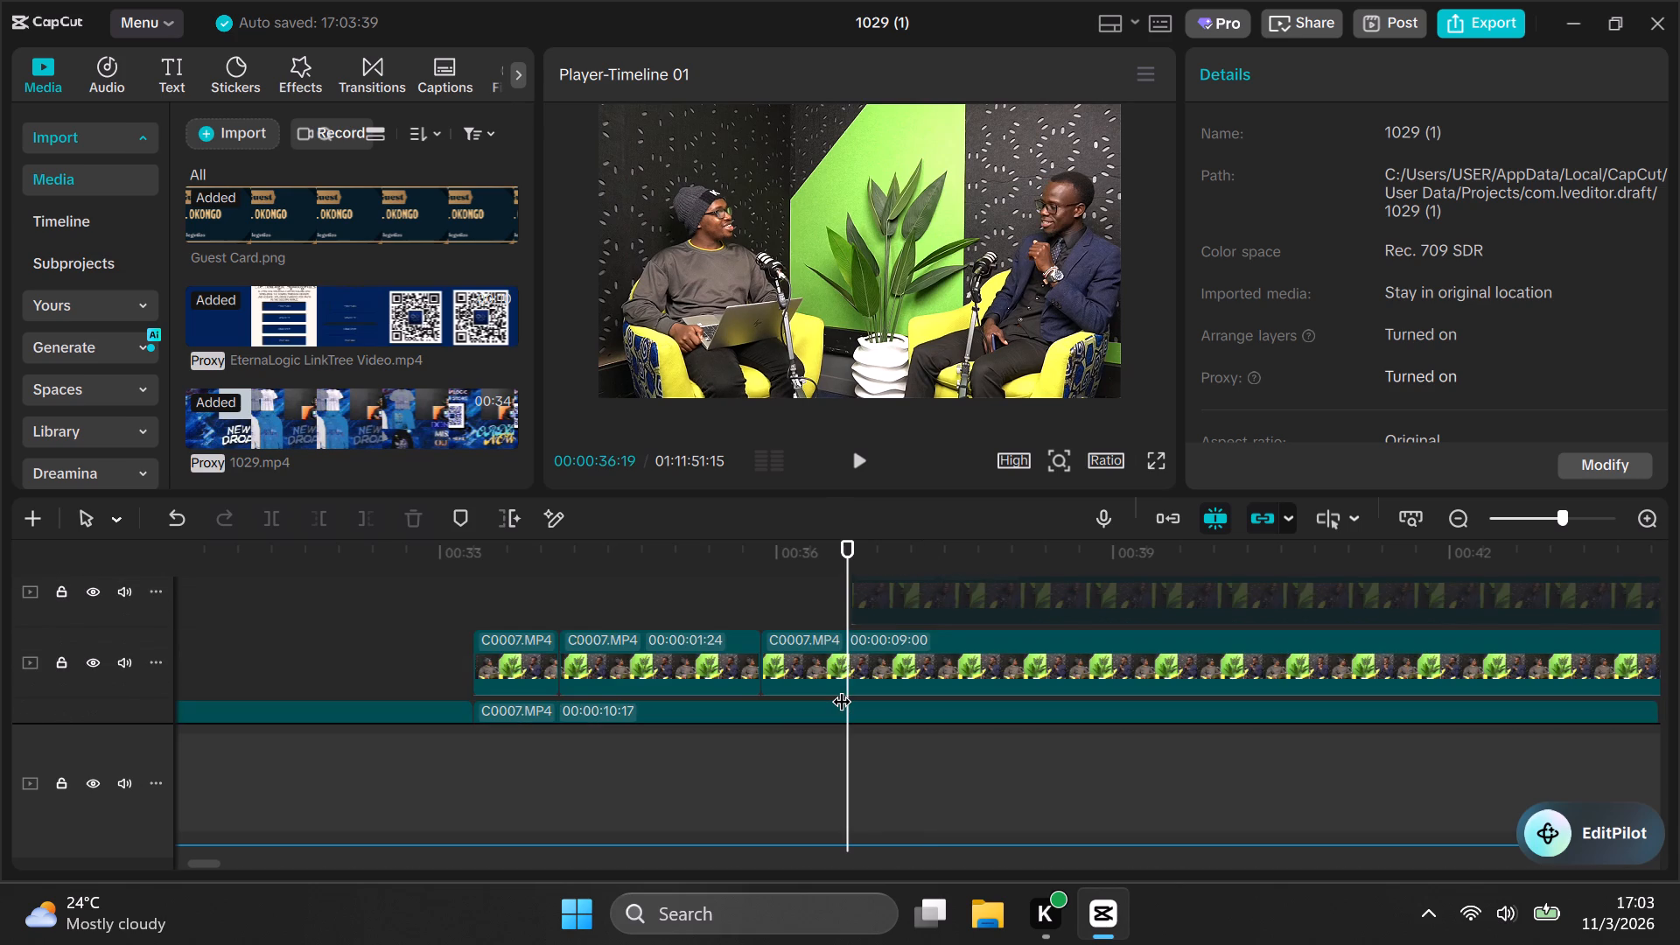
{"action": "scroll", "coordinate": [841, 688], "scroll_direction": "down", "scroll_amount": 2}
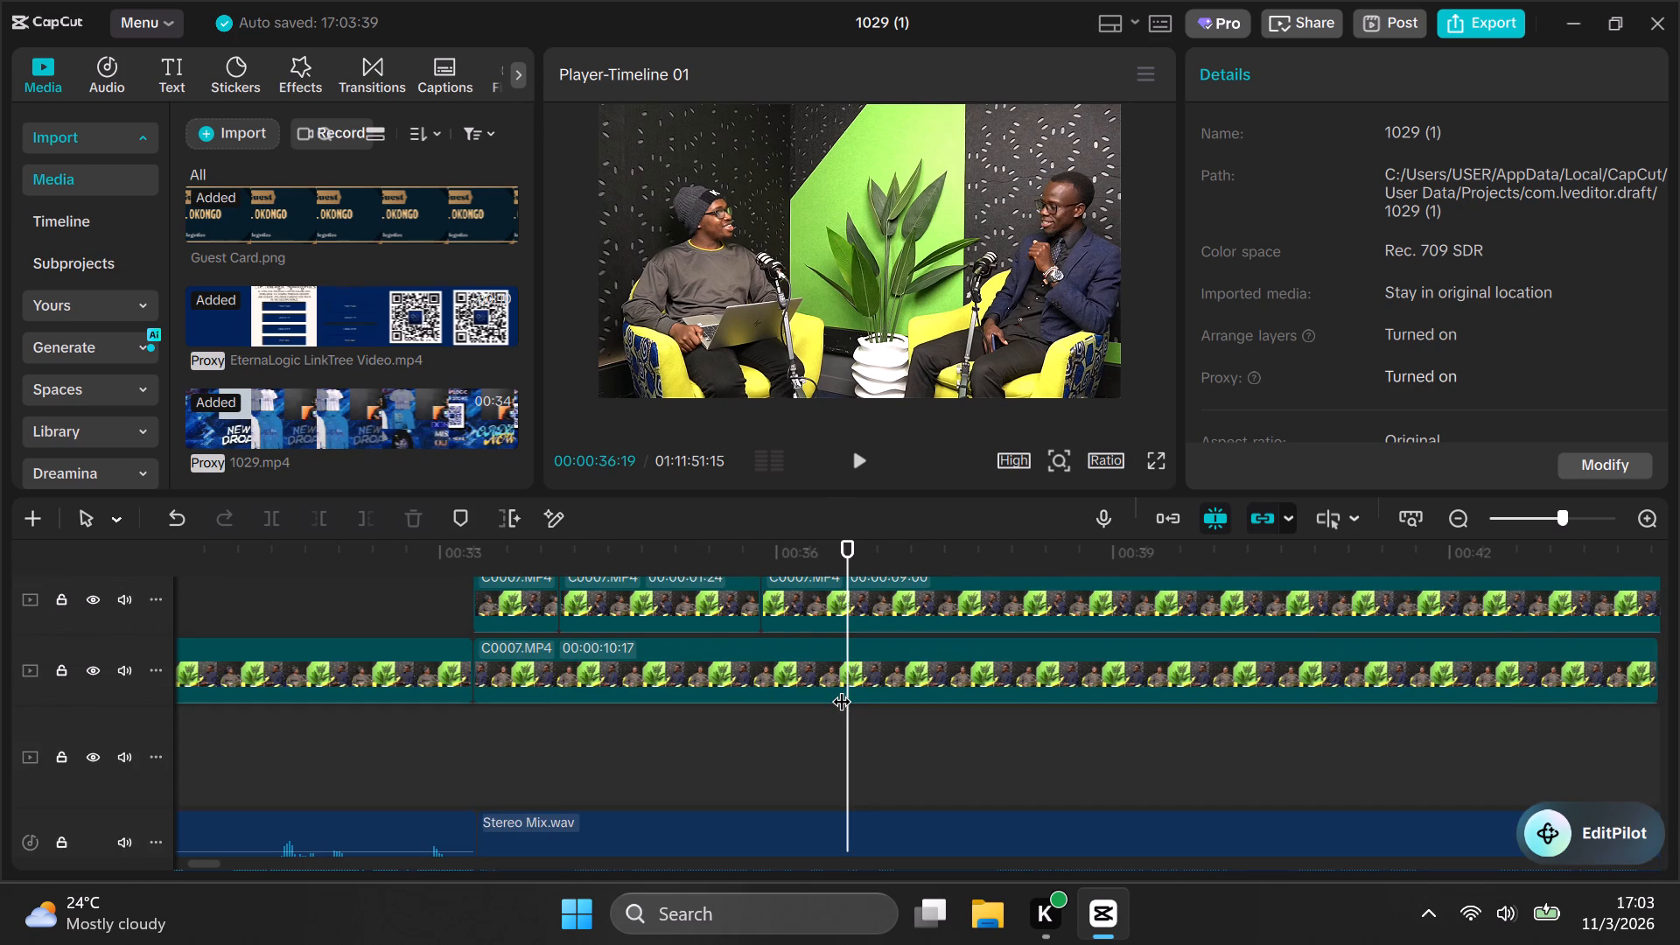
{"action": "scroll", "coordinate": [841, 688], "scroll_direction": "down", "scroll_amount": 7}
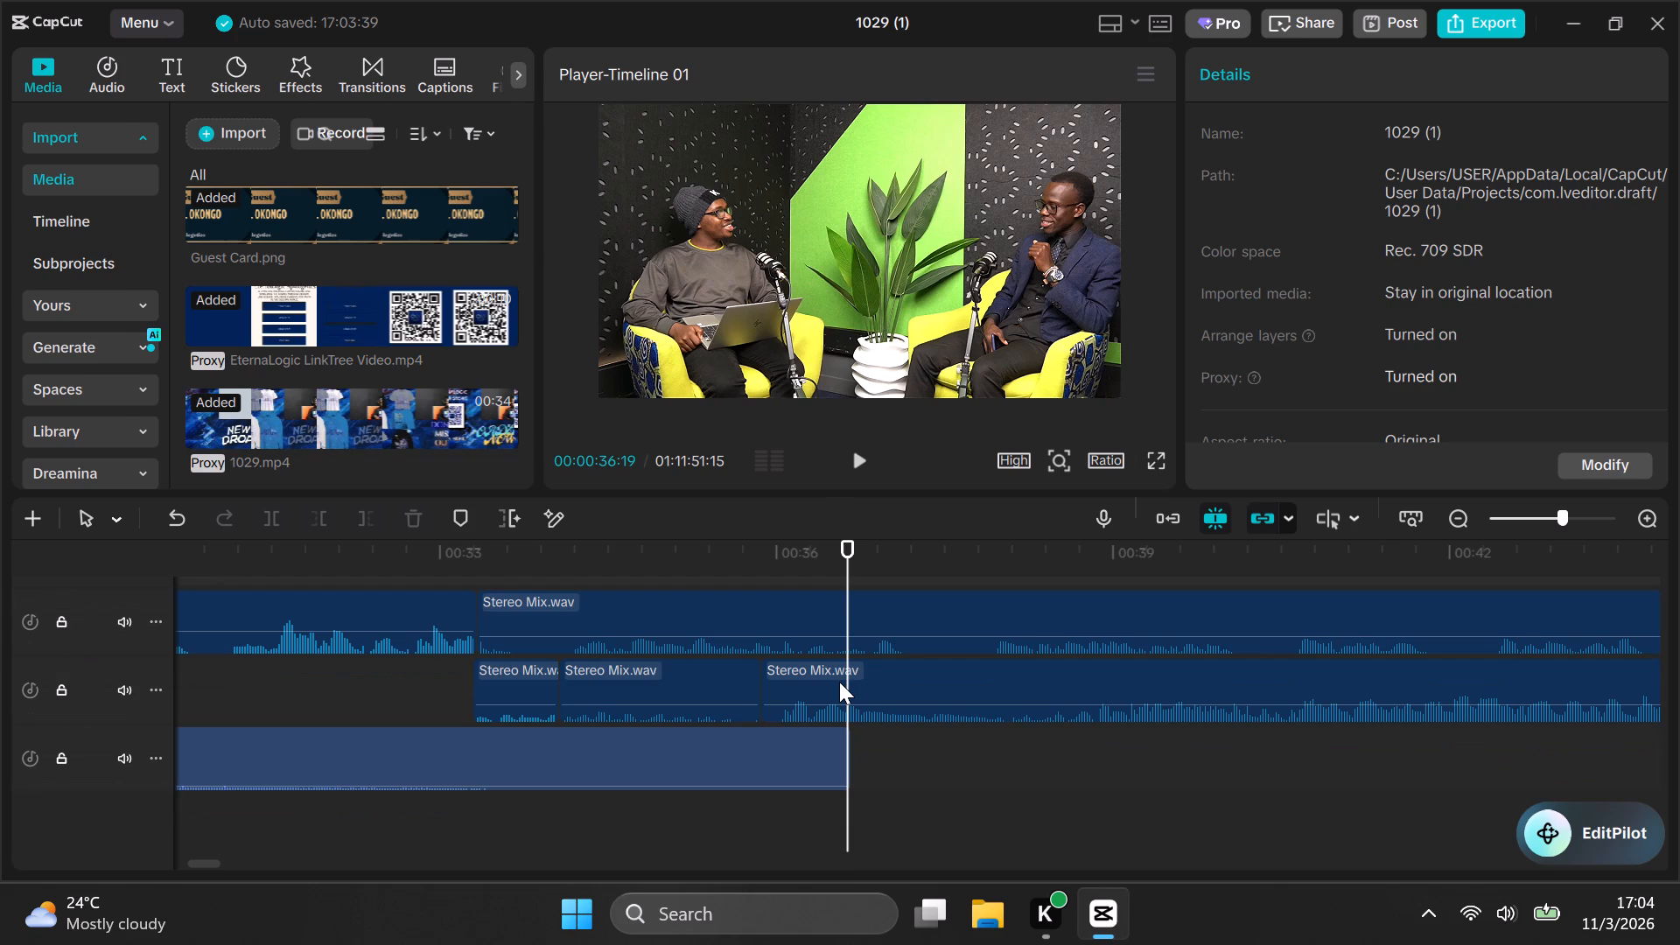
{"action": "key", "text": "space"}
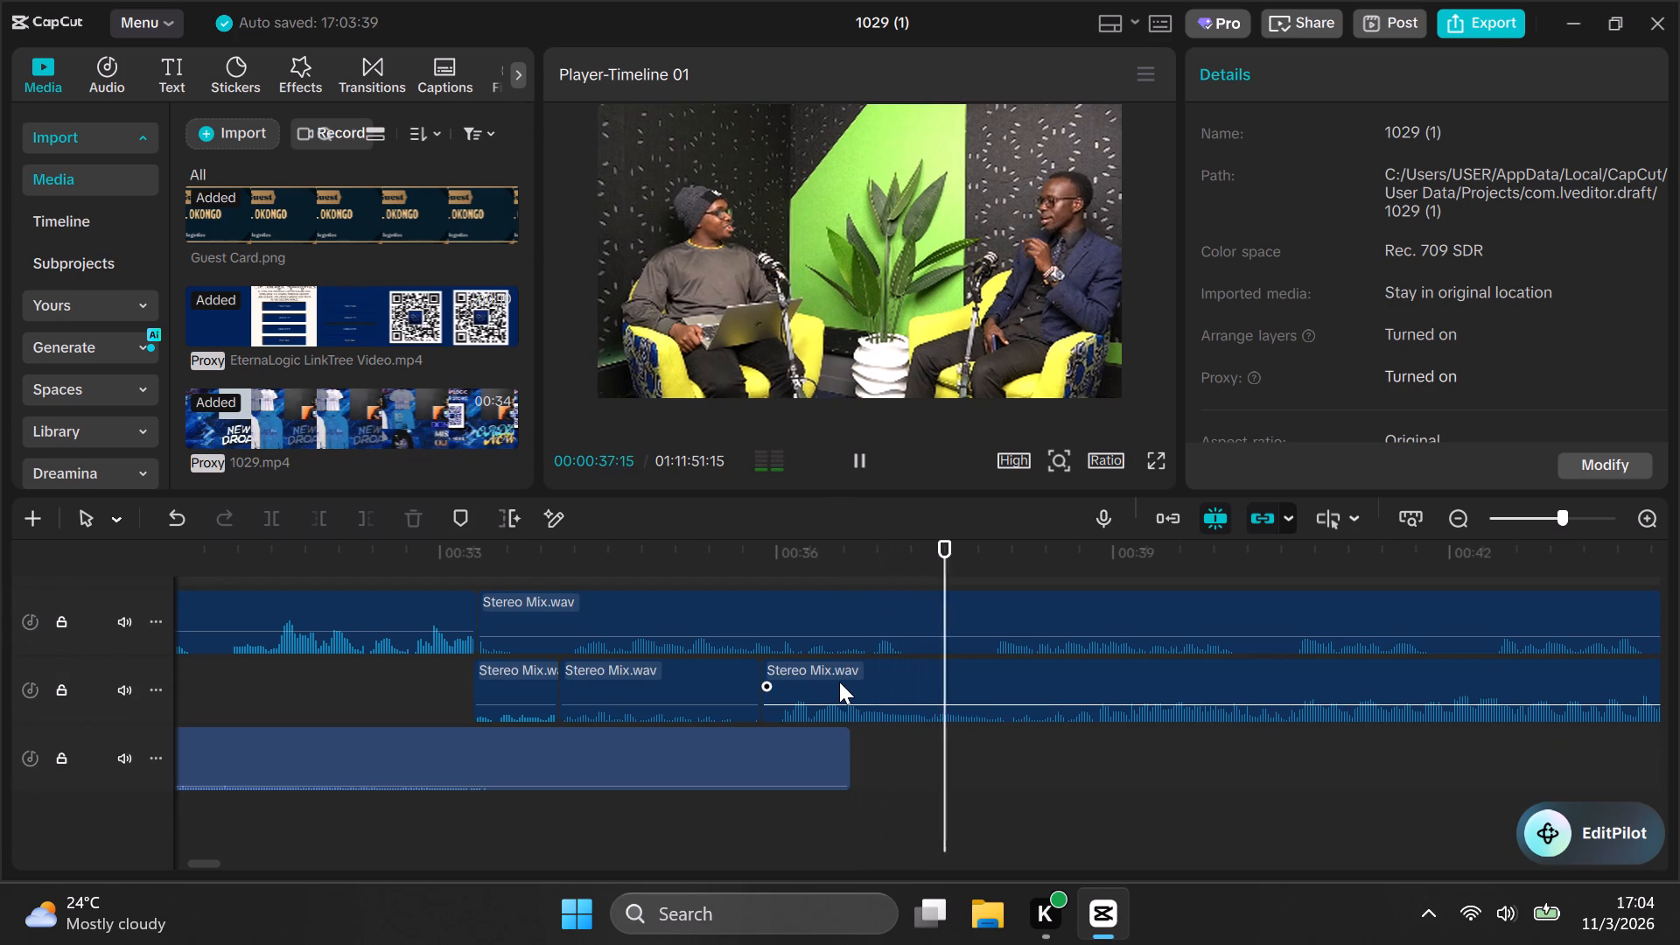
{"action": "left_click", "coordinate": [843, 572]}
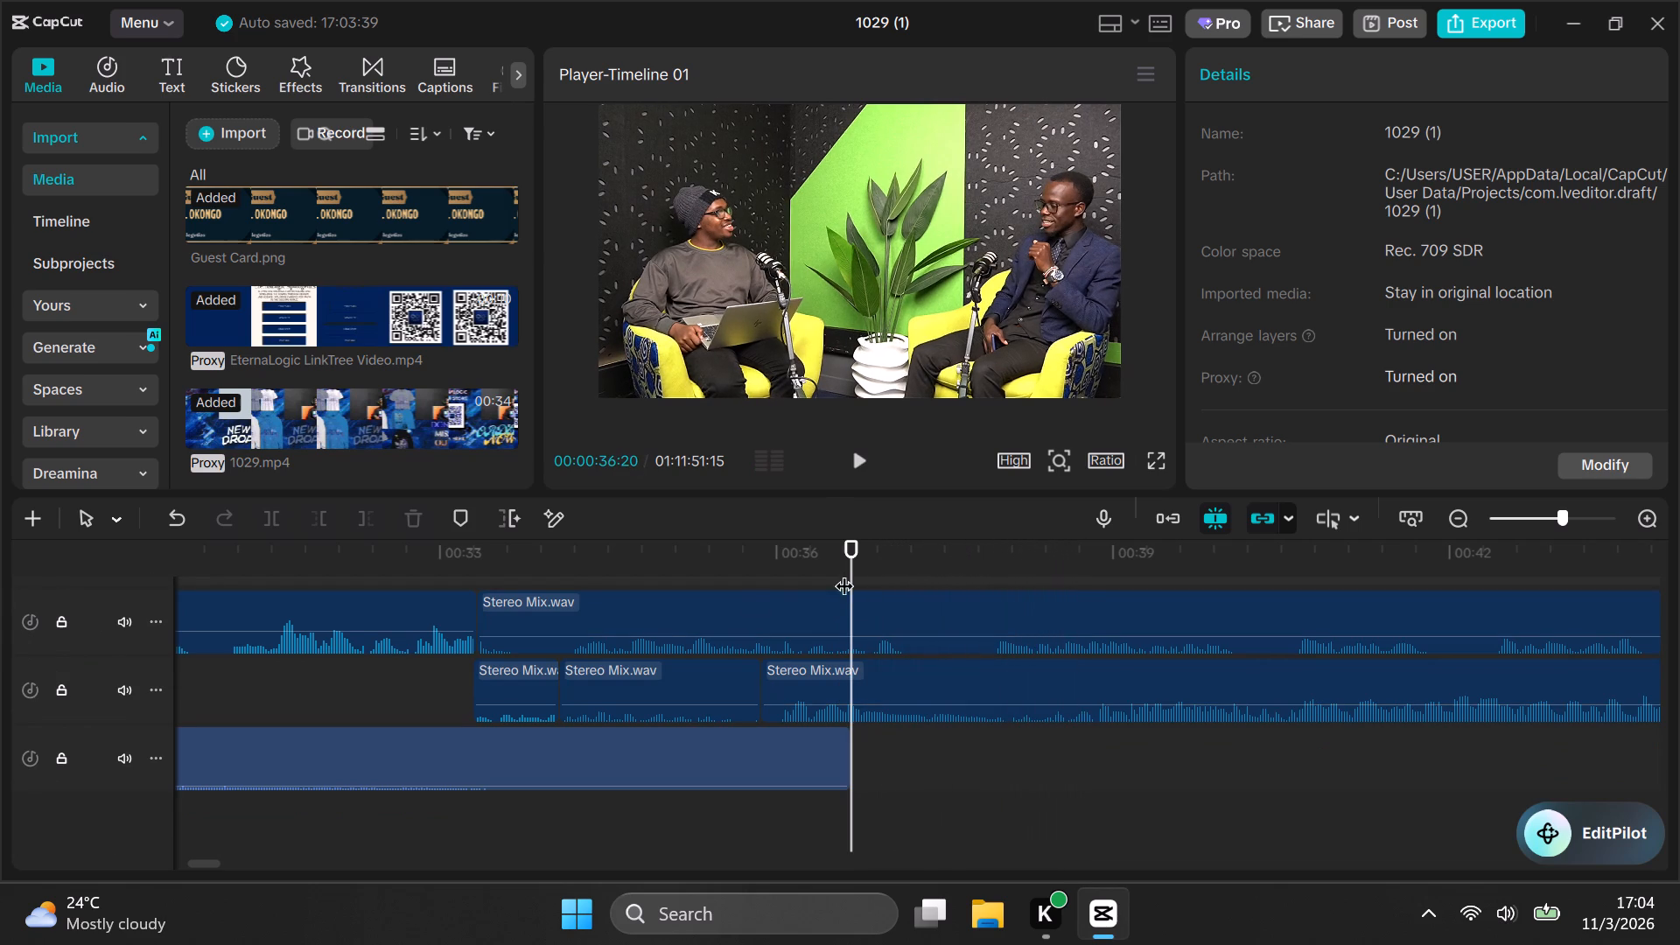
Replay the lead-in from about 00:00:32:15 to check the transition into the C0007.MP4 excerpt at 00:00:33:09.
{"action": "left_click", "coordinate": [465, 670]}
{"action": "left_click", "coordinate": [428, 670]}
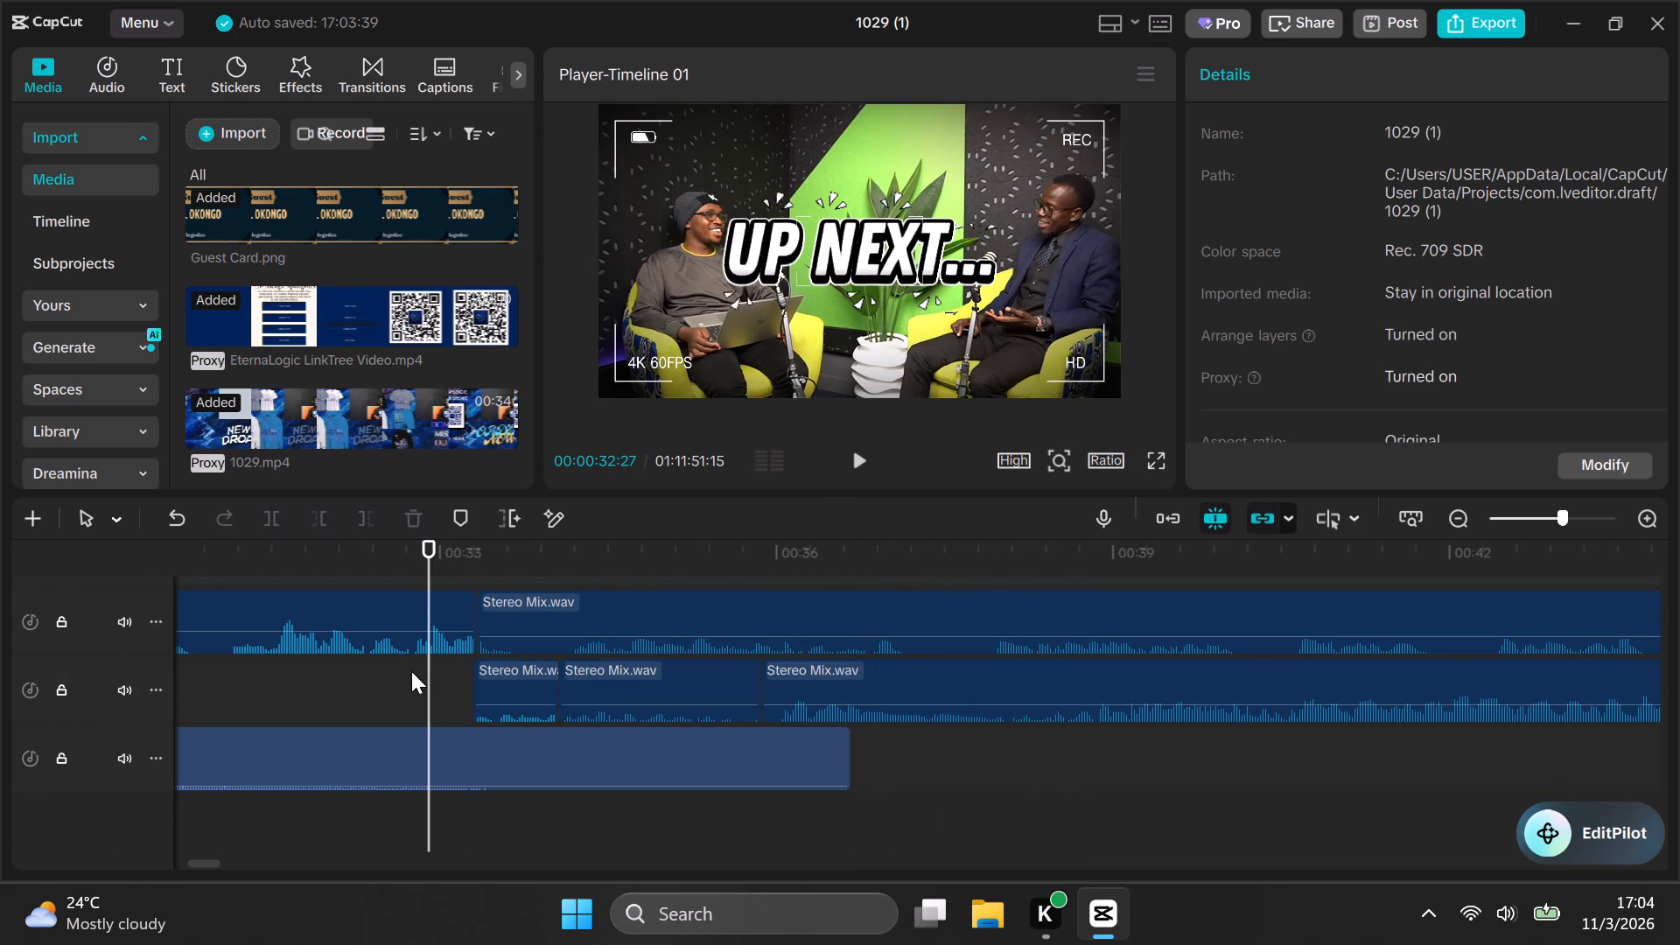
{"action": "key", "text": "space"}
{"action": "left_click", "coordinate": [384, 674]}
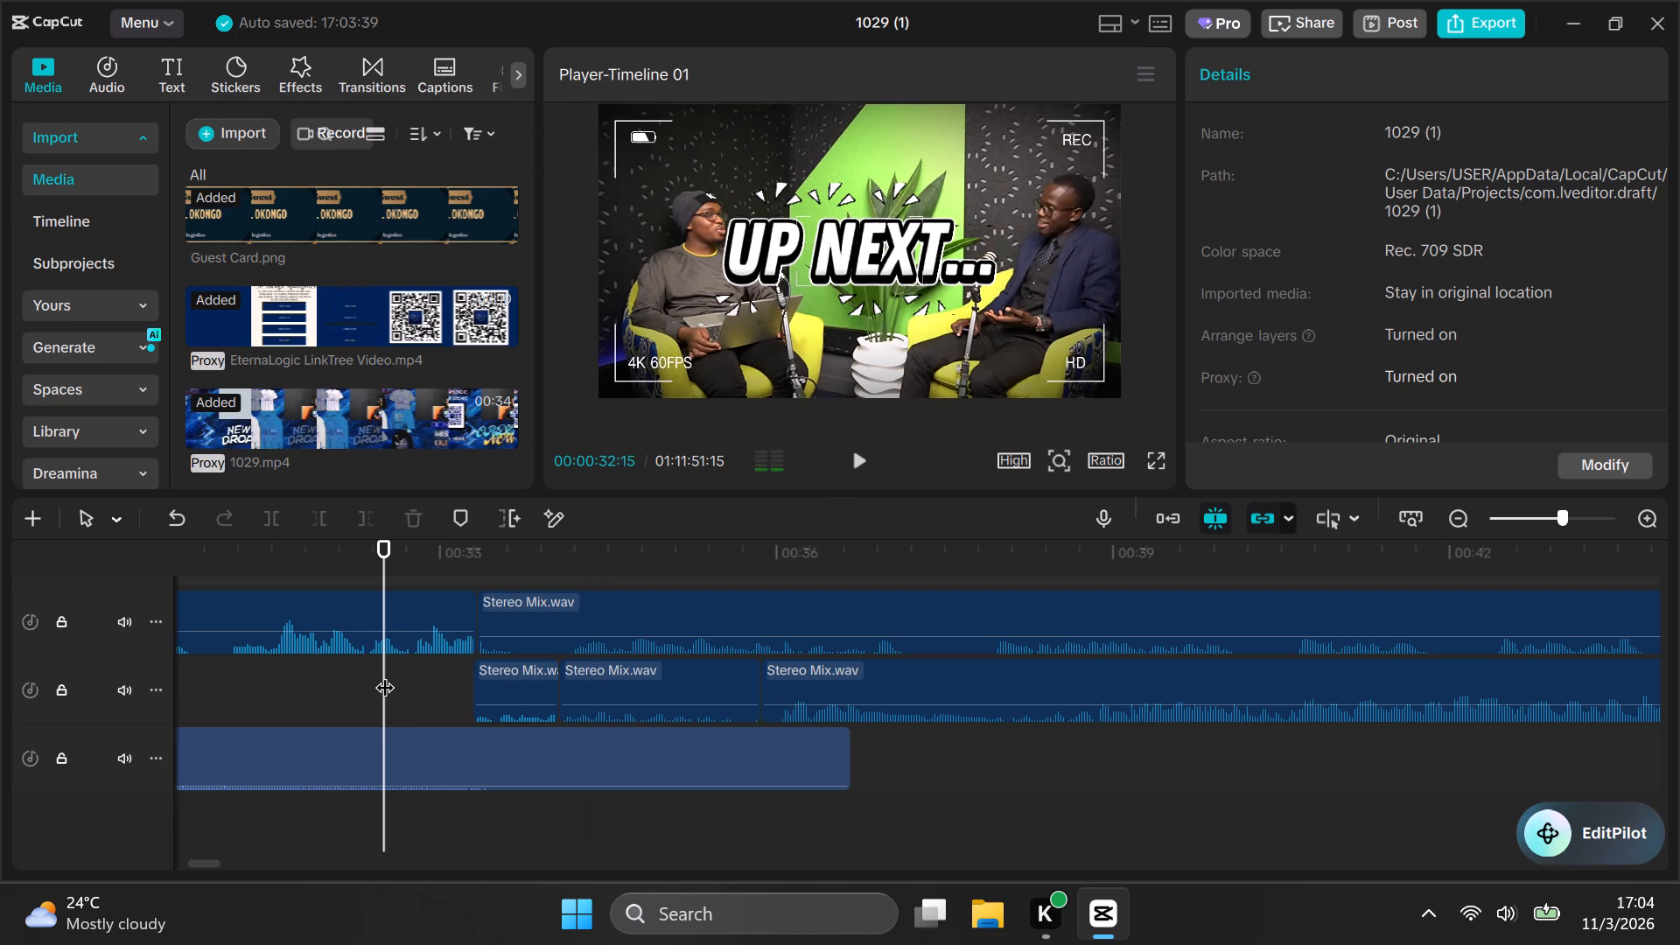
{"action": "key", "text": "space"}
{"action": "left_click", "coordinate": [384, 674]}
{"action": "key", "text": "space"}
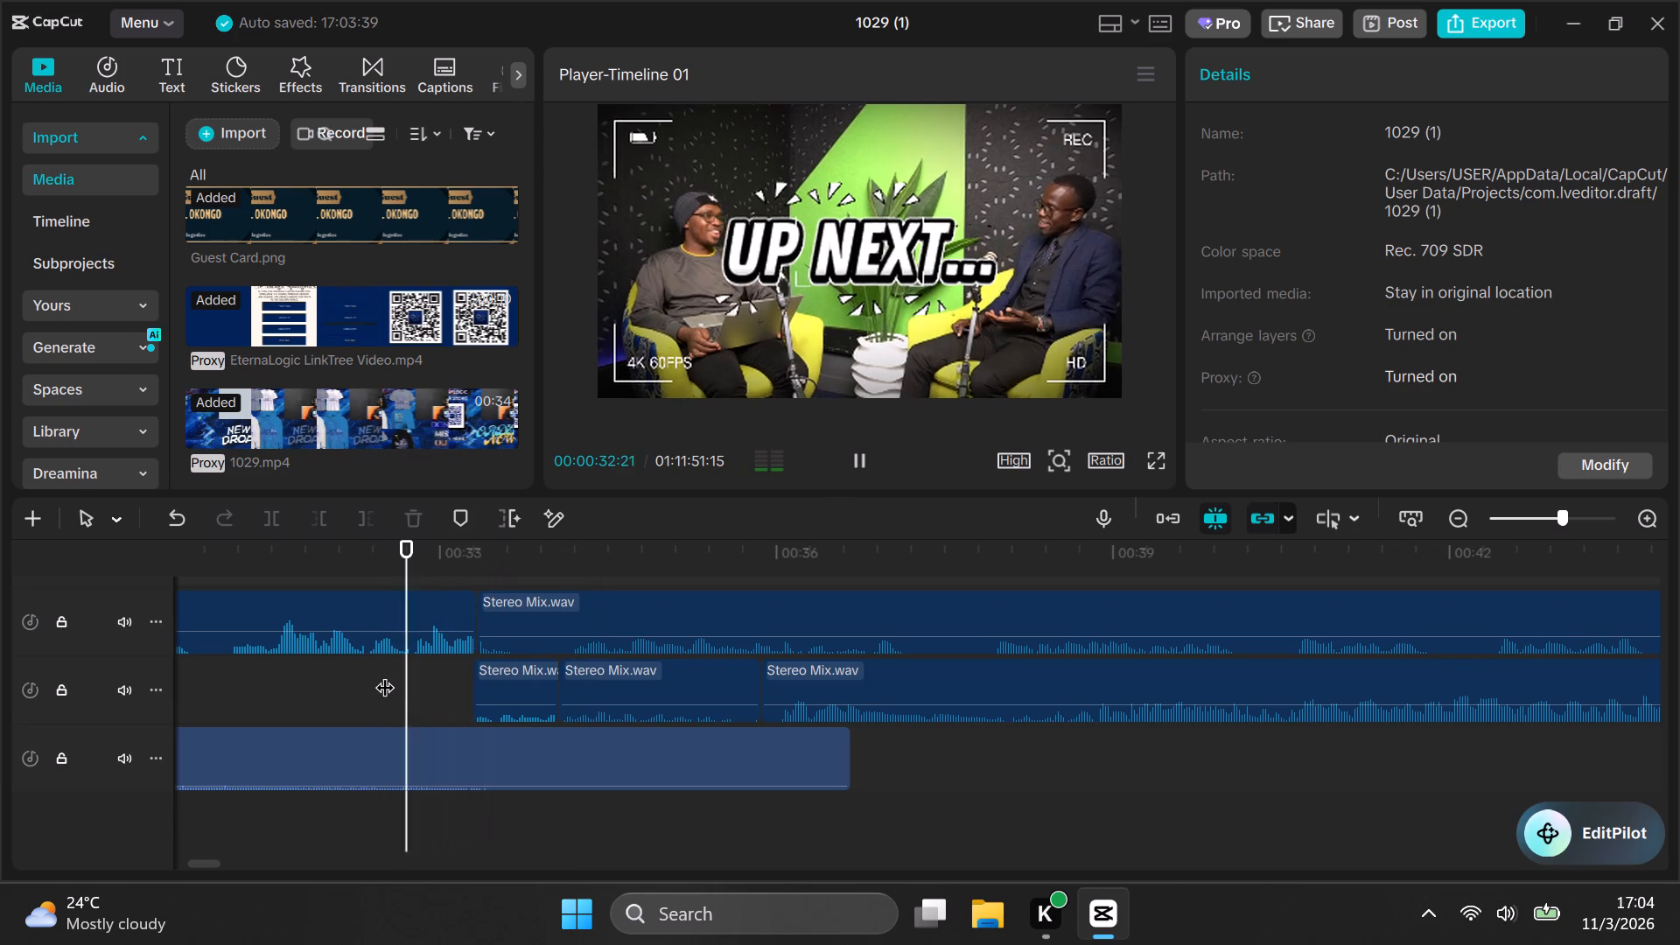
{"action": "left_click", "coordinate": [384, 674]}
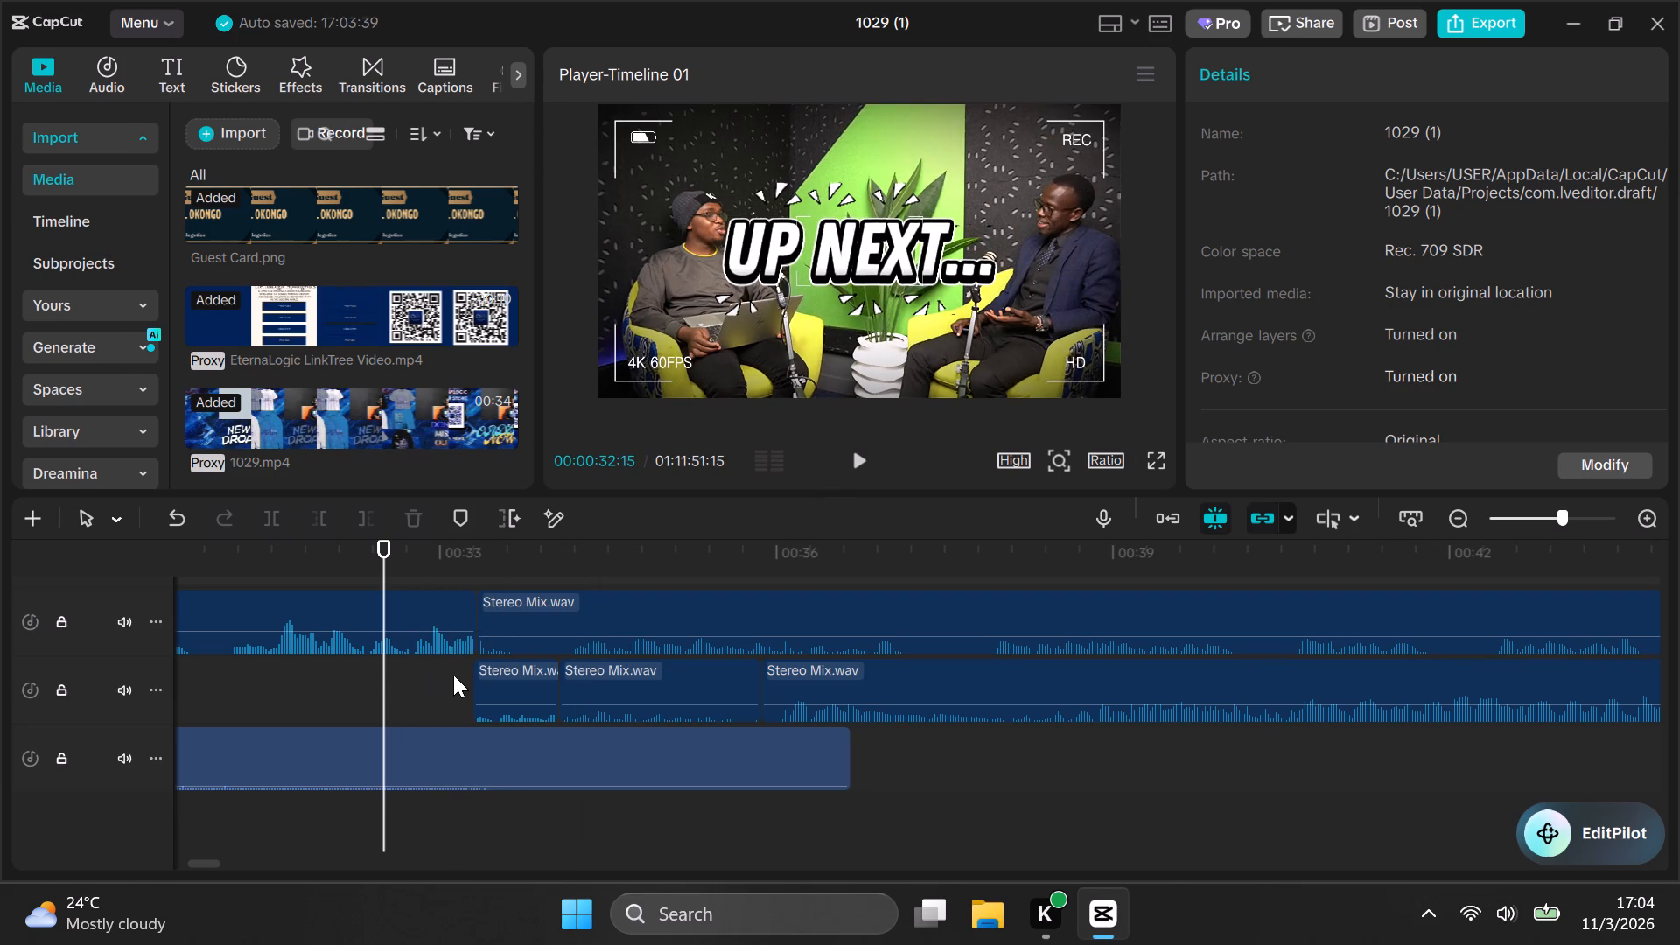
{"action": "left_click", "coordinate": [453, 675]}
{"action": "left_click", "coordinate": [469, 820]}
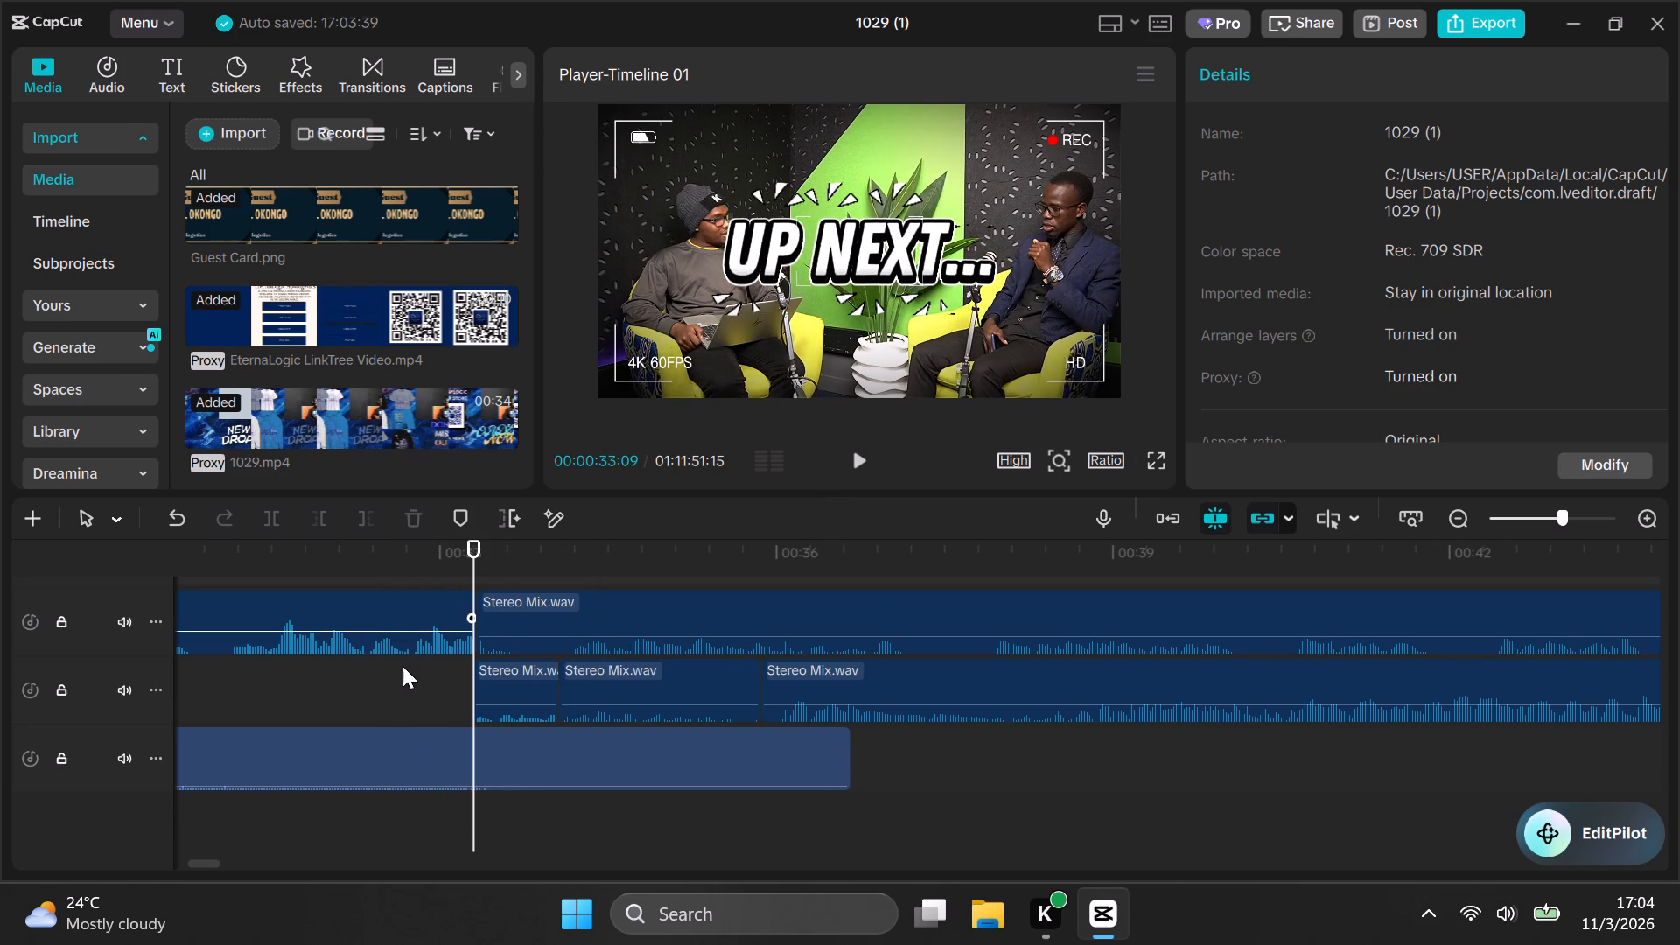
{"action": "left_click", "coordinate": [360, 675]}
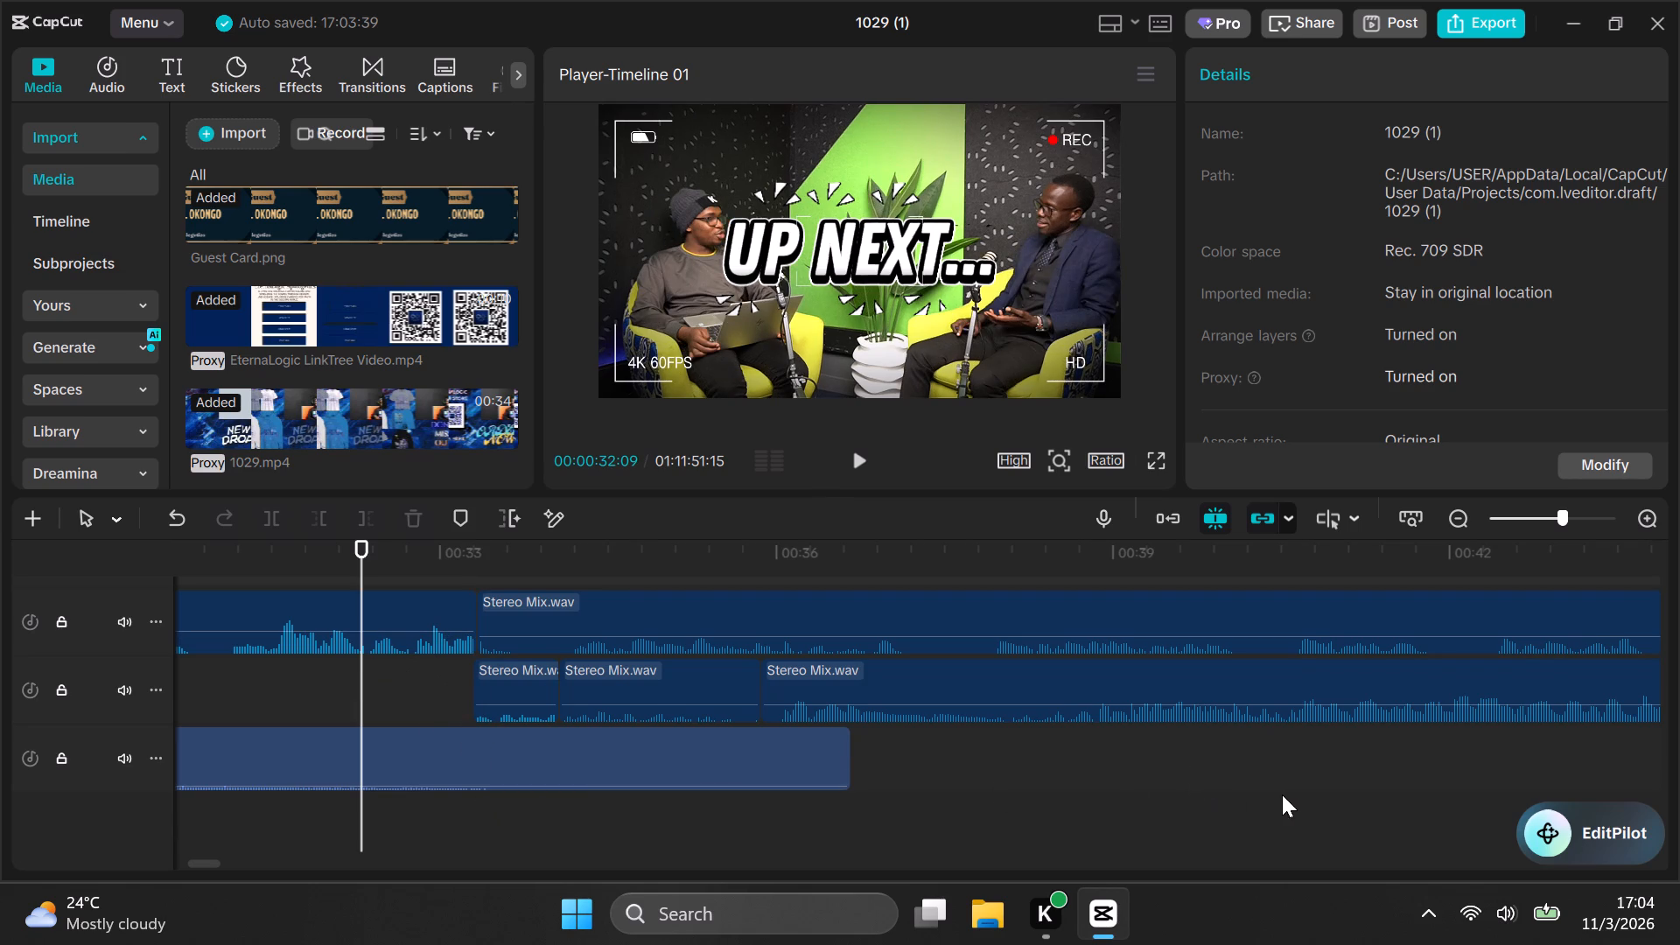
Delete the last, longest Stereo Mix.wav piece of the excerpt on the second audio track, starting just before 00:00:36.
{"action": "scroll", "coordinate": [1283, 794], "scroll_direction": "up", "scroll_amount": 4}
{"action": "scroll", "coordinate": [1288, 800], "scroll_direction": "down", "scroll_amount": 3}
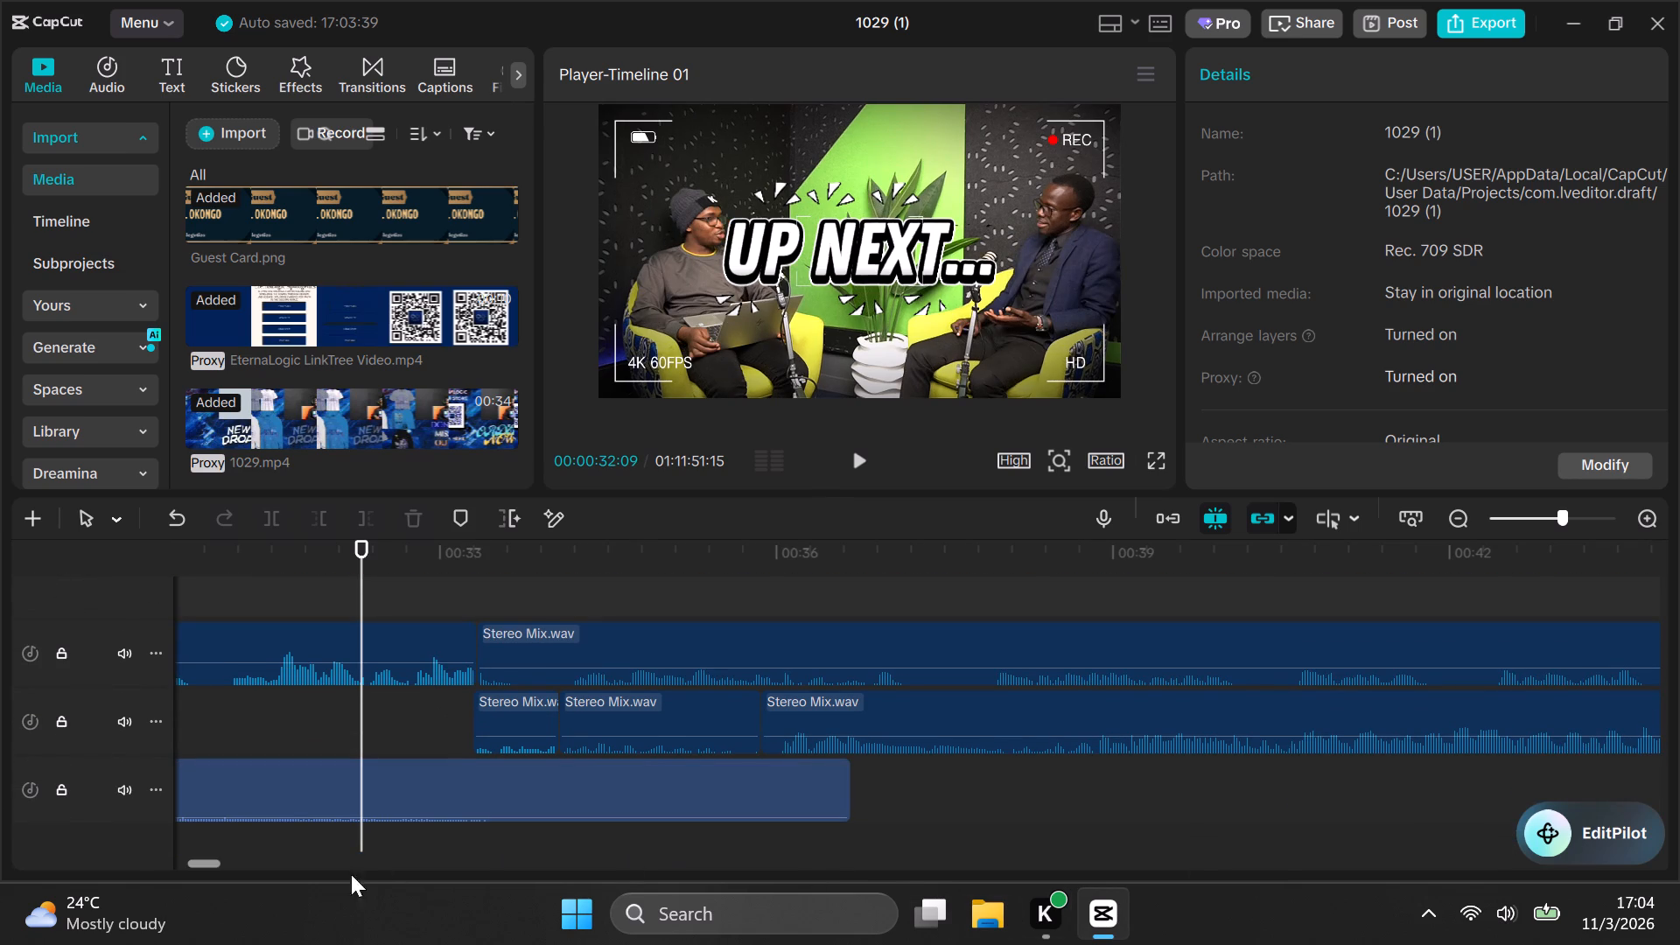
{"action": "left_click", "coordinate": [205, 867]}
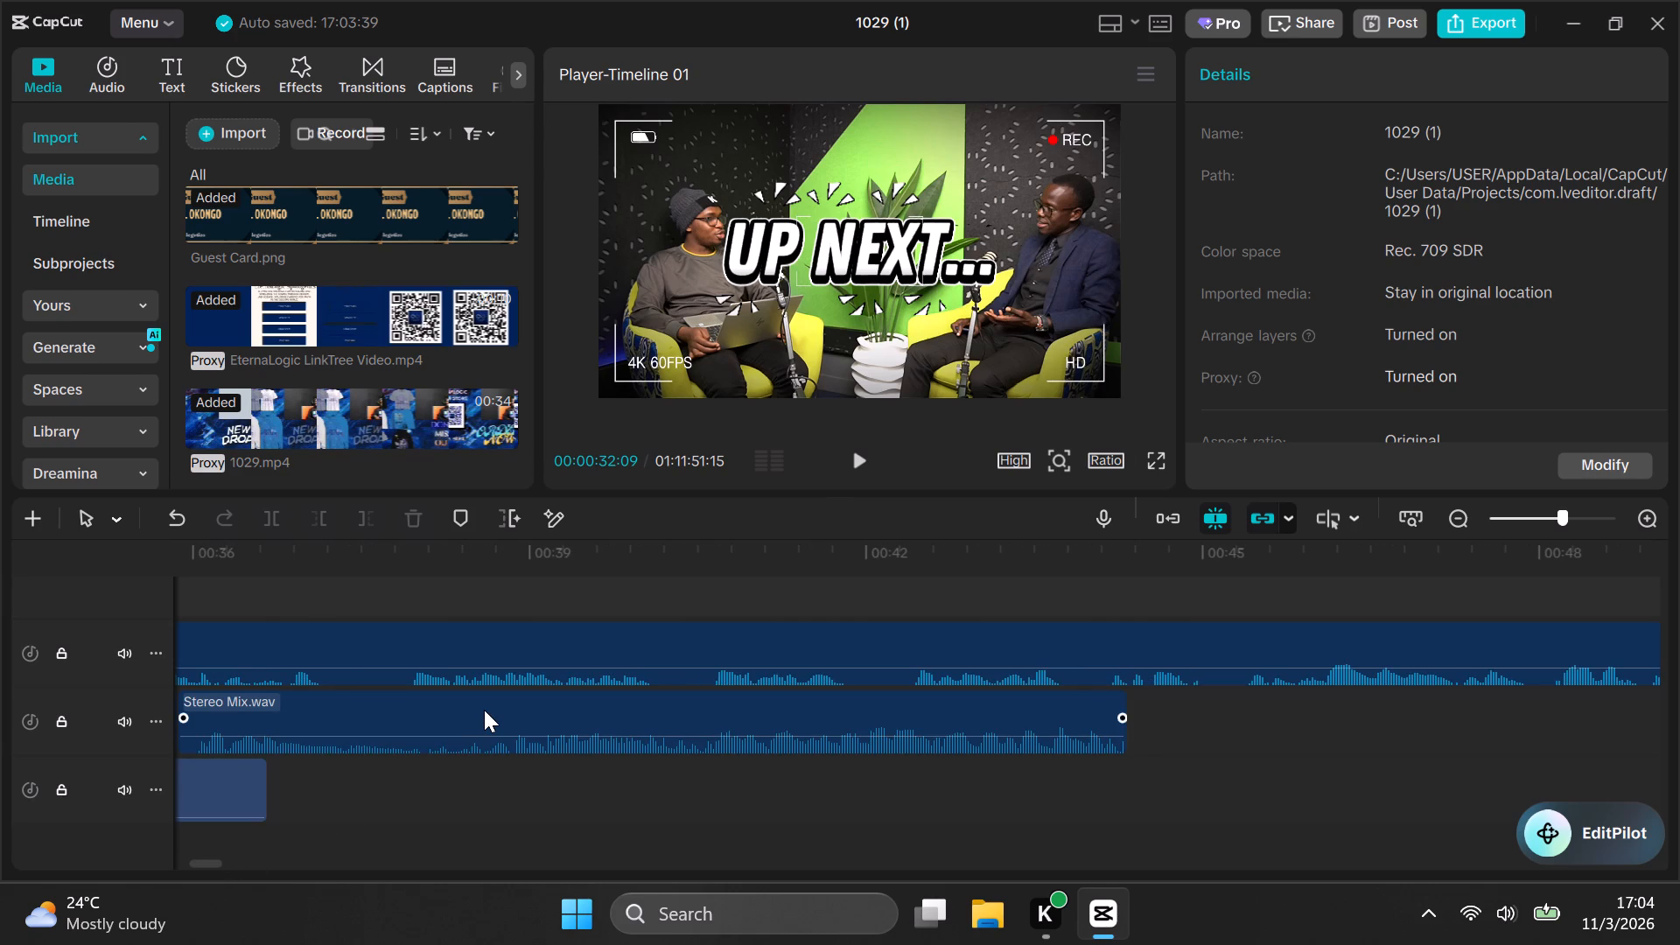
{"action": "left_click", "coordinate": [484, 710]}
{"action": "key", "text": "BackSpace"}
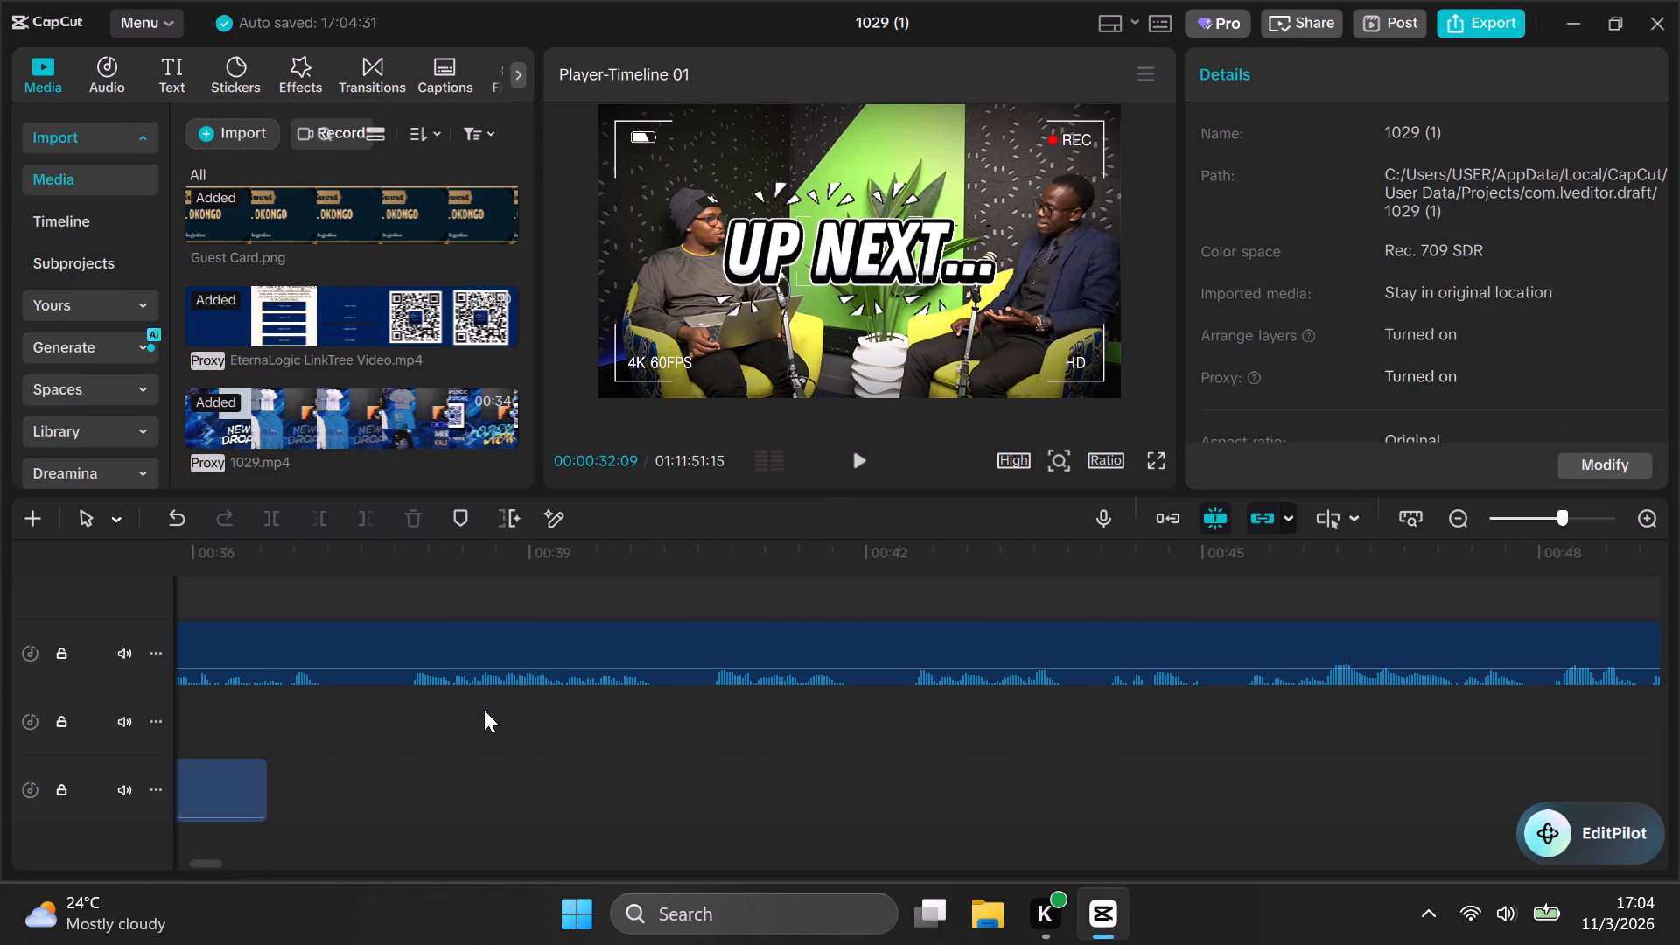
Spot-check the opening teaser's playback at several points, from around 00:00:12 to 00:00:34.
{"action": "scroll", "coordinate": [486, 712], "scroll_direction": "up", "scroll_amount": 3}
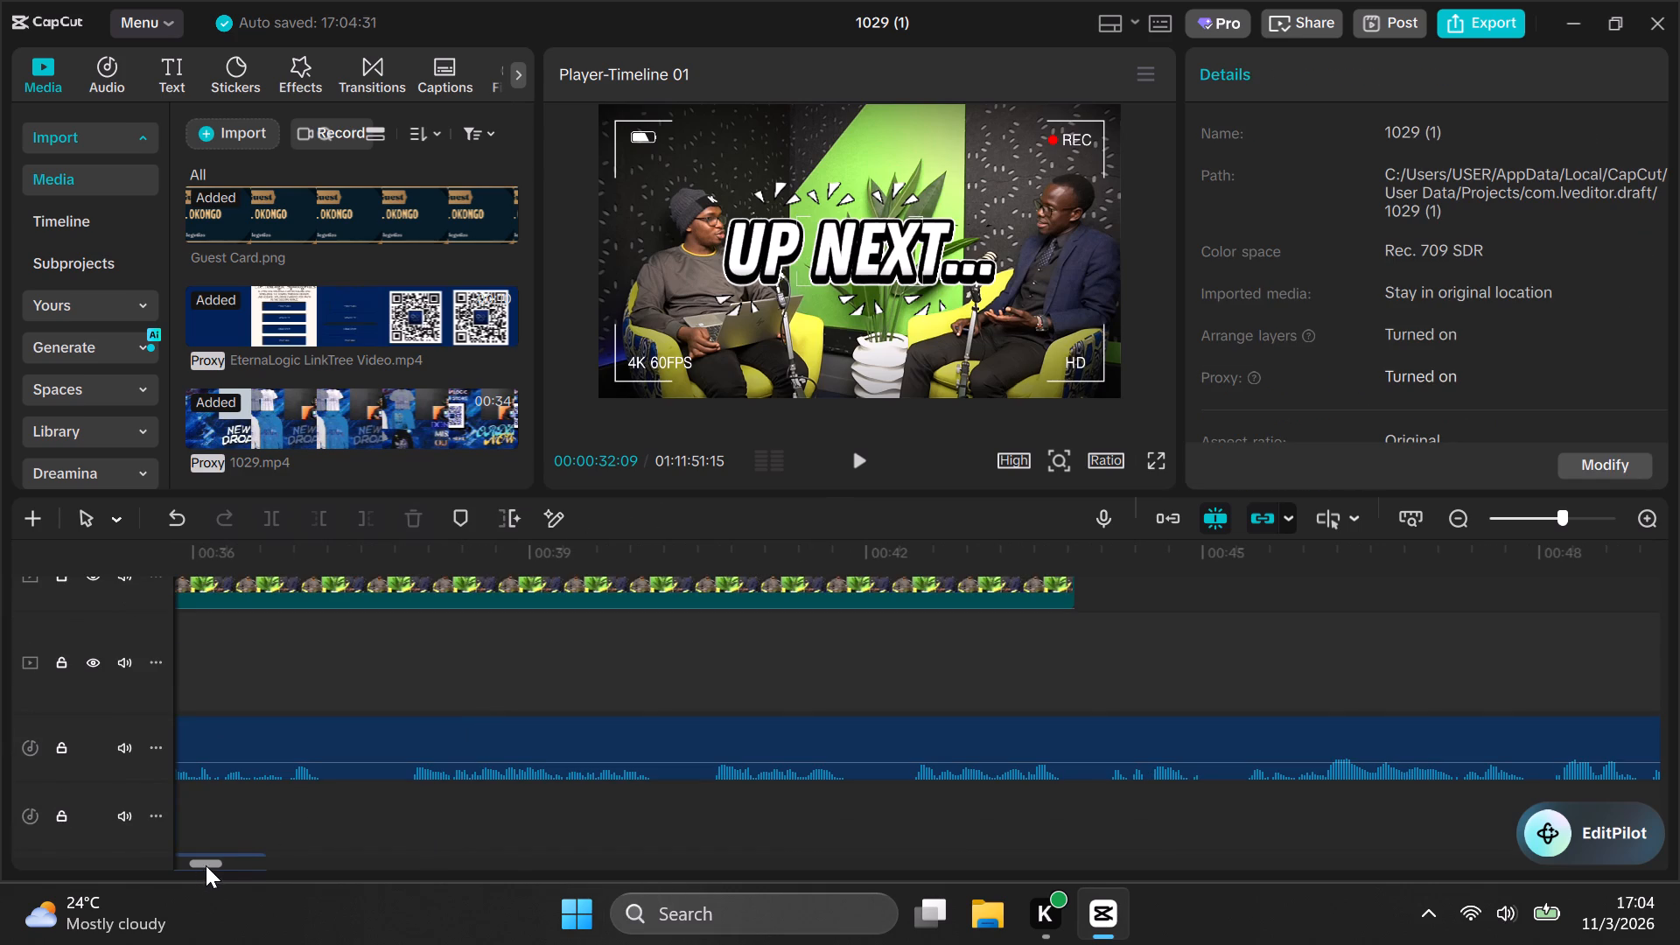
{"action": "left_click_drag", "start_coordinate": [204, 863], "coordinate": [192, 862]}
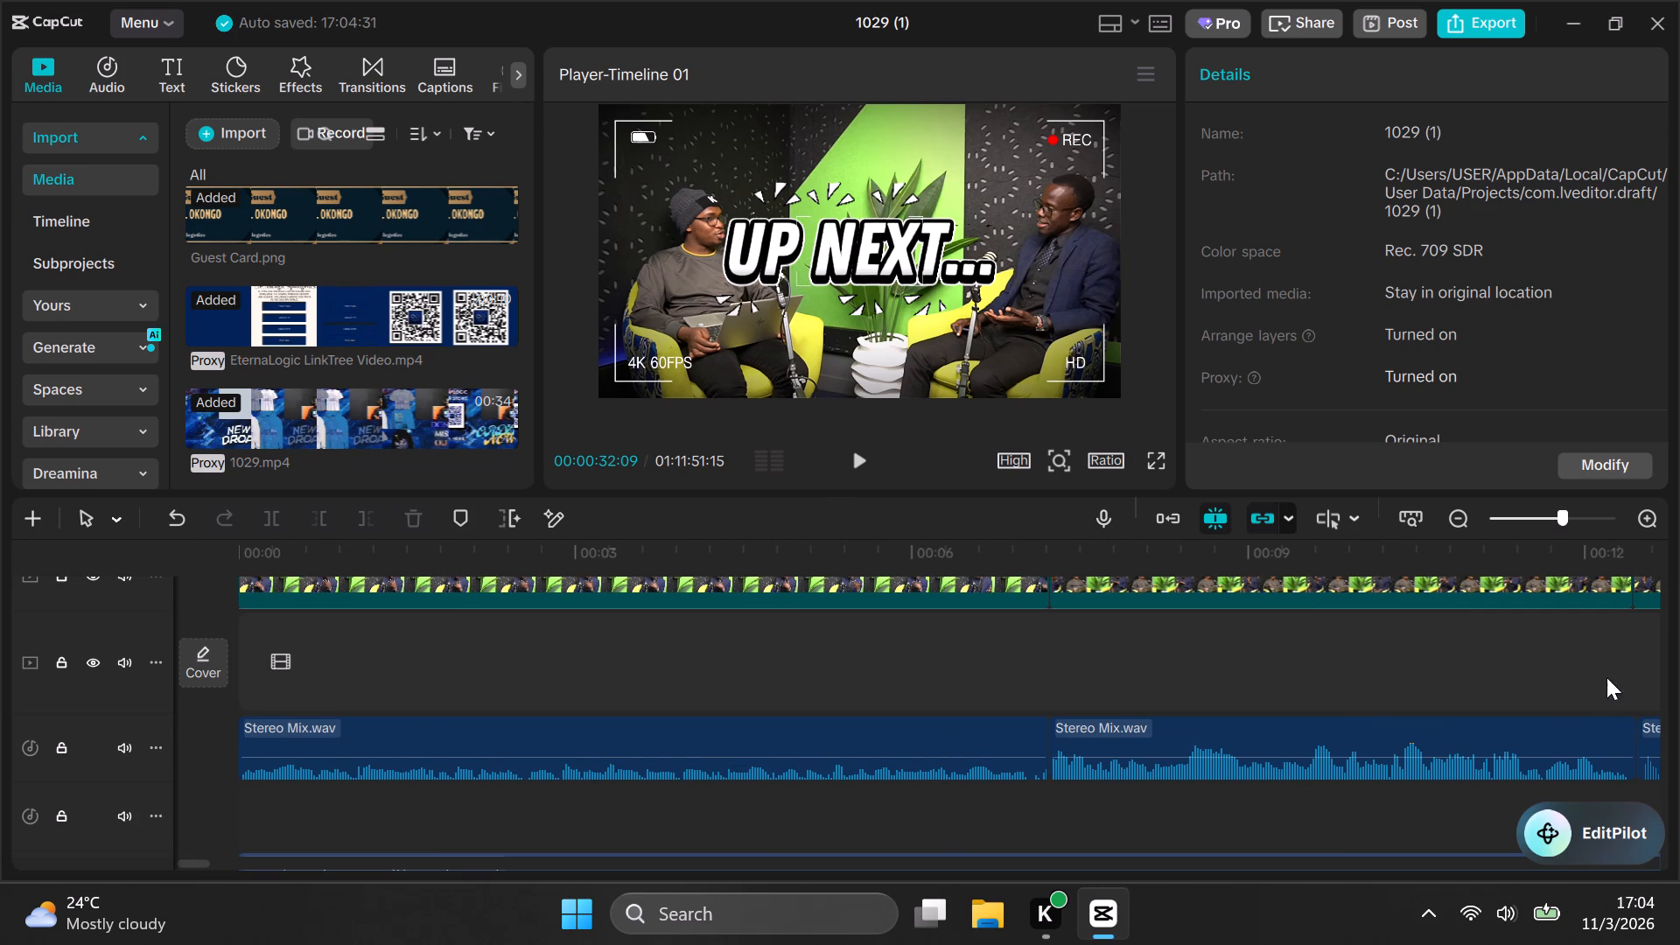
{"action": "left_click", "coordinate": [1622, 552]}
{"action": "left_click_drag", "start_coordinate": [1622, 552], "coordinate": [1618, 573]}
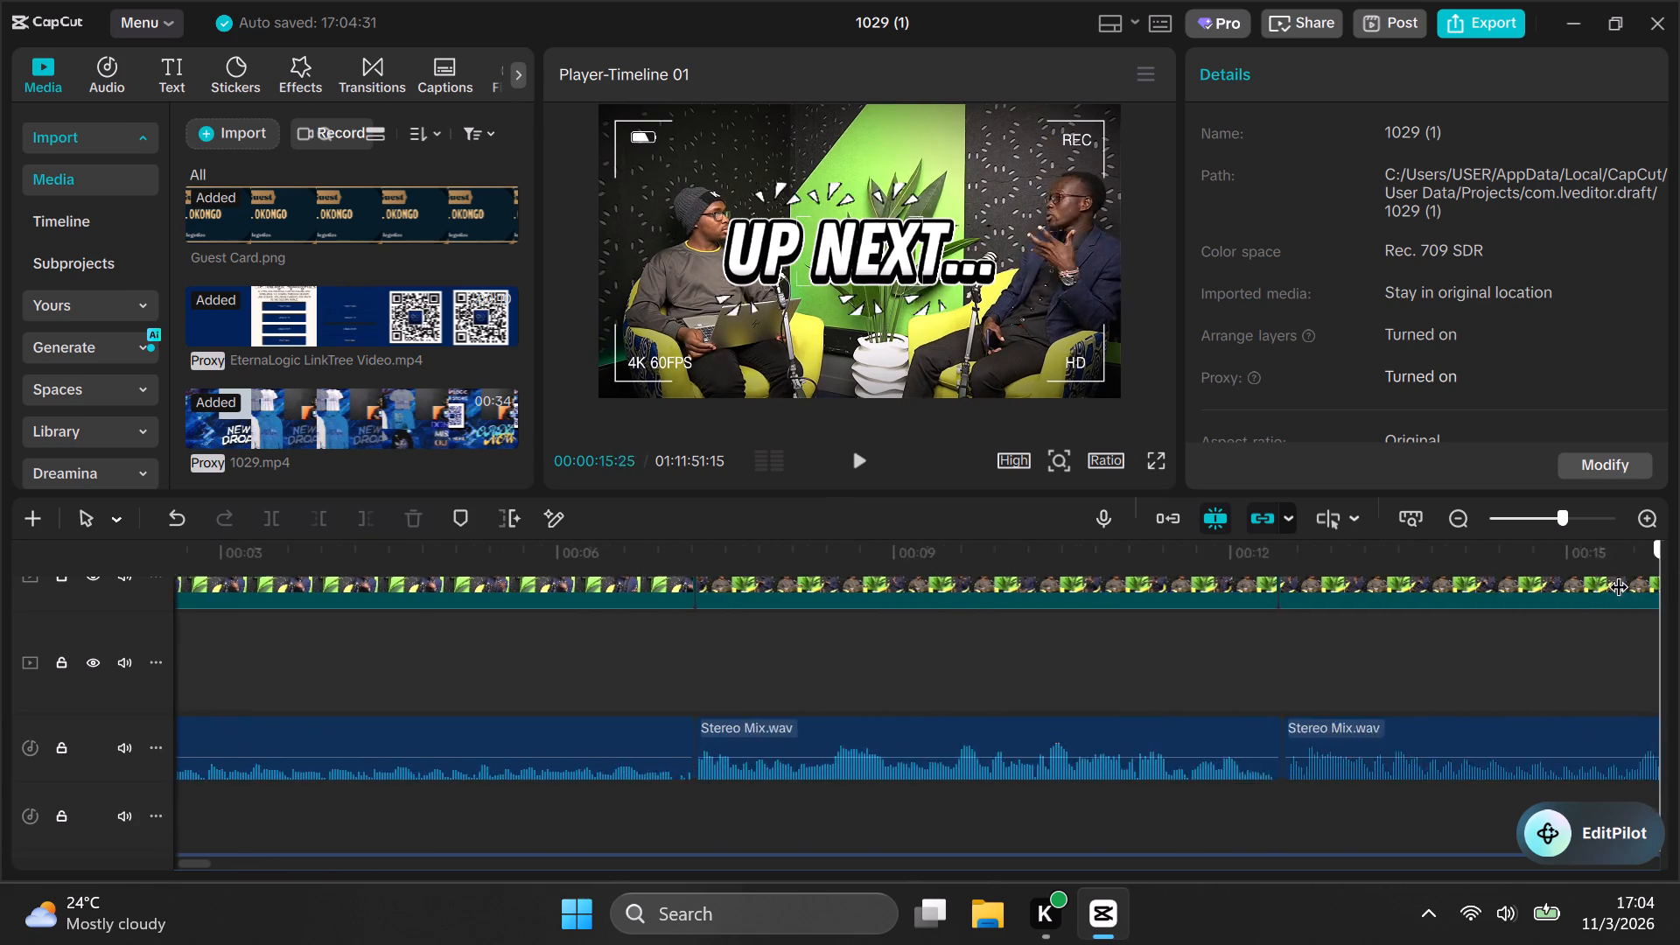
{"action": "left_click_drag", "start_coordinate": [1618, 573], "coordinate": [1430, 572]}
{"action": "scroll", "coordinate": [1404, 570], "scroll_direction": "down", "scroll_amount": 4}
{"action": "scroll", "coordinate": [1436, 642], "scroll_direction": "down", "scroll_amount": 5}
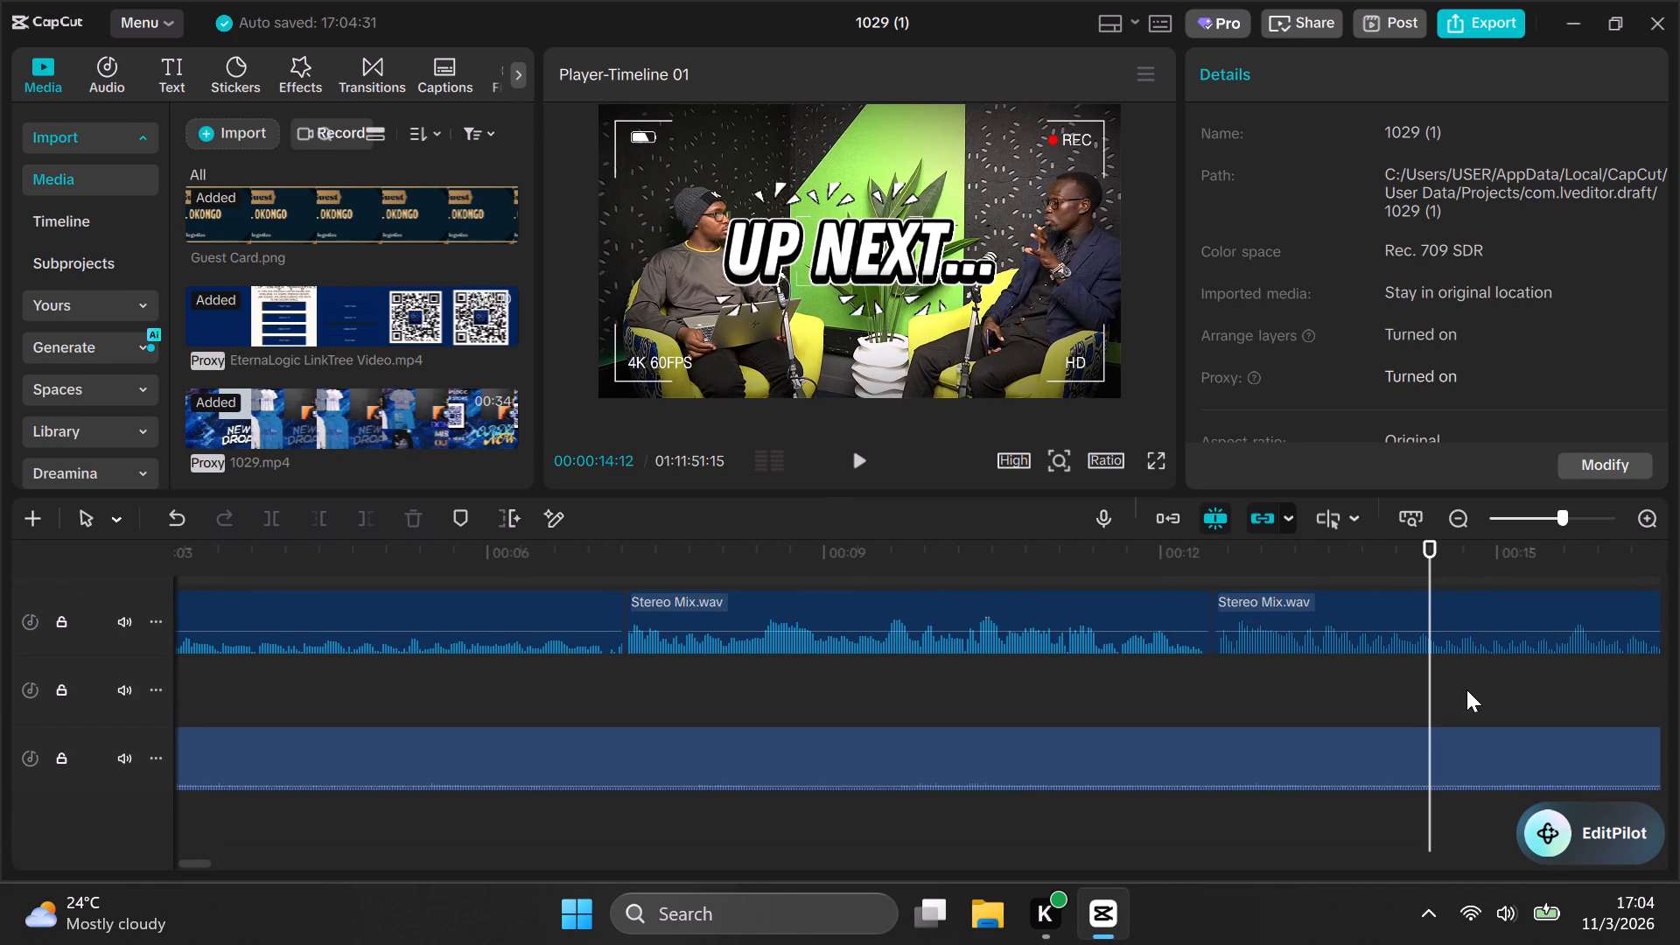
{"action": "scroll", "coordinate": [1466, 689], "scroll_direction": "down", "scroll_amount": 1}
{"action": "left_click", "coordinate": [1200, 554]}
{"action": "key", "text": "space"}
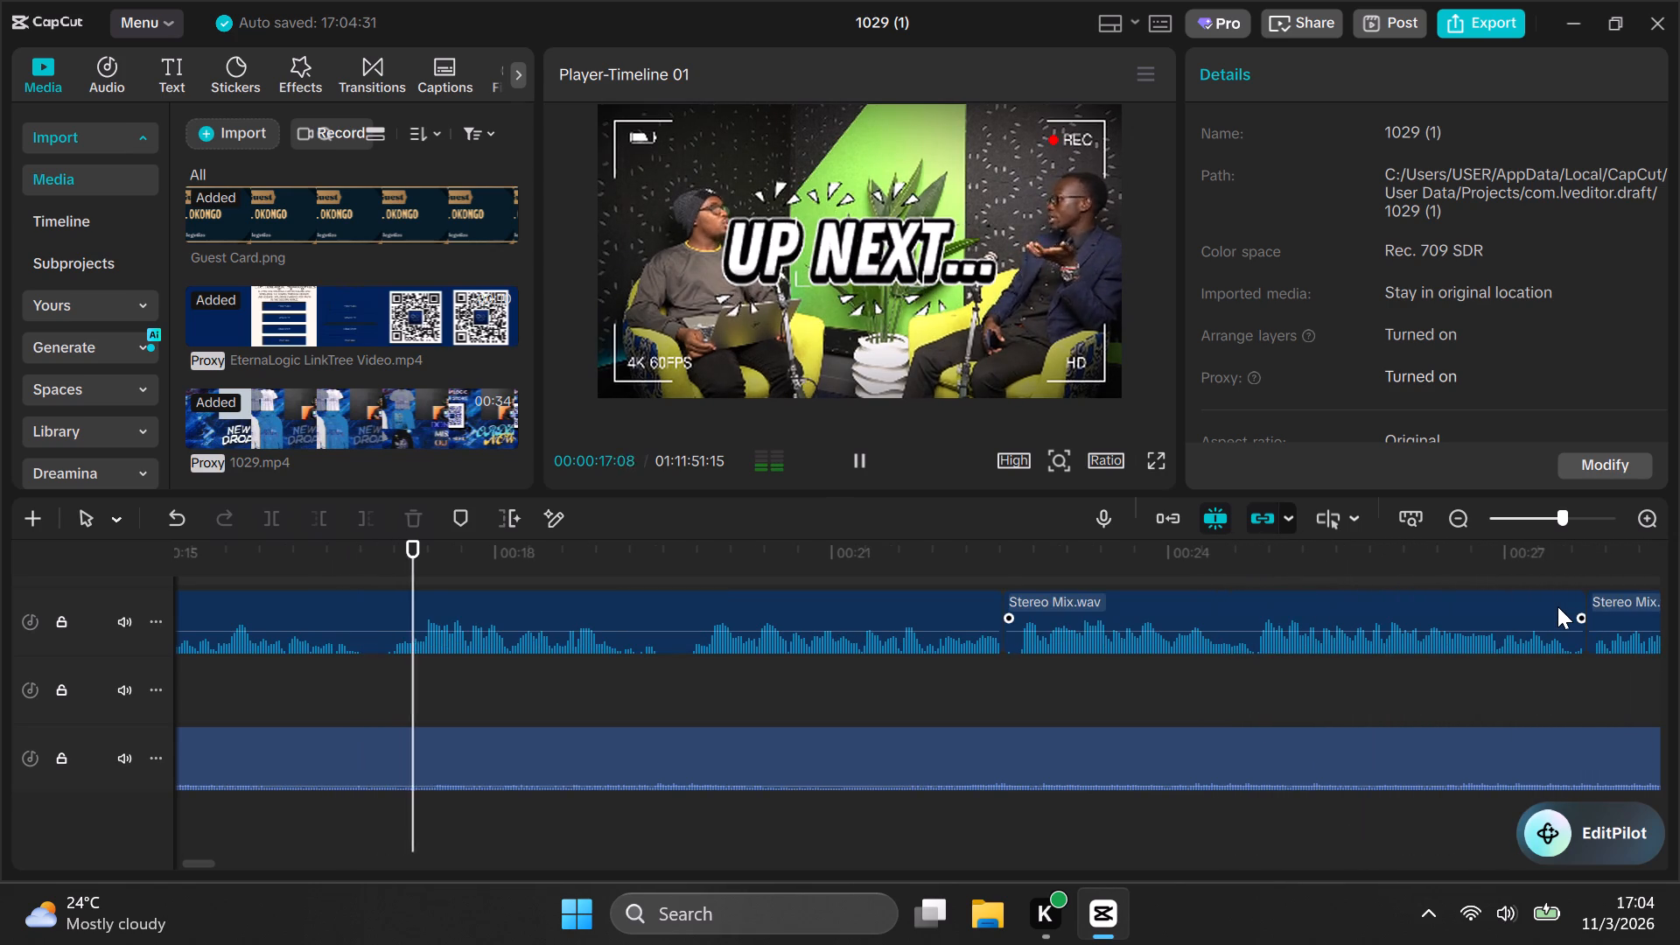
{"action": "key", "text": "space"}
{"action": "left_click", "coordinate": [1411, 682]}
{"action": "key", "text": "space"}
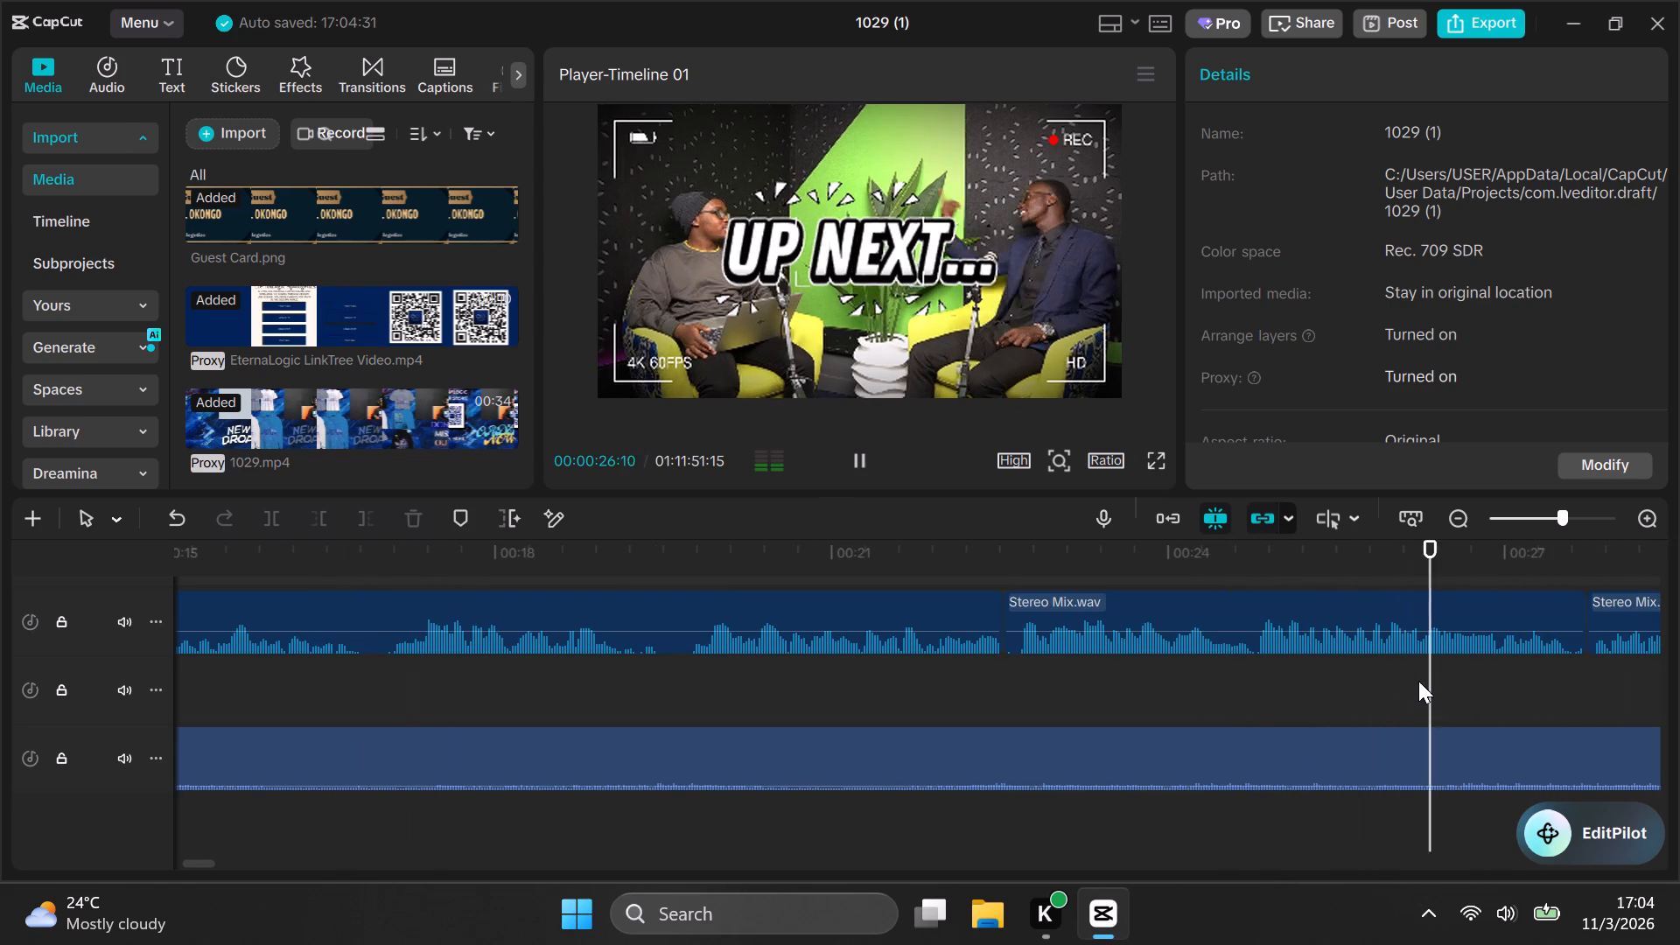
{"action": "key", "text": "space"}
{"action": "left_click_drag", "start_coordinate": [1459, 557], "coordinate": [1485, 553]}
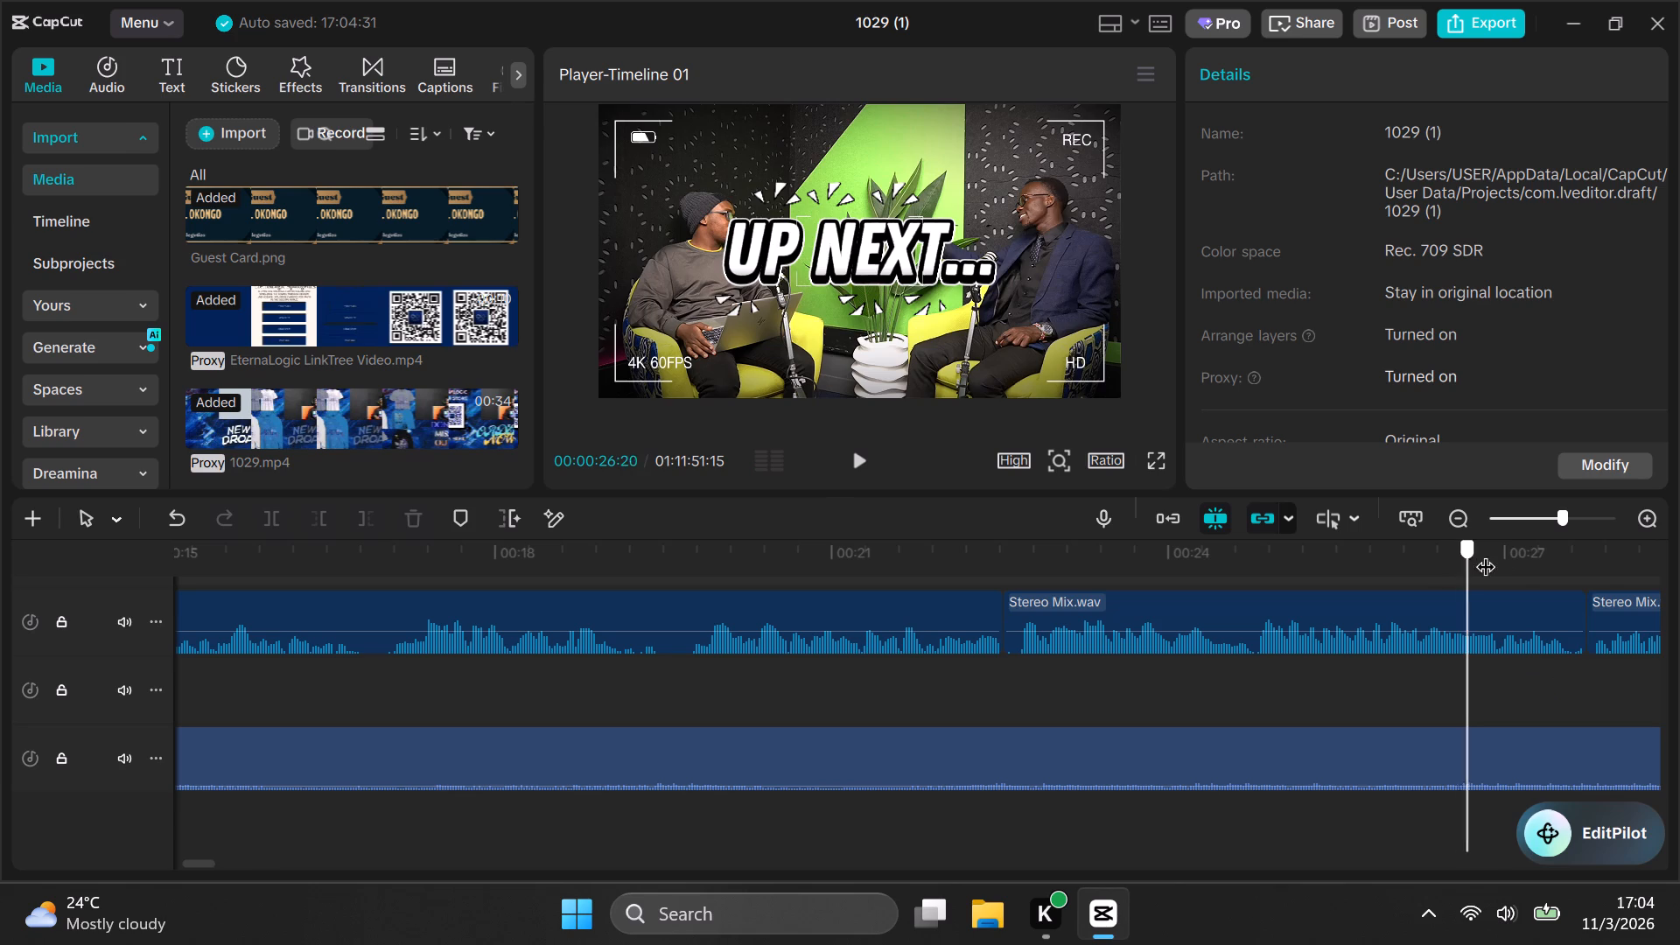
{"action": "left_click_drag", "start_coordinate": [1485, 553], "coordinate": [1235, 610]}
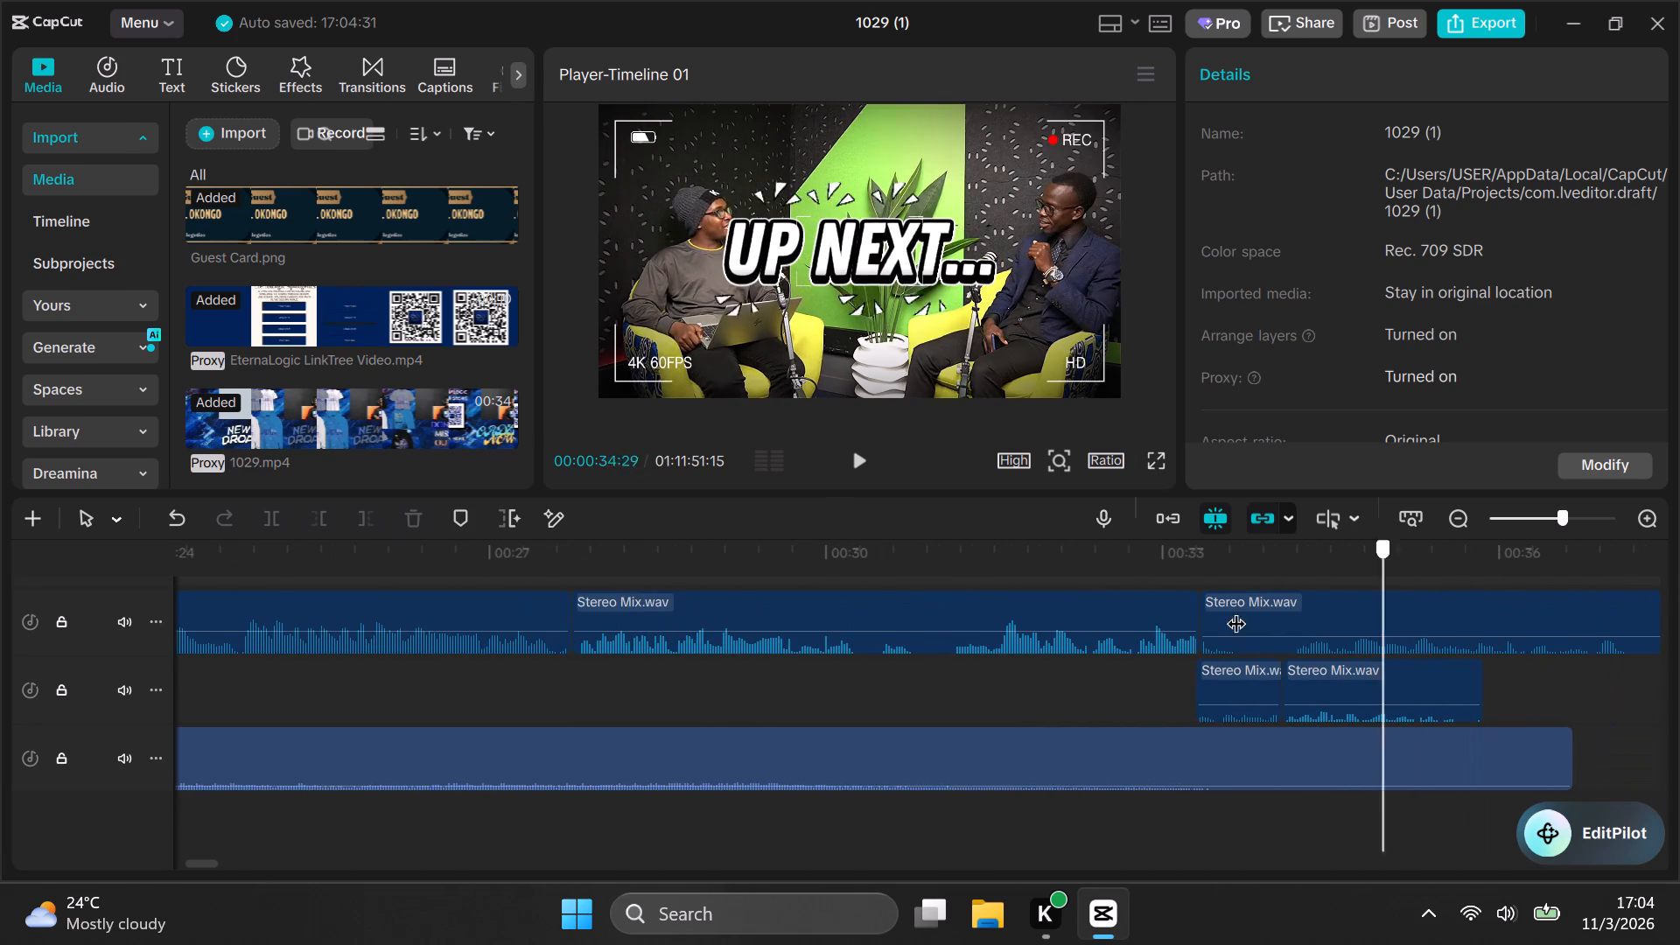
Delete the two remaining short Stereo Mix.wav pieces on the second audio track from 00:00:33:10 onward.
{"action": "left_click_drag", "start_coordinate": [1235, 610], "coordinate": [1206, 610]}
{"action": "key", "text": "space"}
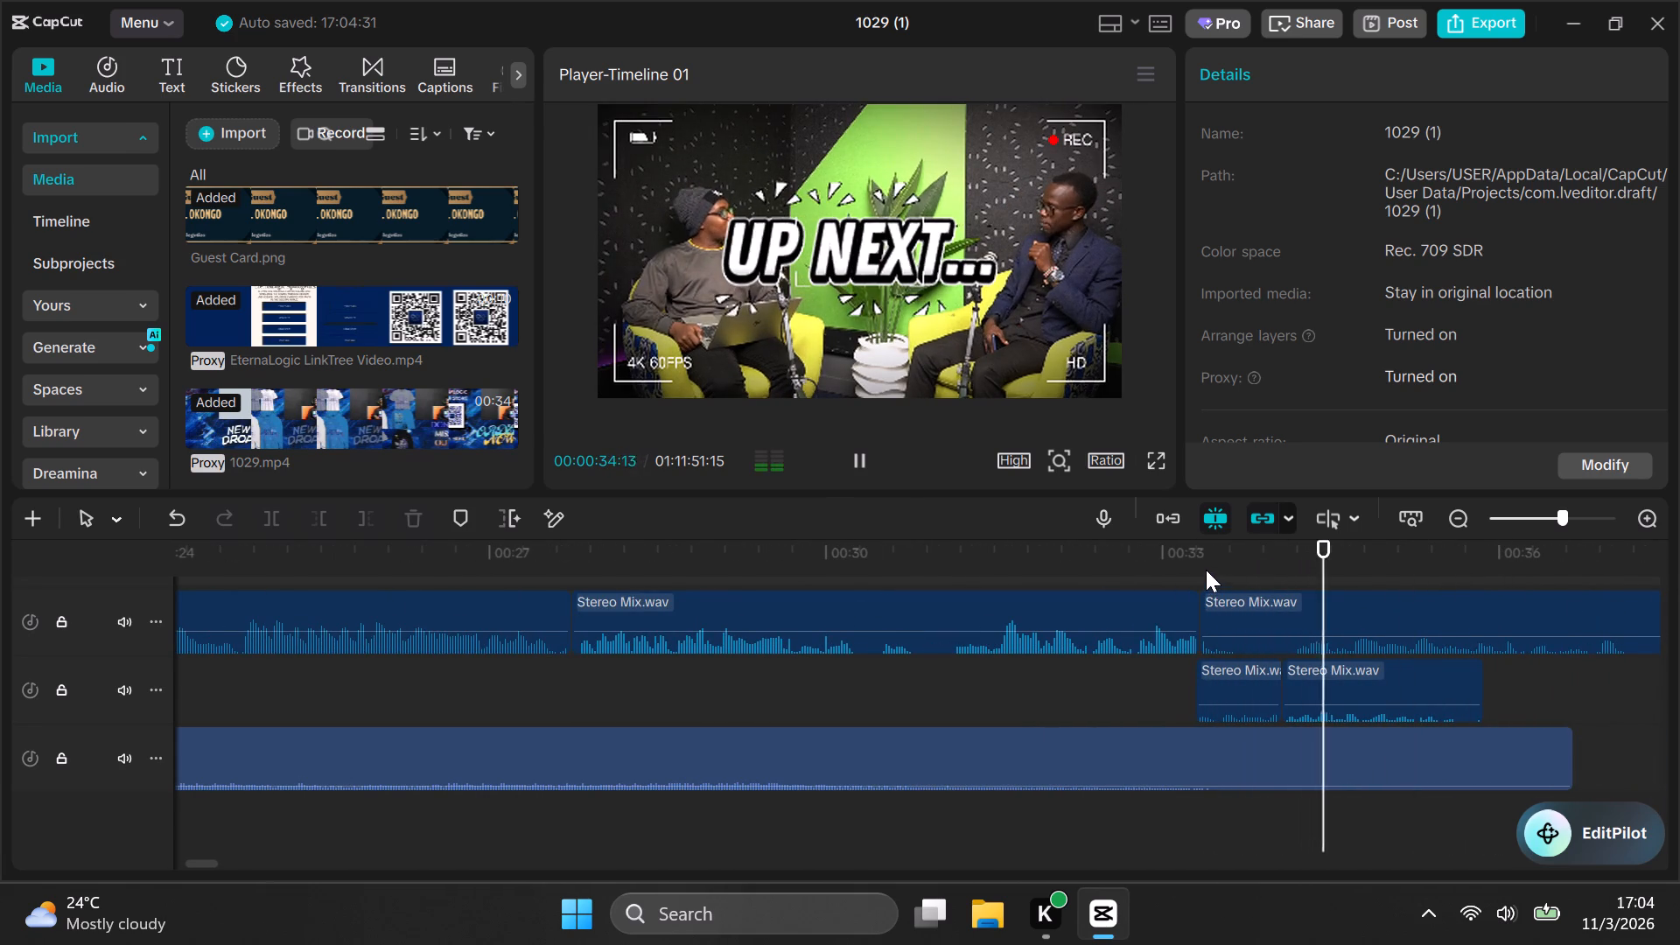
{"action": "left_click", "coordinate": [1207, 560]}
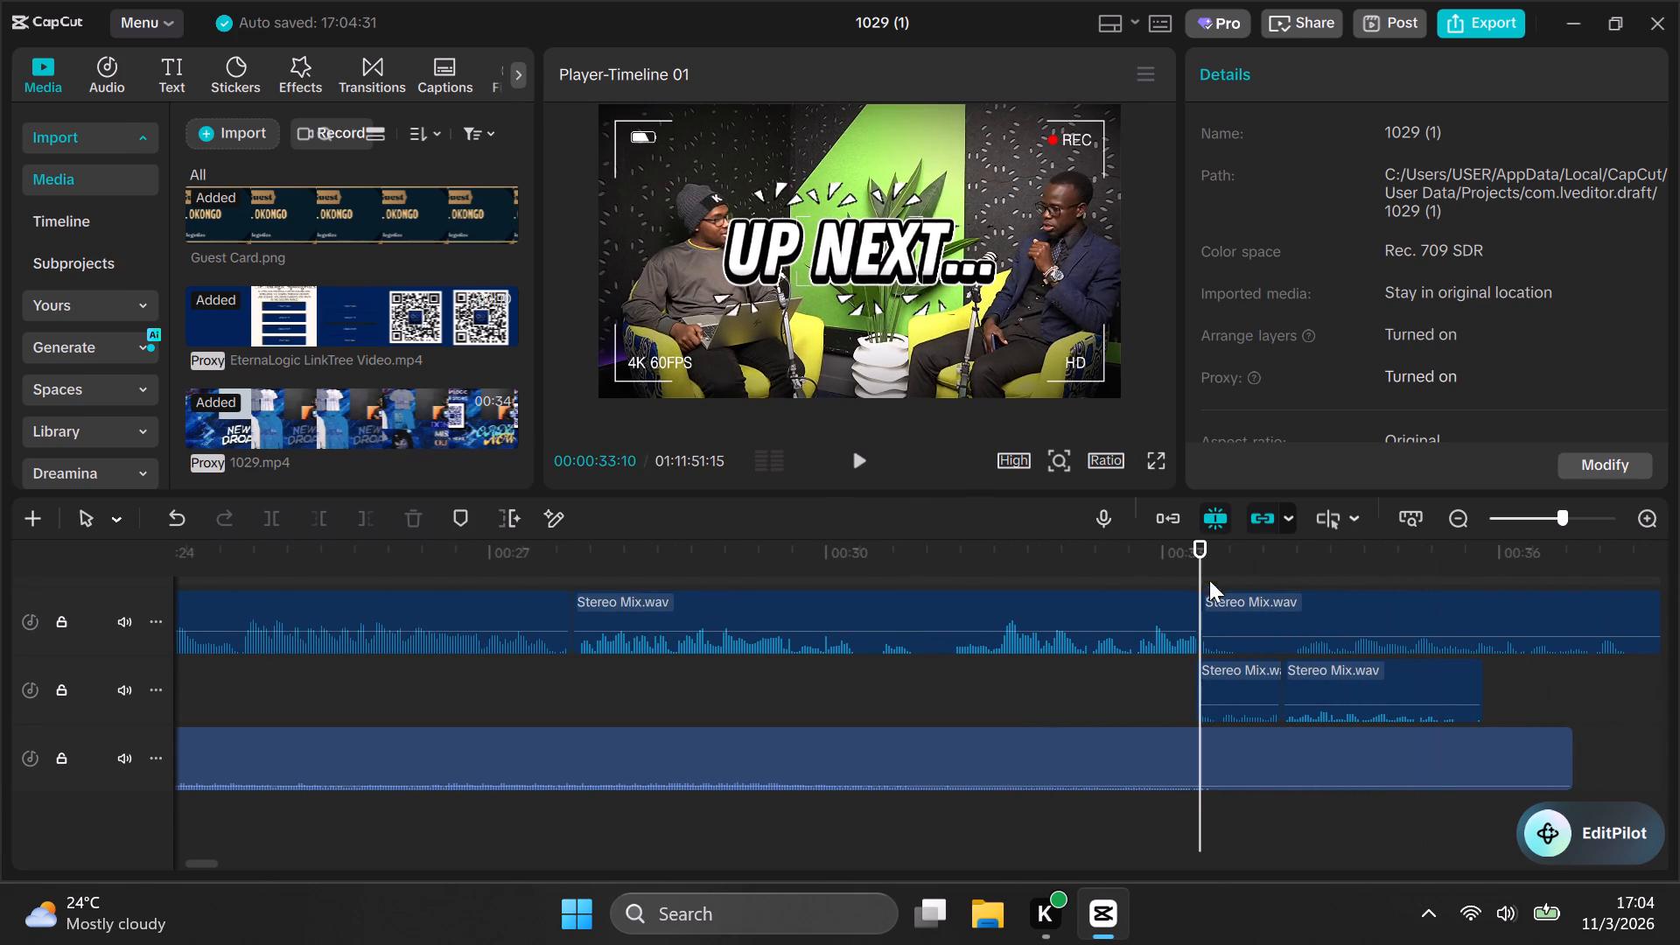
{"action": "left_click", "coordinate": [1233, 691]}
{"action": "left_click", "coordinate": [1173, 678]}
{"action": "key", "text": "space"}
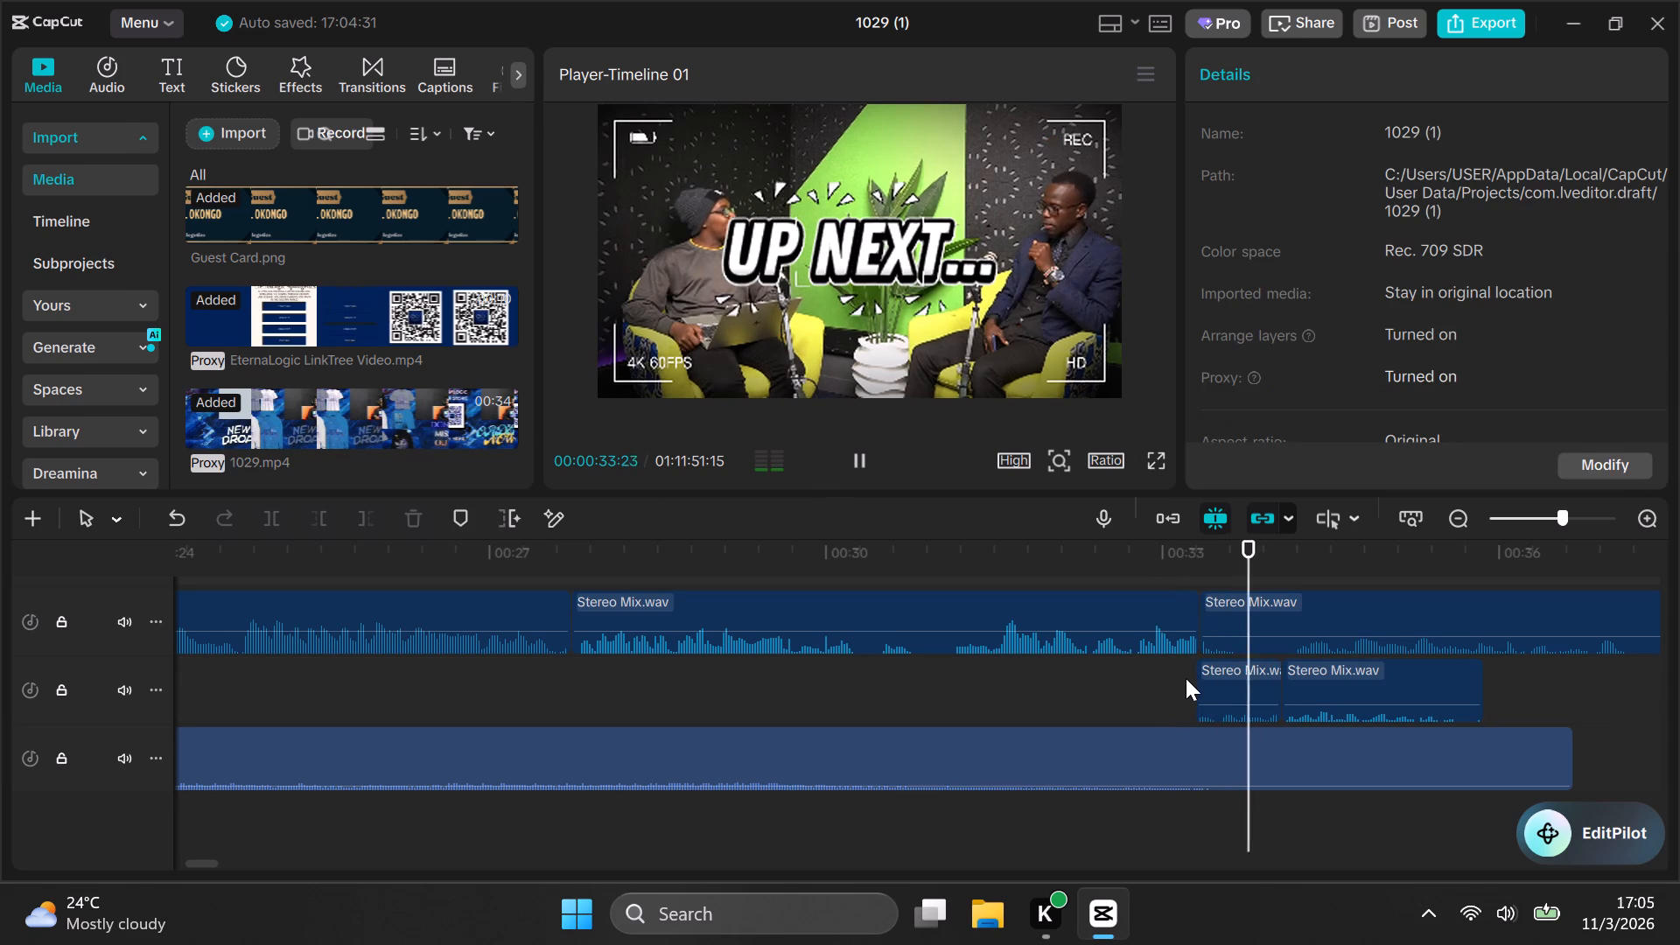
{"action": "left_click", "coordinate": [1195, 678]}
{"action": "left_click", "coordinate": [1230, 679]}
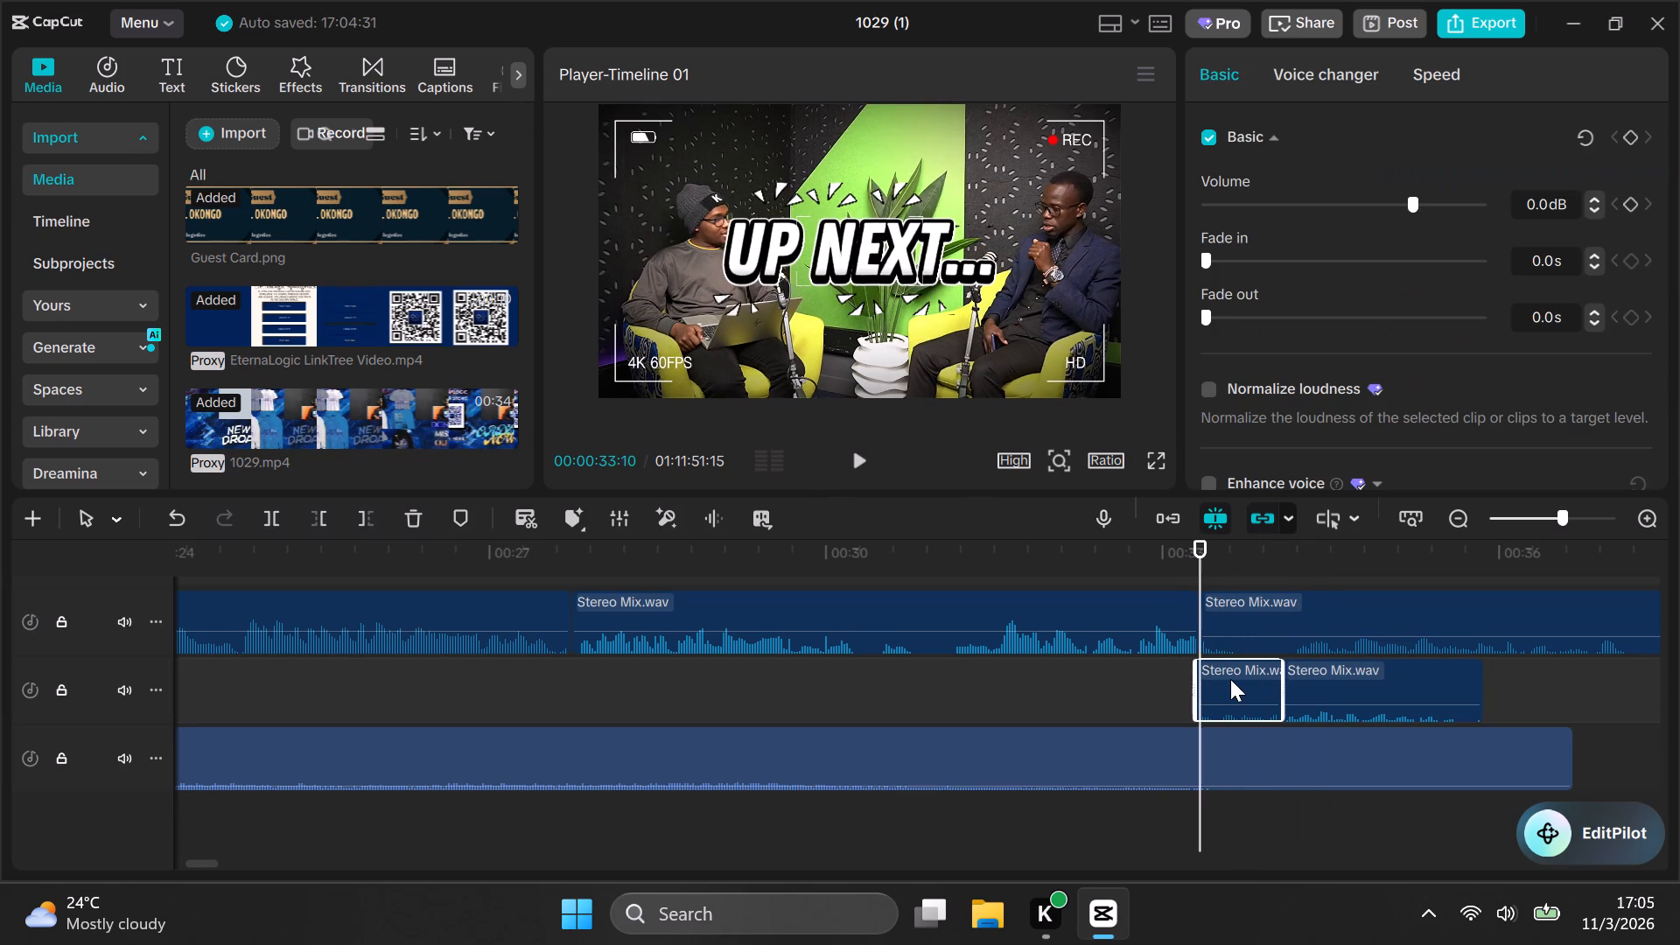
{"action": "key", "text": "BackSpace"}
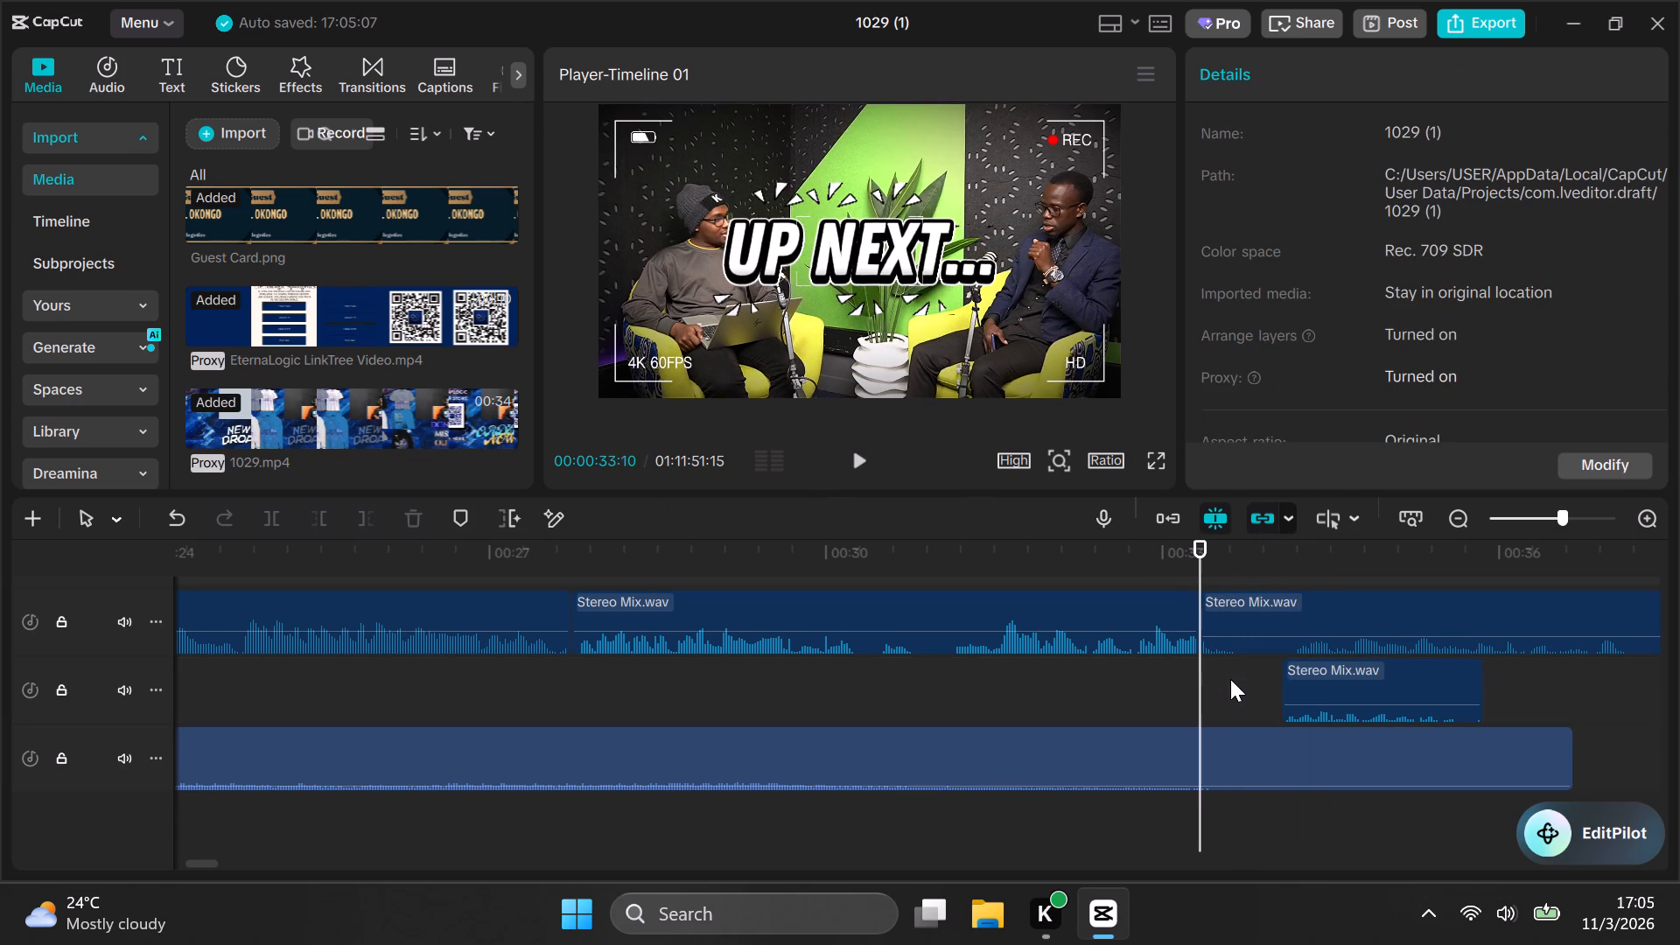
{"action": "left_click", "coordinate": [1340, 688]}
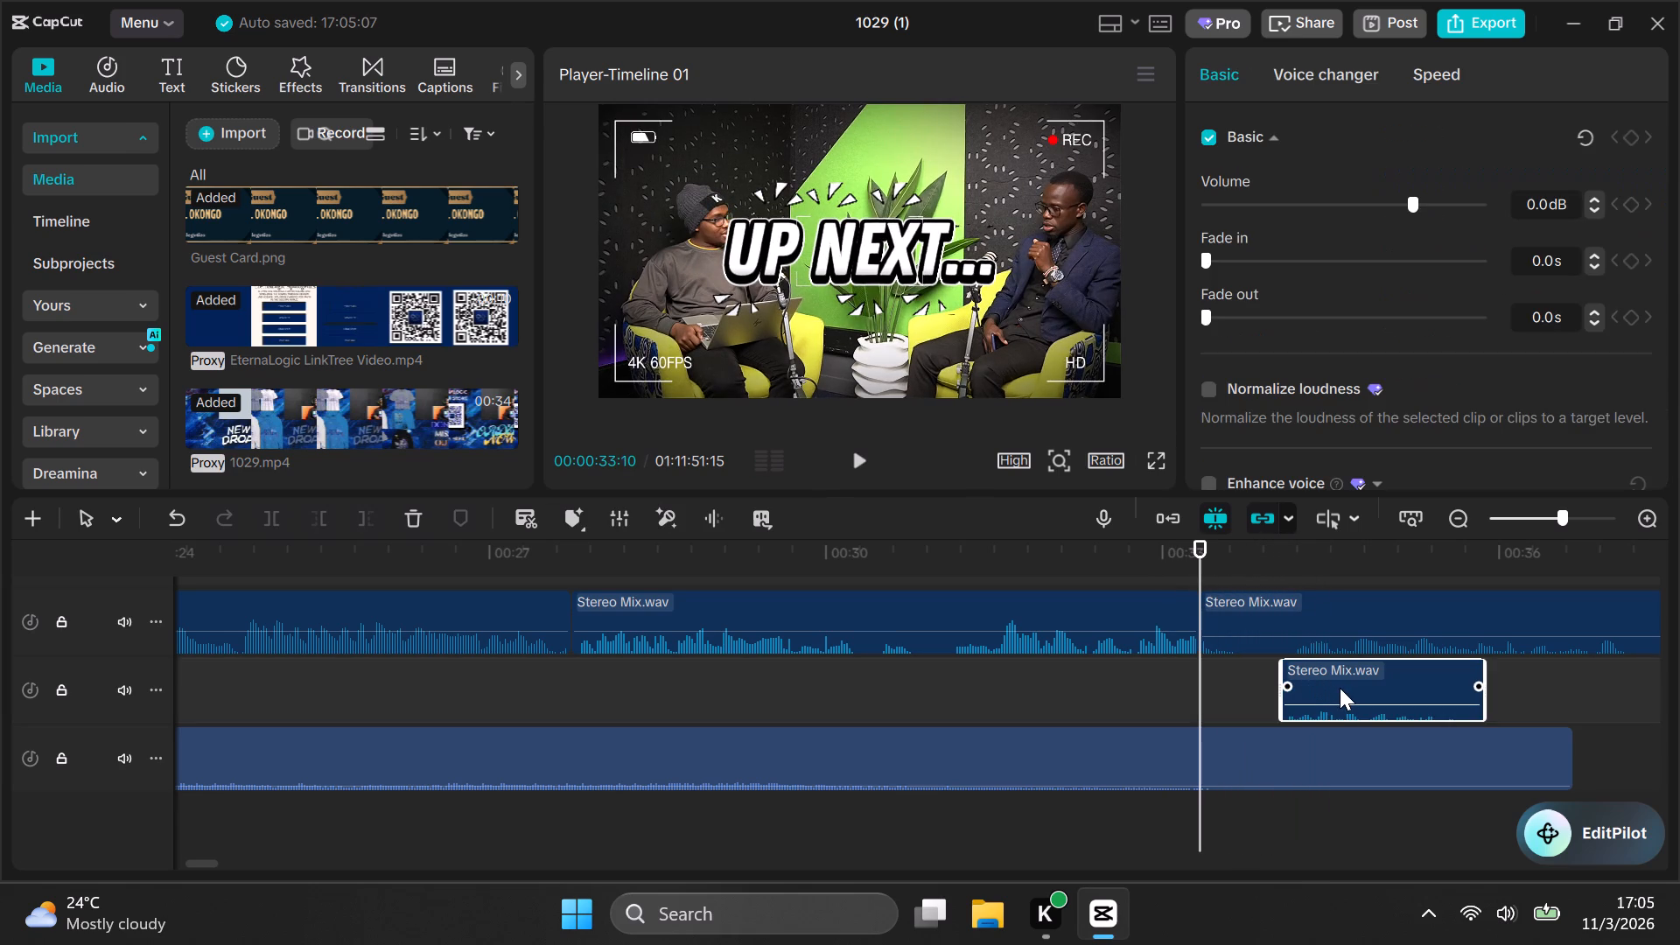
{"action": "key", "text": "BackSpace"}
Play back from 00:00:33:10 through the end of the C0007.MP4 clips to check them against the remaining audio.
{"action": "scroll", "coordinate": [1333, 688], "scroll_direction": "up", "scroll_amount": 3}
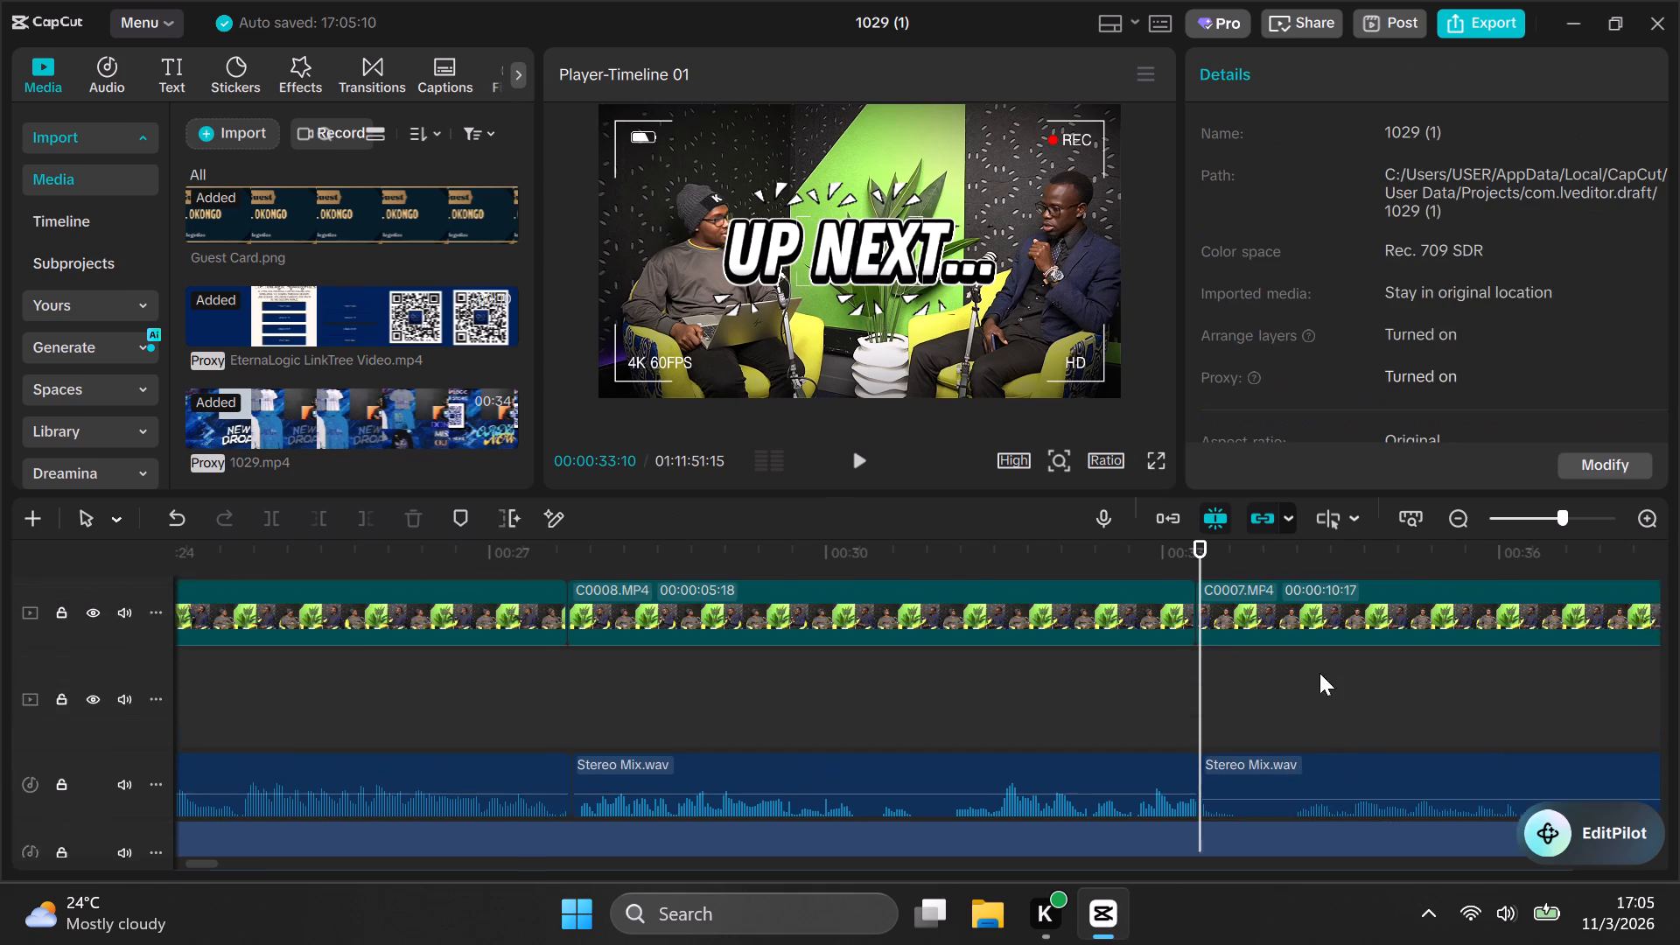
{"action": "scroll", "coordinate": [1319, 673], "scroll_direction": "up", "scroll_amount": 2}
{"action": "key", "text": "space"}
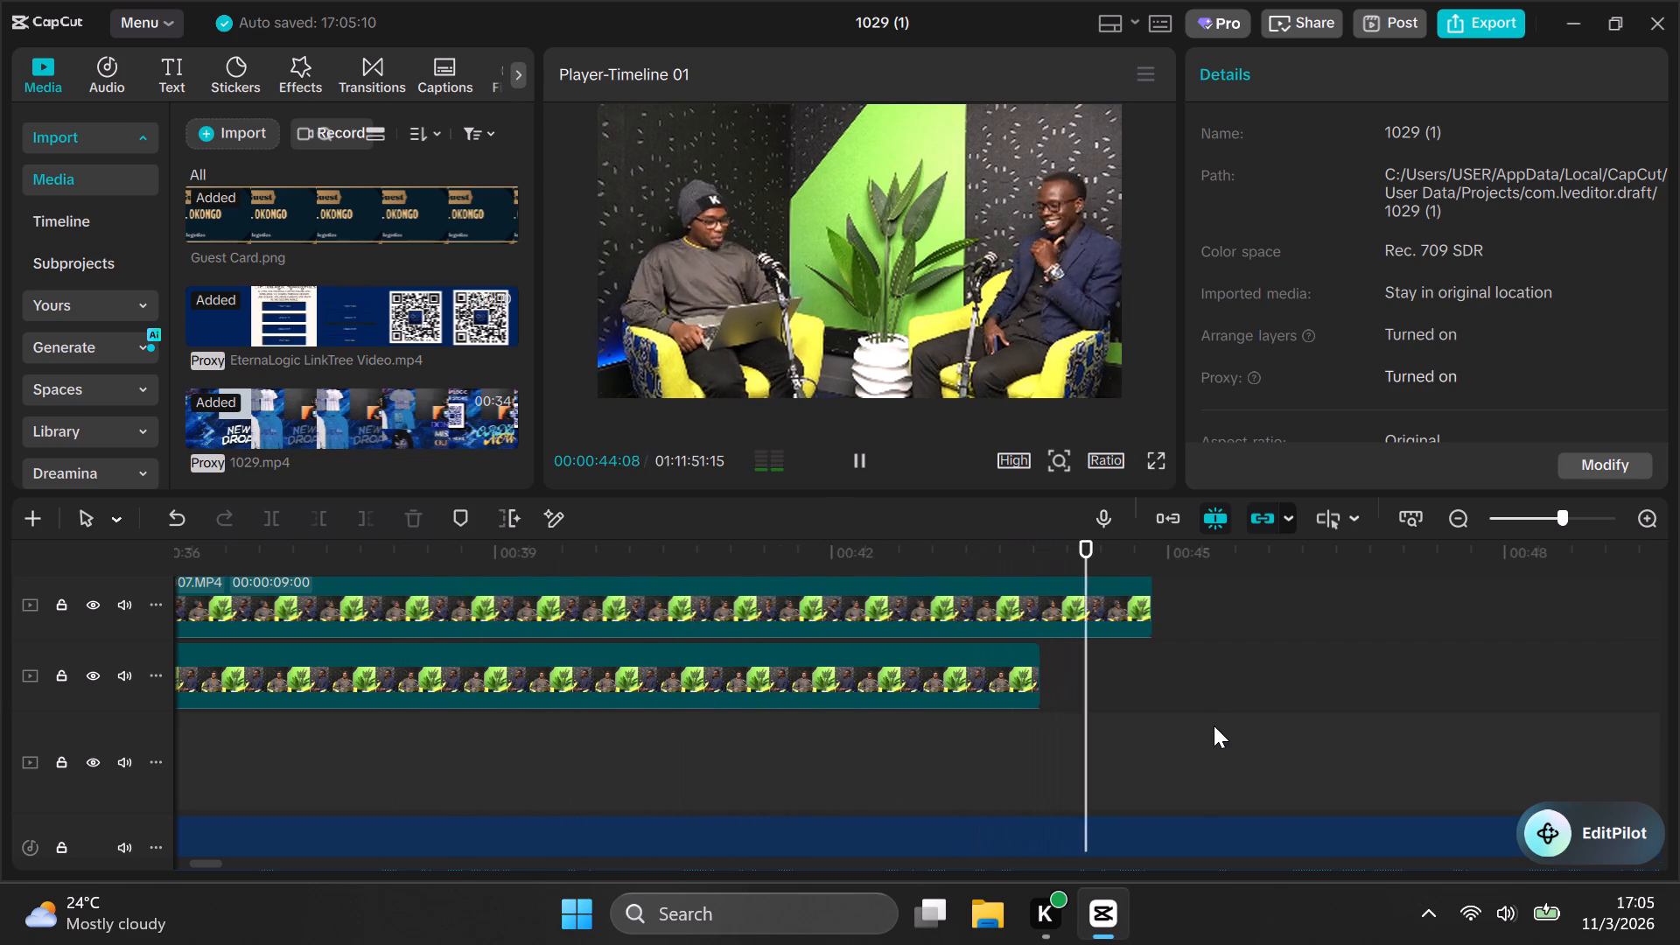
{"action": "key", "text": "space"}
{"action": "scroll", "coordinate": [1208, 717], "scroll_direction": "down", "scroll_amount": 4}
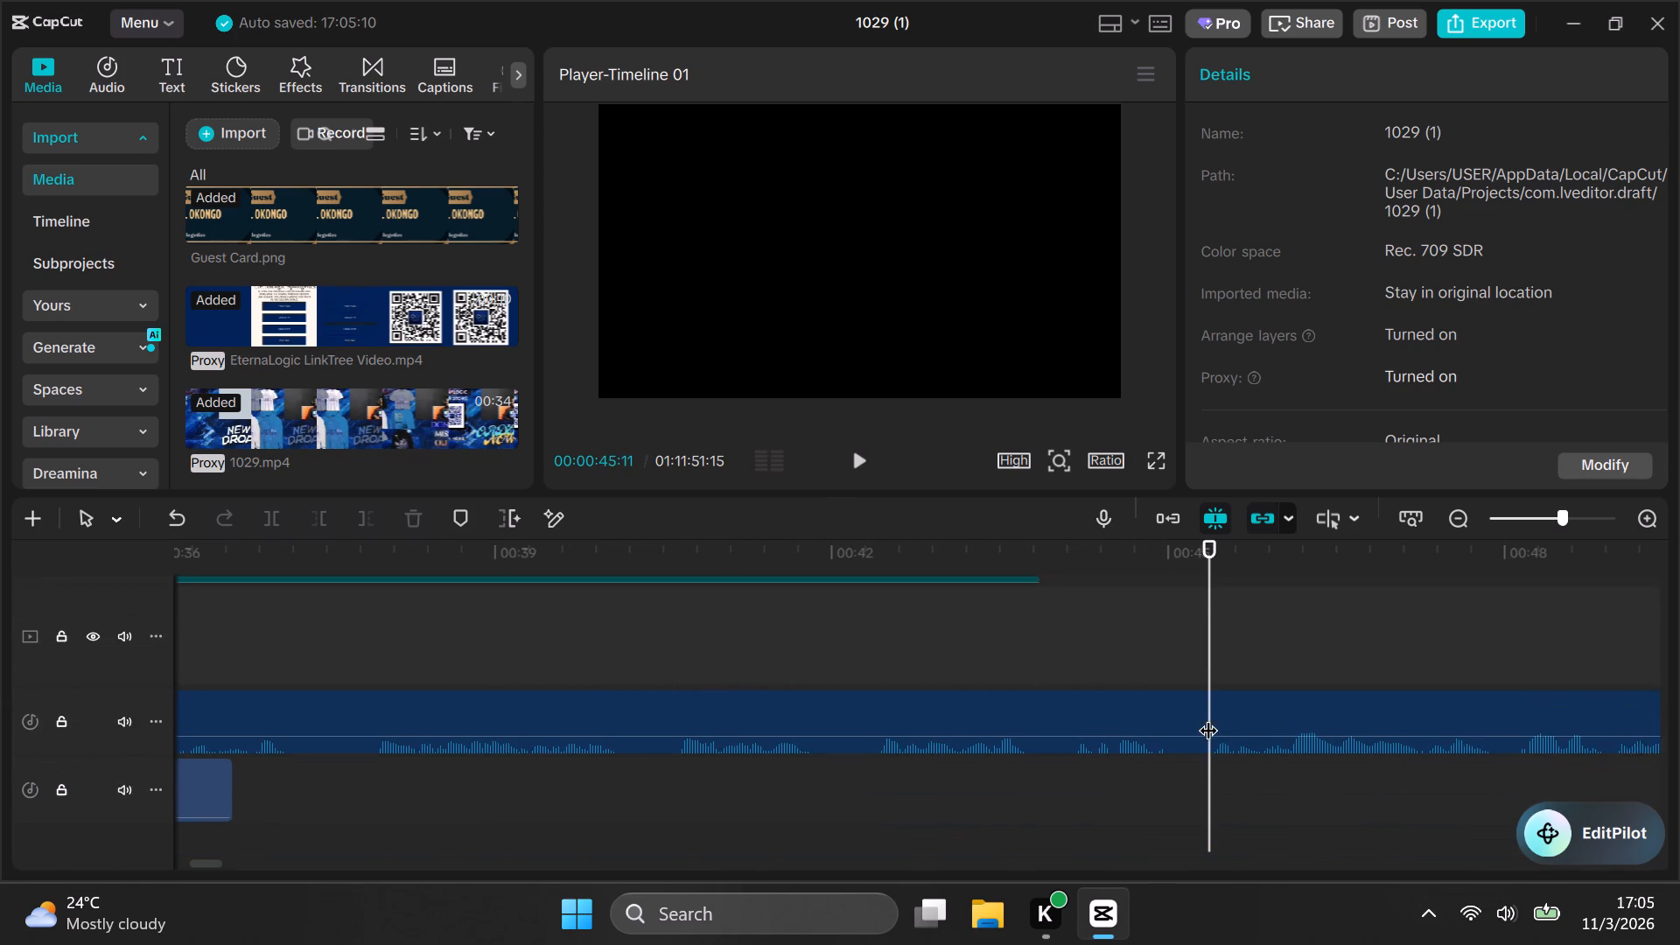
Examine the video and audio tracks after the teaser excerpt, from around 00:00:45 to 00:00:54.
{"action": "scroll", "coordinate": [1207, 717], "scroll_direction": "down", "scroll_amount": 6}
{"action": "scroll", "coordinate": [1196, 727], "scroll_direction": "up", "scroll_amount": 10}
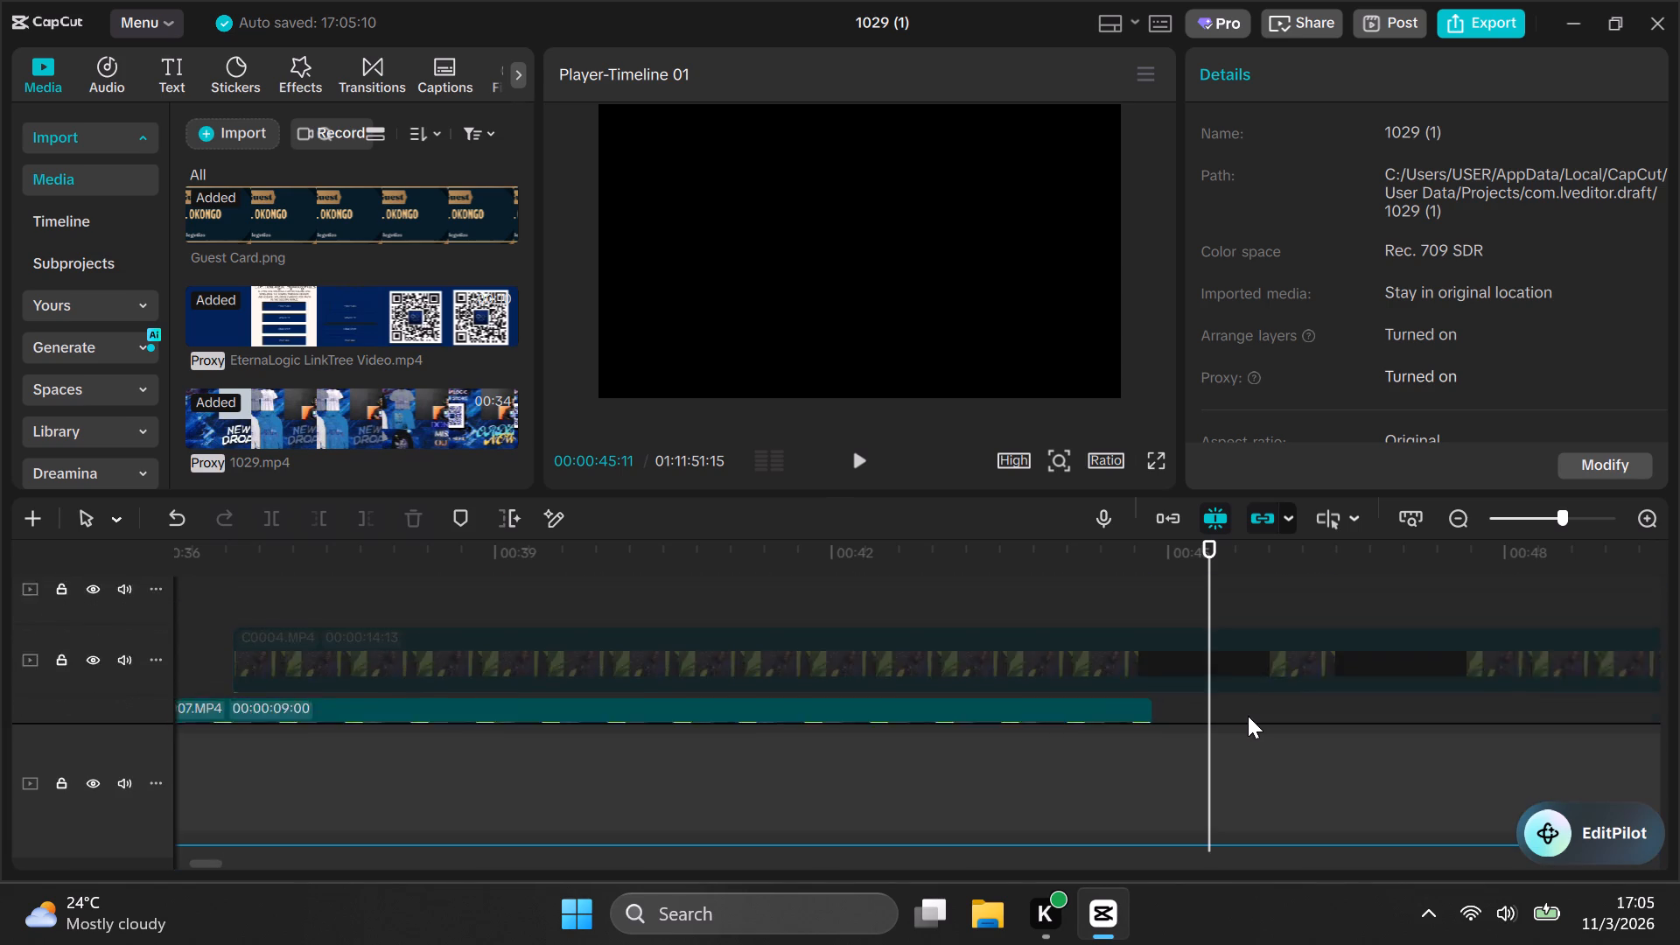
{"action": "scroll", "coordinate": [1248, 716], "scroll_direction": "up", "scroll_amount": 5}
{"action": "scroll", "coordinate": [1248, 716], "scroll_direction": "down", "scroll_amount": 3}
{"action": "scroll", "coordinate": [1186, 755], "scroll_direction": "down", "scroll_amount": 8}
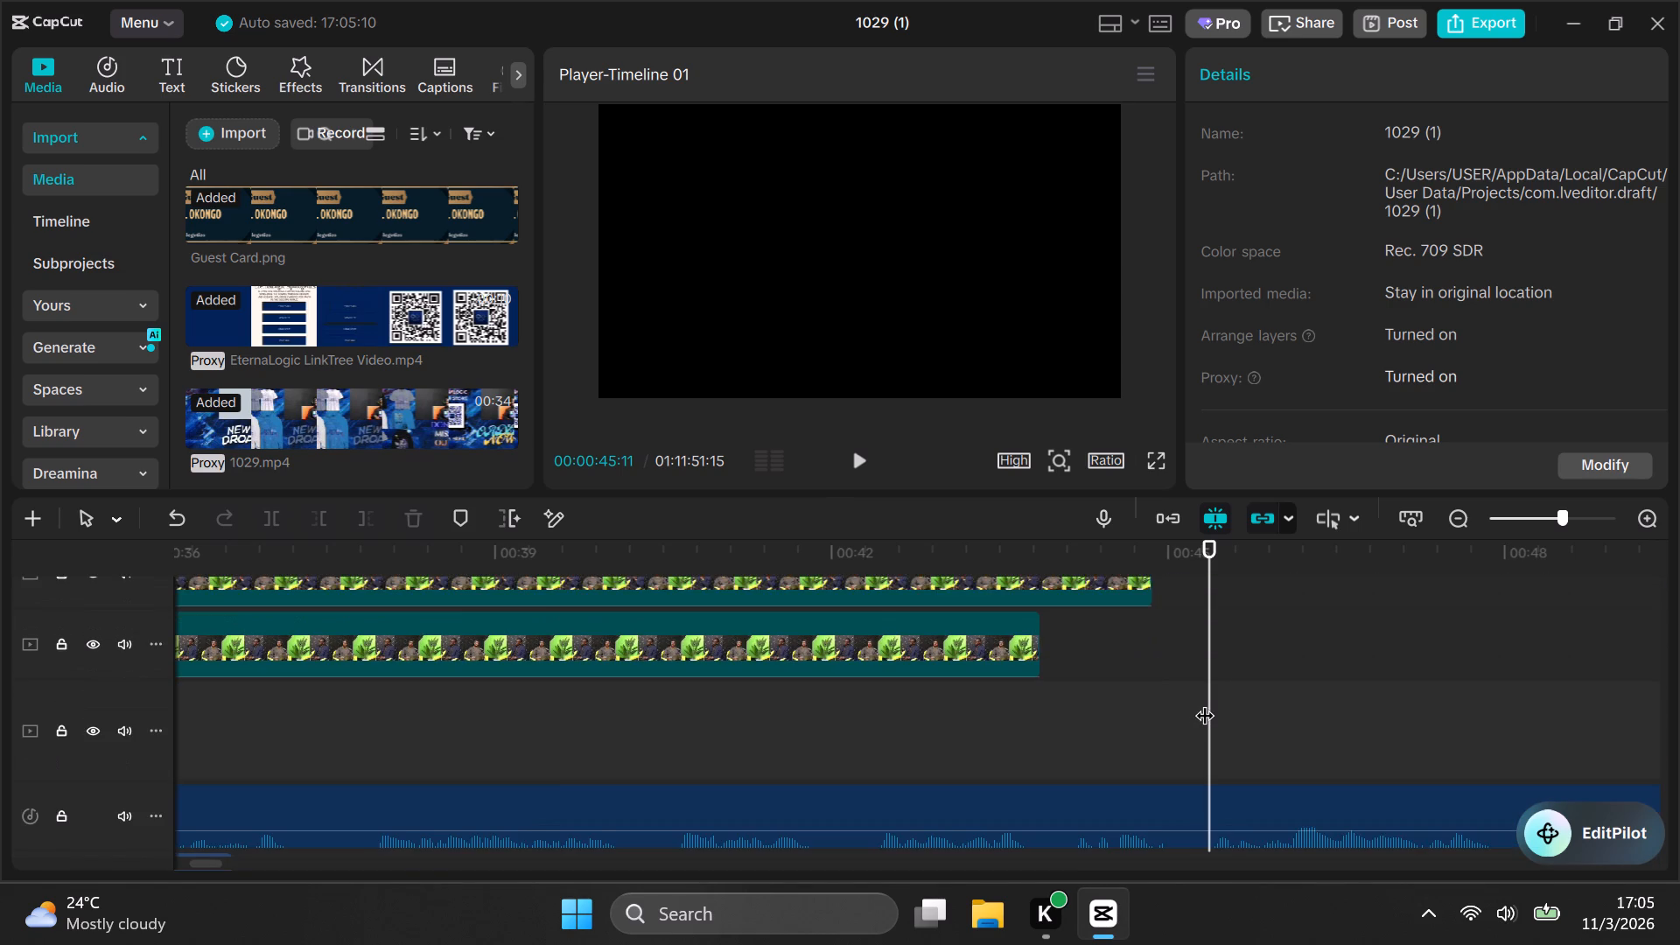
{"action": "scroll", "coordinate": [1204, 702], "scroll_direction": "down", "scroll_amount": 2}
{"action": "left_click_drag", "start_coordinate": [1209, 548], "coordinate": [1679, 537]}
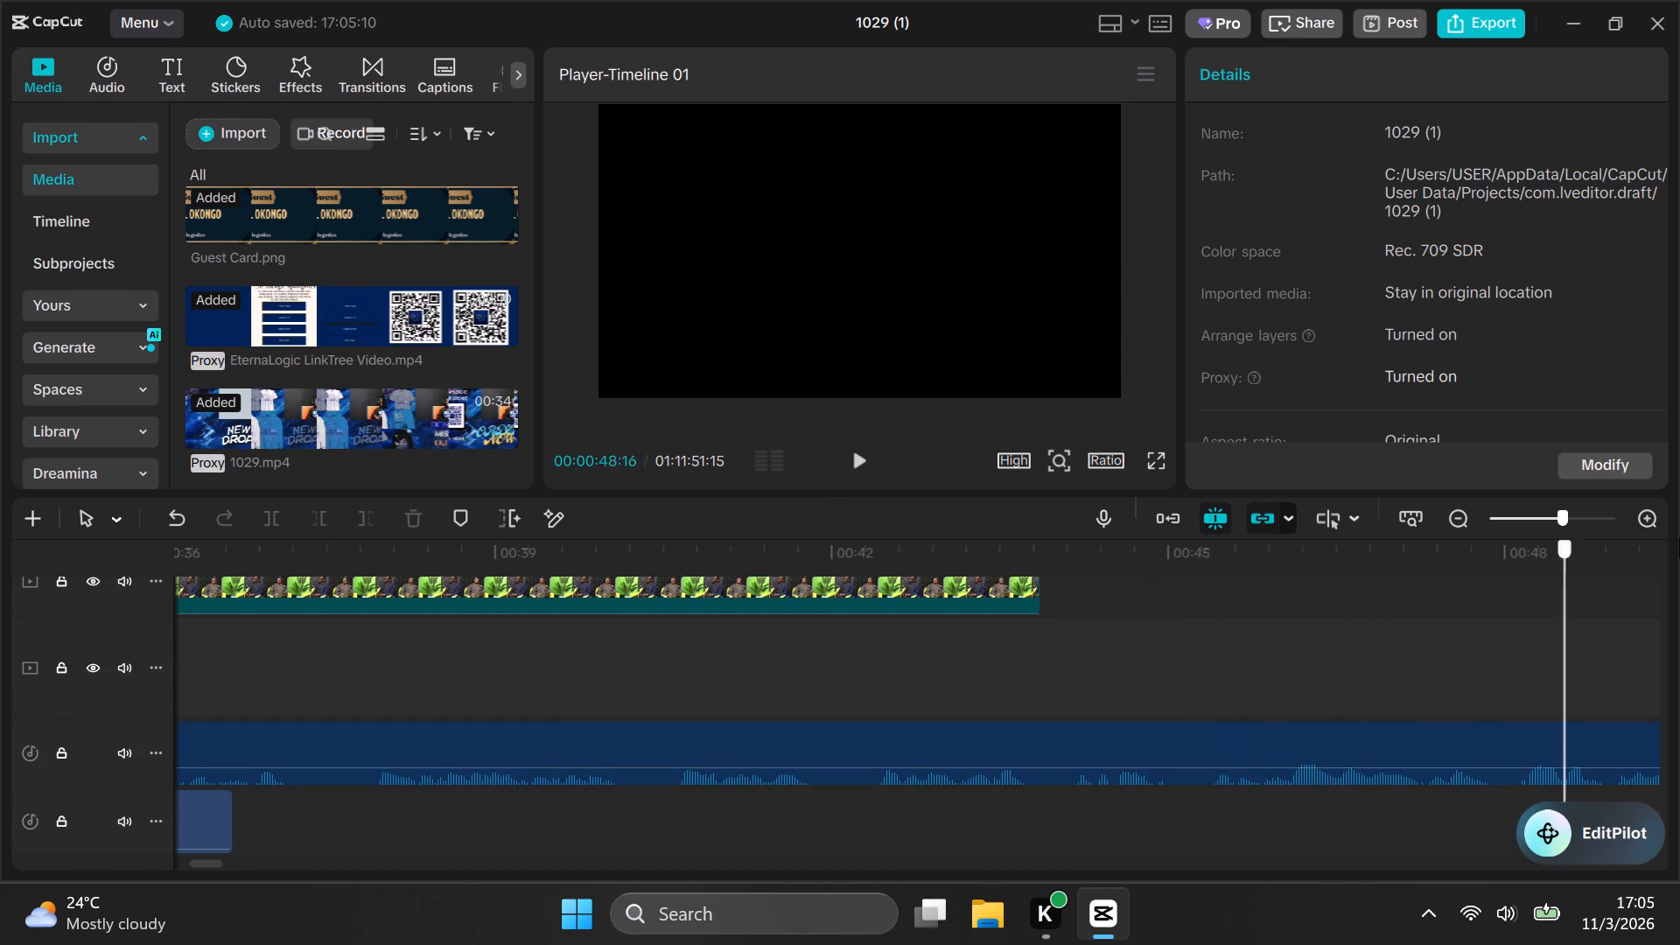
{"action": "left_click_drag", "start_coordinate": [1679, 537], "coordinate": [1305, 627]}
{"action": "left_click", "coordinate": [1202, 601]}
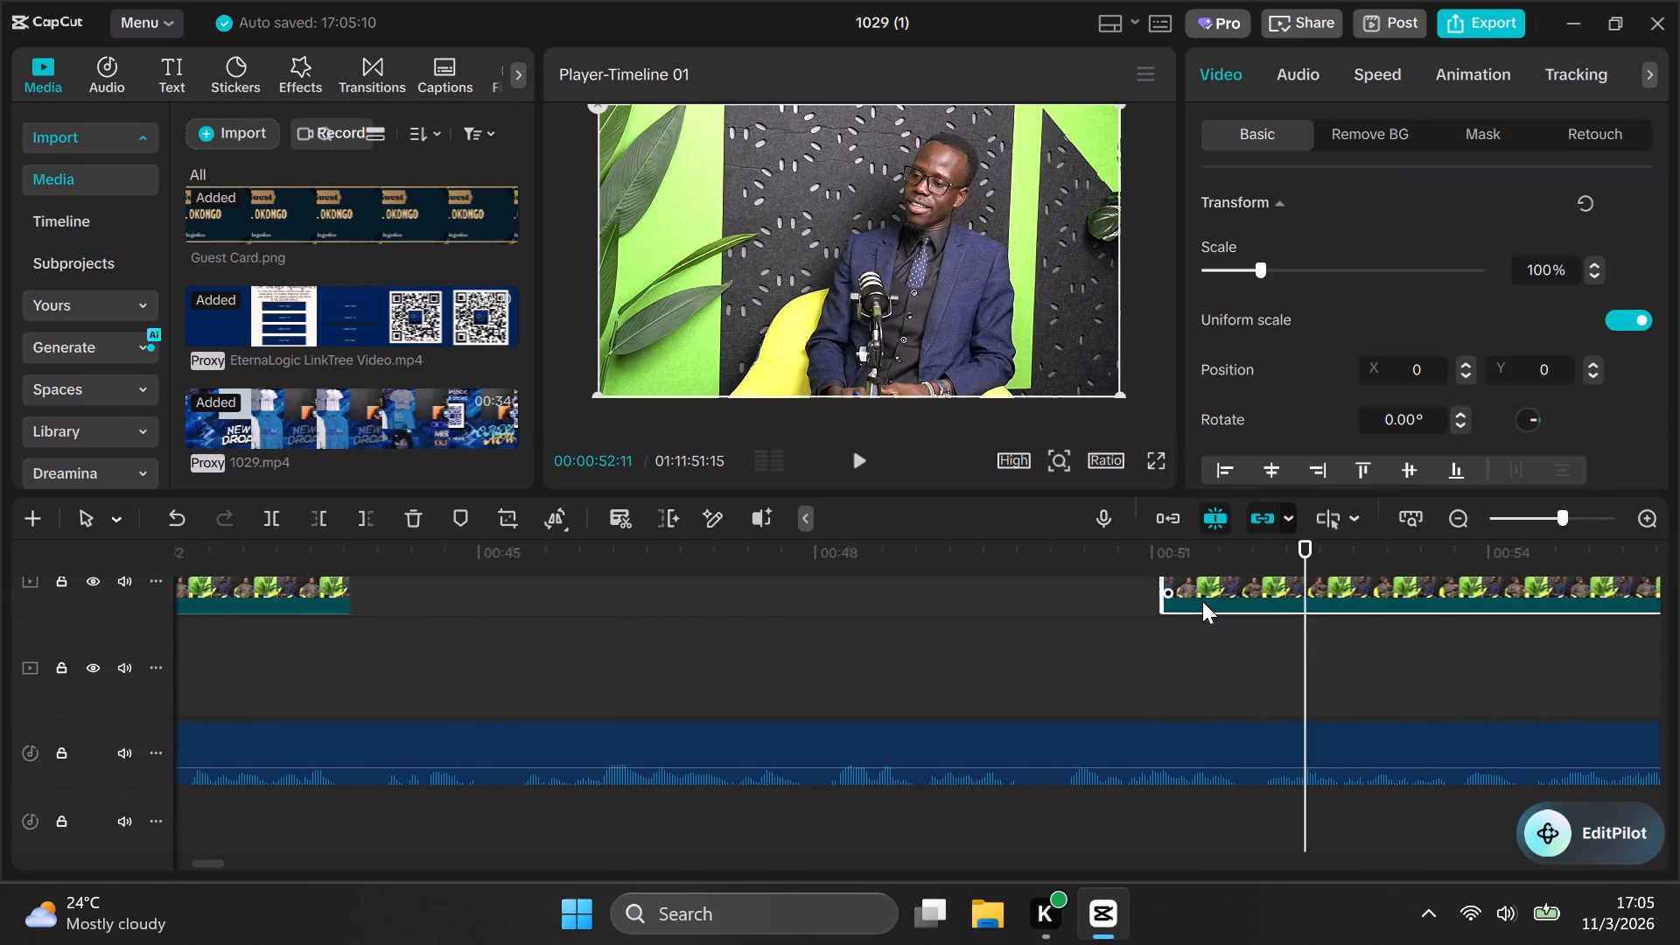
{"action": "left_click", "coordinate": [1368, 622]}
{"action": "left_click", "coordinate": [1417, 642]}
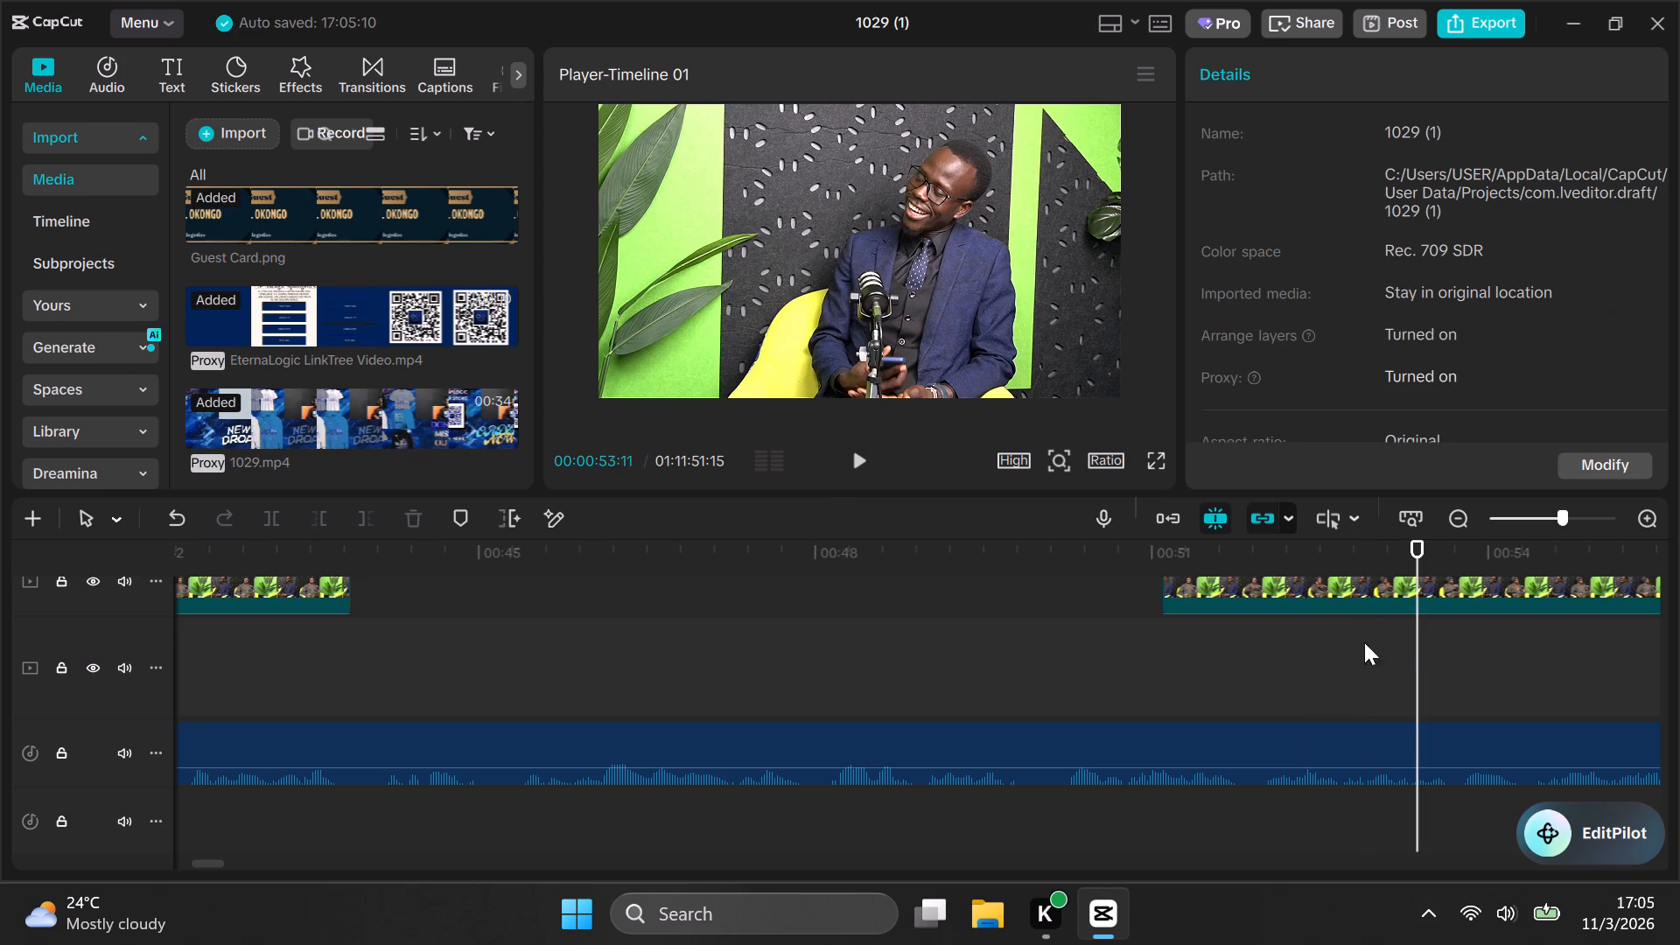
{"action": "scroll", "coordinate": [1312, 632], "scroll_direction": "up", "scroll_amount": 4}
{"action": "scroll", "coordinate": [1285, 619], "scroll_direction": "down", "scroll_amount": 4}
{"action": "scroll", "coordinate": [1285, 619], "scroll_direction": "up", "scroll_amount": 3}
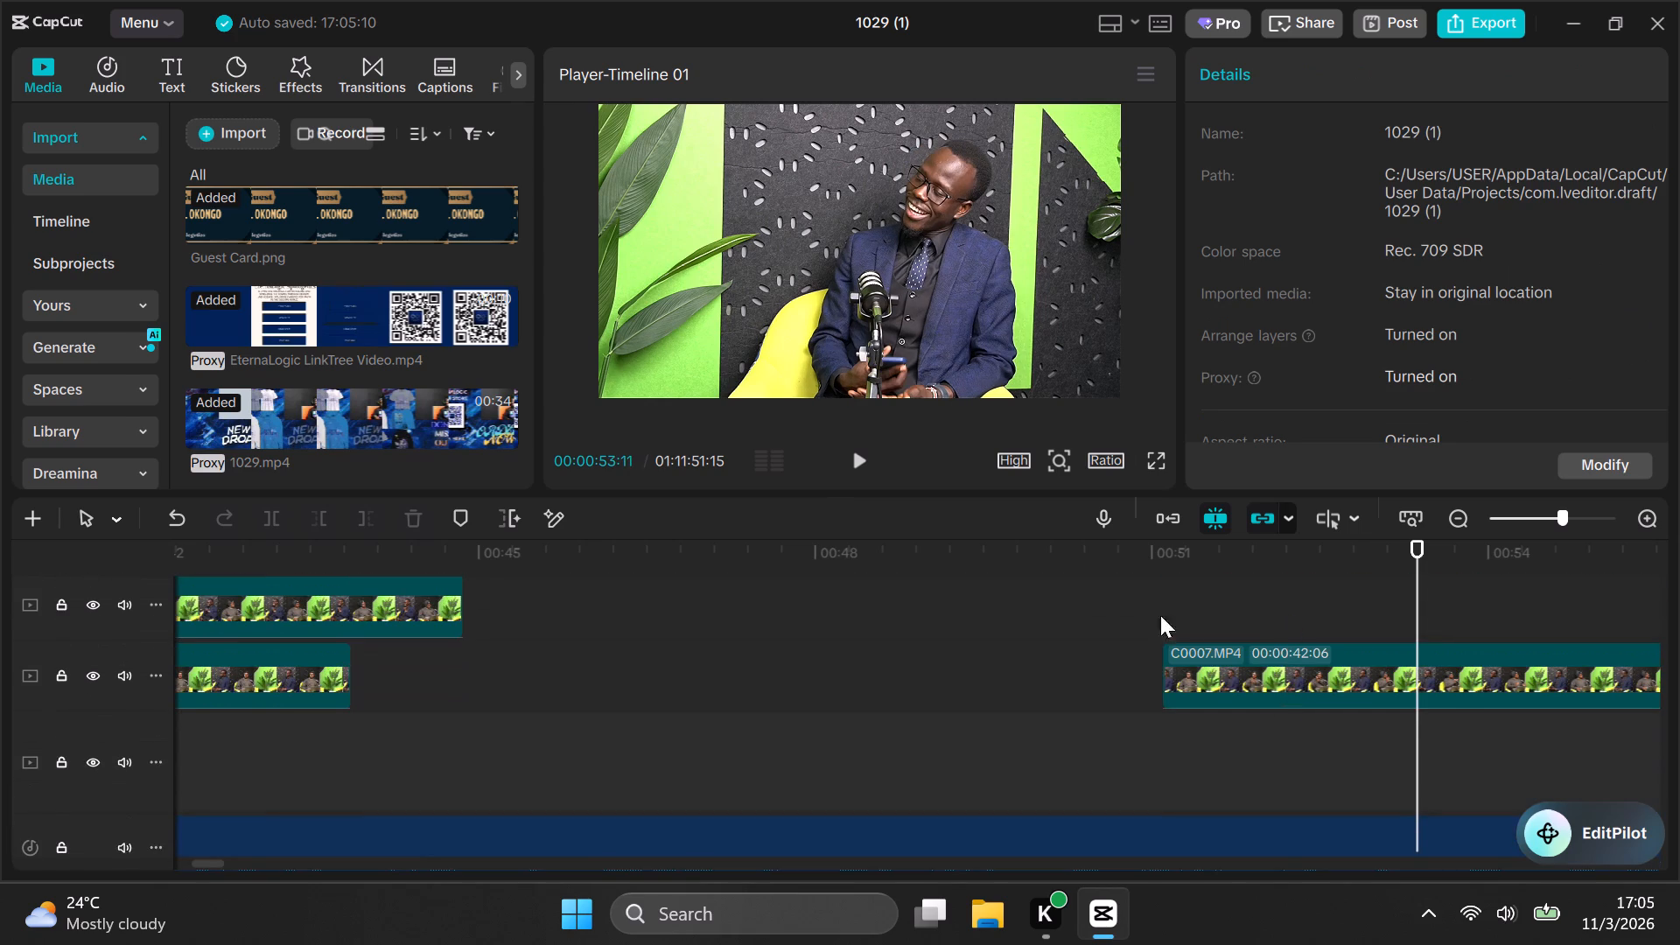
{"action": "scroll", "coordinate": [1086, 628], "scroll_direction": "down", "scroll_amount": 4}
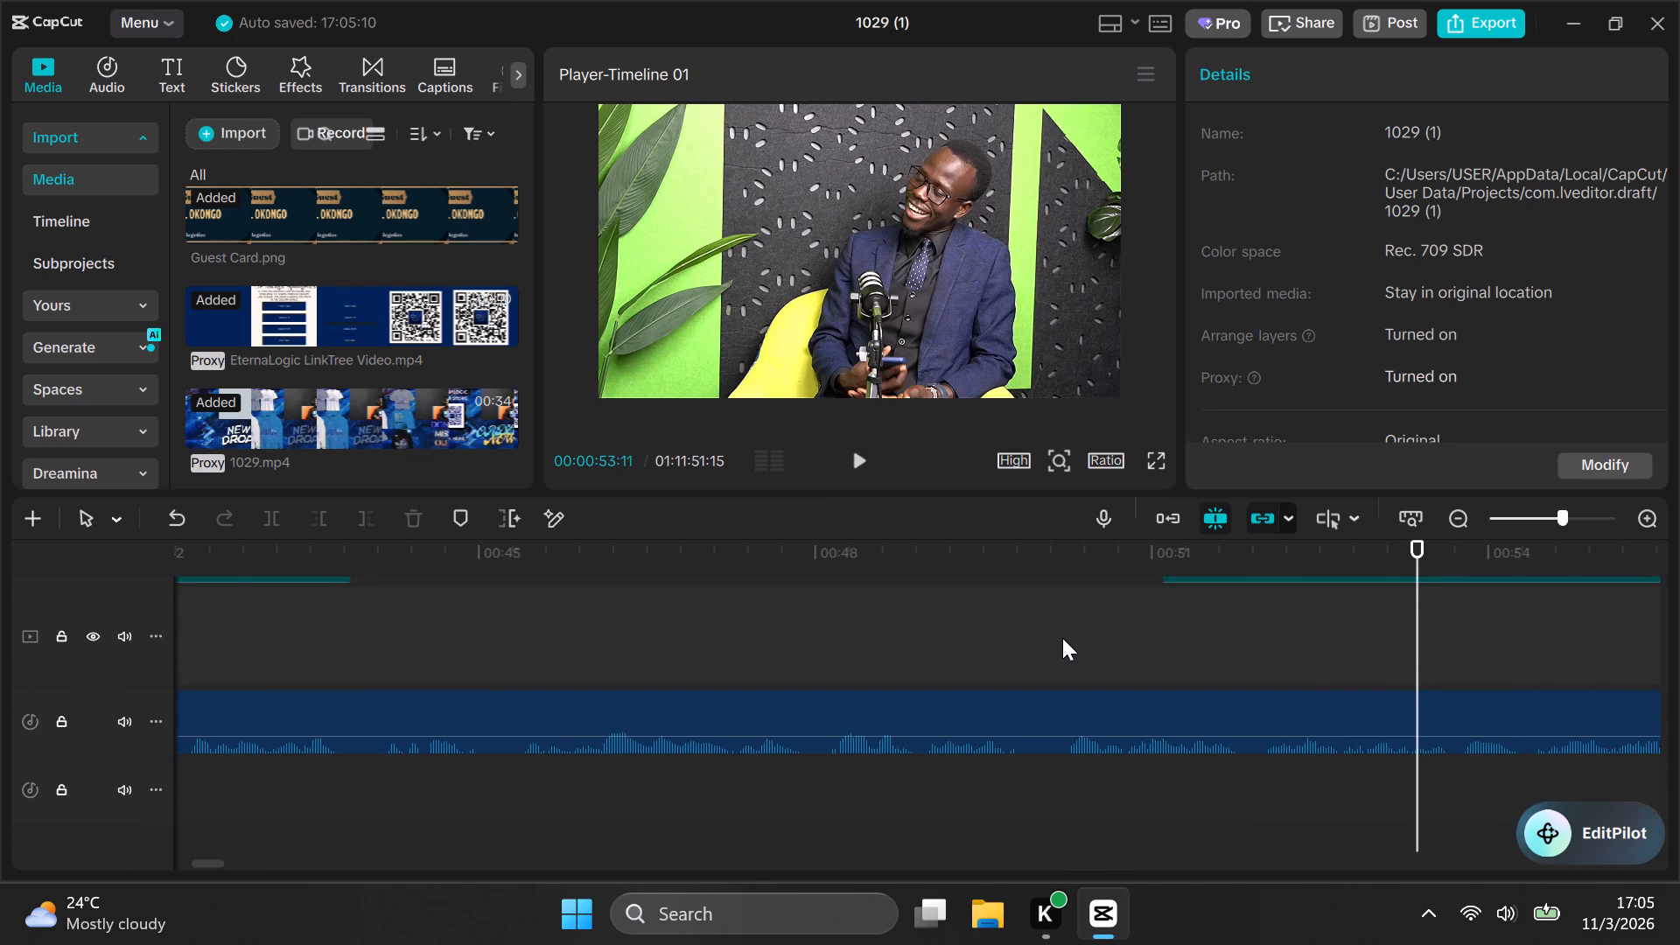
Undo the recent Stereo Mix.wav deletions on the second audio track and the closing of the video and audio gaps after 00:00:33:10.
{"action": "key", "text": "ctrl+z"}
{"action": "key", "text": "ctrl+z"}
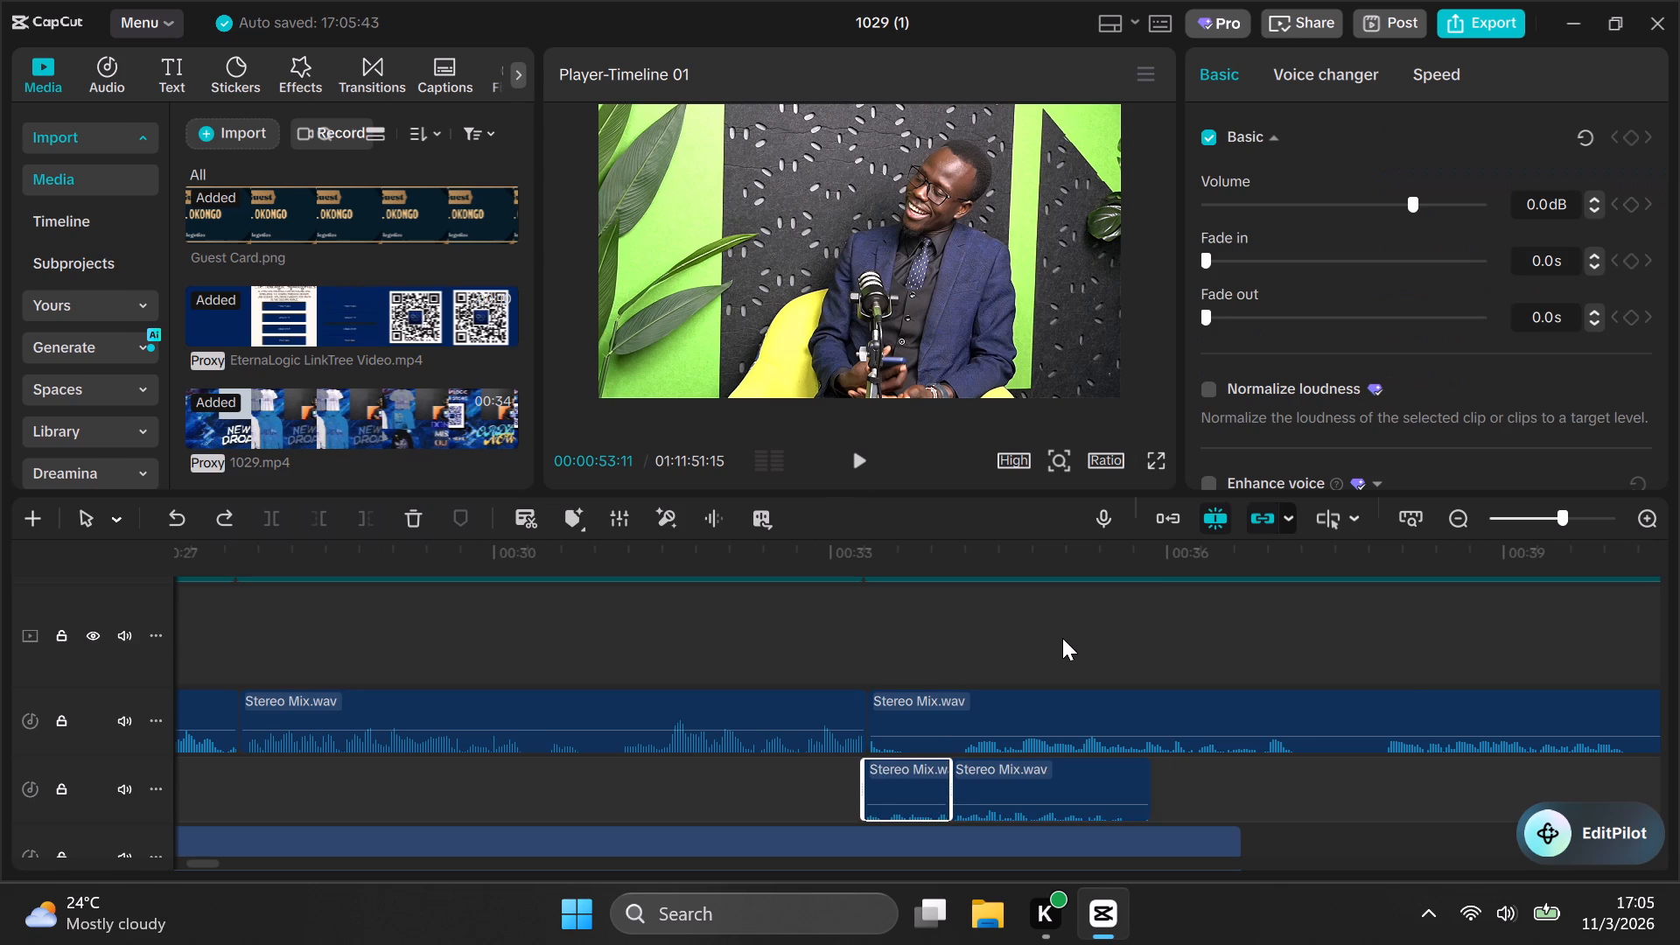
{"action": "key", "text": "ctrl+z"}
{"action": "key", "text": "ctrl+z"}
{"action": "key", "text": "ctrl+z"}
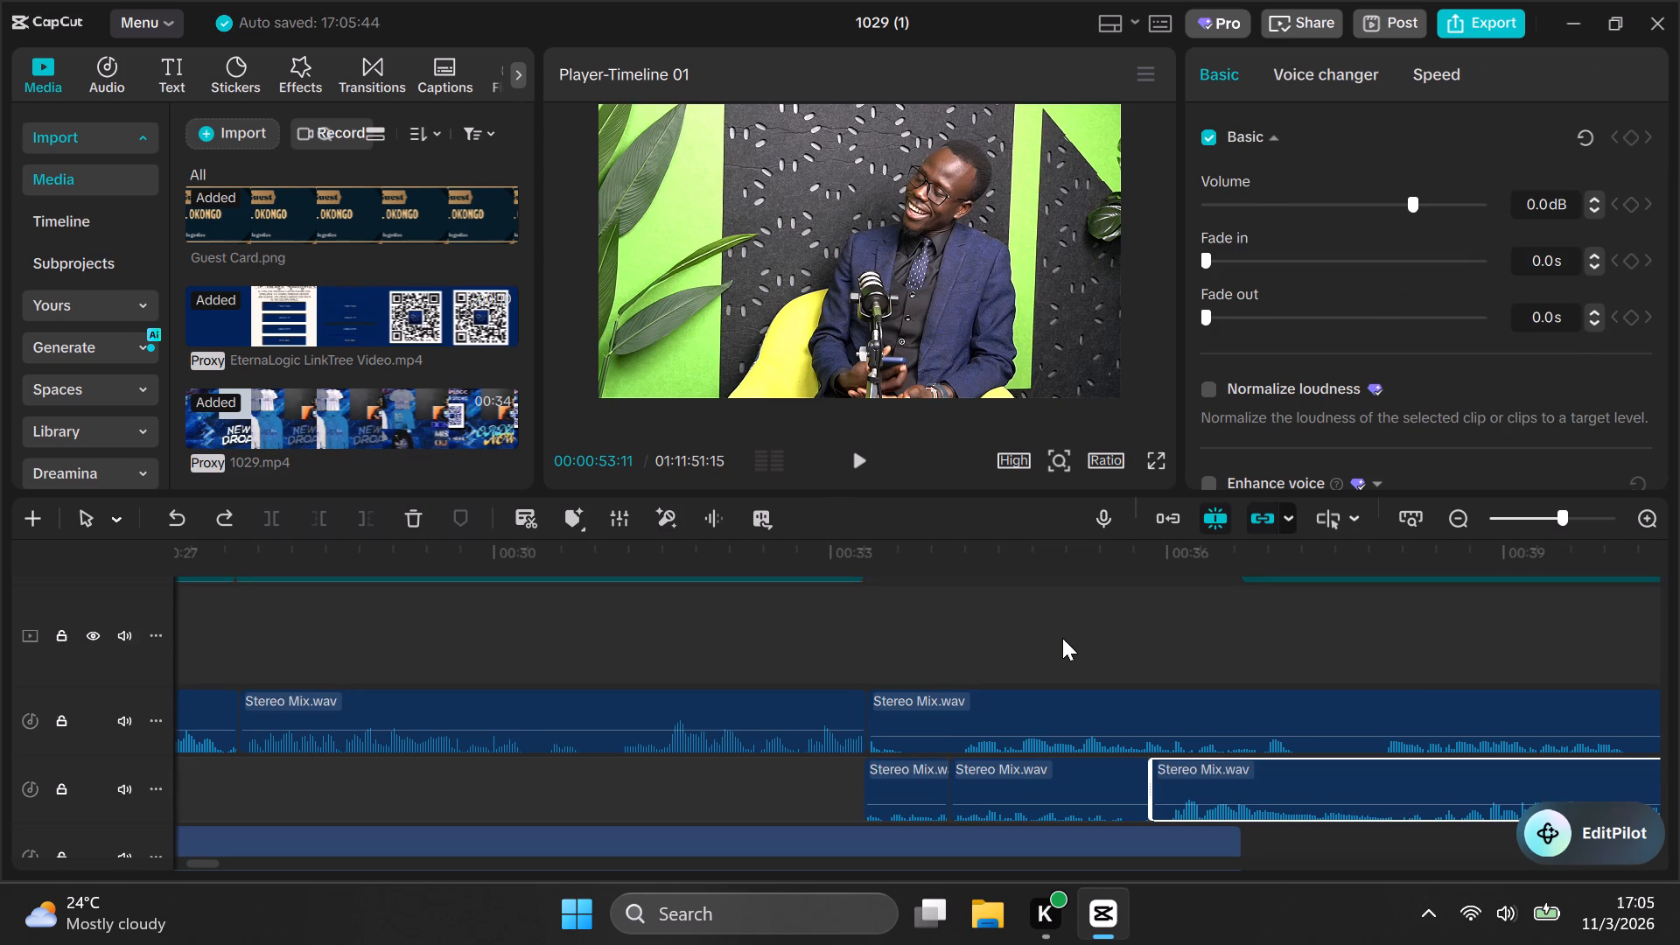
{"action": "key", "text": "ctrl+z"}
{"action": "key", "text": "ctrl+z"}
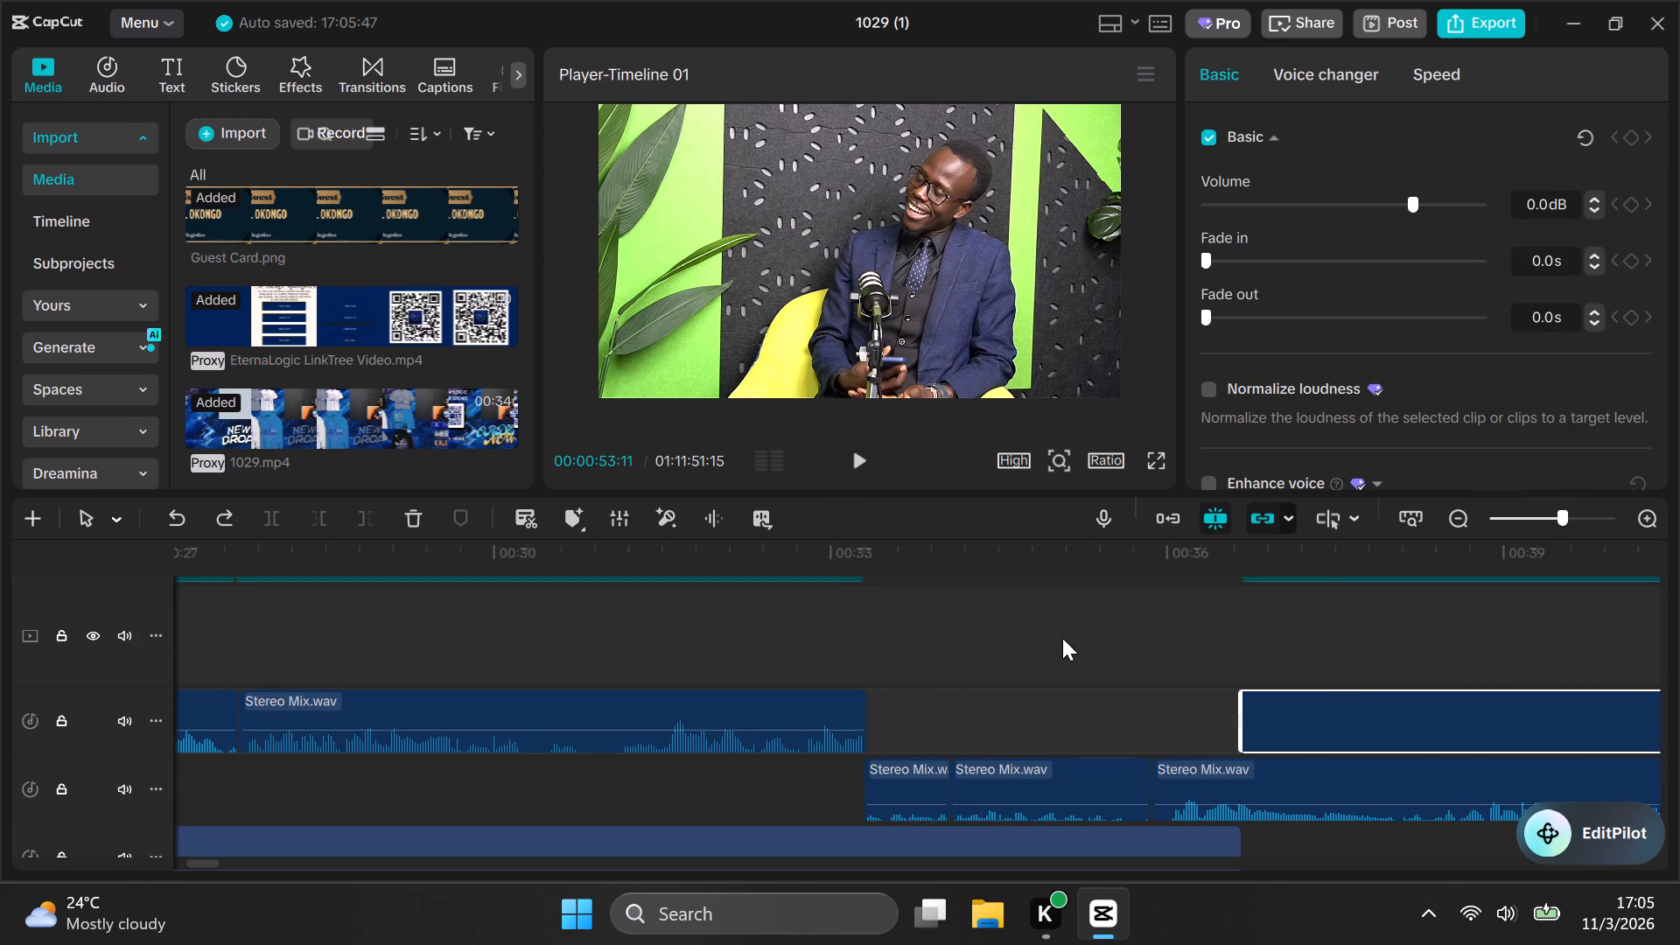
{"action": "key", "text": "ctrl+z"}
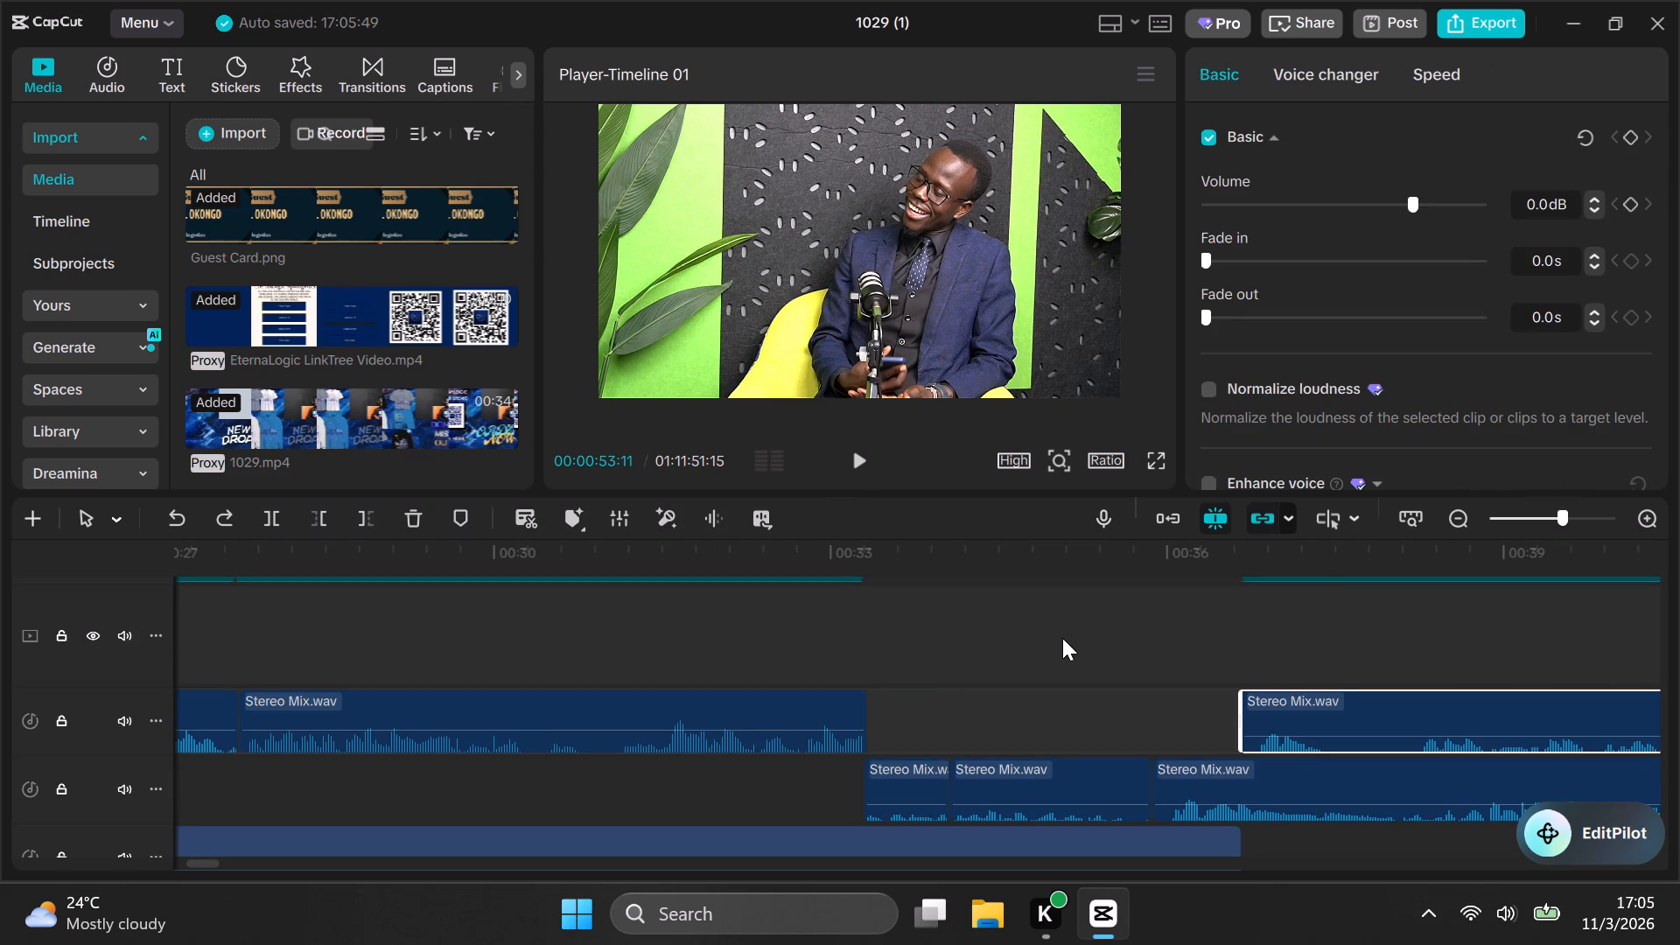
Play back the restored excerpt from about 00:00:33 and spot-check the C0007.MP4 clips up to around 00:00:47.
{"action": "scroll", "coordinate": [1049, 638], "scroll_direction": "down", "scroll_amount": 3}
{"action": "scroll", "coordinate": [1032, 640], "scroll_direction": "up", "scroll_amount": 5}
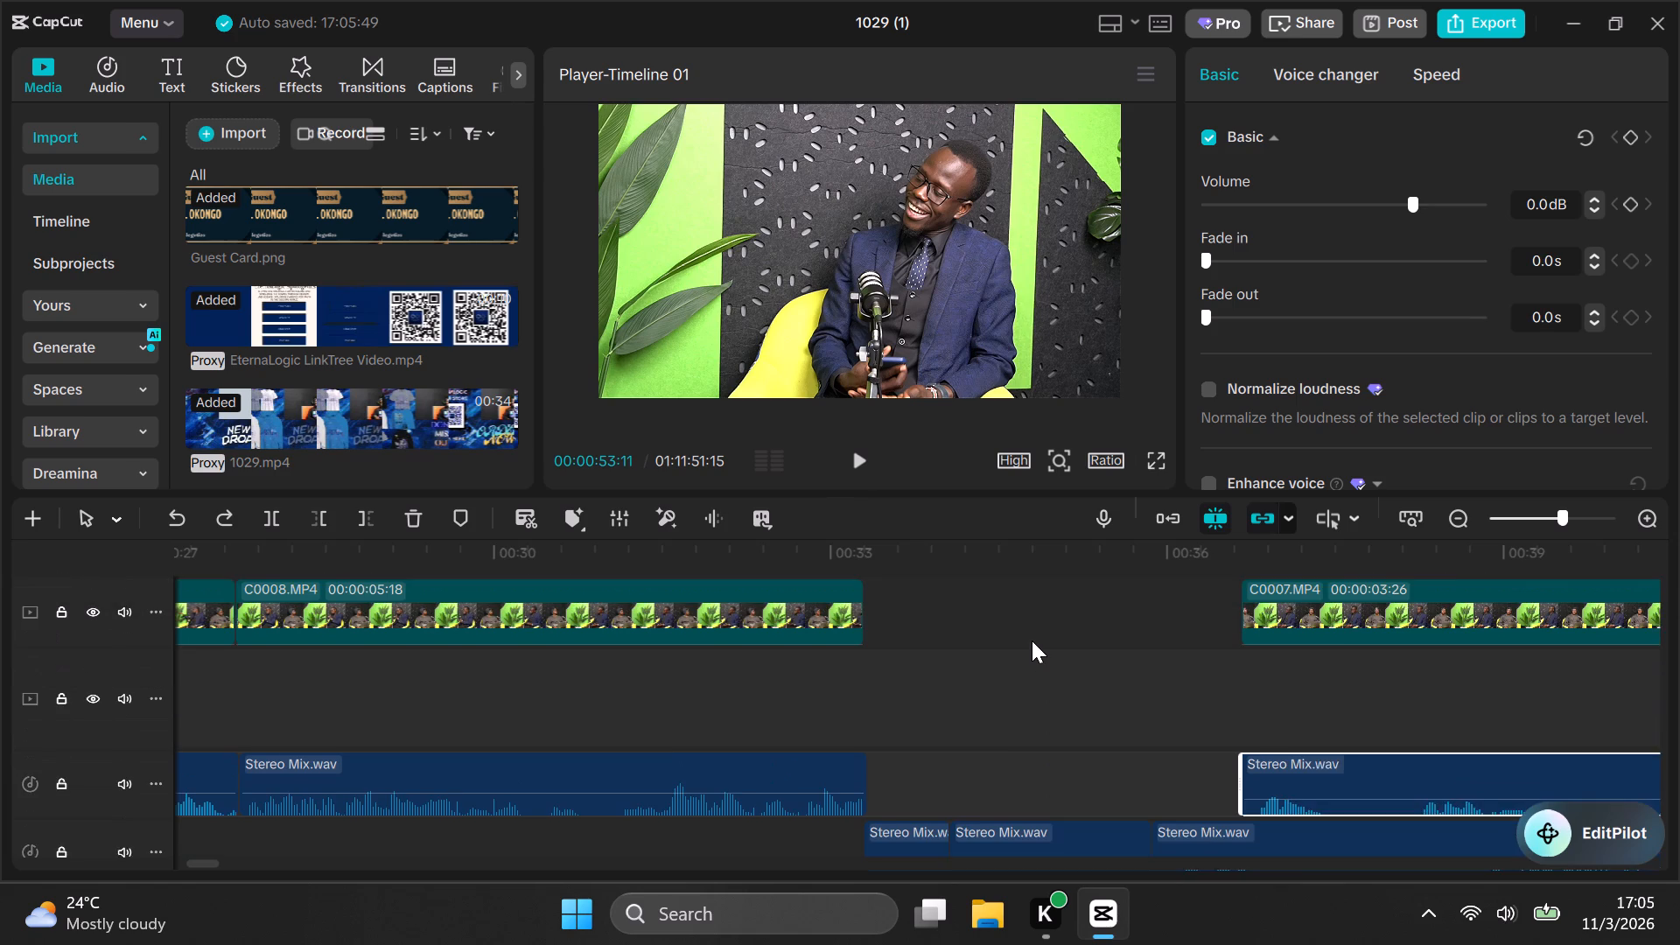
{"action": "scroll", "coordinate": [1032, 640], "scroll_direction": "up", "scroll_amount": 3}
{"action": "left_click", "coordinate": [838, 603]}
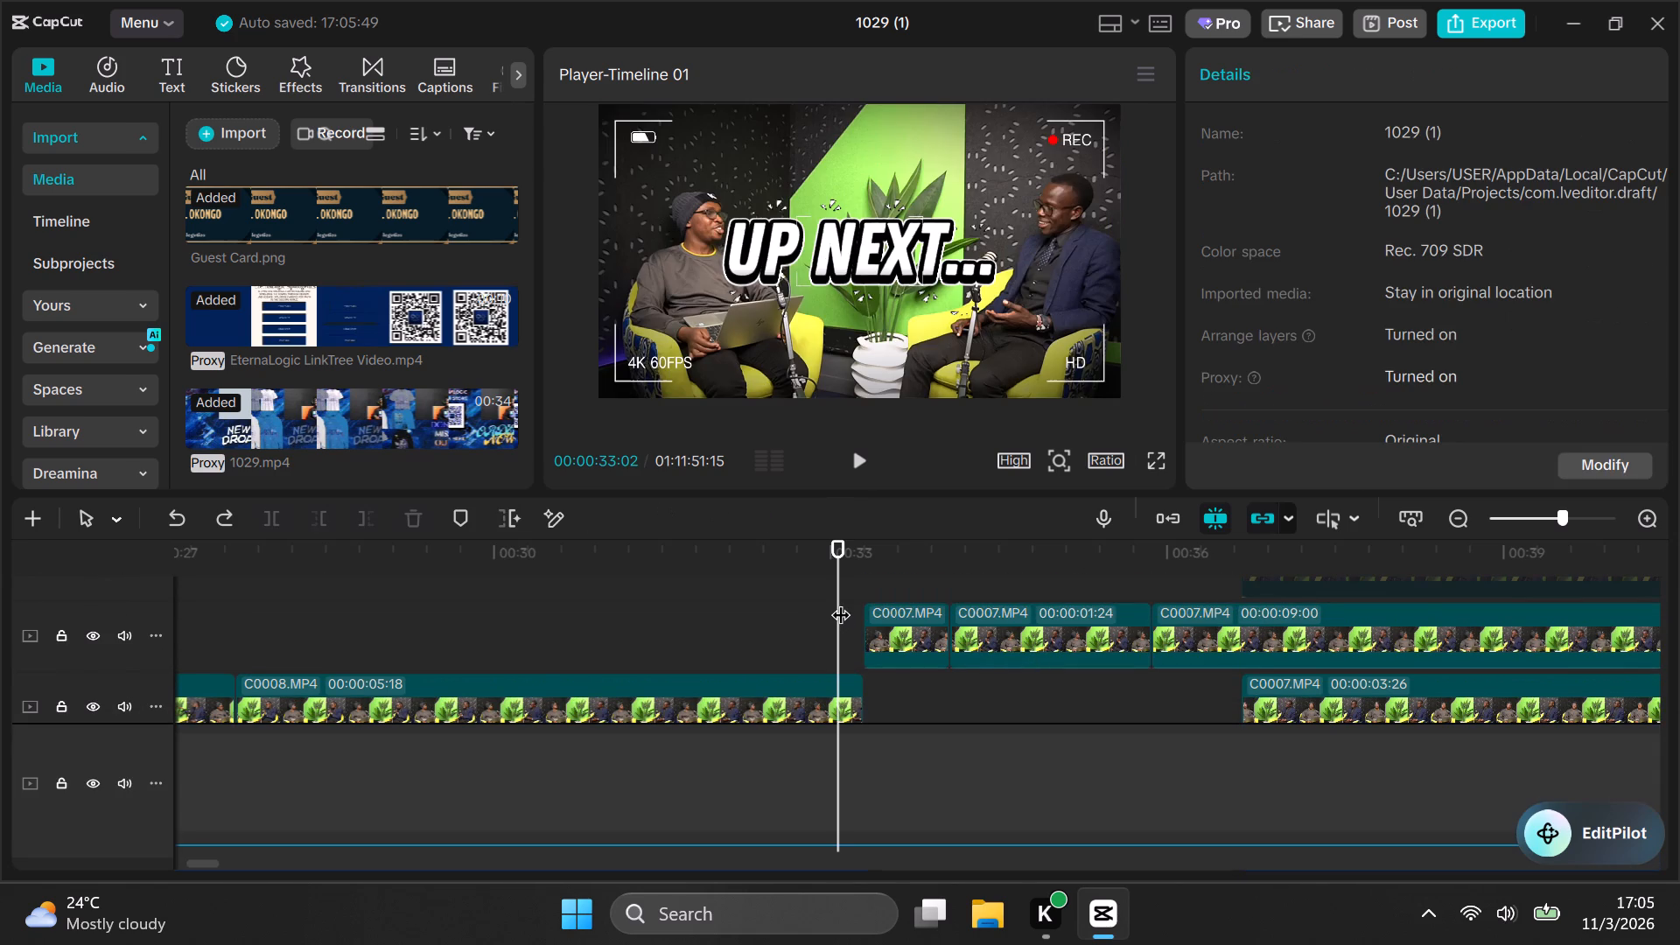
{"action": "key", "text": "space"}
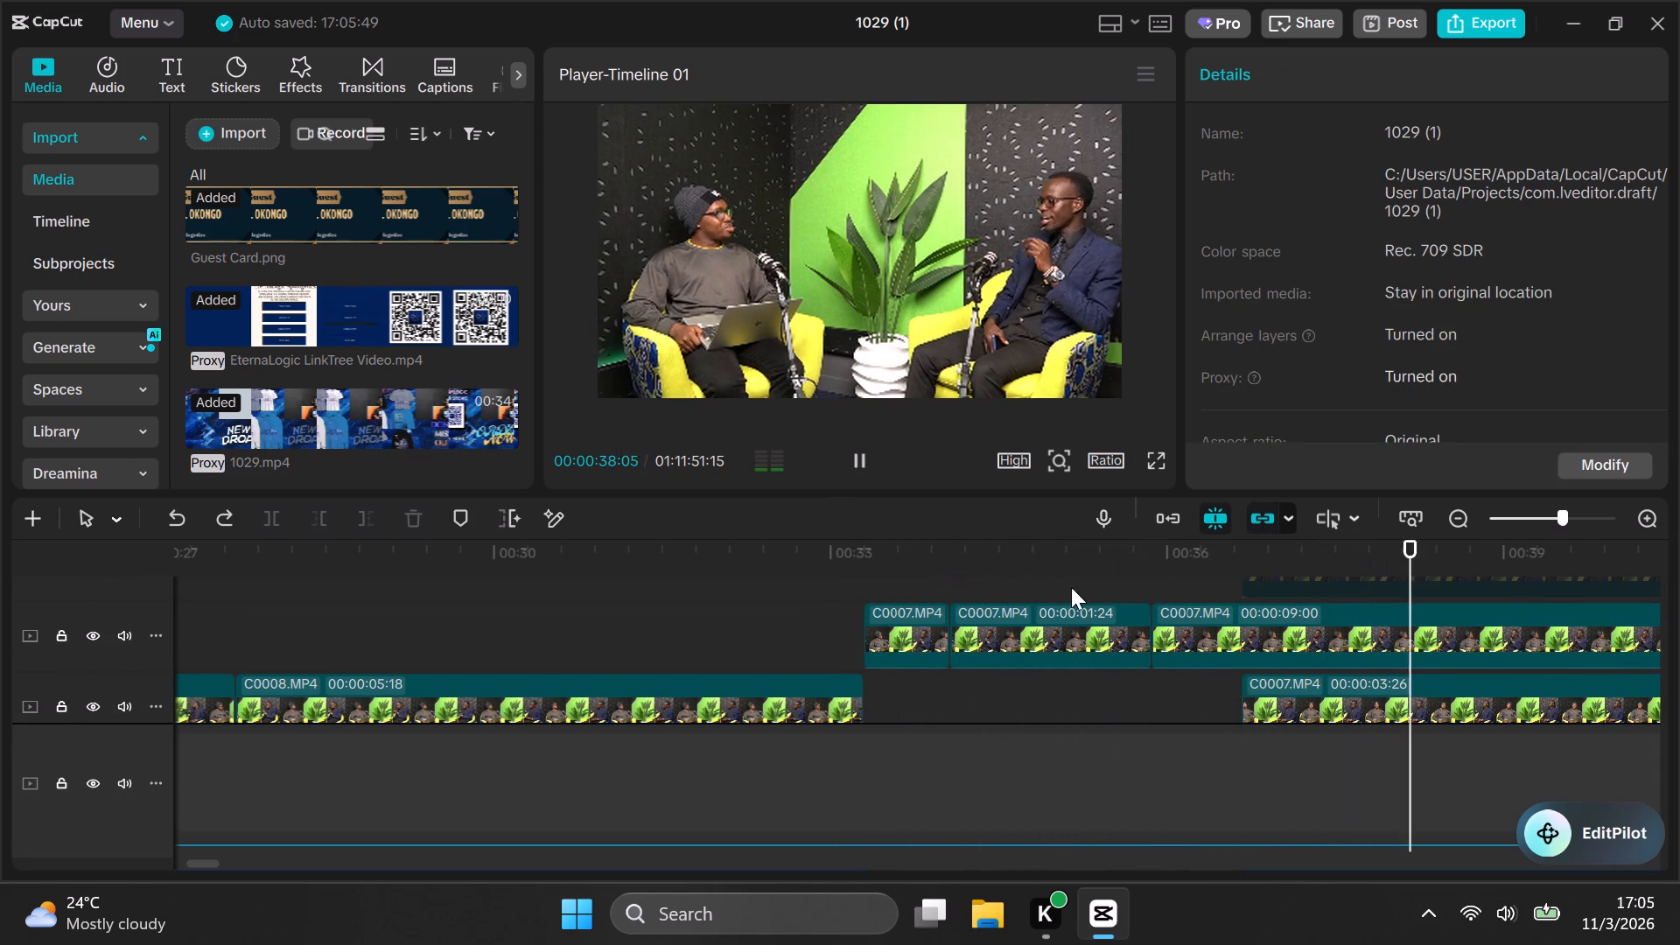
{"action": "scroll", "coordinate": [1238, 688], "scroll_direction": "down", "scroll_amount": 2}
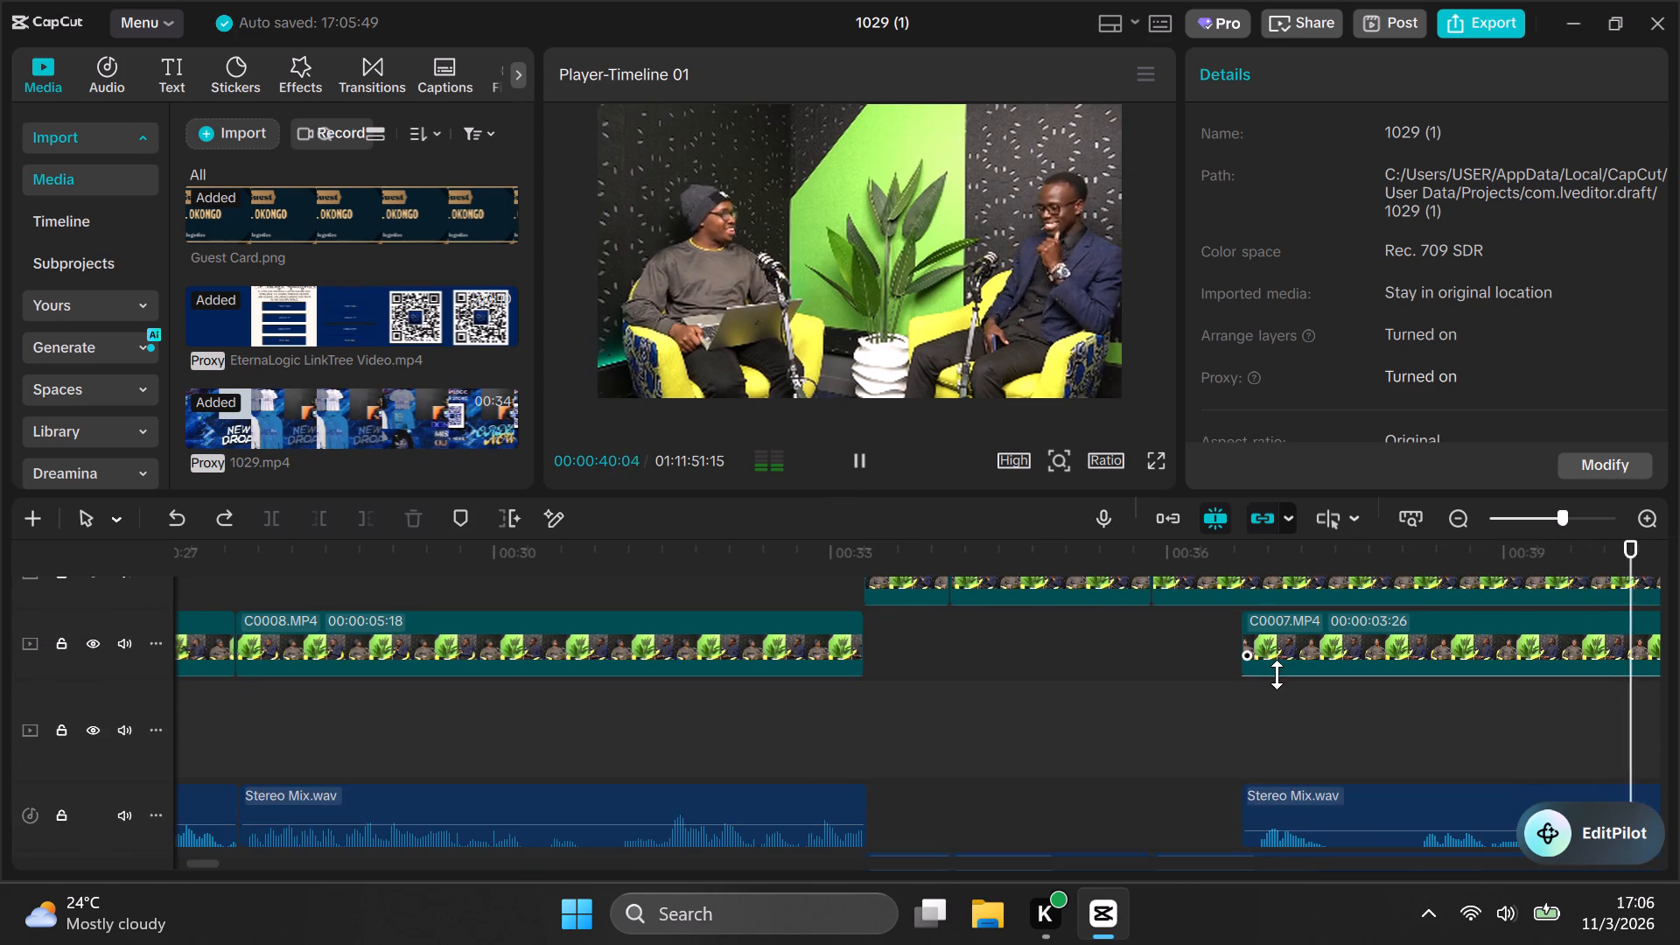
{"action": "key", "text": "space"}
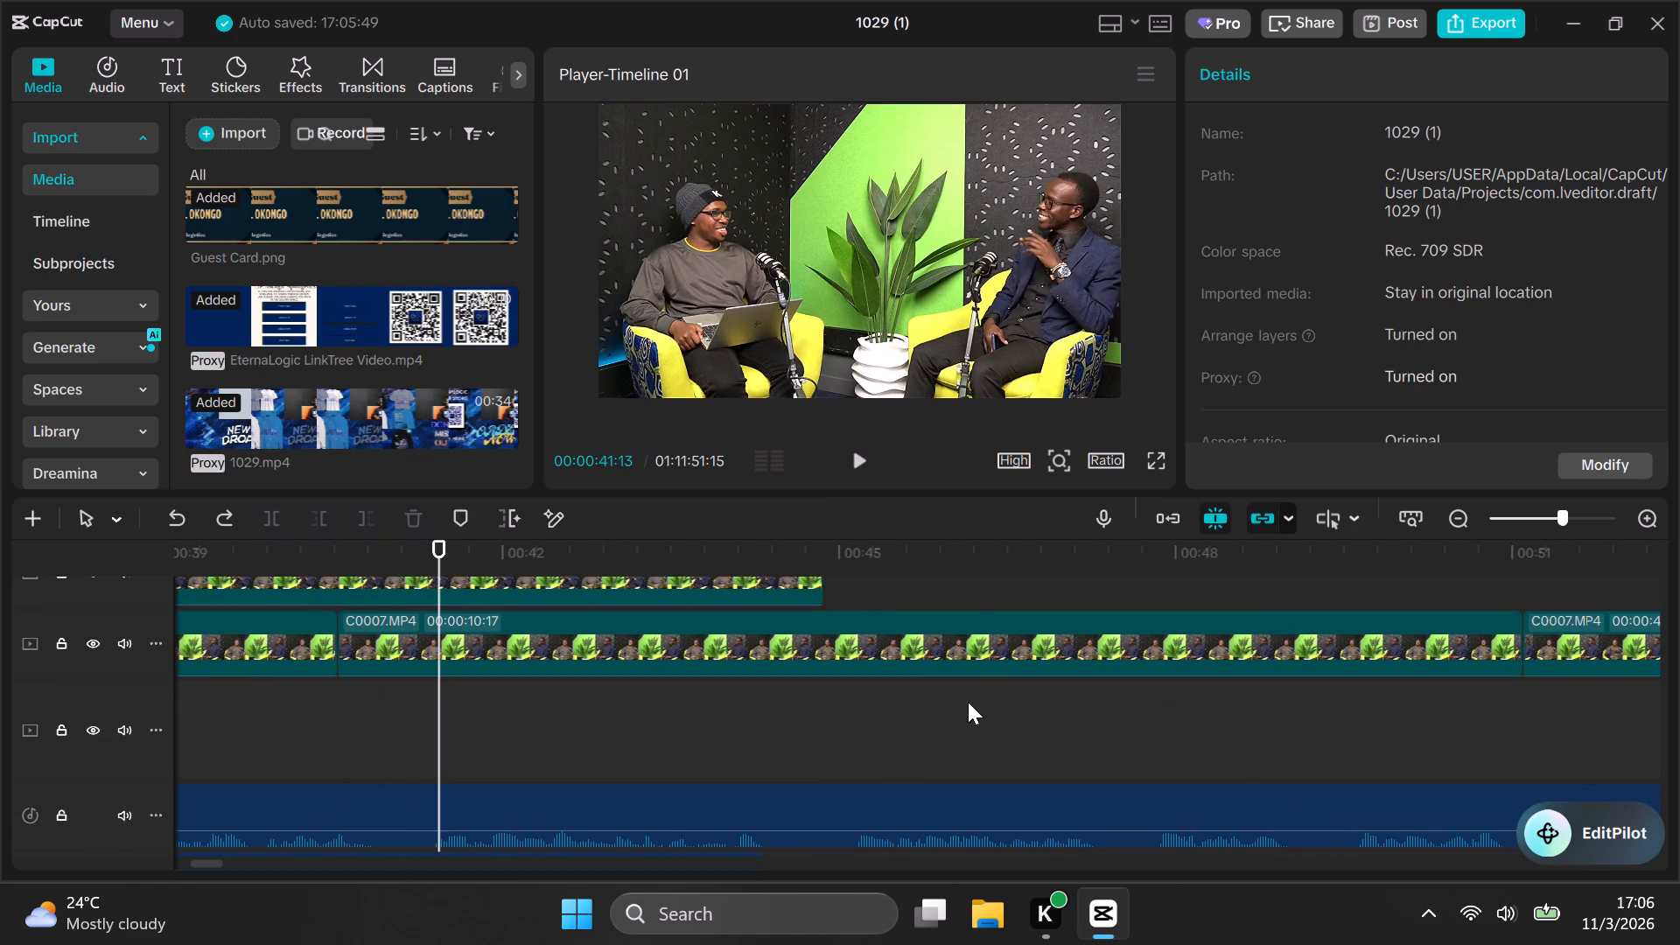
{"action": "left_click", "coordinate": [968, 702]}
{"action": "key", "text": "space"}
{"action": "left_click", "coordinate": [373, 731]}
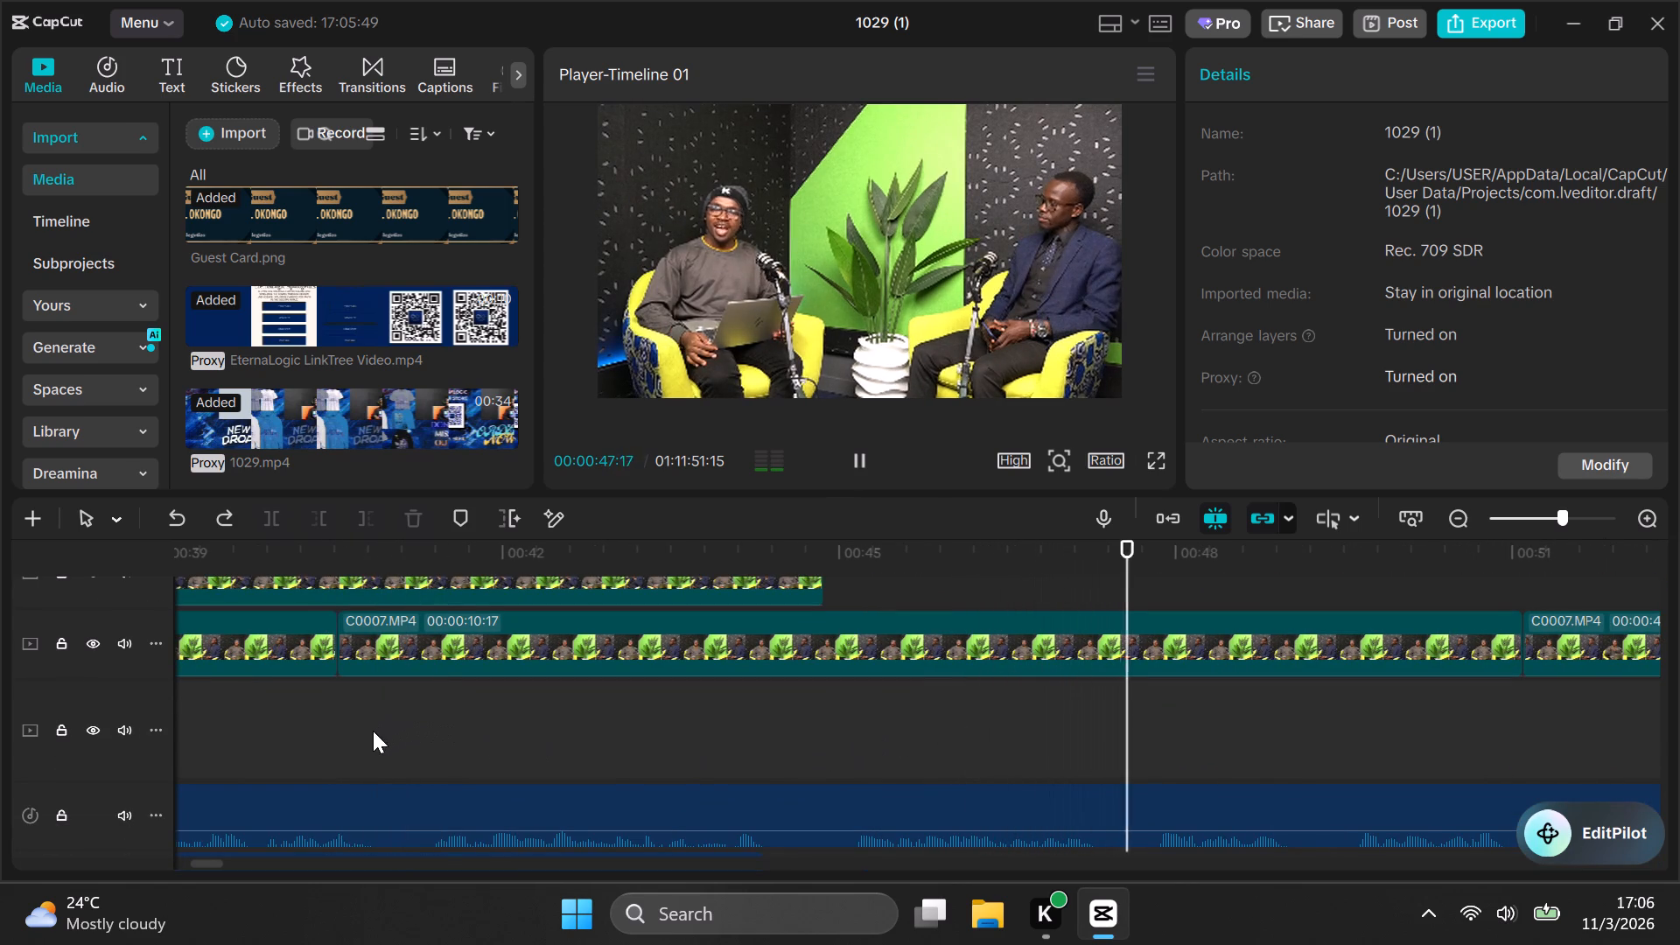
{"action": "scroll", "coordinate": [371, 733], "scroll_direction": "up", "scroll_amount": 2}
{"action": "scroll", "coordinate": [773, 731], "scroll_direction": "down", "scroll_amount": 1}
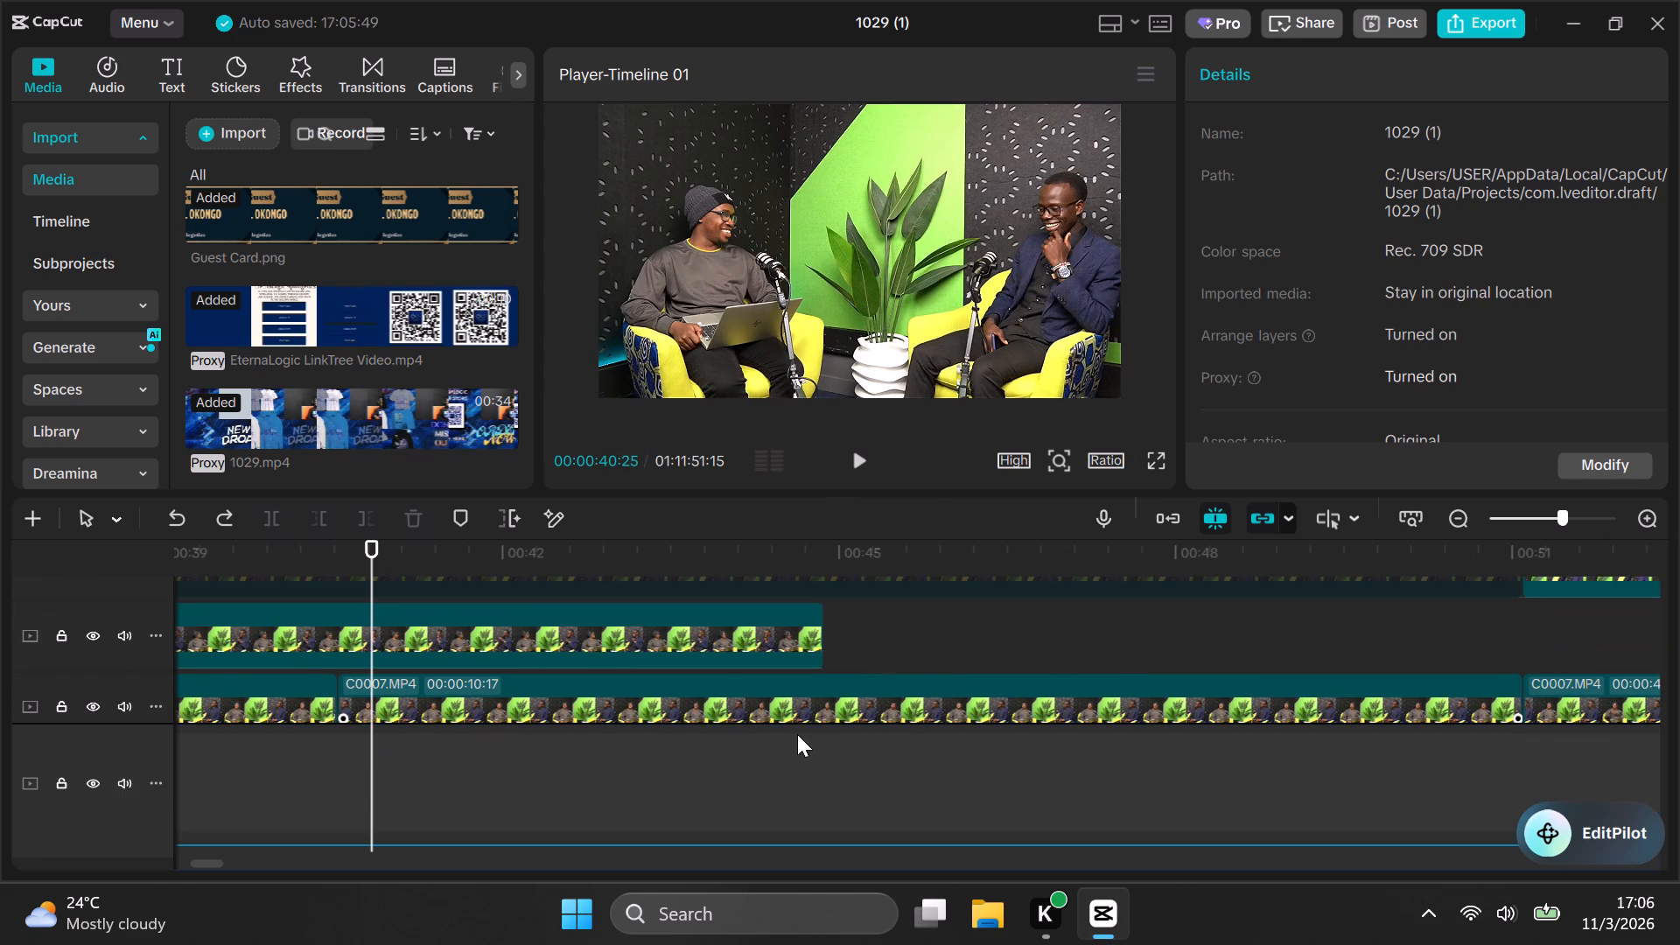
{"action": "scroll", "coordinate": [797, 734], "scroll_direction": "down", "scroll_amount": 2}
{"action": "left_click", "coordinate": [866, 703]}
{"action": "key", "text": "space"}
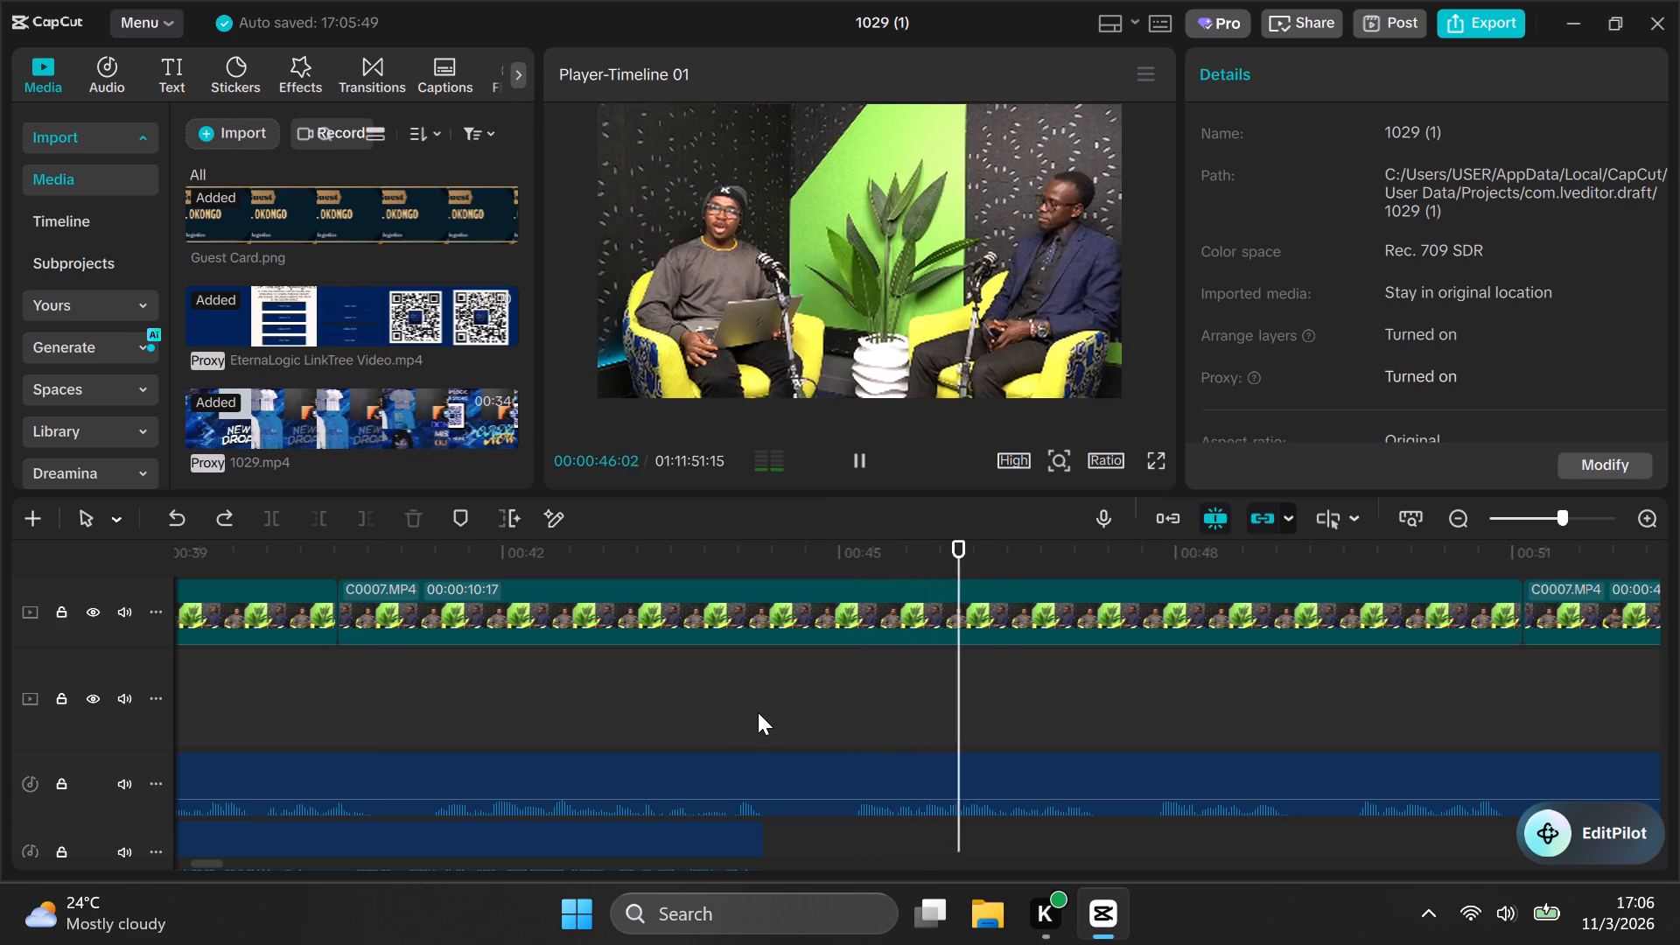
{"action": "key", "text": "space"}
Delete the 00:00:09:00 C0007.MP4 clip that starts just before 00:00:36 on the upper video track.
{"action": "scroll", "coordinate": [723, 700], "scroll_direction": "up", "scroll_amount": 4}
{"action": "left_click", "coordinate": [684, 654]}
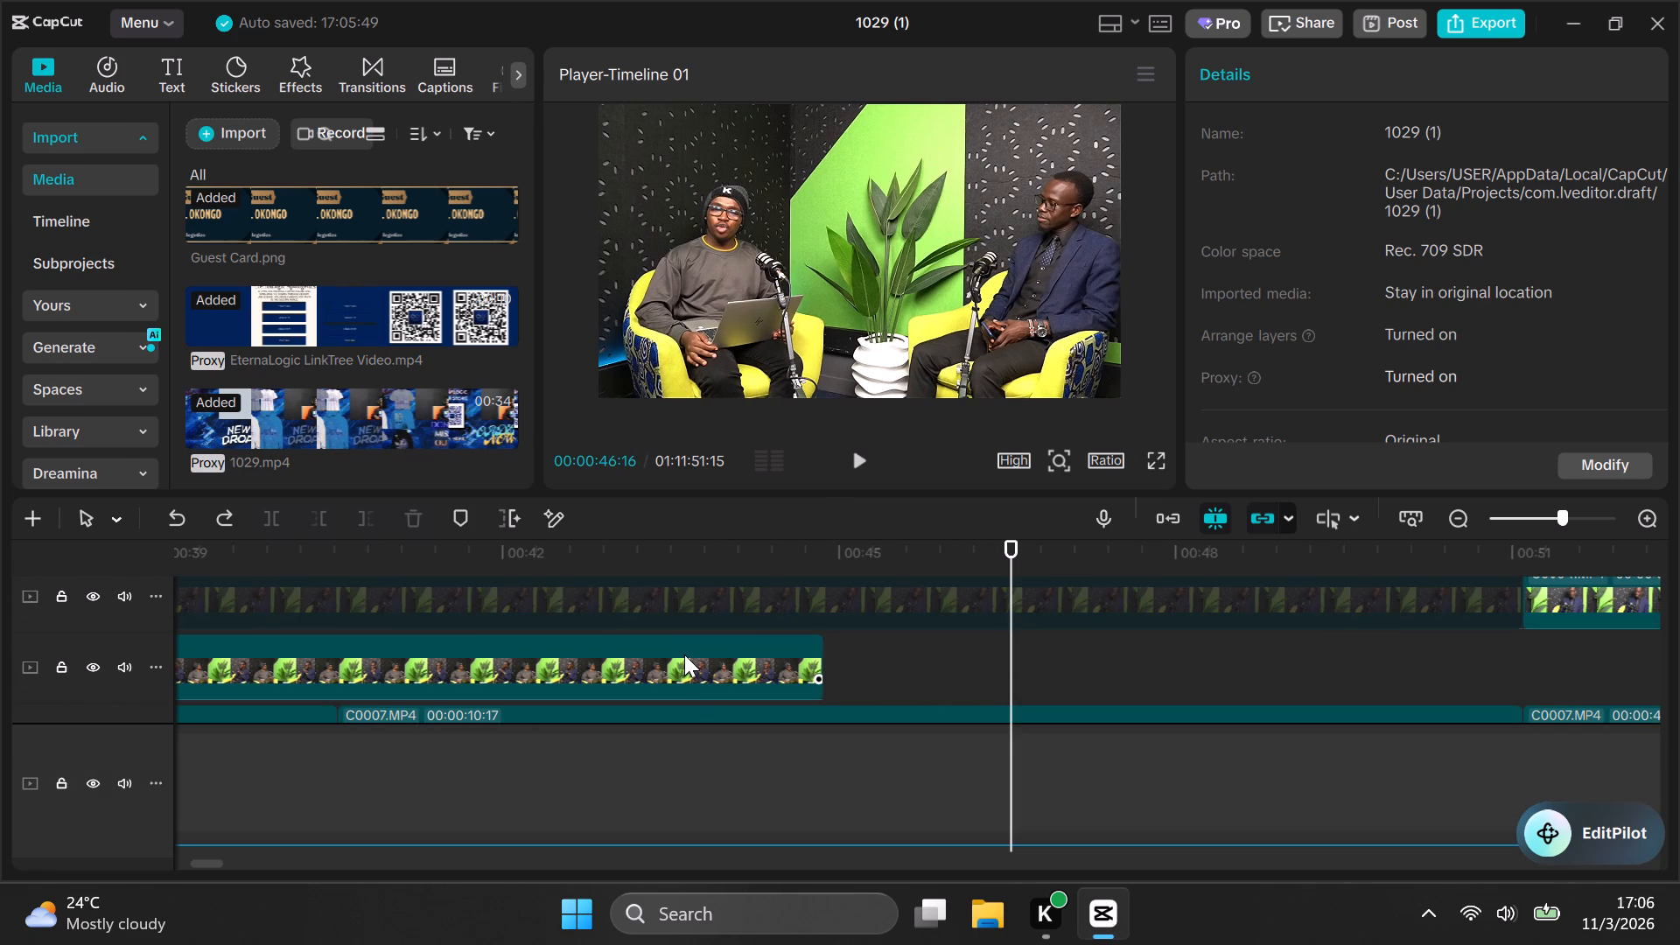
{"action": "key", "text": "BackSpace"}
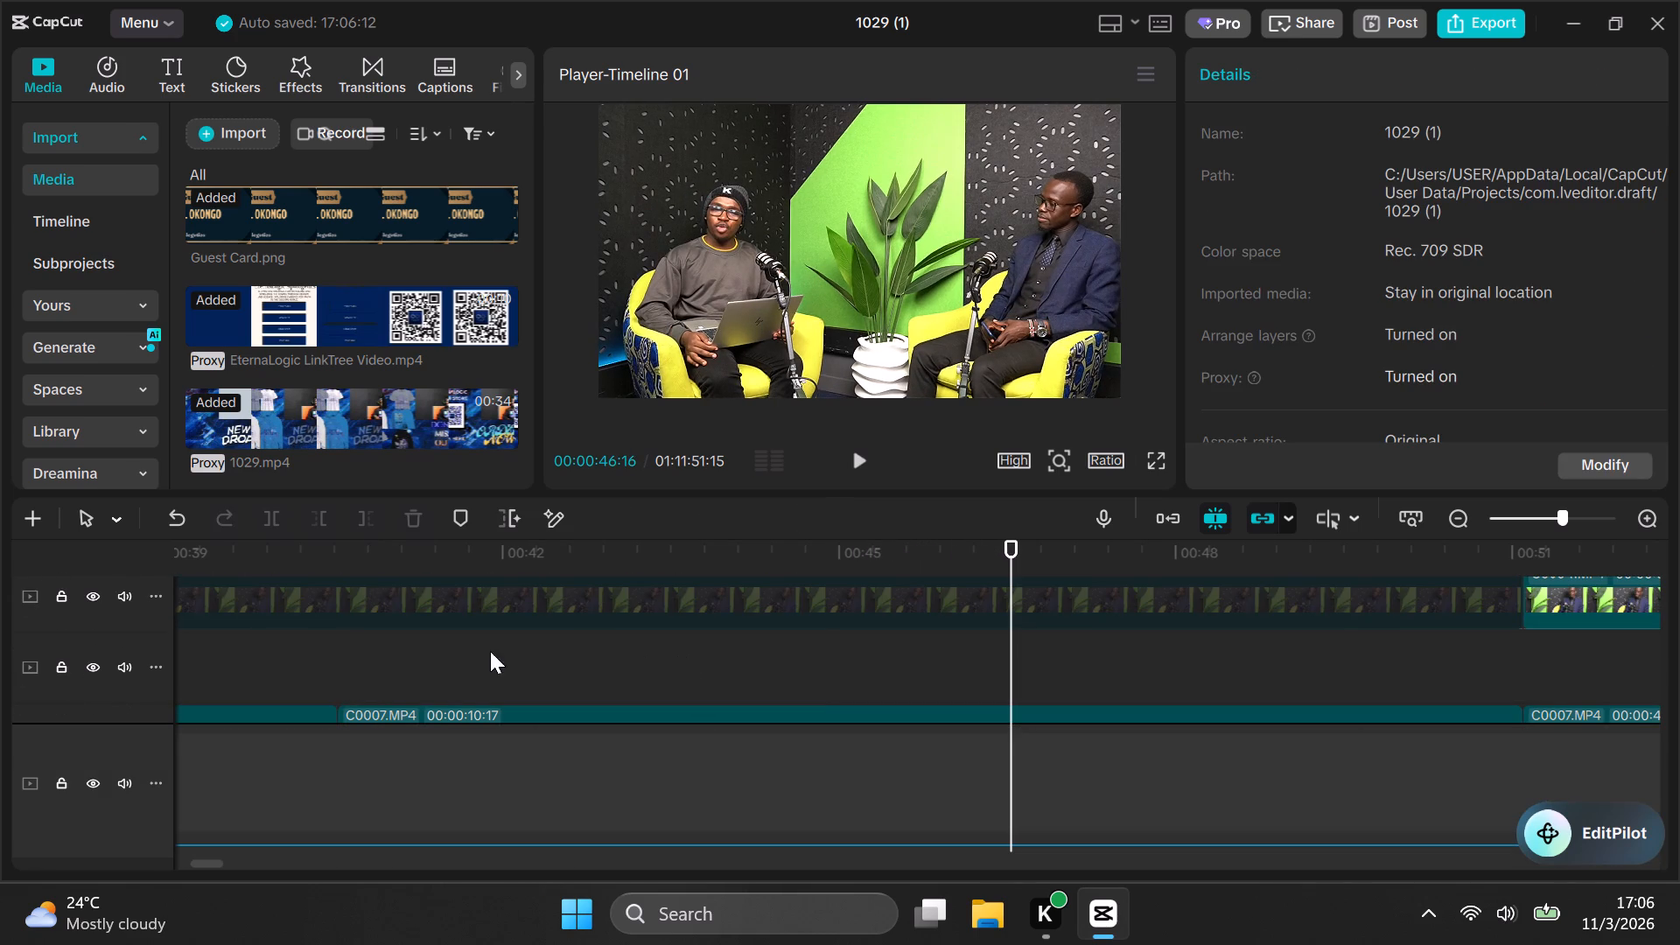
Spot-check playback around 00:00:40, and from about 00:00:33 to the end of the two short C0007.MP4 clips.
{"action": "left_click", "coordinate": [289, 675]}
{"action": "key", "text": "space"}
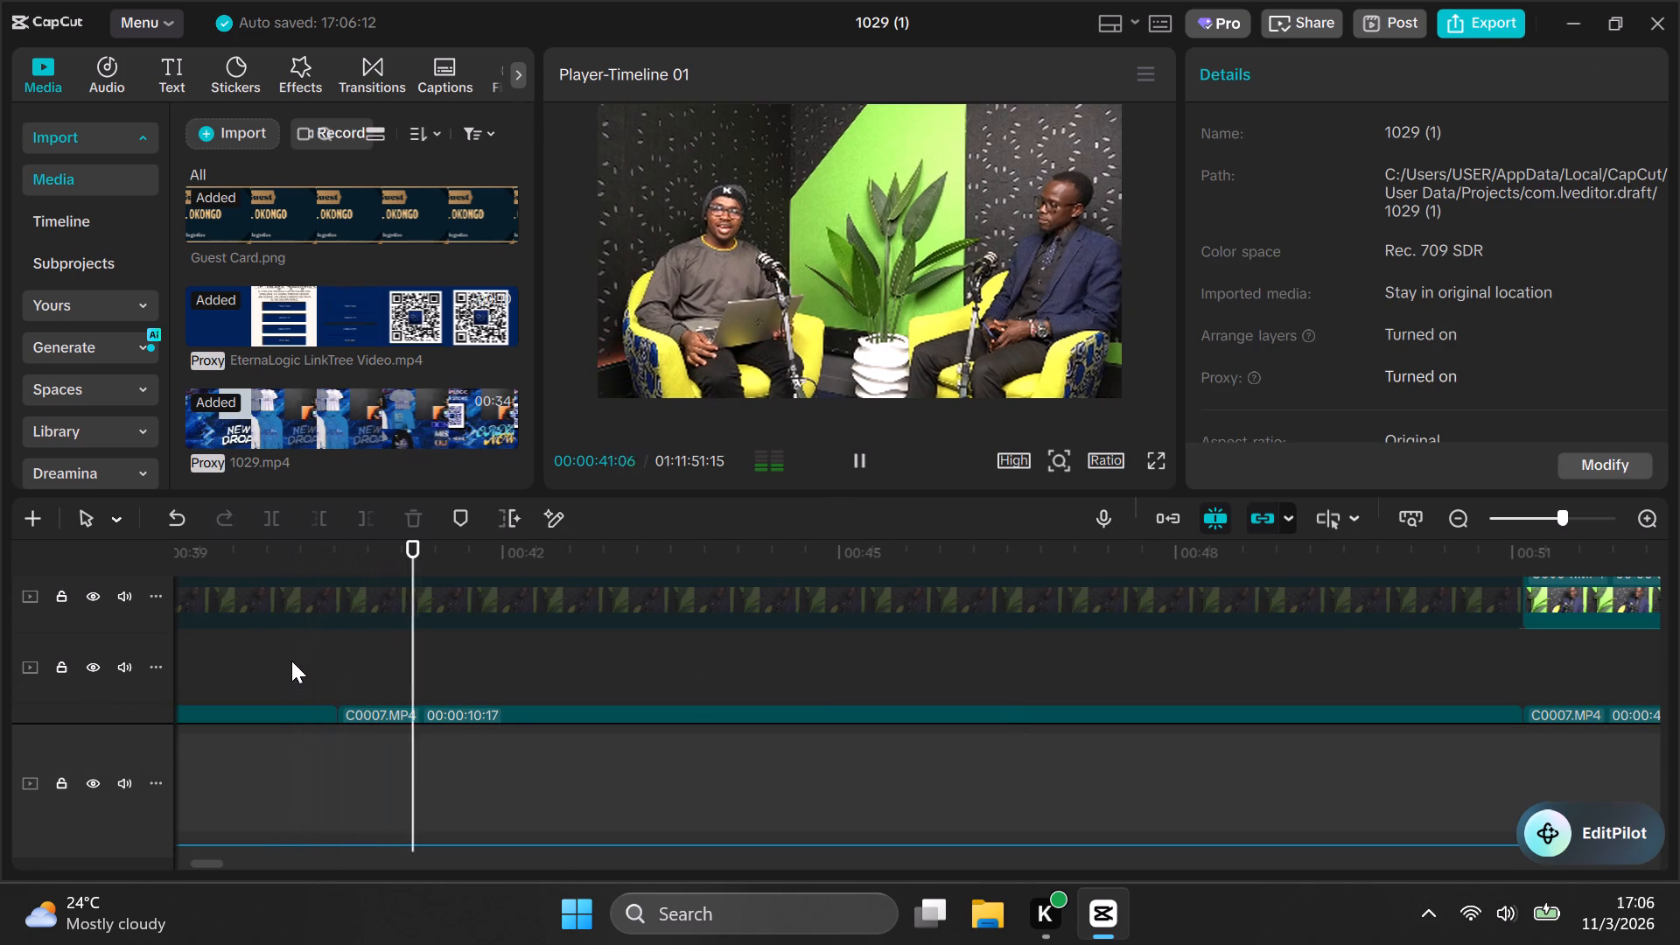
{"action": "left_click", "coordinate": [291, 661]}
{"action": "left_click_drag", "start_coordinate": [291, 648], "coordinate": [129, 662]}
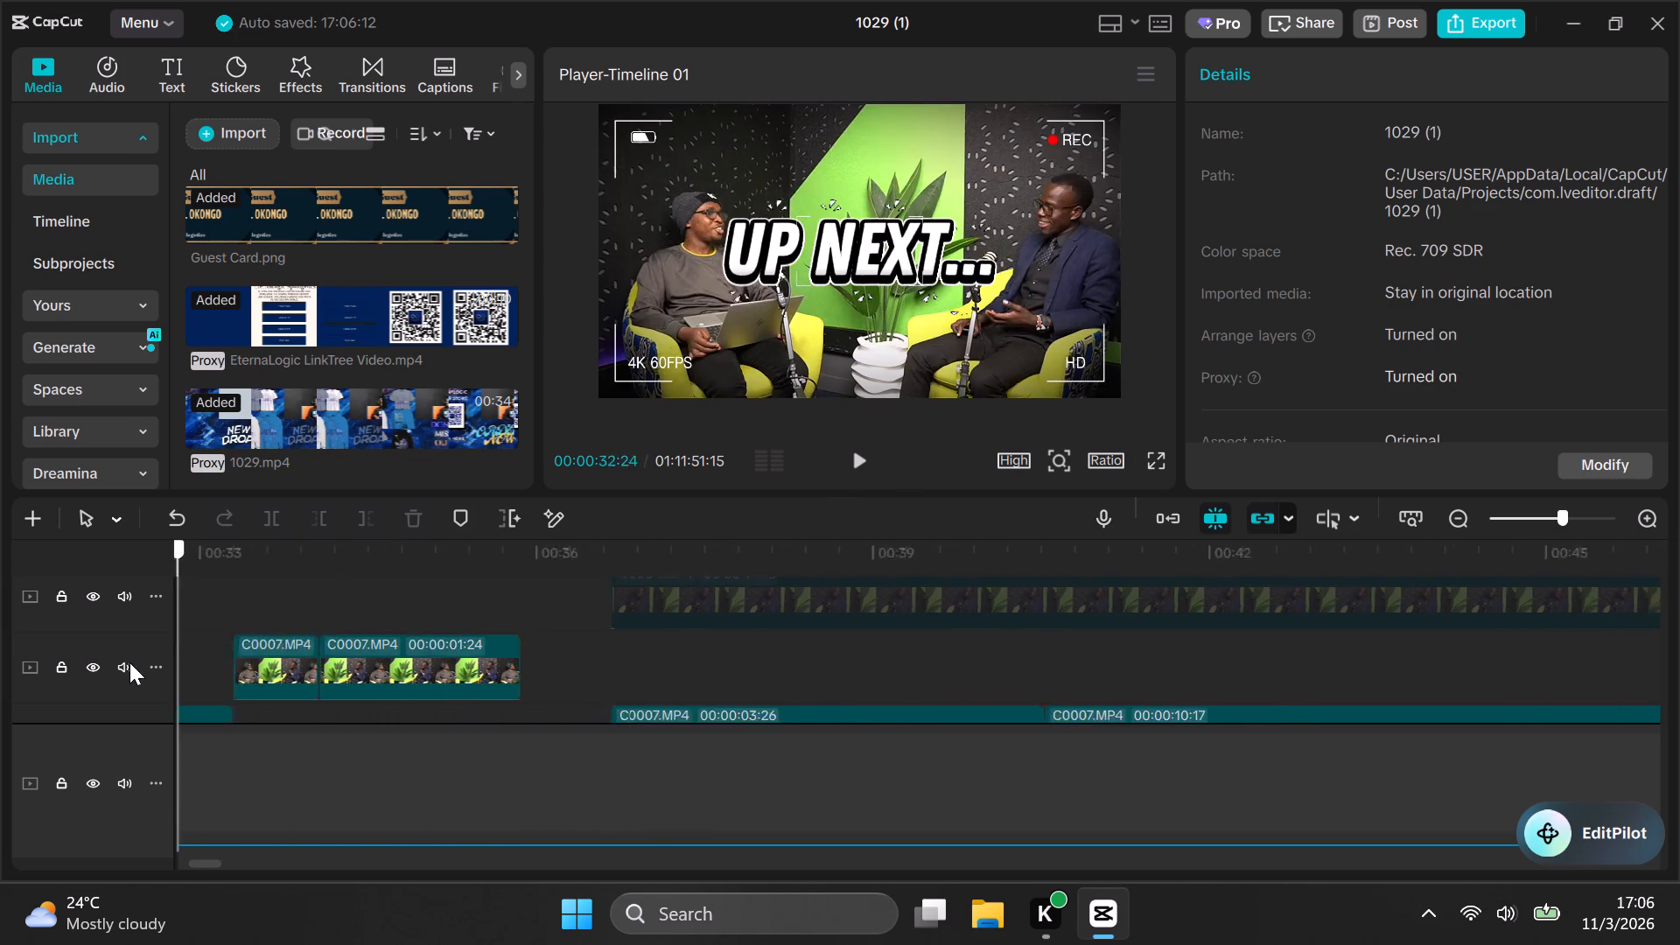
{"action": "left_click_drag", "start_coordinate": [129, 662], "coordinate": [432, 650]}
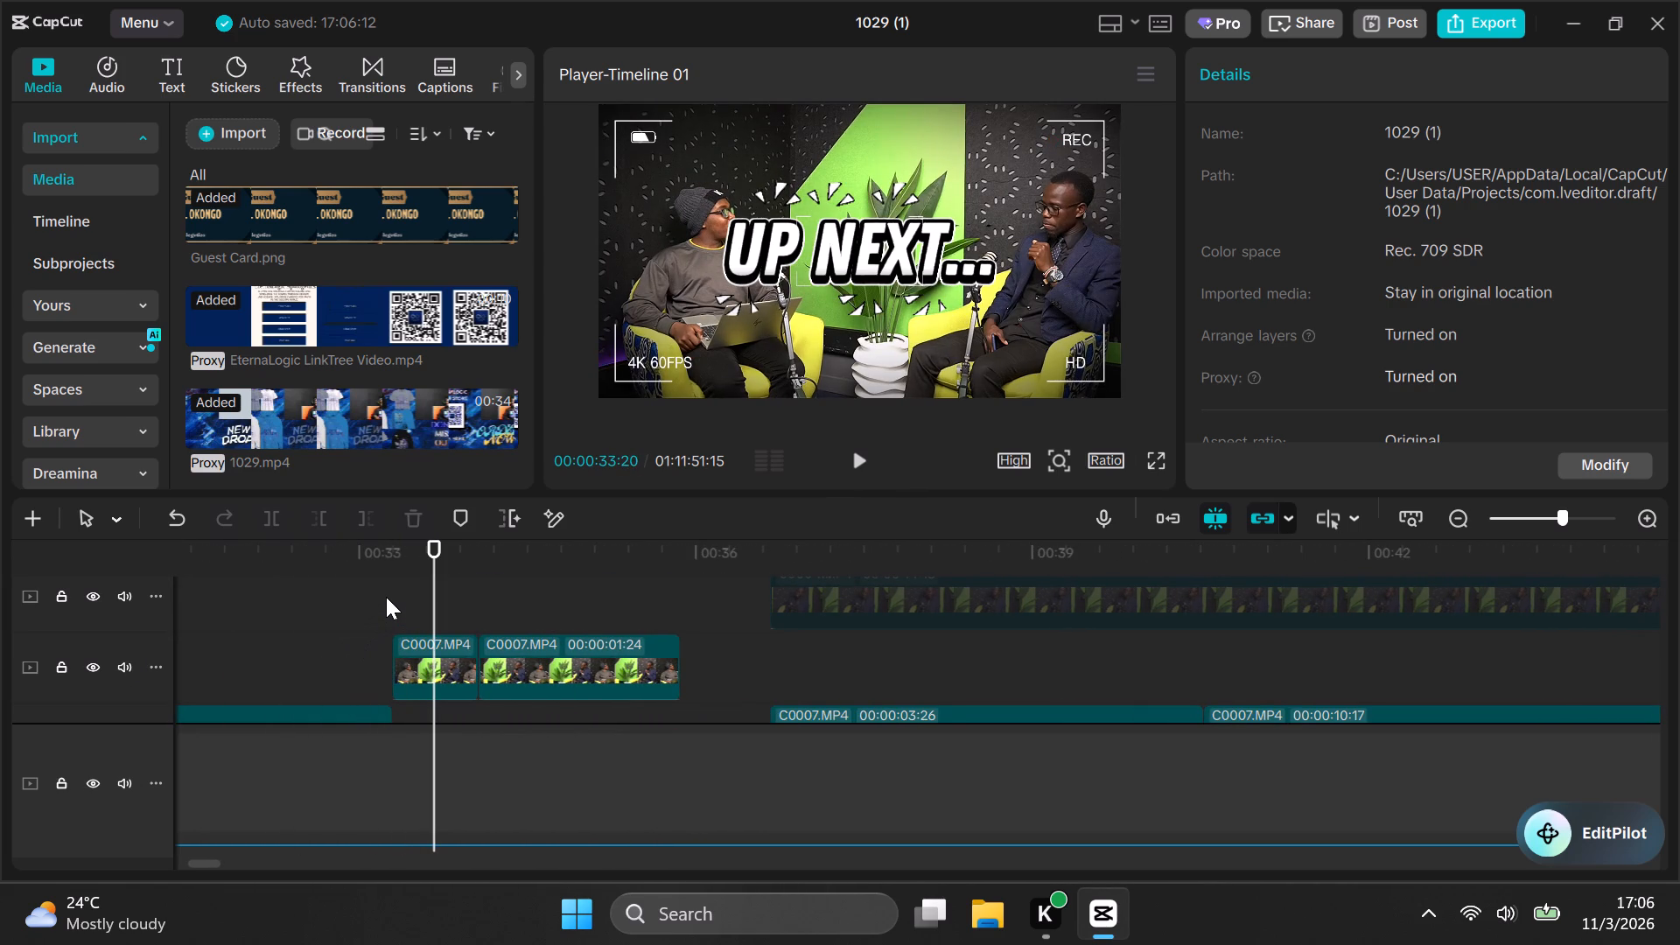
{"action": "left_click", "coordinate": [386, 597]}
{"action": "key", "text": "space"}
{"action": "scroll", "coordinate": [457, 634], "scroll_direction": "down", "scroll_amount": 3}
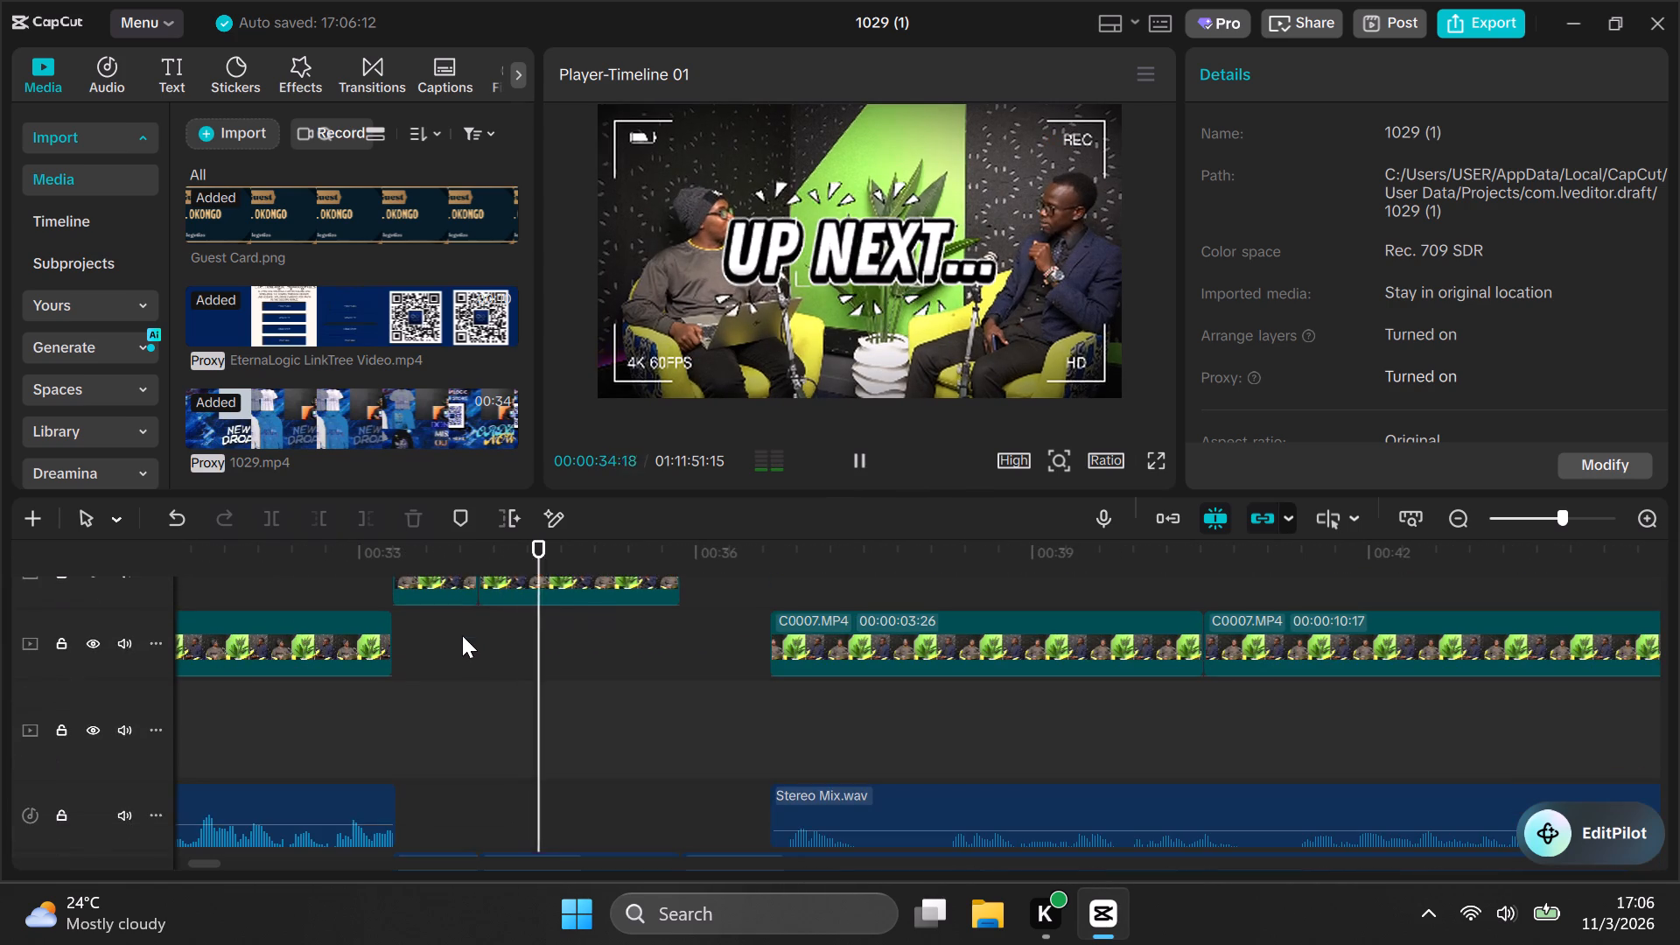
{"action": "key", "text": "space"}
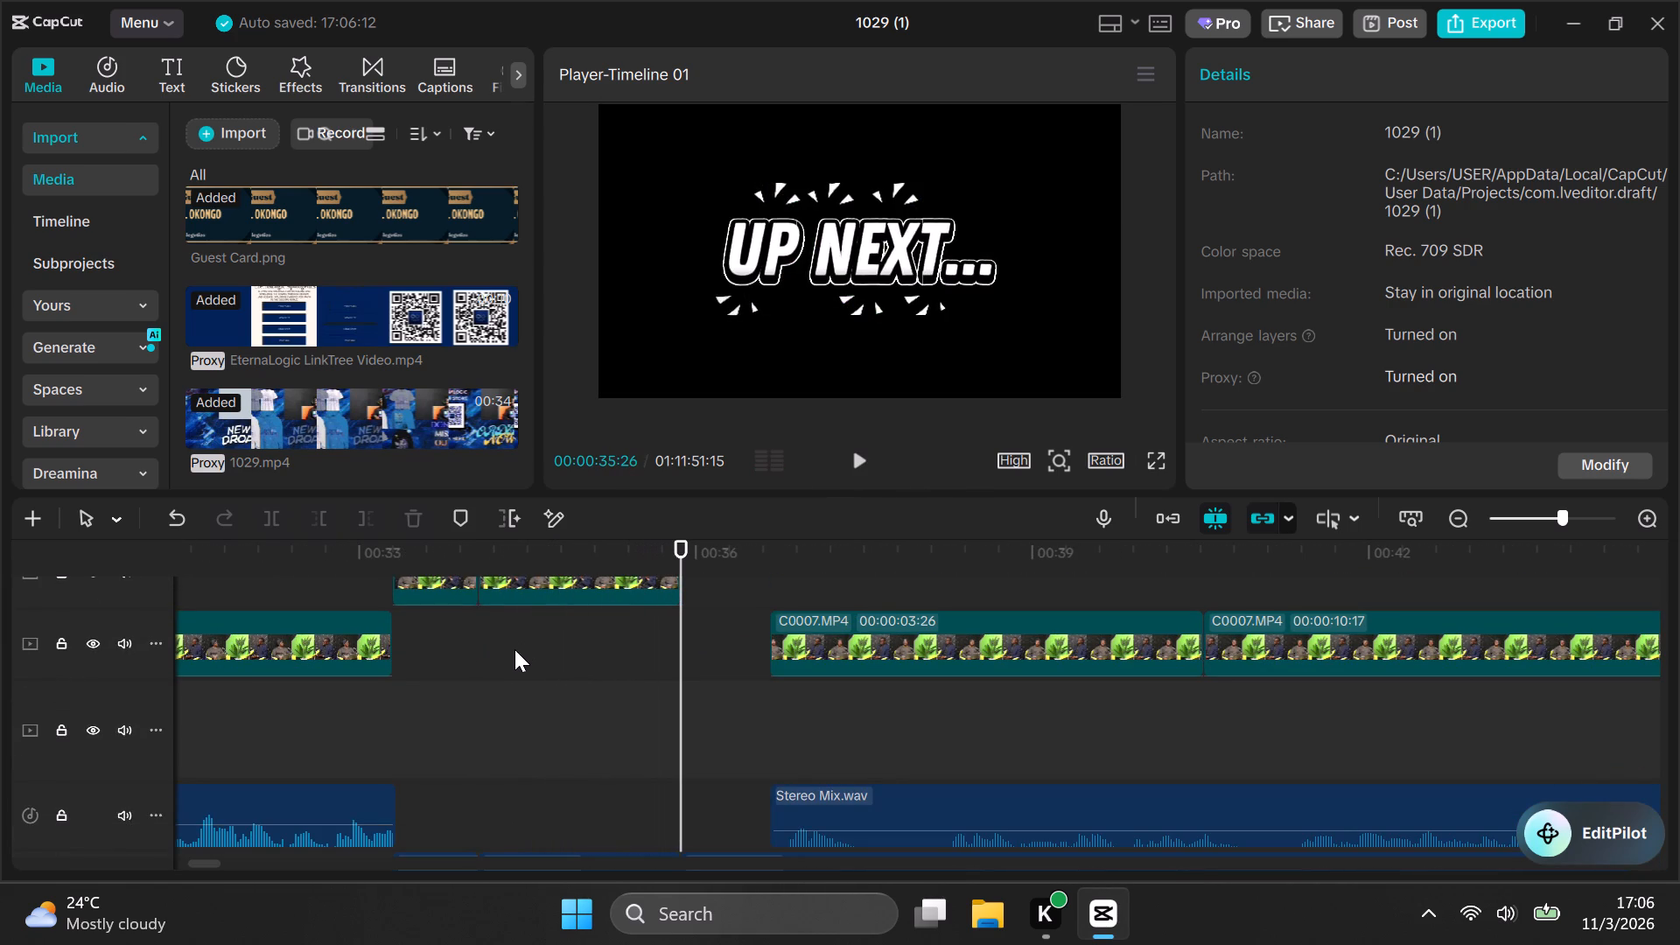
Examine all audio, video, text and effect tracks around 00:00:36 for what lies at the end of the teaser.
{"action": "scroll", "coordinate": [520, 661], "scroll_direction": "down", "scroll_amount": 4}
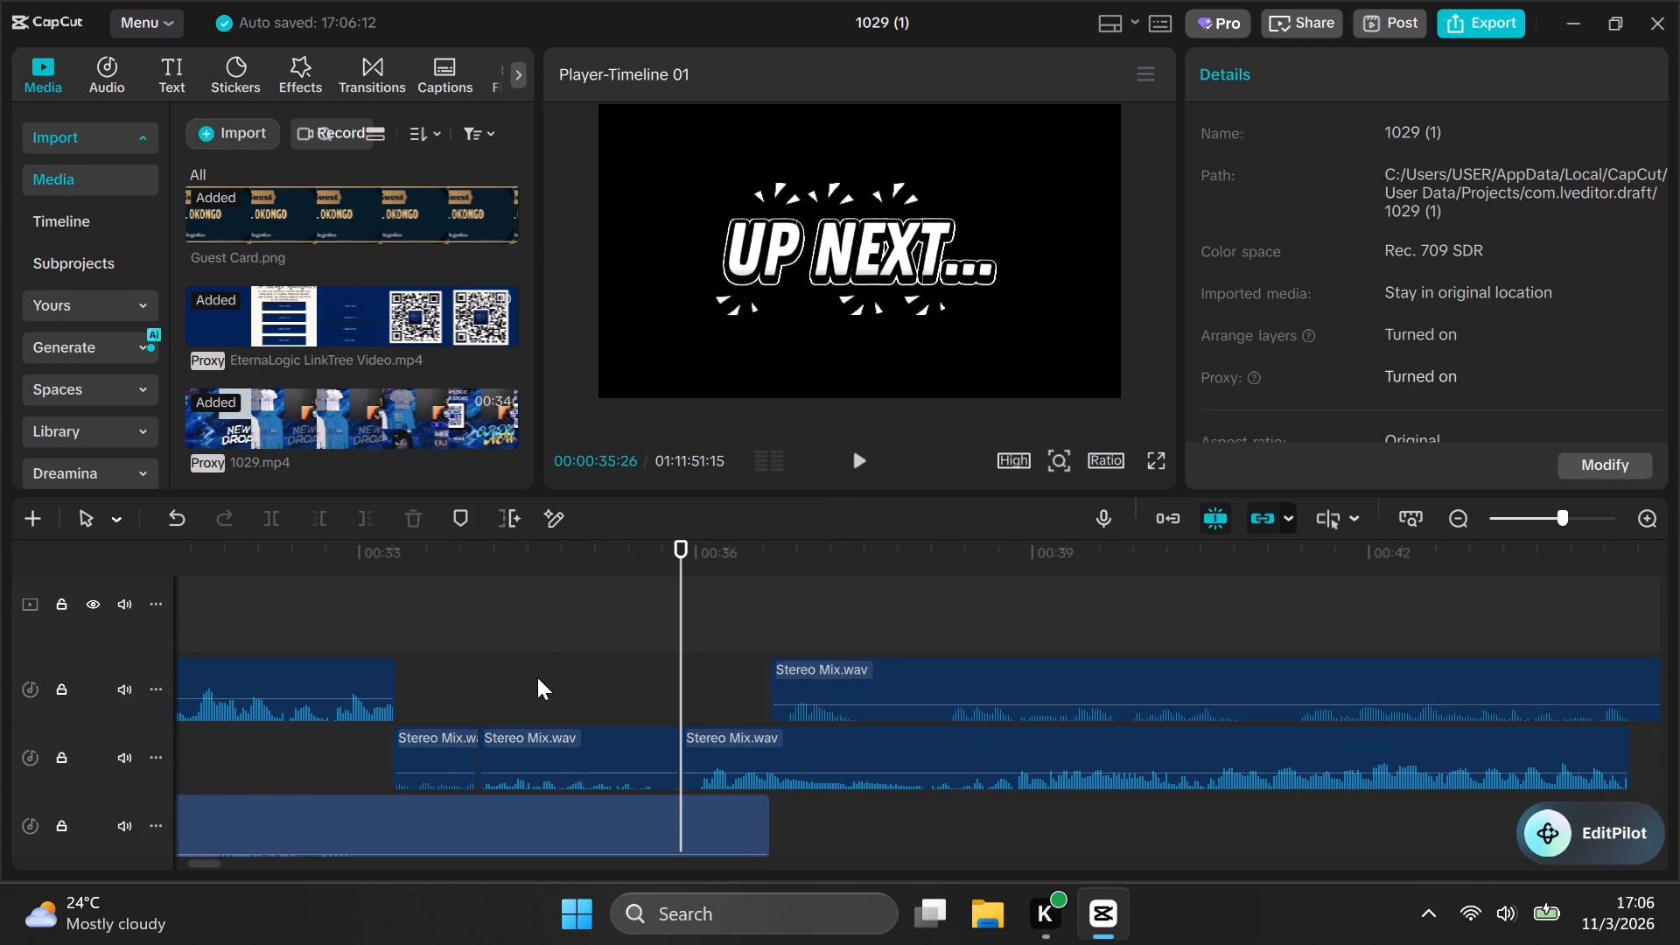
{"action": "scroll", "coordinate": [556, 675], "scroll_direction": "up", "scroll_amount": 4}
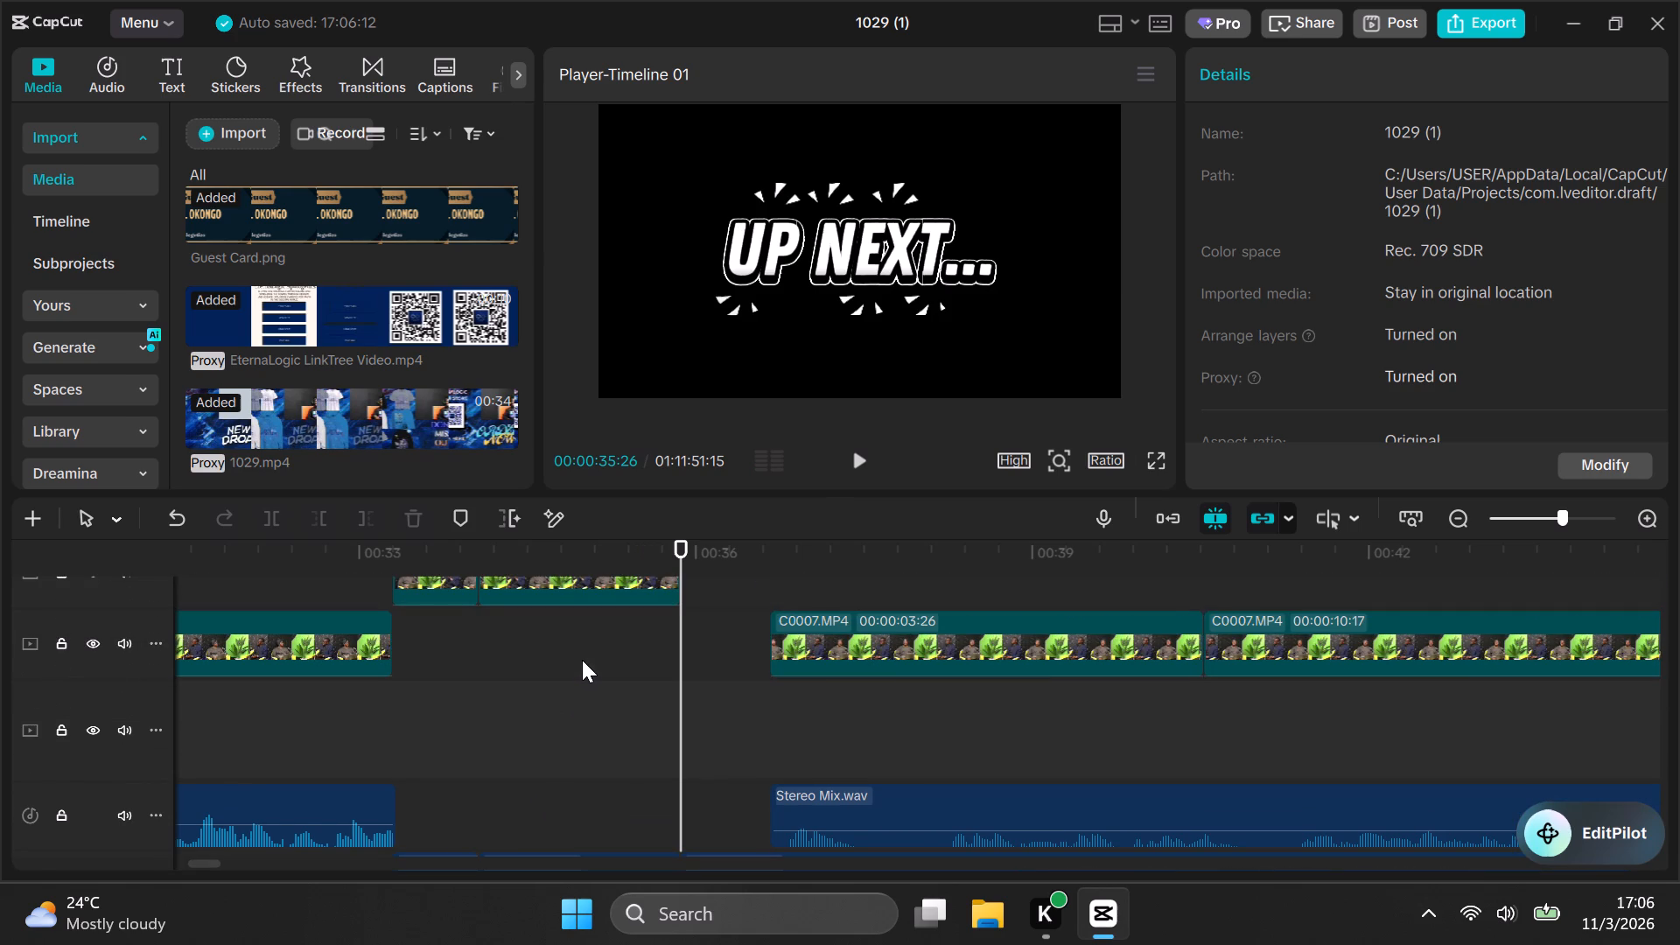
{"action": "scroll", "coordinate": [582, 660], "scroll_direction": "up", "scroll_amount": 6}
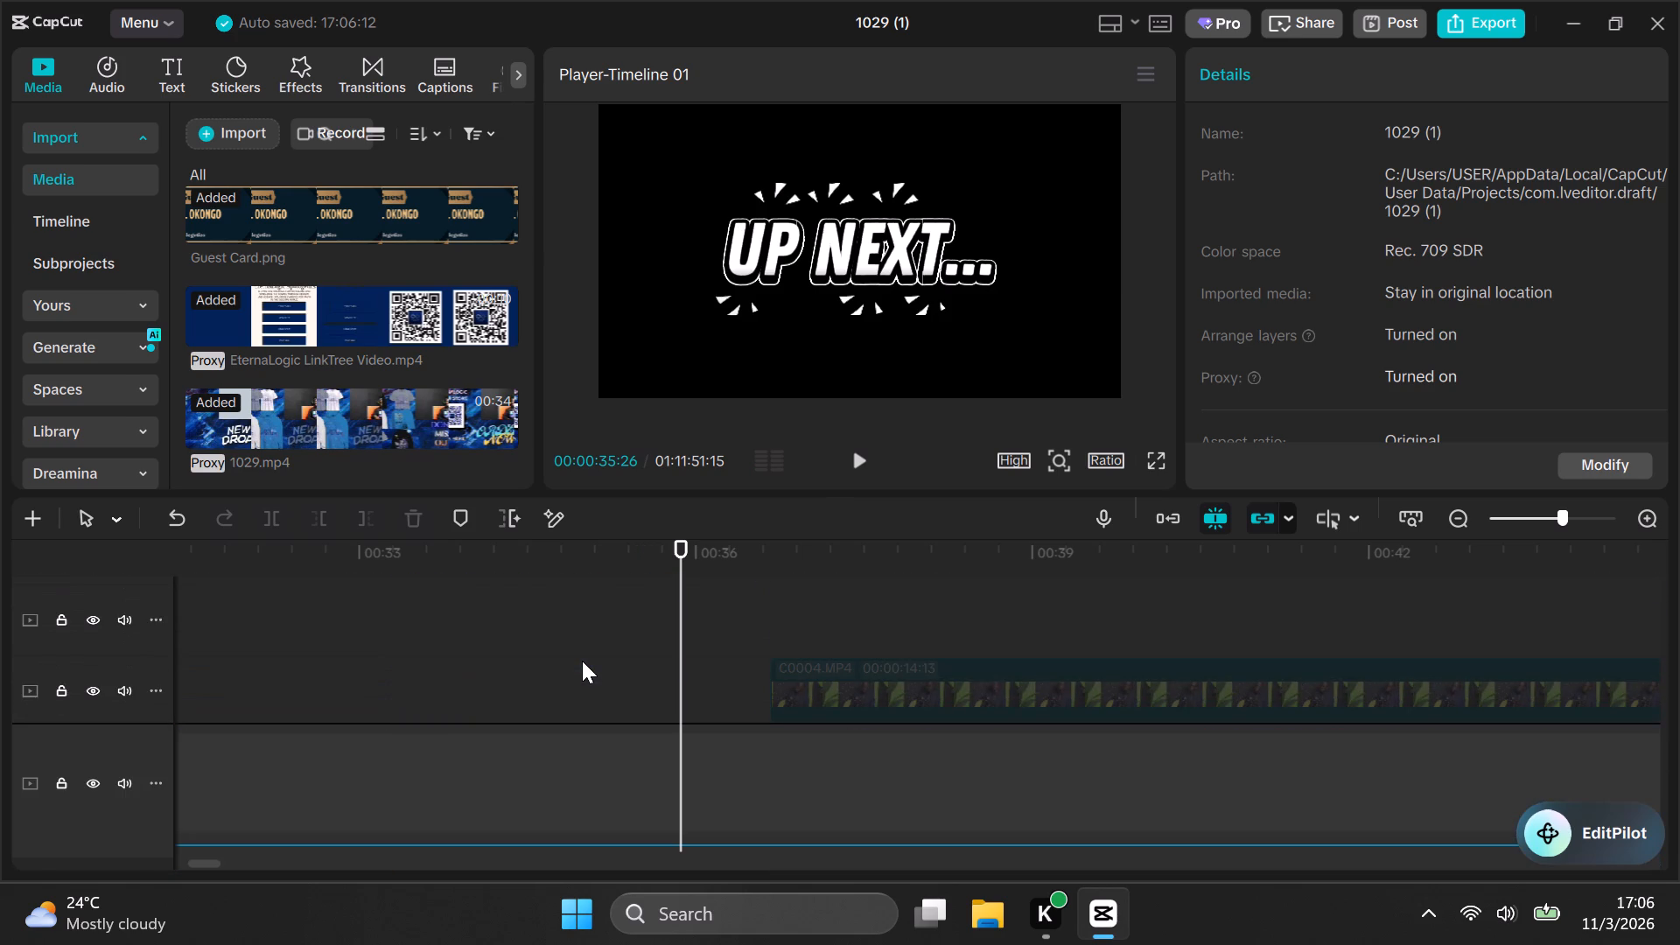
{"action": "scroll", "coordinate": [589, 655], "scroll_direction": "up", "scroll_amount": 8}
{"action": "scroll", "coordinate": [589, 655], "scroll_direction": "down", "scroll_amount": 2}
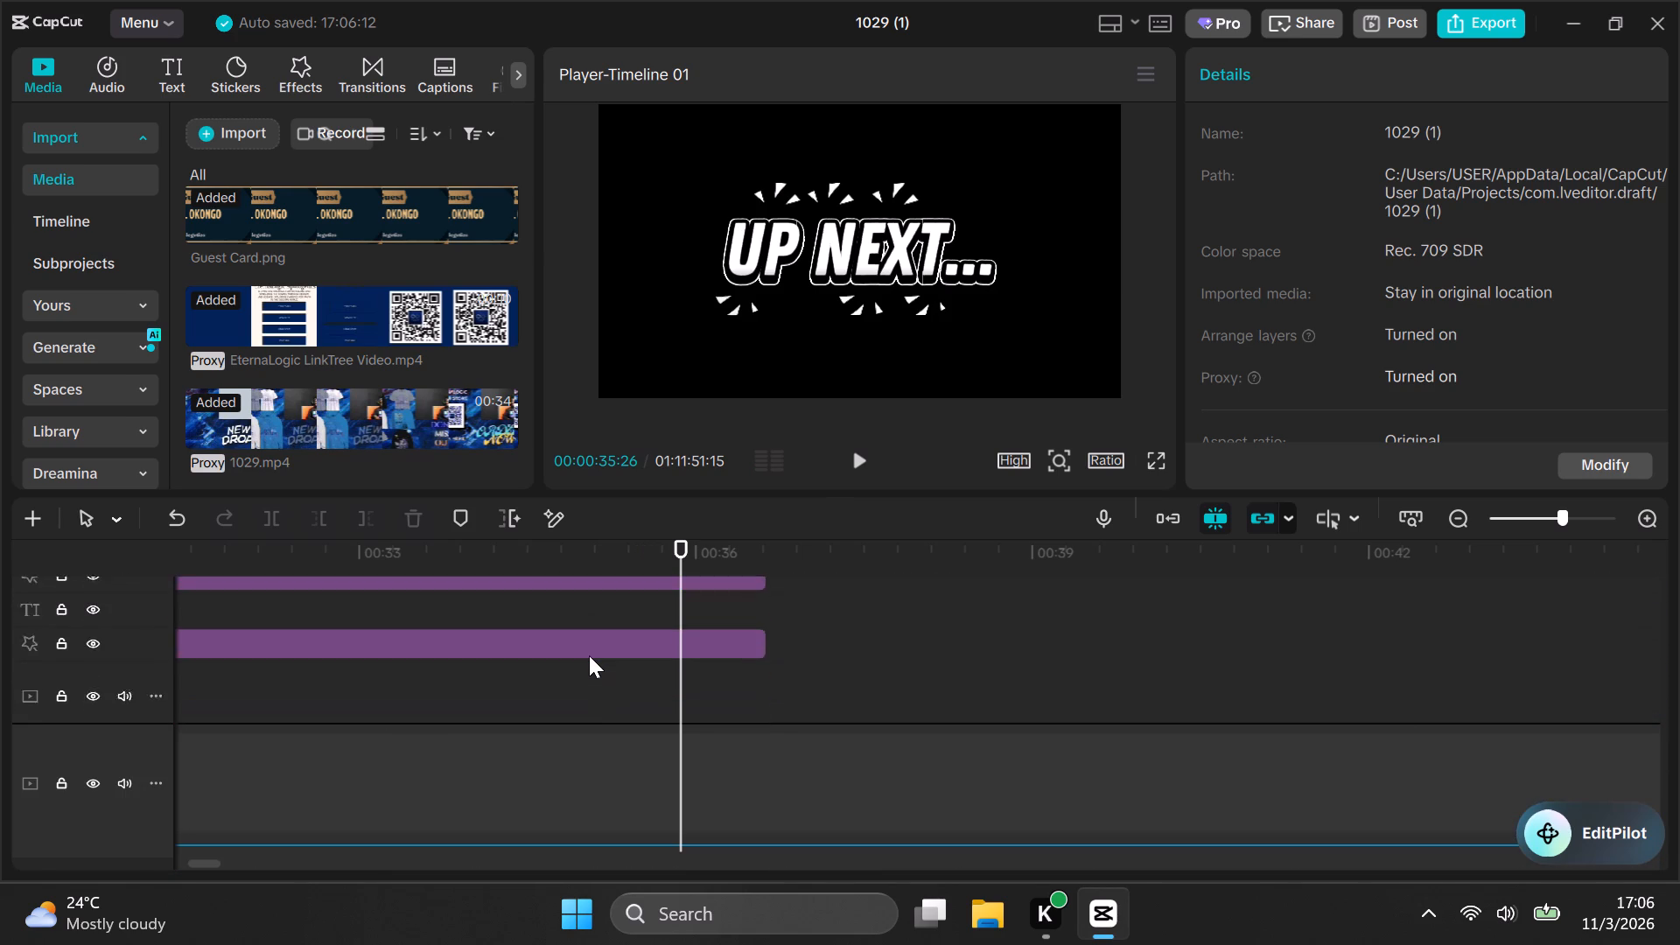
{"action": "scroll", "coordinate": [589, 655], "scroll_direction": "down", "scroll_amount": 12}
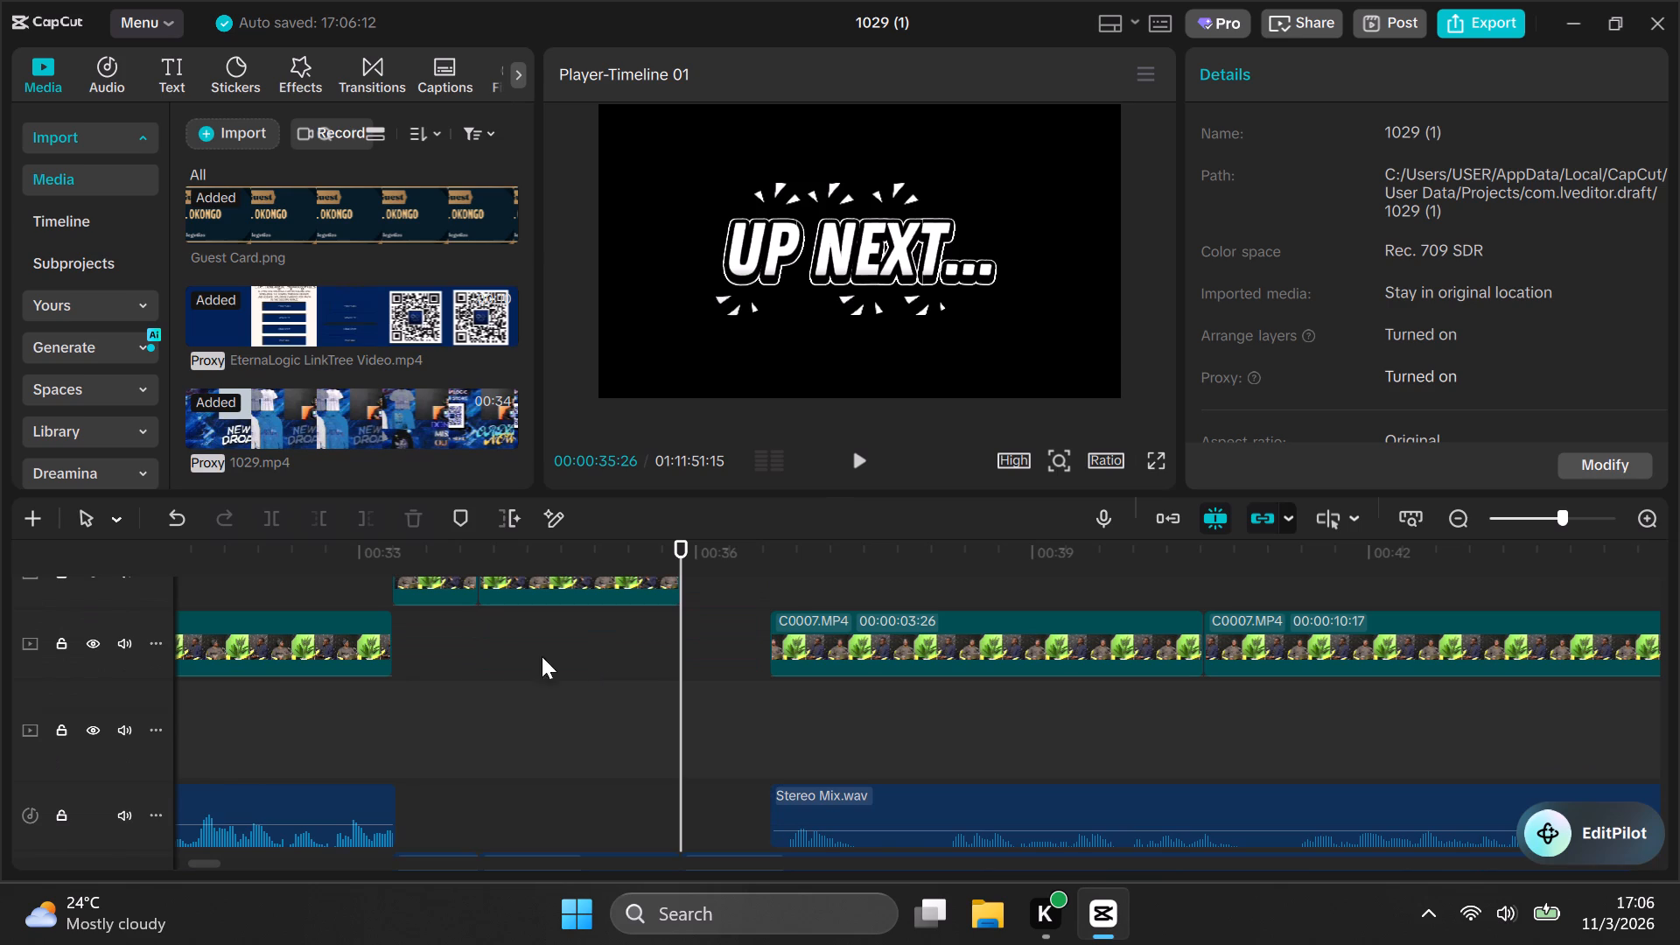
Play back the transition at about 00:00:33:10 to check the short Stereo Mix.wav pieces on the second audio track.
{"action": "left_click", "coordinate": [391, 696]}
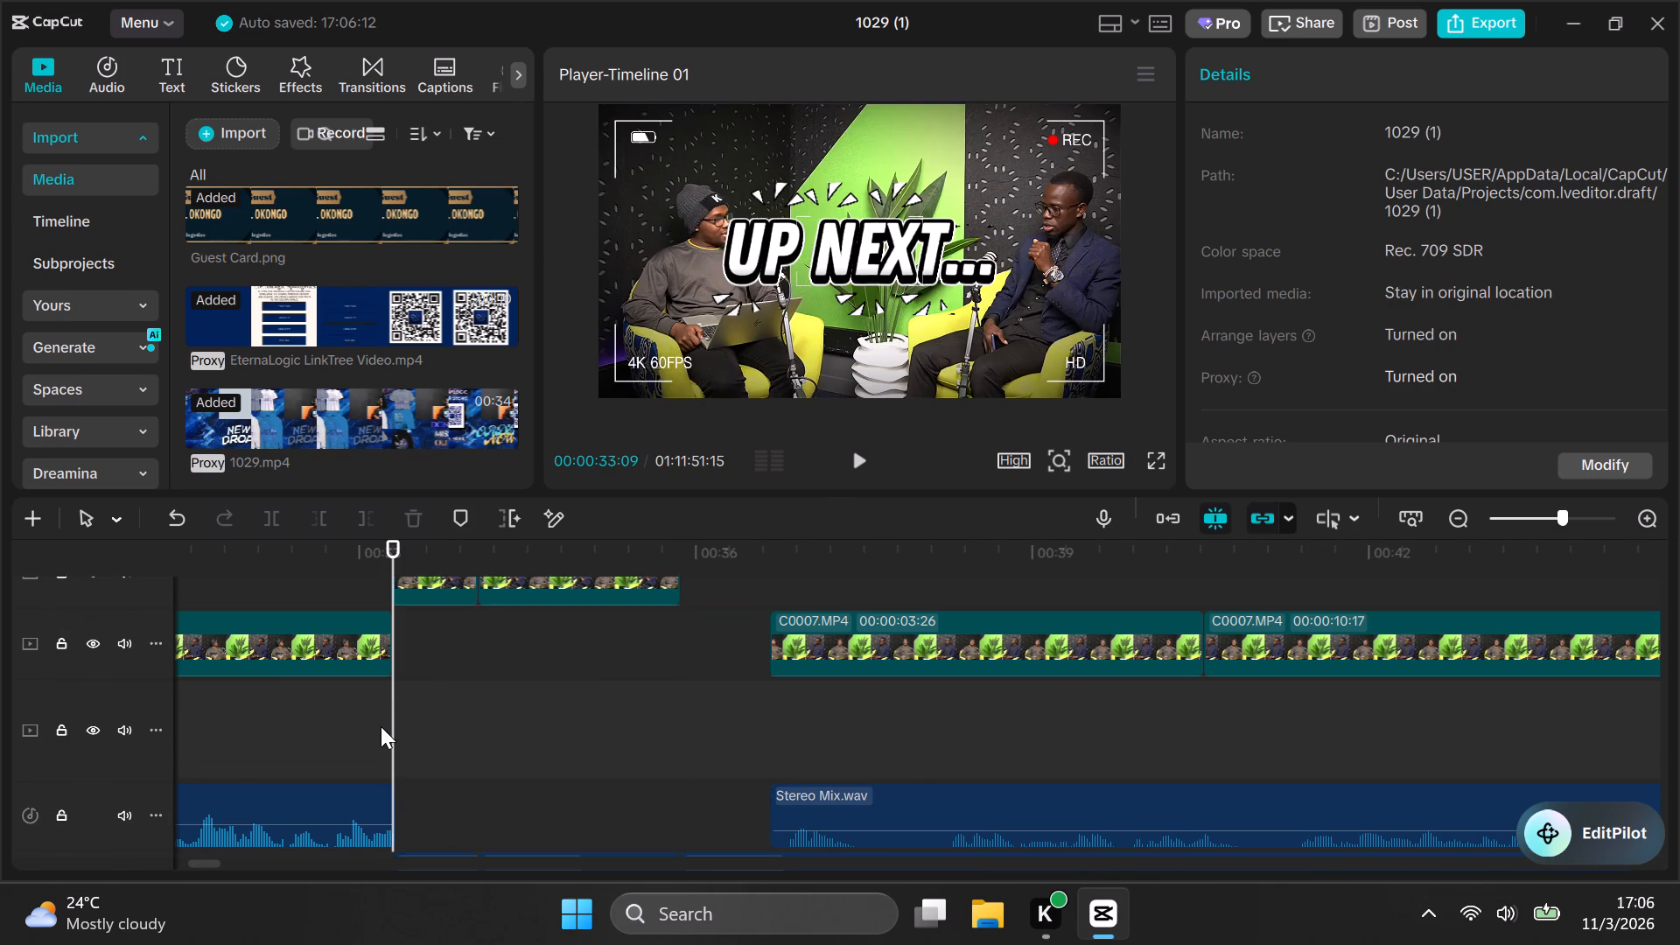
{"action": "scroll", "coordinate": [380, 726], "scroll_direction": "down", "scroll_amount": 5}
{"action": "scroll", "coordinate": [382, 717], "scroll_direction": "up", "scroll_amount": 4}
{"action": "scroll", "coordinate": [384, 714], "scroll_direction": "down", "scroll_amount": 6}
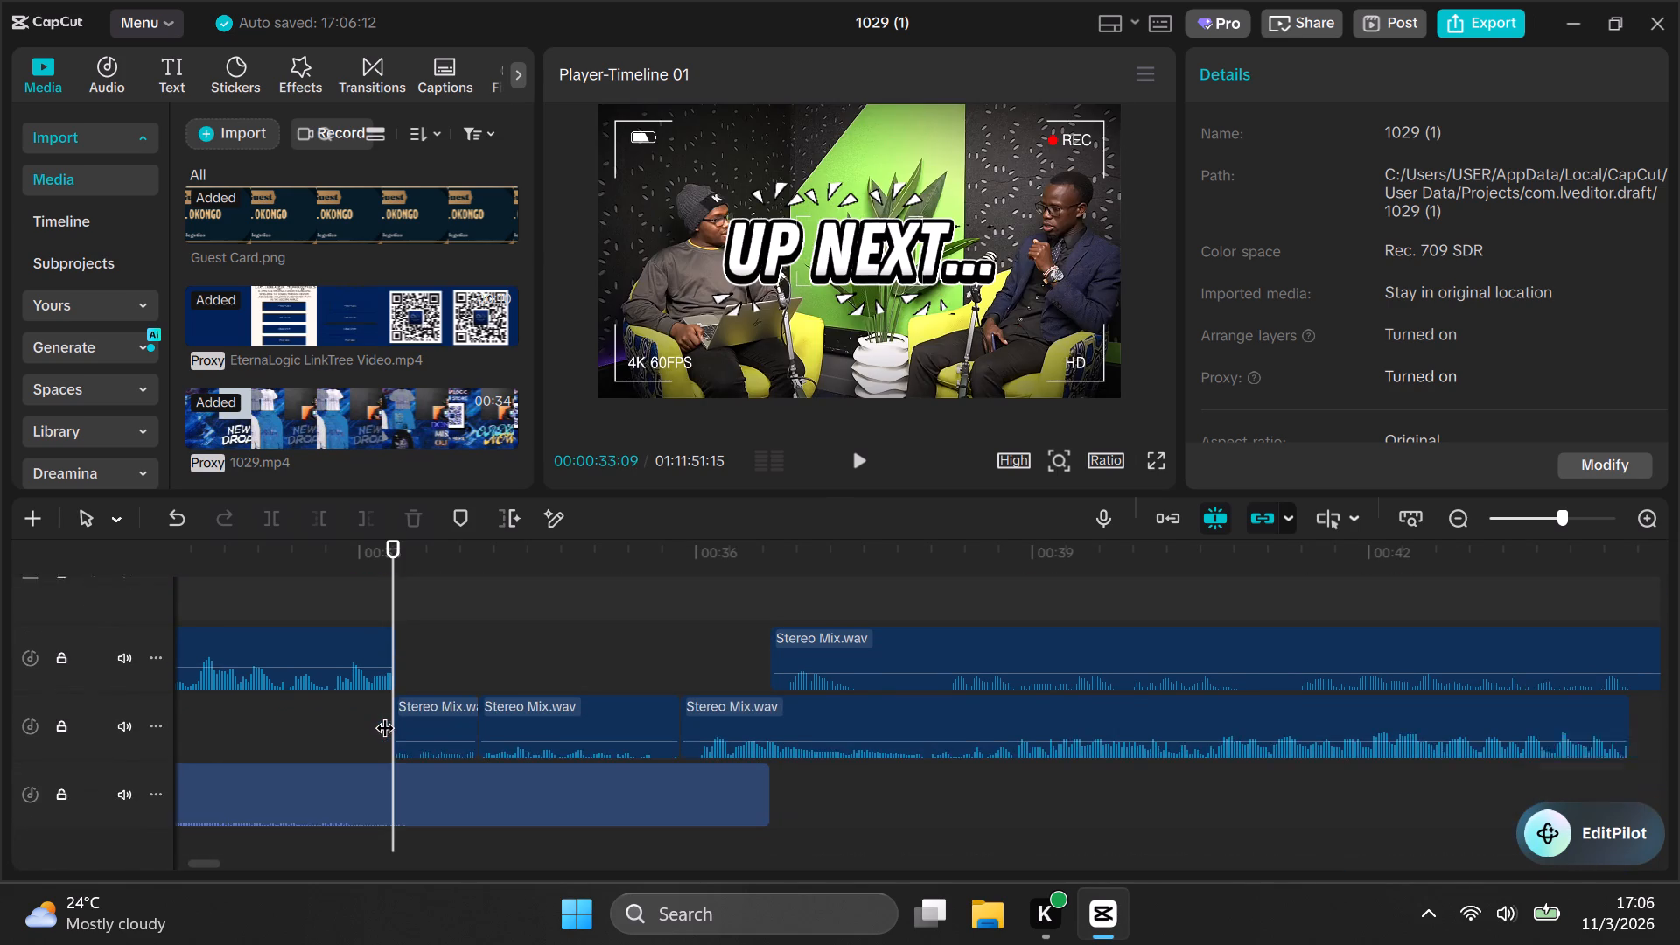
{"action": "left_click", "coordinate": [333, 700]}
{"action": "key", "text": "space"}
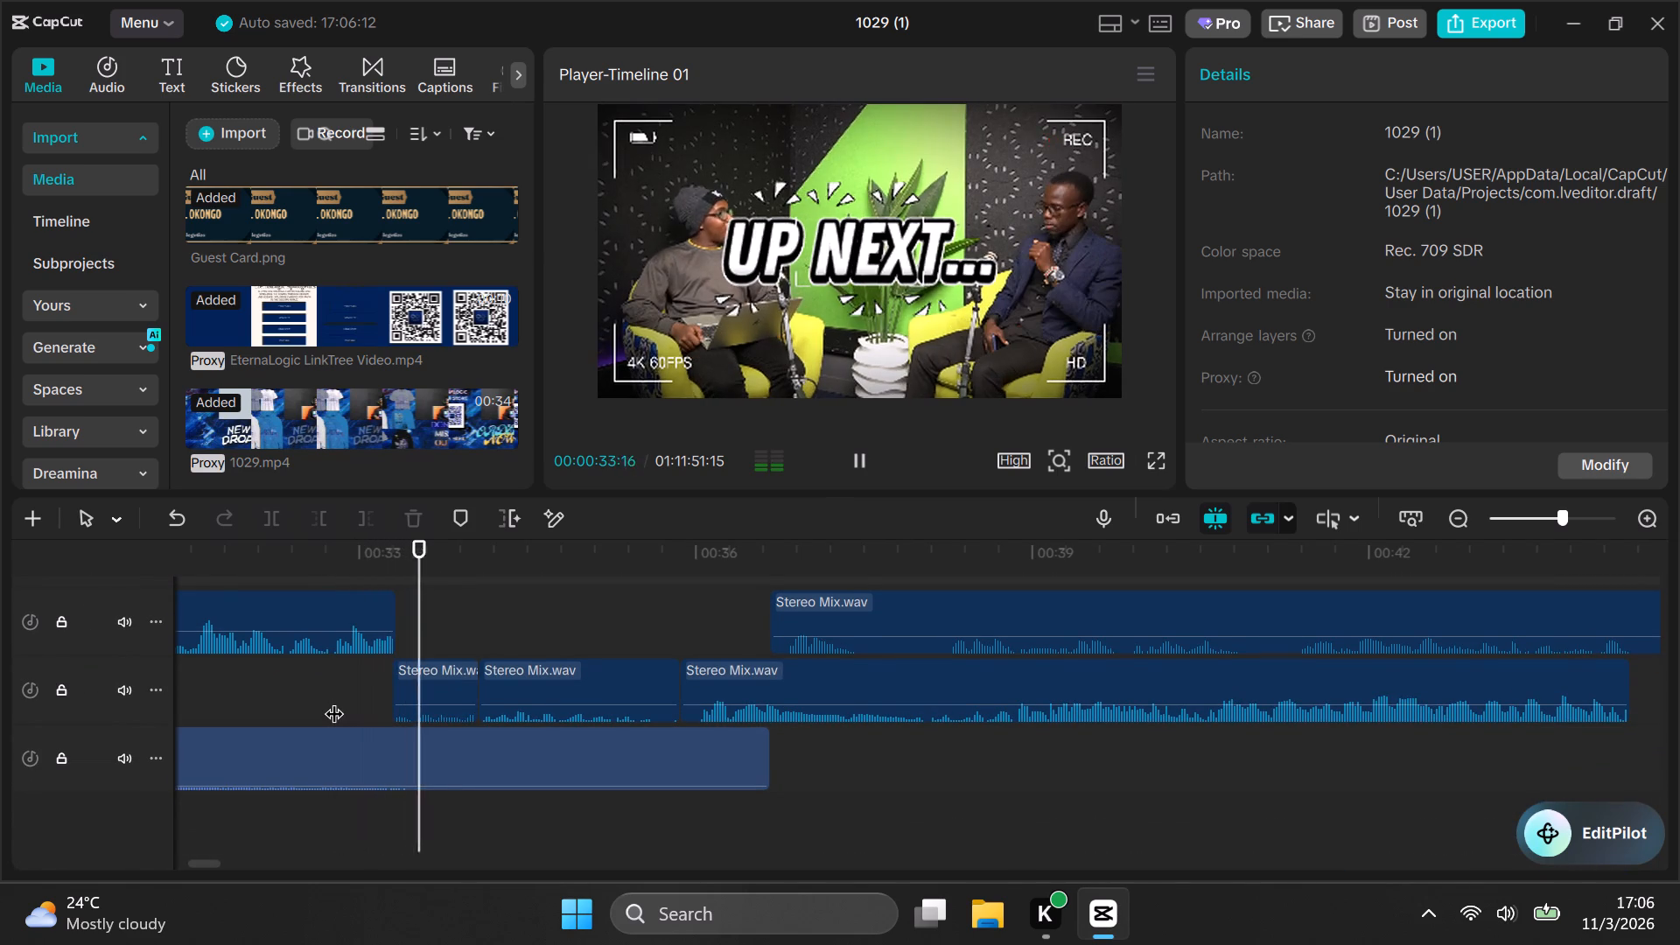
{"action": "left_click", "coordinate": [401, 643]}
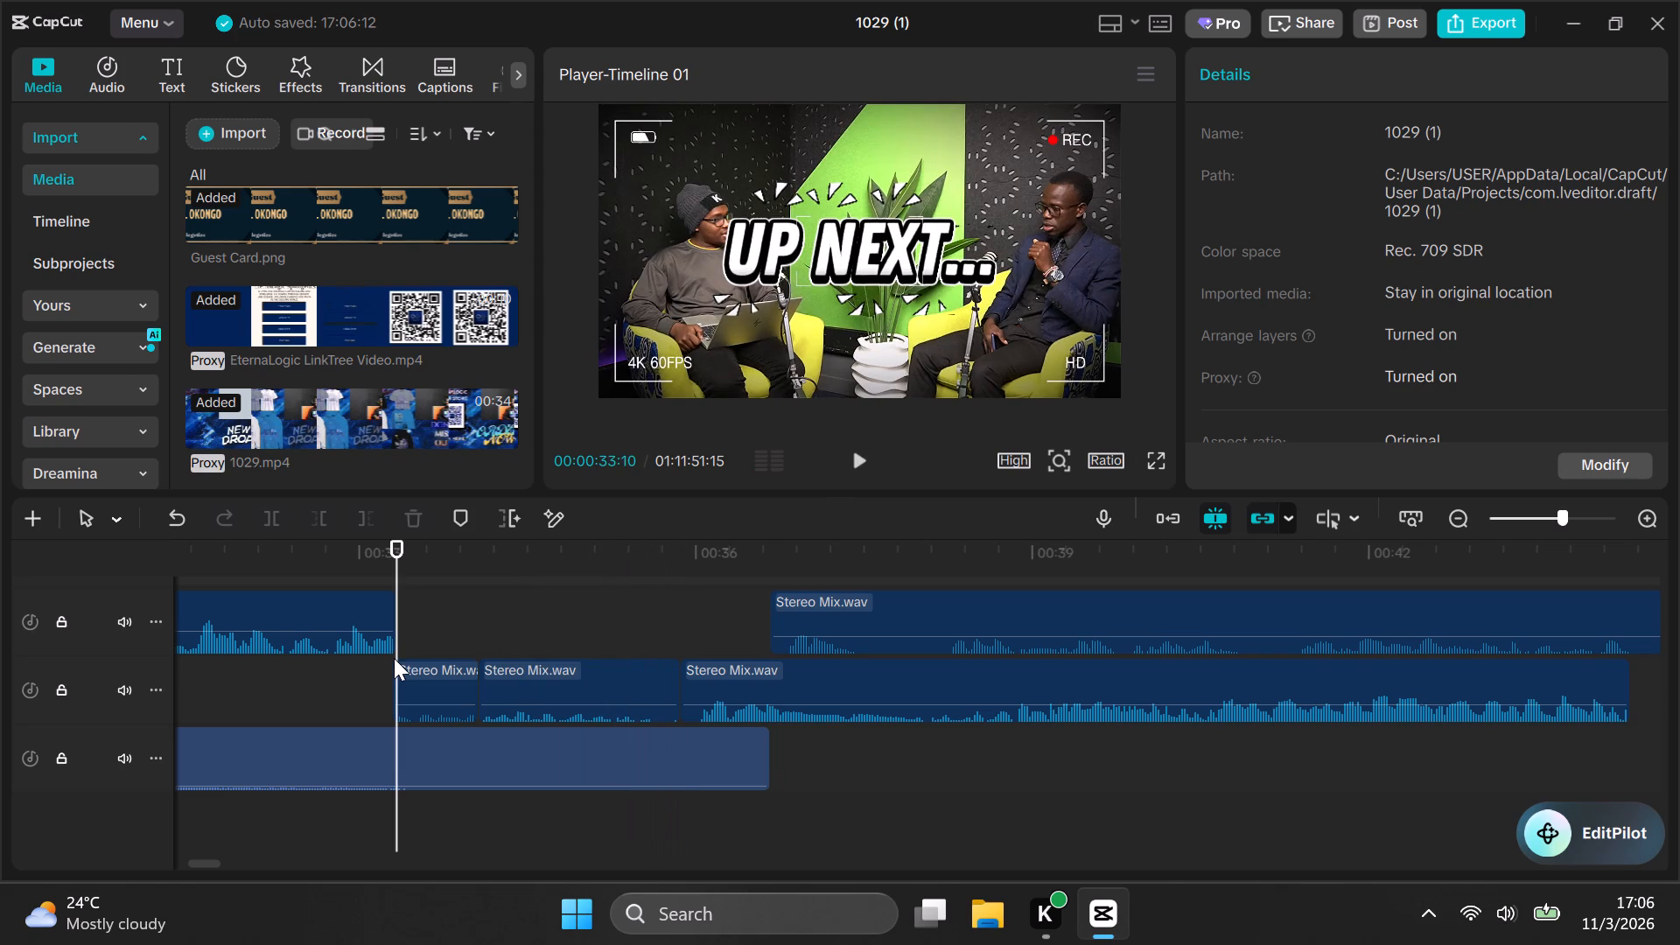
Check playback around 00:00:37, then delete the long Stereo Mix.wav clip starting just before 00:00:36 on the second audio track.
{"action": "left_click", "coordinate": [428, 687]}
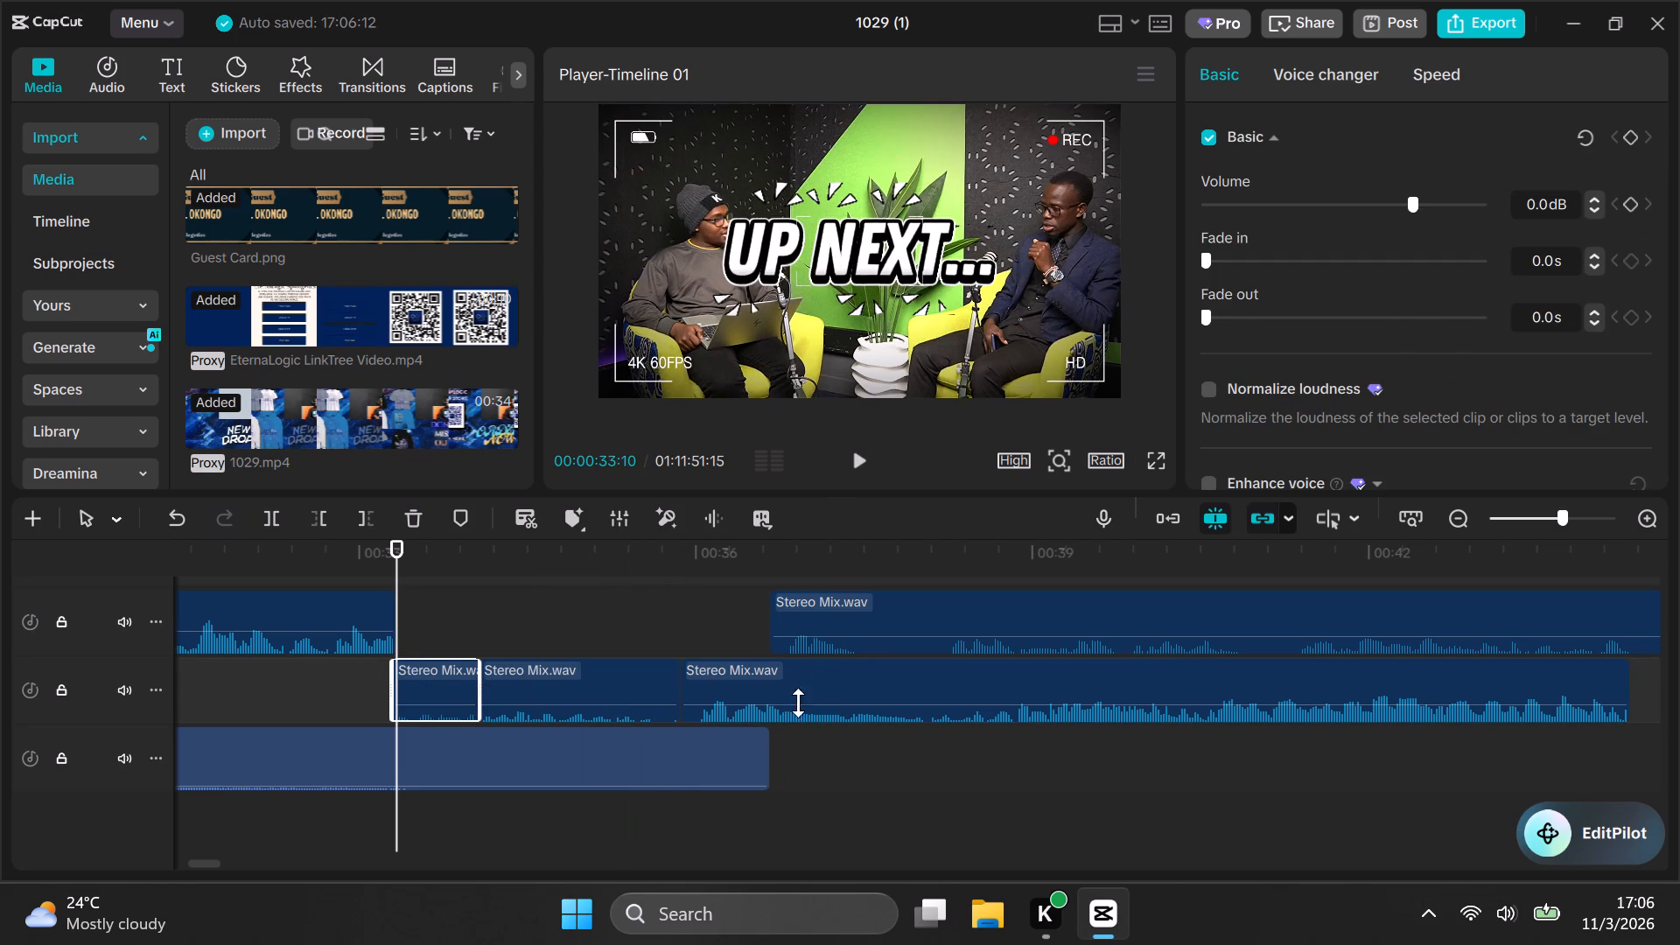
{"action": "left_click", "coordinate": [832, 749]}
{"action": "key", "text": "space"}
{"action": "left_click", "coordinate": [834, 753]}
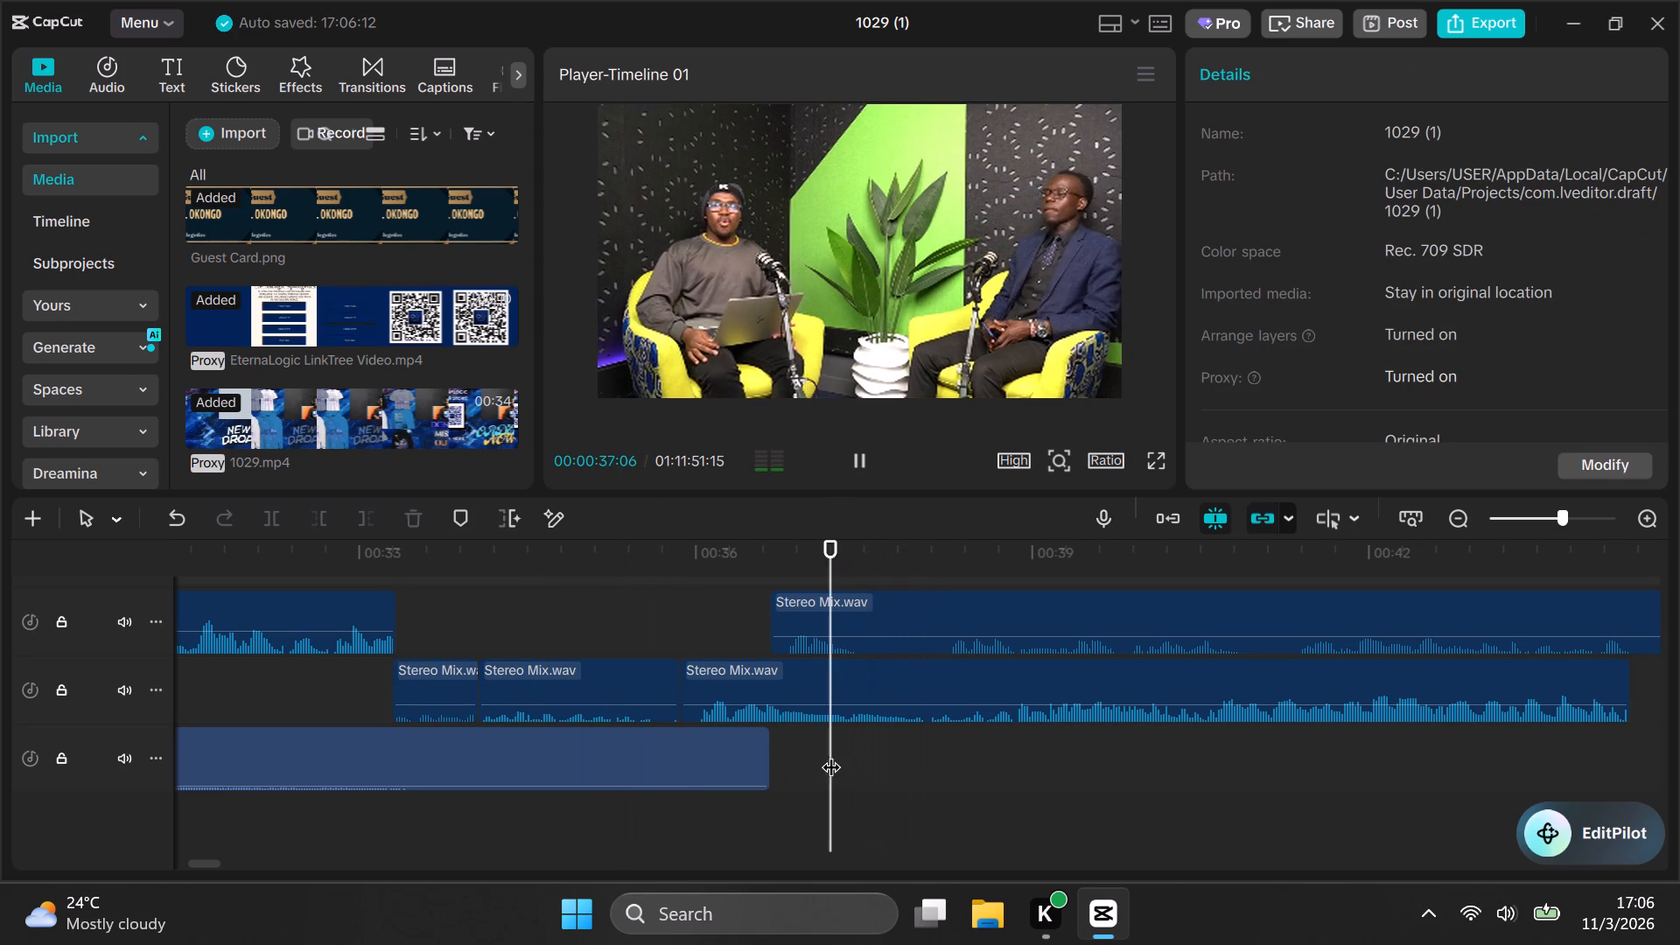
{"action": "left_click", "coordinate": [931, 679]}
{"action": "key", "text": "BackSpace"}
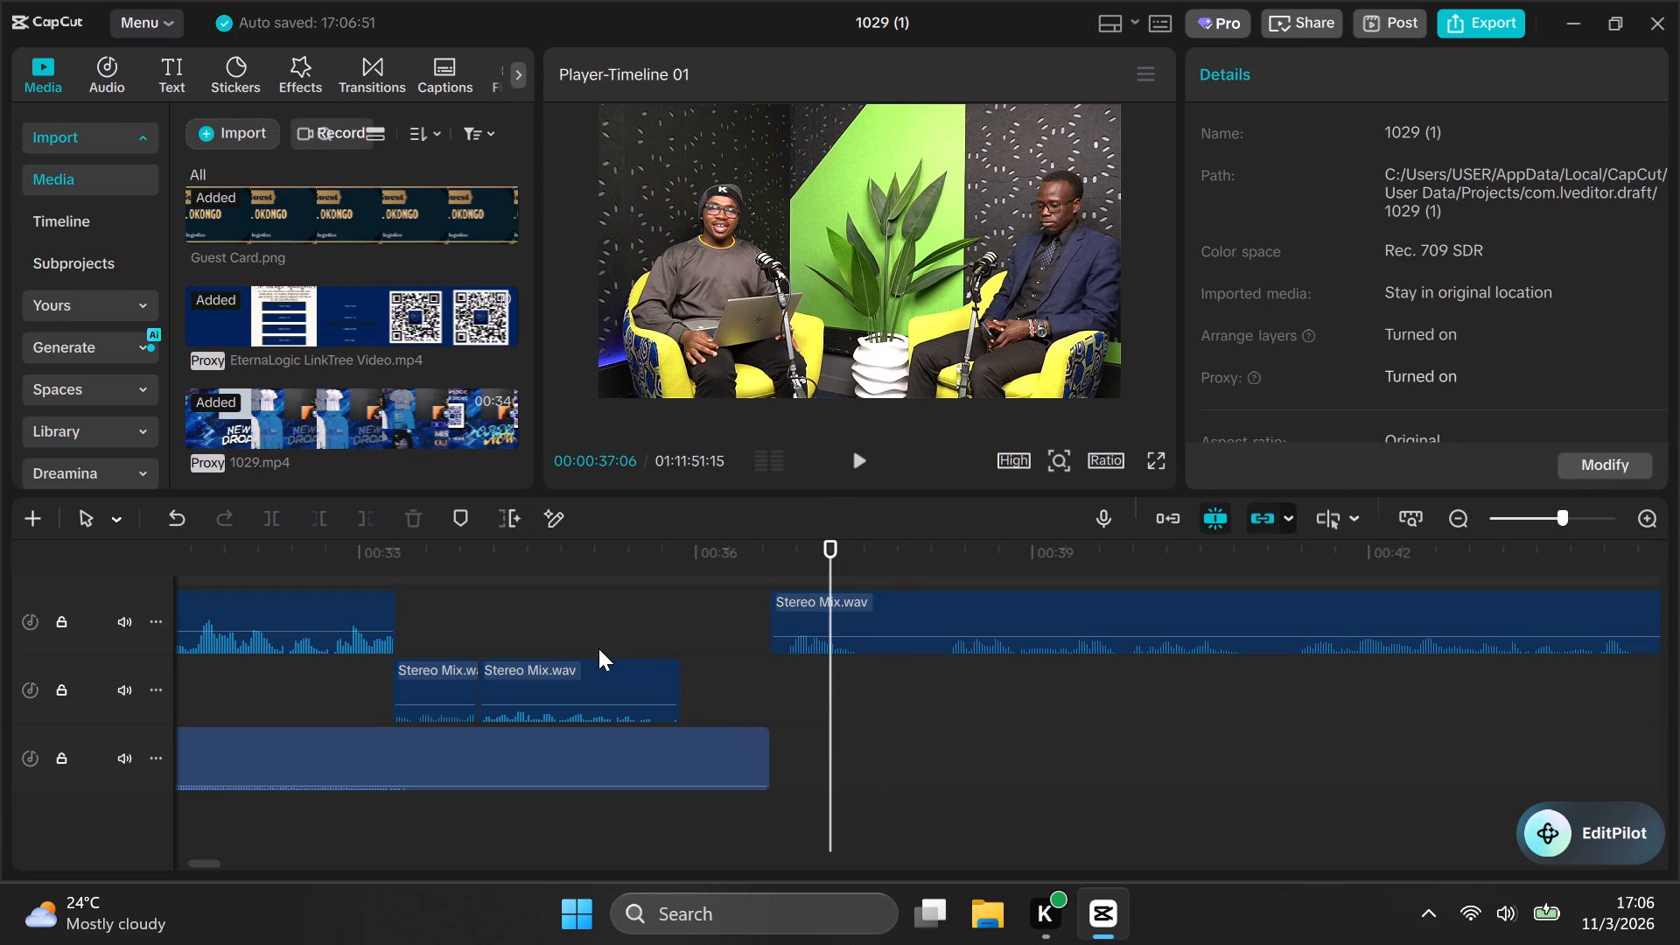
Play back the cut at 00:00:33:10 to check the two short C0007.MP4 clips on the upper video track.
{"action": "scroll", "coordinate": [580, 642], "scroll_direction": "up", "scroll_amount": 10}
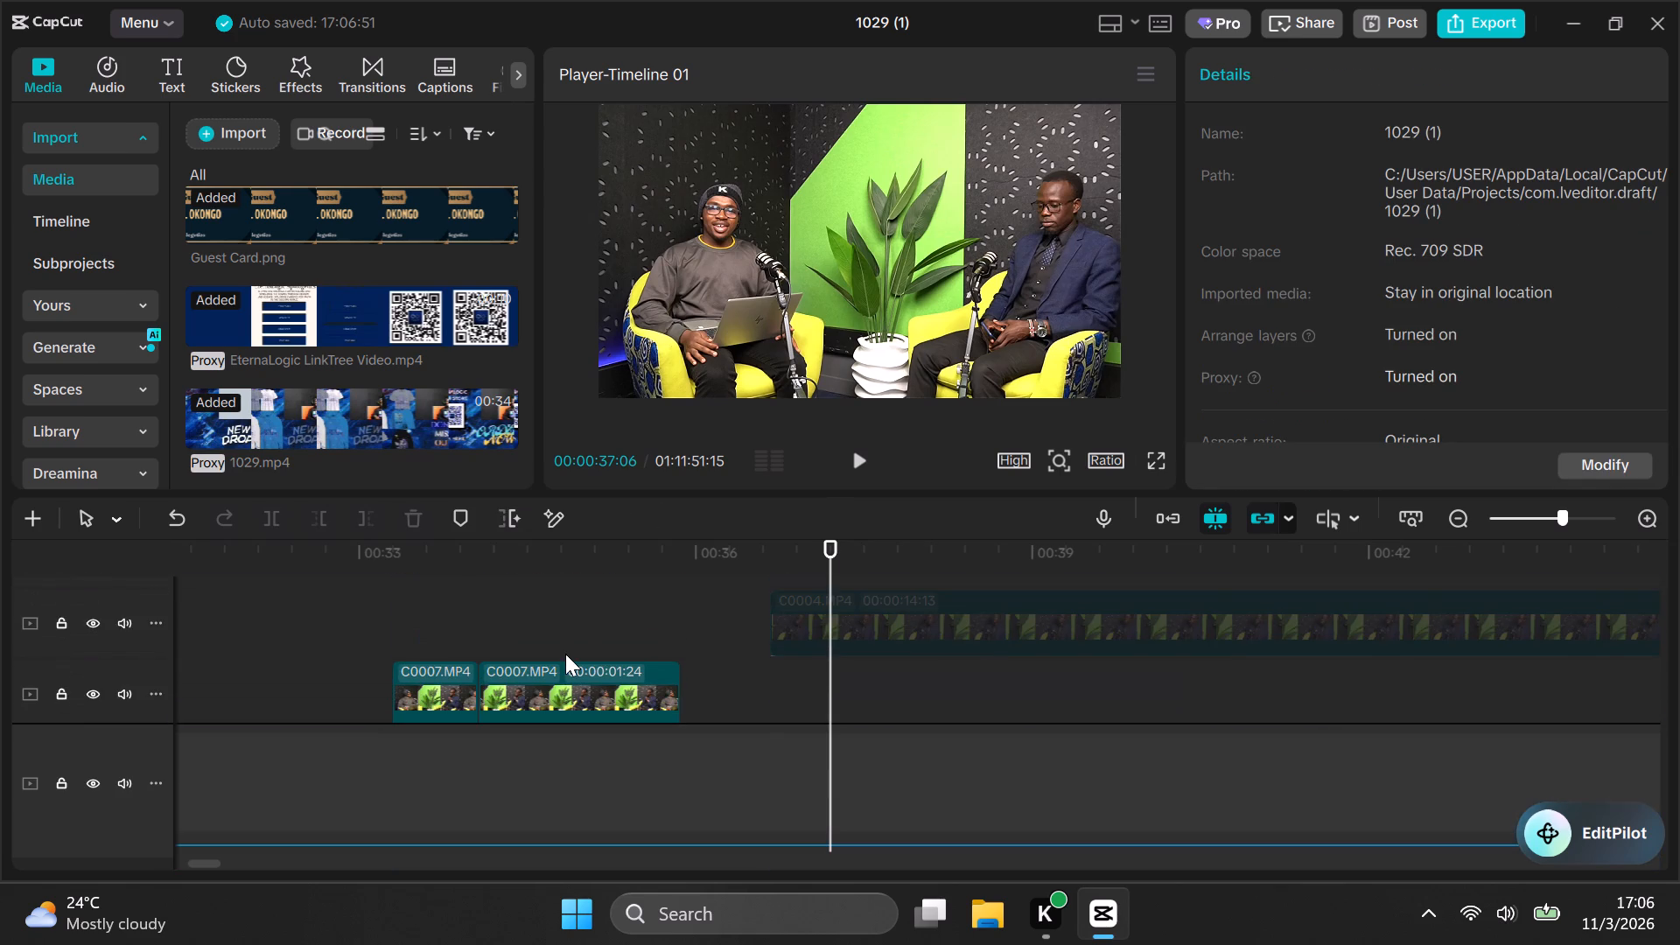
{"action": "scroll", "coordinate": [565, 654], "scroll_direction": "down", "scroll_amount": 3}
{"action": "left_click", "coordinate": [402, 655]}
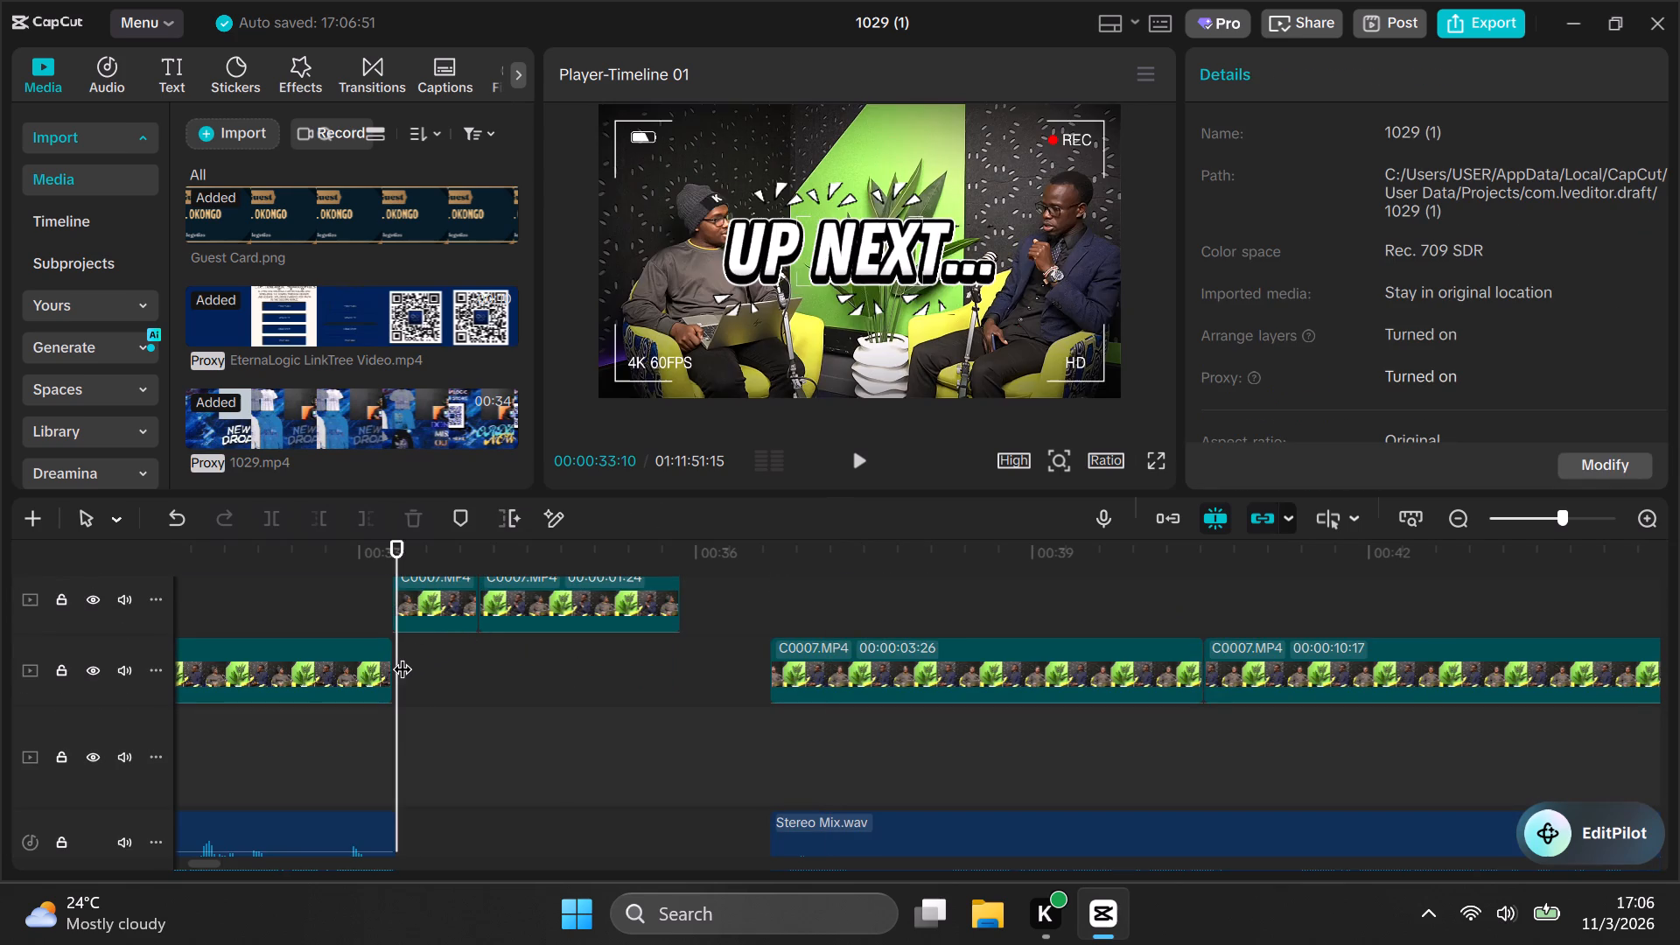
{"action": "key", "text": "space"}
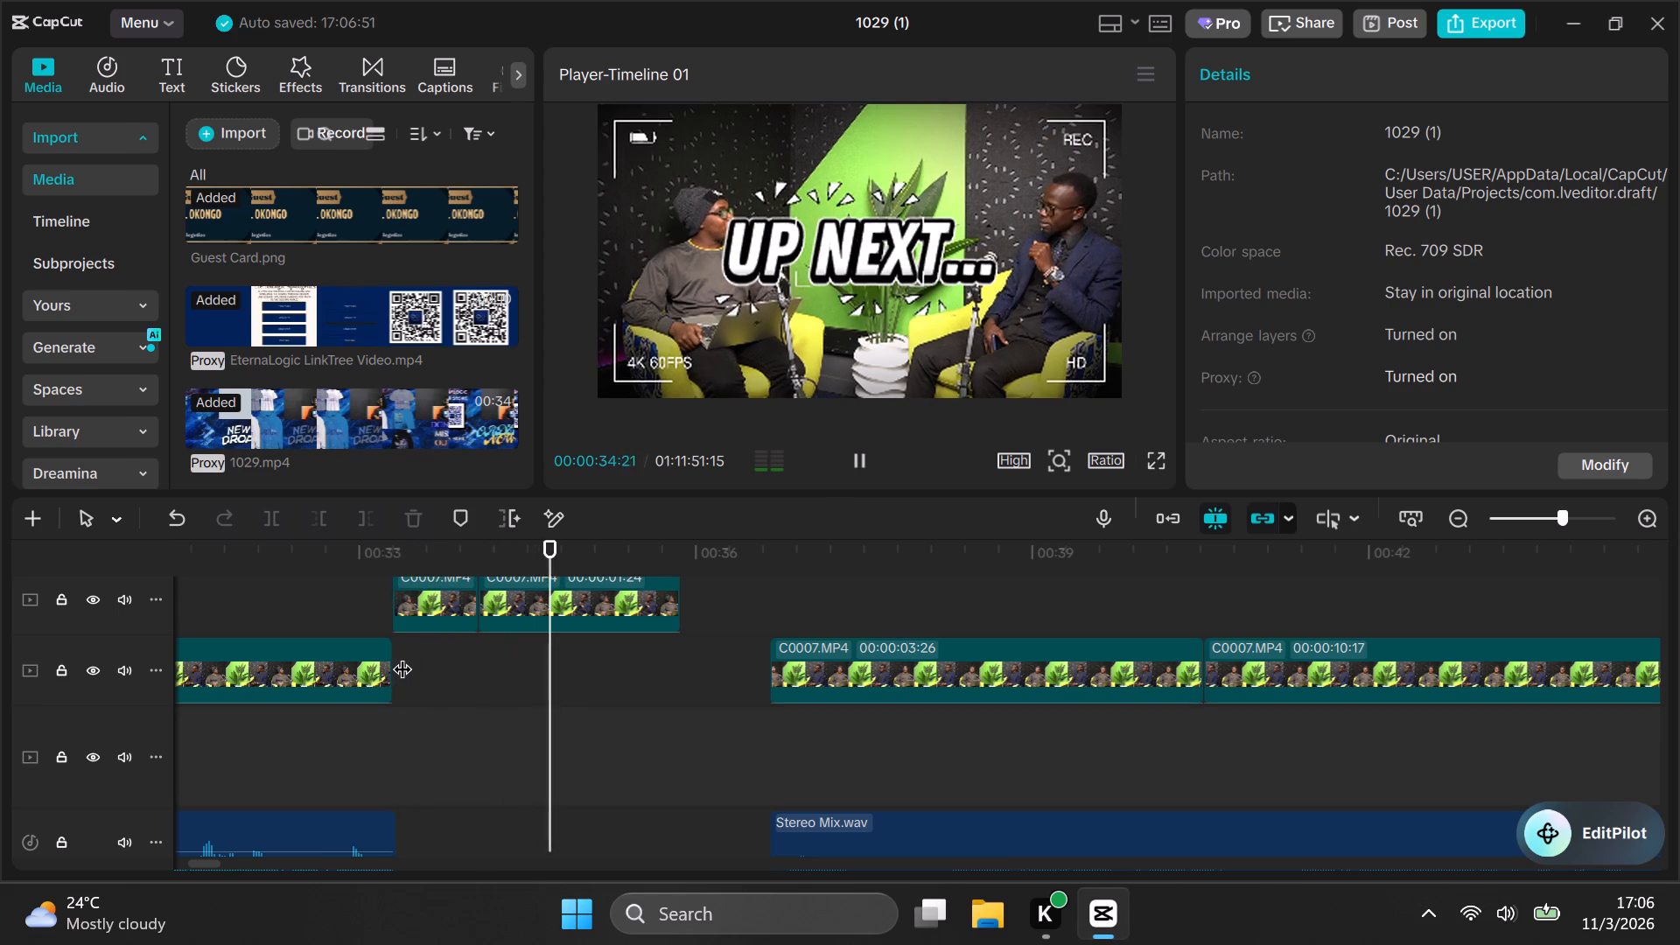
{"action": "left_click", "coordinate": [402, 655]}
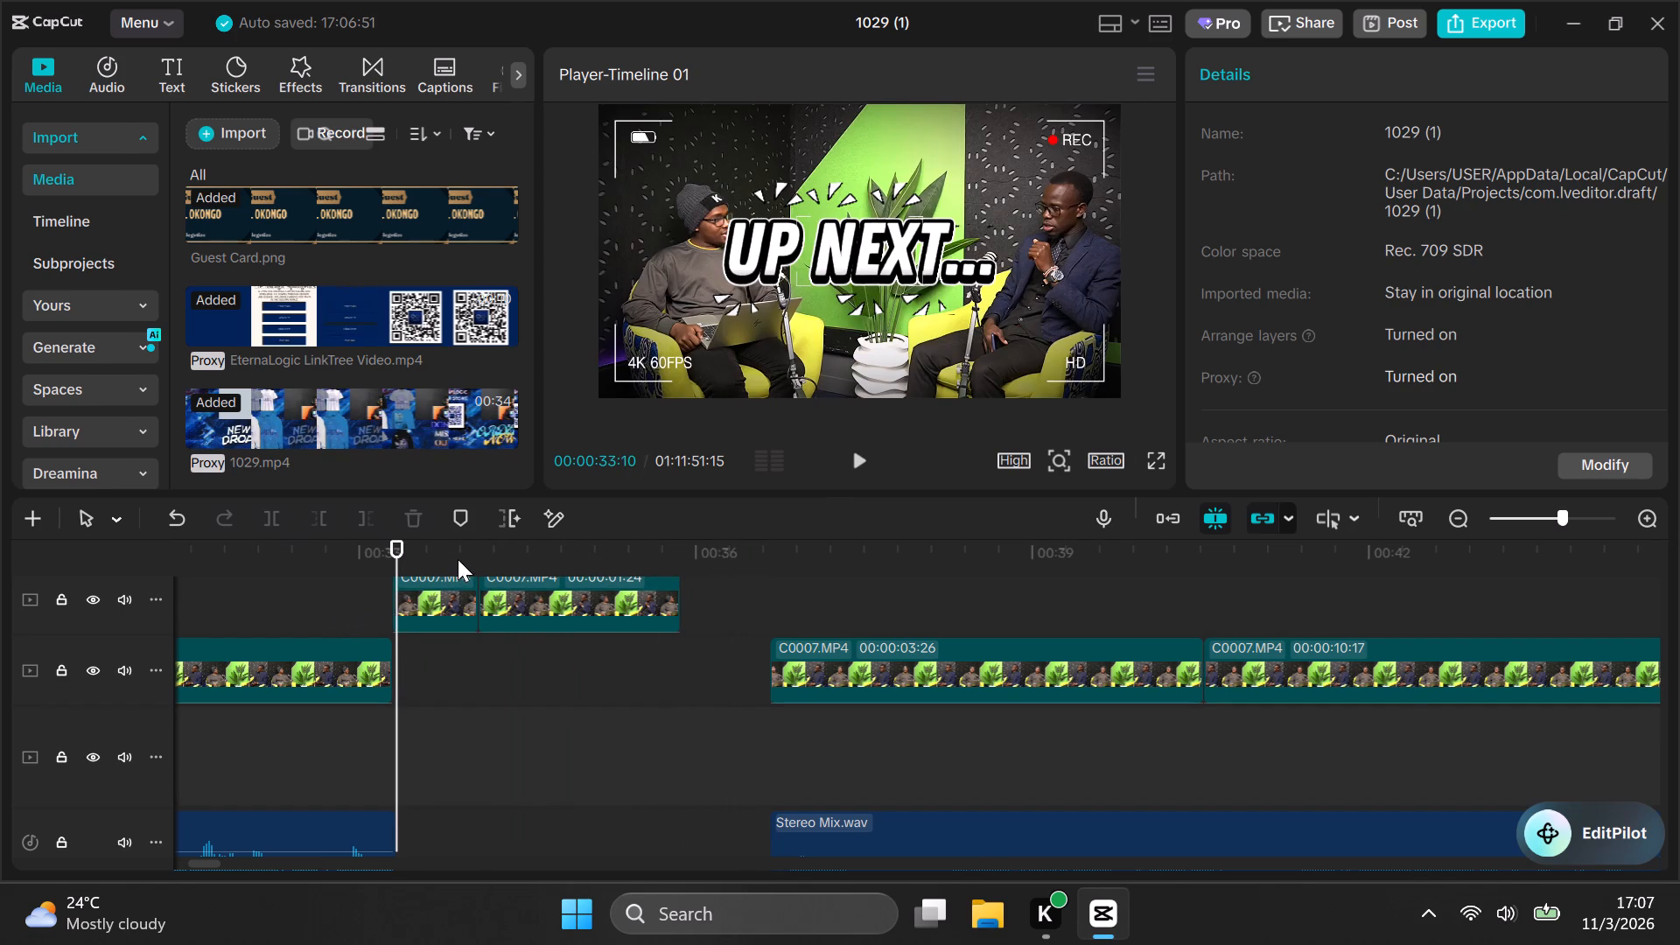
Review the teaser from its beginning, spot-checking playback at the first clips and scrubbing through to about 00:00:37.
{"action": "left_click_drag", "start_coordinate": [397, 551], "coordinate": [178, 601]}
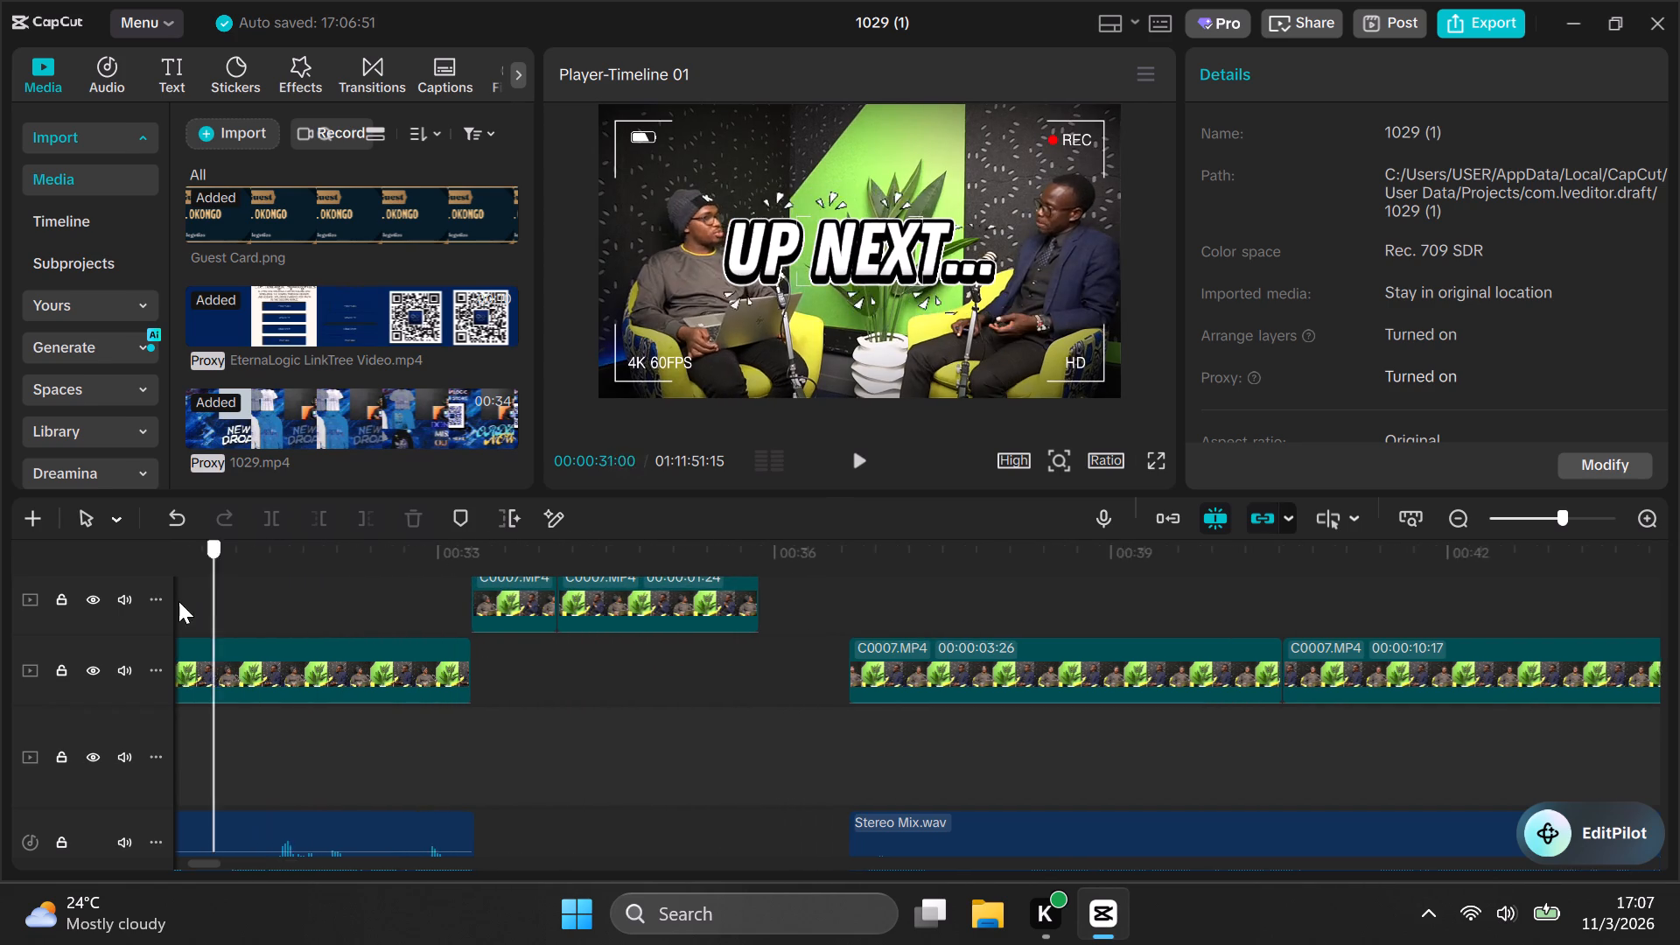
{"action": "left_click_drag", "start_coordinate": [178, 601], "coordinate": [157, 615]}
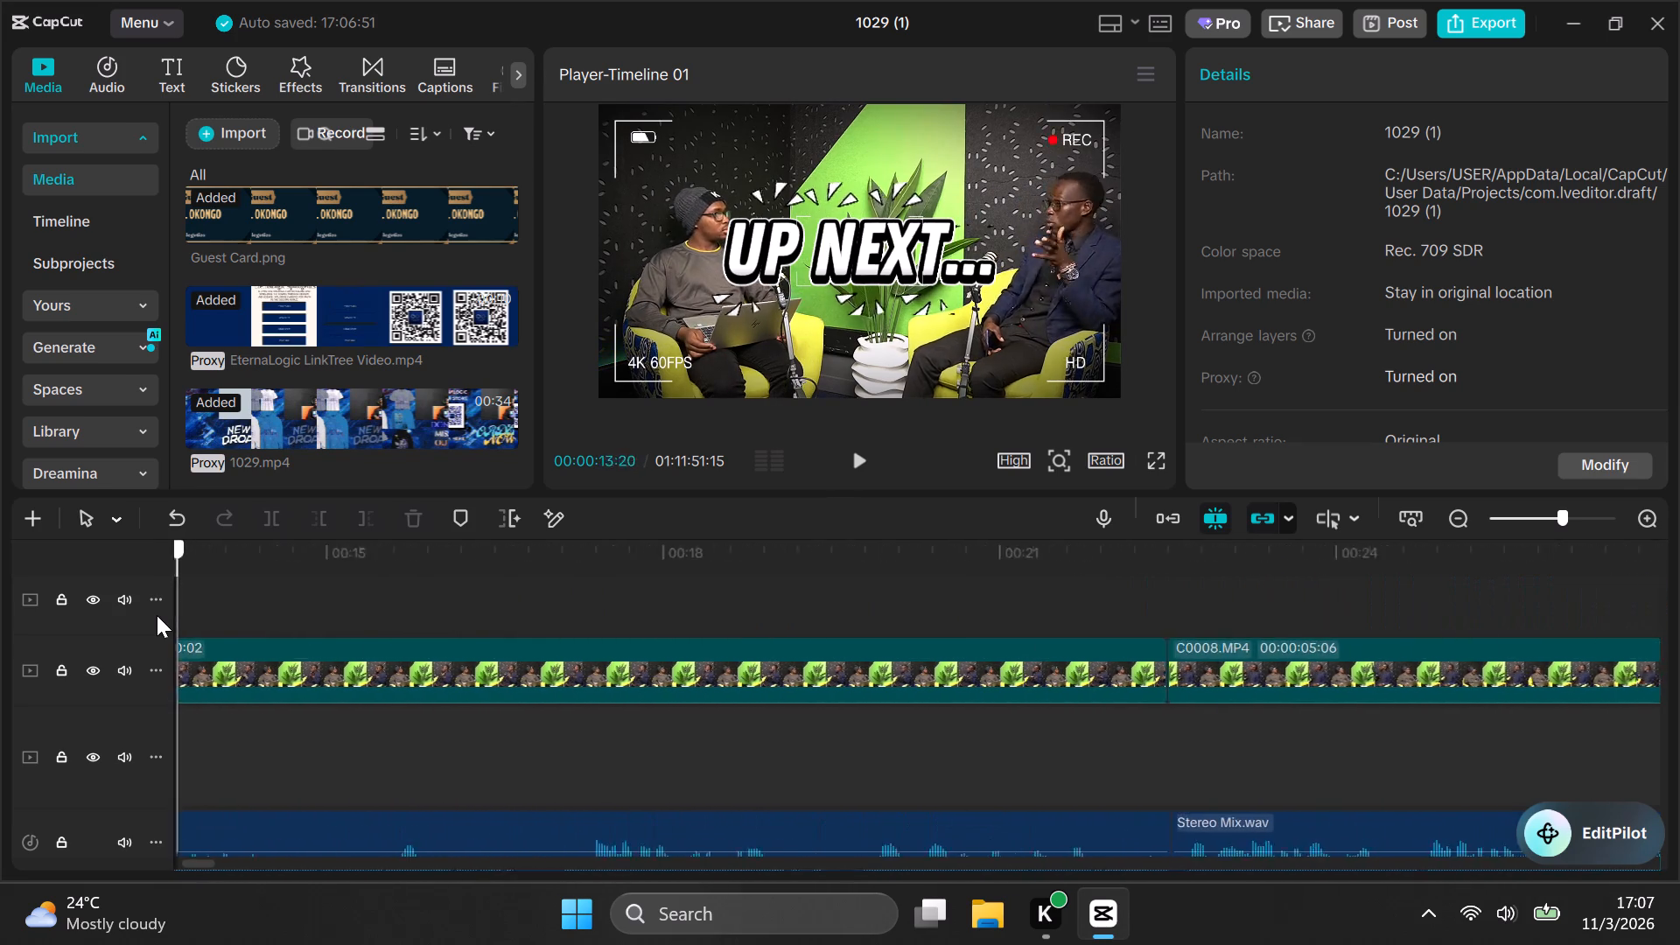
{"action": "left_click_drag", "start_coordinate": [157, 615], "coordinate": [154, 615]}
{"action": "key", "text": "space"}
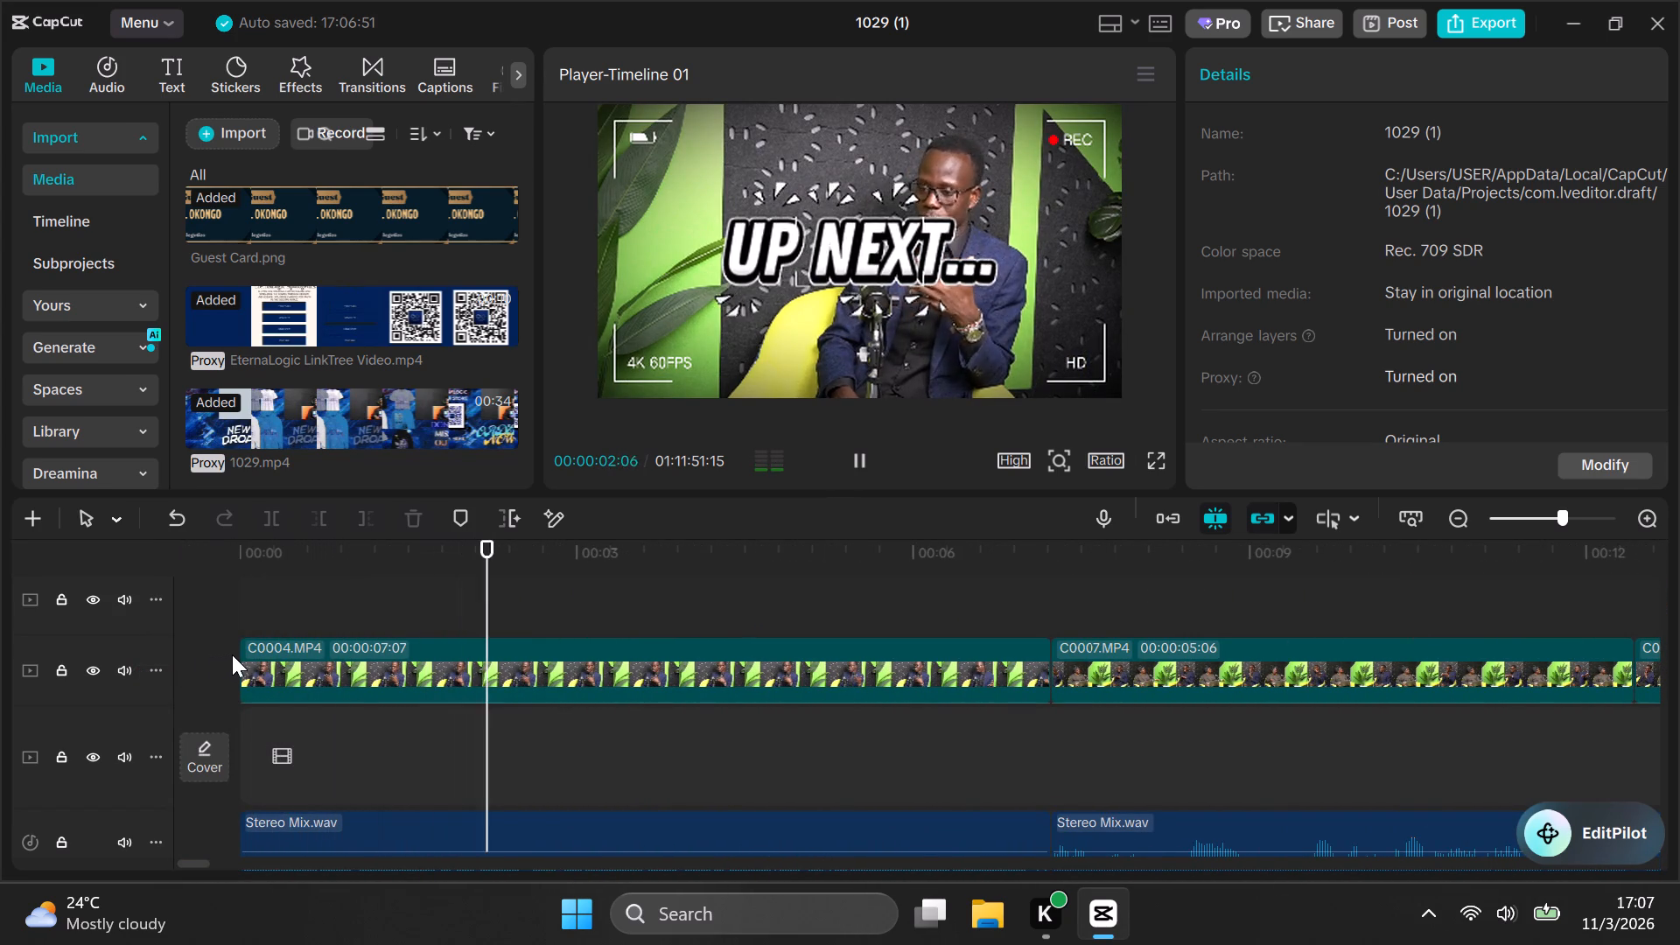
{"action": "key", "text": "space"}
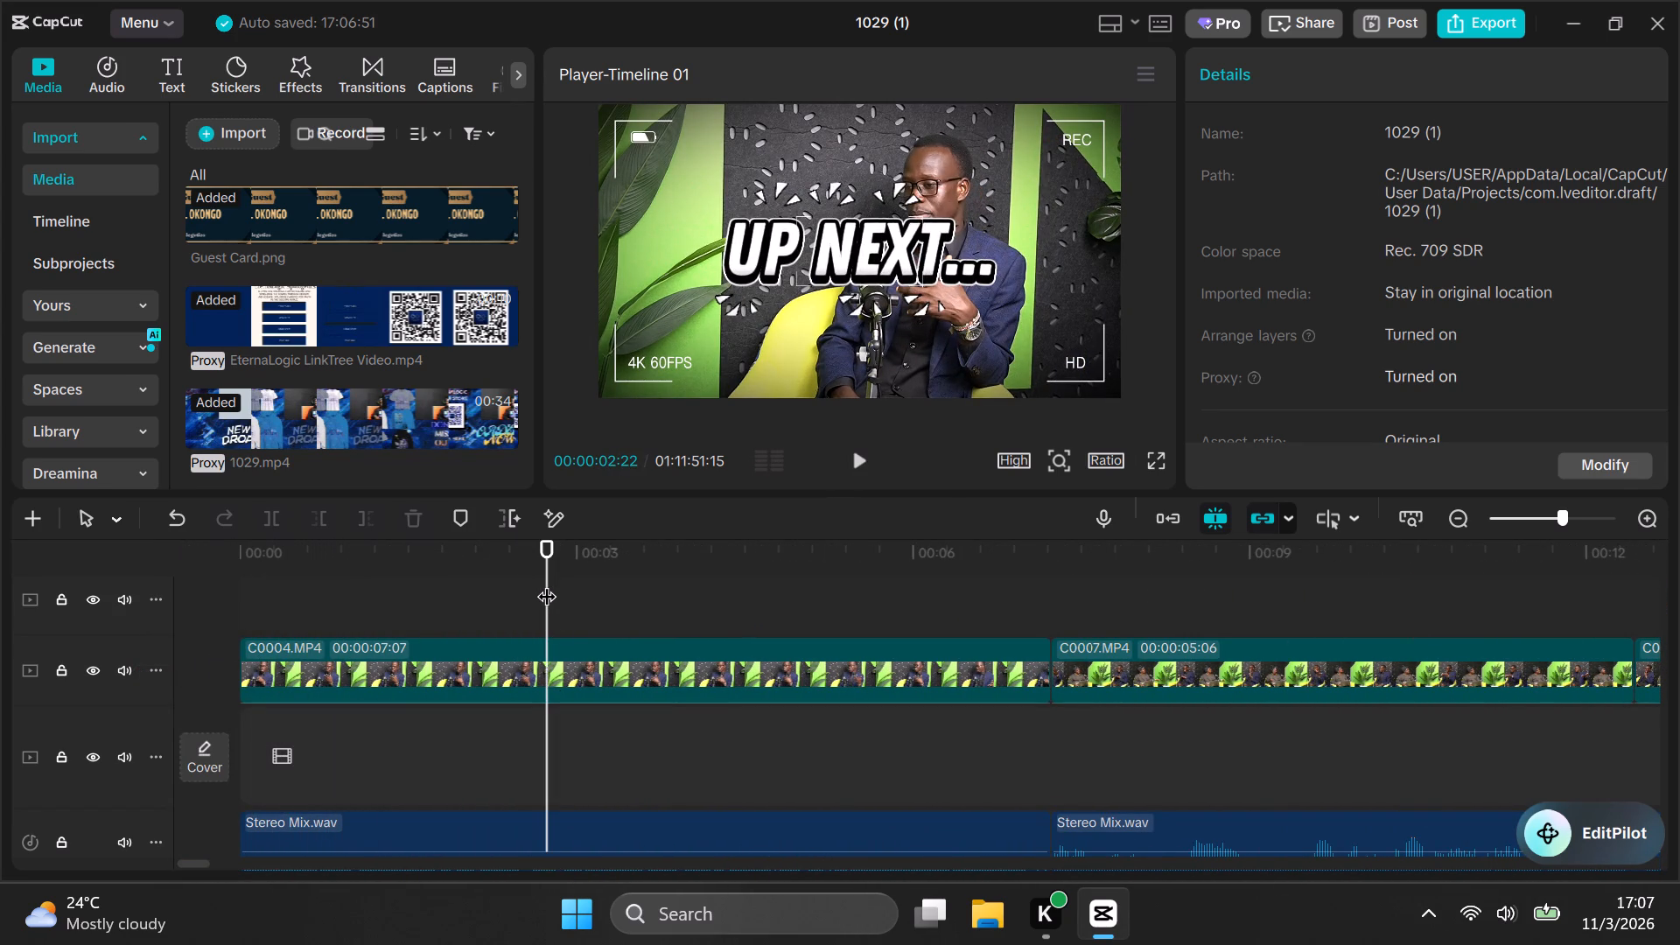
{"action": "left_click", "coordinate": [1051, 616]}
{"action": "key", "text": "space"}
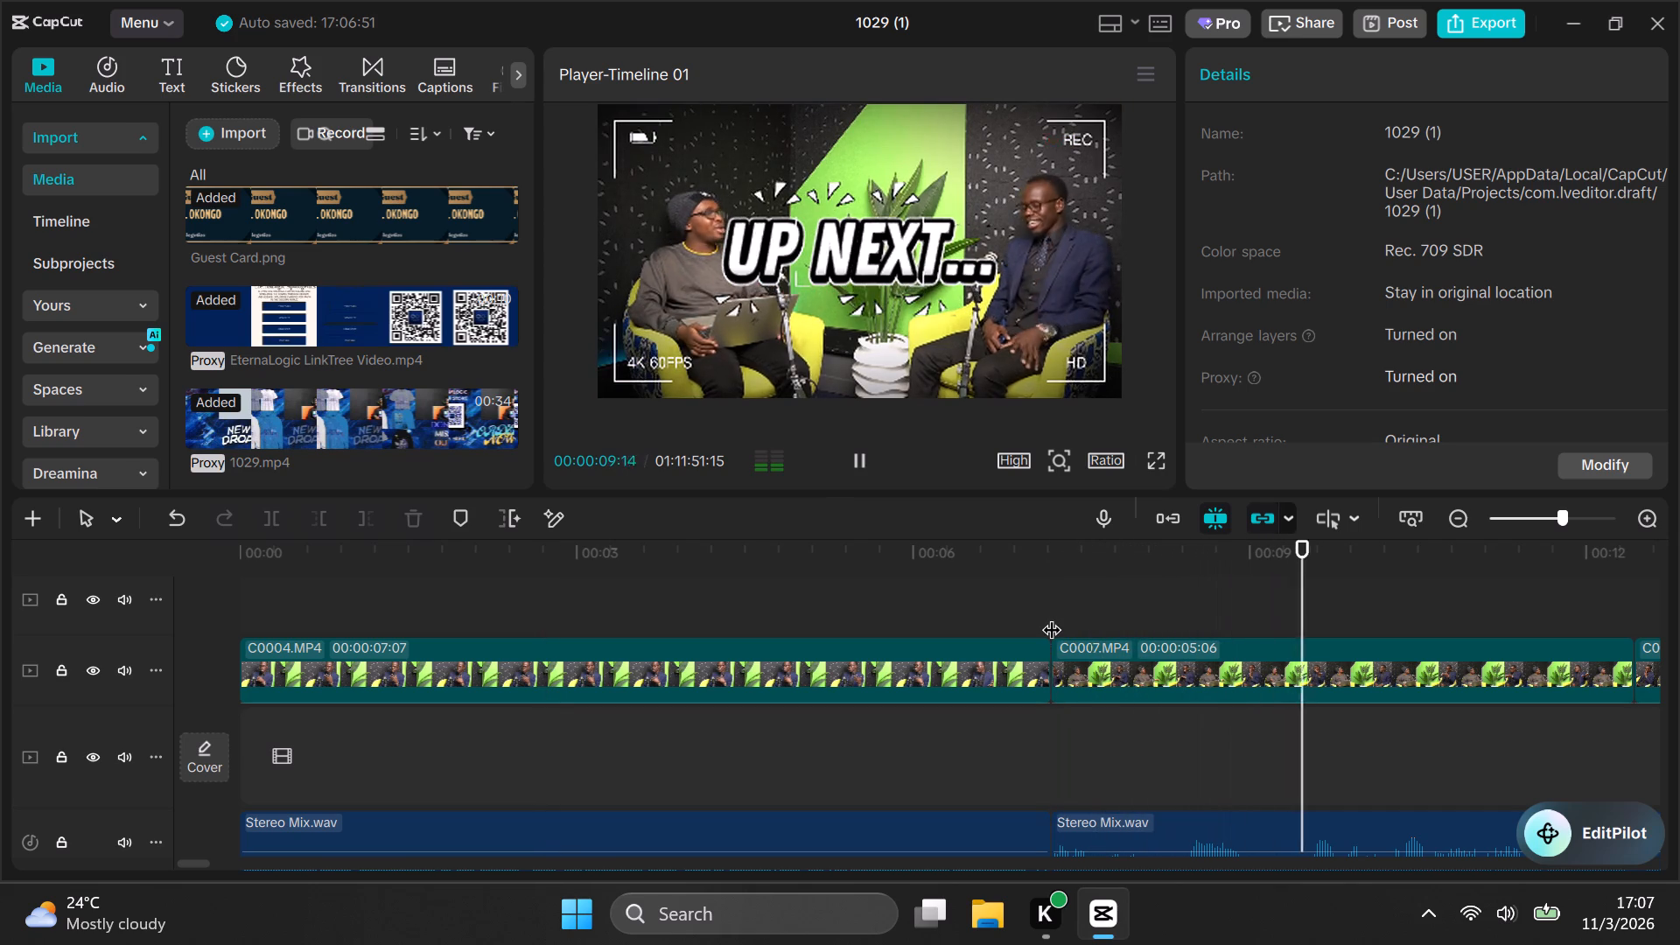
{"action": "key", "text": "space"}
{"action": "left_click", "coordinate": [1427, 575]}
{"action": "left_click_drag", "start_coordinate": [1427, 575], "coordinate": [1664, 648]}
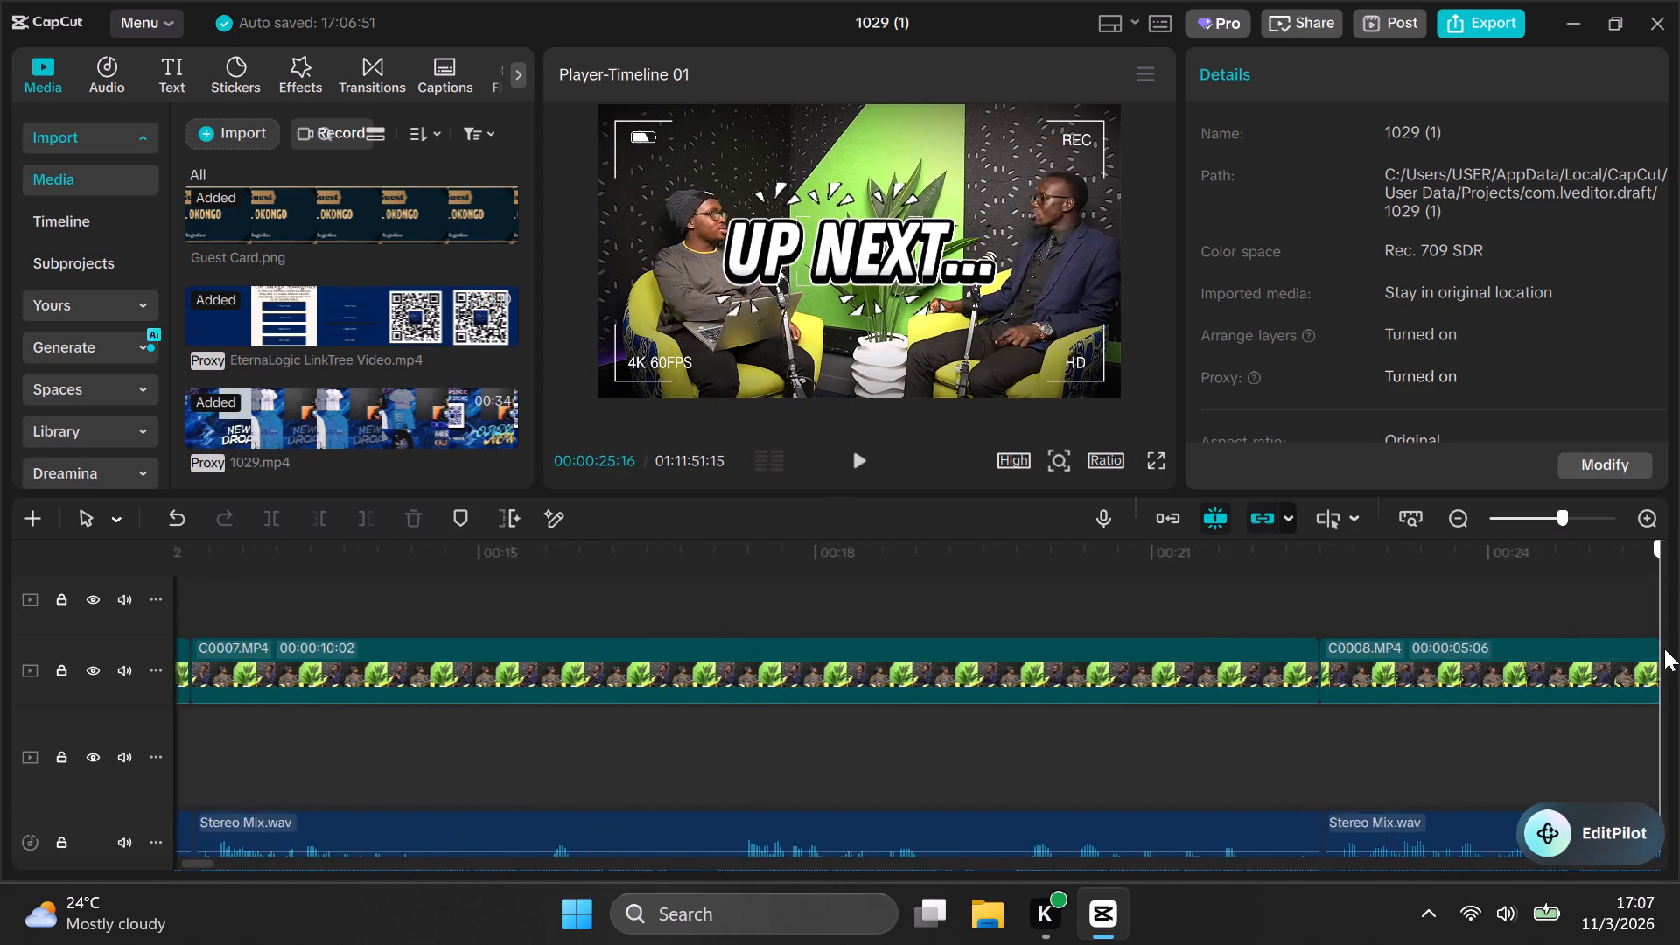
{"action": "left_click_drag", "start_coordinate": [1664, 648], "coordinate": [1614, 650]}
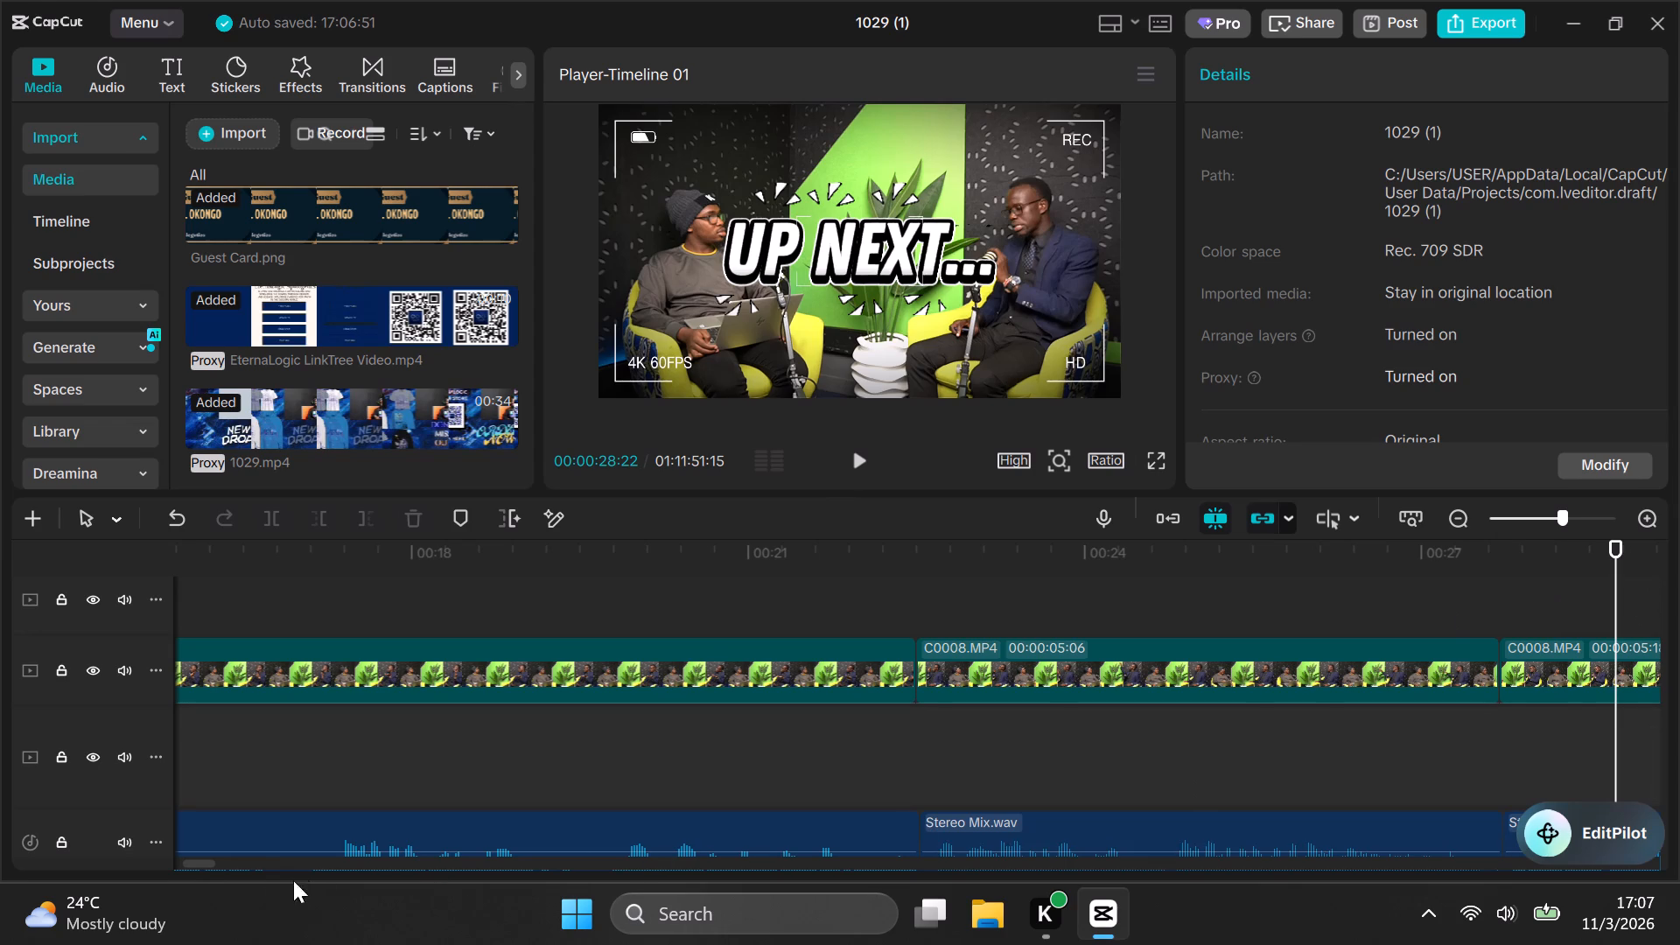
{"action": "left_click_drag", "start_coordinate": [199, 860], "coordinate": [194, 874]}
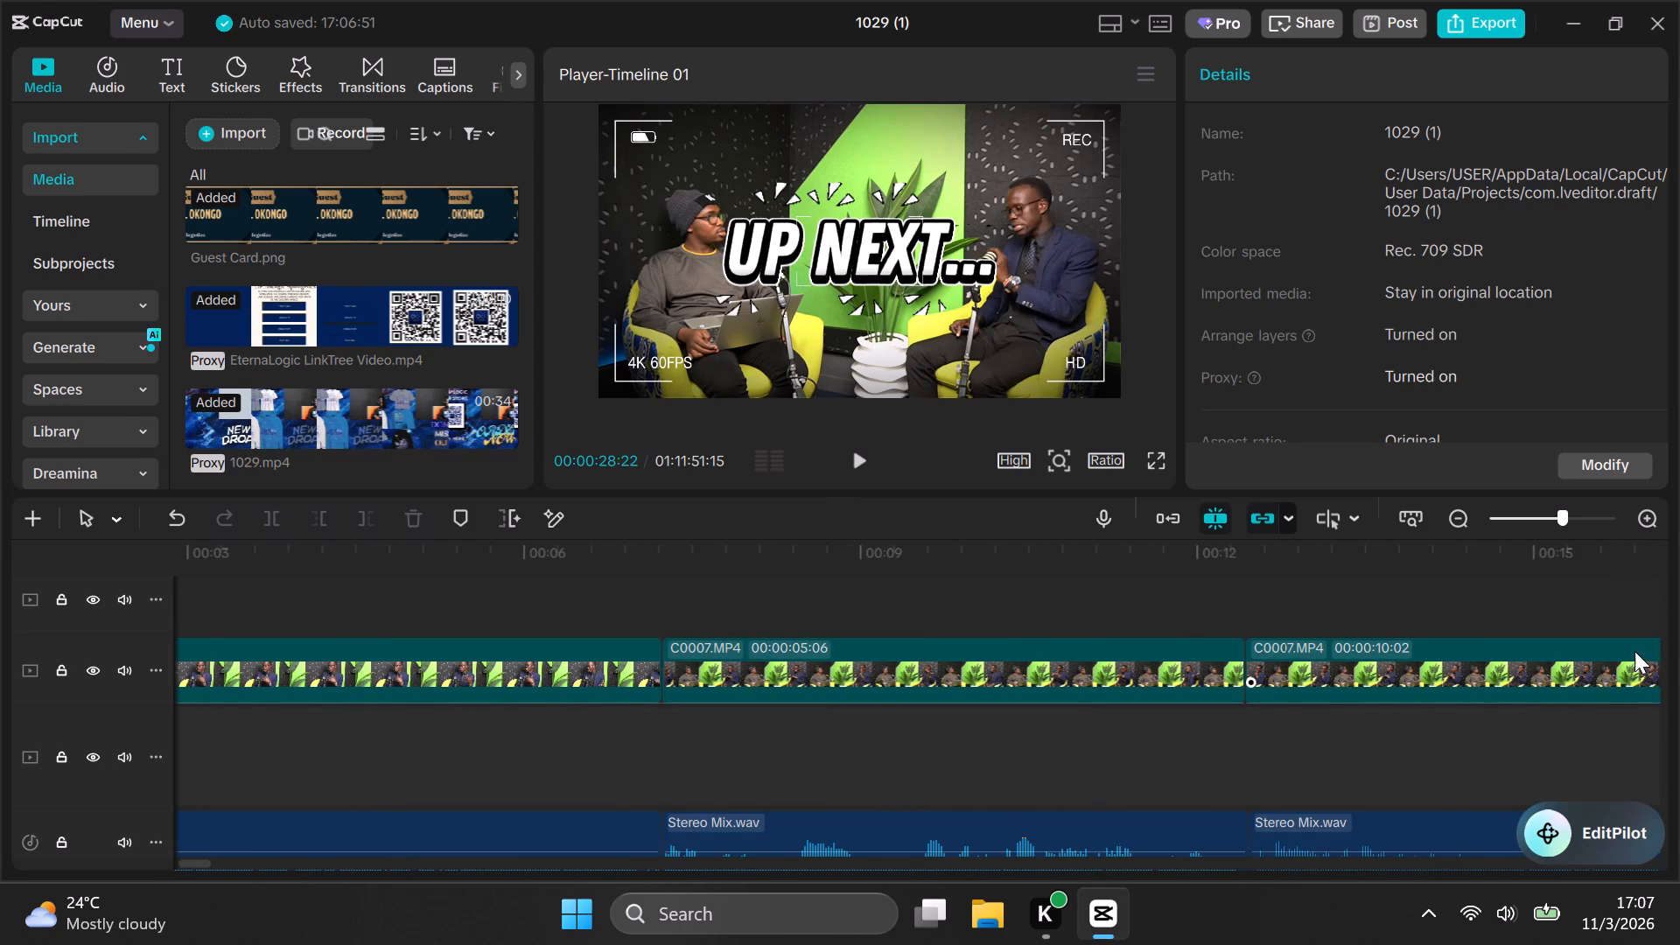
{"action": "left_click", "coordinate": [1579, 576]}
{"action": "left_click_drag", "start_coordinate": [1578, 574], "coordinate": [1679, 551]}
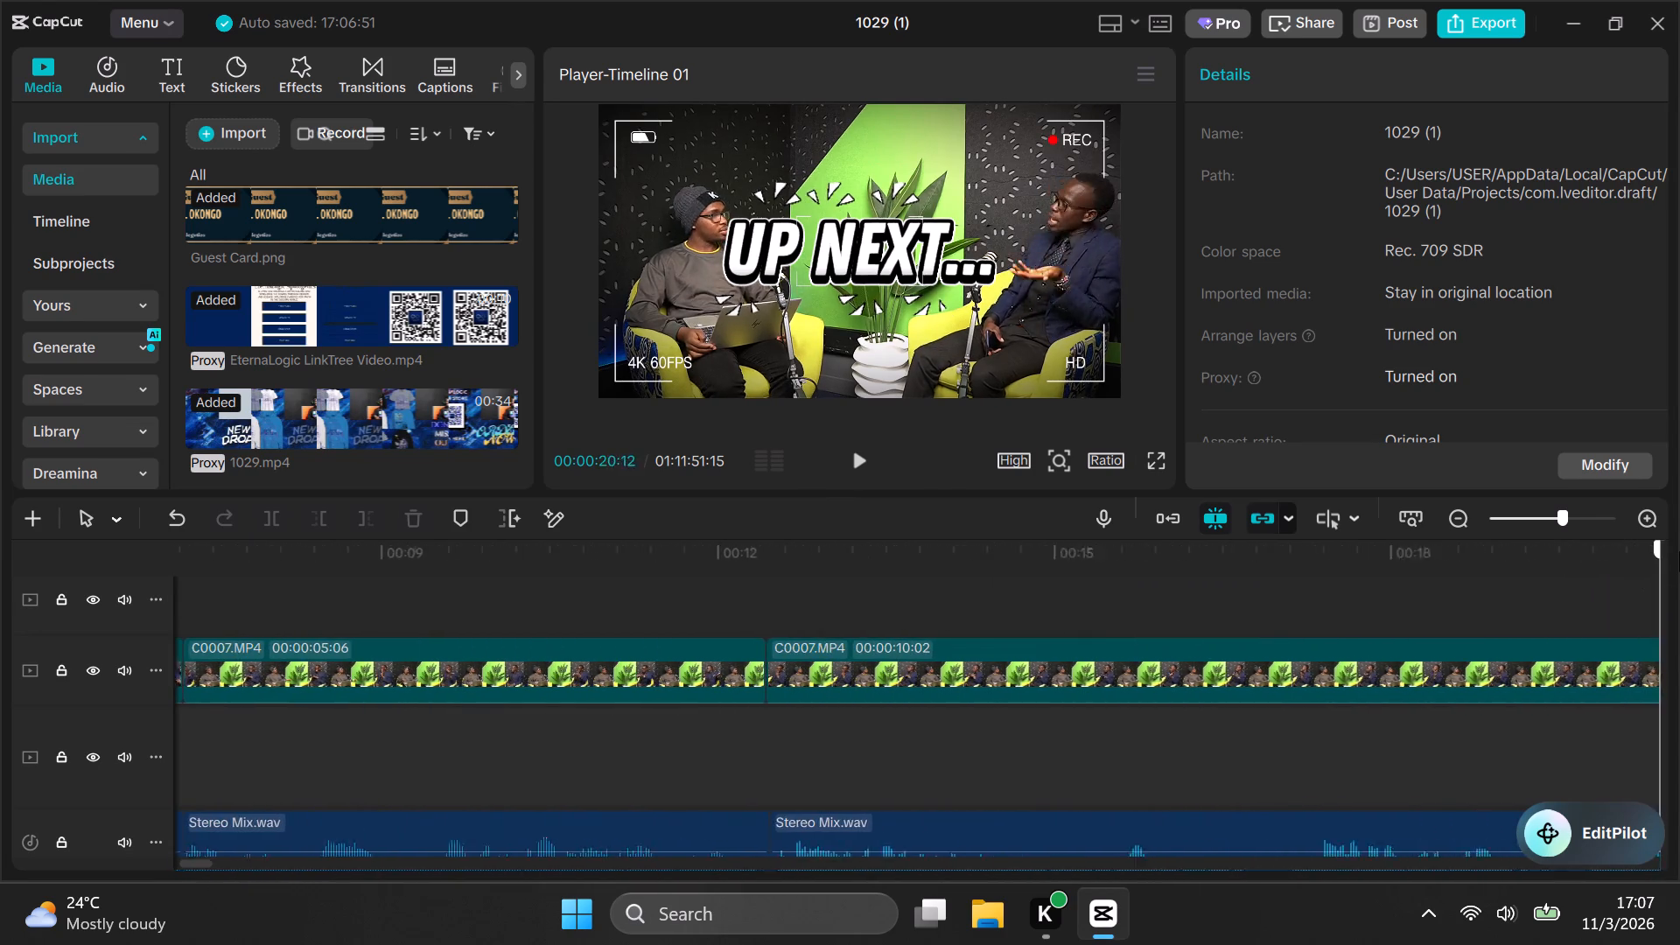
{"action": "left_click_drag", "start_coordinate": [1679, 551], "coordinate": [1679, 562]}
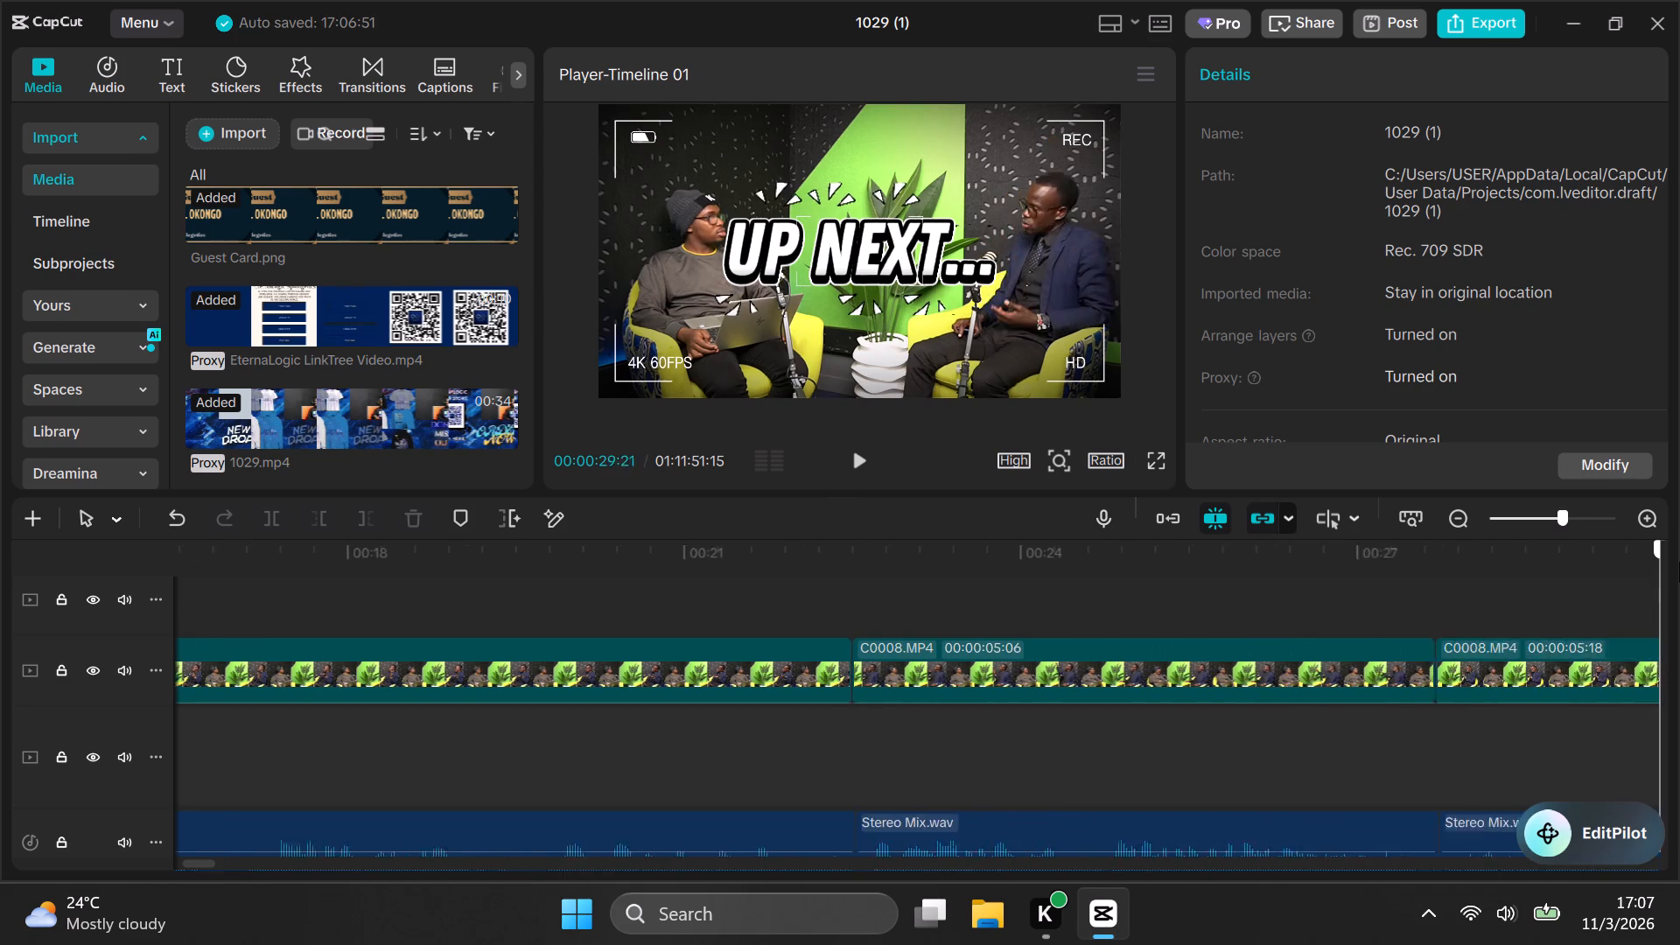
{"action": "left_click_drag", "start_coordinate": [1679, 562], "coordinate": [1598, 542]}
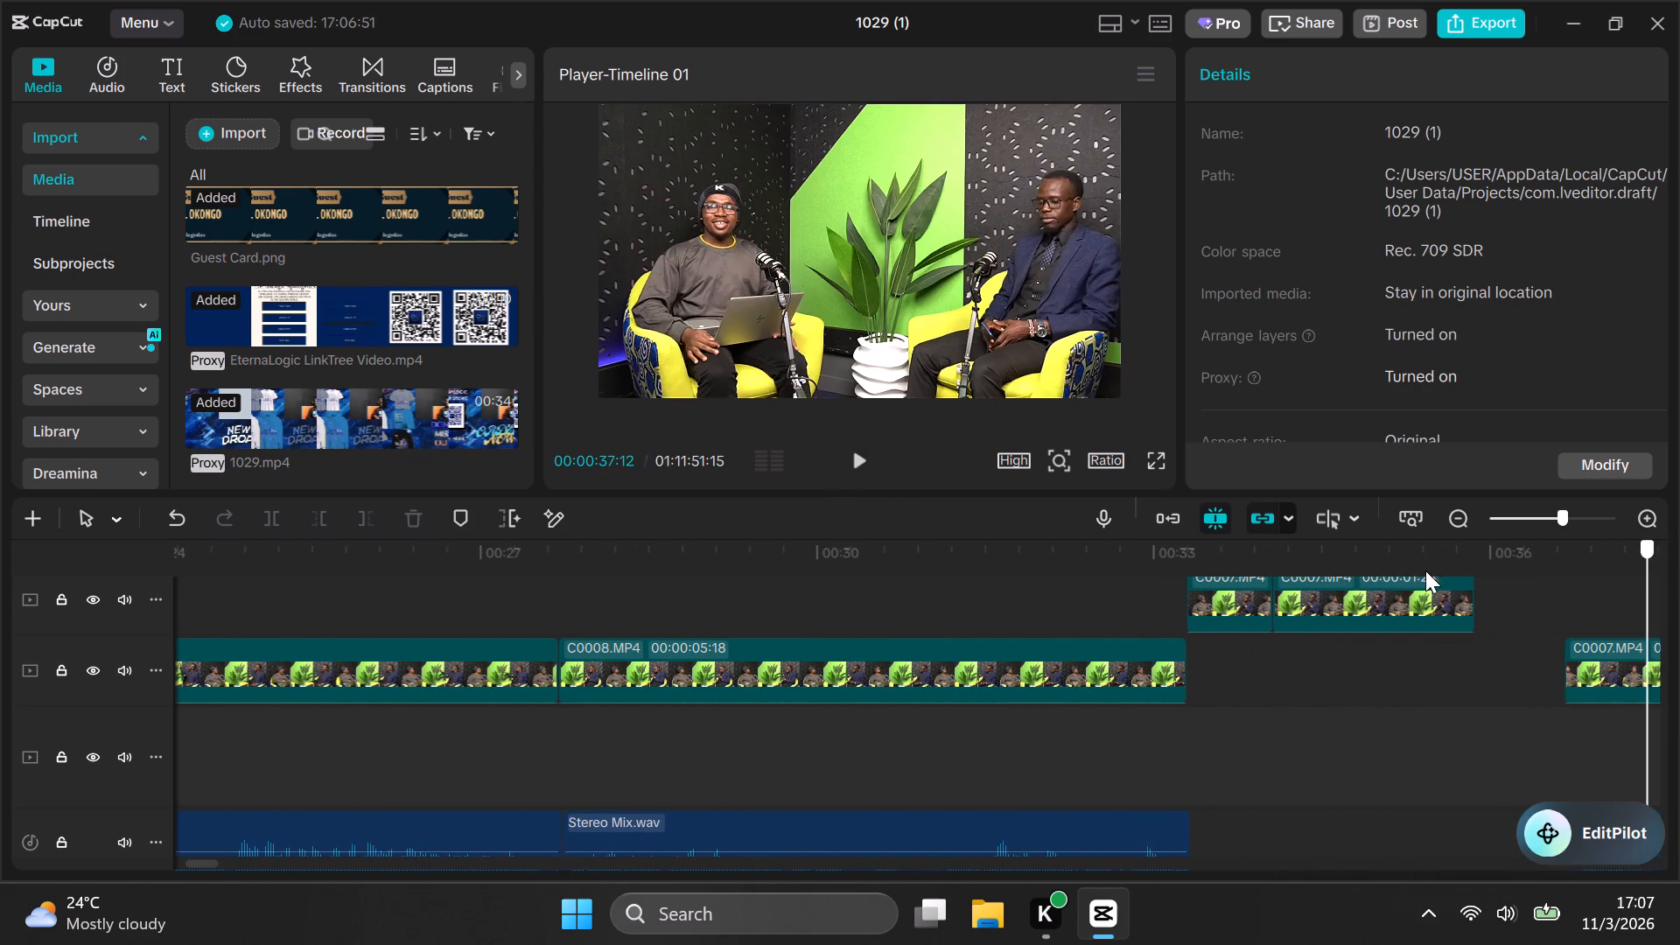
Delete the two short Stereo Mix.wav pieces after 00:00:33 on the second audio track.
{"action": "left_click", "coordinate": [1185, 745]}
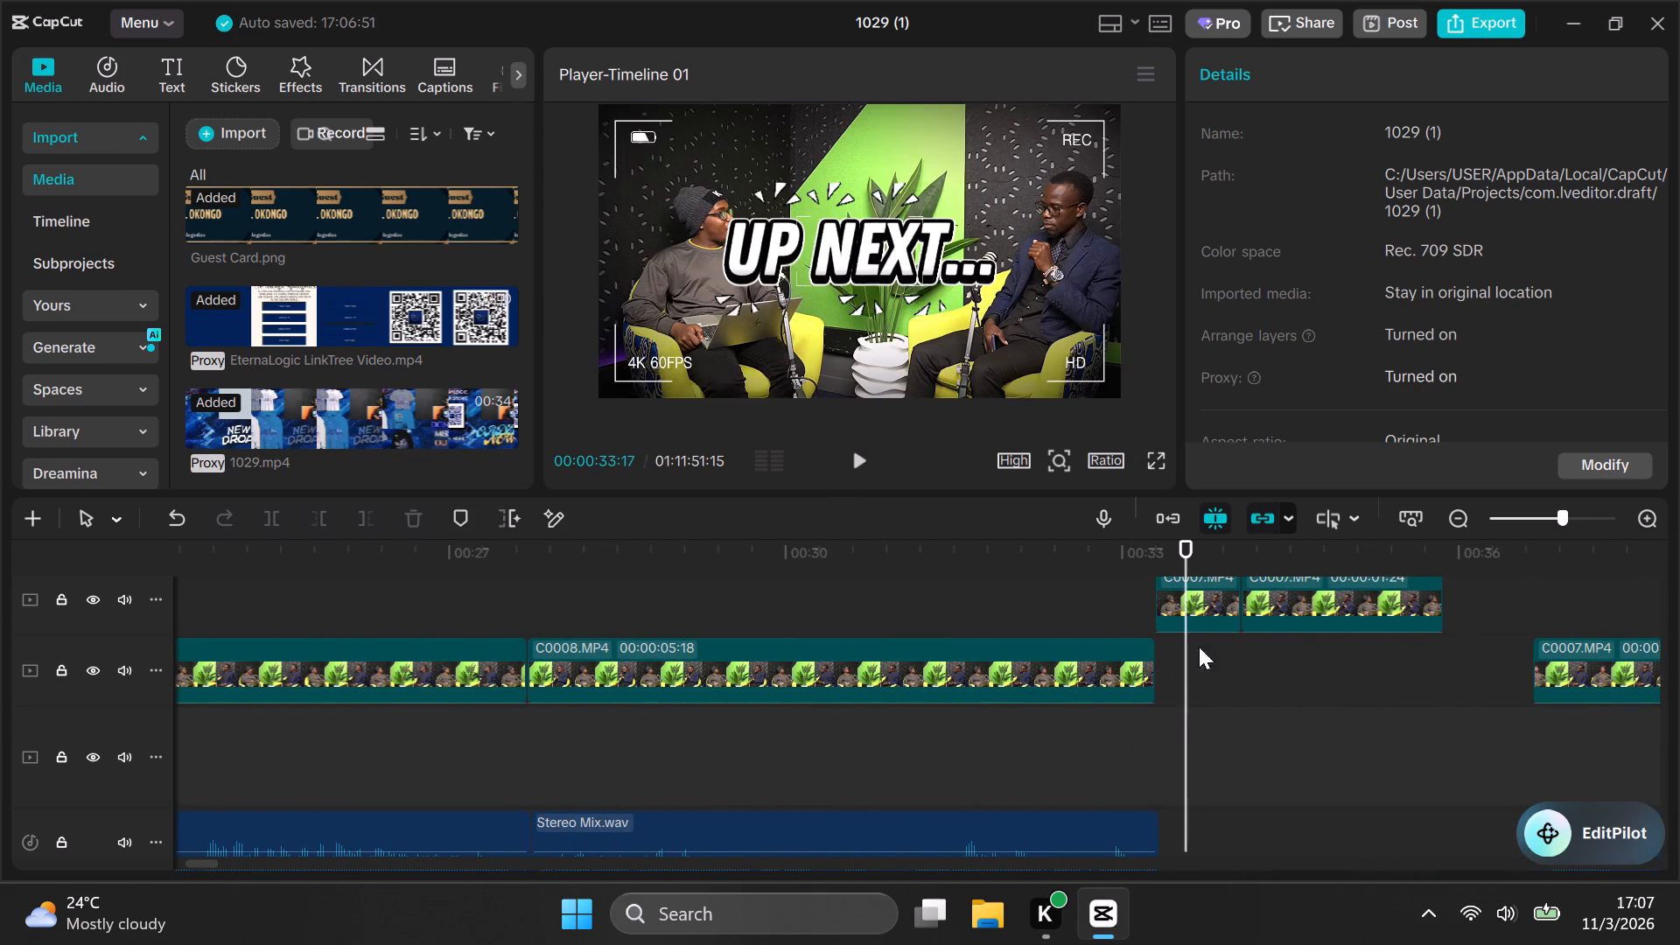
{"action": "scroll", "coordinate": [1214, 692], "scroll_direction": "down", "scroll_amount": 4}
{"action": "left_click", "coordinate": [1216, 778]}
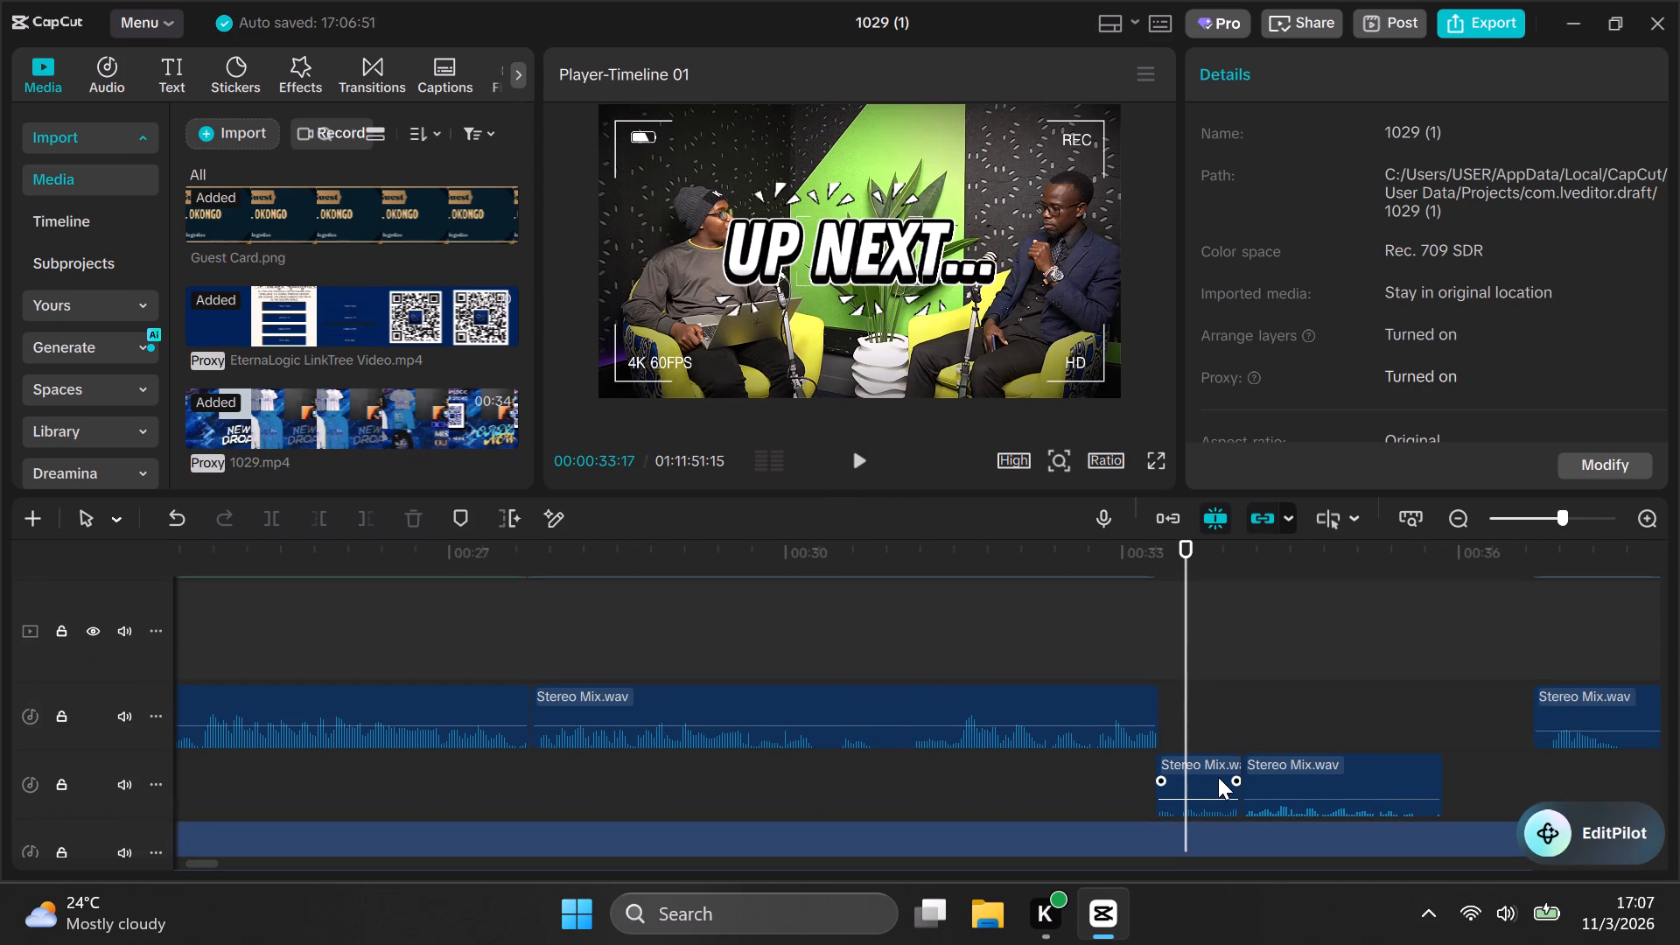
{"action": "key", "text": "BackSpace"}
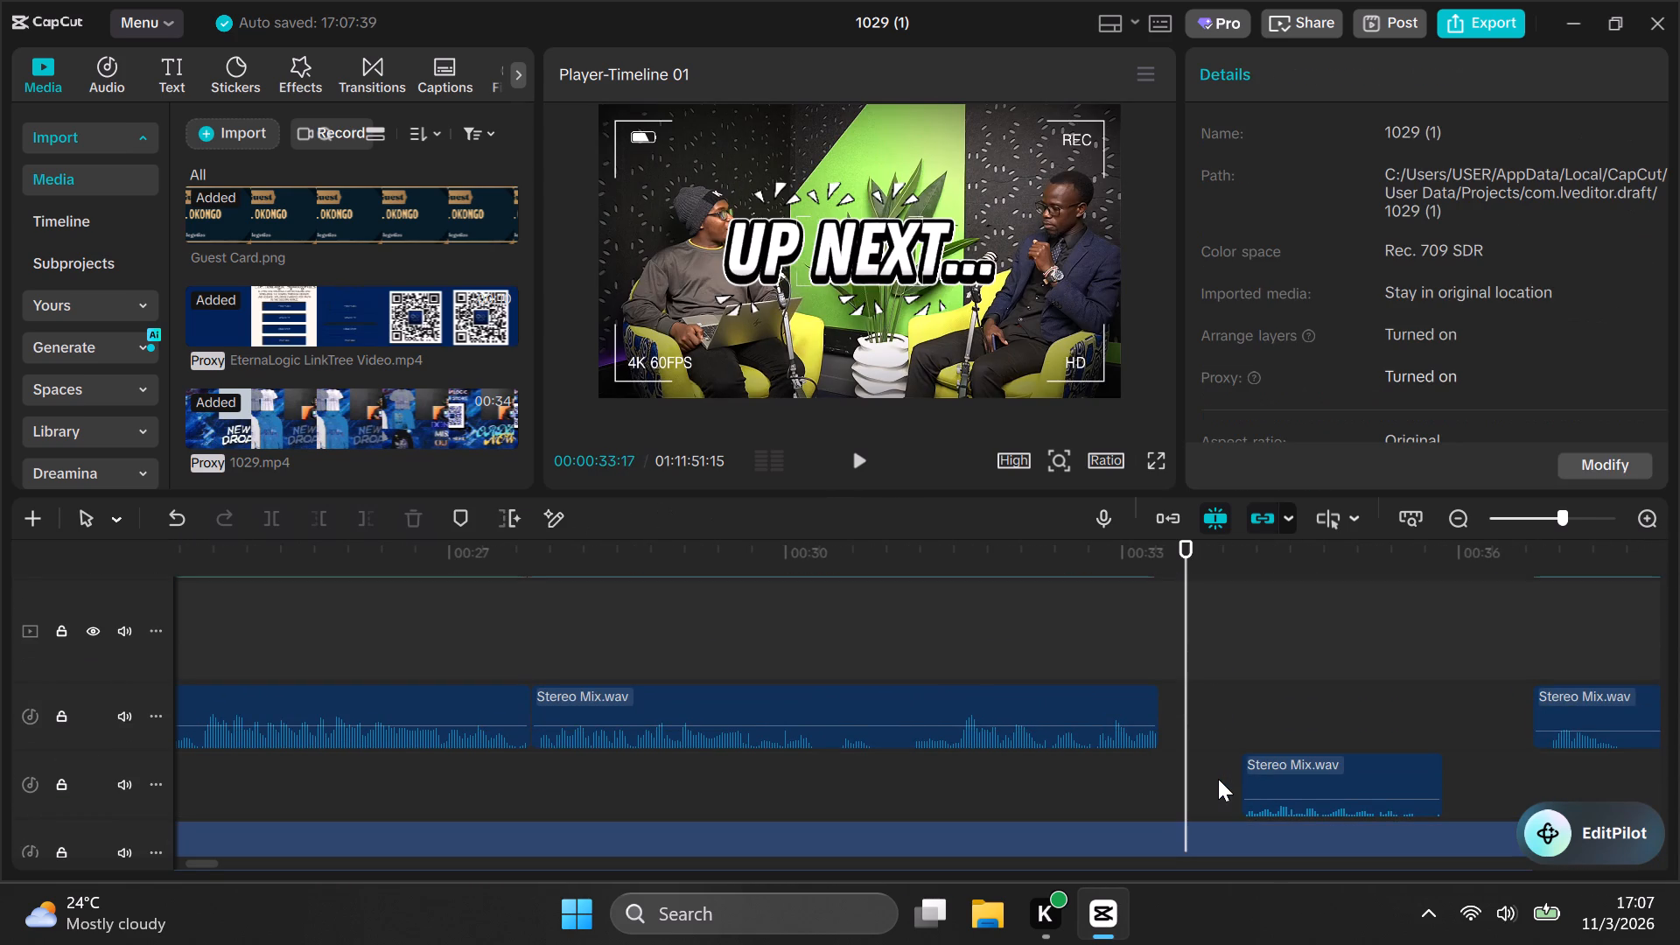
{"action": "left_click", "coordinate": [1289, 789]}
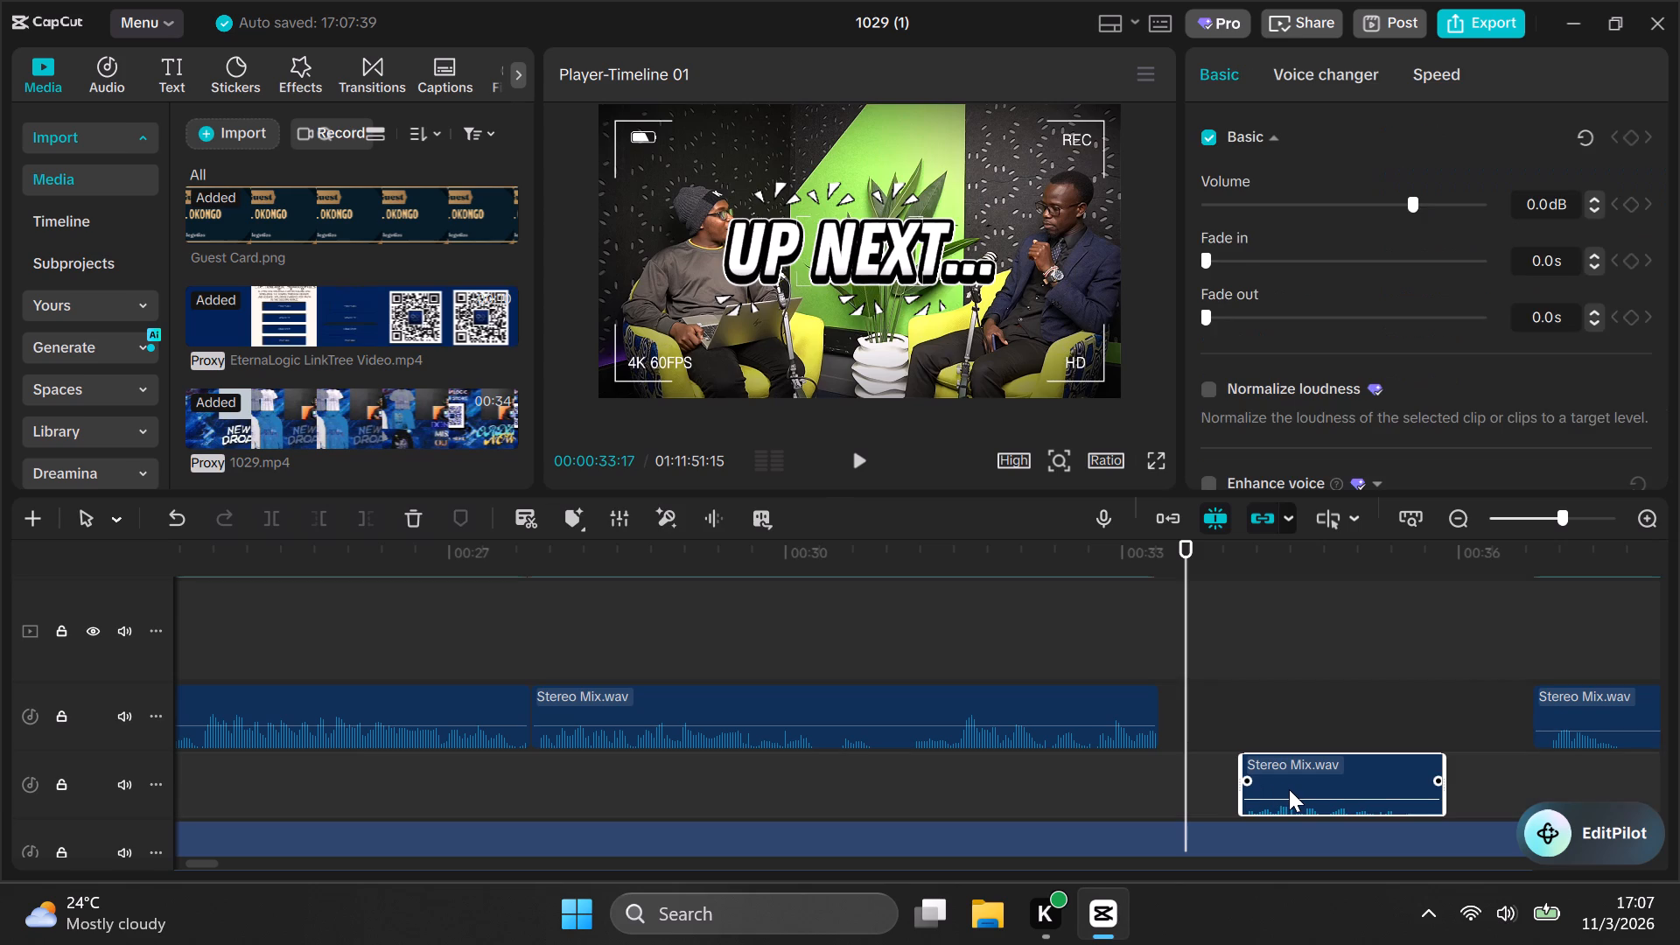
{"action": "key", "text": "BackSpace"}
Delete the two short C0007.MP4 clips after 00:00:33 on the upper video track.
{"action": "scroll", "coordinate": [1313, 791], "scroll_direction": "up", "scroll_amount": 3}
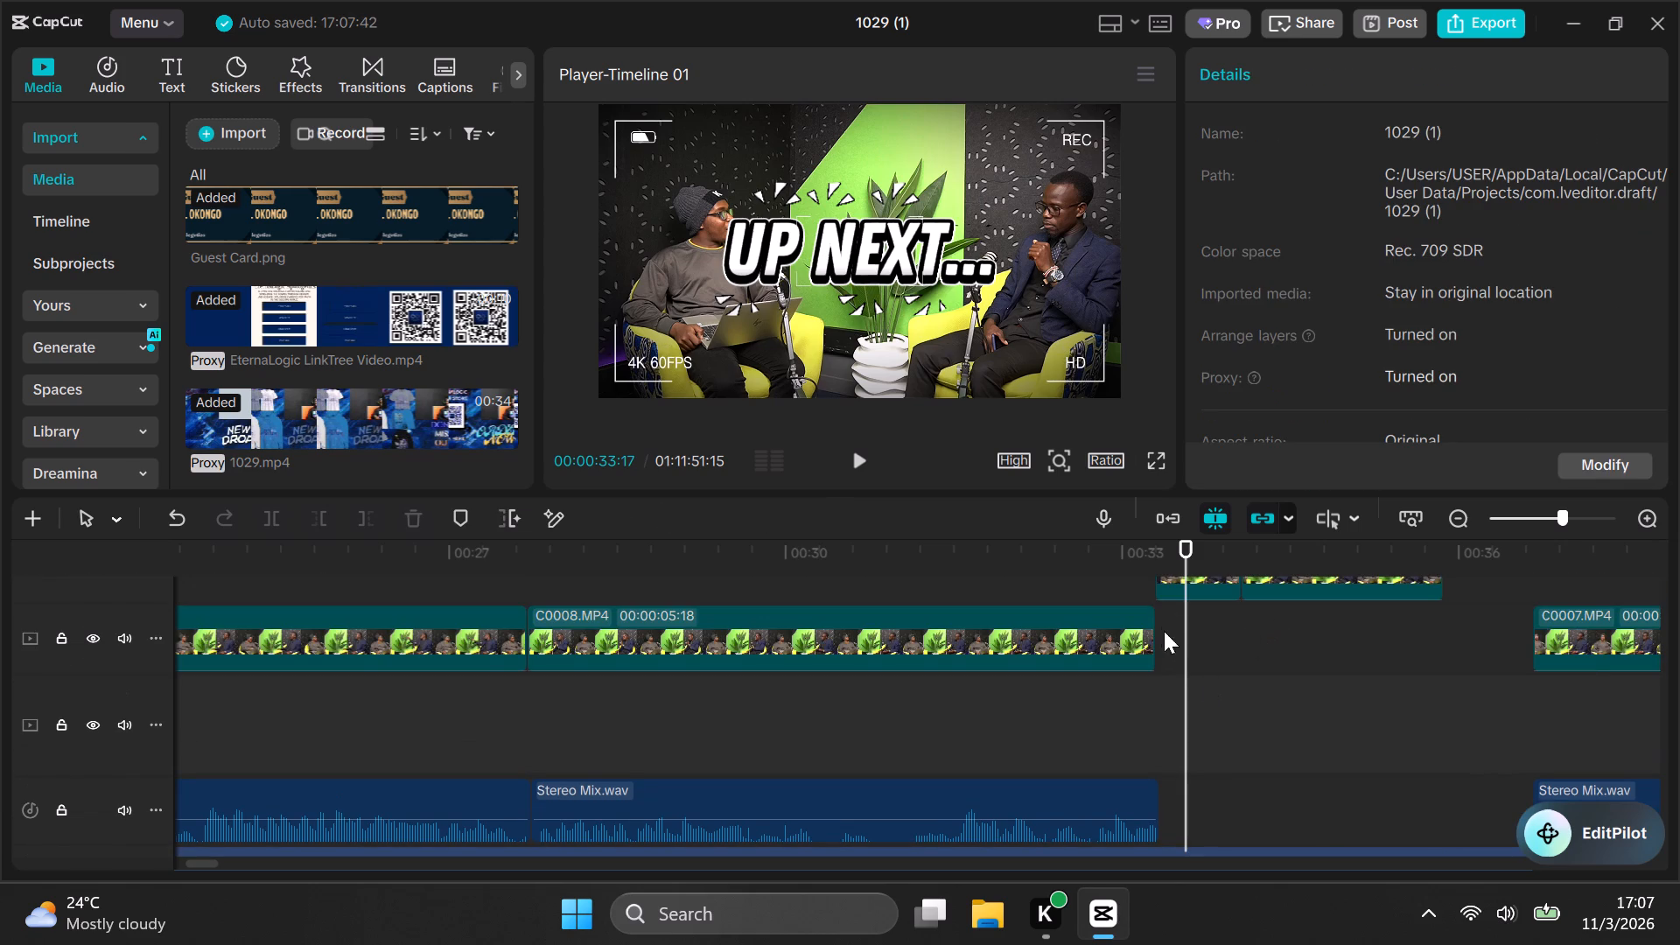
{"action": "left_click", "coordinate": [1228, 572]}
{"action": "left_click", "coordinate": [1287, 587]}
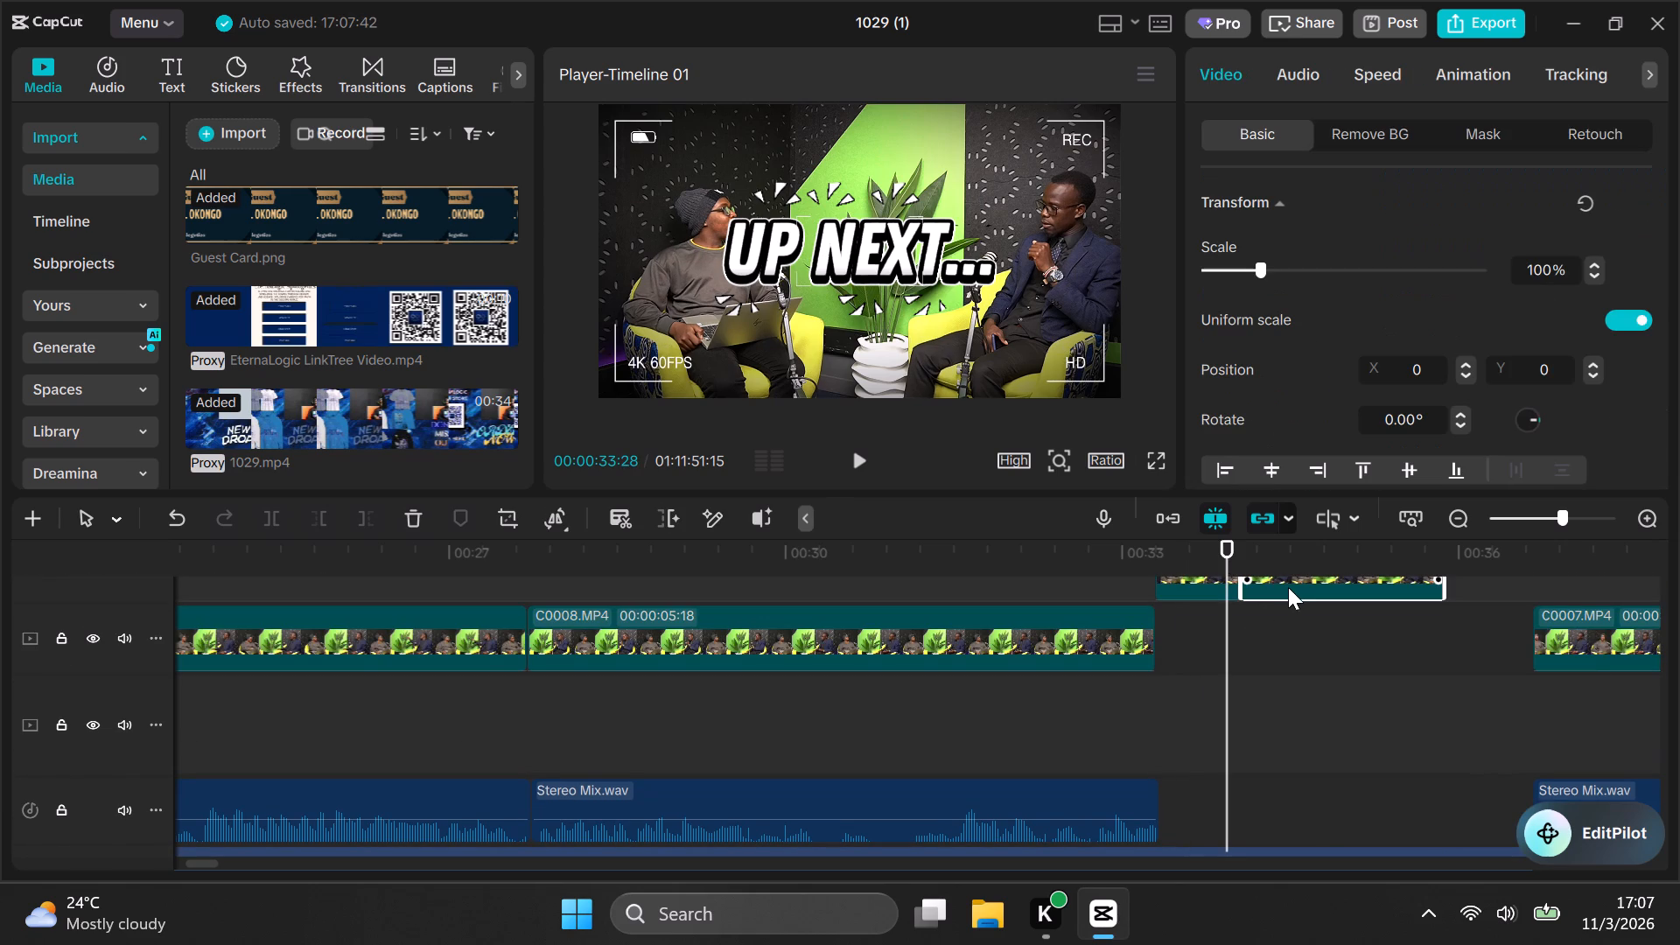
{"action": "key", "text": "BackSpace"}
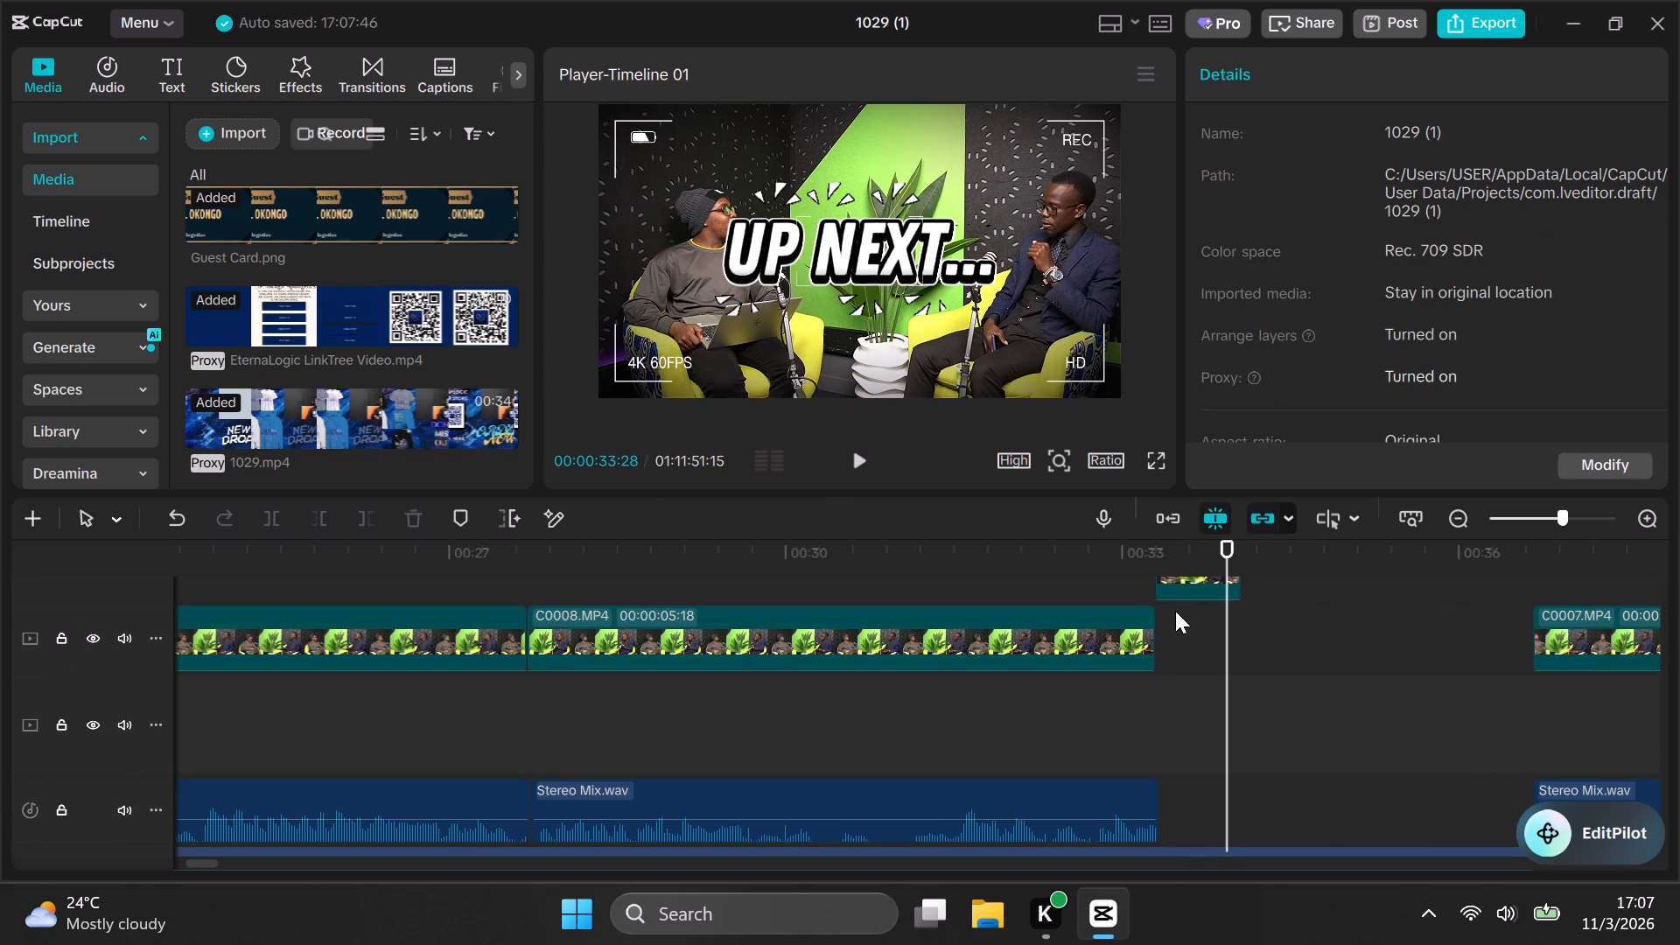
{"action": "scroll", "coordinate": [1189, 631], "scroll_direction": "up", "scroll_amount": 4}
{"action": "left_click", "coordinate": [1197, 689]}
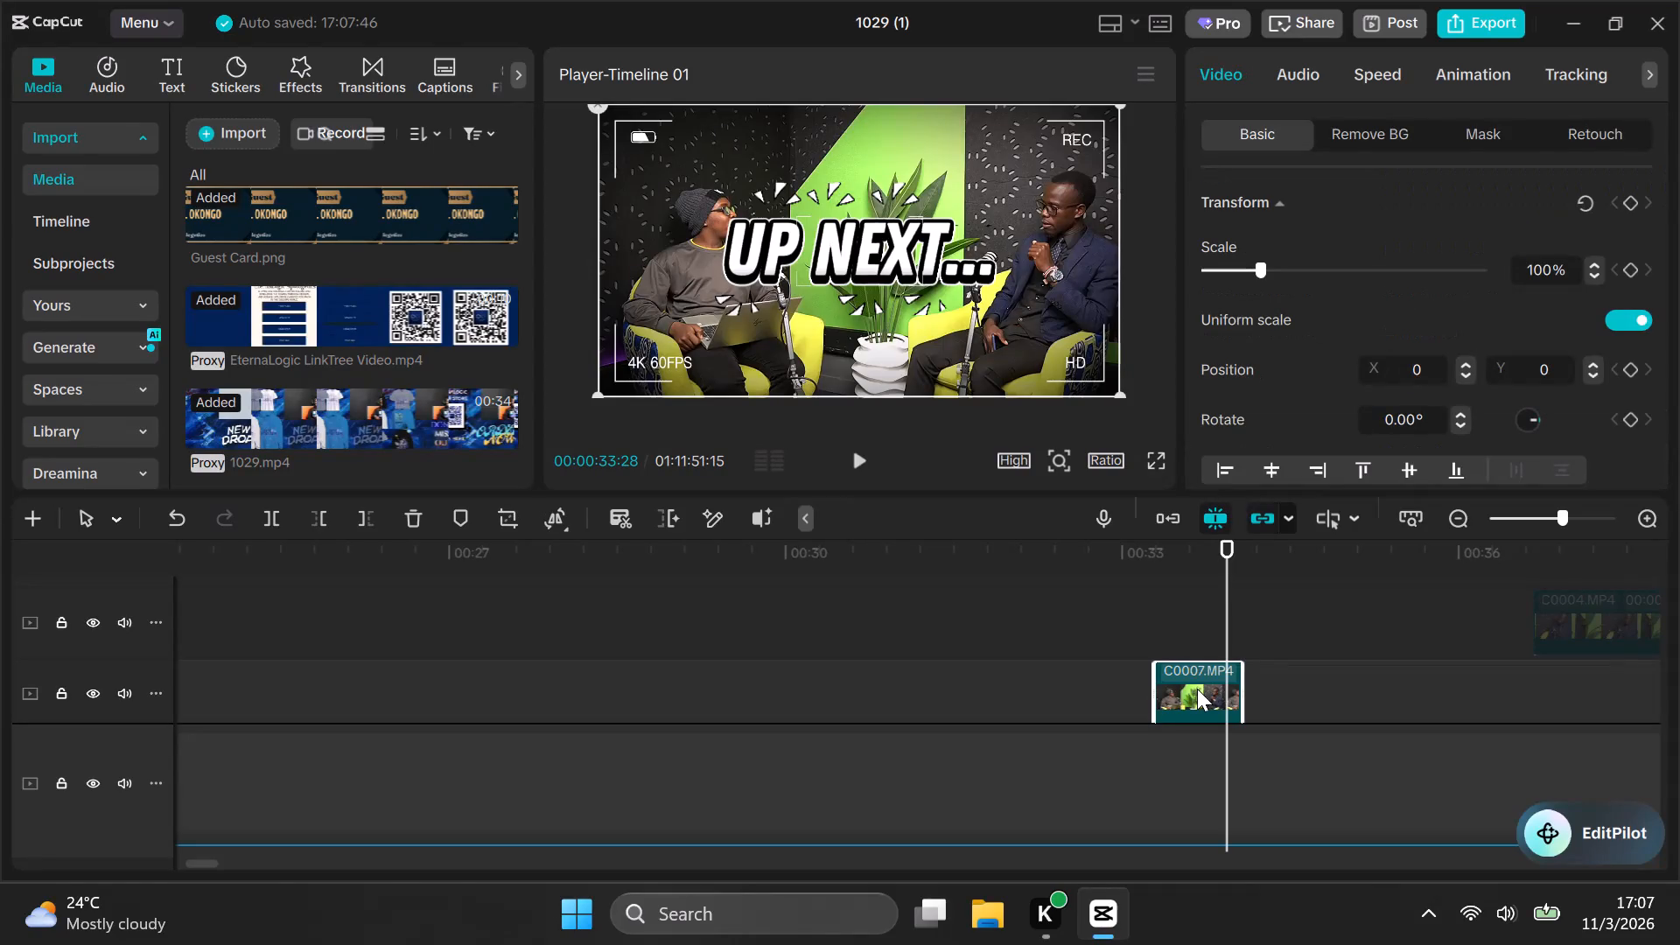
{"action": "key", "text": "BackSpace"}
Check the cut near 00:00:33 and trim off the end of the Stereo Mix.wav clip there at 00:00:33:08.
{"action": "scroll", "coordinate": [1142, 699], "scroll_direction": "down", "scroll_amount": 6}
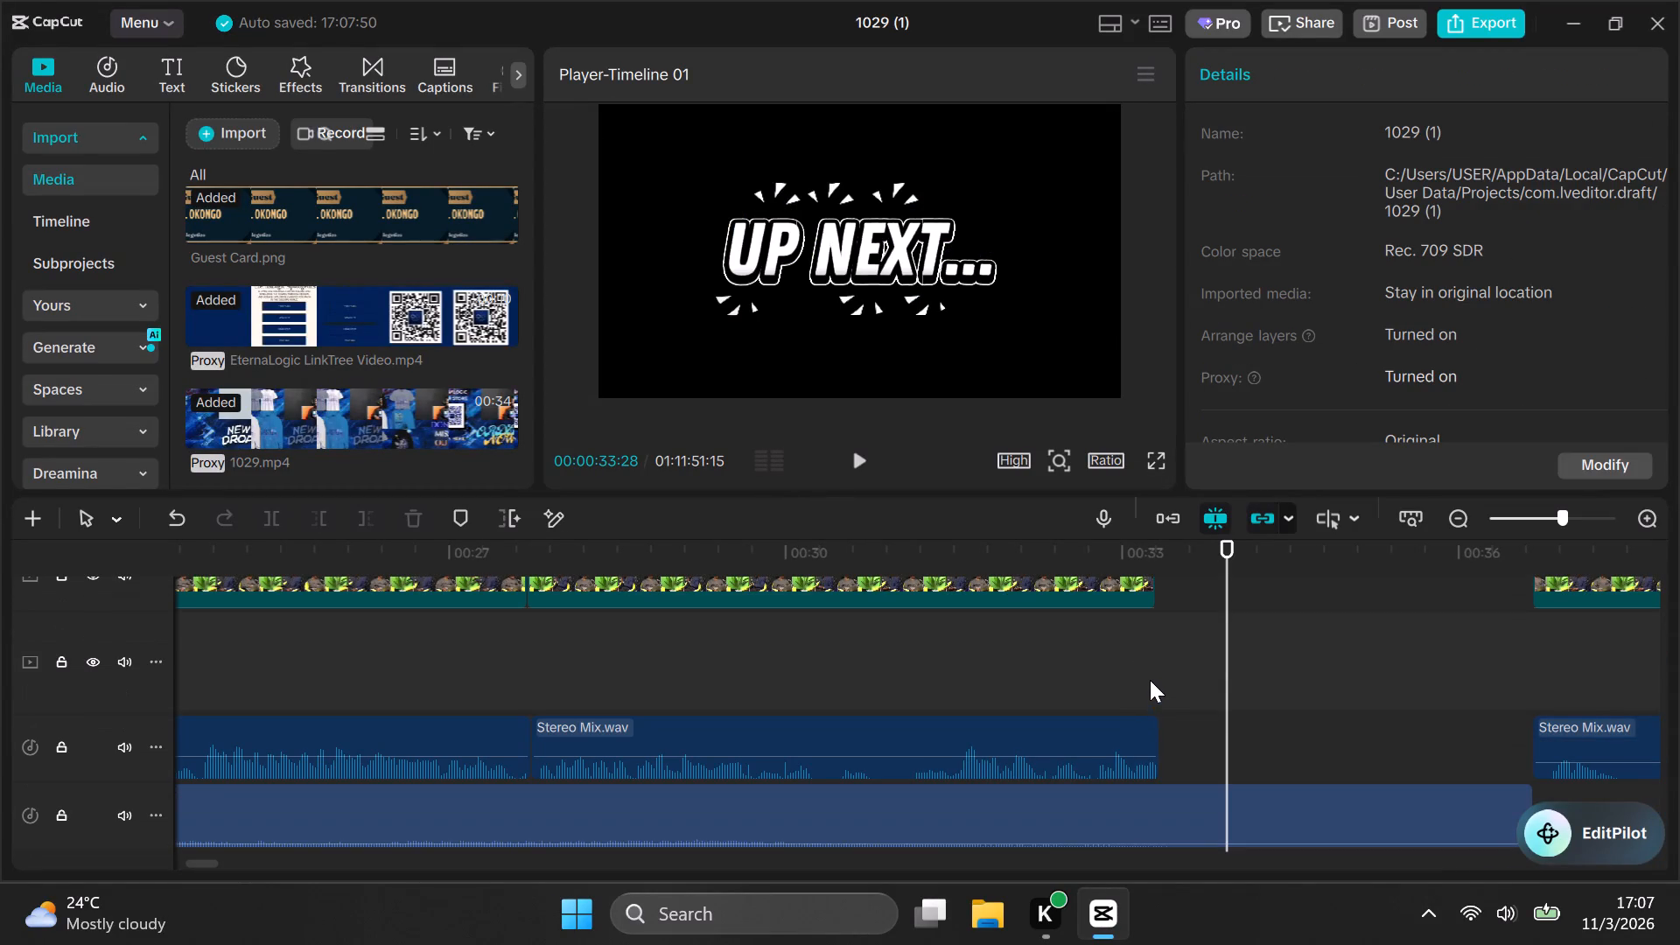
{"action": "left_click", "coordinate": [1150, 680]}
{"action": "key", "text": "Left"}
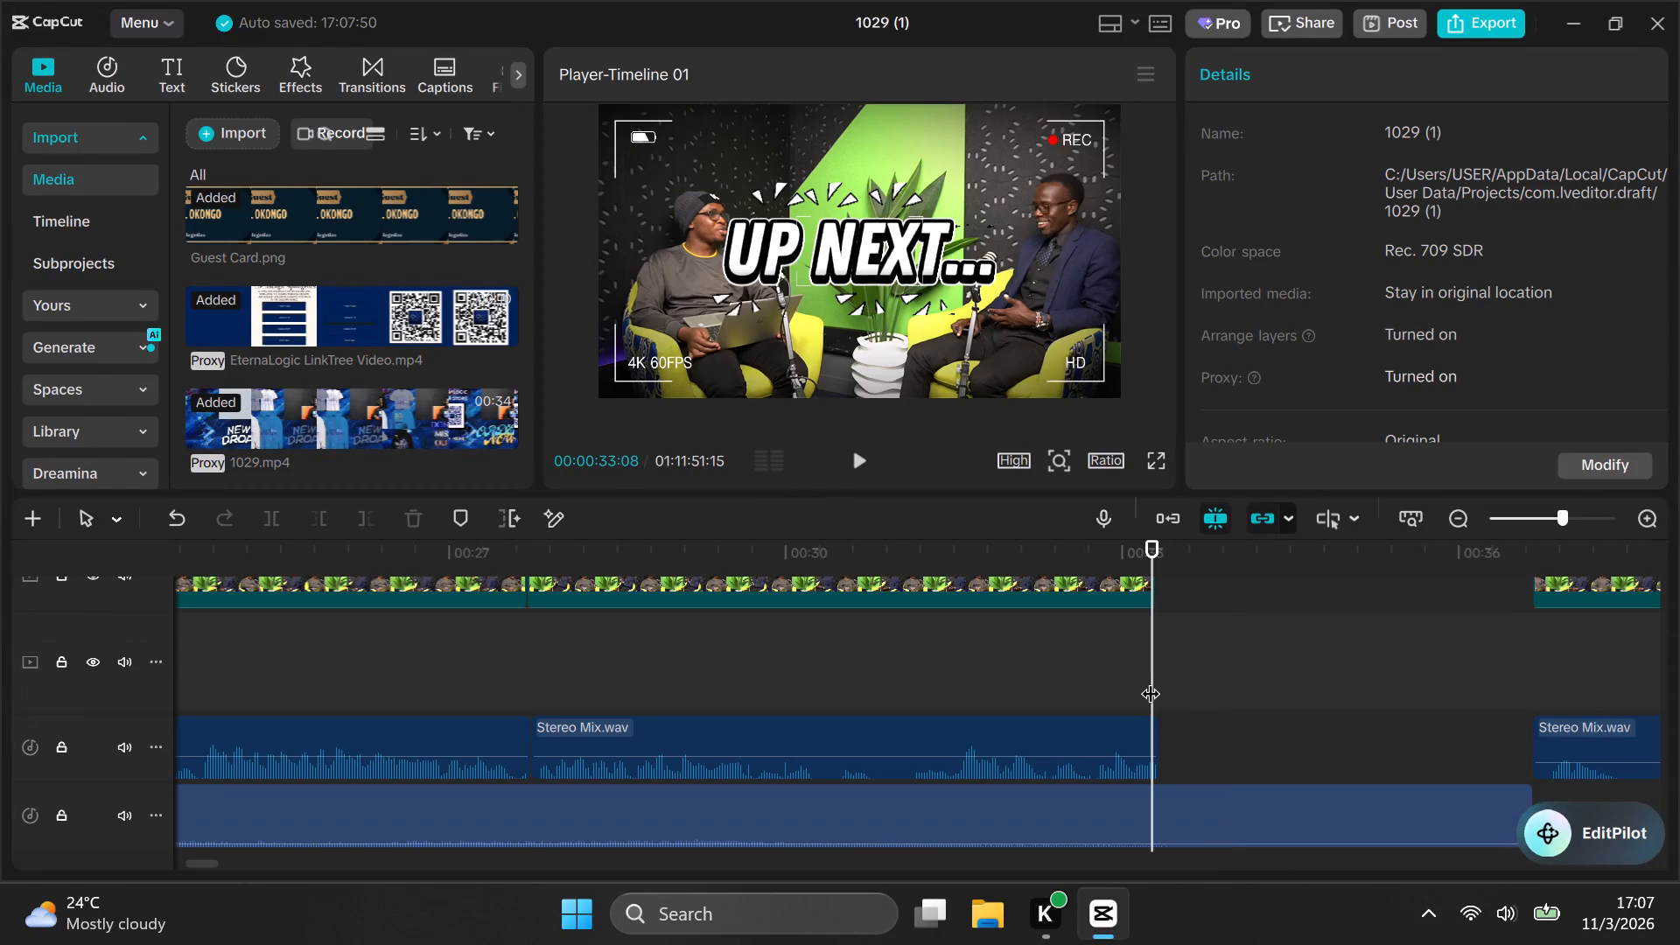
{"action": "key", "text": "Right"}
{"action": "key", "text": "Left"}
{"action": "key", "text": "space"}
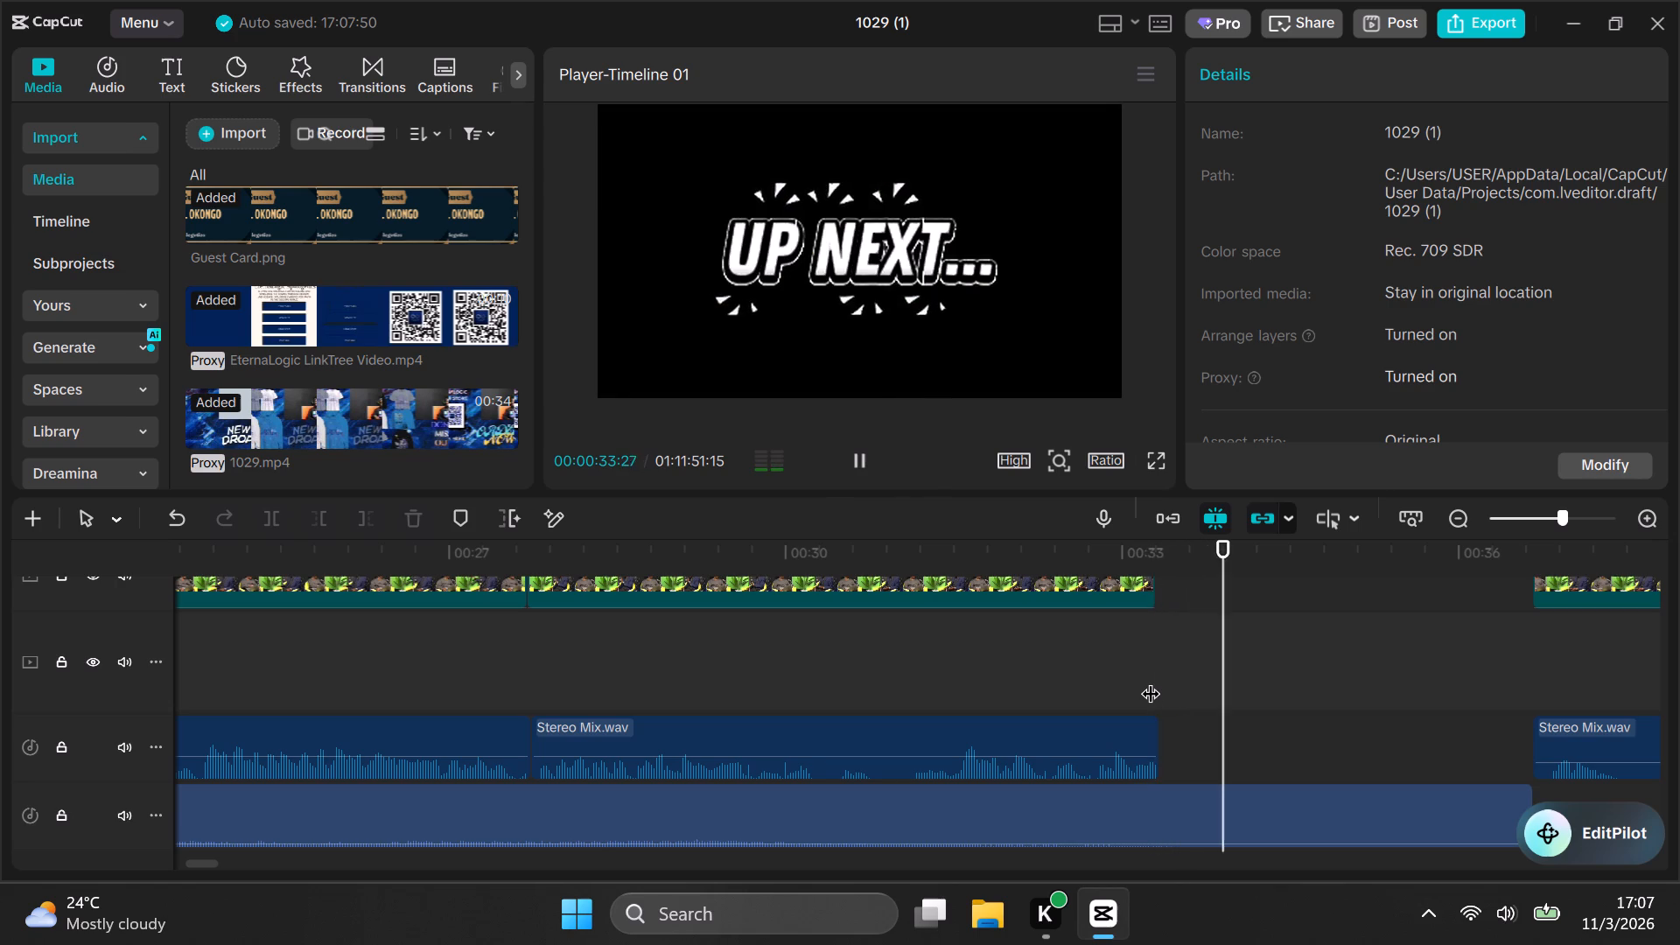
{"action": "left_click", "coordinate": [1150, 680]}
{"action": "key", "text": "Left"}
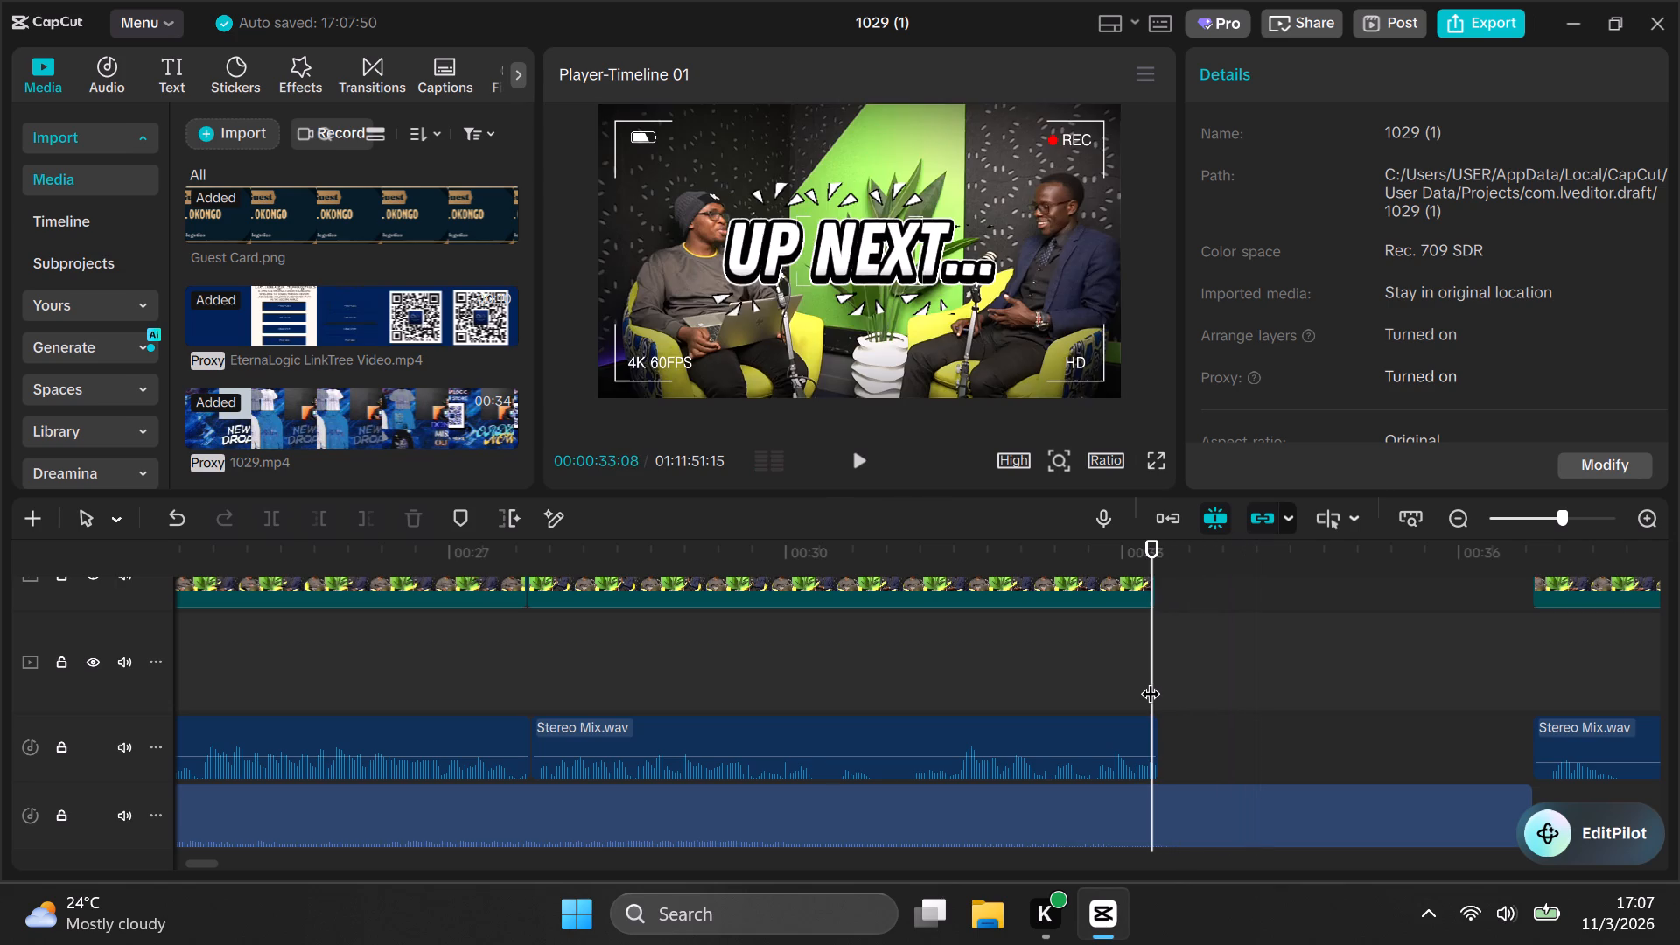
{"action": "left_click", "coordinate": [1131, 722]}
{"action": "left_click", "coordinate": [365, 510]}
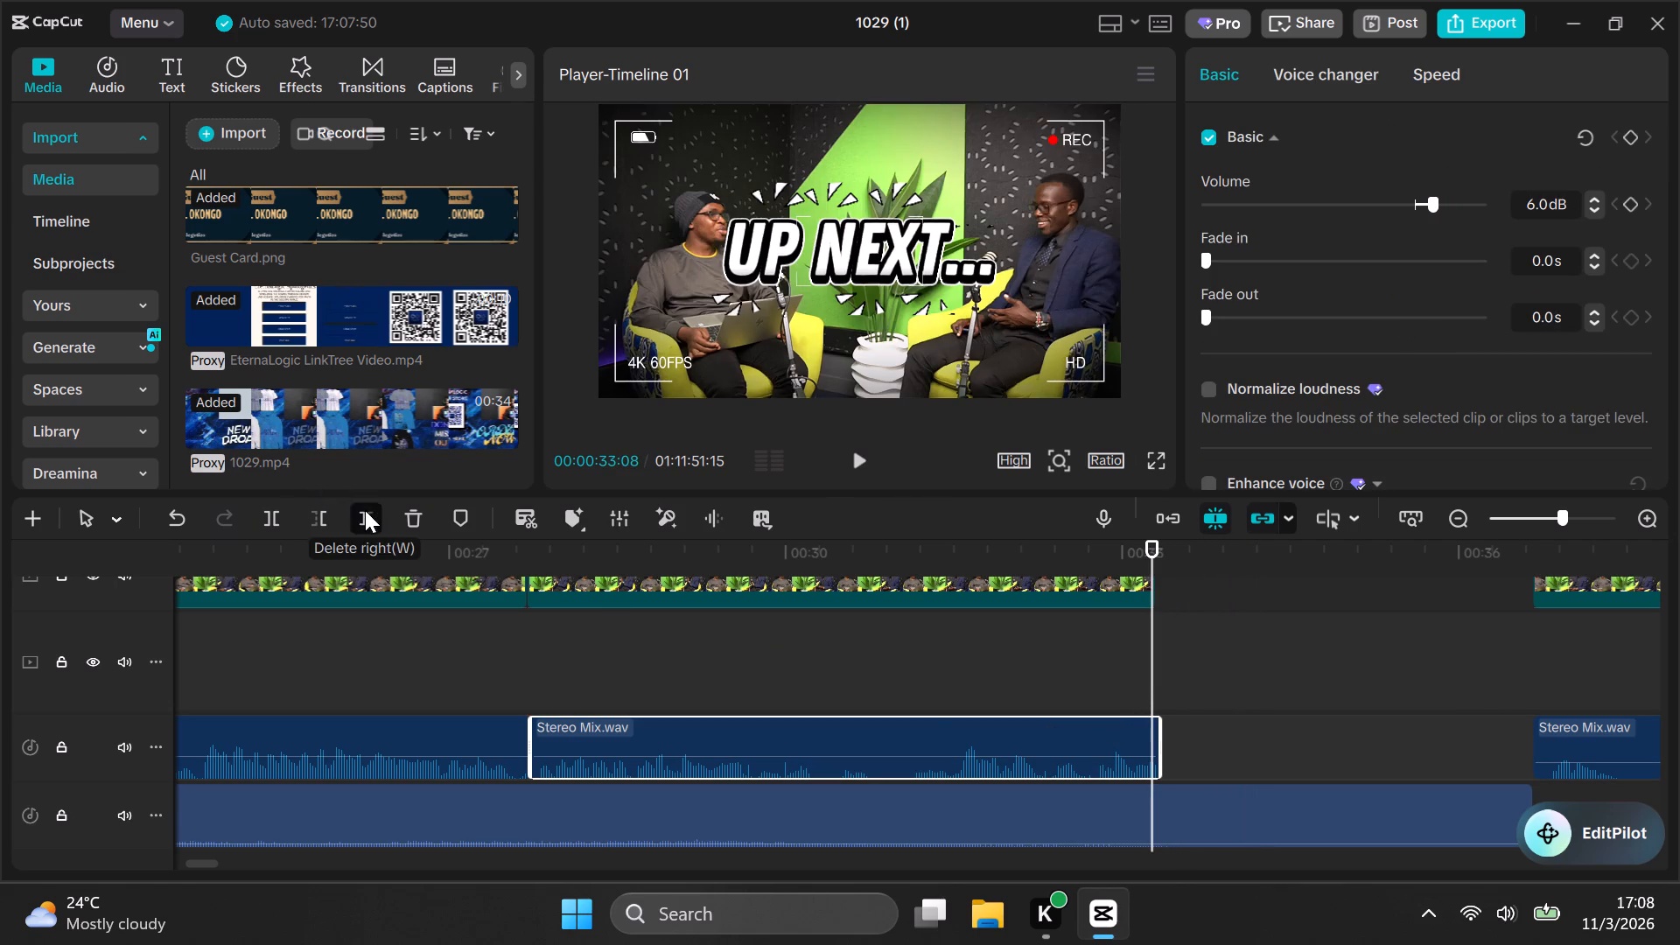
Trim off the end of the background music clip on the lower audio track at 00:00:33:08.
{"action": "scroll", "coordinate": [1135, 808], "scroll_direction": "down", "scroll_amount": 2}
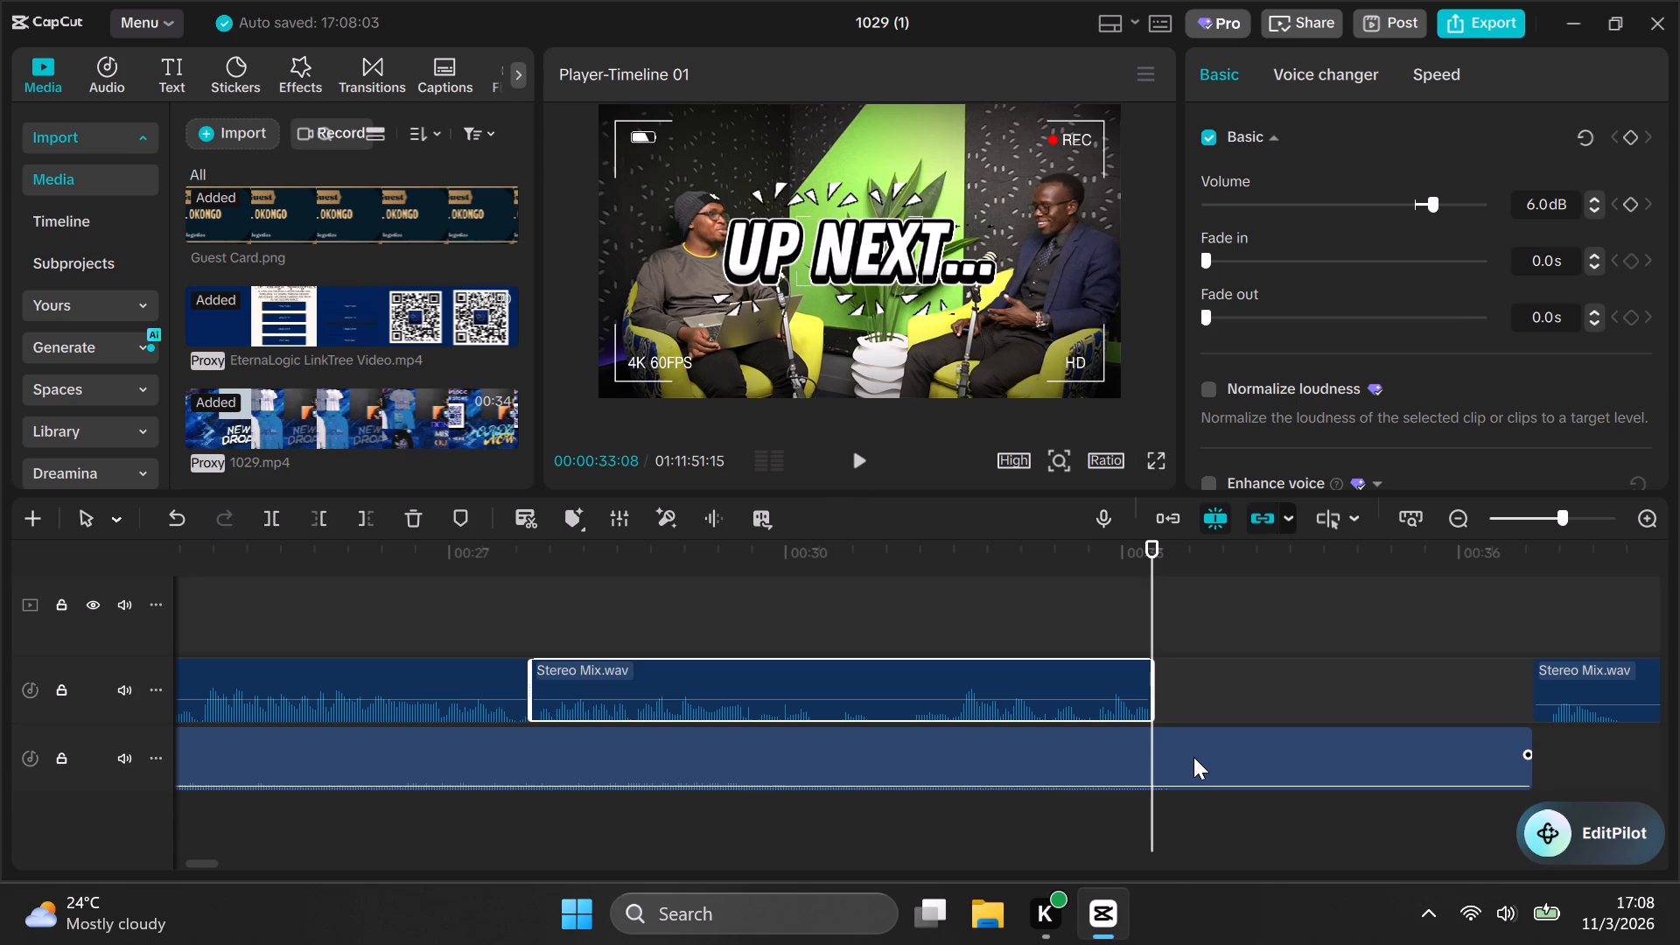
{"action": "left_click", "coordinate": [370, 517]}
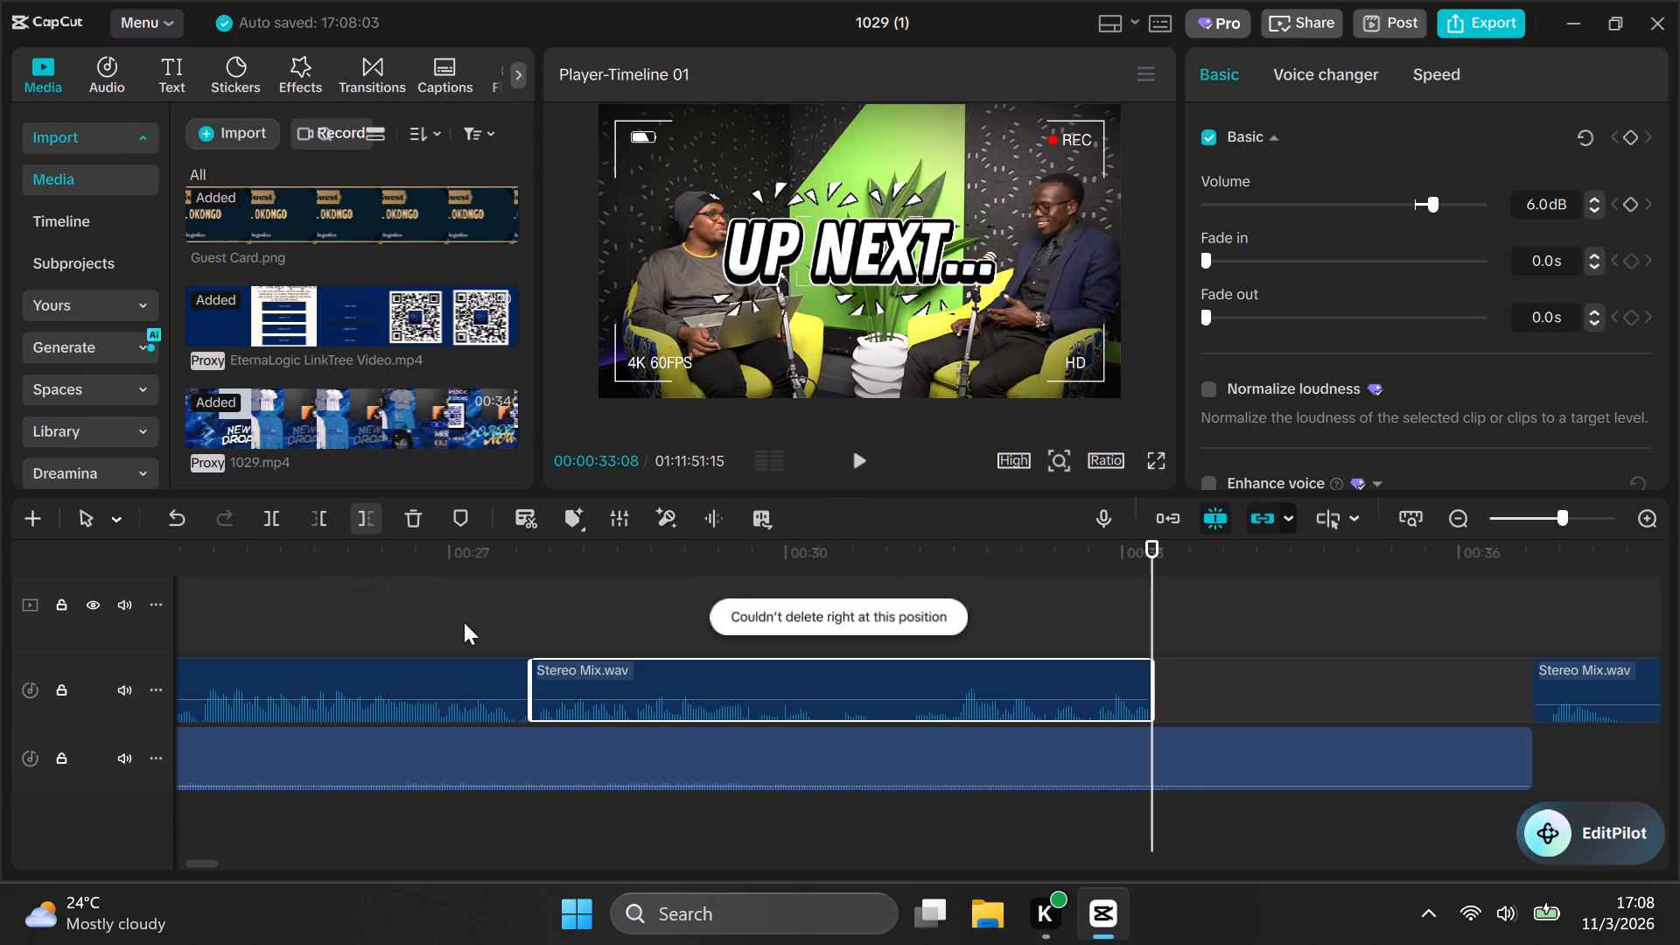
{"action": "left_click", "coordinate": [1000, 738]}
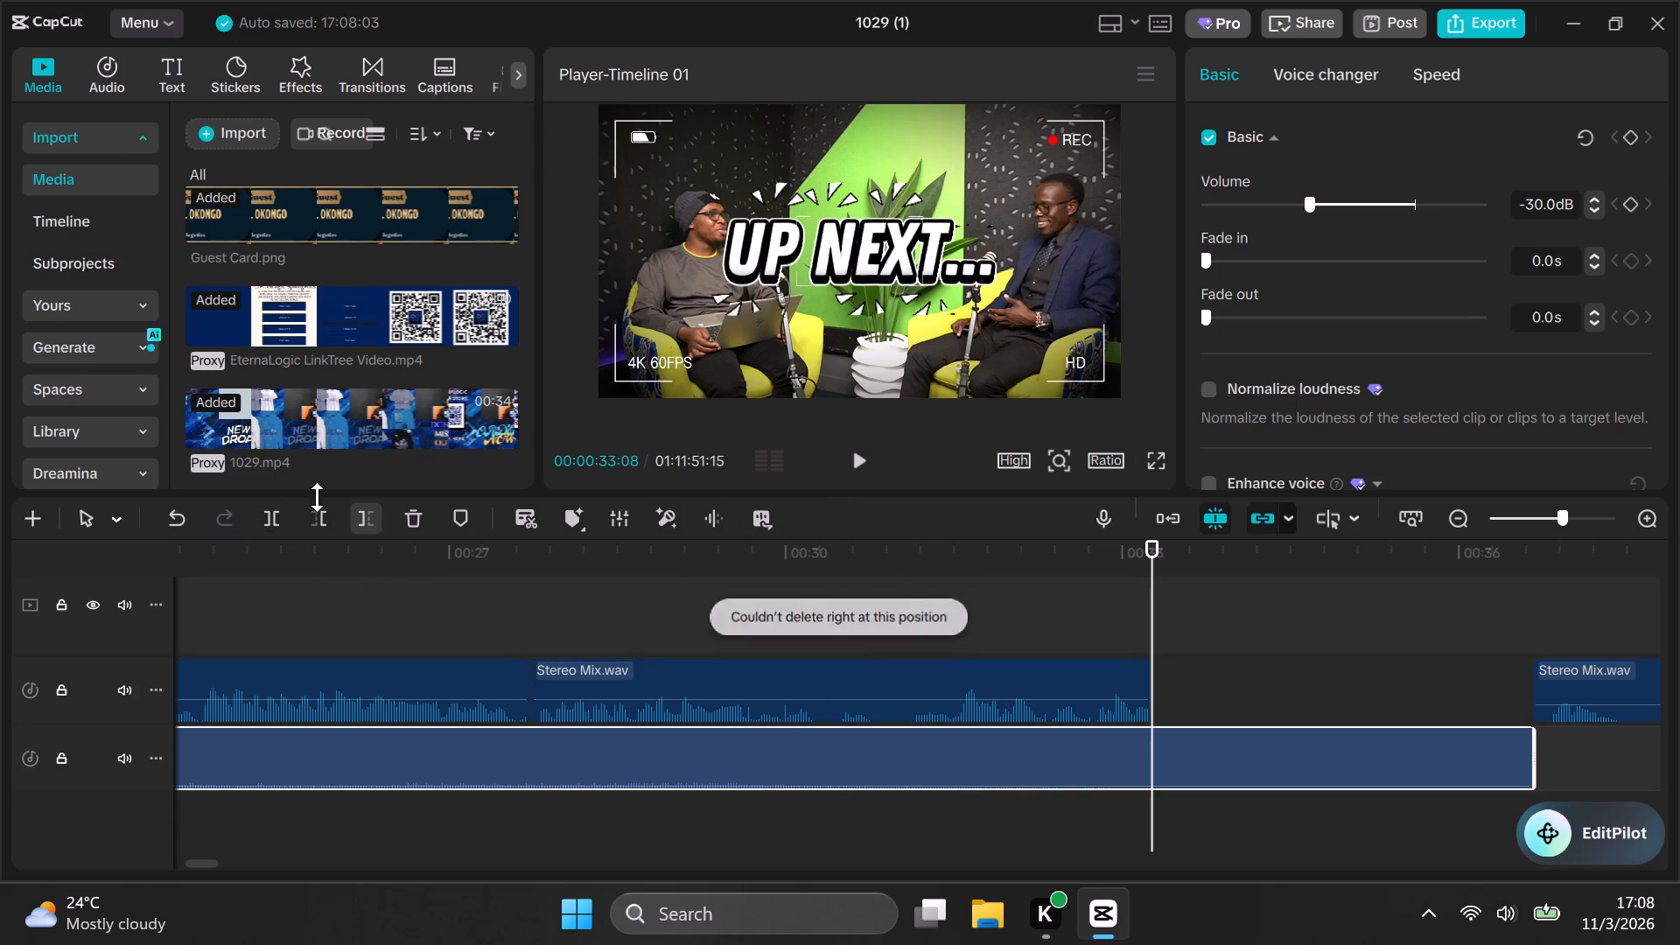
{"action": "left_click", "coordinate": [374, 524]}
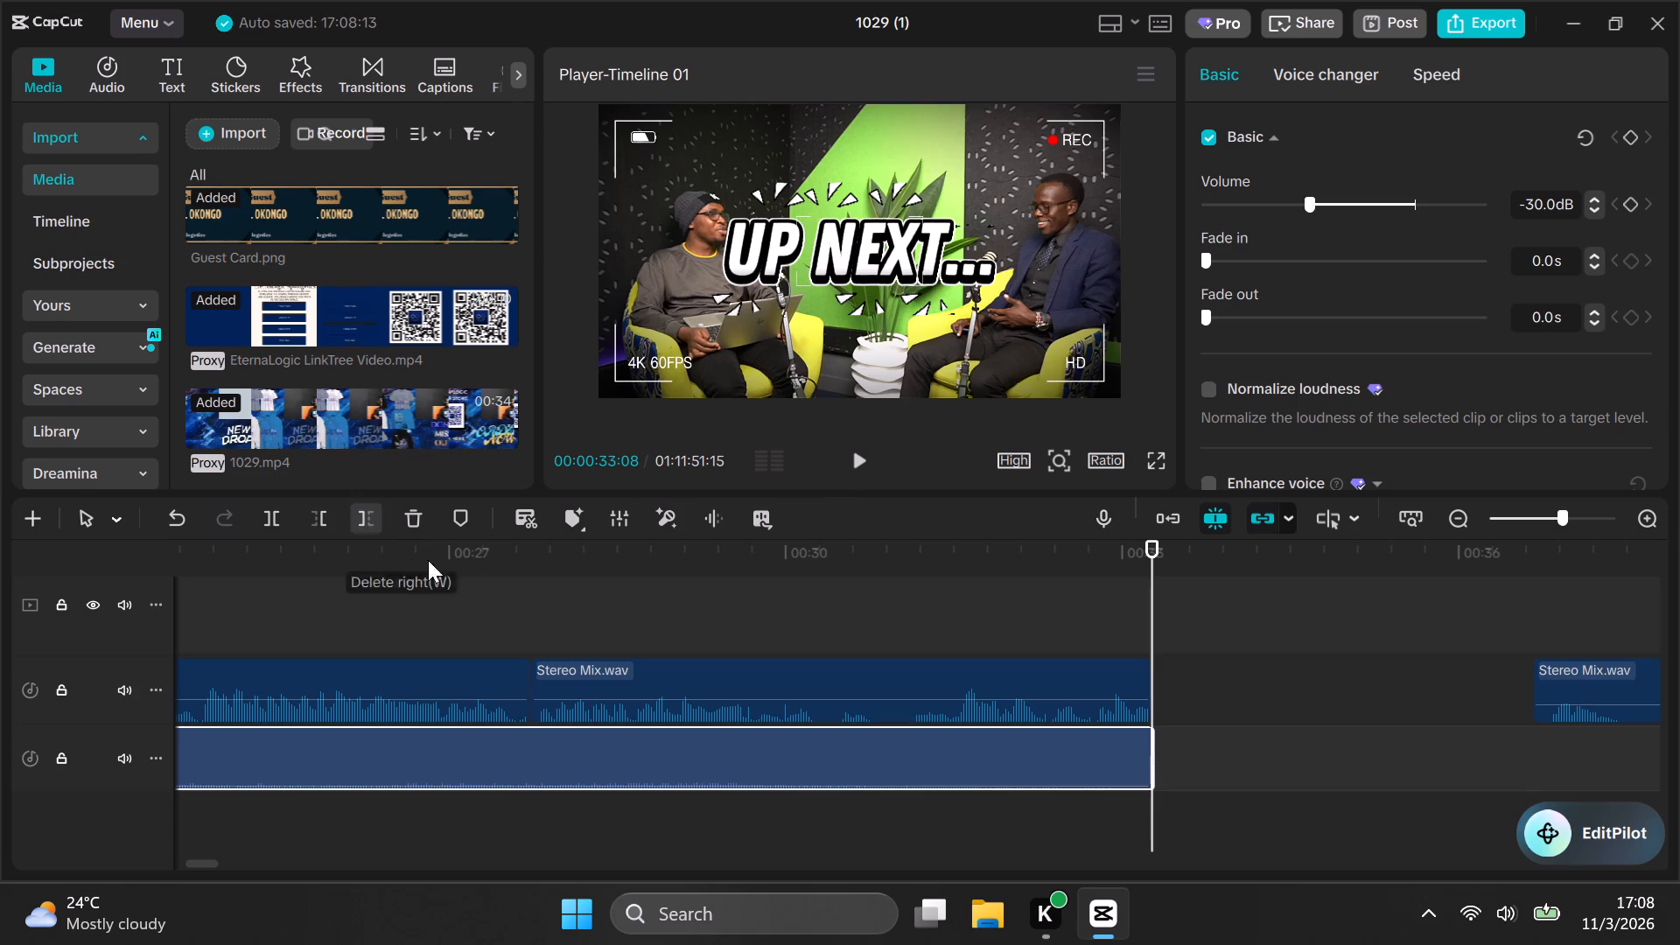
Trim off the end of the teaser's "up next..." text clip at 00:00:33:08.
{"action": "scroll", "coordinate": [995, 645], "scroll_direction": "up", "scroll_amount": 5}
{"action": "scroll", "coordinate": [1073, 660], "scroll_direction": "up", "scroll_amount": 4}
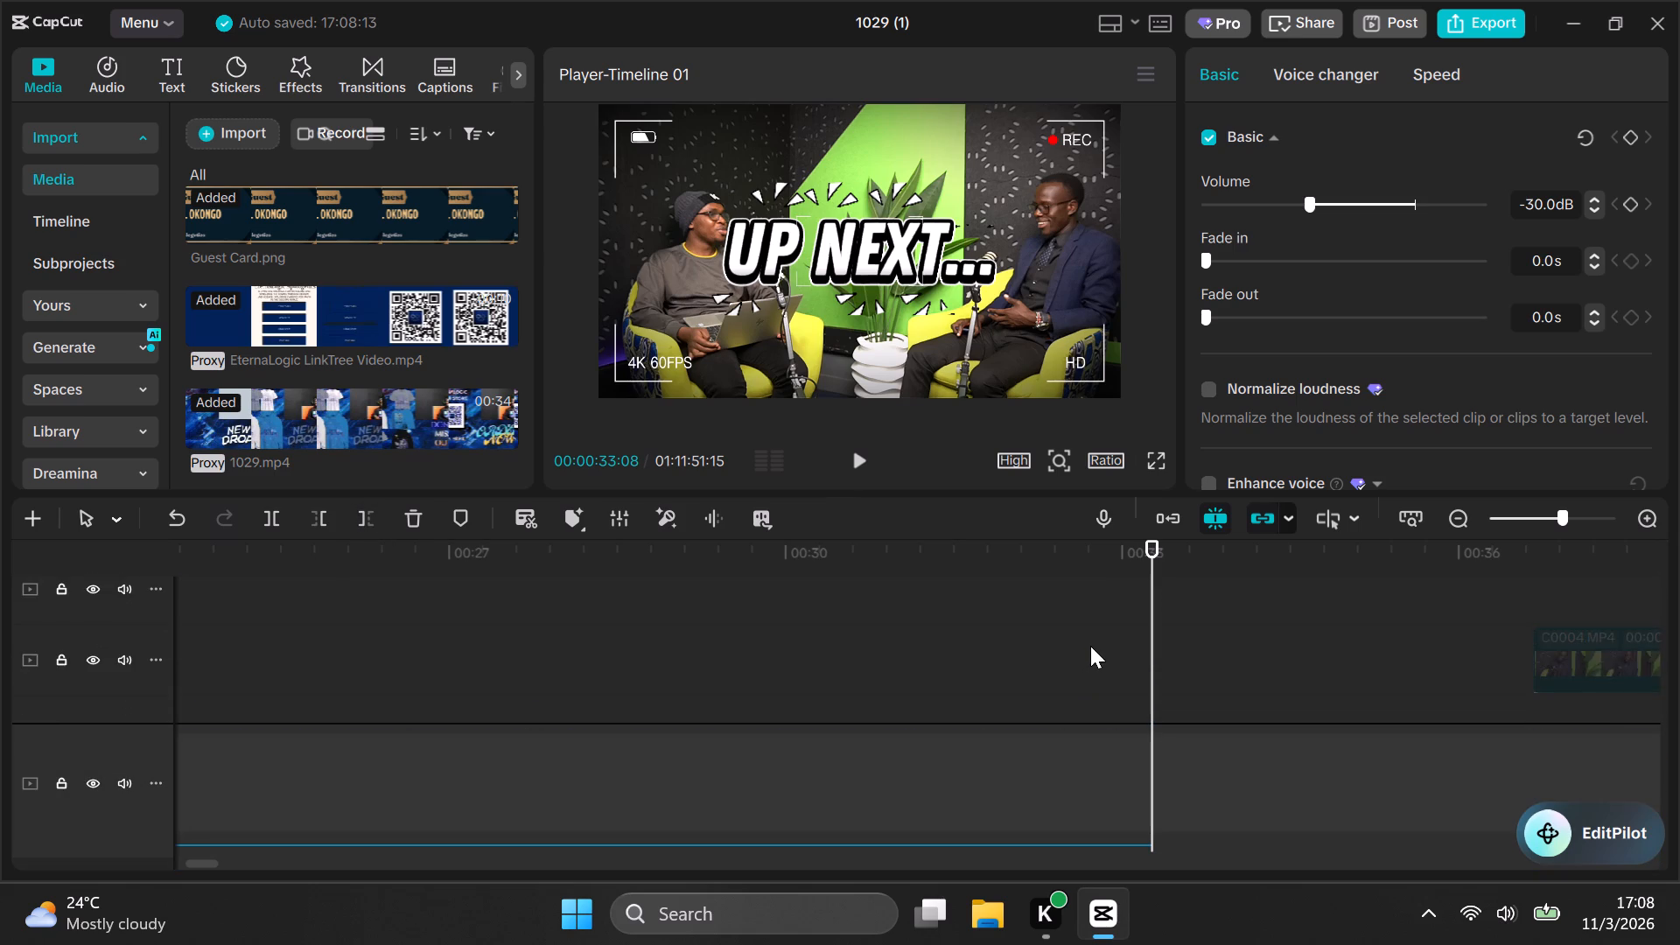
{"action": "scroll", "coordinate": [1092, 644], "scroll_direction": "up", "scroll_amount": 5}
{"action": "left_click", "coordinate": [1131, 617]}
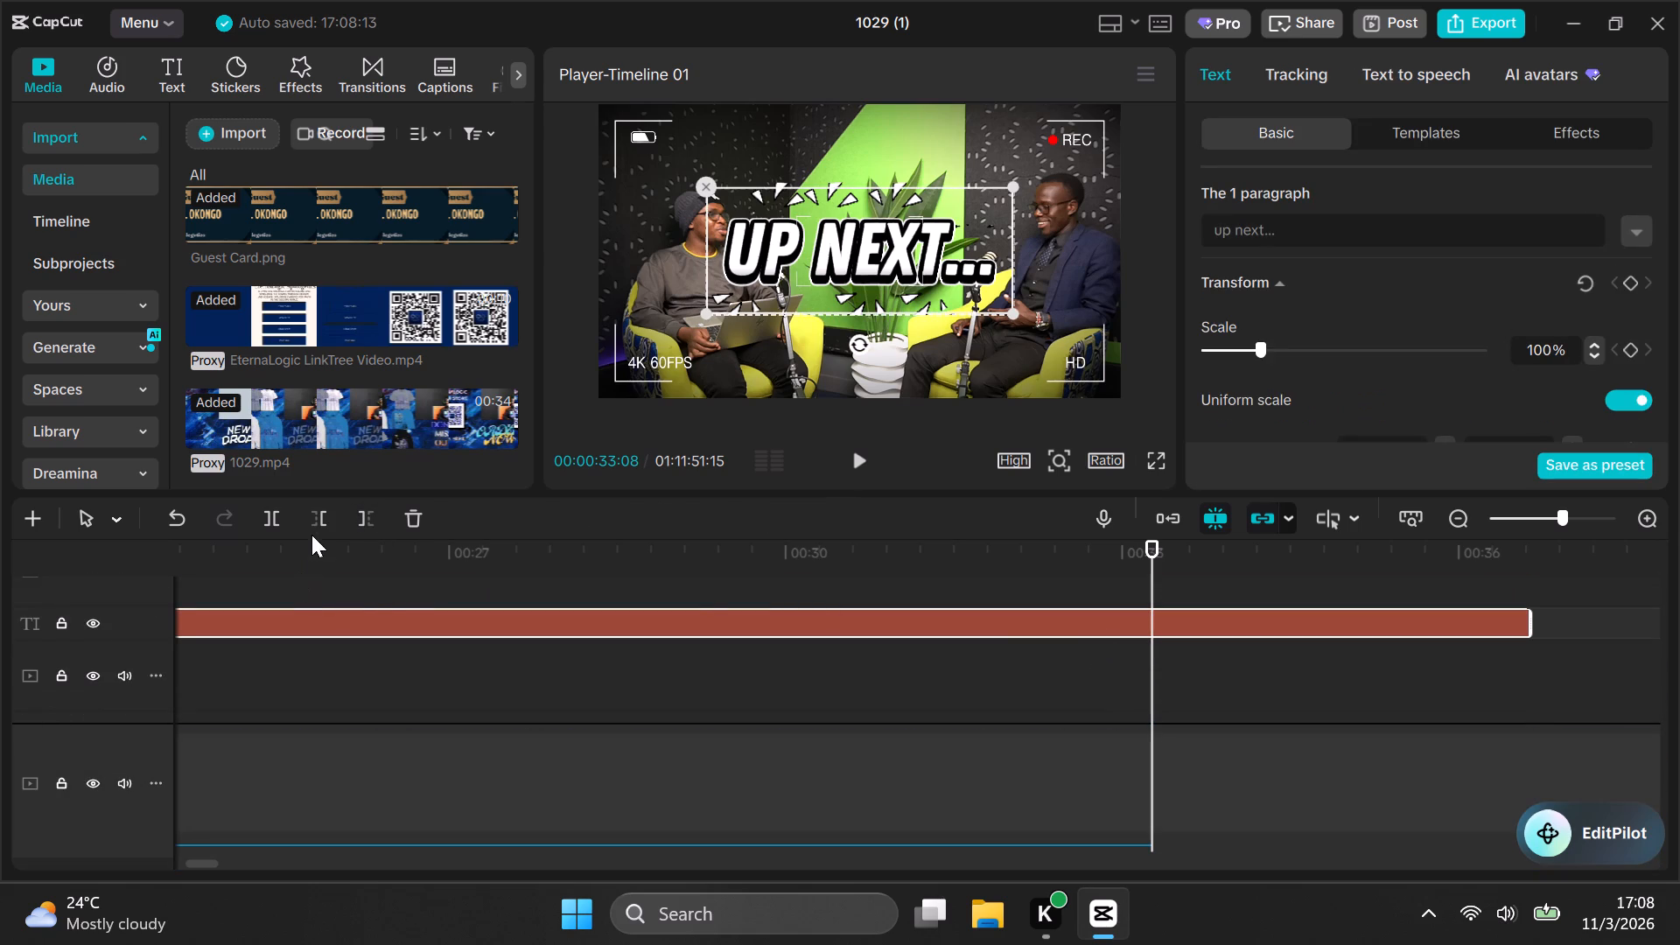
{"action": "left_click", "coordinate": [367, 514]}
Trim off the ends of the teaser's Vignette and Camcorder 3 effects at 00:00:33:08.
{"action": "scroll", "coordinate": [931, 590], "scroll_direction": "up", "scroll_amount": 4}
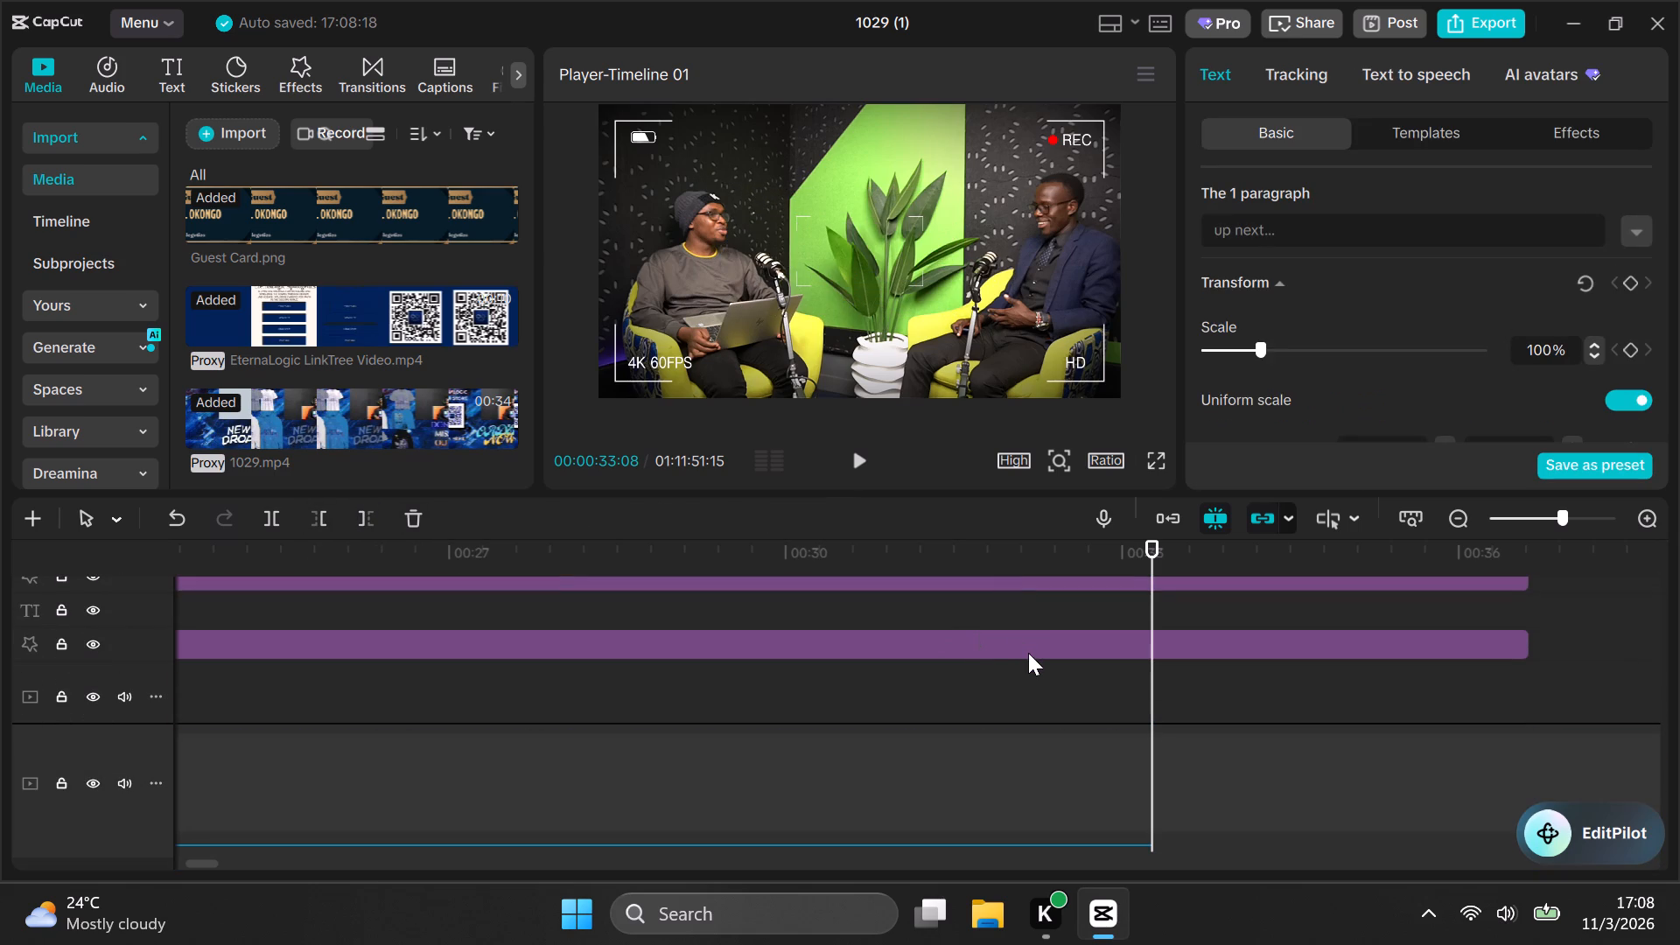
{"action": "left_click", "coordinate": [1033, 647]}
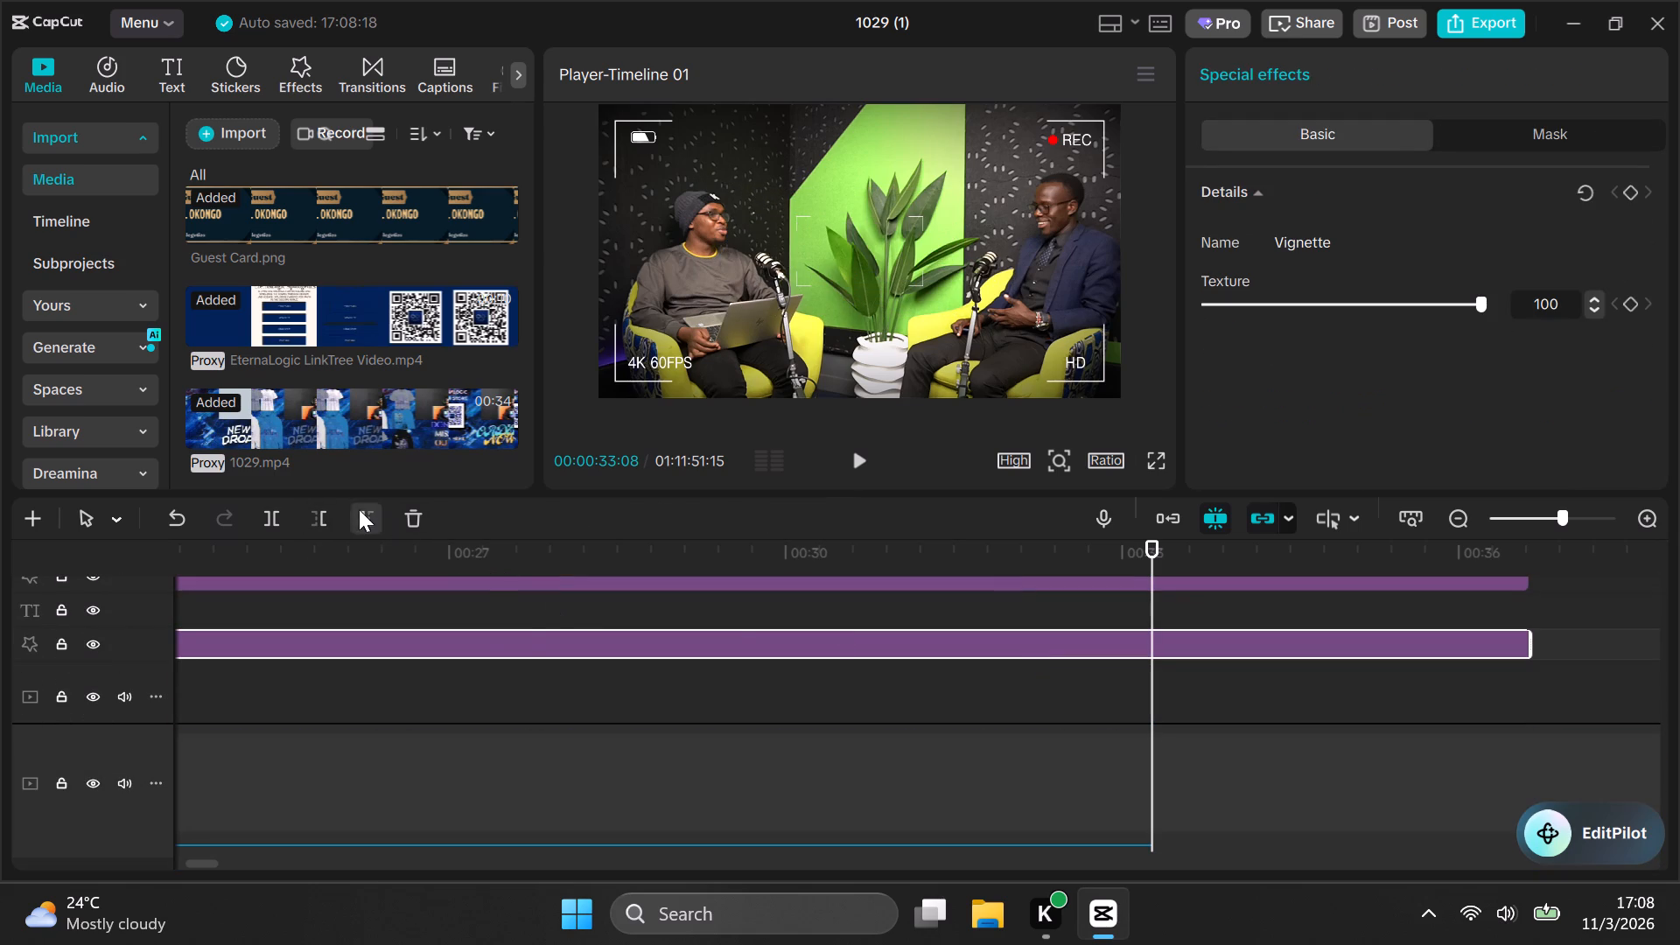
{"action": "left_click", "coordinate": [359, 509]}
{"action": "scroll", "coordinate": [1039, 702], "scroll_direction": "up", "scroll_amount": 5}
{"action": "scroll", "coordinate": [1039, 670], "scroll_direction": "down", "scroll_amount": 1}
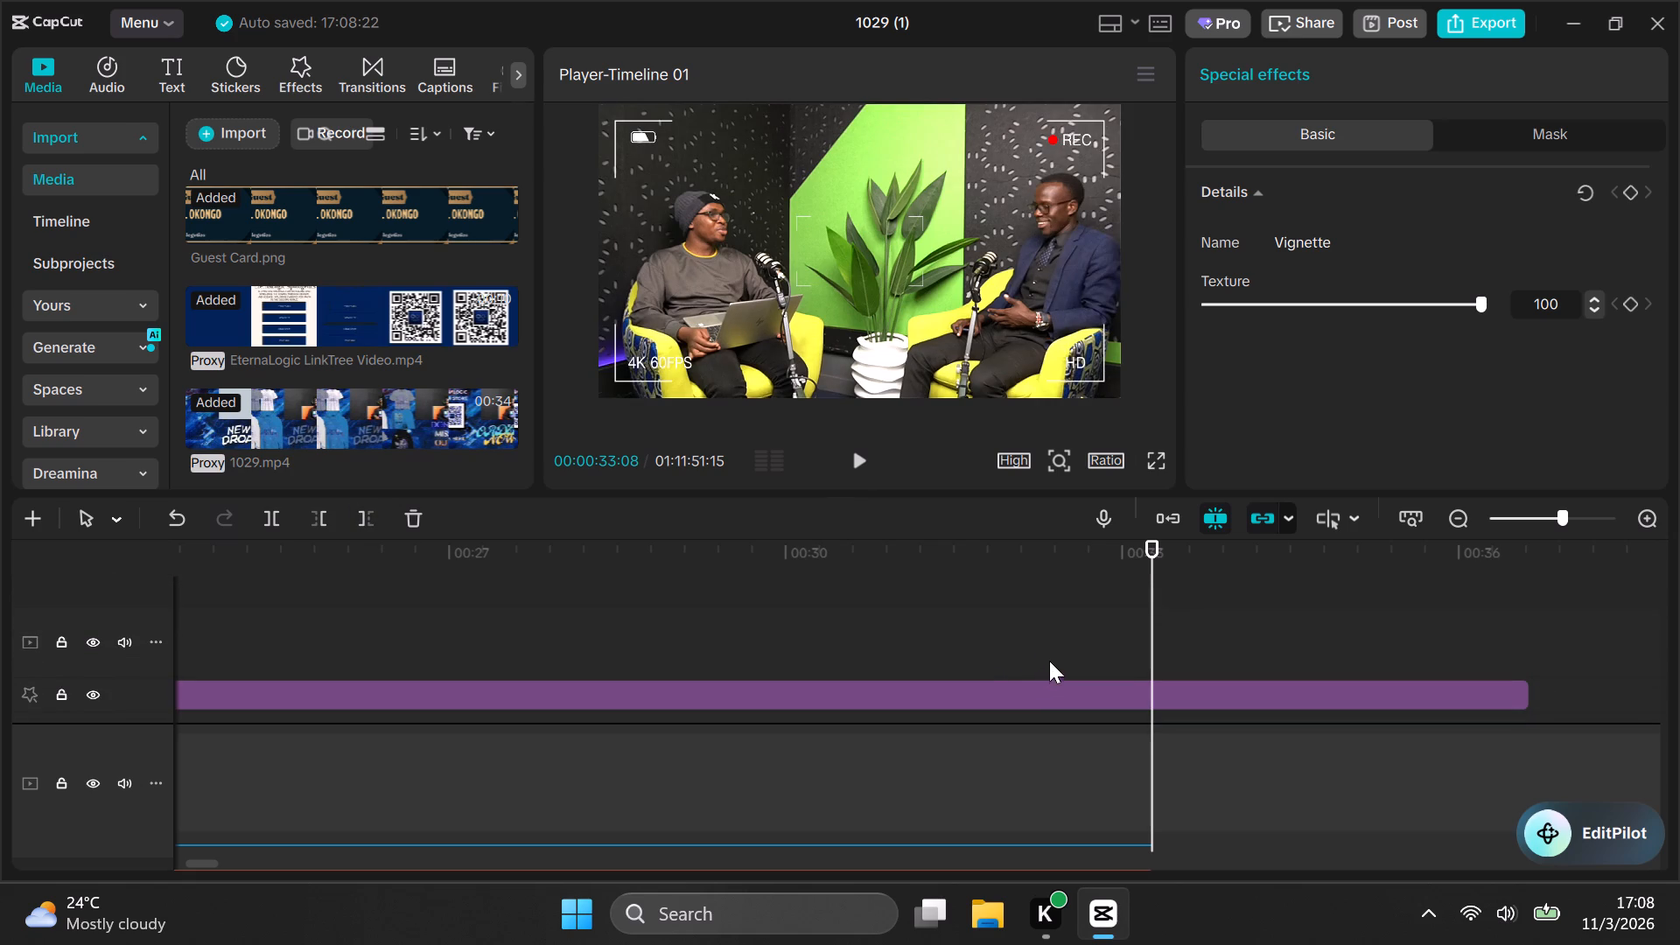
{"action": "left_click", "coordinate": [1046, 687]}
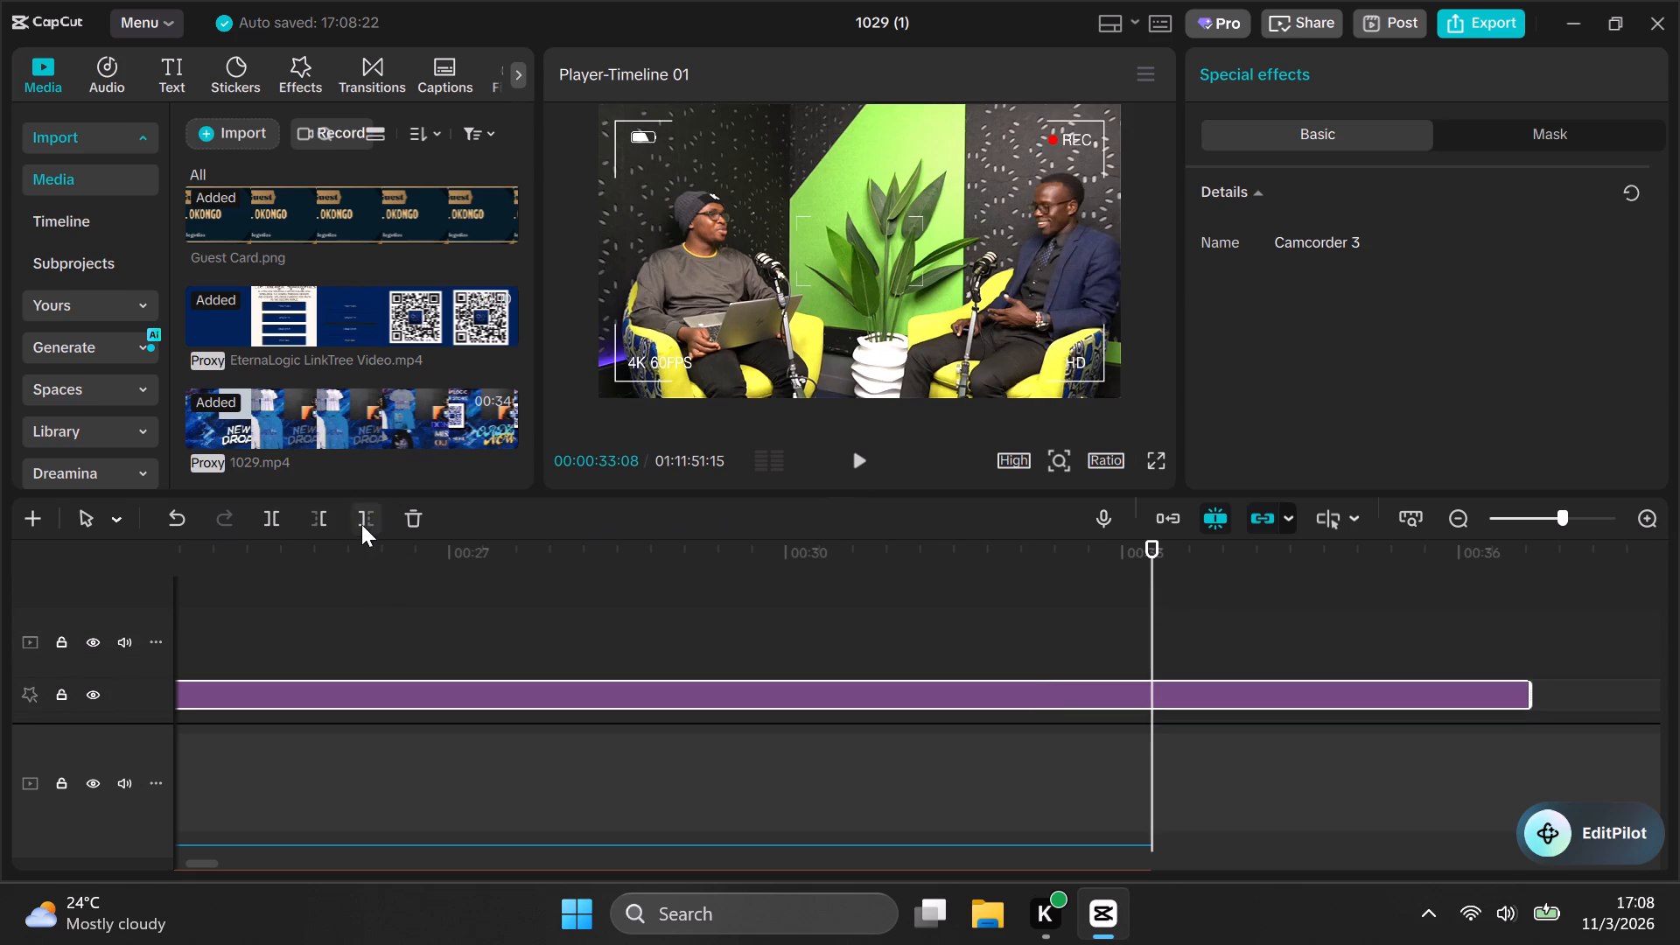
{"action": "left_click", "coordinate": [361, 524]}
Look over all tracks around the teaser's end and the start of the main episode for leftovers and the gap.
{"action": "scroll", "coordinate": [921, 591], "scroll_direction": "down", "scroll_amount": 5}
{"action": "scroll", "coordinate": [1043, 597], "scroll_direction": "down", "scroll_amount": 19}
{"action": "scroll", "coordinate": [1061, 596], "scroll_direction": "down", "scroll_amount": 5}
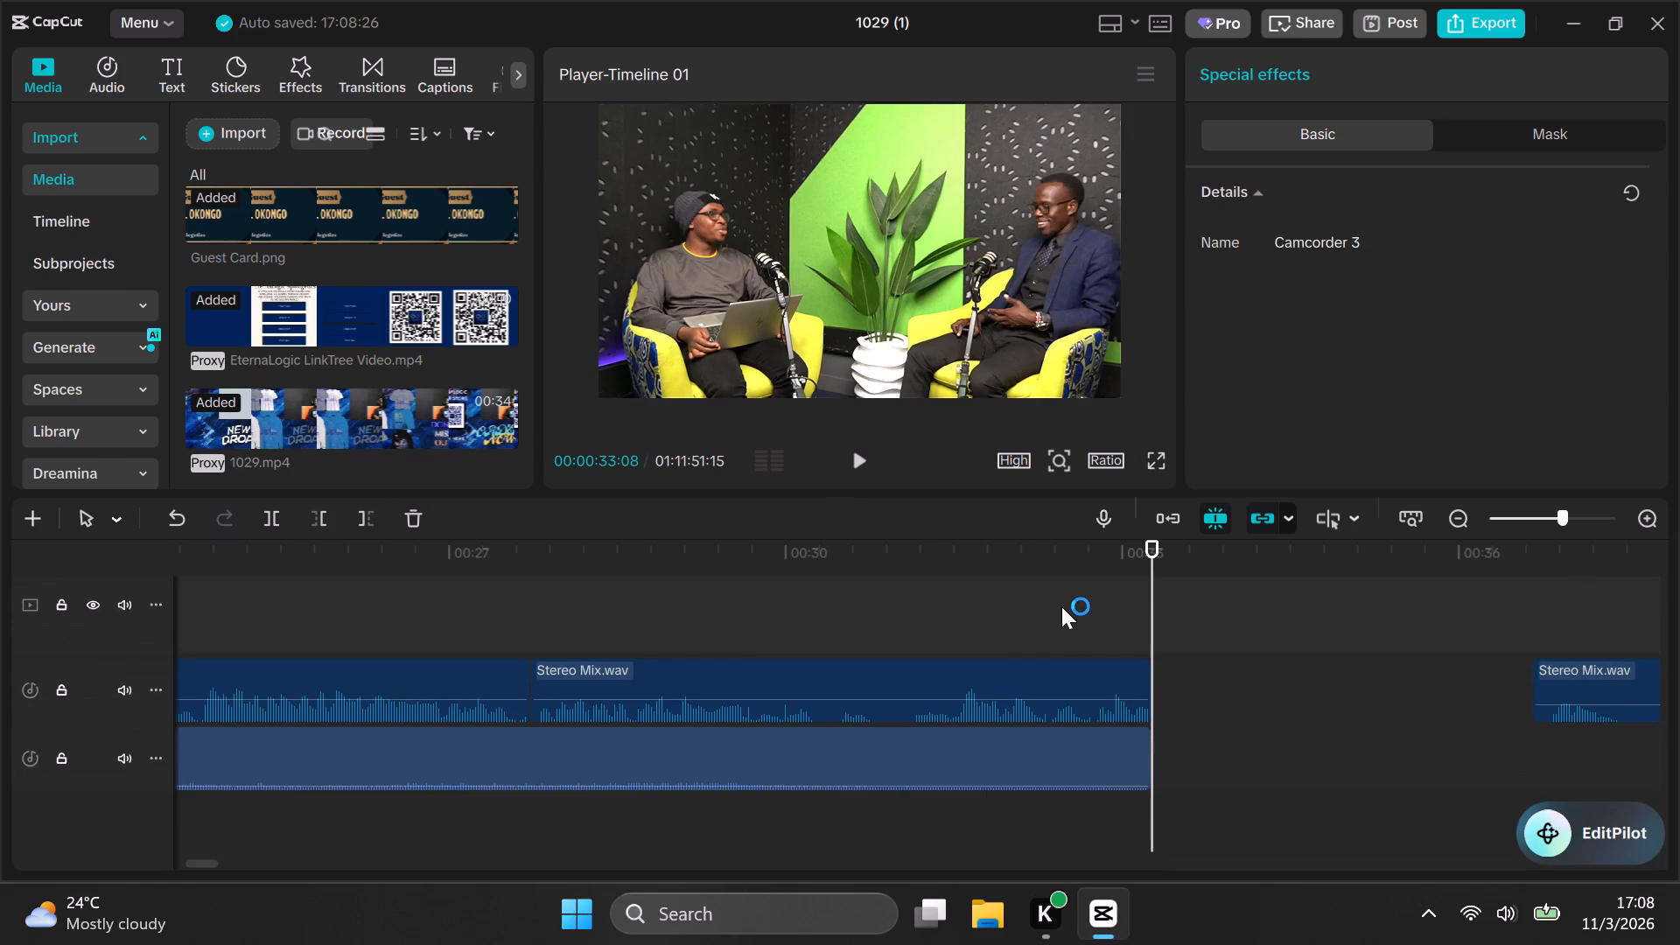
{"action": "scroll", "coordinate": [1117, 618], "scroll_direction": "up", "scroll_amount": 9}
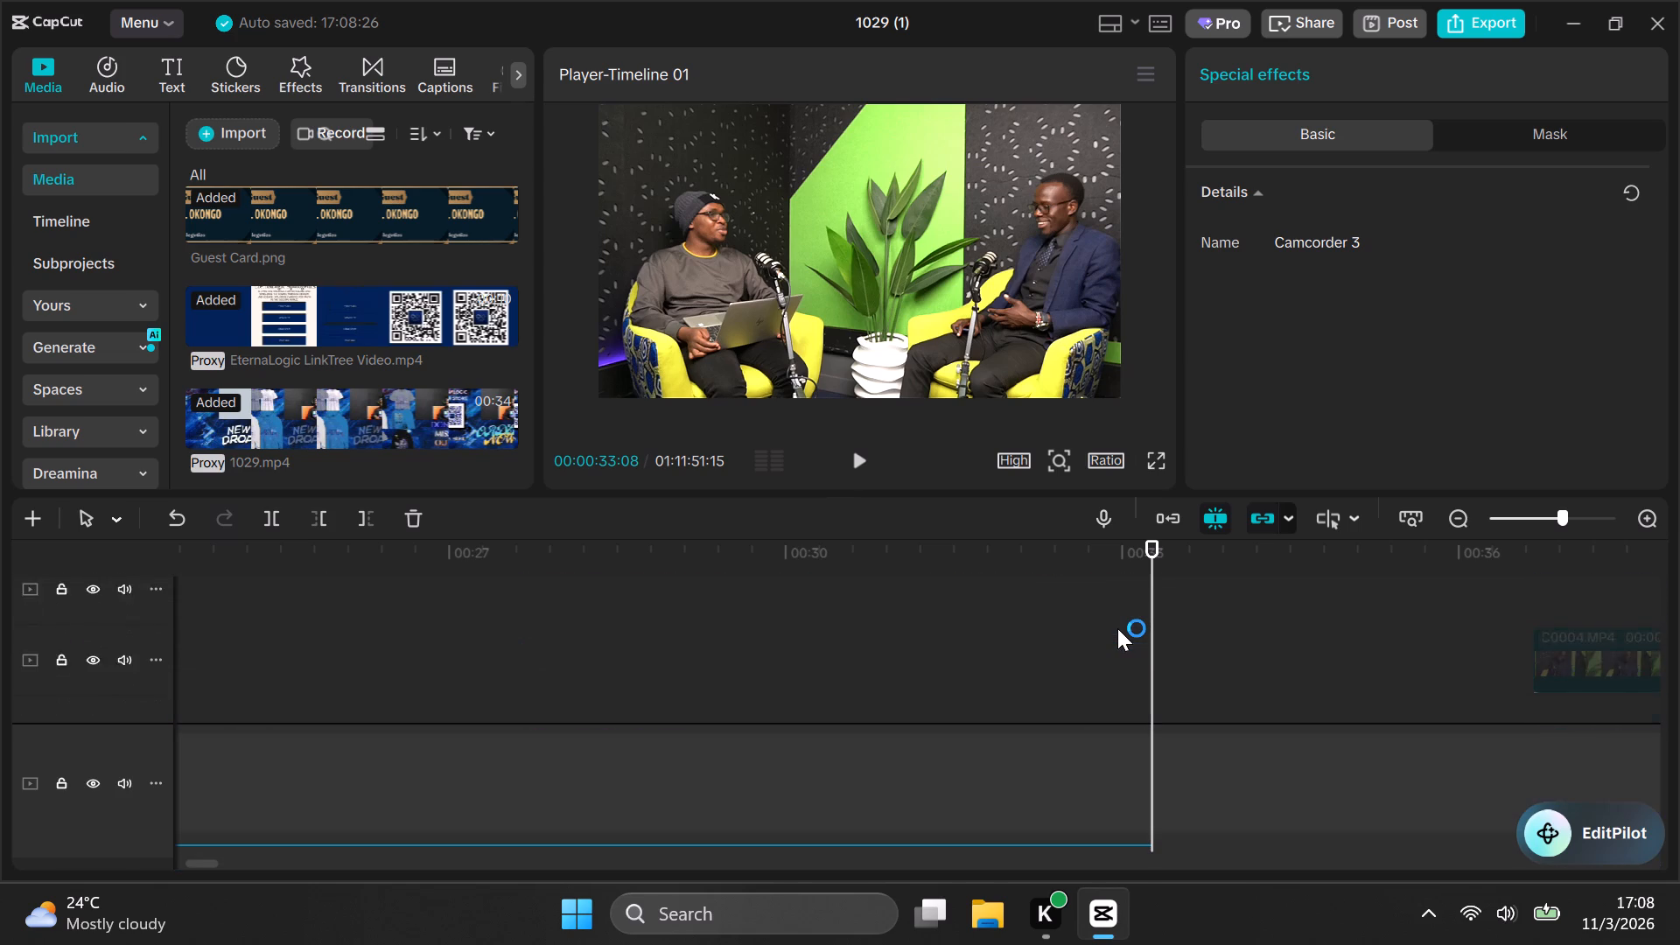
{"action": "scroll", "coordinate": [1117, 628], "scroll_direction": "up", "scroll_amount": 8}
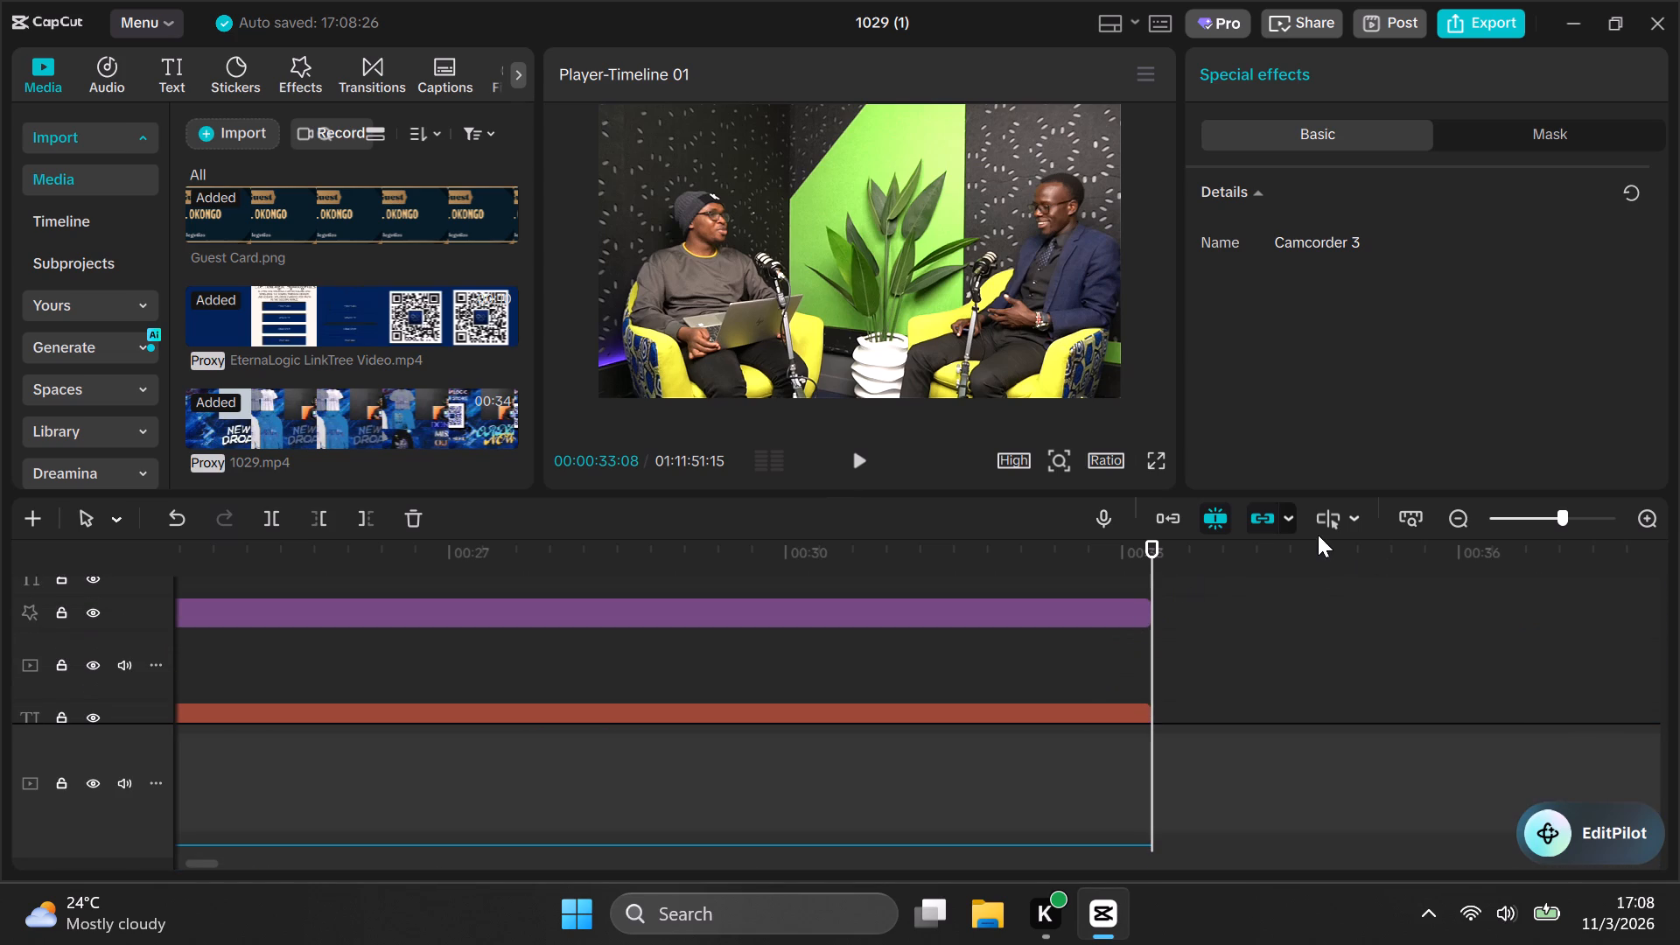
{"action": "left_click", "coordinate": [1453, 513]}
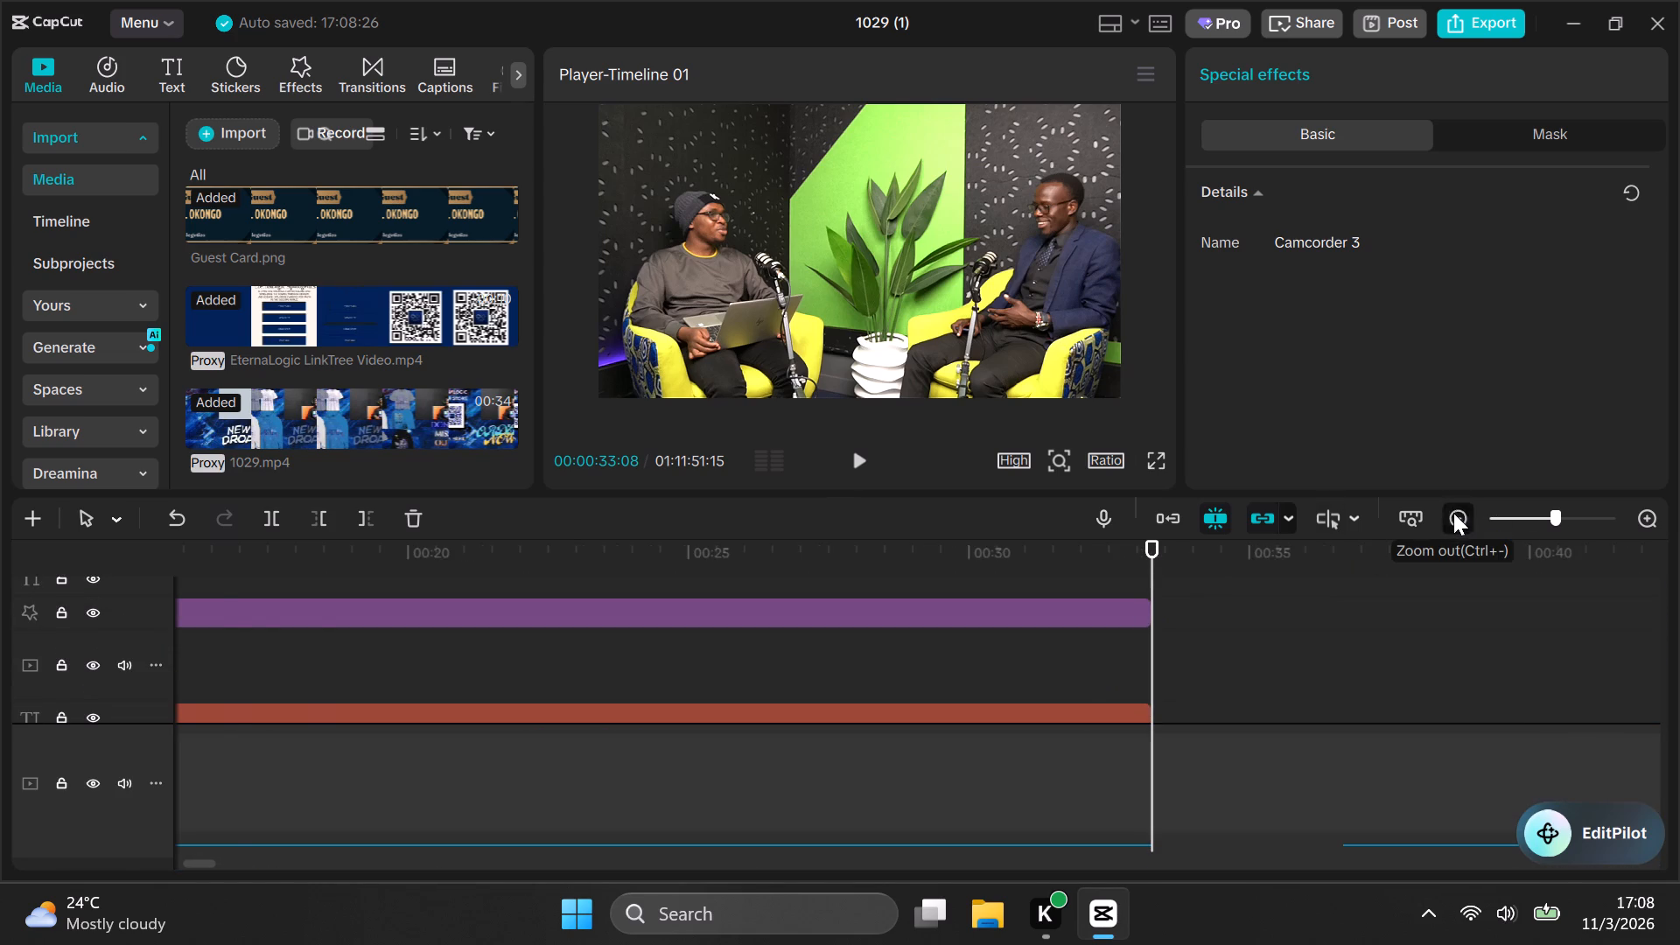
{"action": "double_click", "coordinate": [1453, 513]}
{"action": "double_click", "coordinate": [1453, 513]}
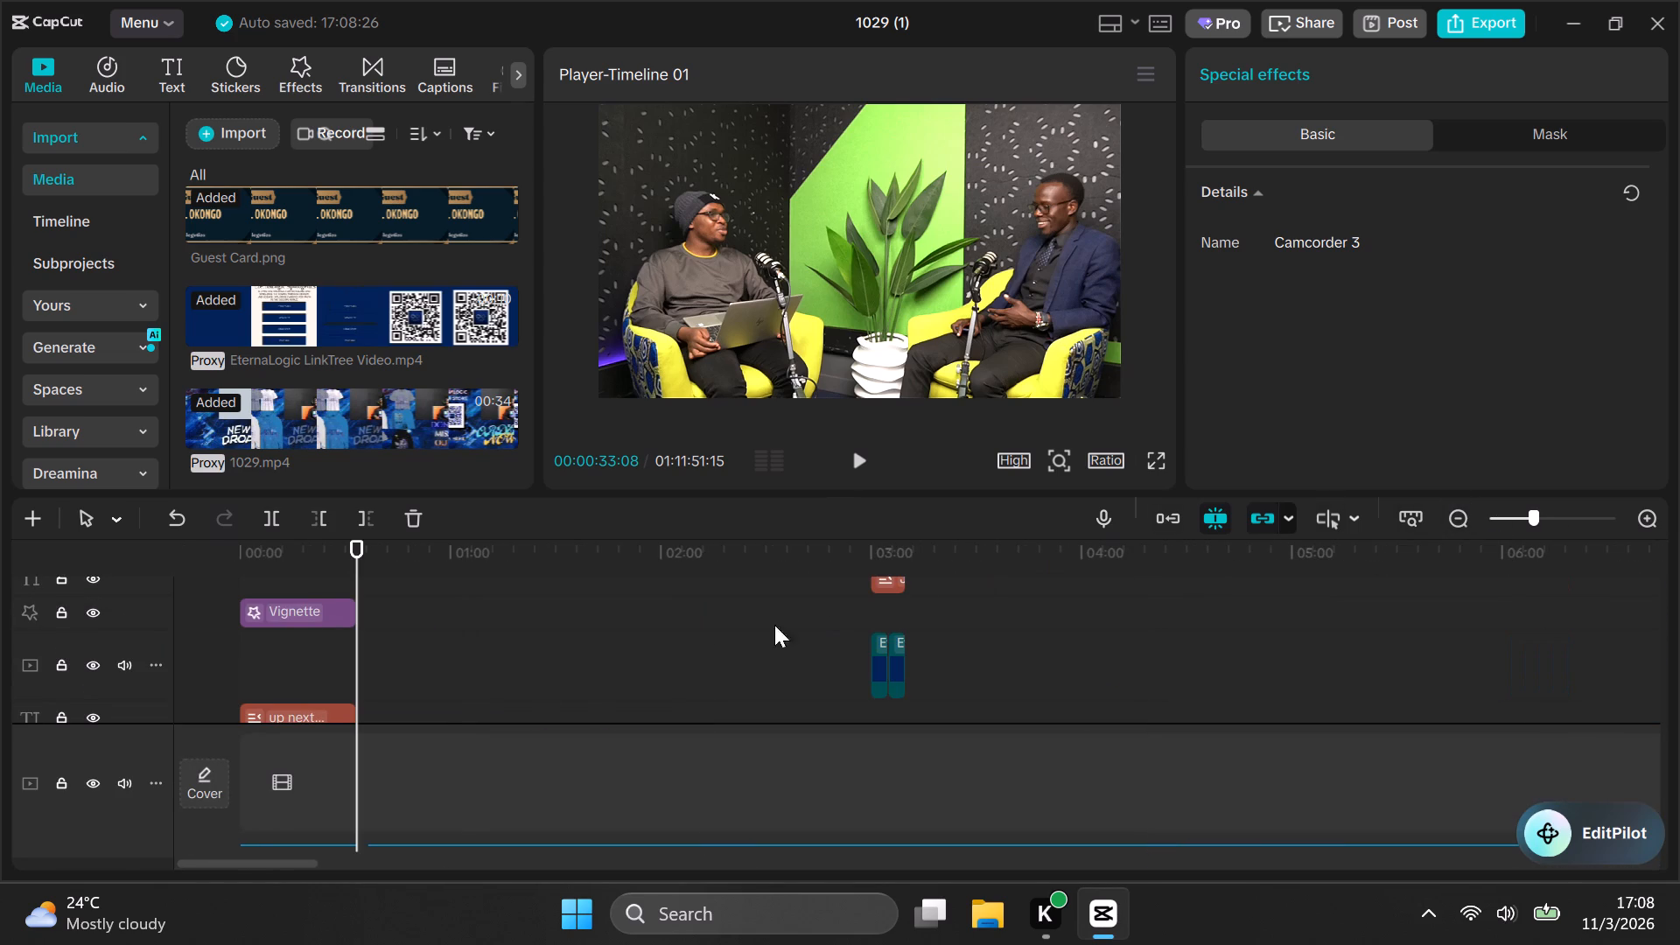
{"action": "scroll", "coordinate": [442, 728], "scroll_direction": "up", "scroll_amount": 9}
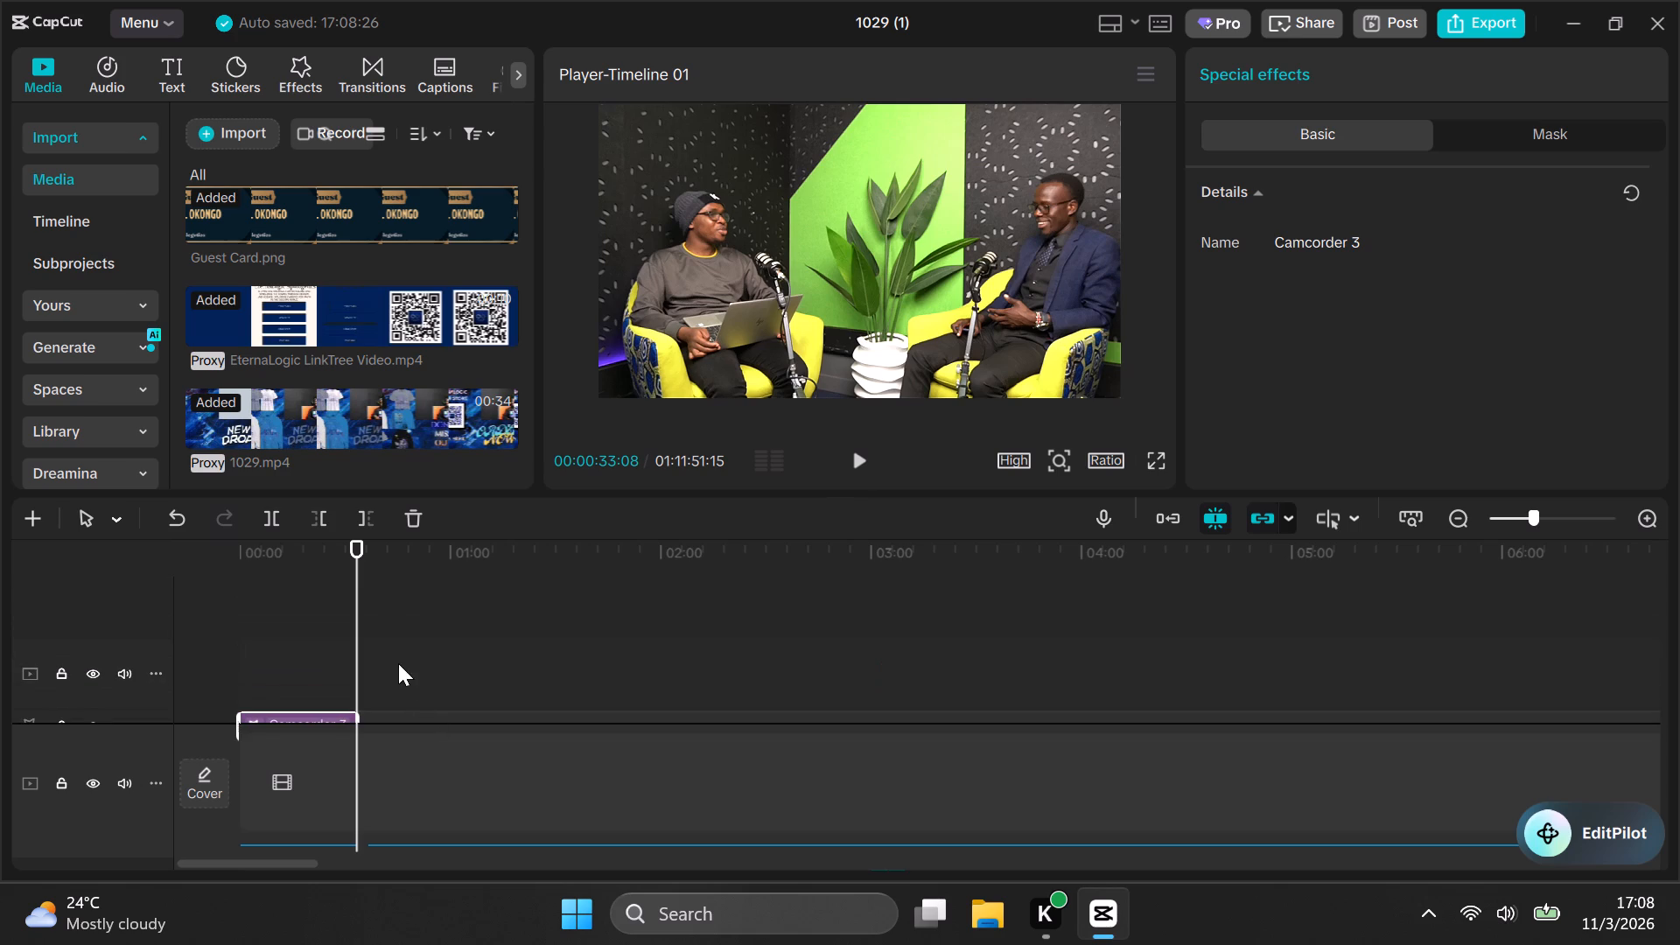
{"action": "left_click", "coordinate": [398, 663]}
{"action": "scroll", "coordinate": [398, 663], "scroll_direction": "down", "scroll_amount": 15}
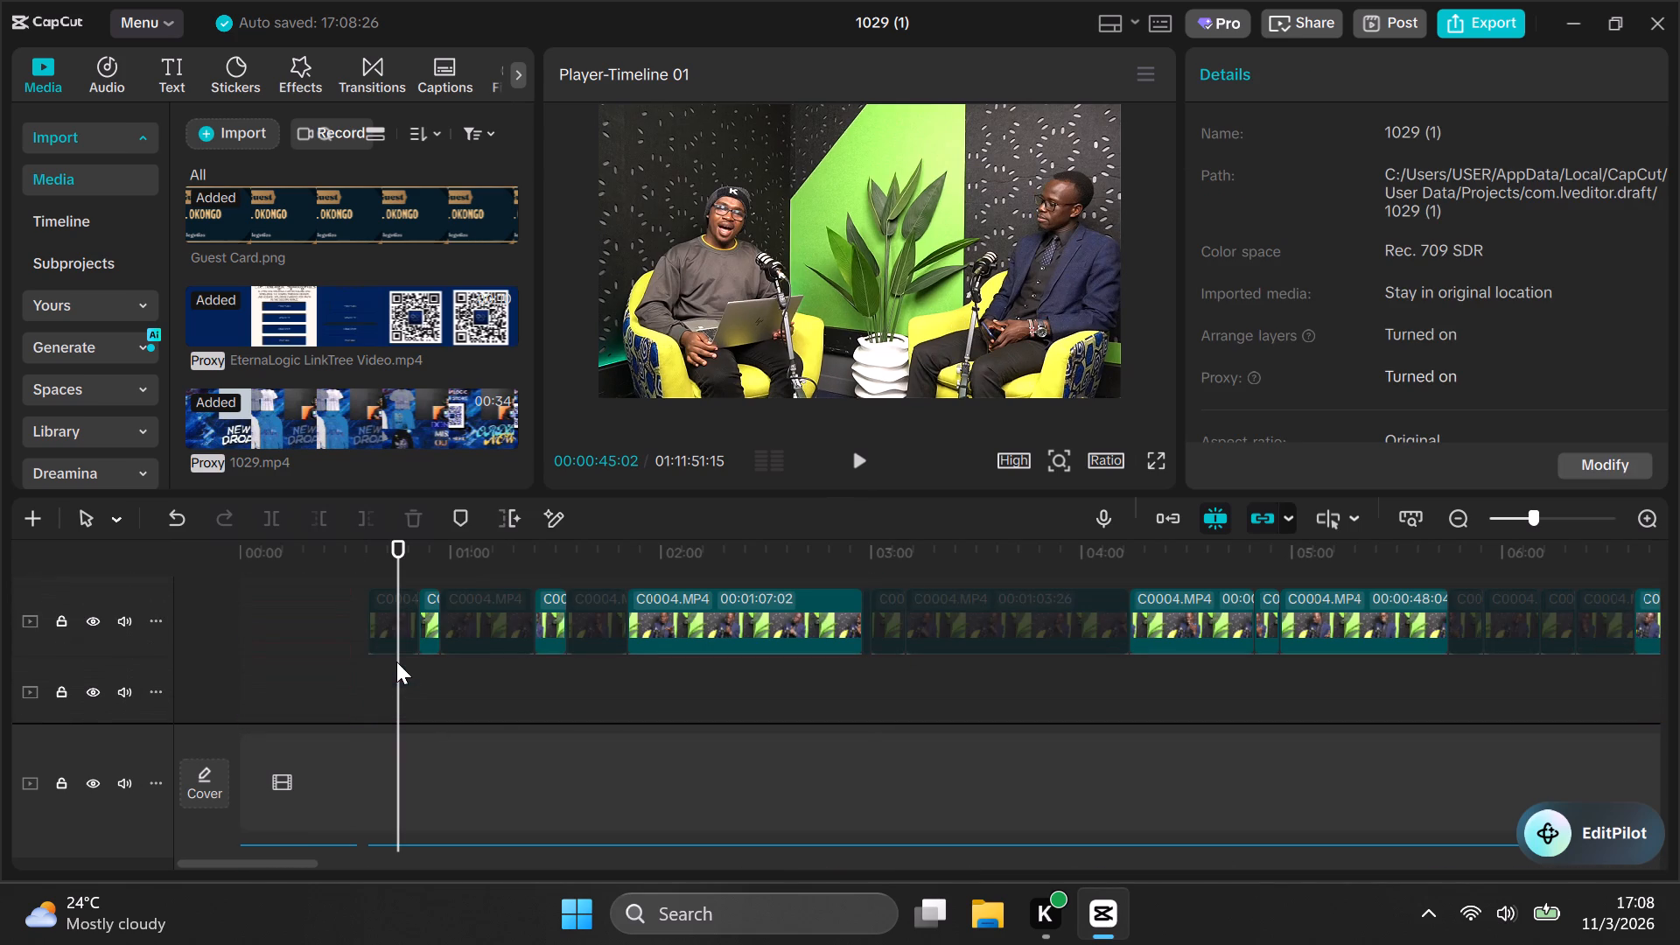
{"action": "scroll", "coordinate": [355, 684], "scroll_direction": "down", "scroll_amount": 4}
{"action": "left_click", "coordinate": [369, 672]}
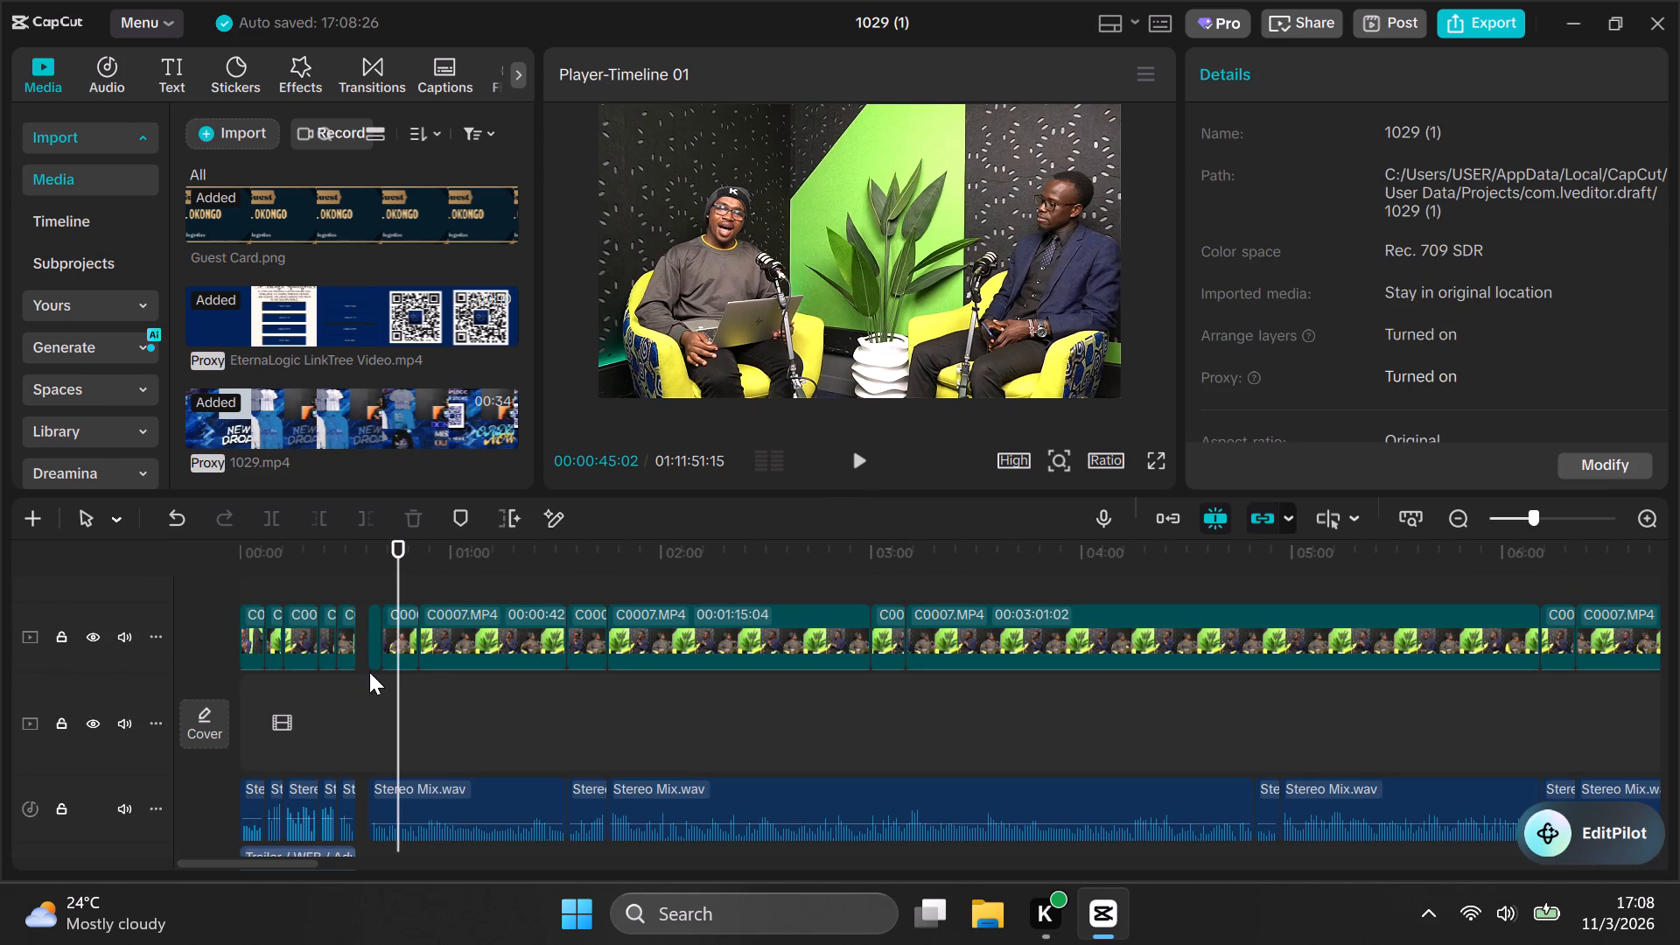
{"action": "scroll", "coordinate": [368, 677], "scroll_direction": "up", "scroll_amount": 12}
{"action": "scroll", "coordinate": [372, 658], "scroll_direction": "up", "scroll_amount": 18}
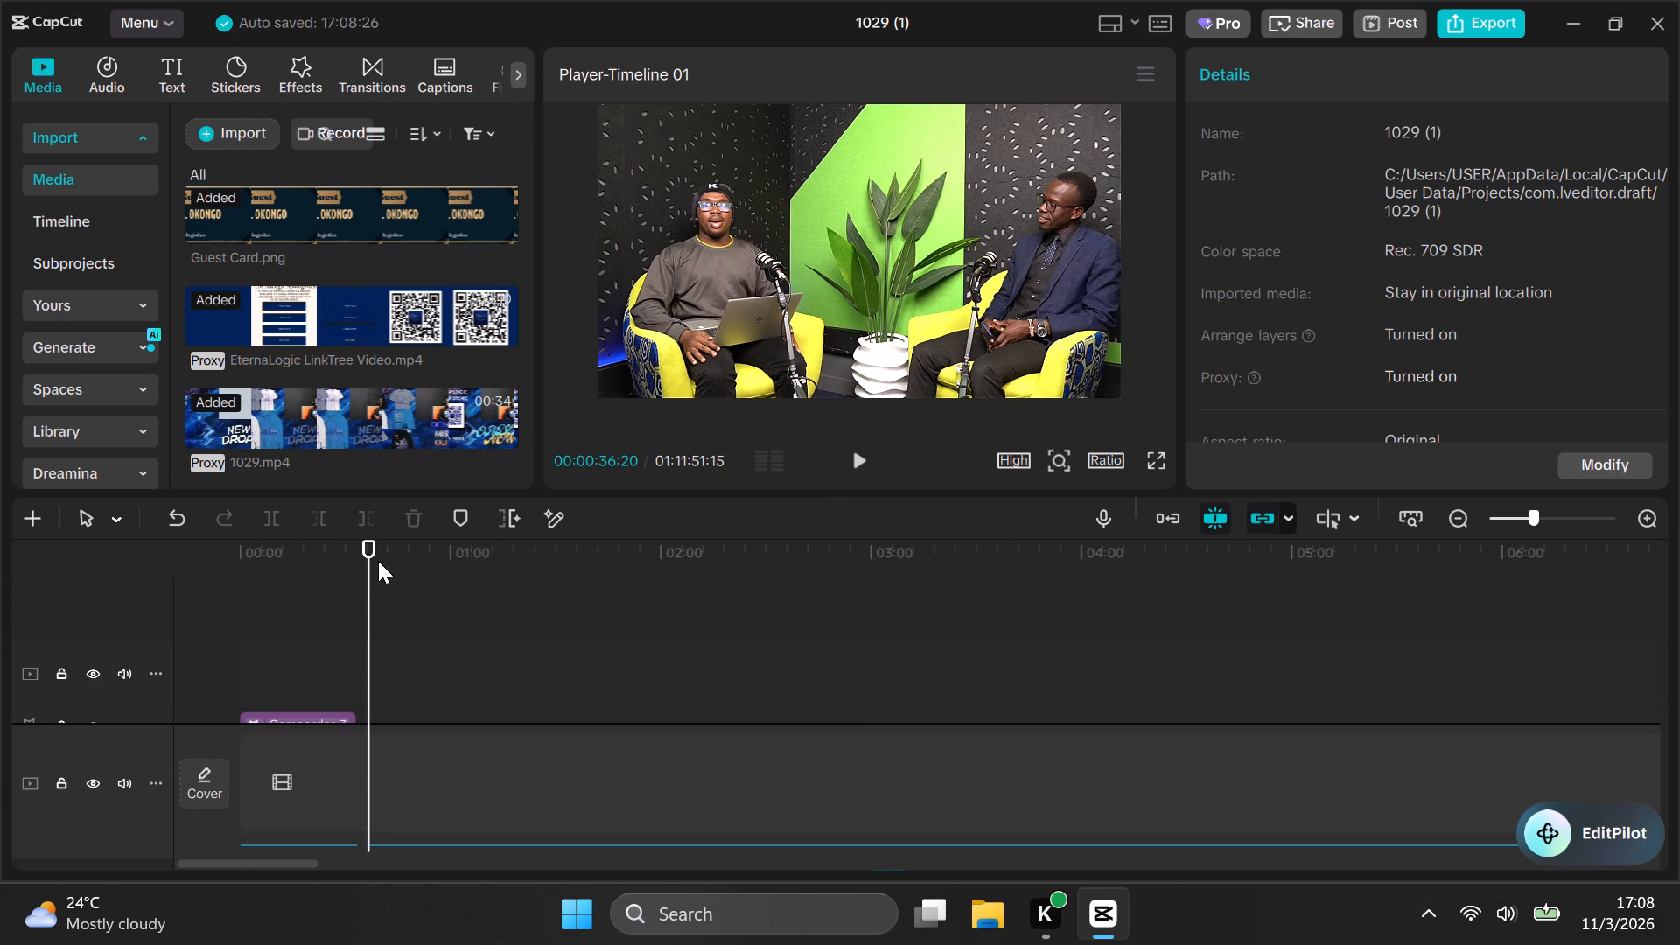
Scrub from the gap to about 00:01:19, check both gap edges and return to the teaser's end at 00:00:33:09.
{"action": "left_click", "coordinate": [379, 560]}
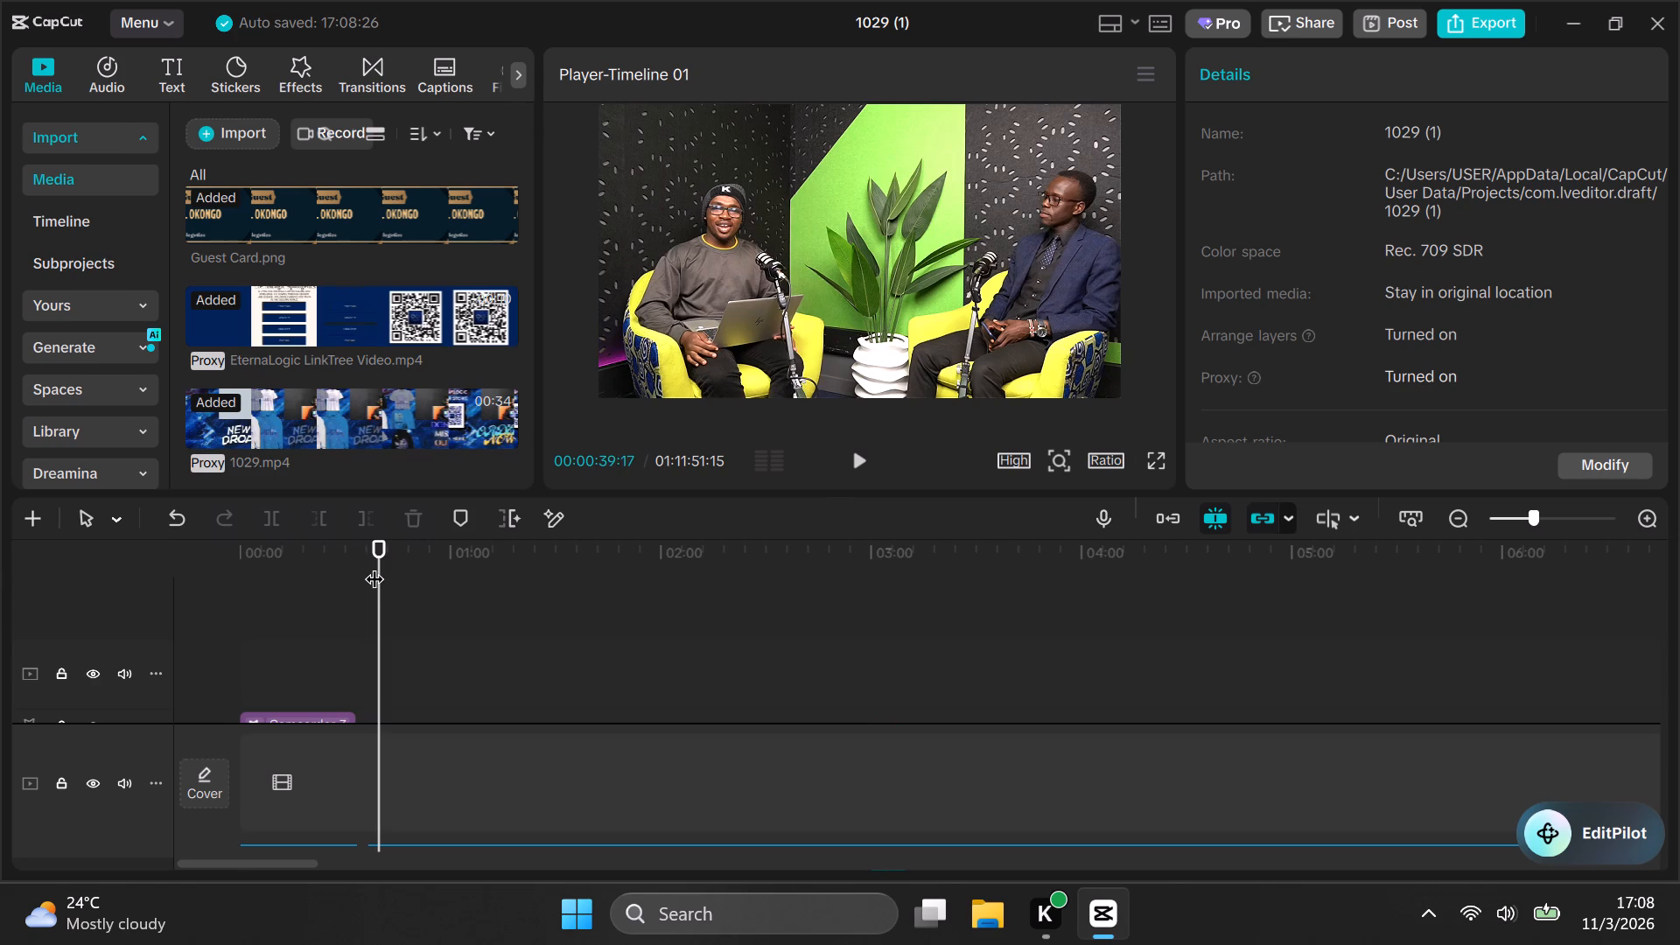
{"action": "left_click_drag", "start_coordinate": [359, 556], "coordinate": [375, 572]}
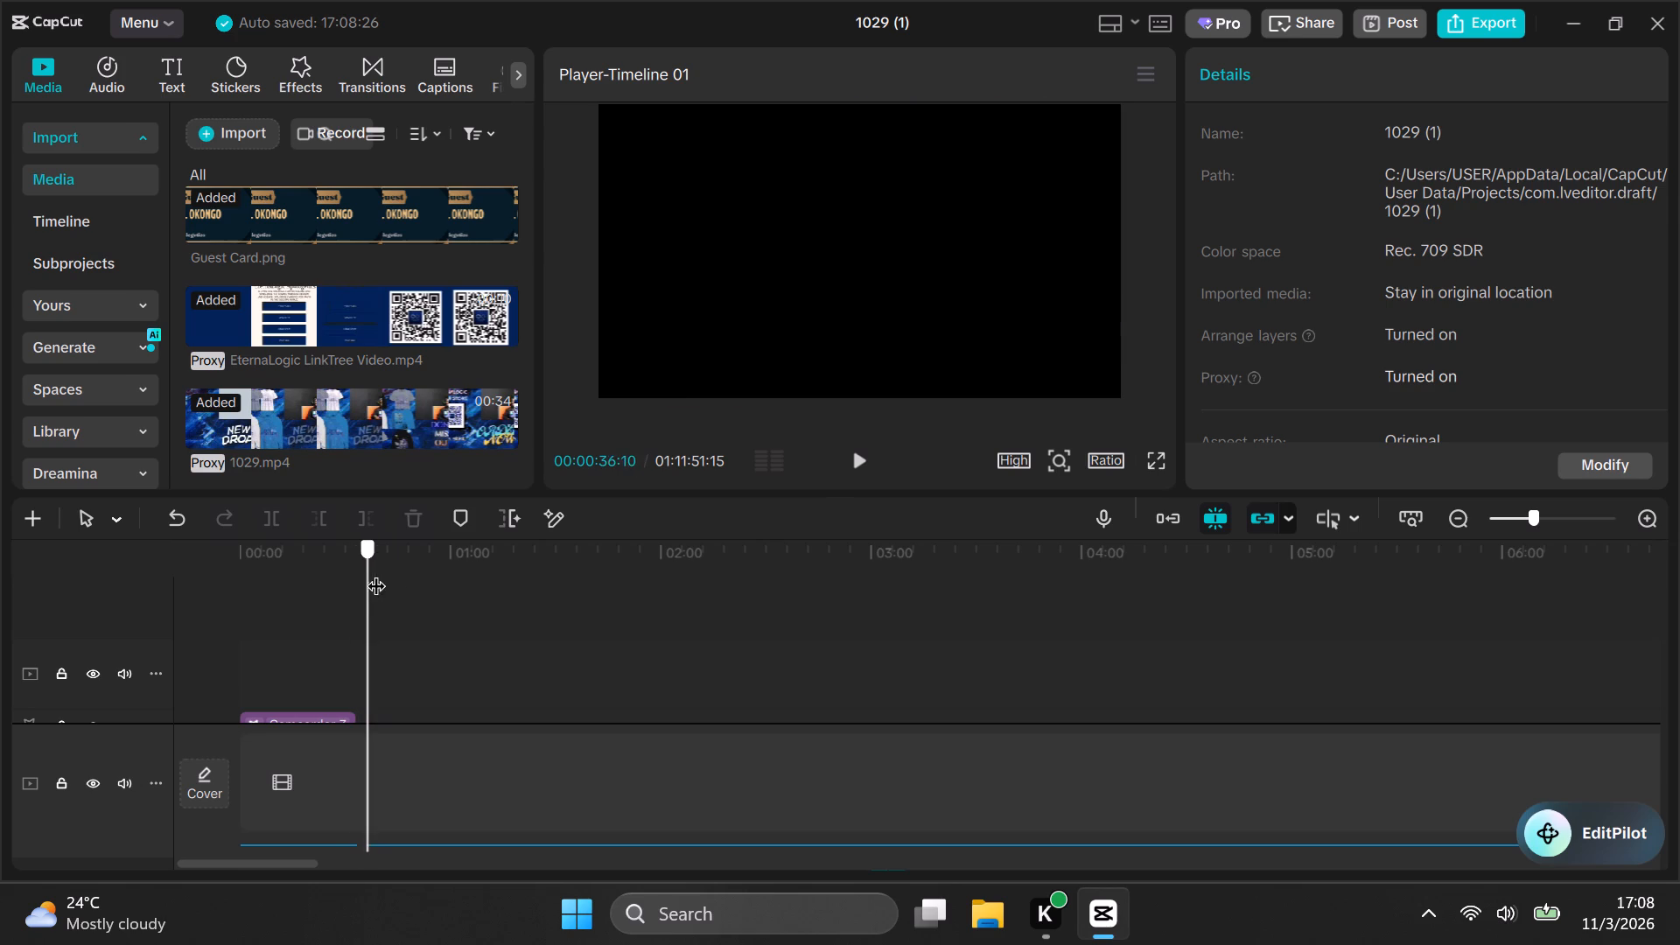
{"action": "left_click_drag", "start_coordinate": [375, 572], "coordinate": [394, 575]}
{"action": "left_click_drag", "start_coordinate": [386, 556], "coordinate": [498, 596]}
{"action": "left_click_drag", "start_coordinate": [395, 563], "coordinate": [520, 613]}
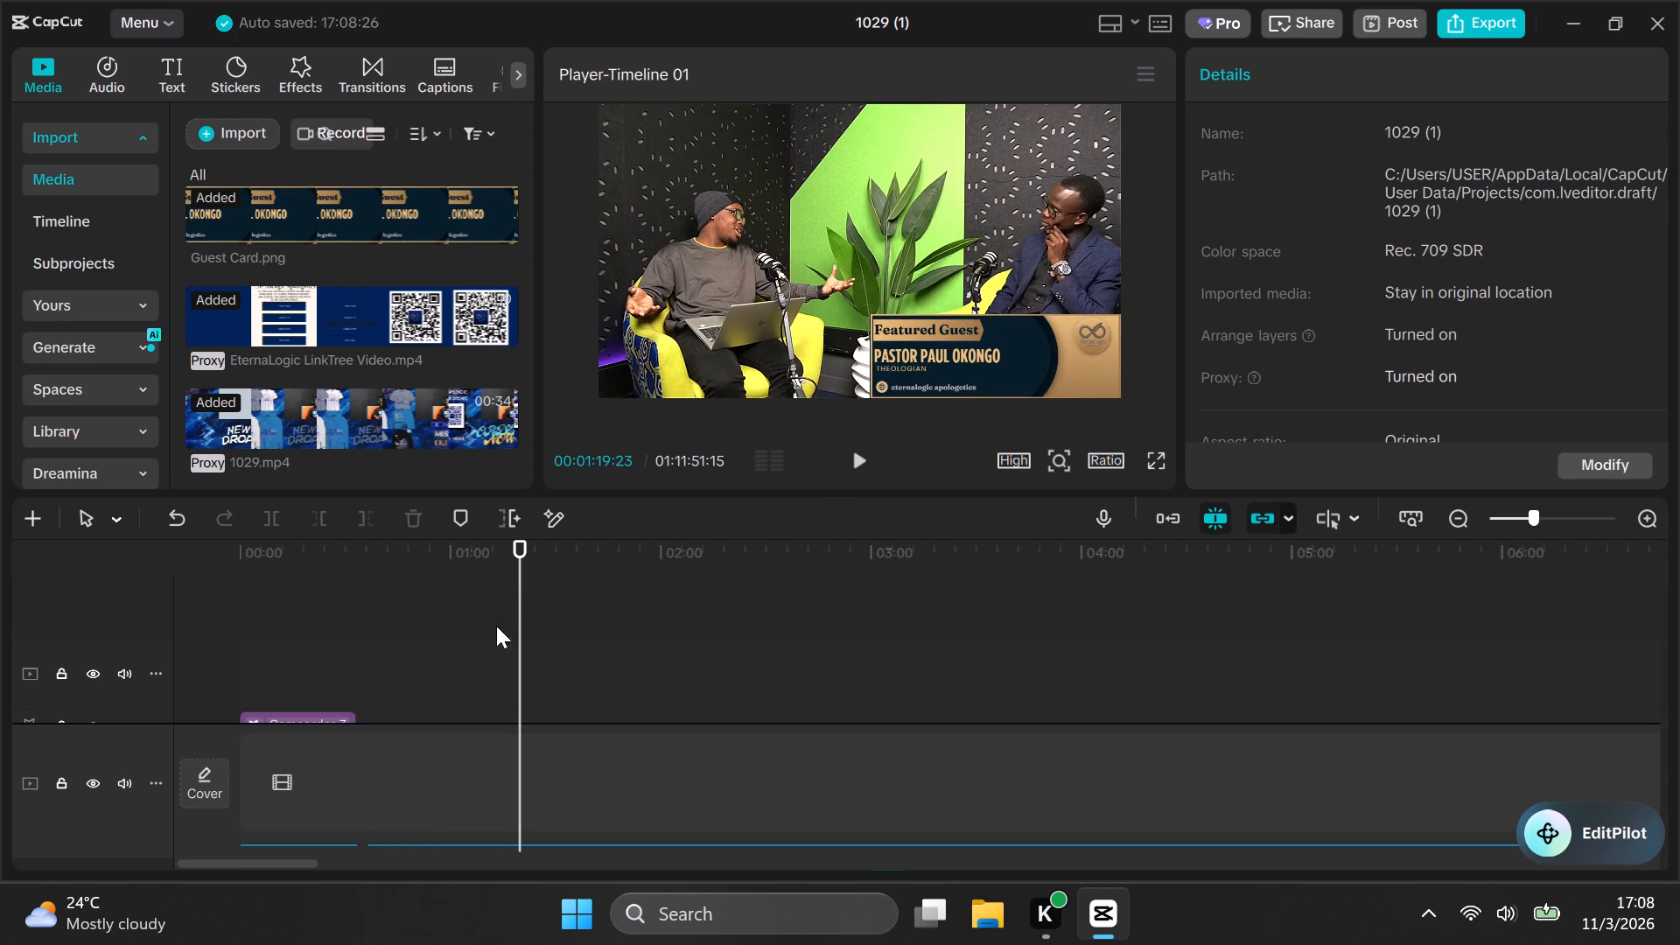
{"action": "scroll", "coordinate": [370, 687], "scroll_direction": "down", "scroll_amount": 9}
{"action": "scroll", "coordinate": [390, 656], "scroll_direction": "up", "scroll_amount": 1}
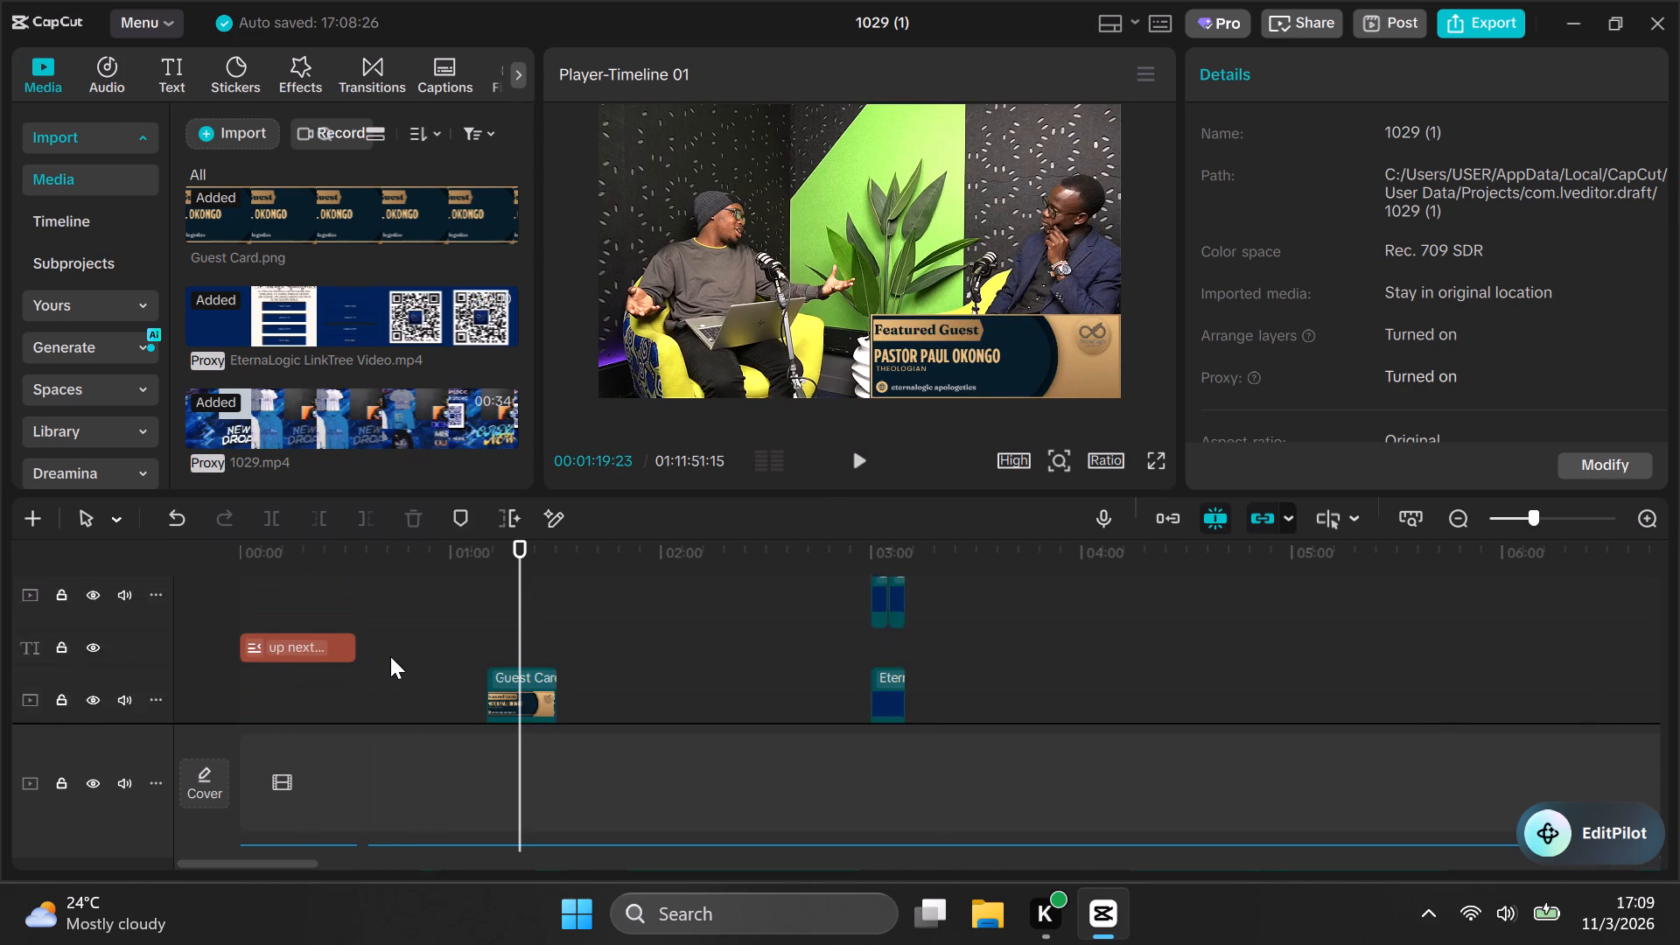
{"action": "scroll", "coordinate": [390, 656], "scroll_direction": "down", "scroll_amount": 10}
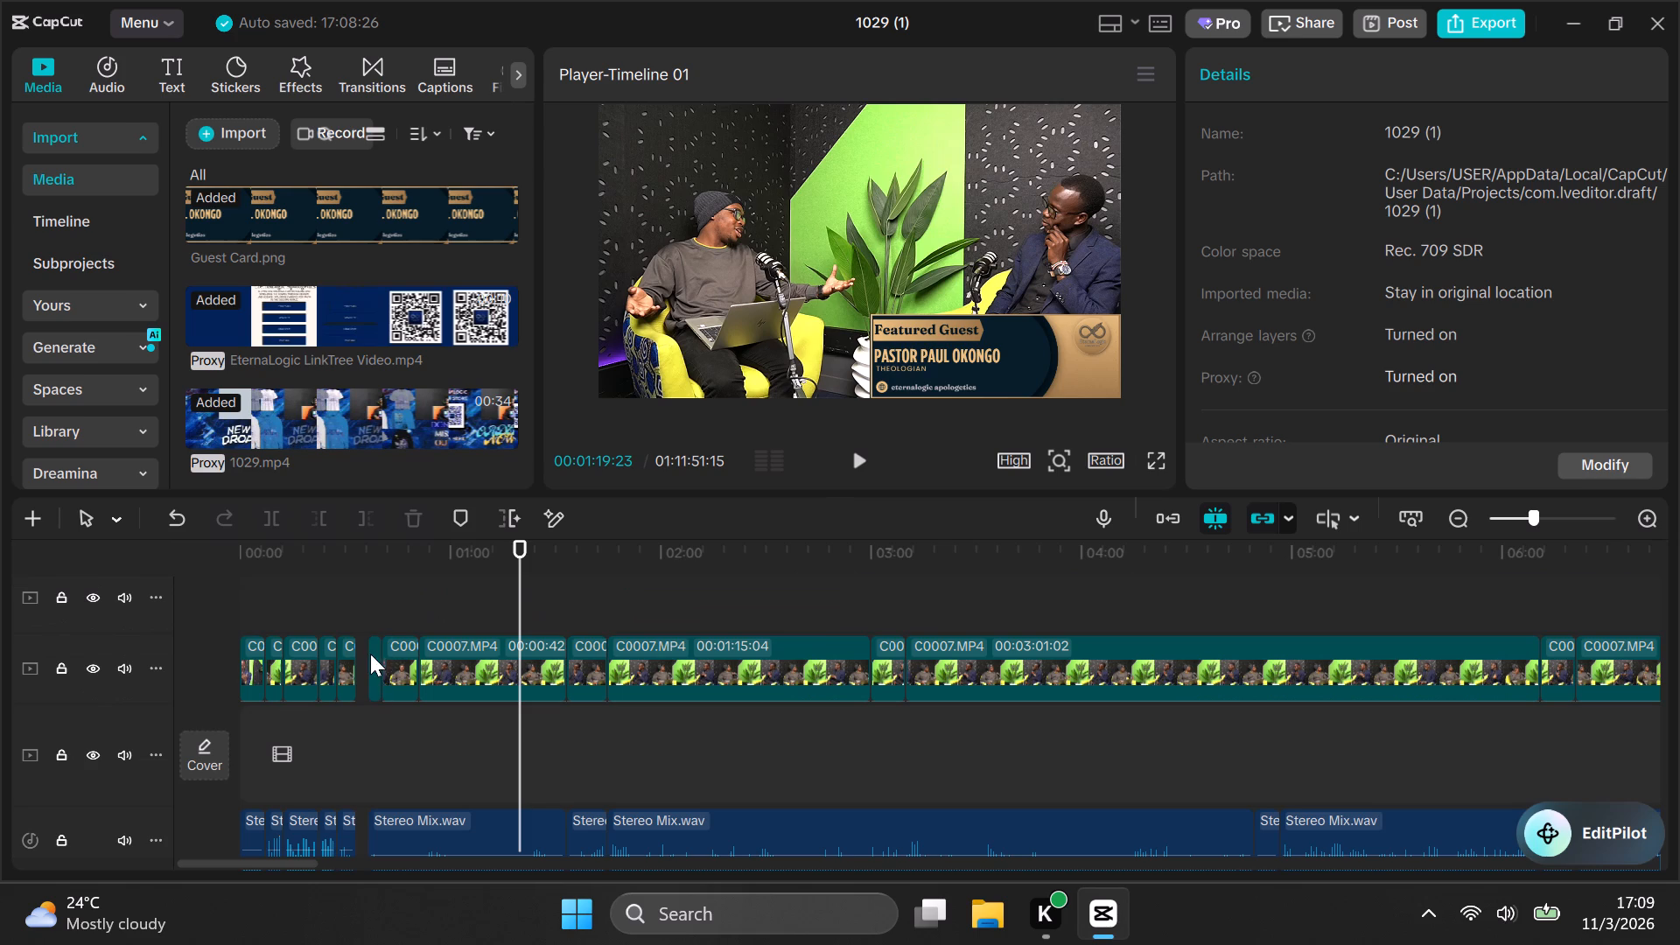
{"action": "left_click", "coordinate": [362, 617]}
{"action": "left_click", "coordinate": [354, 605]}
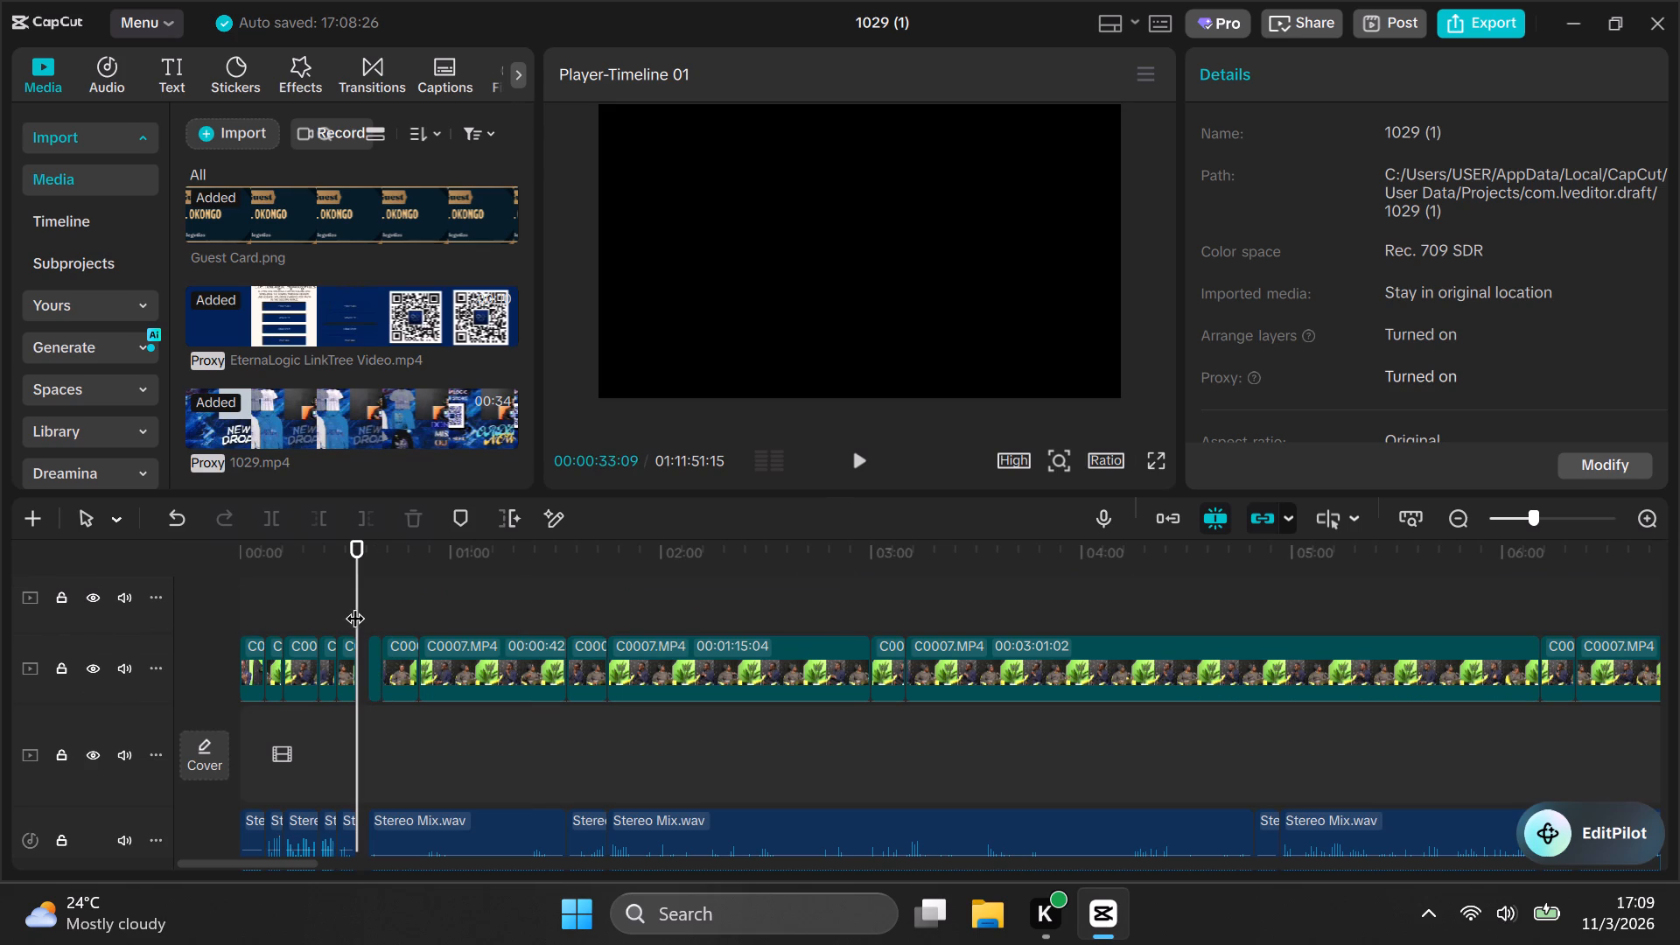
{"action": "left_click", "coordinate": [366, 596]}
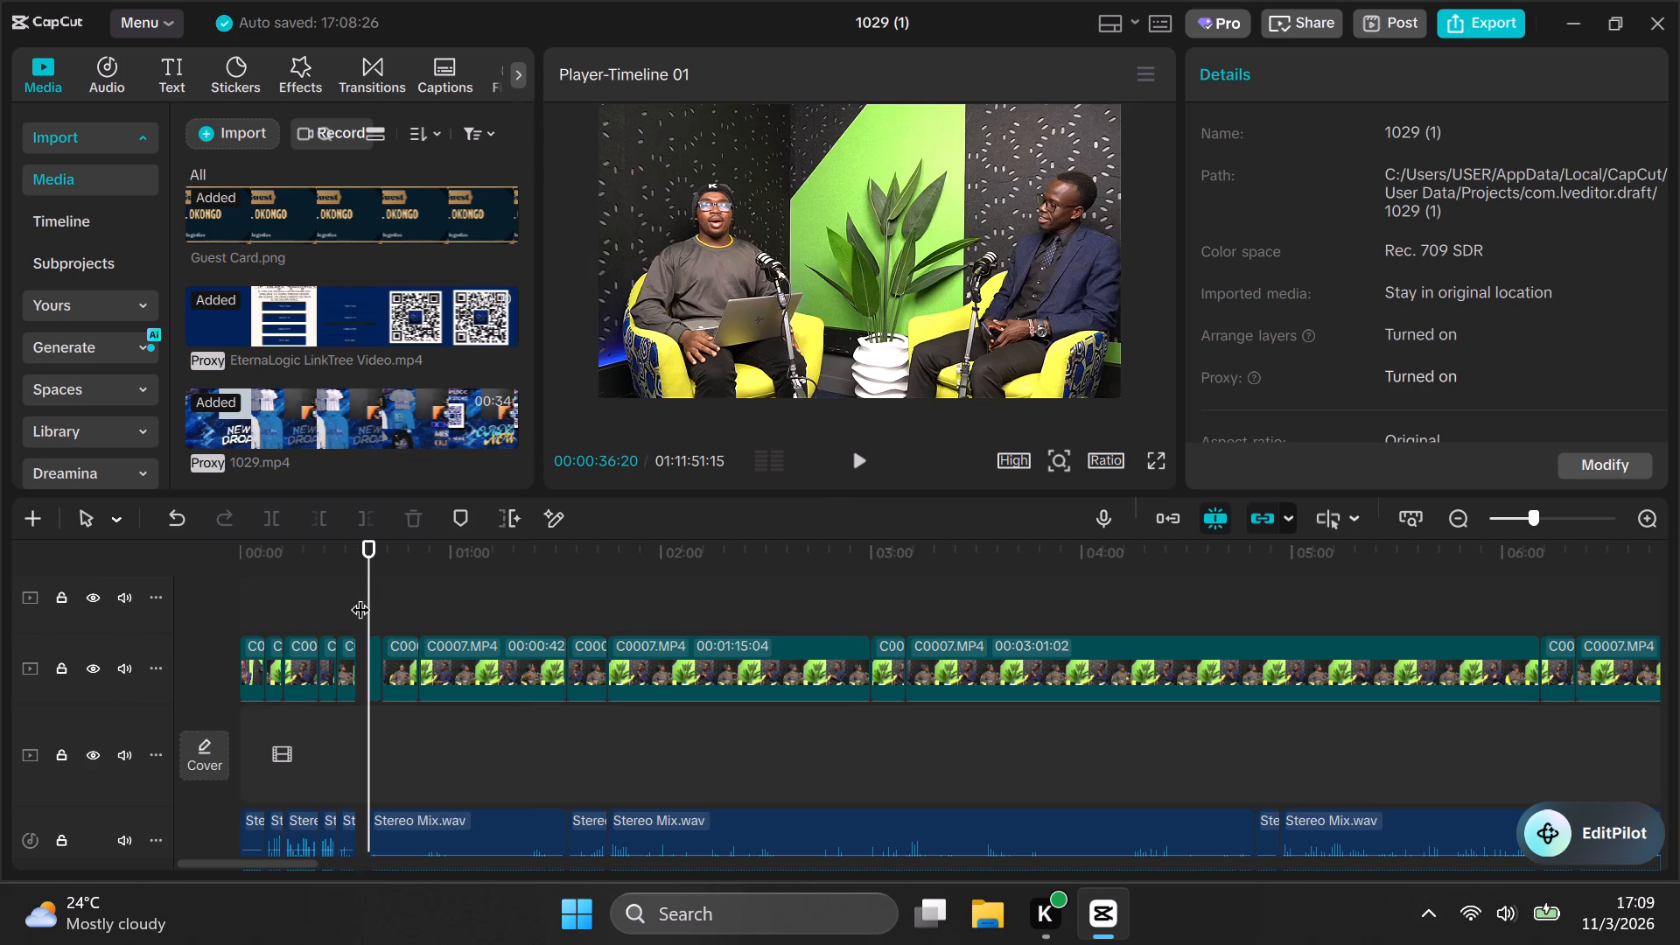
{"action": "left_click", "coordinate": [360, 596]}
Close the gap by moving all main-episode clips after it, on every video, graphics, text and audio track, back to the teaser's end at 00:00:33:08.
{"action": "scroll", "coordinate": [362, 593], "scroll_direction": "up", "scroll_amount": 13}
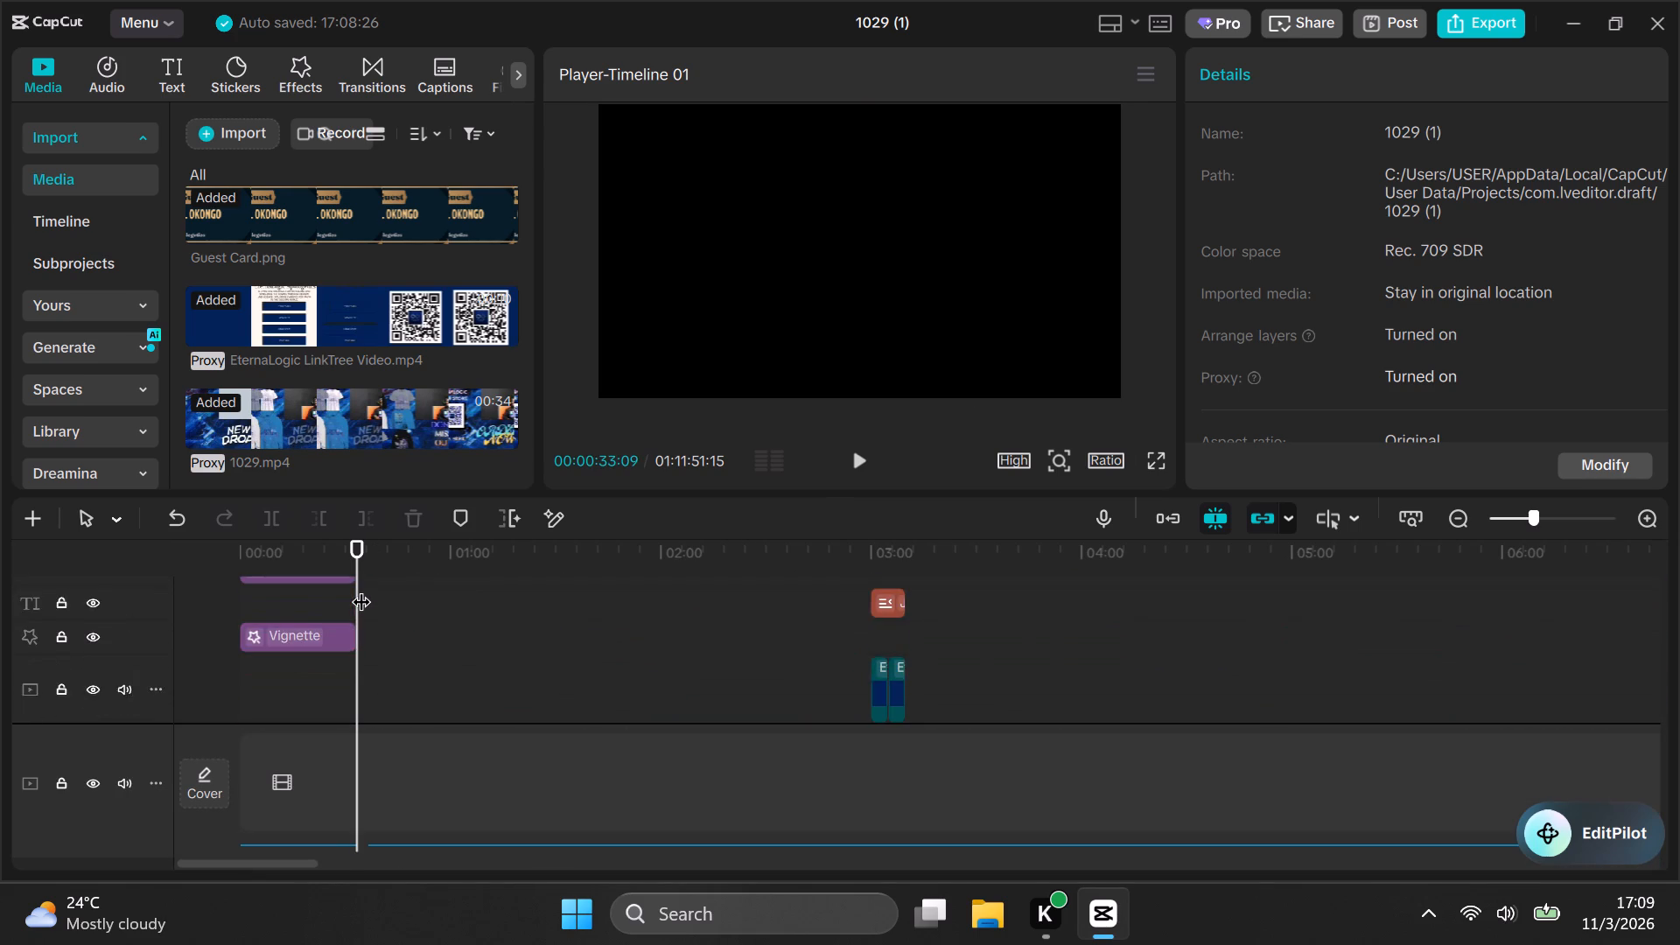
{"action": "scroll", "coordinate": [360, 588], "scroll_direction": "up", "scroll_amount": 8}
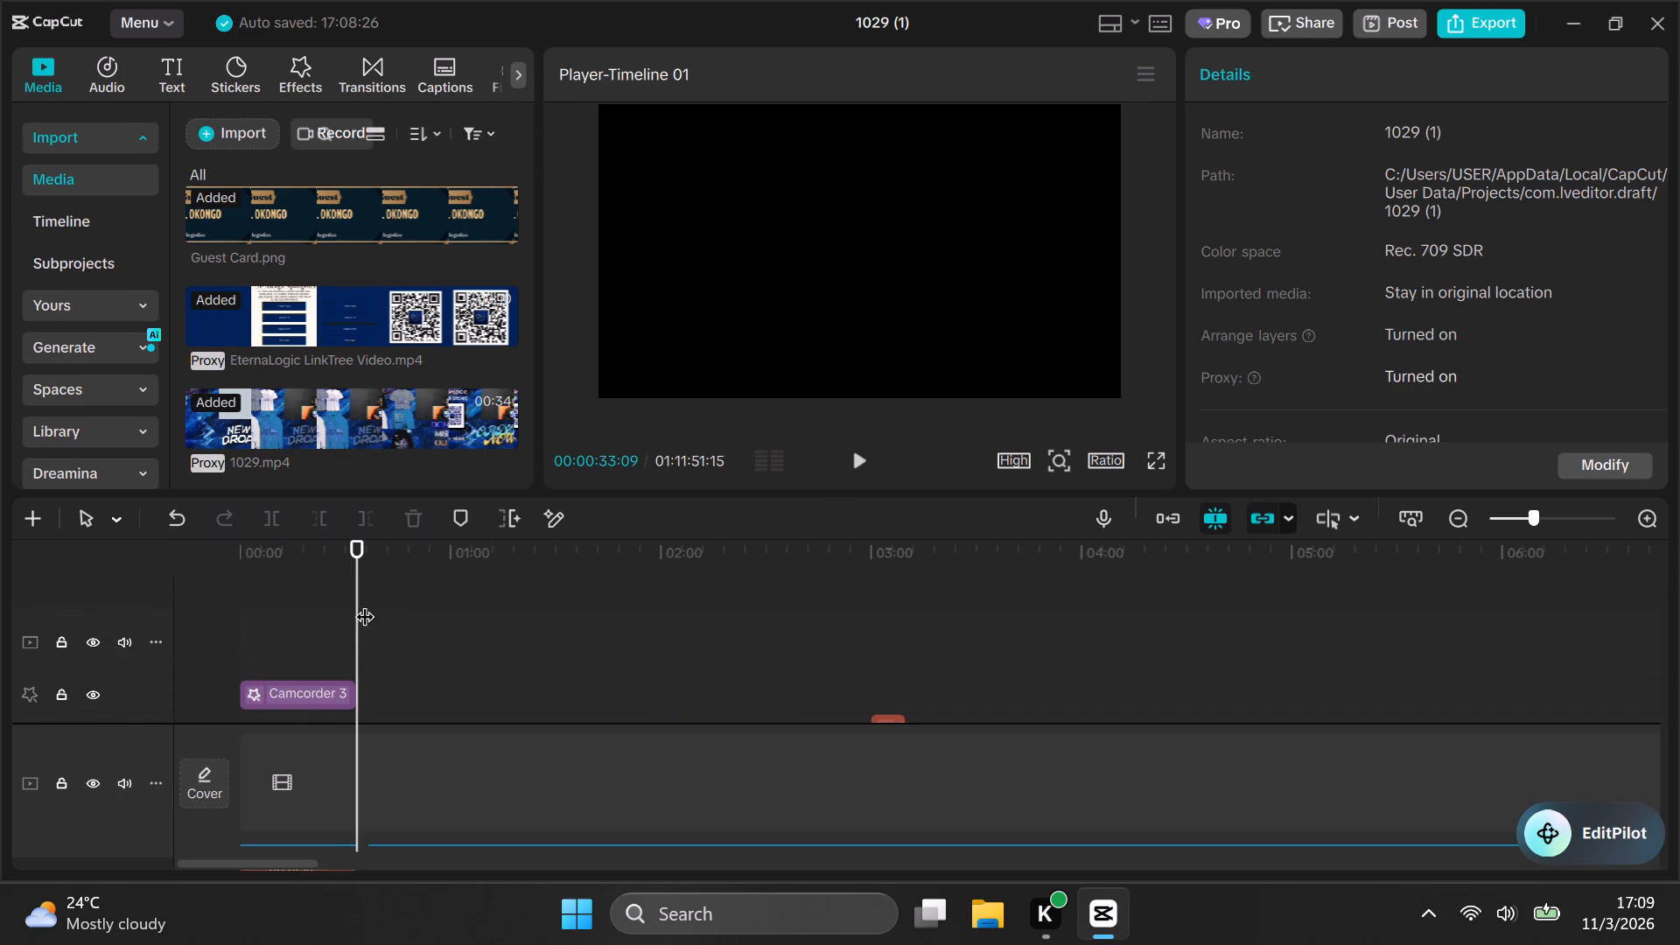
{"action": "left_click_drag", "start_coordinate": [367, 608], "coordinate": [369, 608]}
{"action": "left_click_drag", "start_coordinate": [369, 608], "coordinate": [926, 705]}
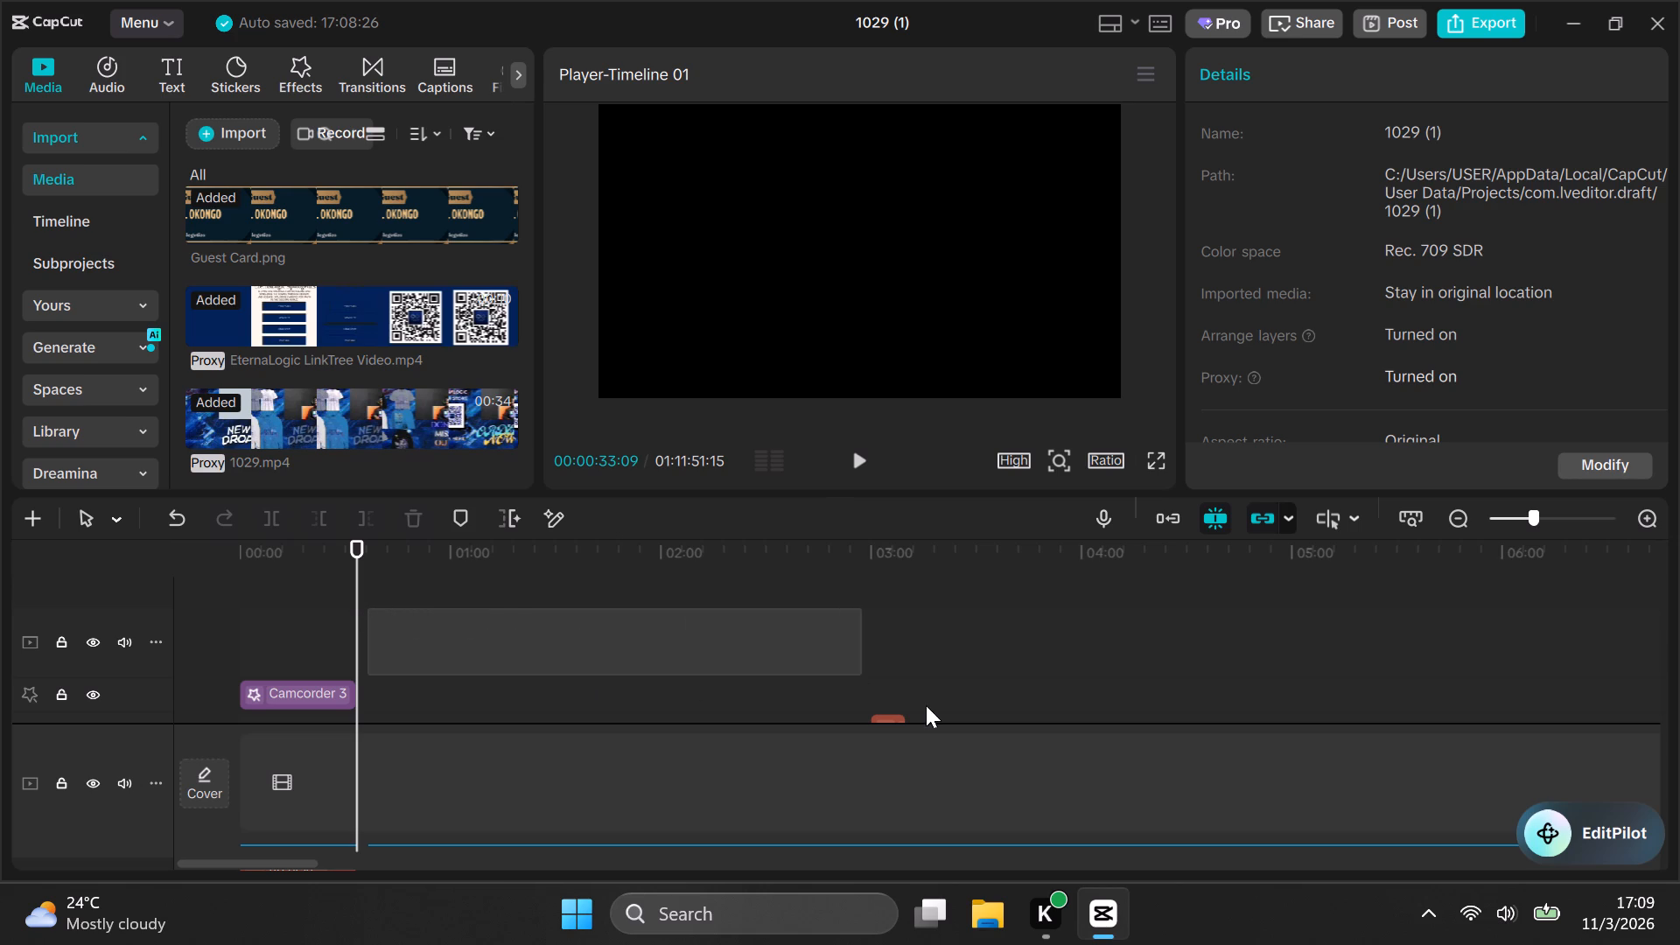
{"action": "left_click_drag", "start_coordinate": [926, 705], "coordinate": [945, 708]}
{"action": "scroll", "coordinate": [945, 708], "scroll_direction": "down", "scroll_amount": 4}
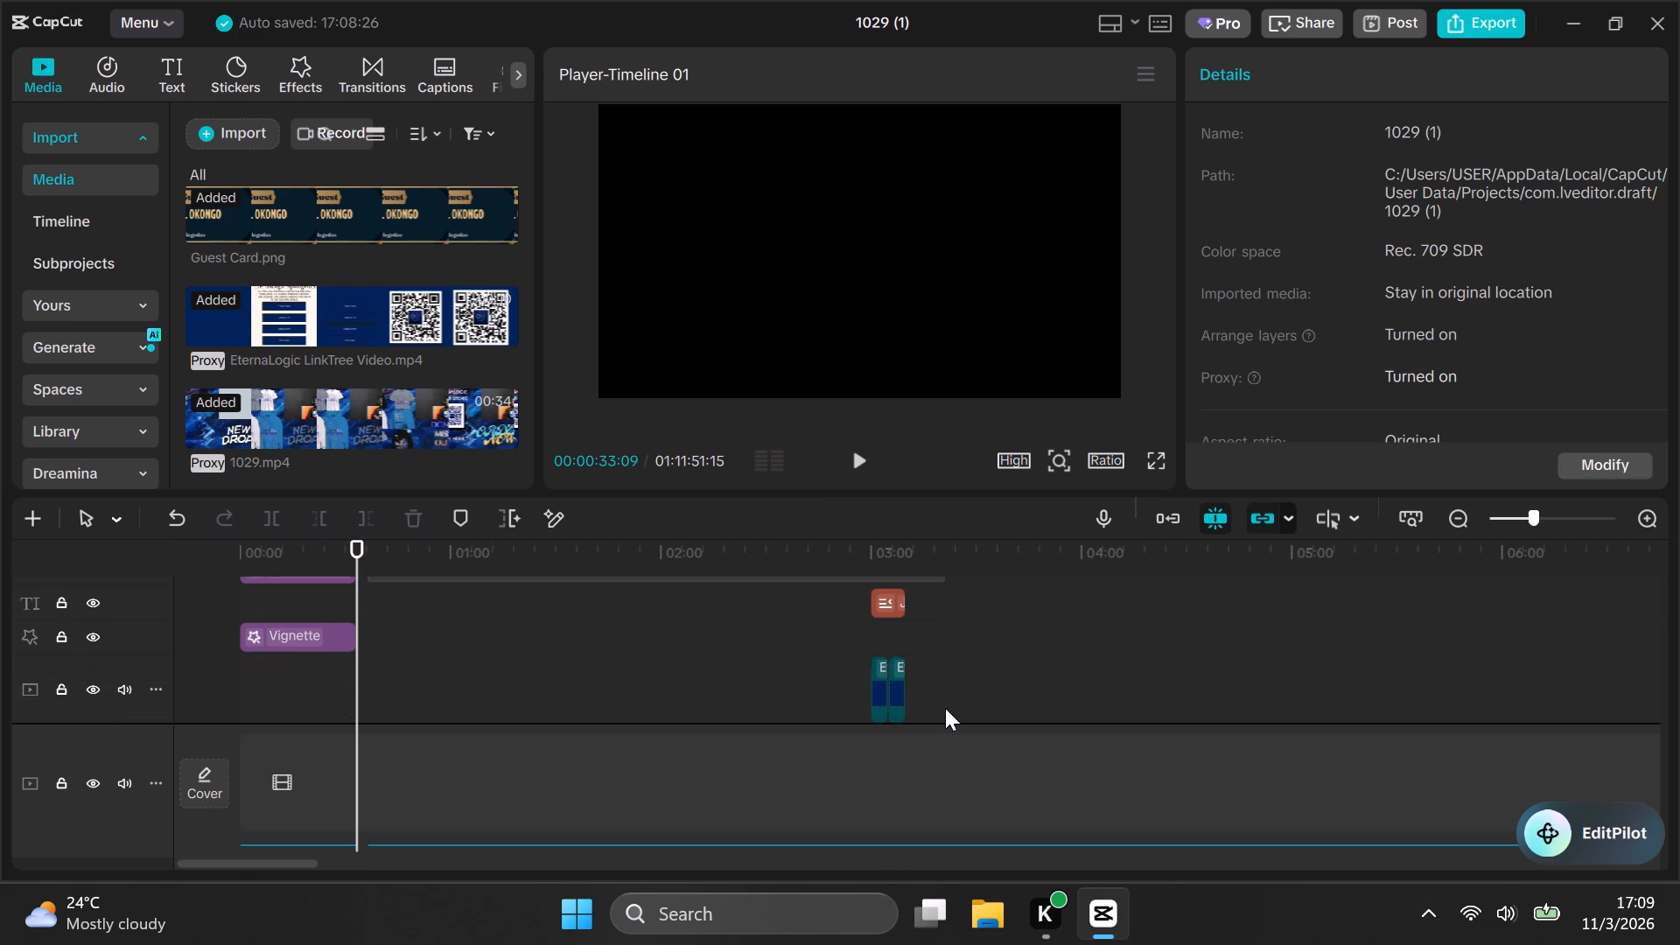
{"action": "left_click_drag", "start_coordinate": [945, 708], "coordinate": [950, 708]}
{"action": "scroll", "coordinate": [950, 708], "scroll_direction": "down", "scroll_amount": 4}
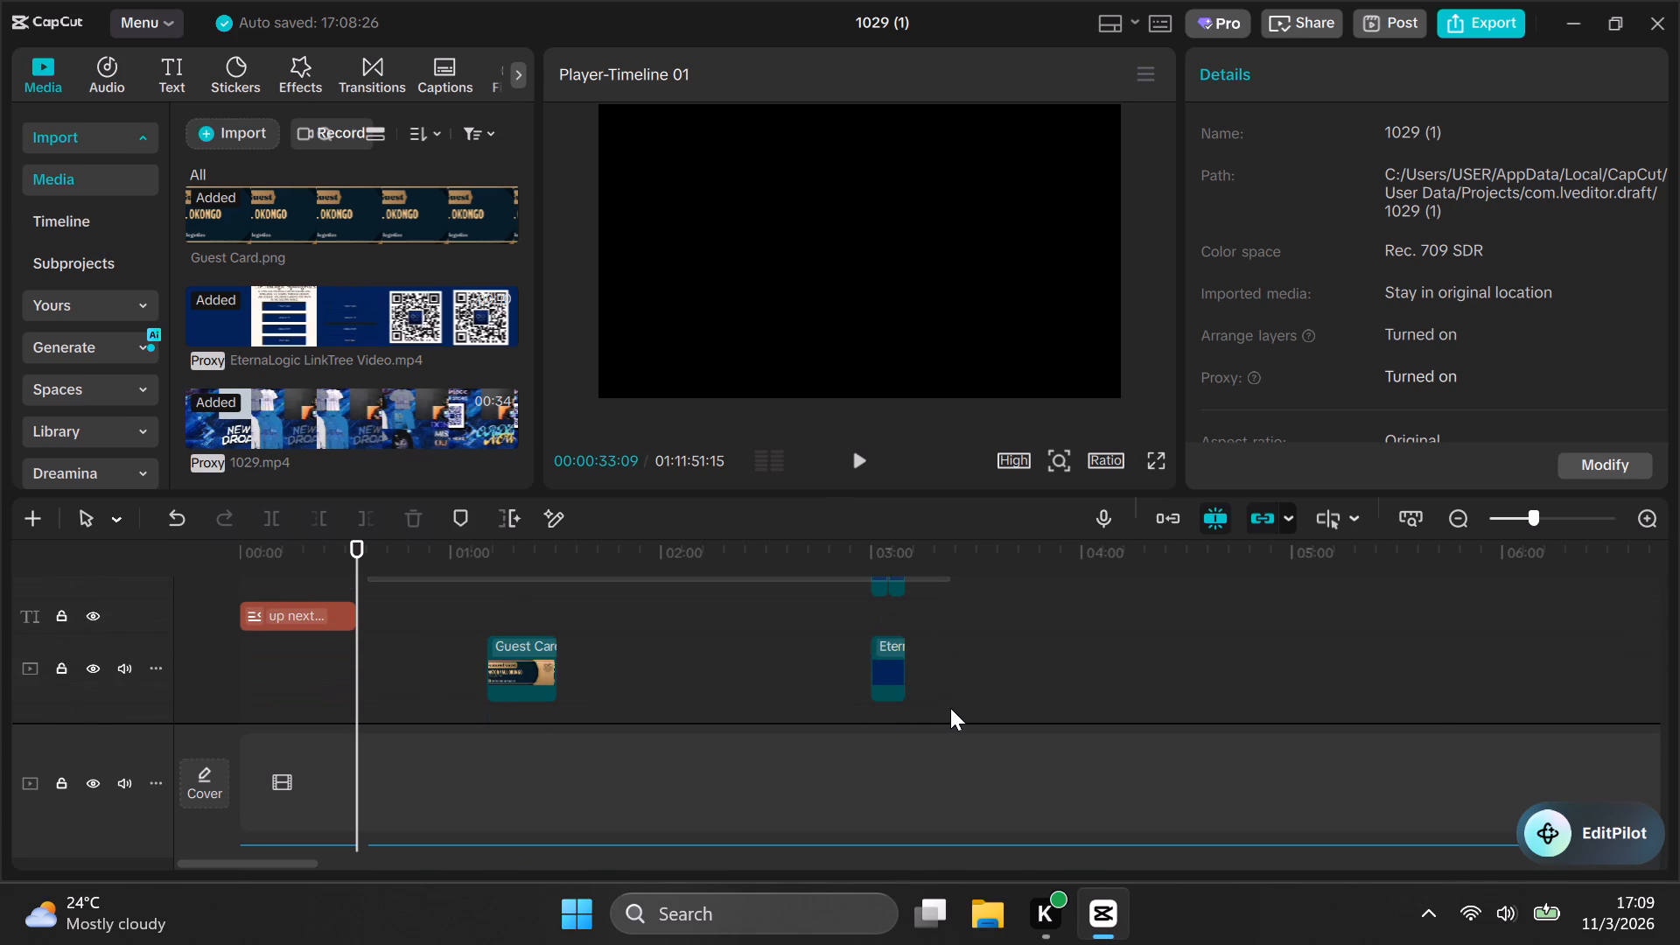
{"action": "left_click_drag", "start_coordinate": [950, 708], "coordinate": [939, 701]}
{"action": "scroll", "coordinate": [950, 708], "scroll_direction": "down", "scroll_amount": 4}
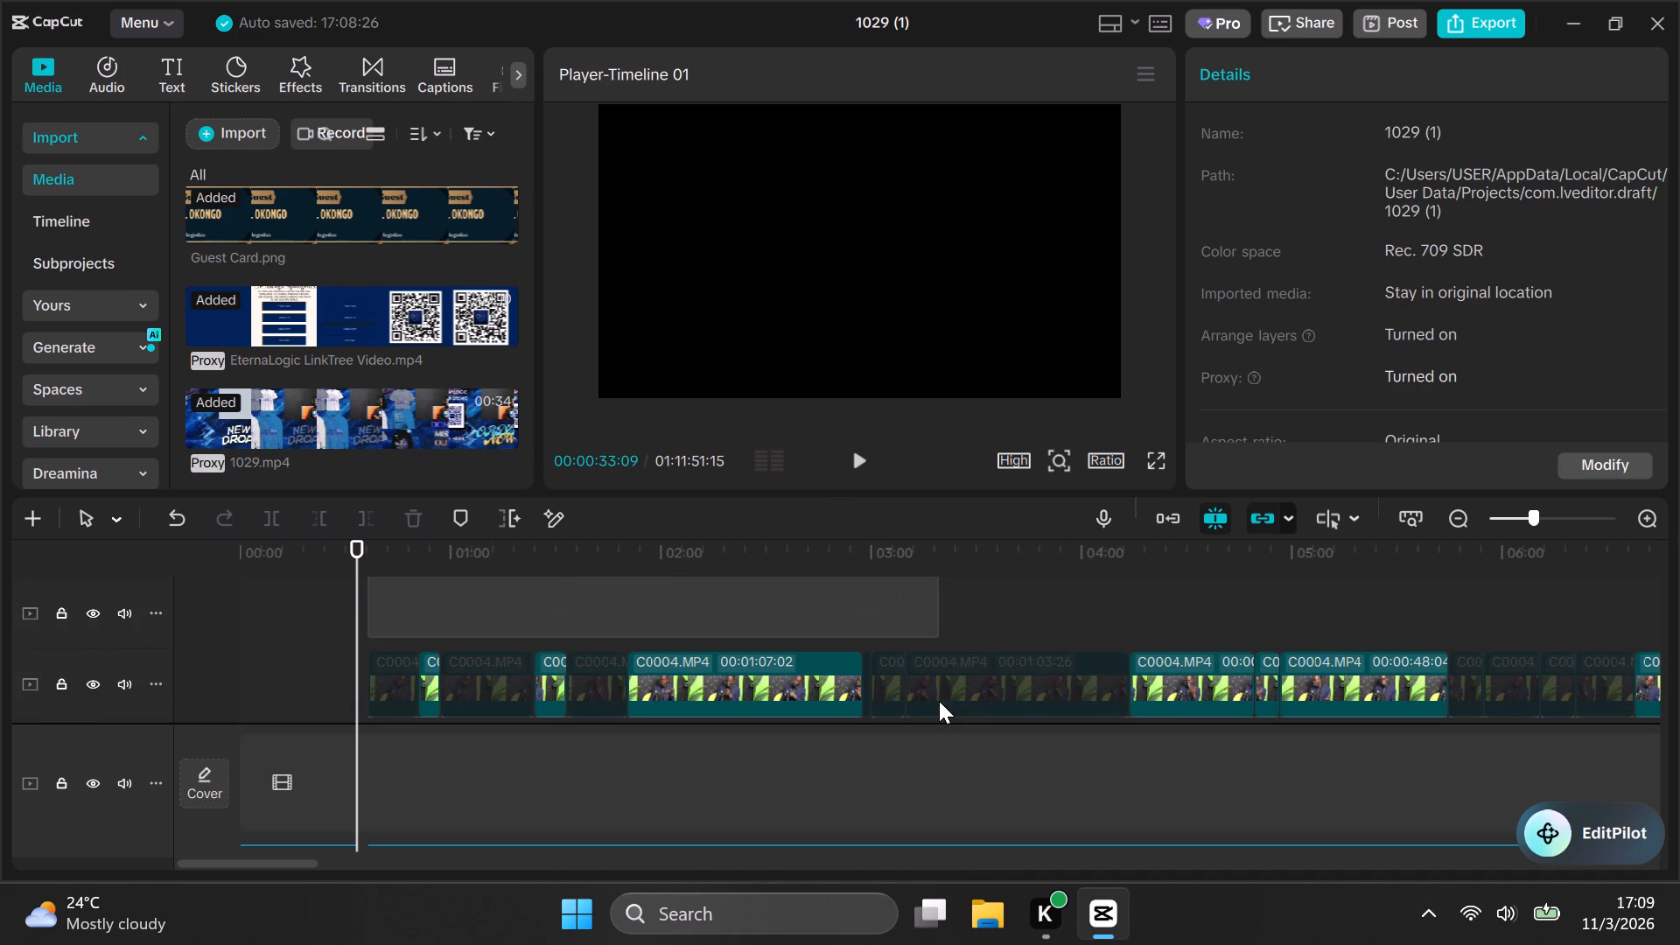
{"action": "left_click_drag", "start_coordinate": [939, 701], "coordinate": [945, 678]}
{"action": "scroll", "coordinate": [939, 701], "scroll_direction": "down", "scroll_amount": 3}
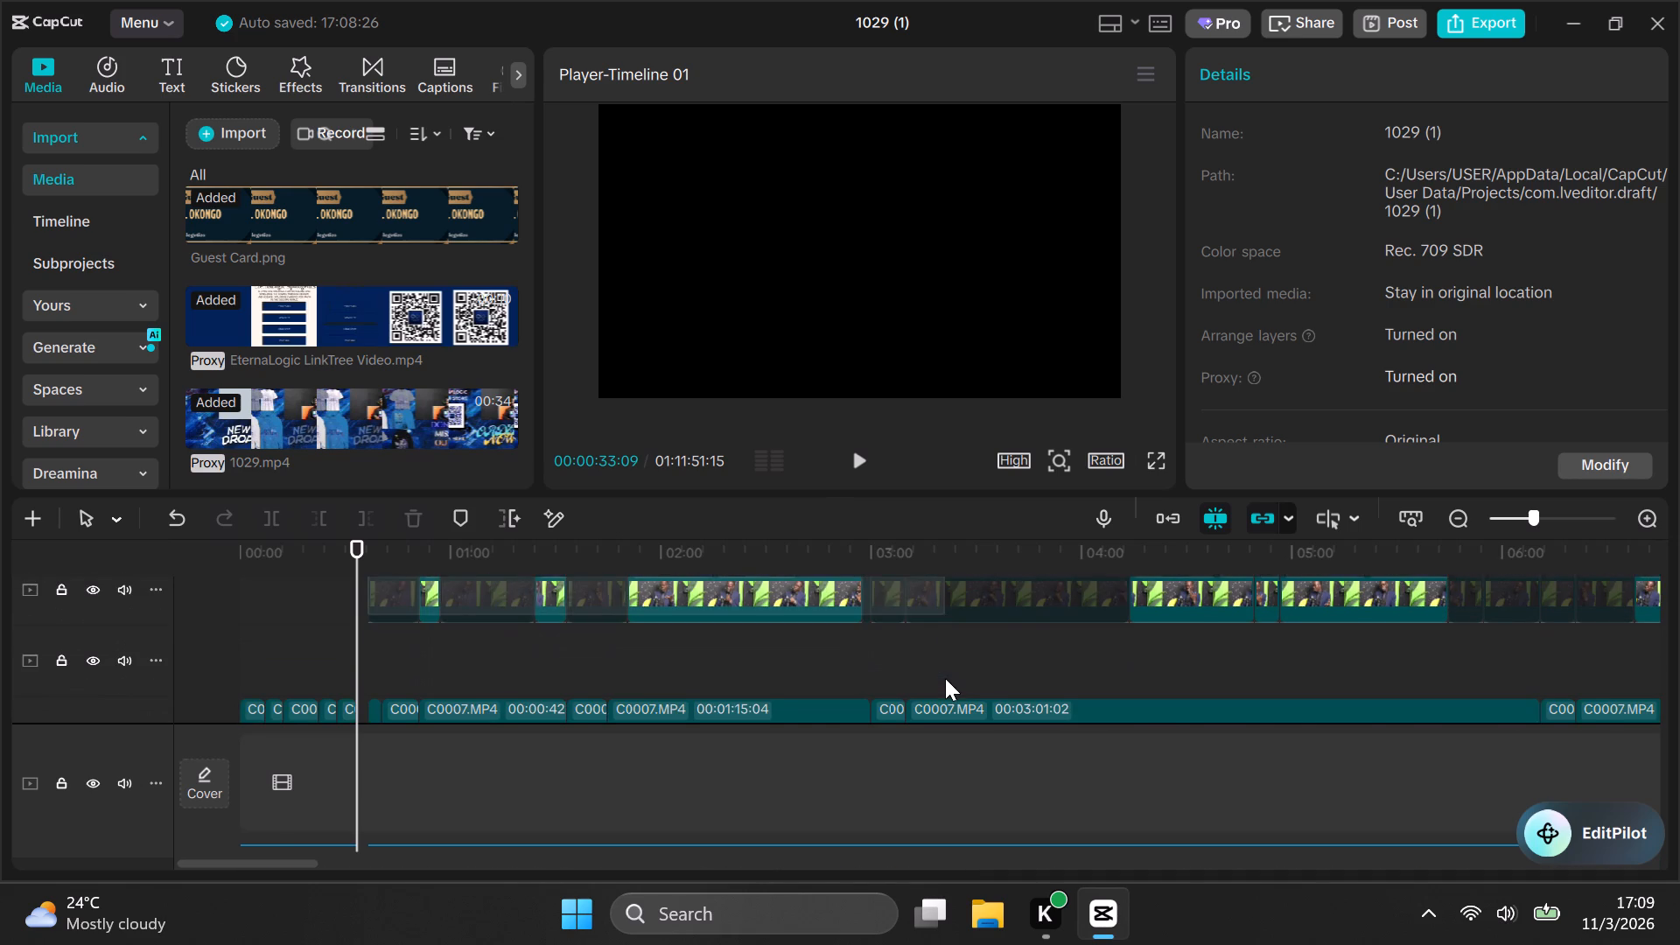
{"action": "left_click_drag", "start_coordinate": [945, 678], "coordinate": [949, 668]}
{"action": "scroll", "coordinate": [945, 678], "scroll_direction": "down", "scroll_amount": 6}
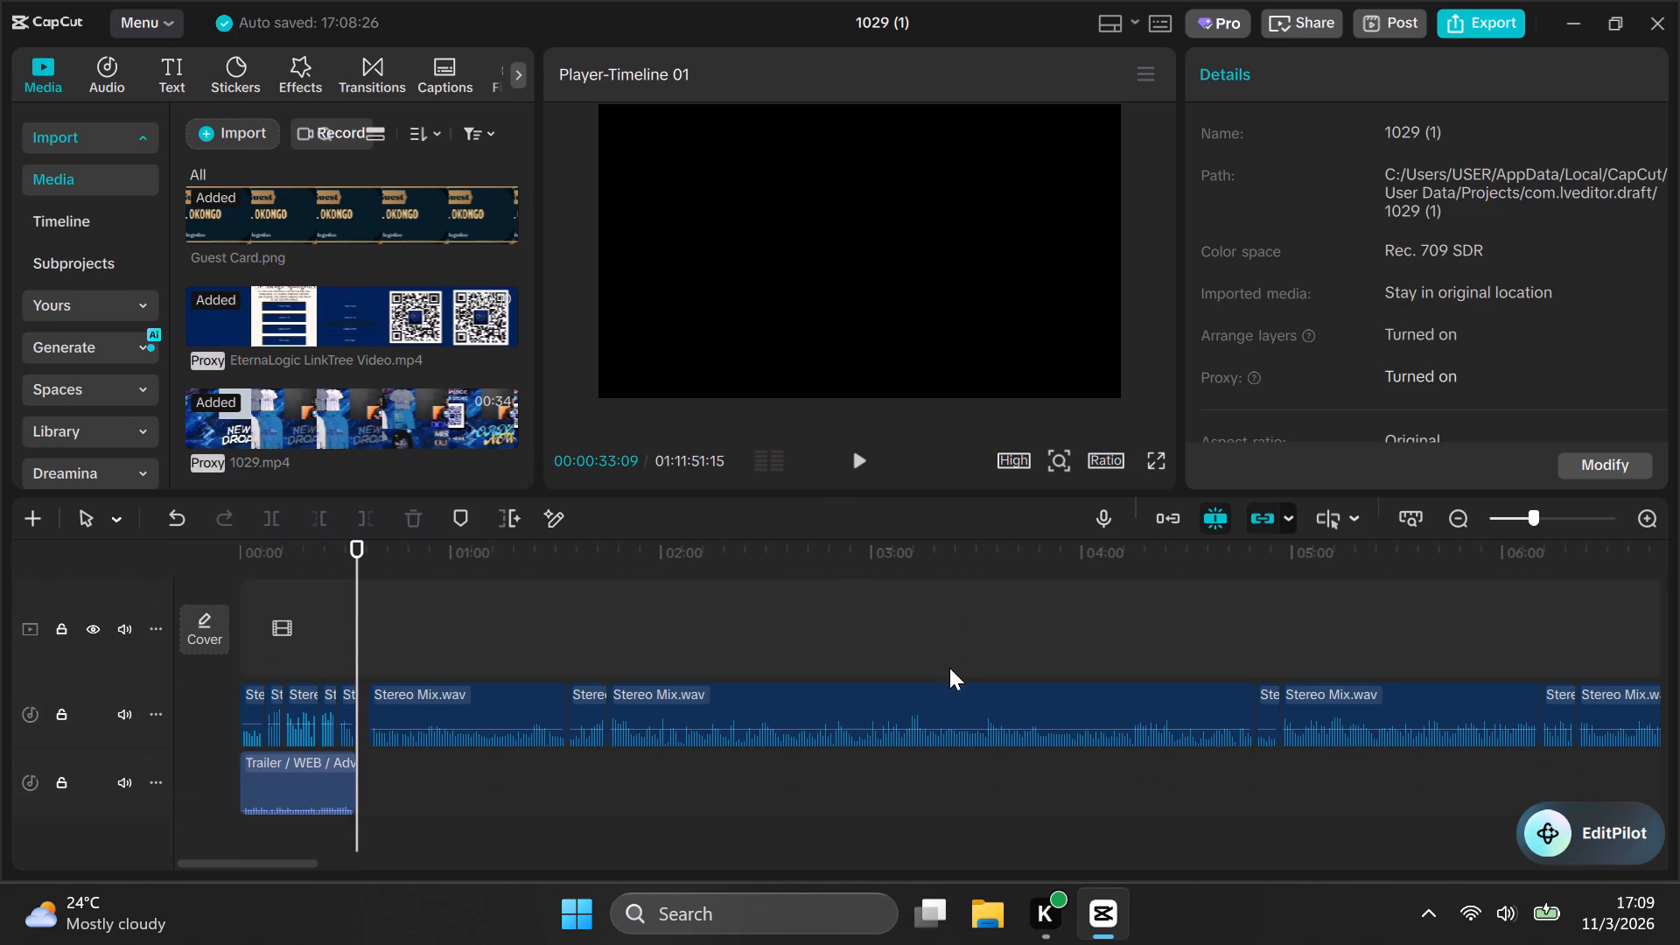
{"action": "left_click_drag", "start_coordinate": [949, 668], "coordinate": [1309, 720]}
{"action": "scroll", "coordinate": [949, 668], "scroll_direction": "down", "scroll_amount": 4}
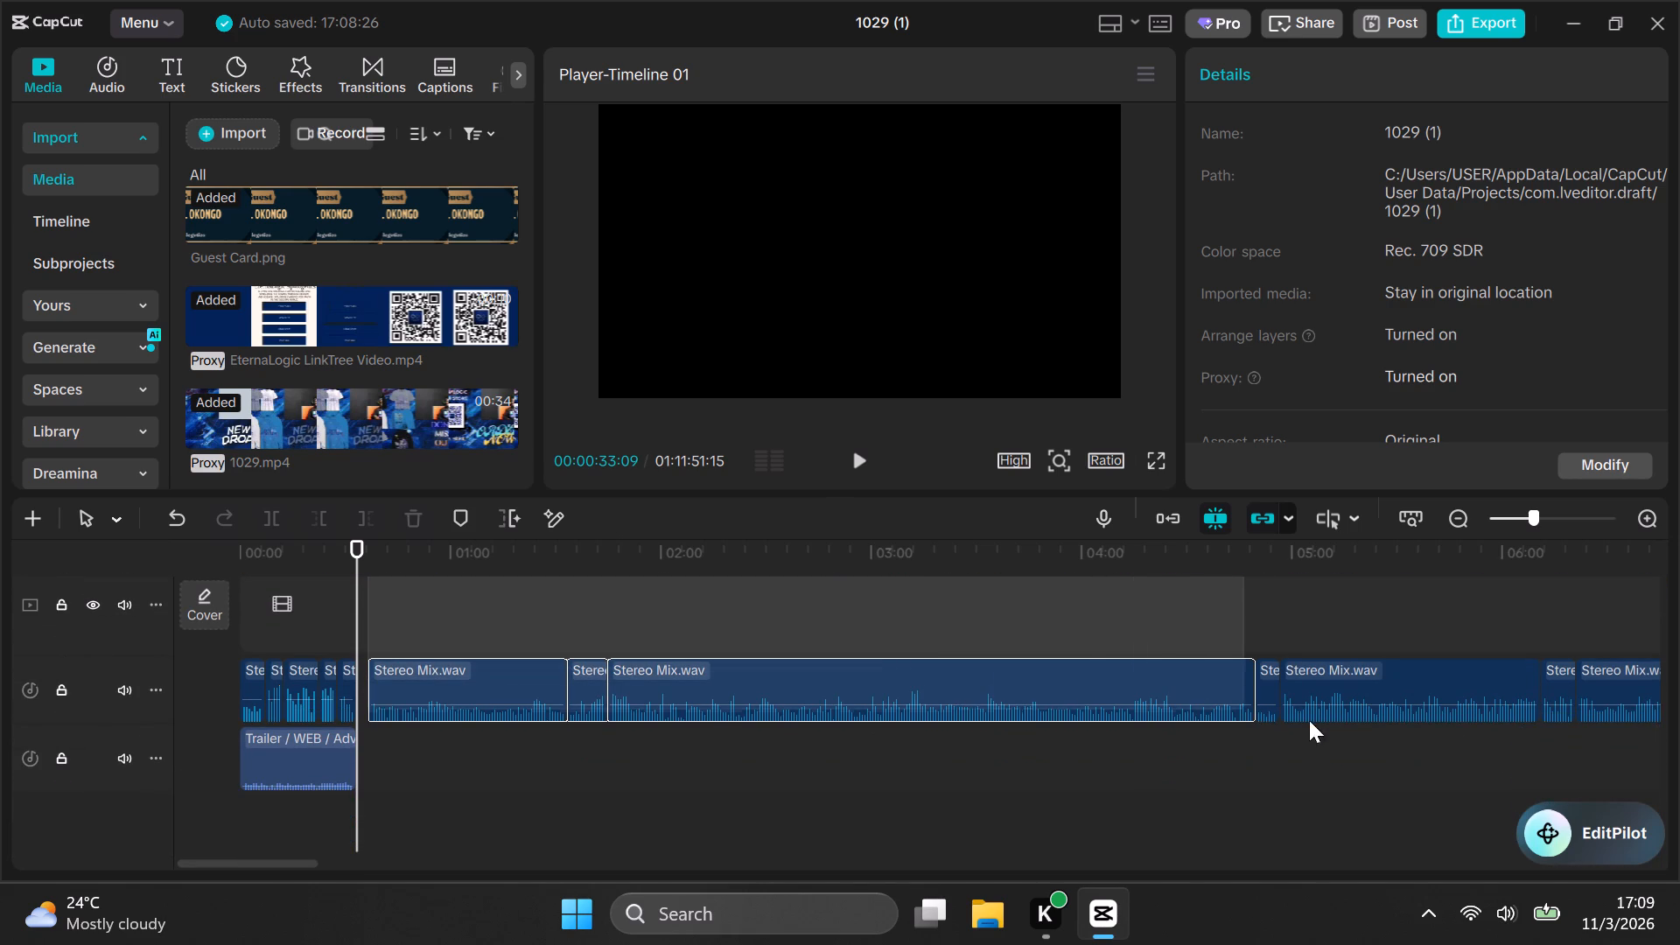
{"action": "left_click_drag", "start_coordinate": [1309, 720], "coordinate": [1675, 715]}
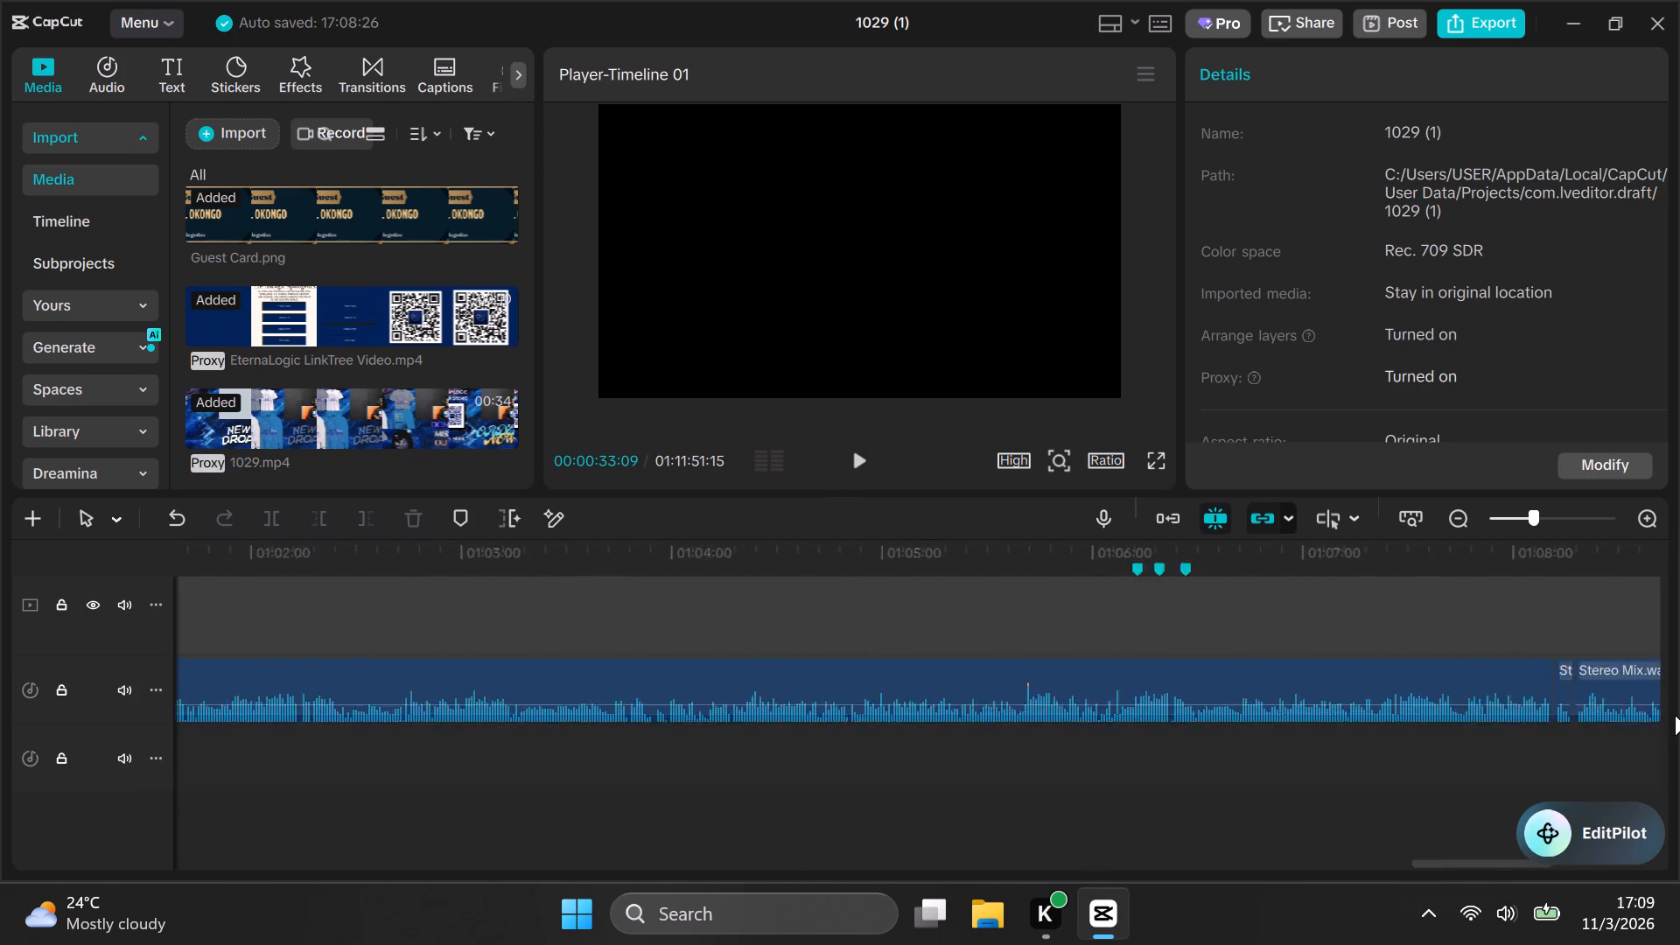
{"action": "left_click_drag", "start_coordinate": [1675, 715], "coordinate": [1314, 746]}
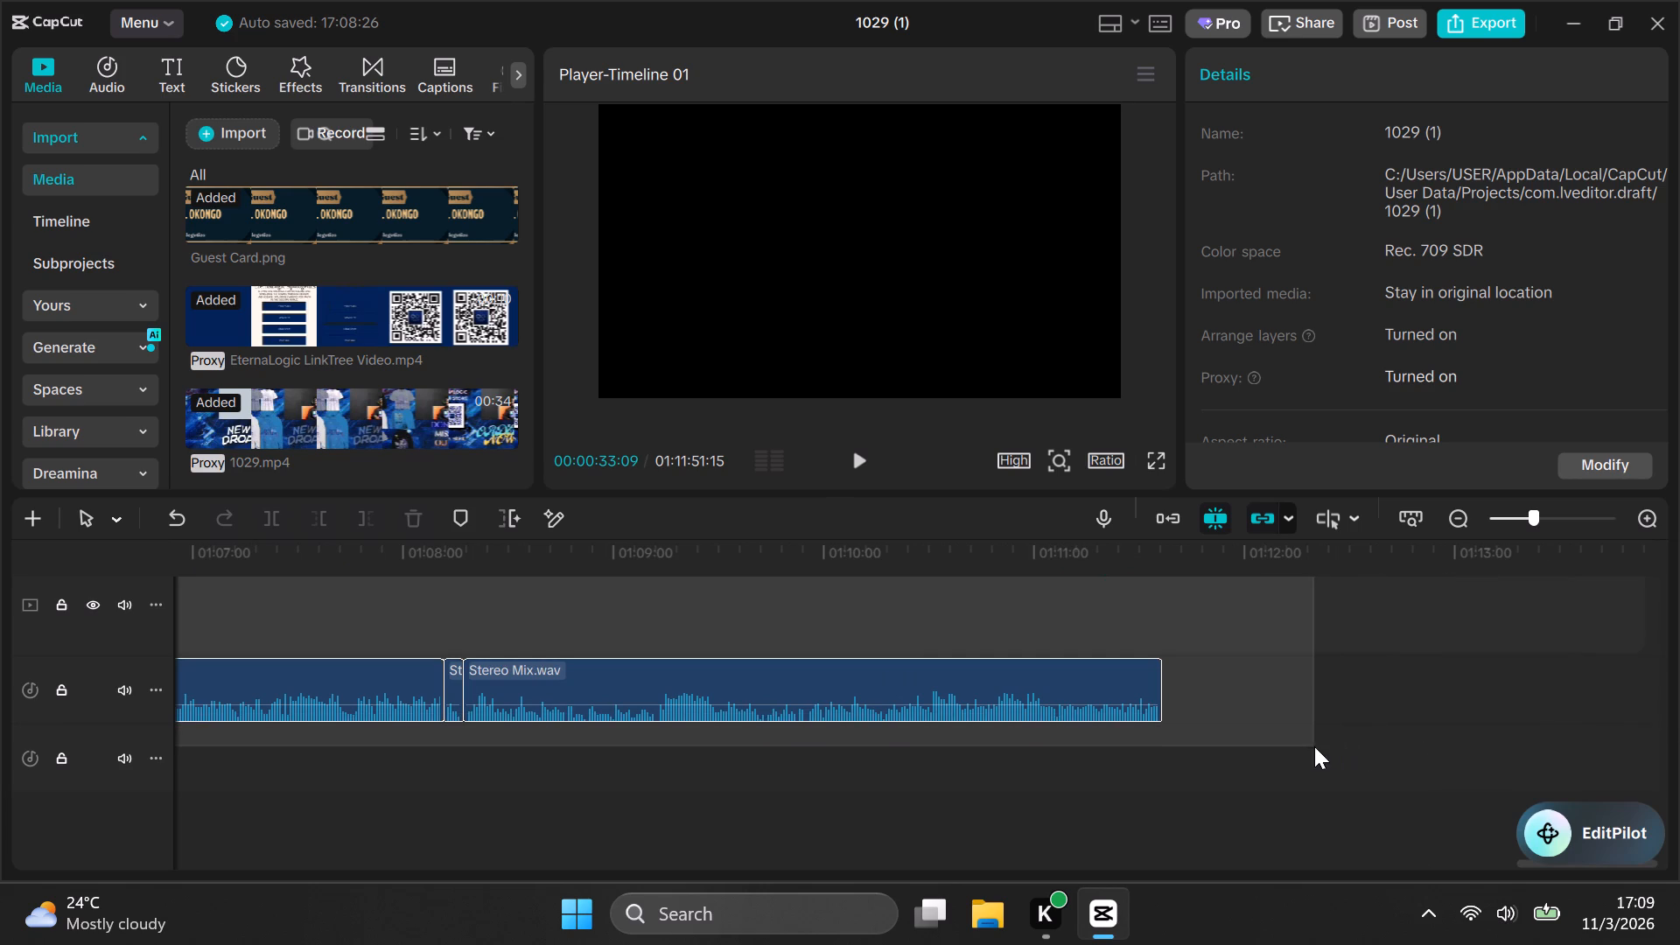
{"action": "left_click_drag", "start_coordinate": [1314, 746], "coordinate": [1249, 734]}
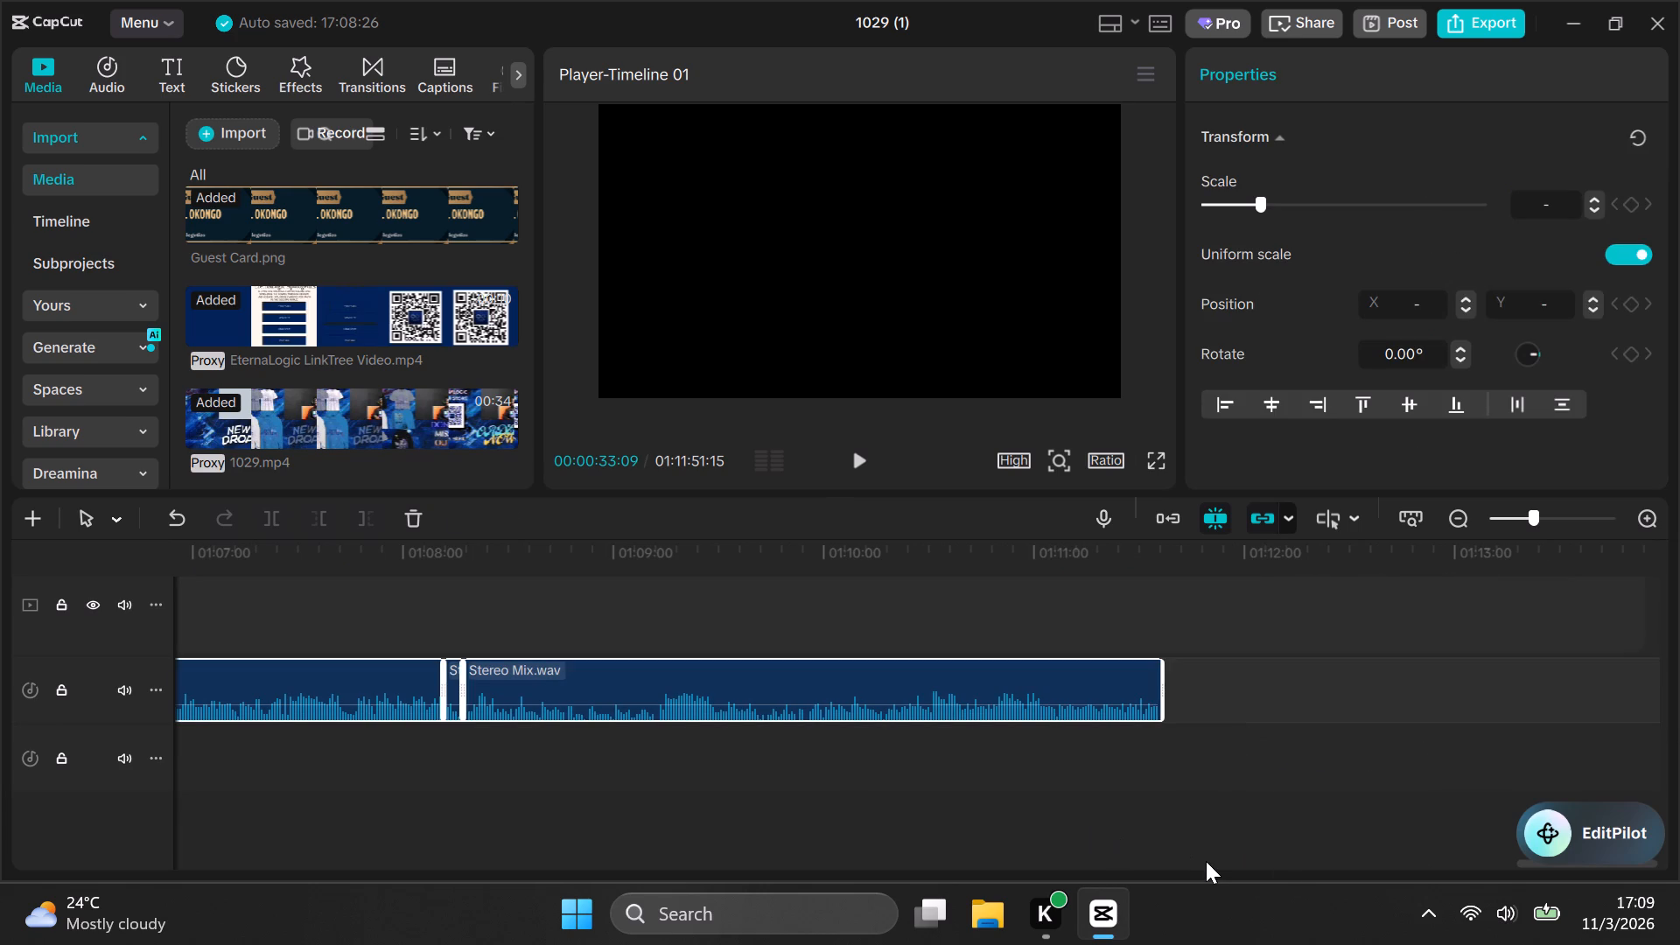
{"action": "left_click", "coordinate": [1208, 861]}
{"action": "left_click_drag", "start_coordinate": [1208, 861], "coordinate": [377, 850]}
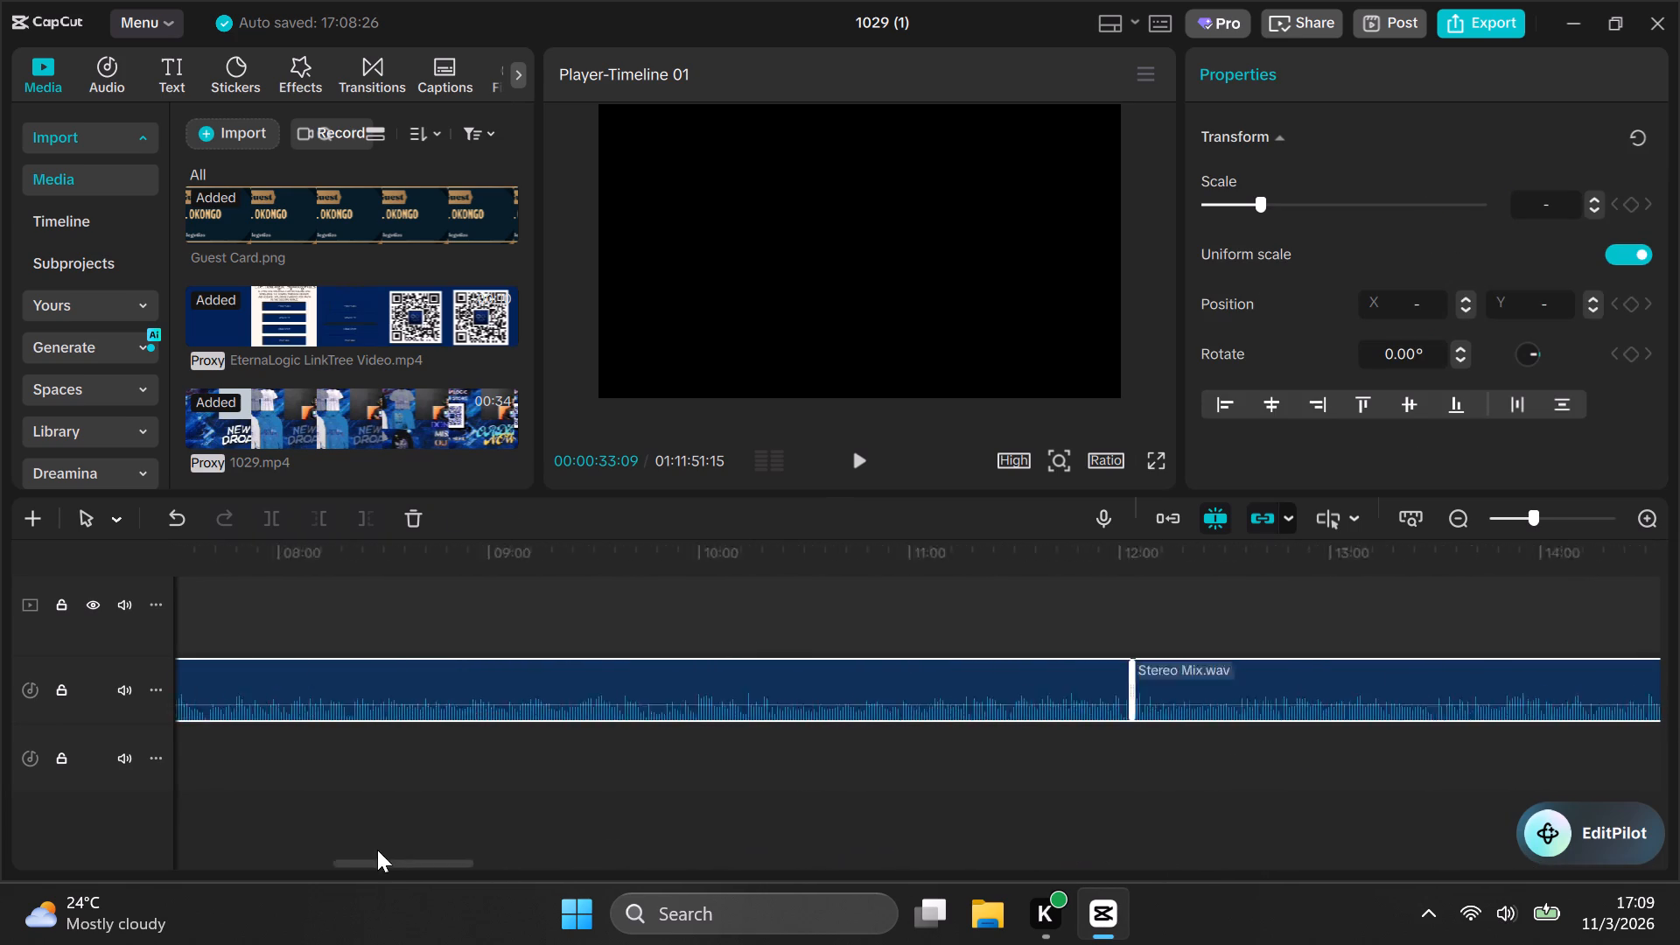
{"action": "left_click_drag", "start_coordinate": [377, 850], "coordinate": [162, 883]}
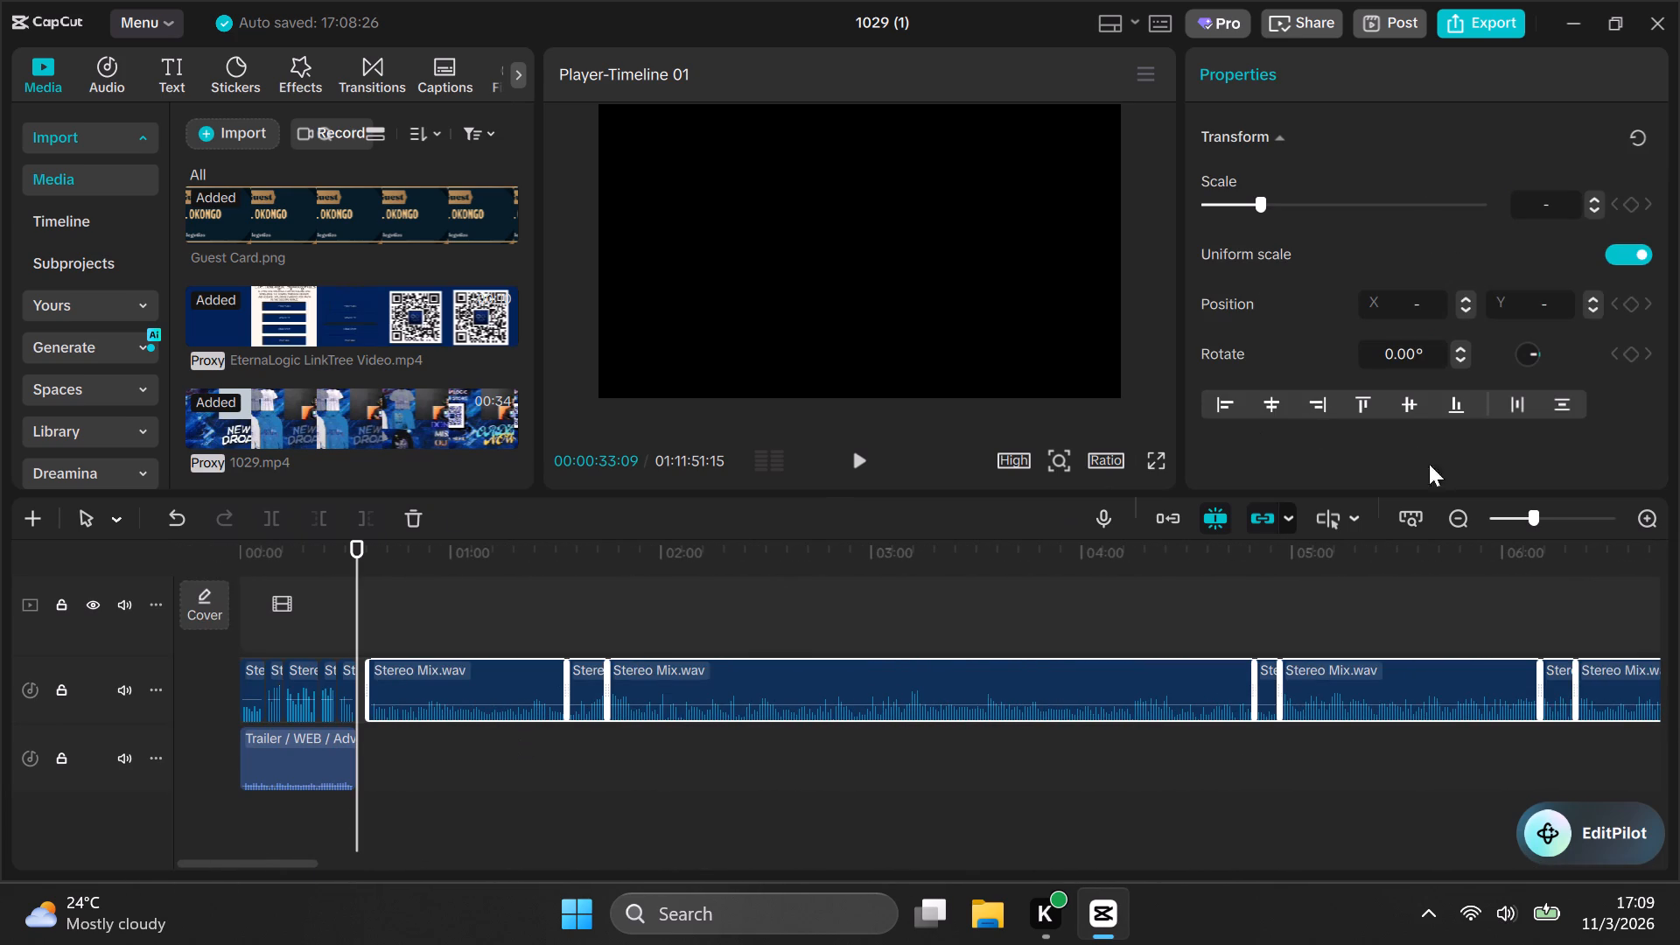
{"action": "left_click", "coordinate": [1651, 521]}
{"action": "triple_click", "coordinate": [1651, 521]}
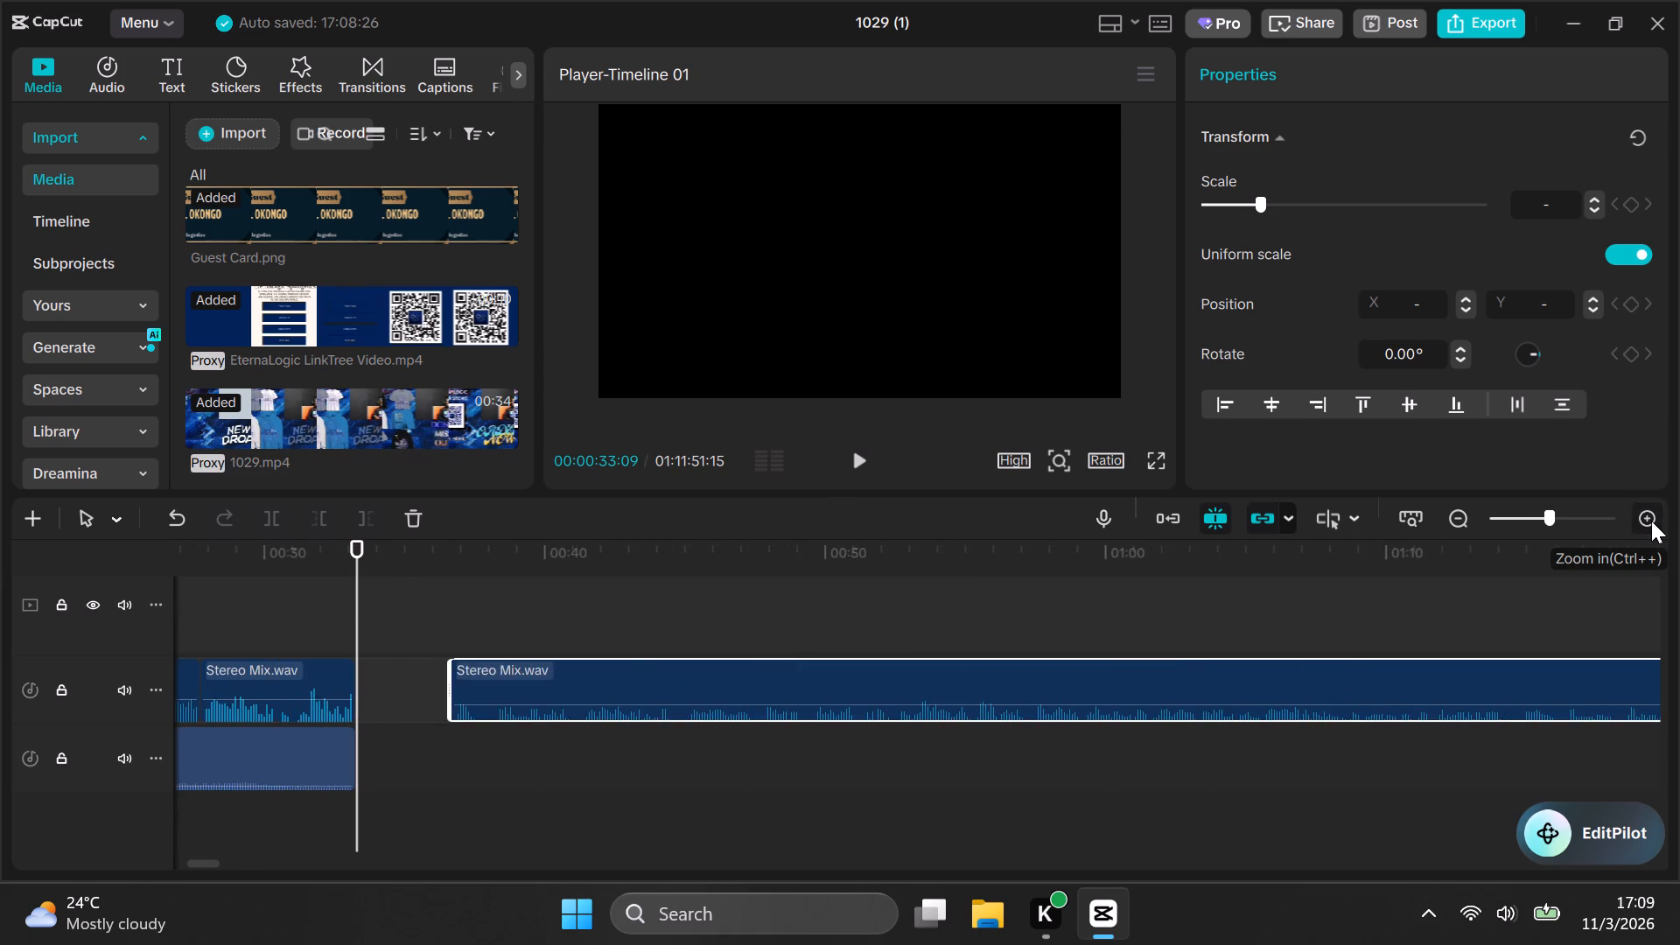
{"action": "left_click", "coordinate": [1651, 521]}
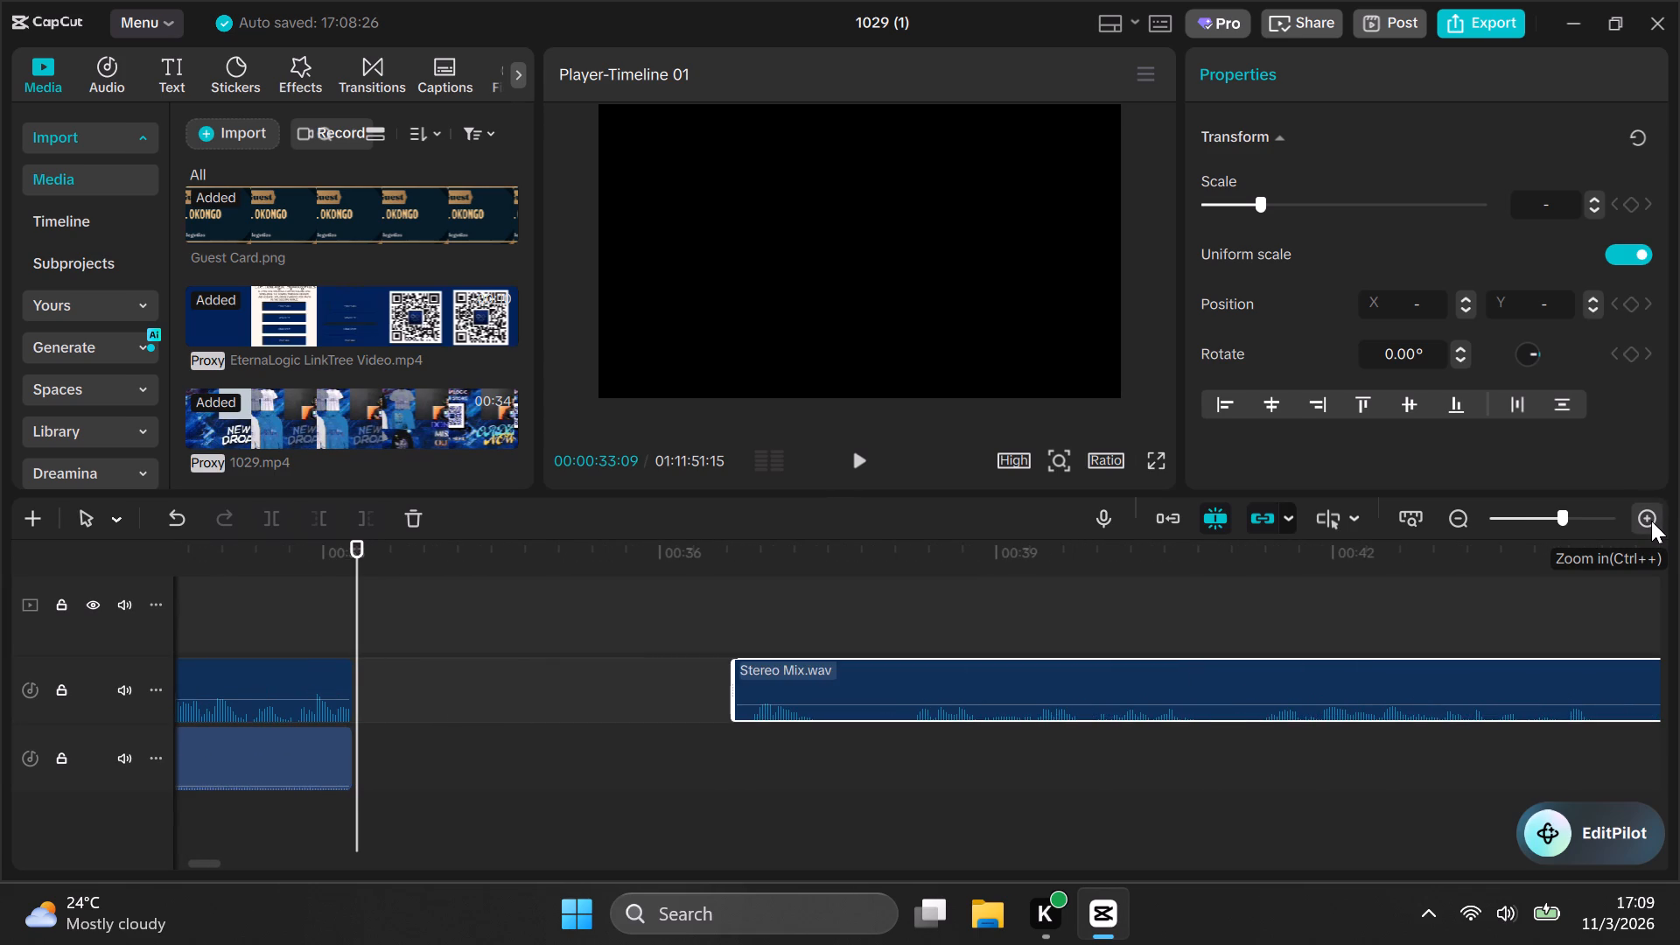
{"action": "left_click", "coordinate": [1650, 521]}
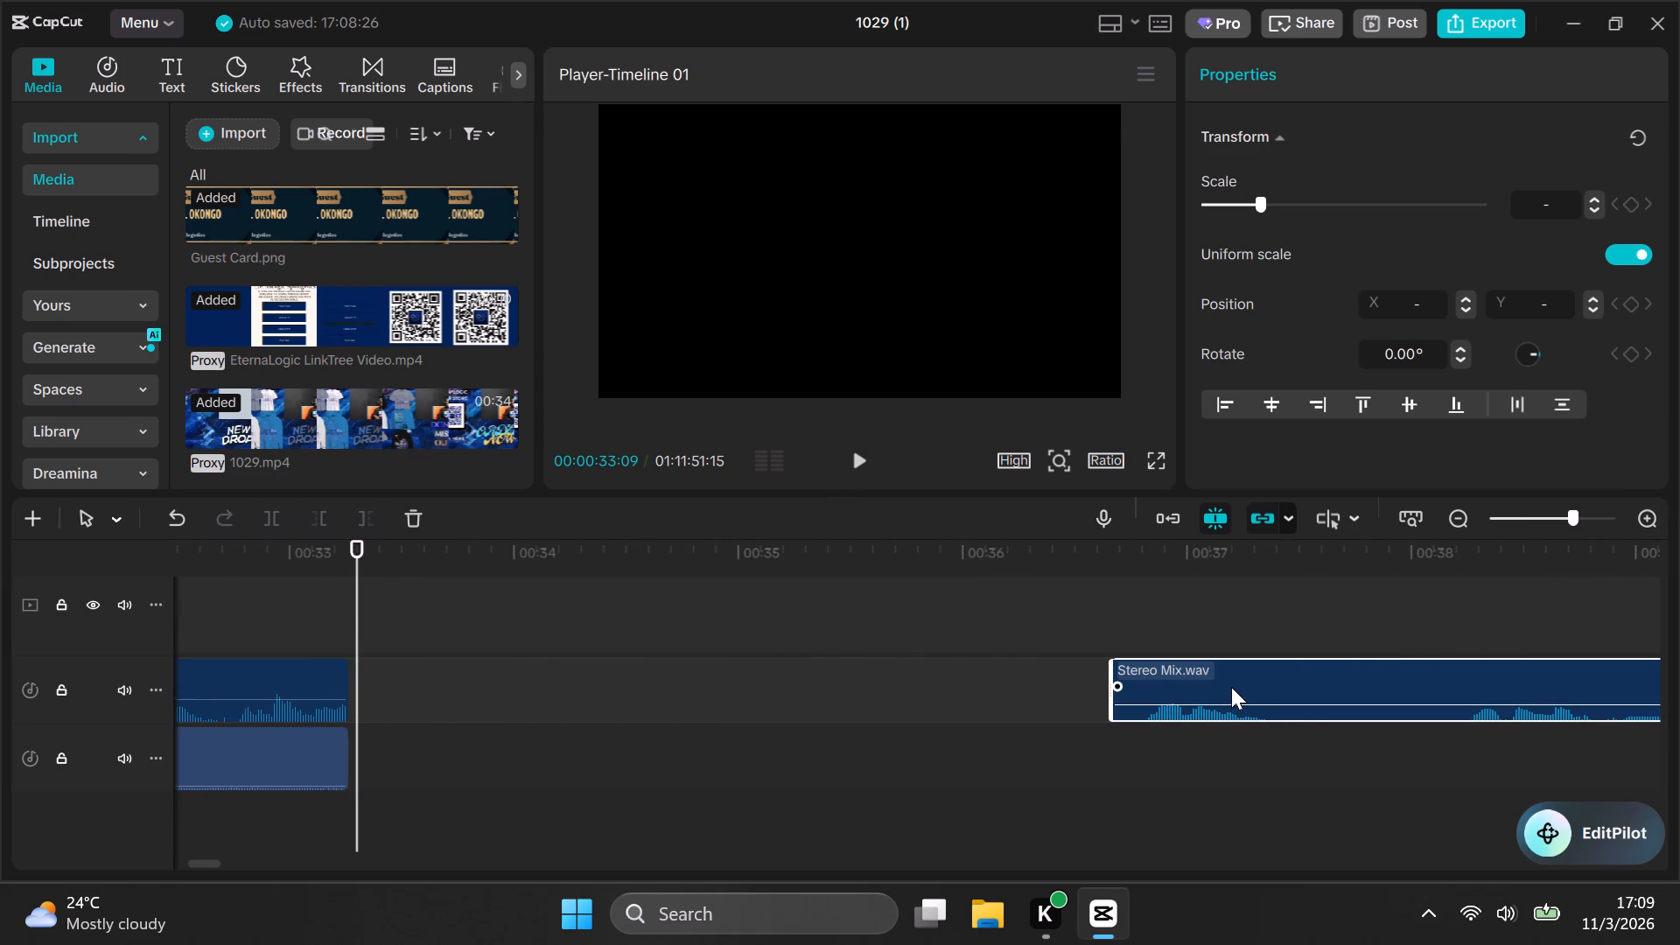
{"action": "left_click_drag", "start_coordinate": [1227, 678], "coordinate": [916, 674]}
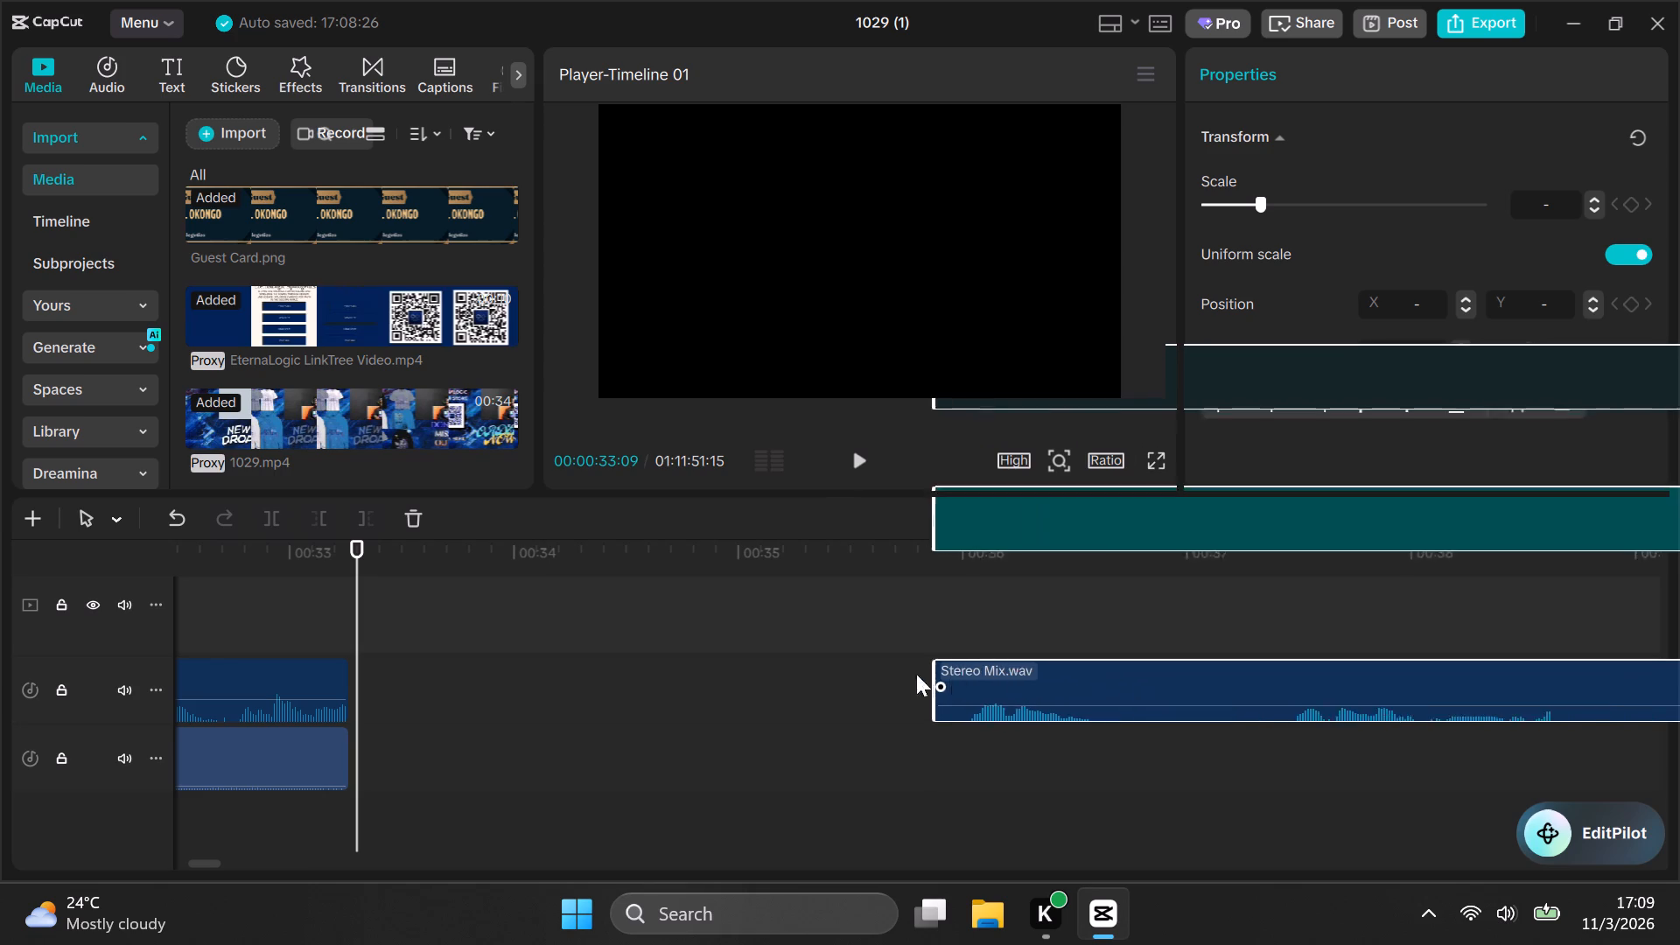
{"action": "left_click_drag", "start_coordinate": [916, 674], "coordinate": [479, 690]}
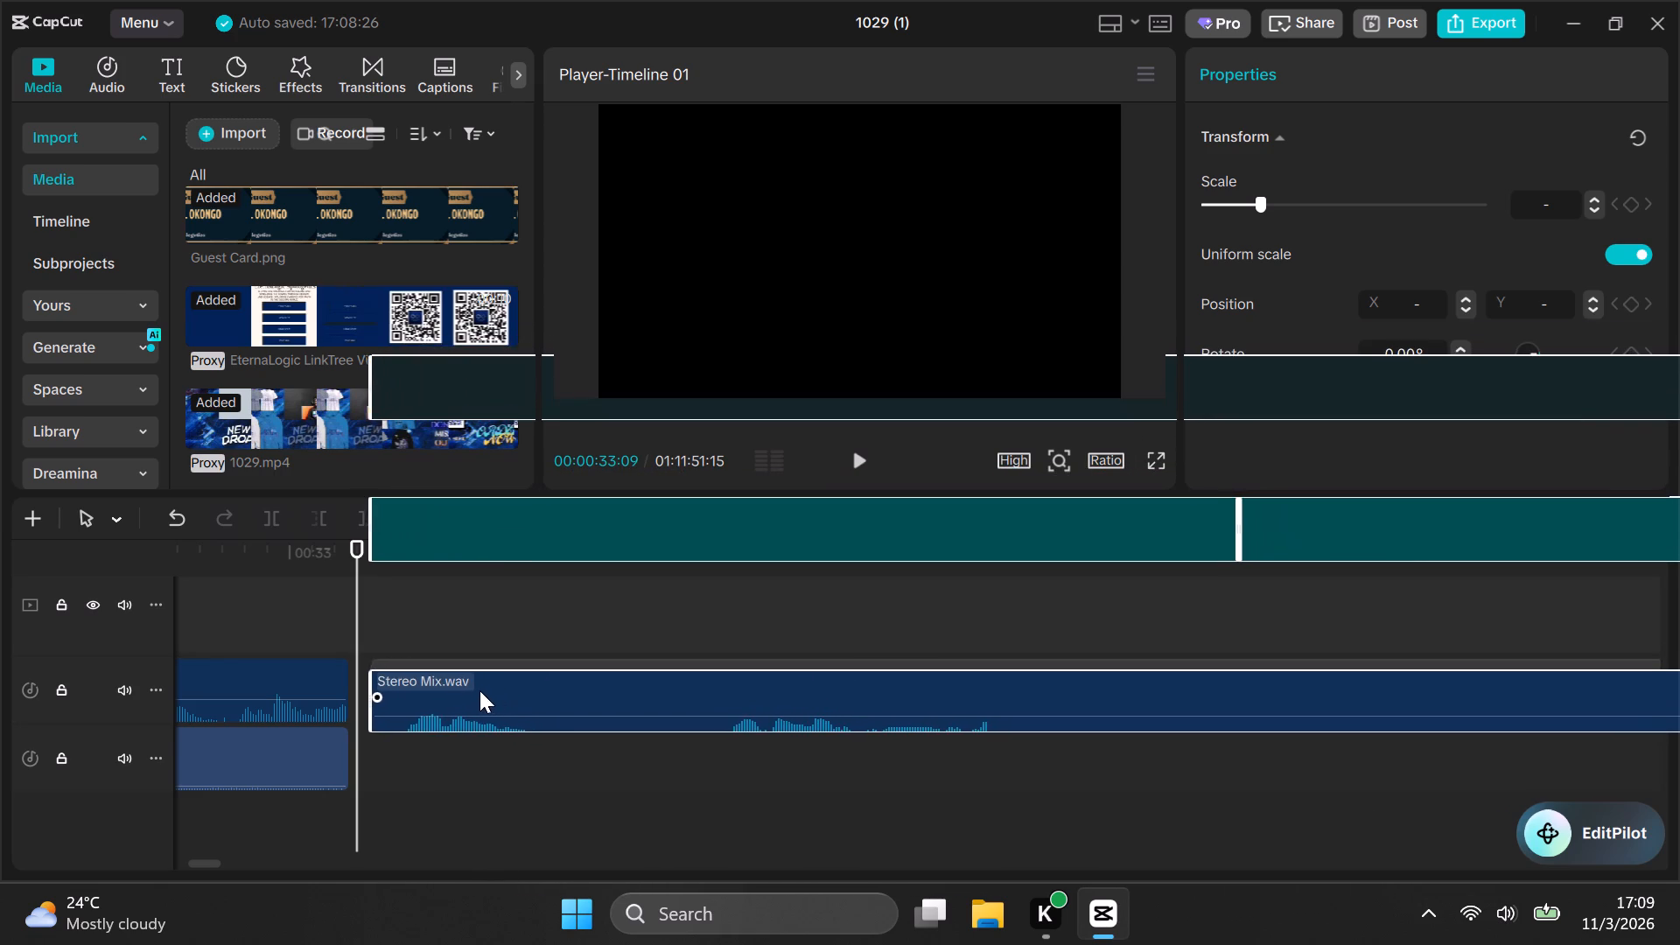
{"action": "left_click_drag", "start_coordinate": [479, 690], "coordinate": [456, 686]}
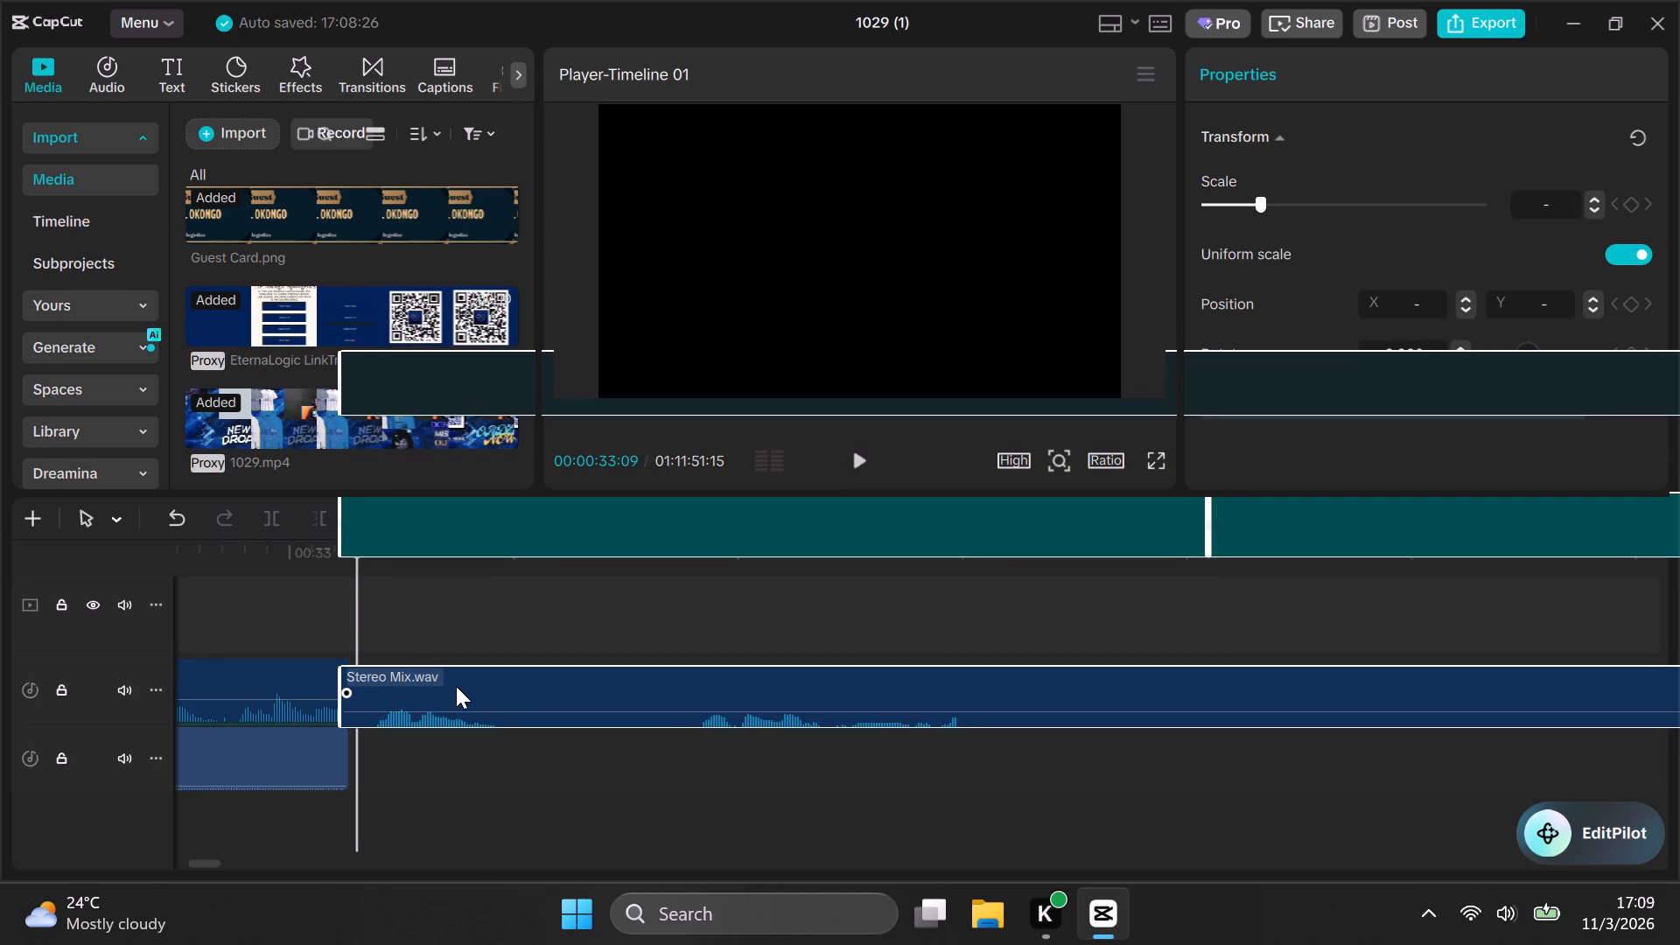
{"action": "left_click_drag", "start_coordinate": [456, 686], "coordinate": [459, 686]}
Play back the join between the end of the teaser and the start of the main episode.
{"action": "left_click", "coordinate": [342, 666]}
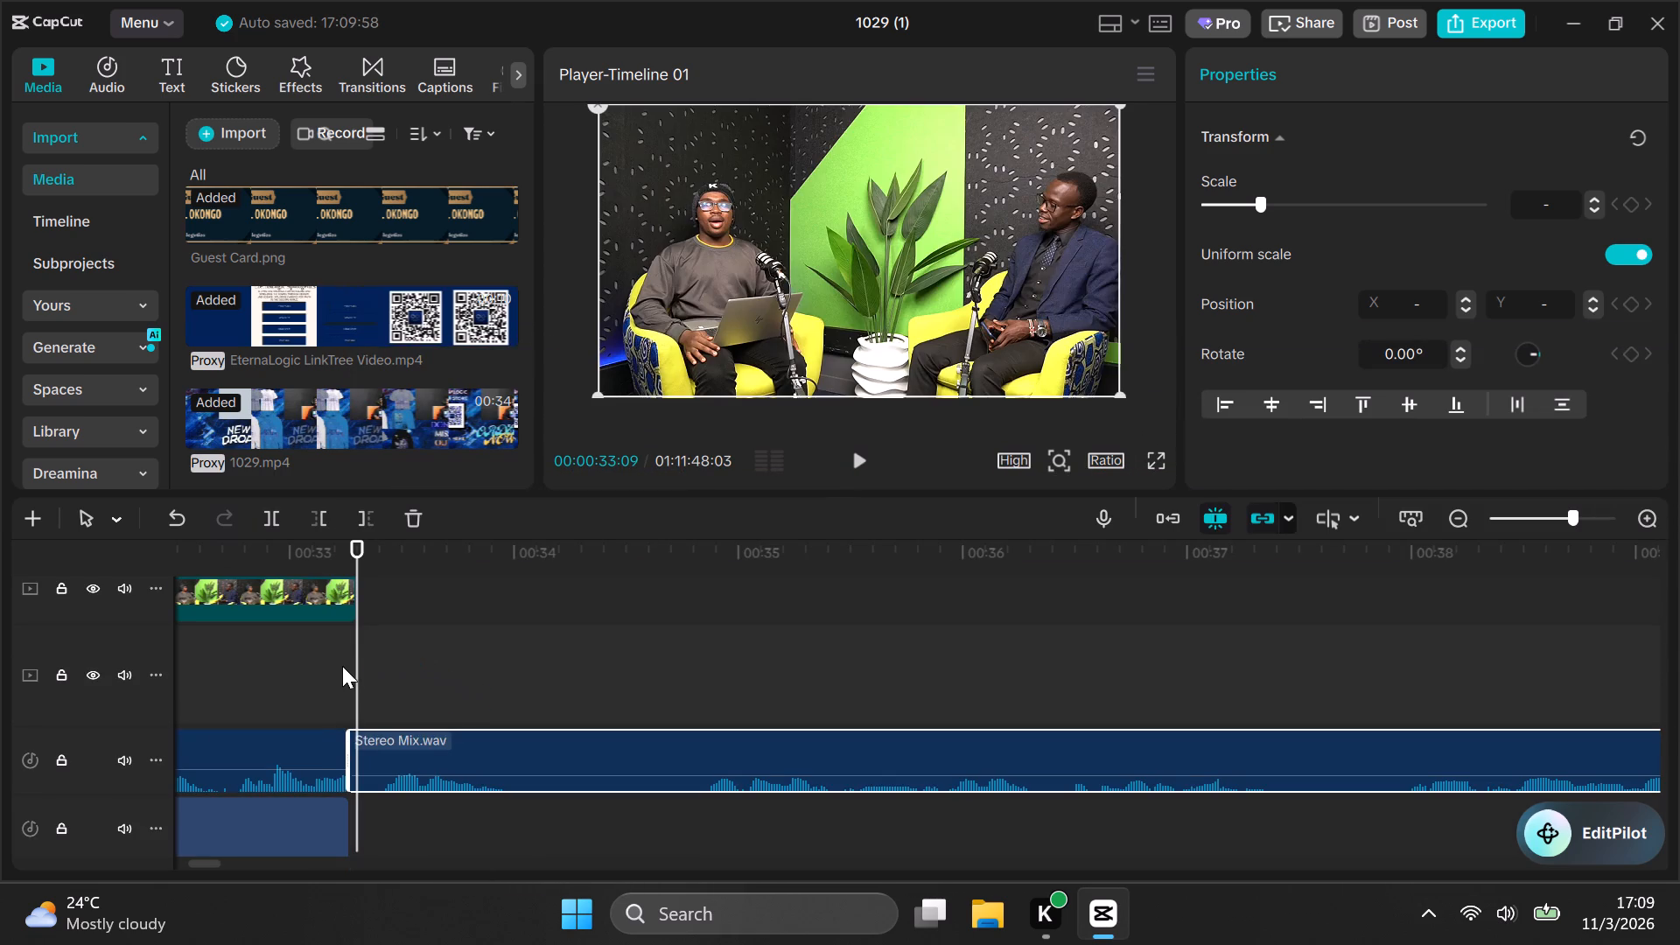
{"action": "key", "text": "space"}
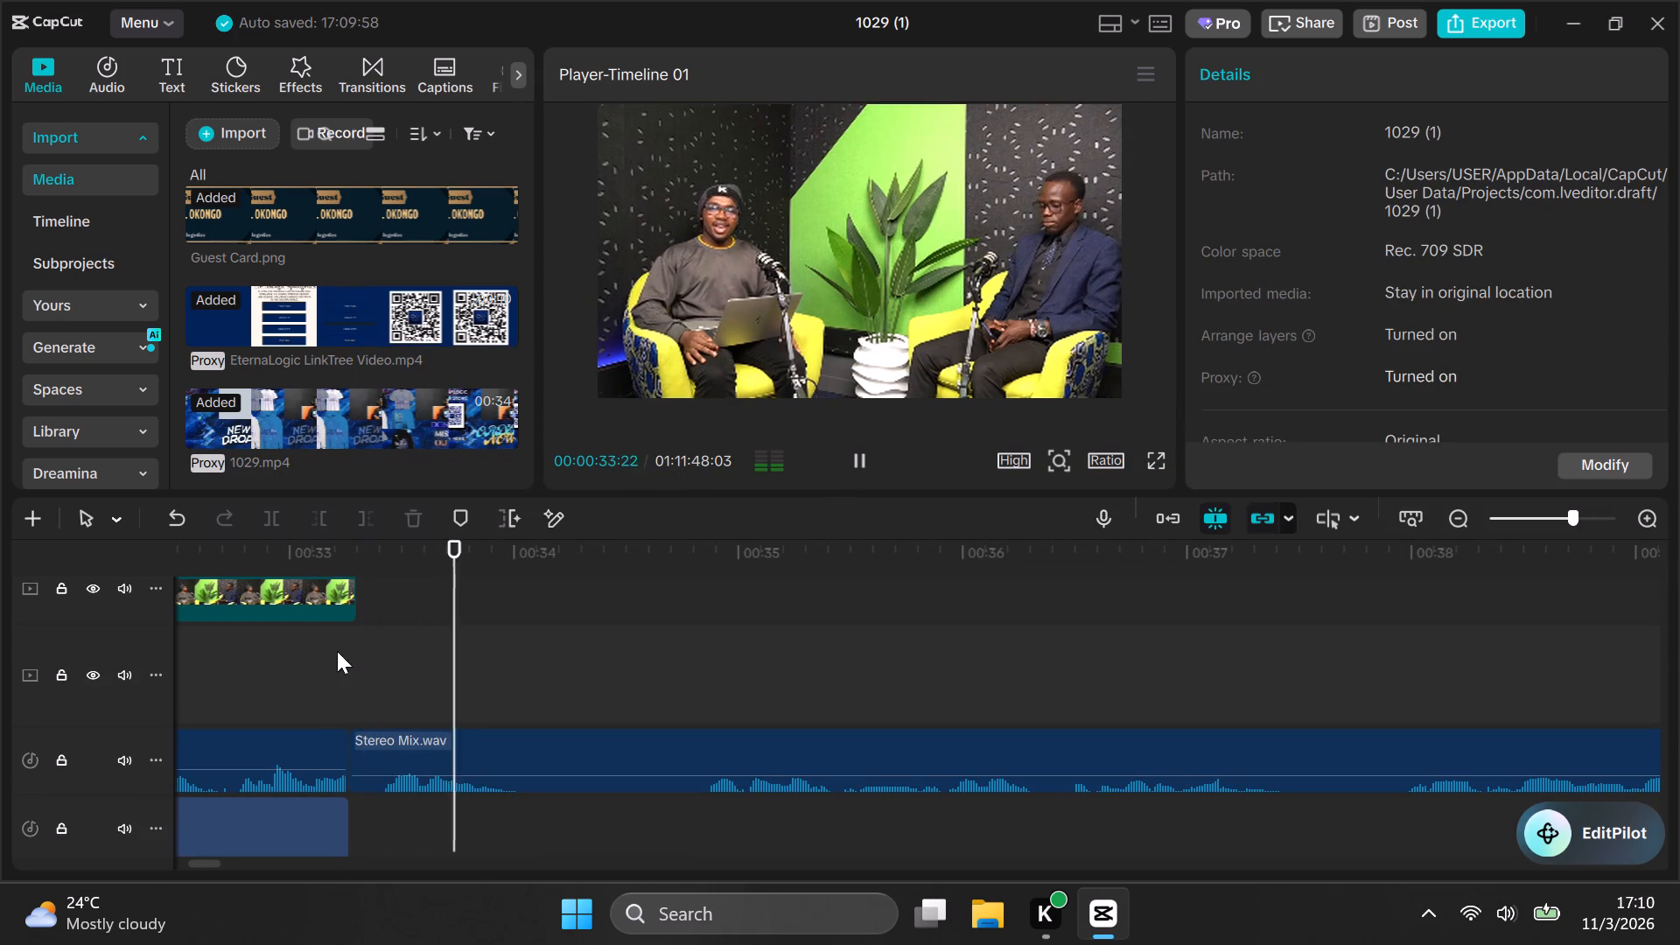
{"action": "left_click", "coordinate": [332, 652]}
{"action": "left_click", "coordinate": [304, 659]}
{"action": "key", "text": "space"}
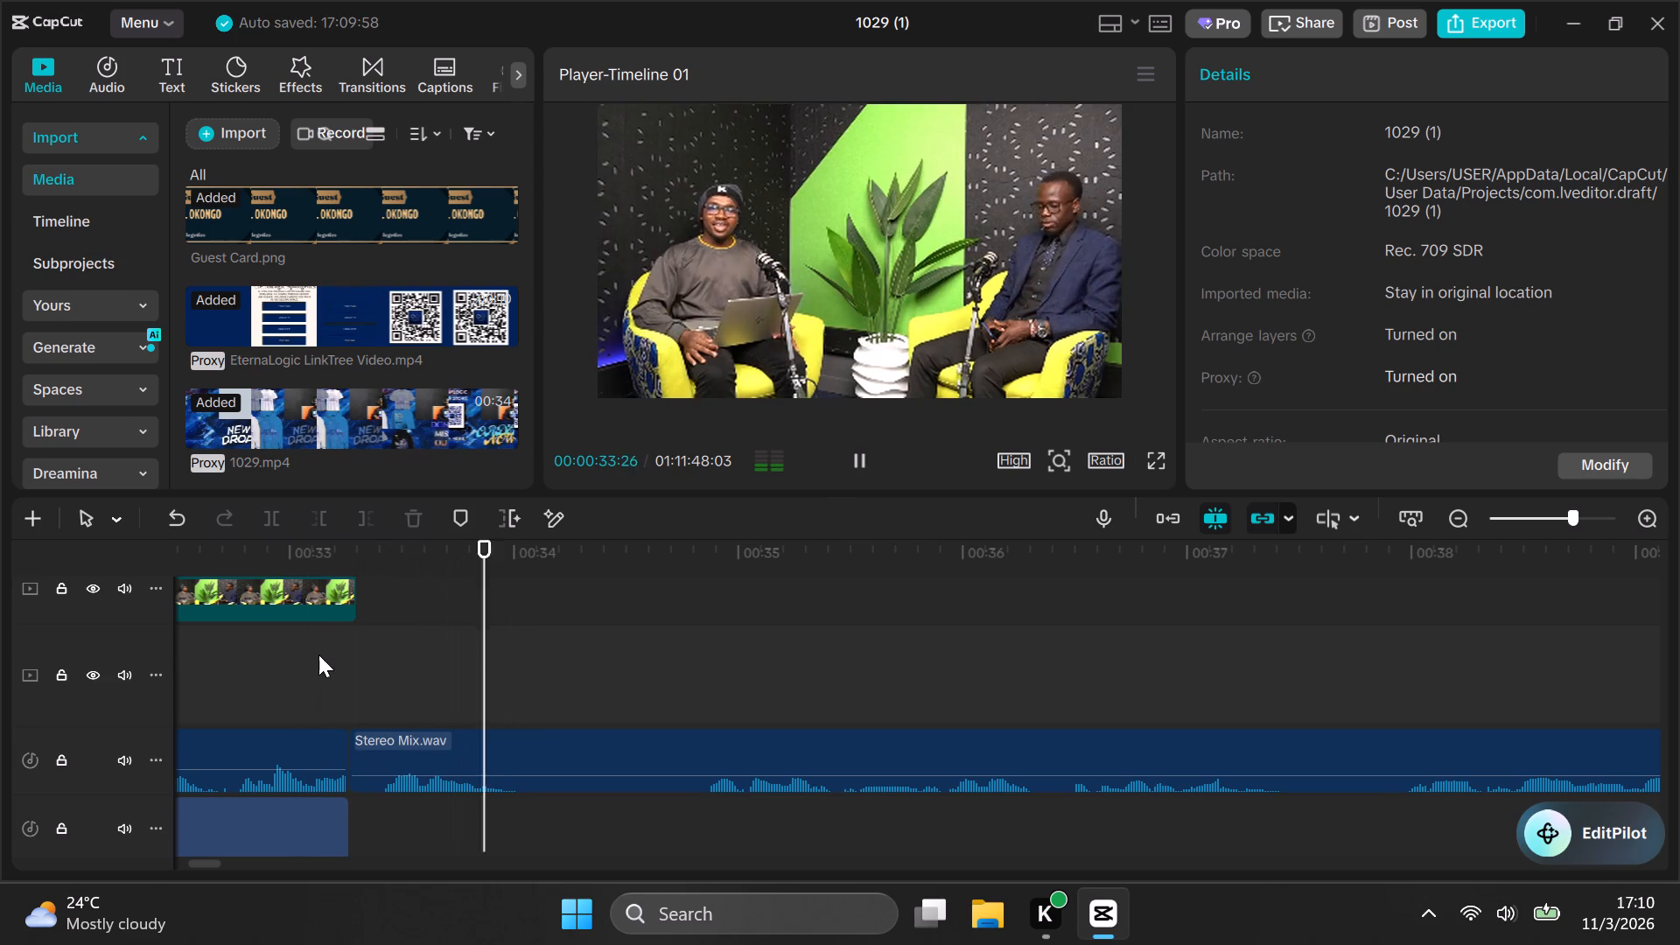
{"action": "left_click", "coordinate": [309, 657]}
{"action": "key", "text": "space"}
{"action": "left_click", "coordinate": [298, 659]}
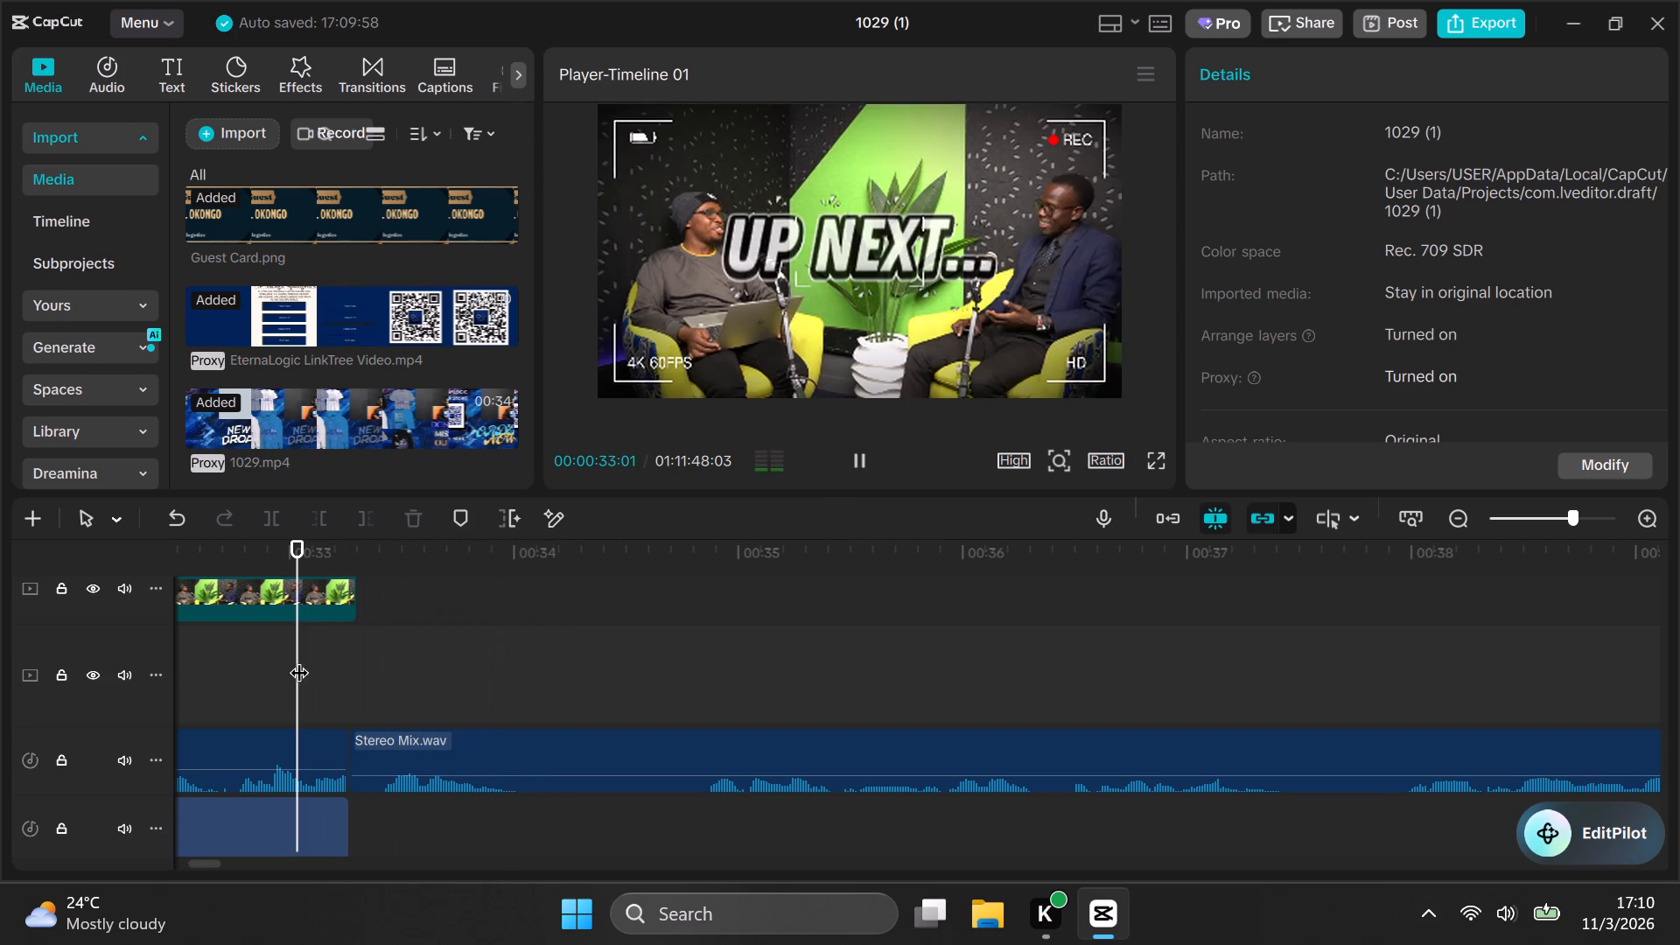
Examine the tracks around the join and replay the teaser's last seconds into the main episode's opening.
{"action": "double_click", "coordinate": [1456, 517]}
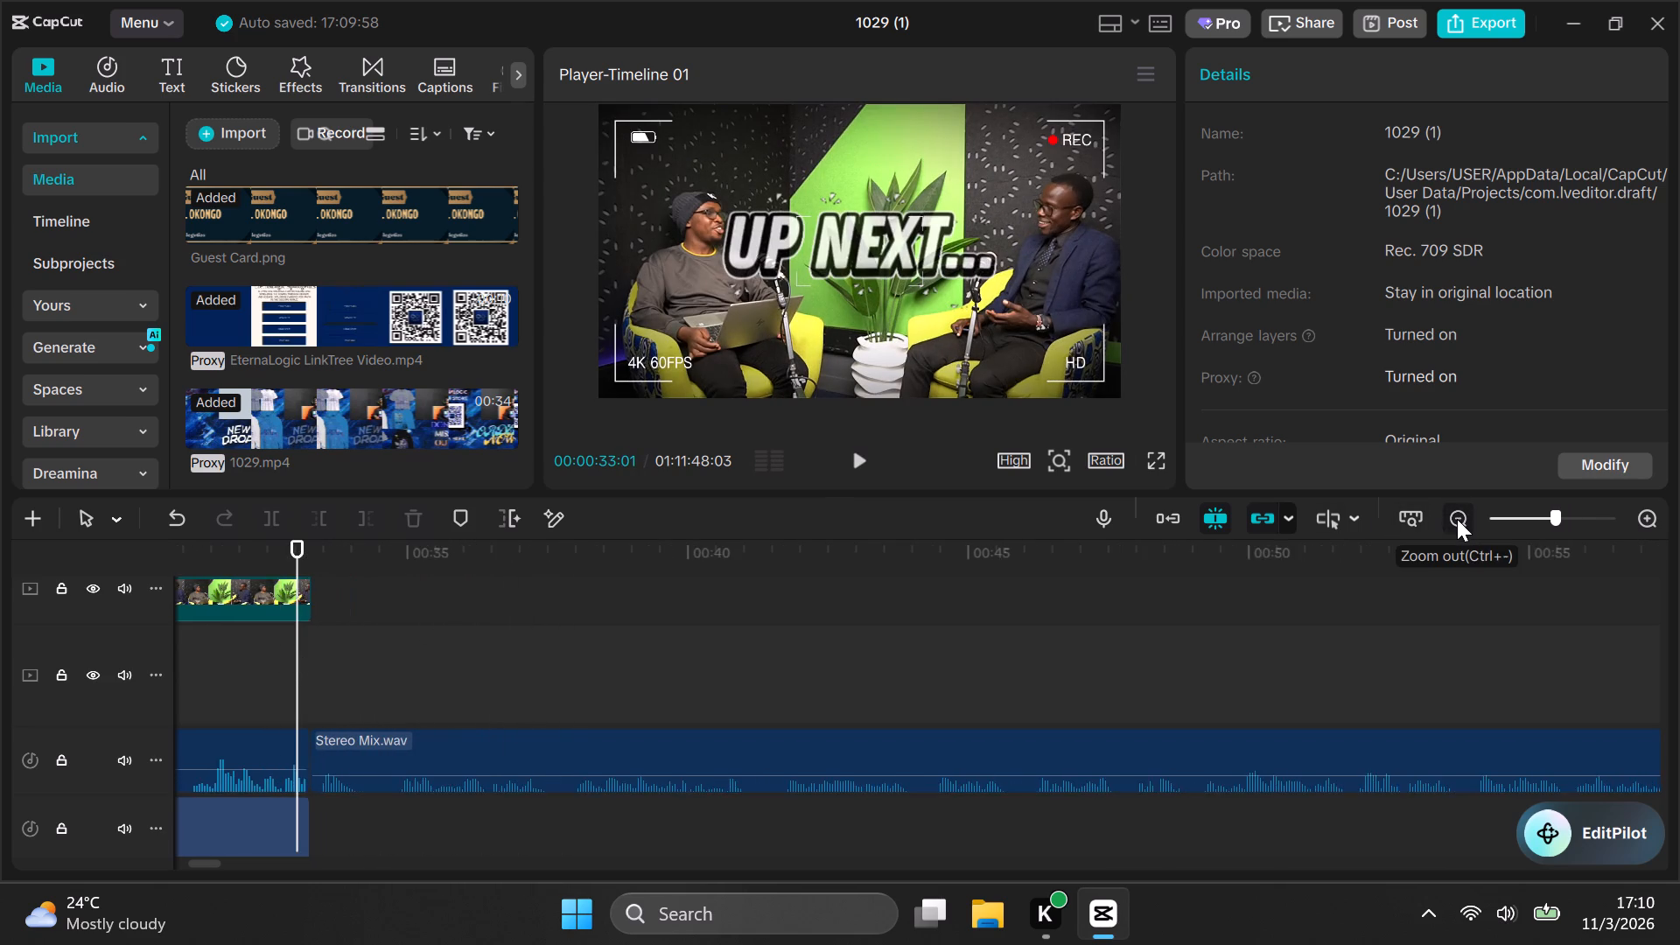
{"action": "double_click", "coordinate": [1457, 519]}
{"action": "left_click", "coordinate": [1457, 519]}
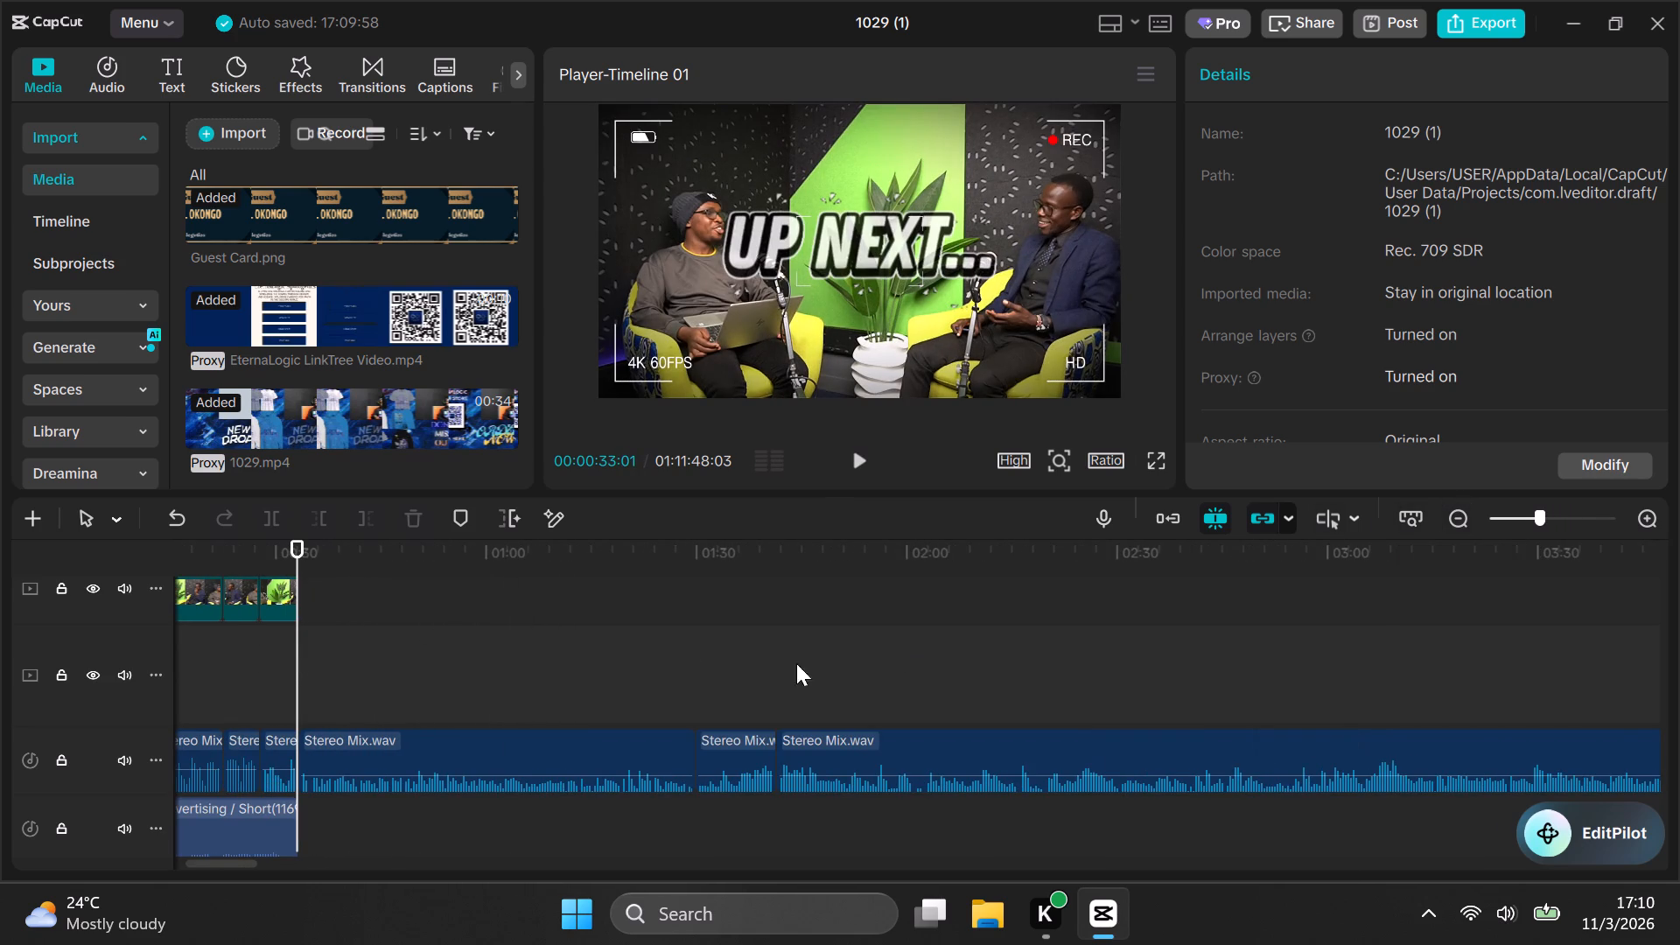
{"action": "left_click", "coordinate": [242, 627]}
{"action": "scroll", "coordinate": [239, 535], "scroll_direction": "up", "scroll_amount": 2}
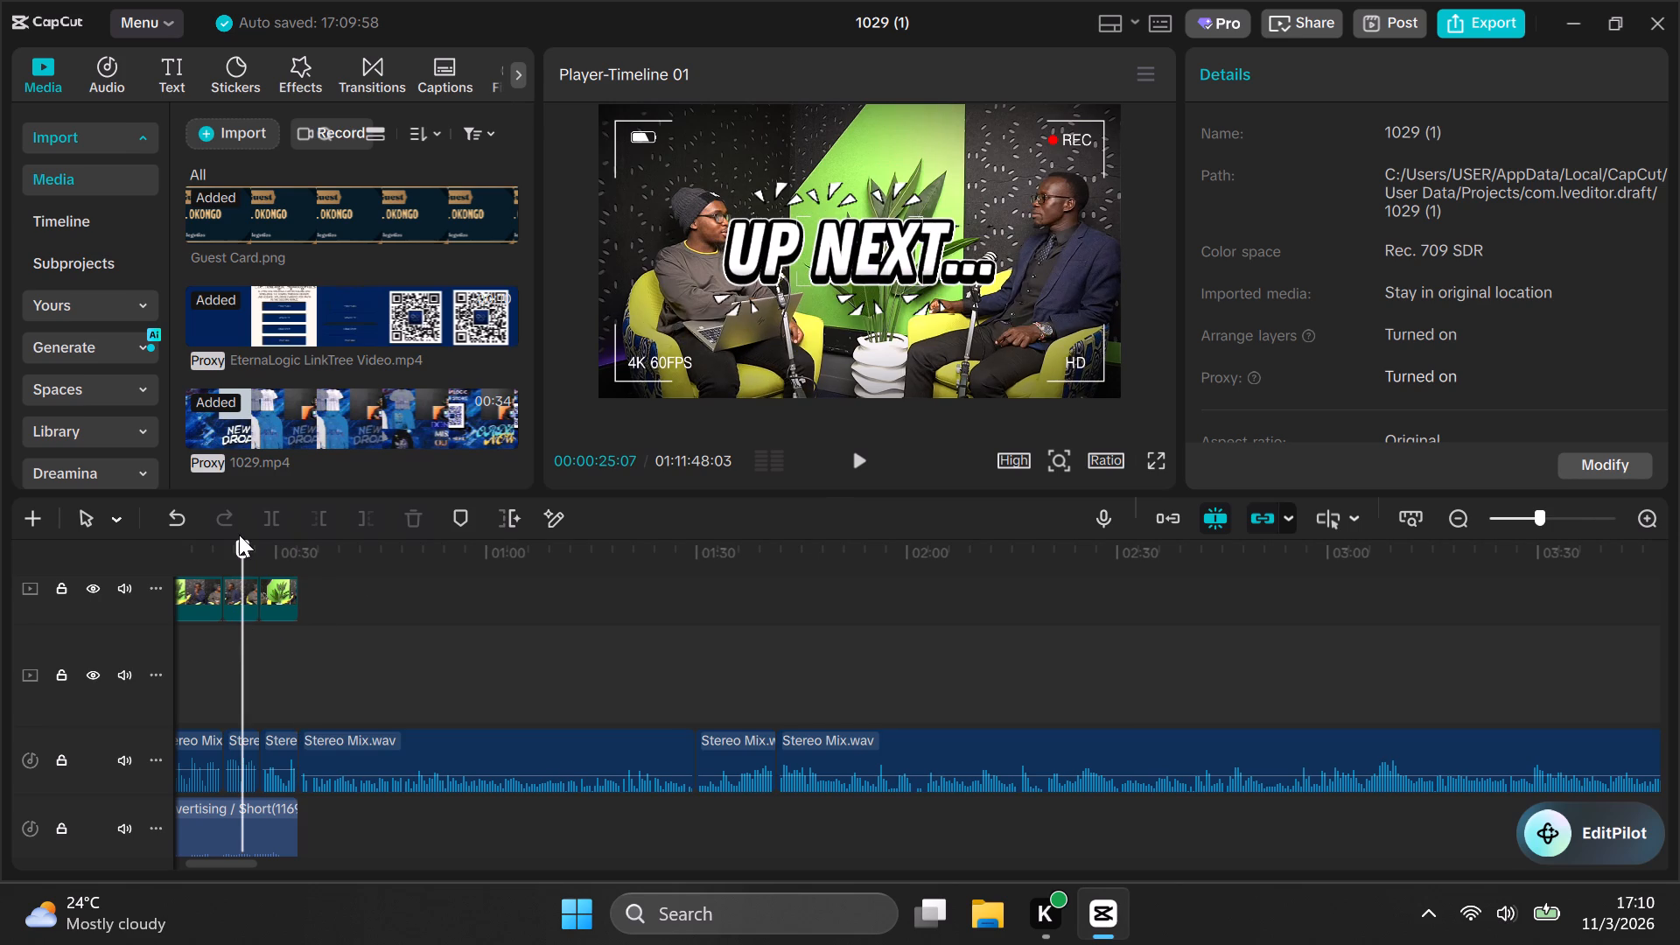
{"action": "scroll", "coordinate": [239, 535], "scroll_direction": "up", "scroll_amount": 5}
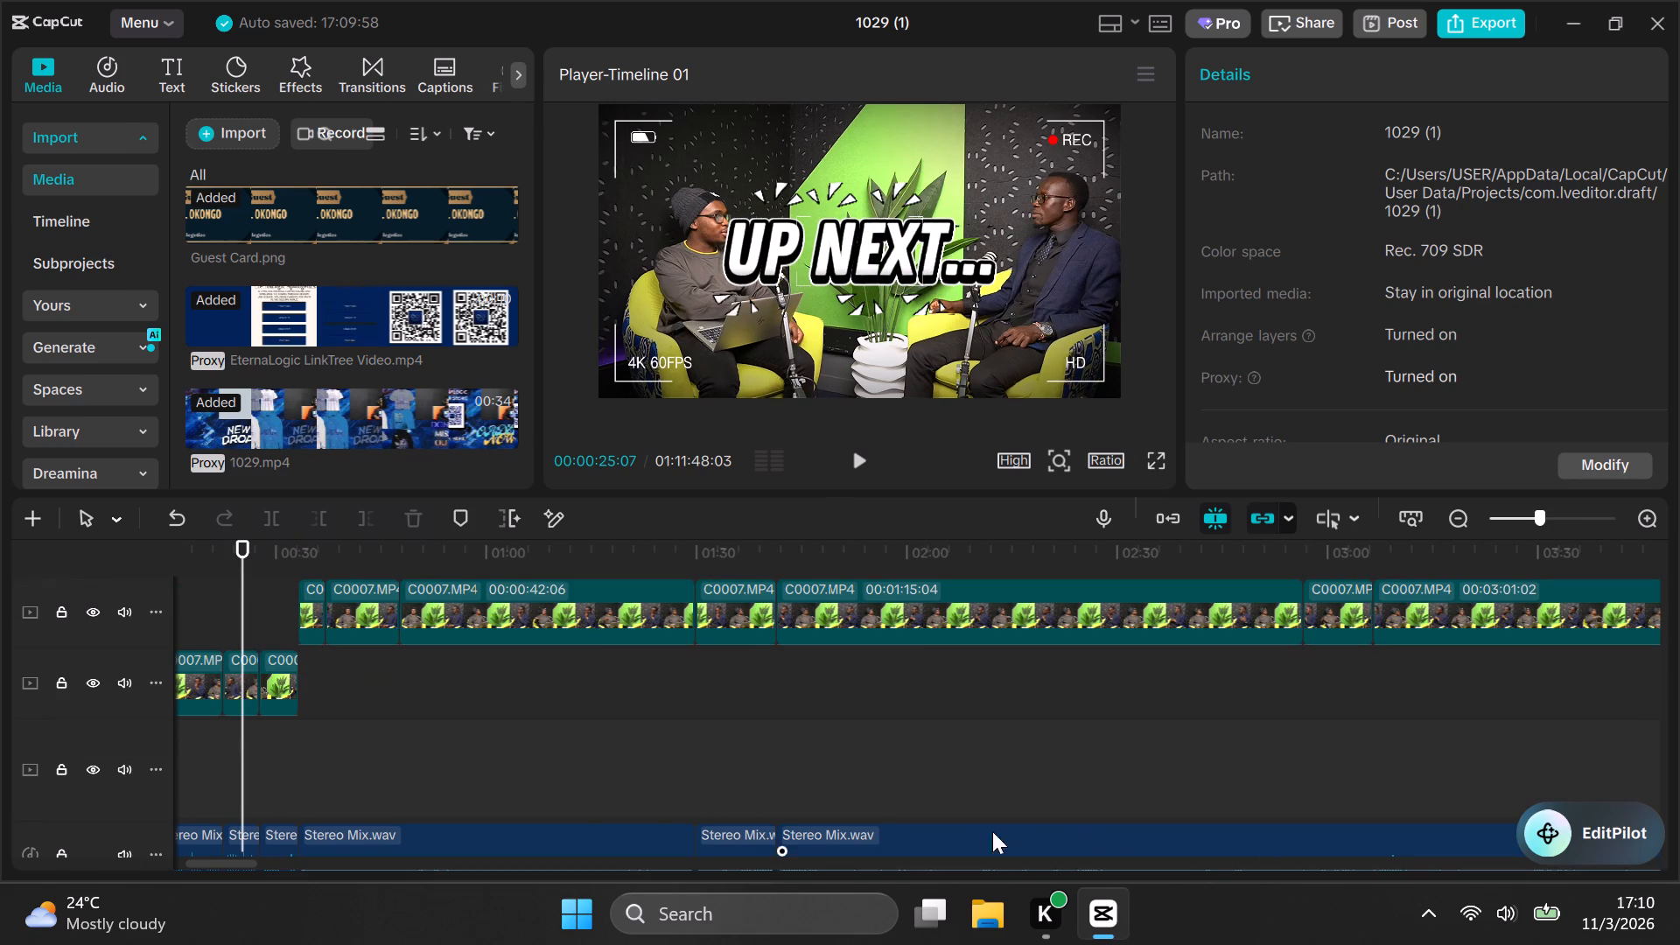
{"action": "left_click_drag", "start_coordinate": [229, 864], "coordinate": [210, 868]}
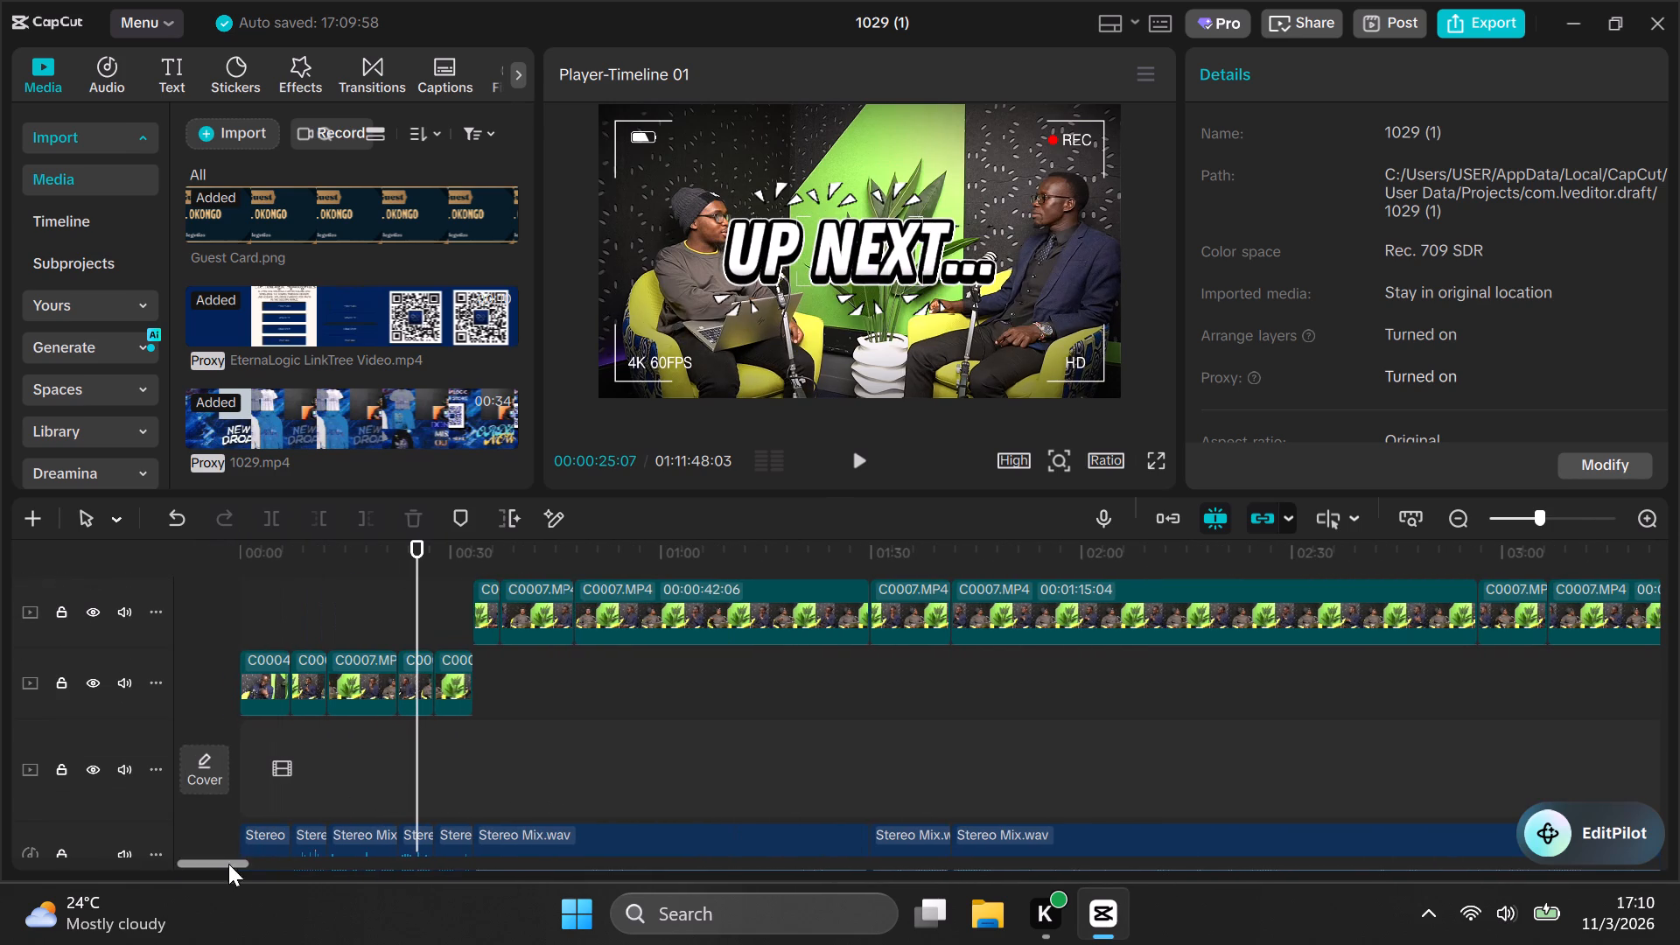
{"action": "left_click", "coordinate": [1637, 517]}
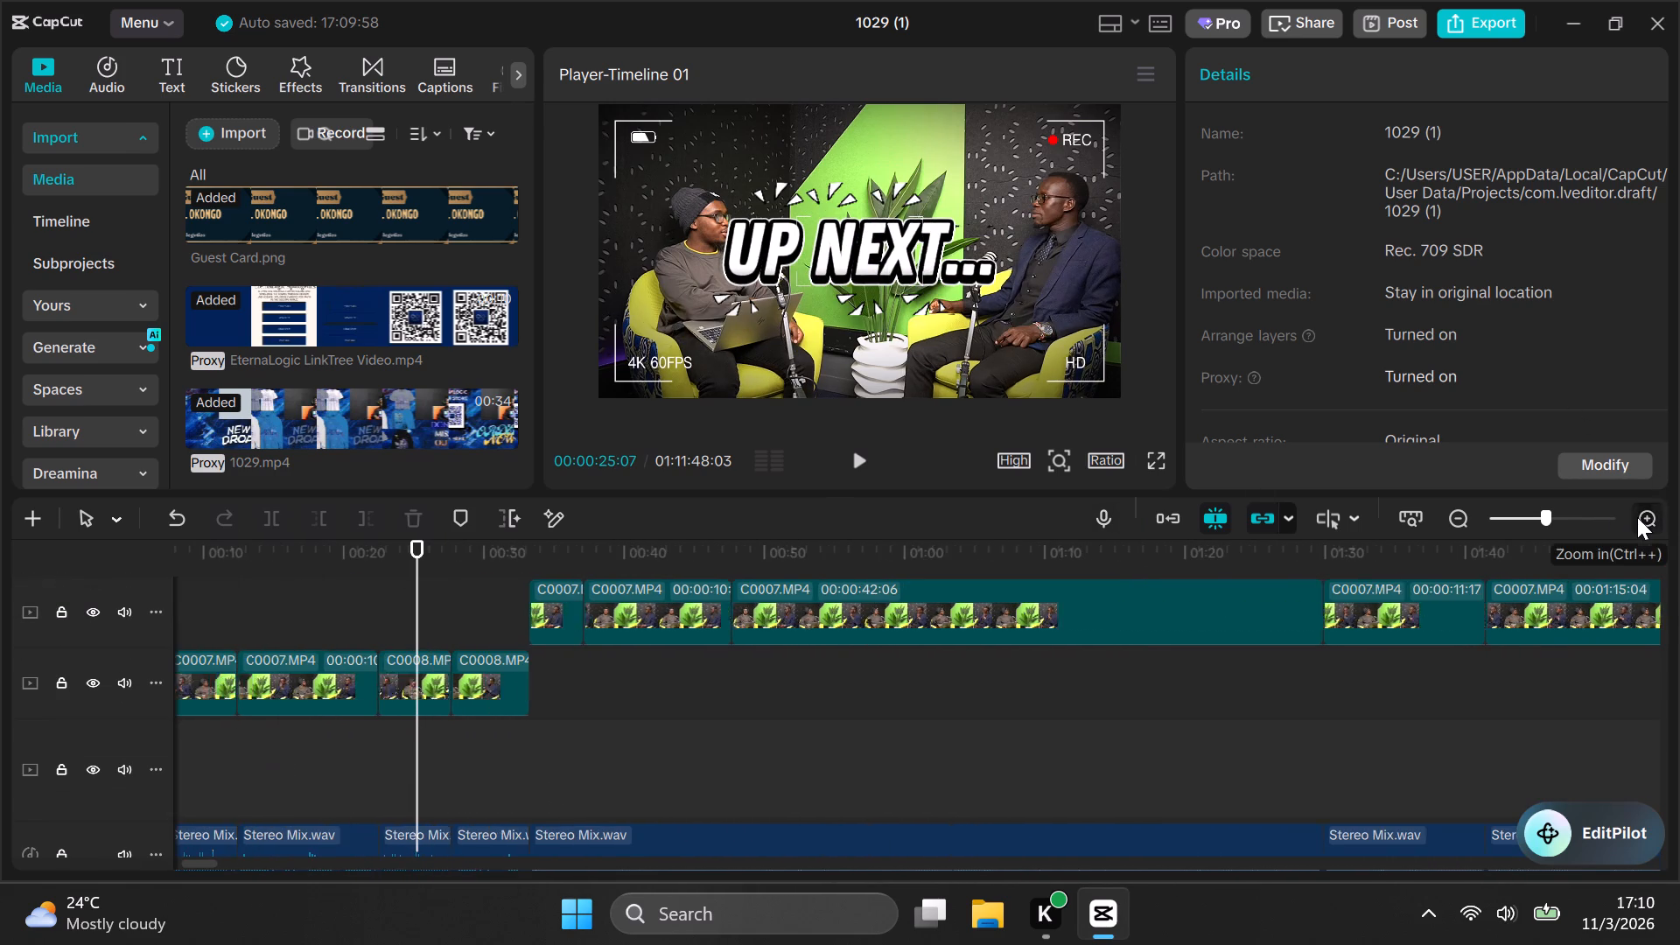
{"action": "left_click", "coordinate": [1637, 517]}
{"action": "left_click", "coordinate": [576, 592]}
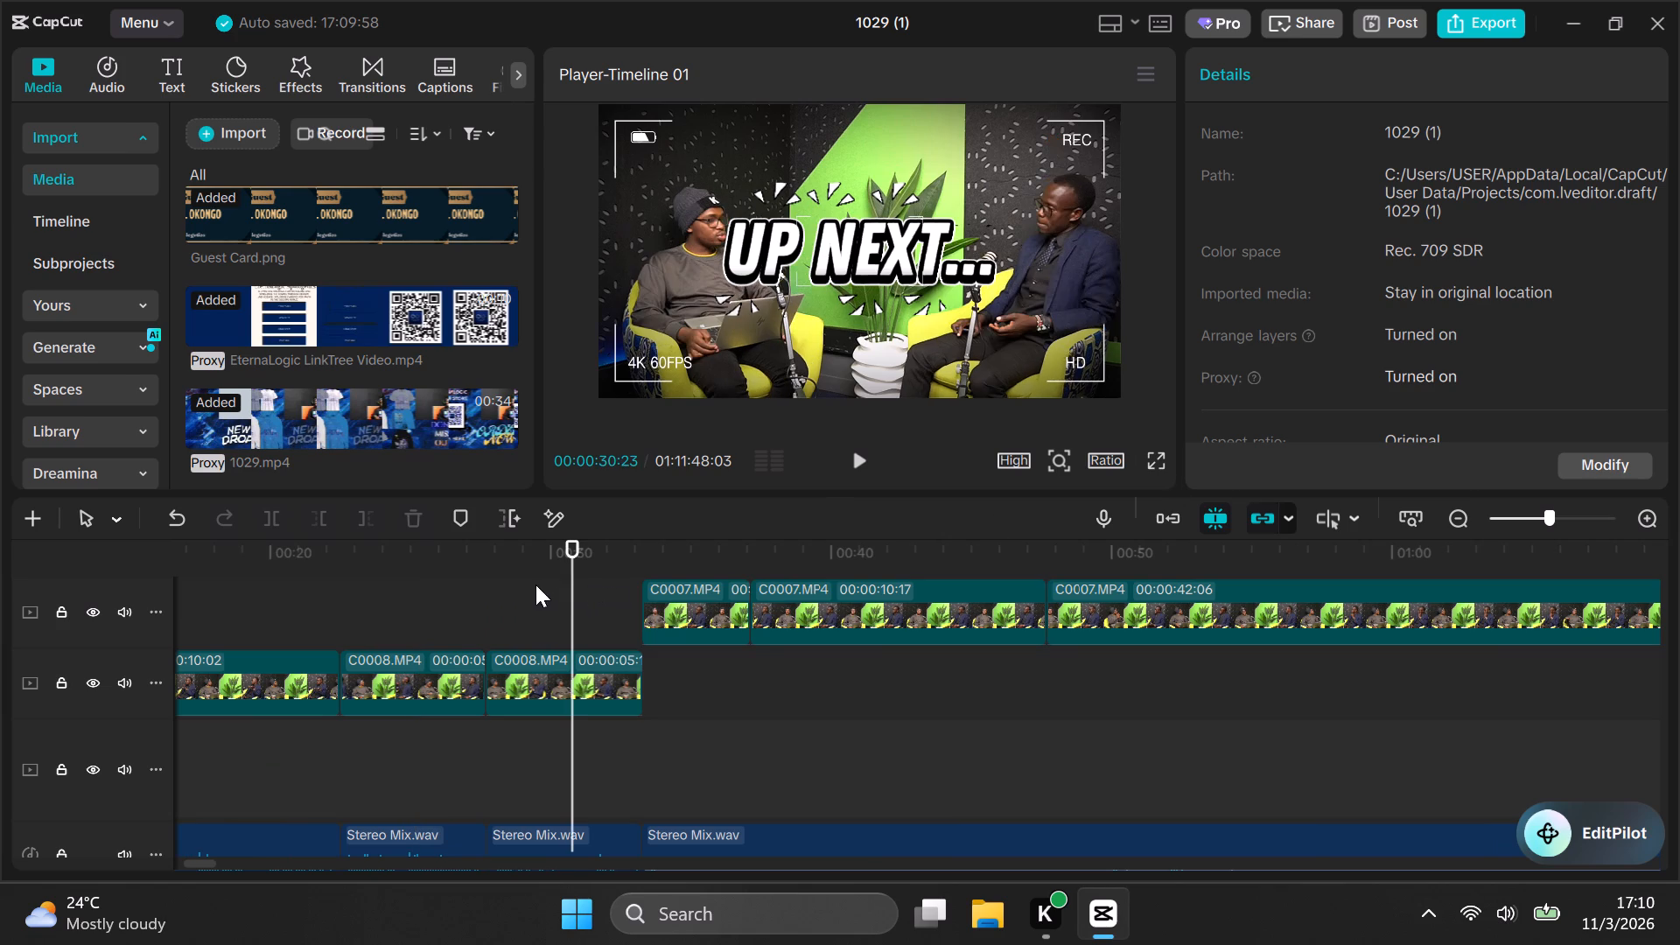
{"action": "left_click", "coordinate": [528, 584]}
{"action": "key", "text": "space"}
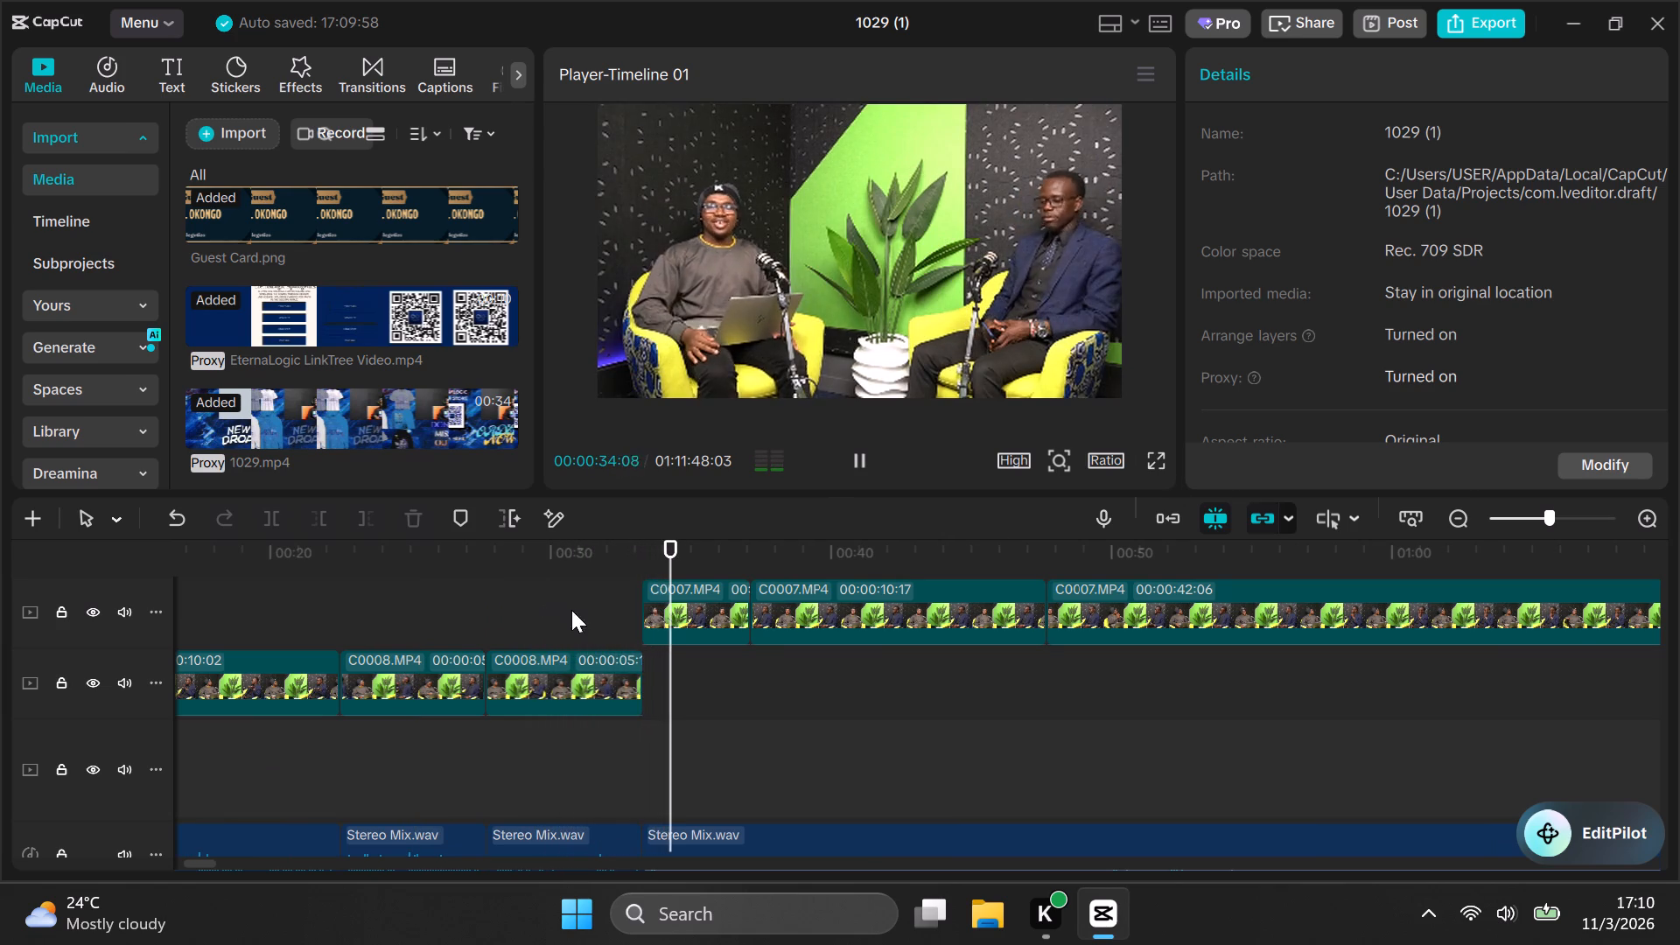
{"action": "left_click", "coordinate": [622, 619]}
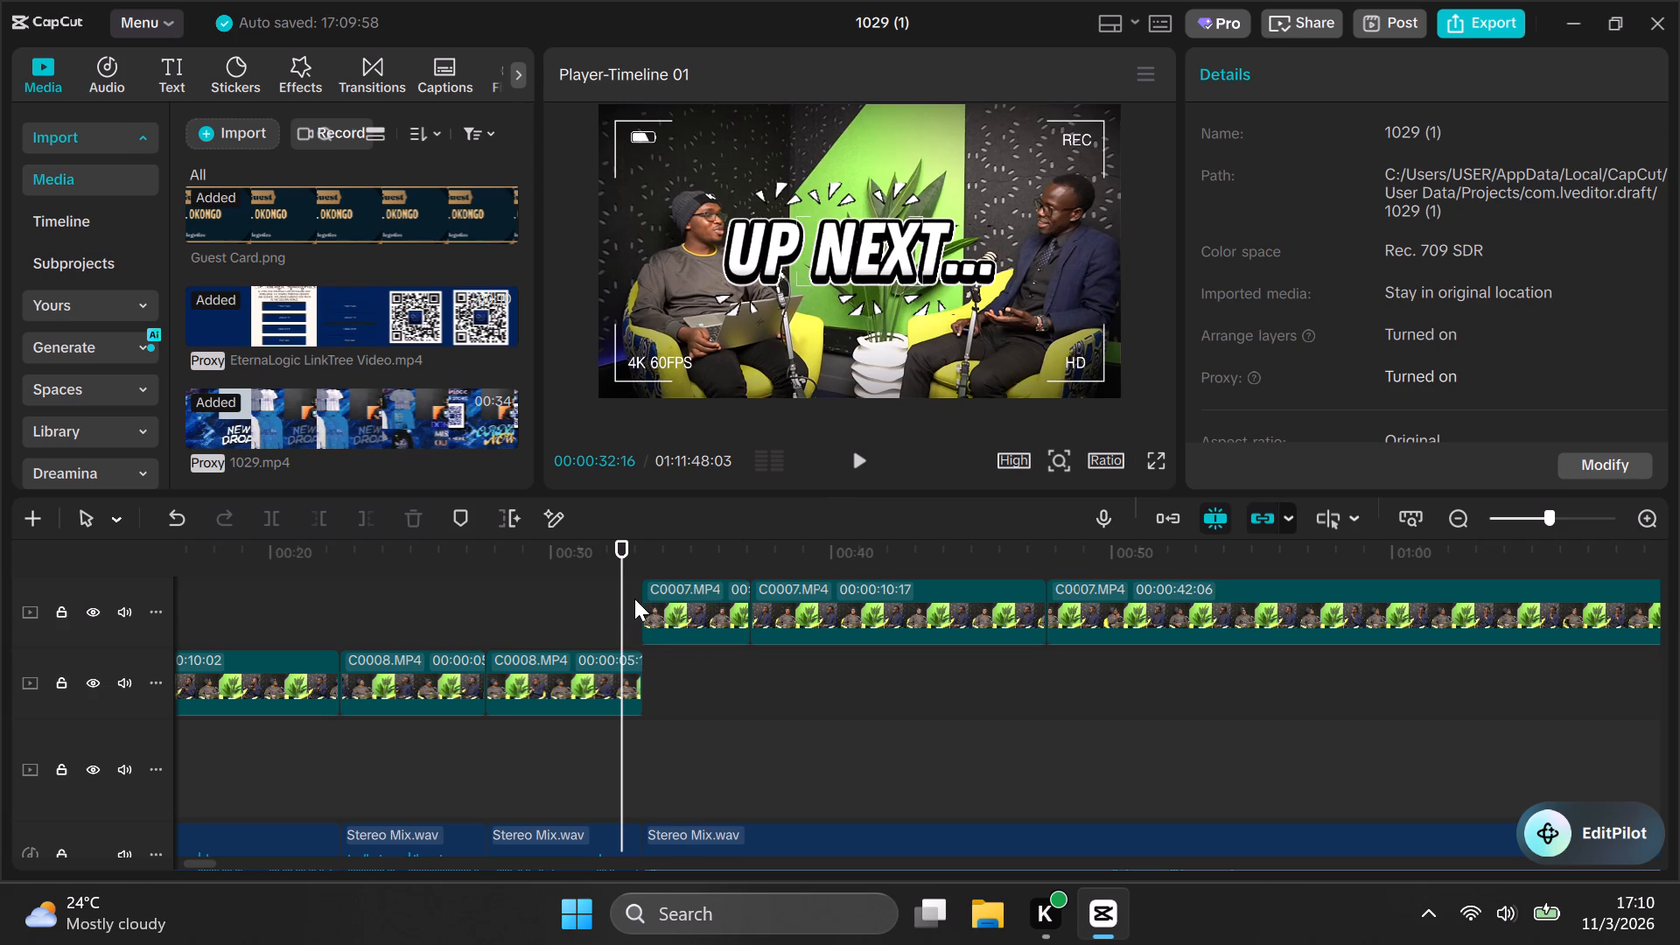
{"action": "left_click_drag", "start_coordinate": [439, 590], "coordinate": [437, 579]}
{"action": "key", "text": "space"}
{"action": "left_click", "coordinate": [538, 587]}
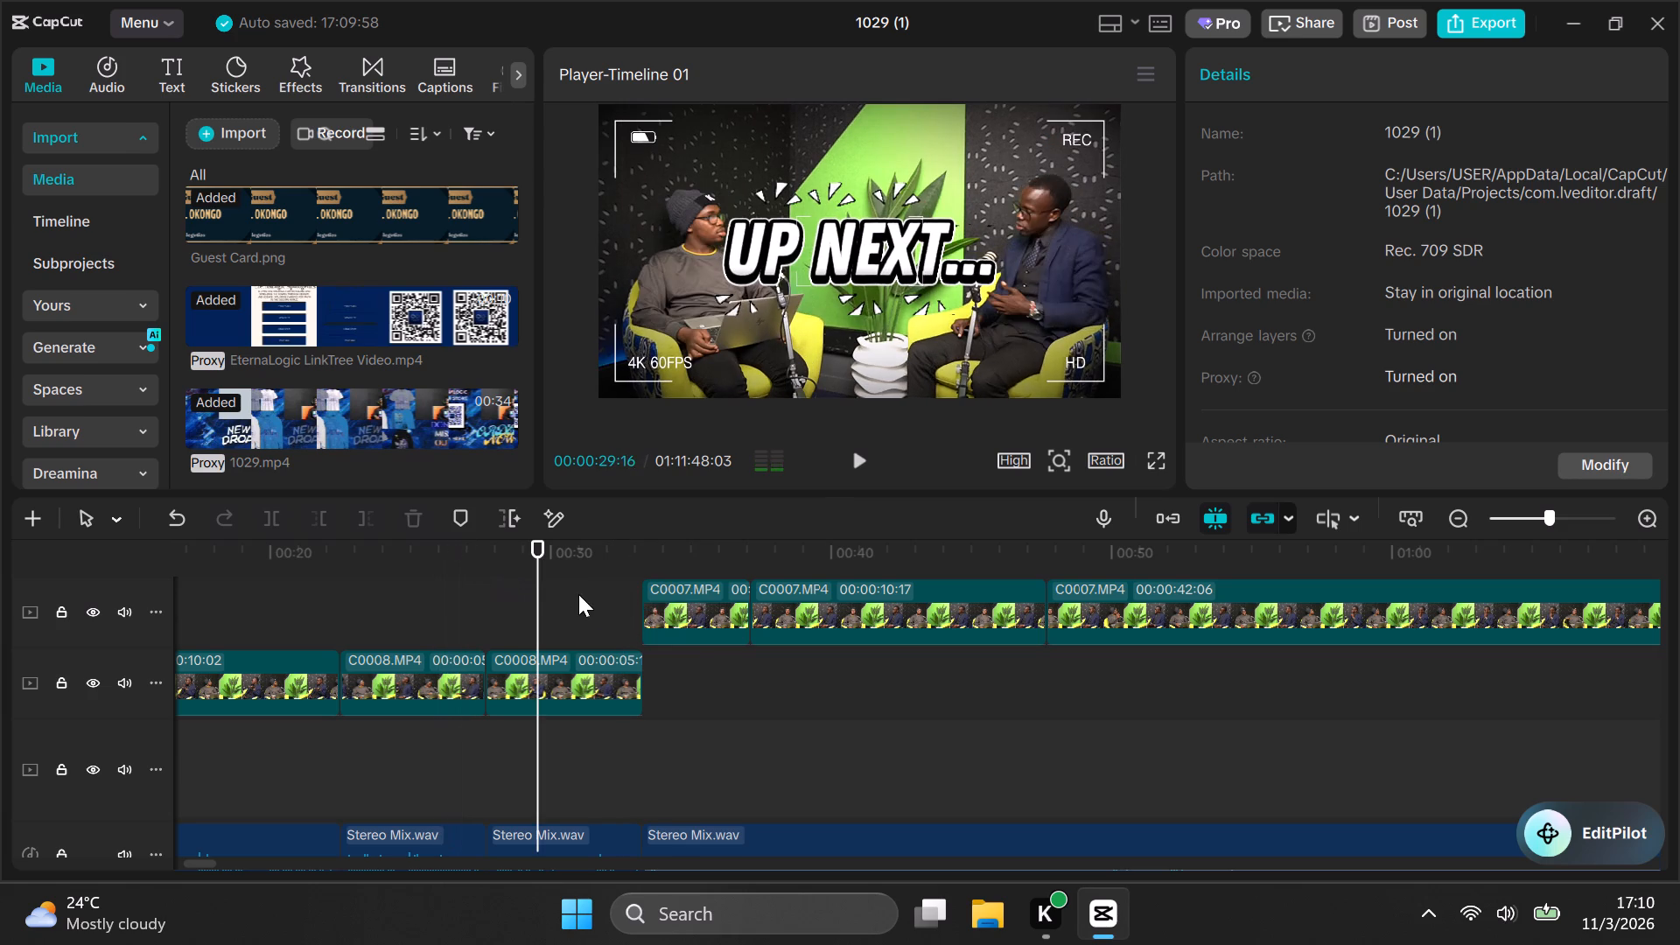
Search the In animations for "slide" and apply Slide Right to the main episode's first C0007.MP4 clip at 00:00:33:08.
{"action": "left_click", "coordinate": [581, 594]}
{"action": "left_click", "coordinate": [637, 605]}
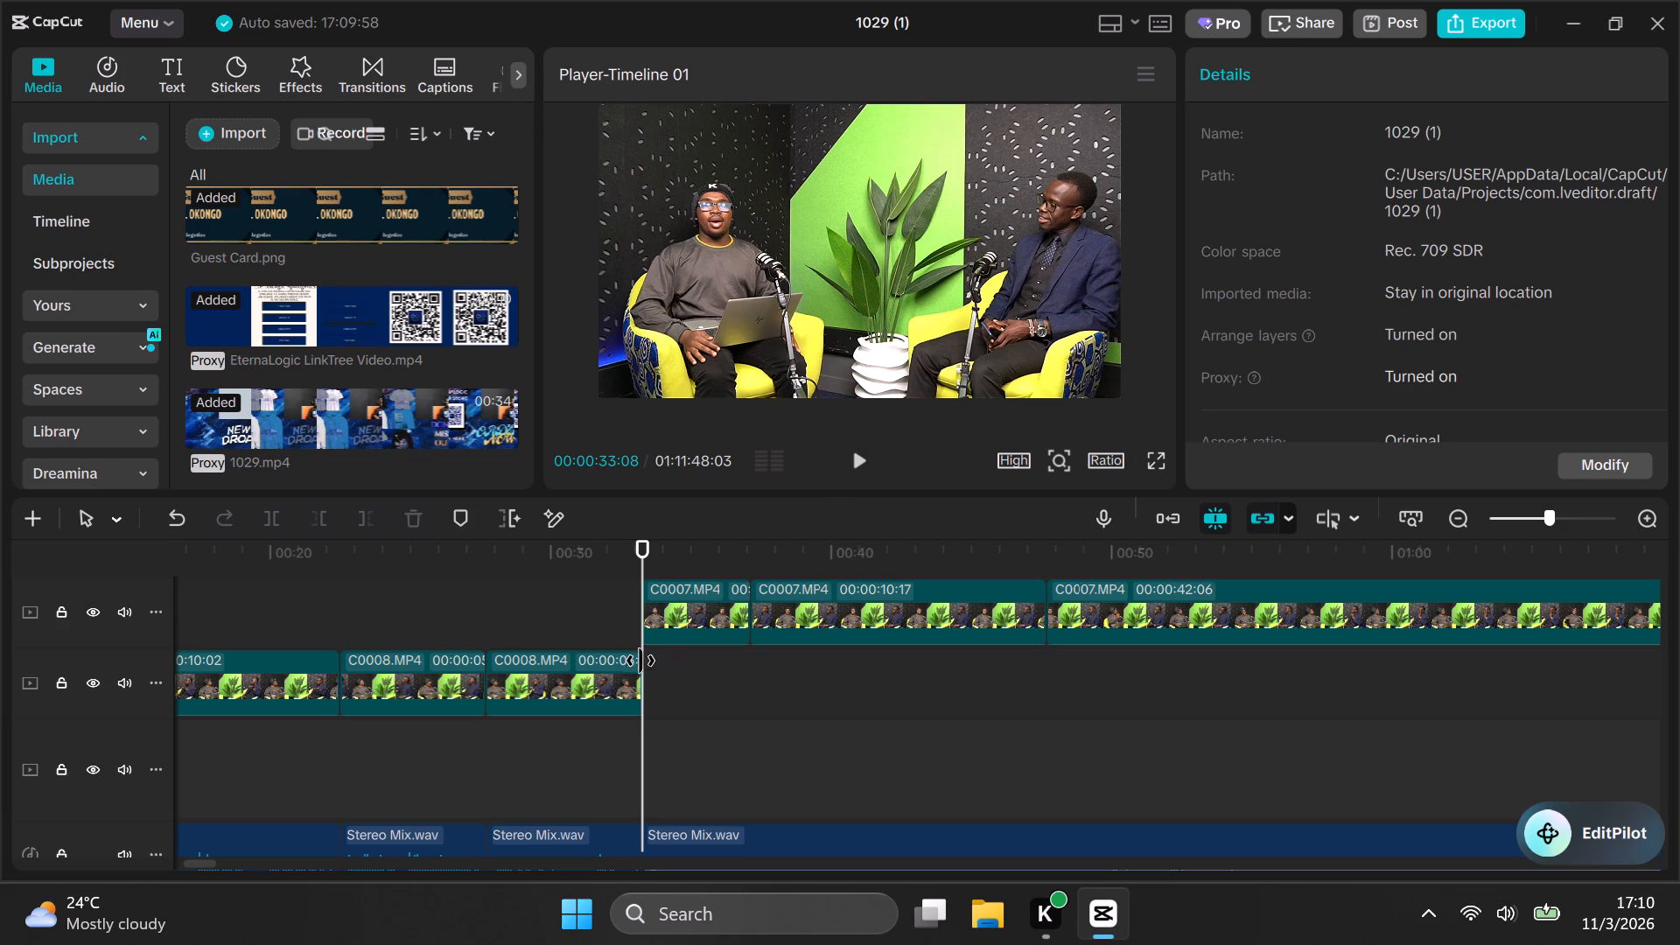
{"action": "left_click", "coordinate": [673, 614]}
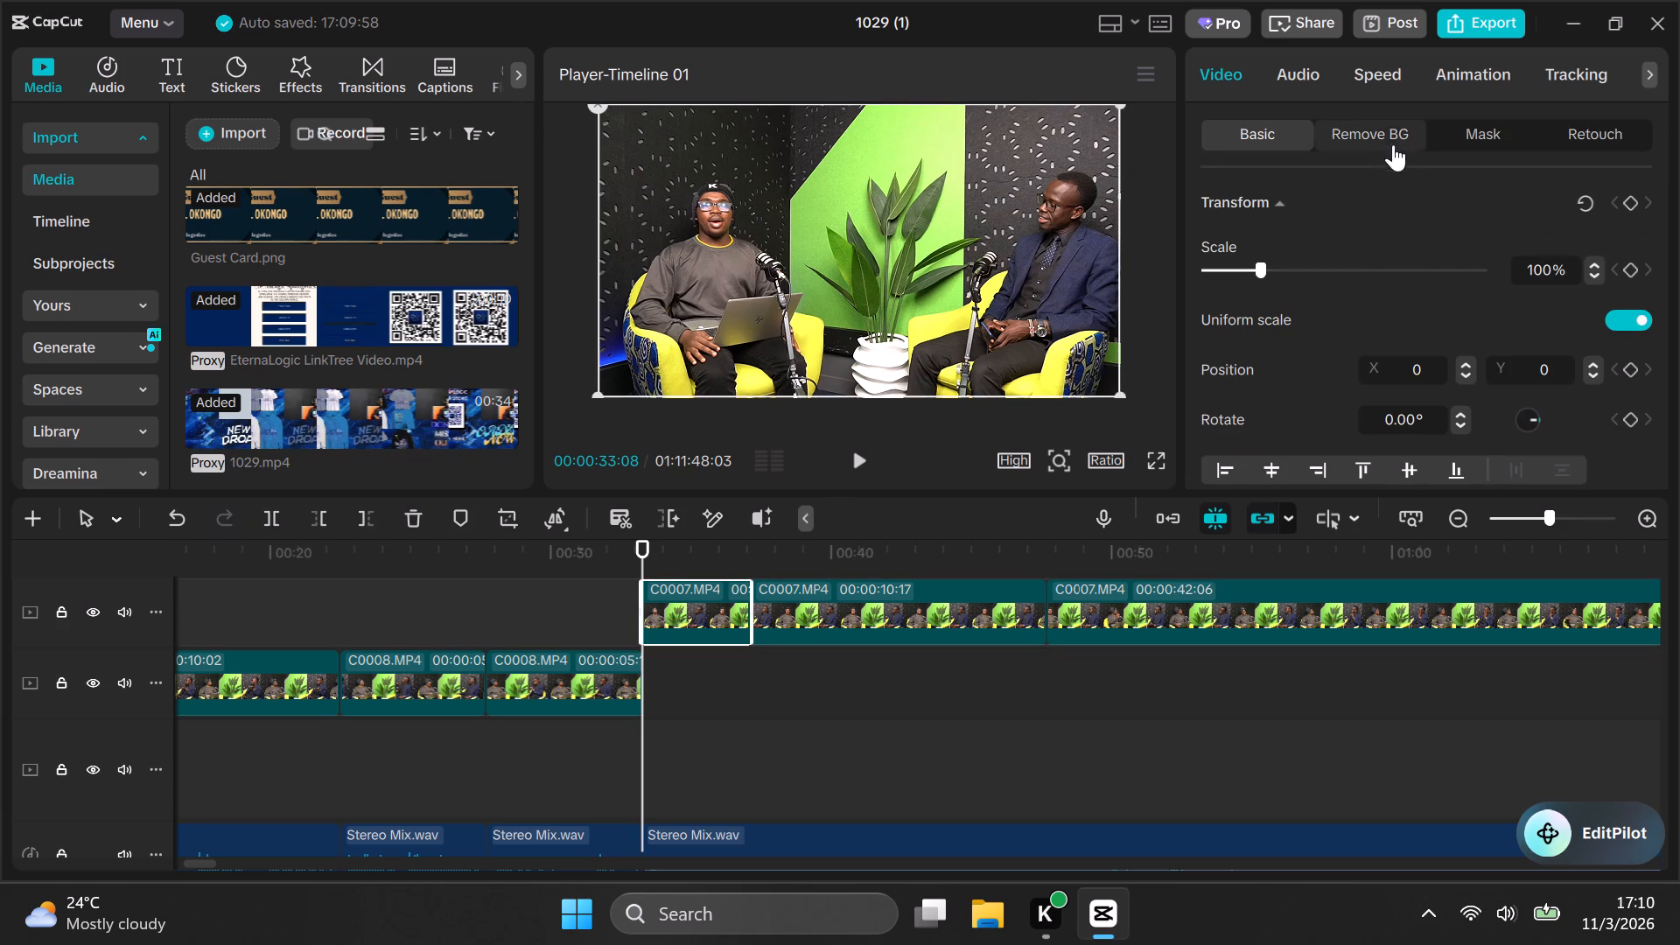
{"action": "left_click", "coordinate": [1444, 73]}
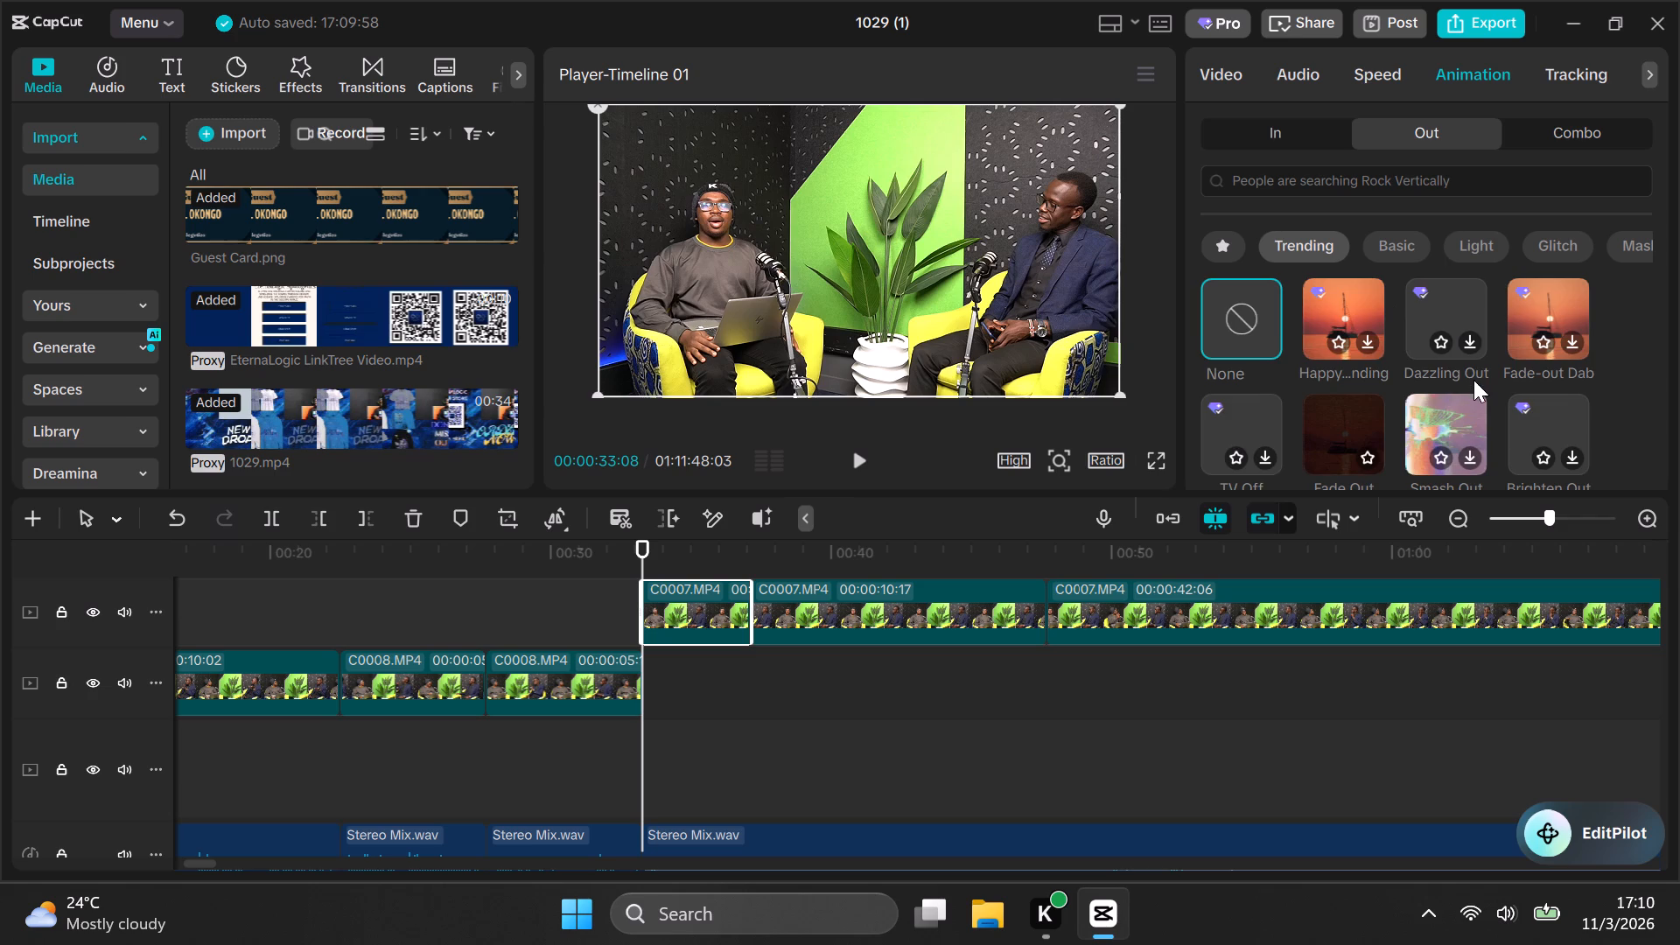
{"action": "scroll", "coordinate": [1473, 388], "scroll_direction": "down", "scroll_amount": 2}
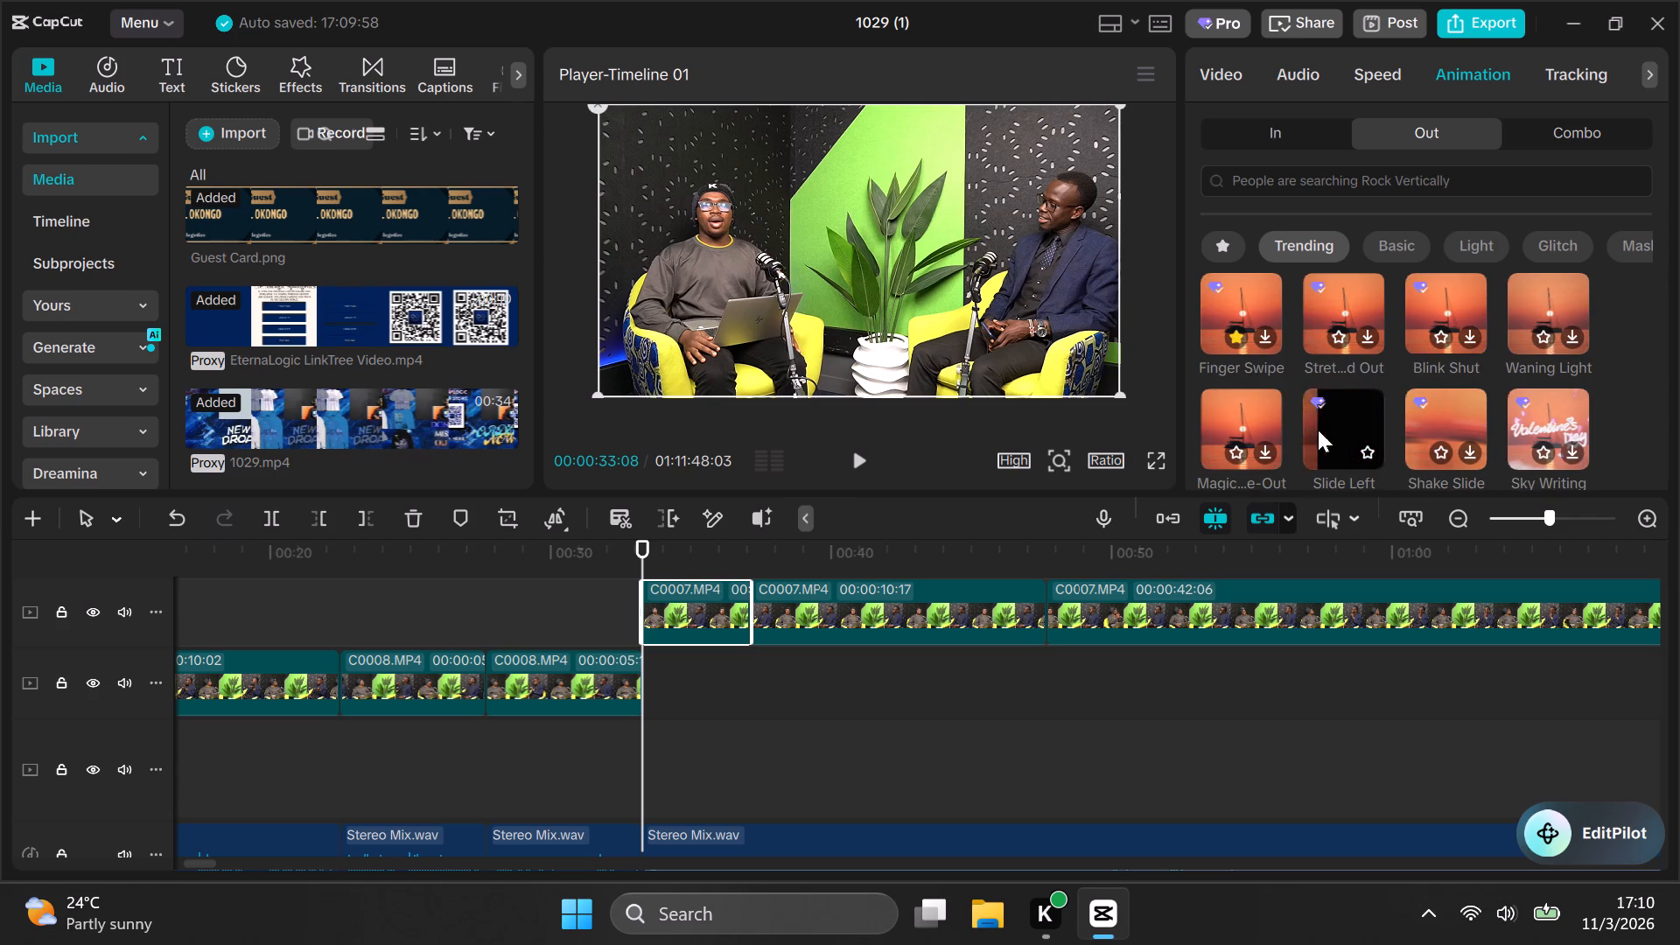
{"action": "left_click", "coordinate": [1331, 129]}
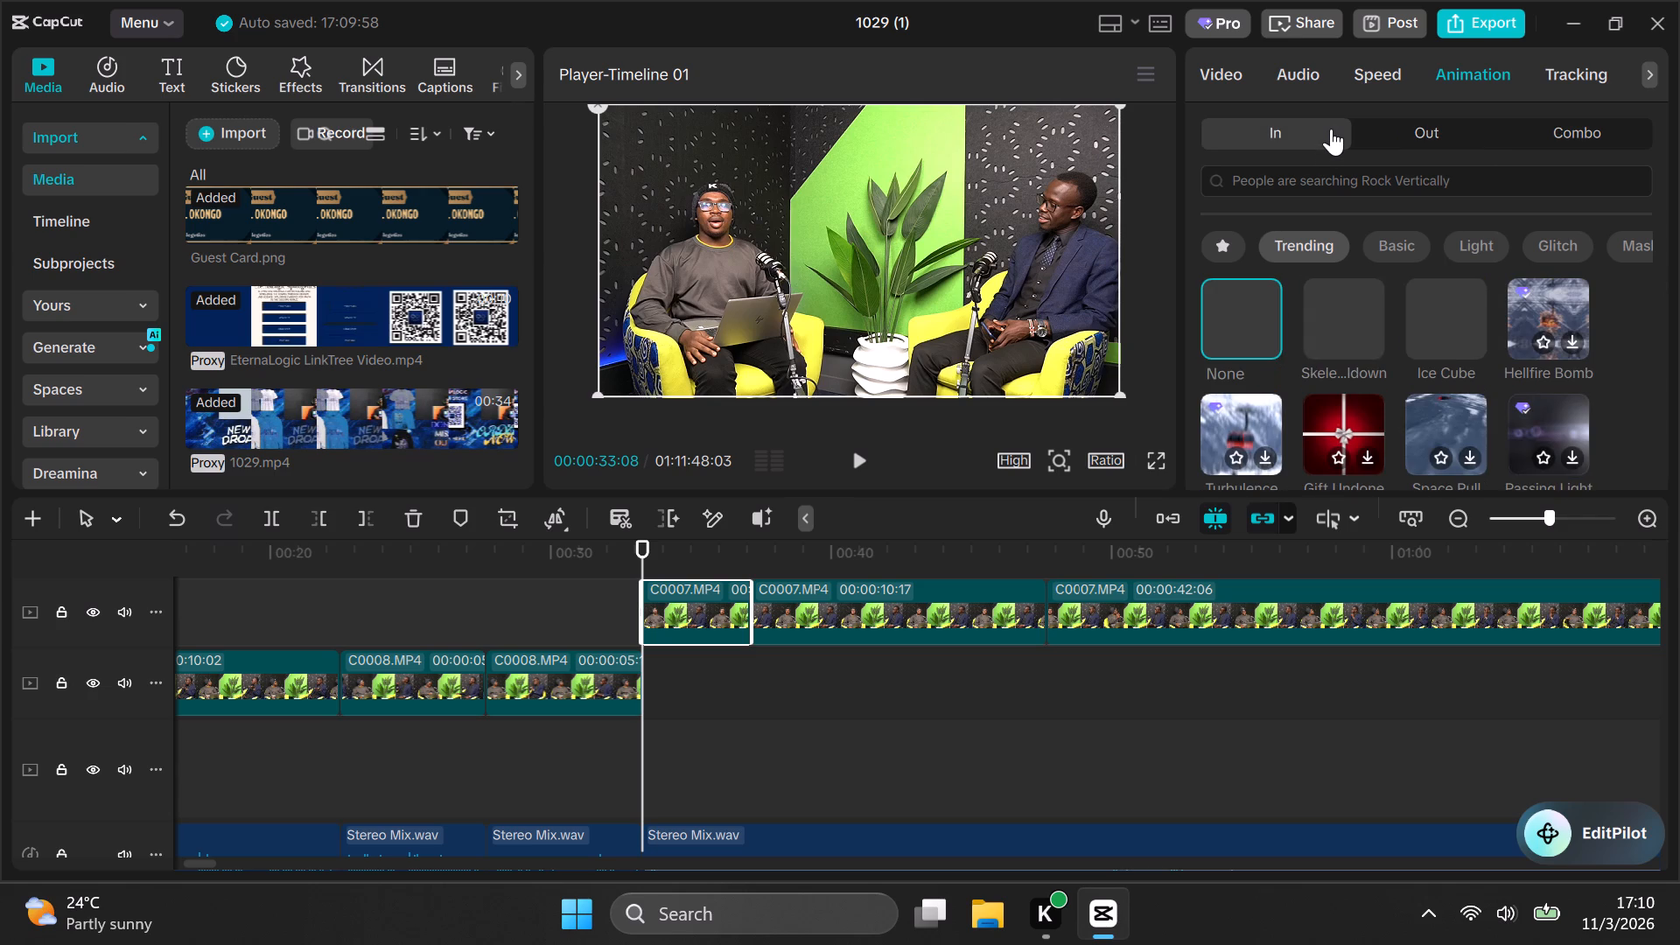
{"action": "left_click", "coordinate": [1307, 172]}
{"action": "left_click", "coordinate": [1258, 247]}
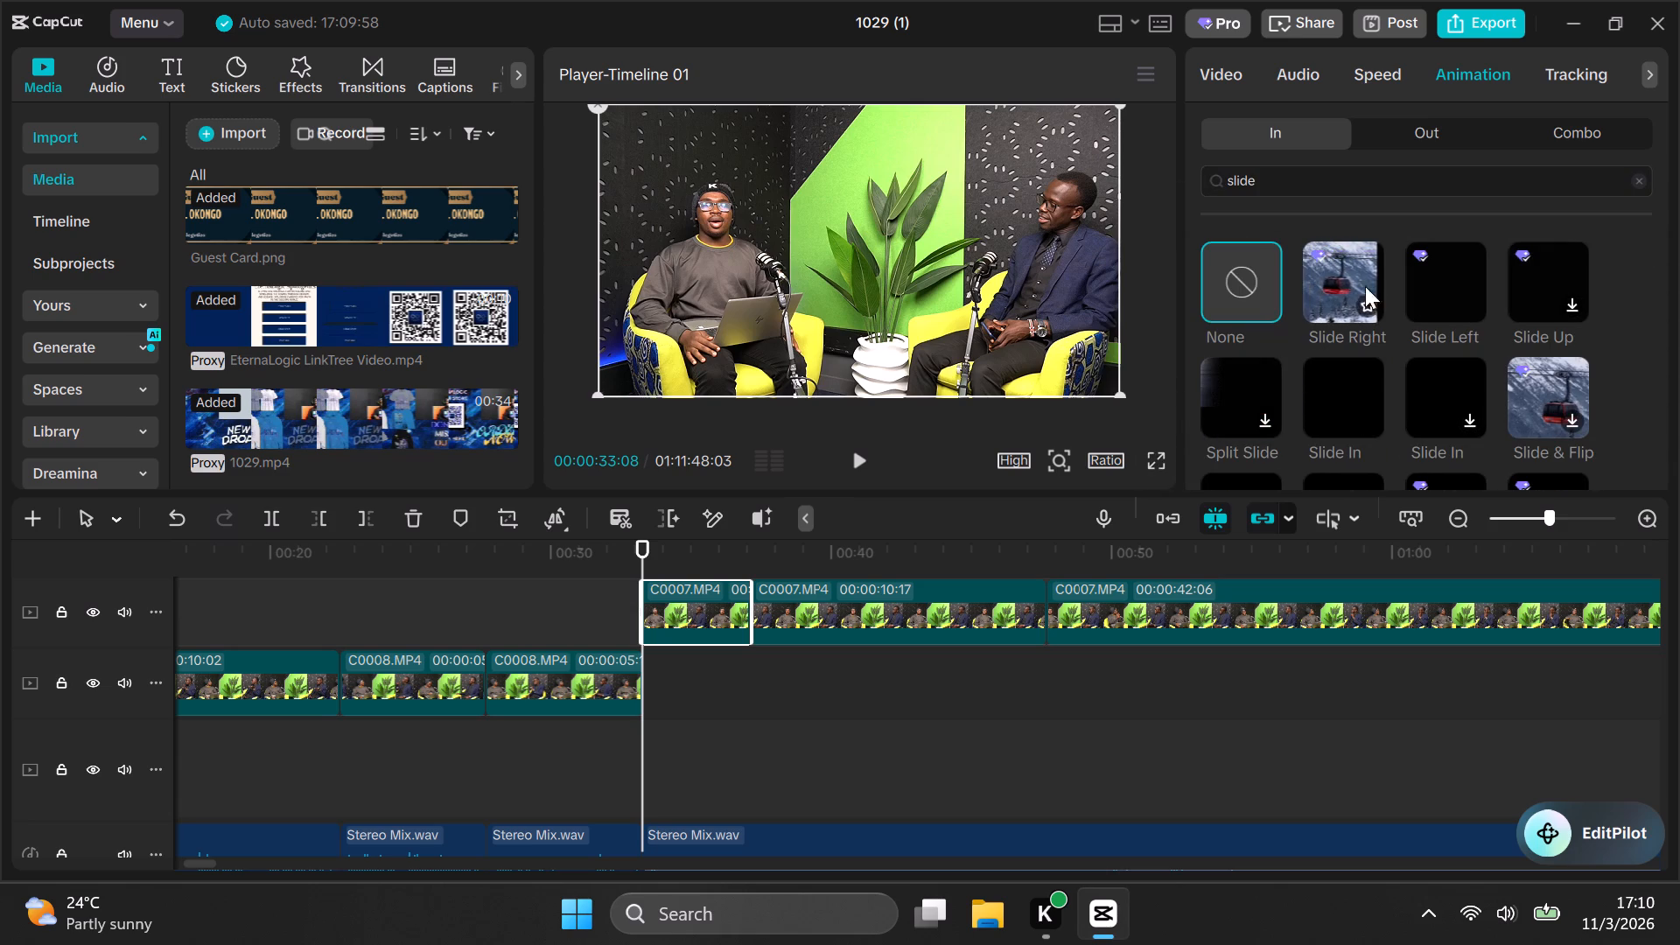
{"action": "left_click", "coordinate": [1337, 274]}
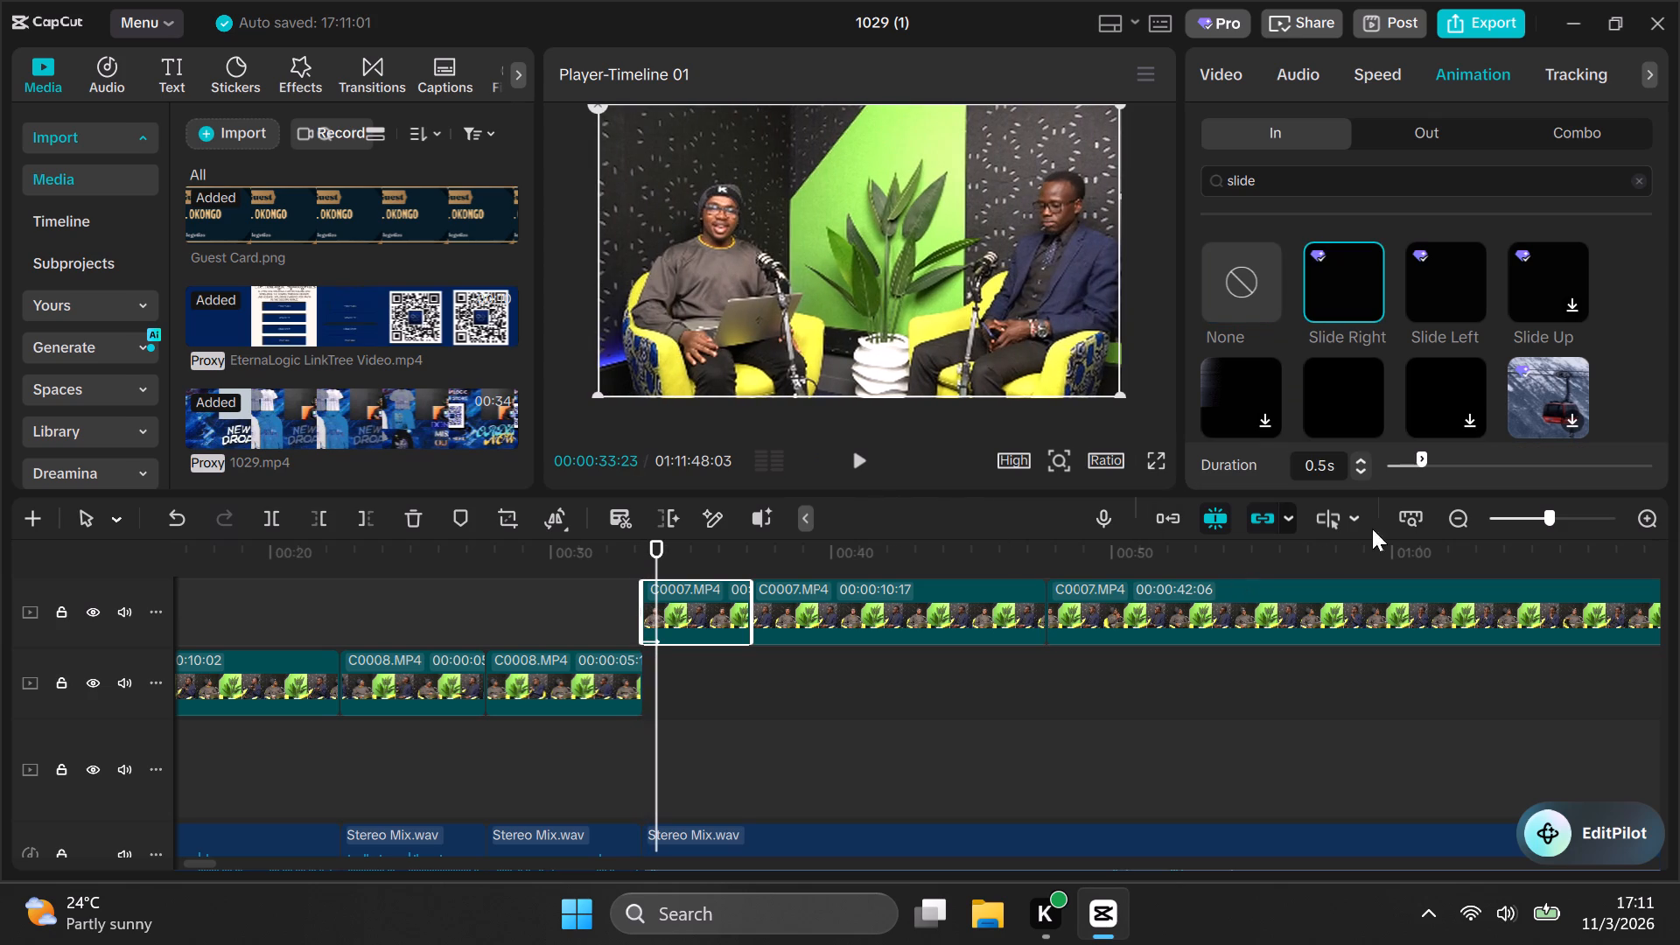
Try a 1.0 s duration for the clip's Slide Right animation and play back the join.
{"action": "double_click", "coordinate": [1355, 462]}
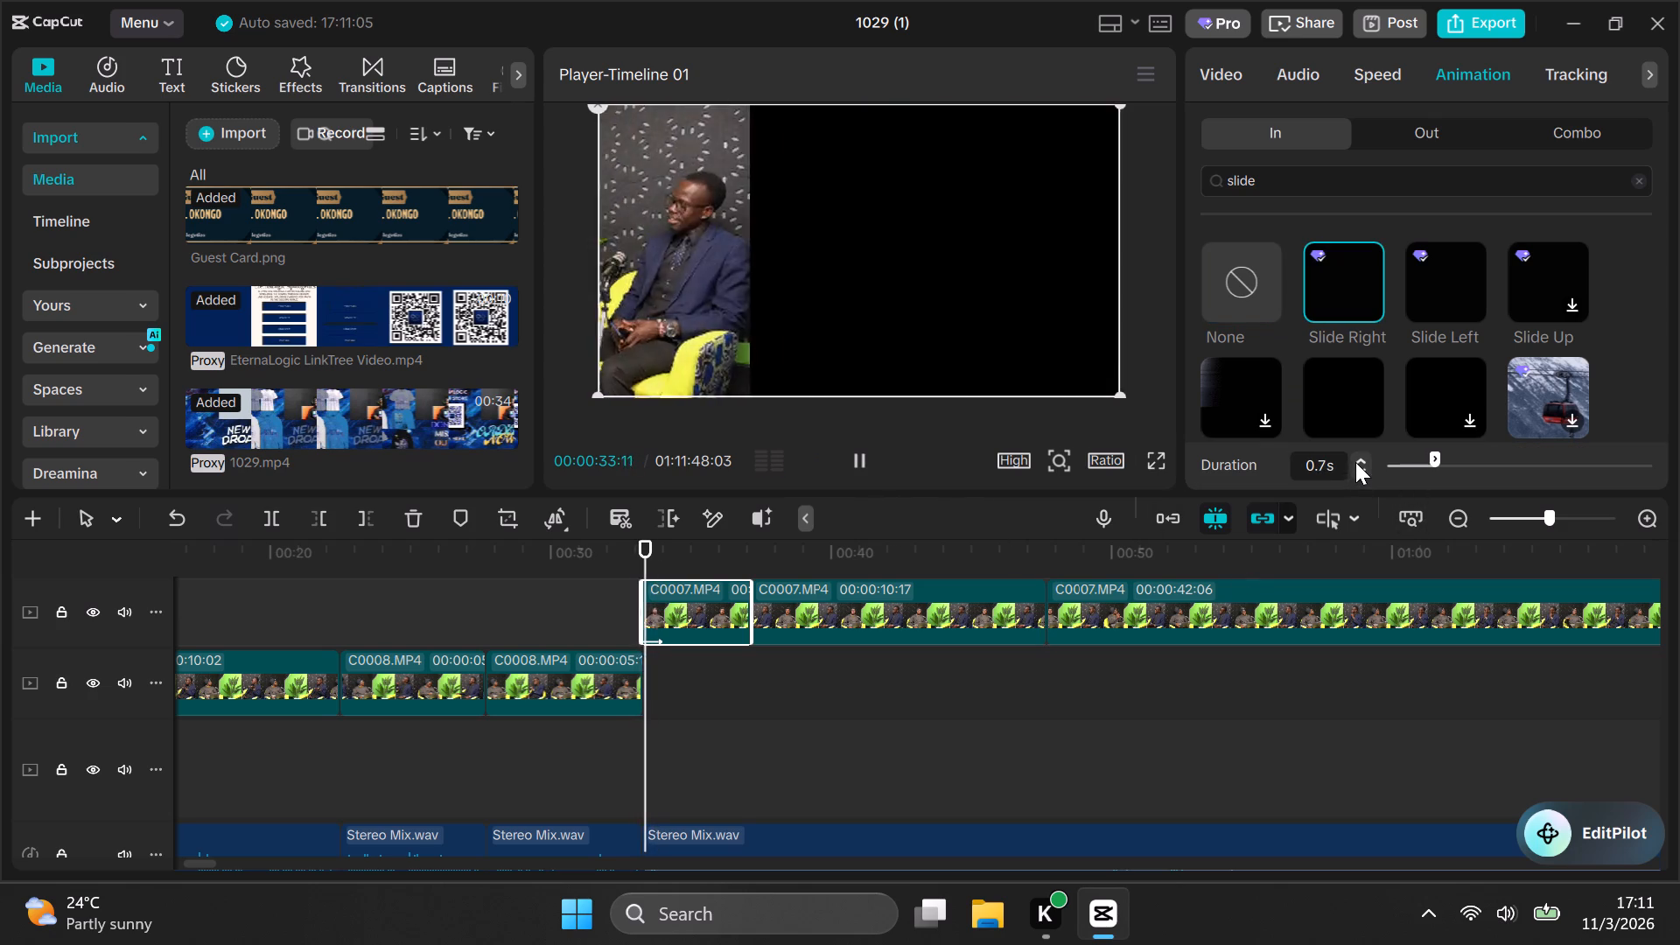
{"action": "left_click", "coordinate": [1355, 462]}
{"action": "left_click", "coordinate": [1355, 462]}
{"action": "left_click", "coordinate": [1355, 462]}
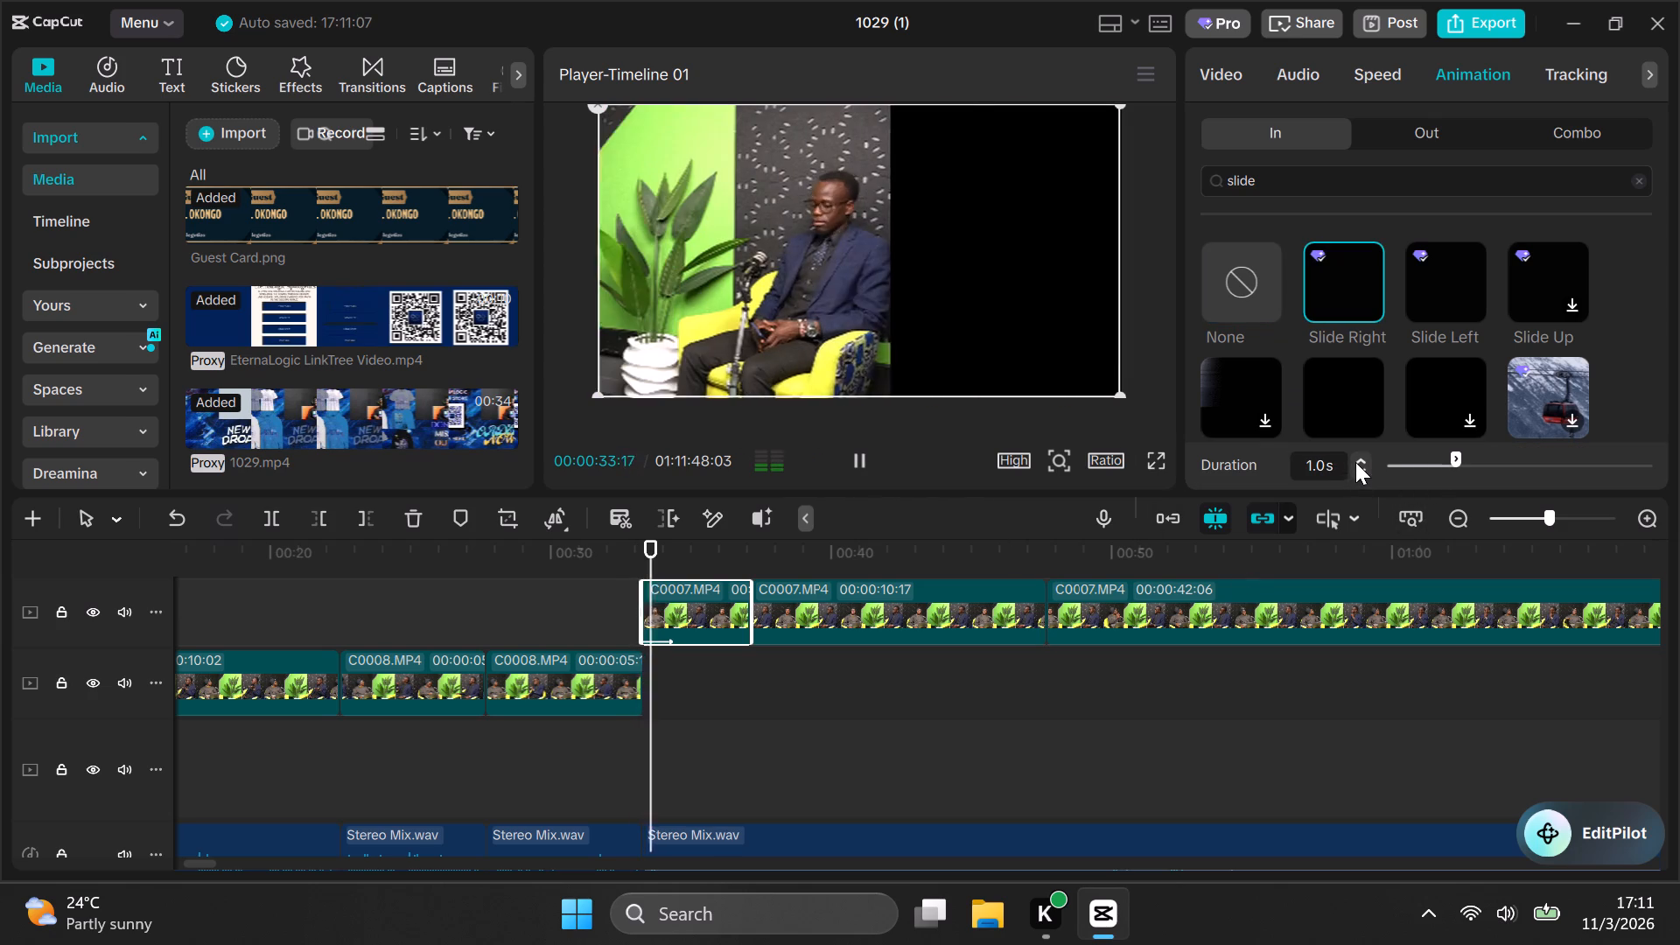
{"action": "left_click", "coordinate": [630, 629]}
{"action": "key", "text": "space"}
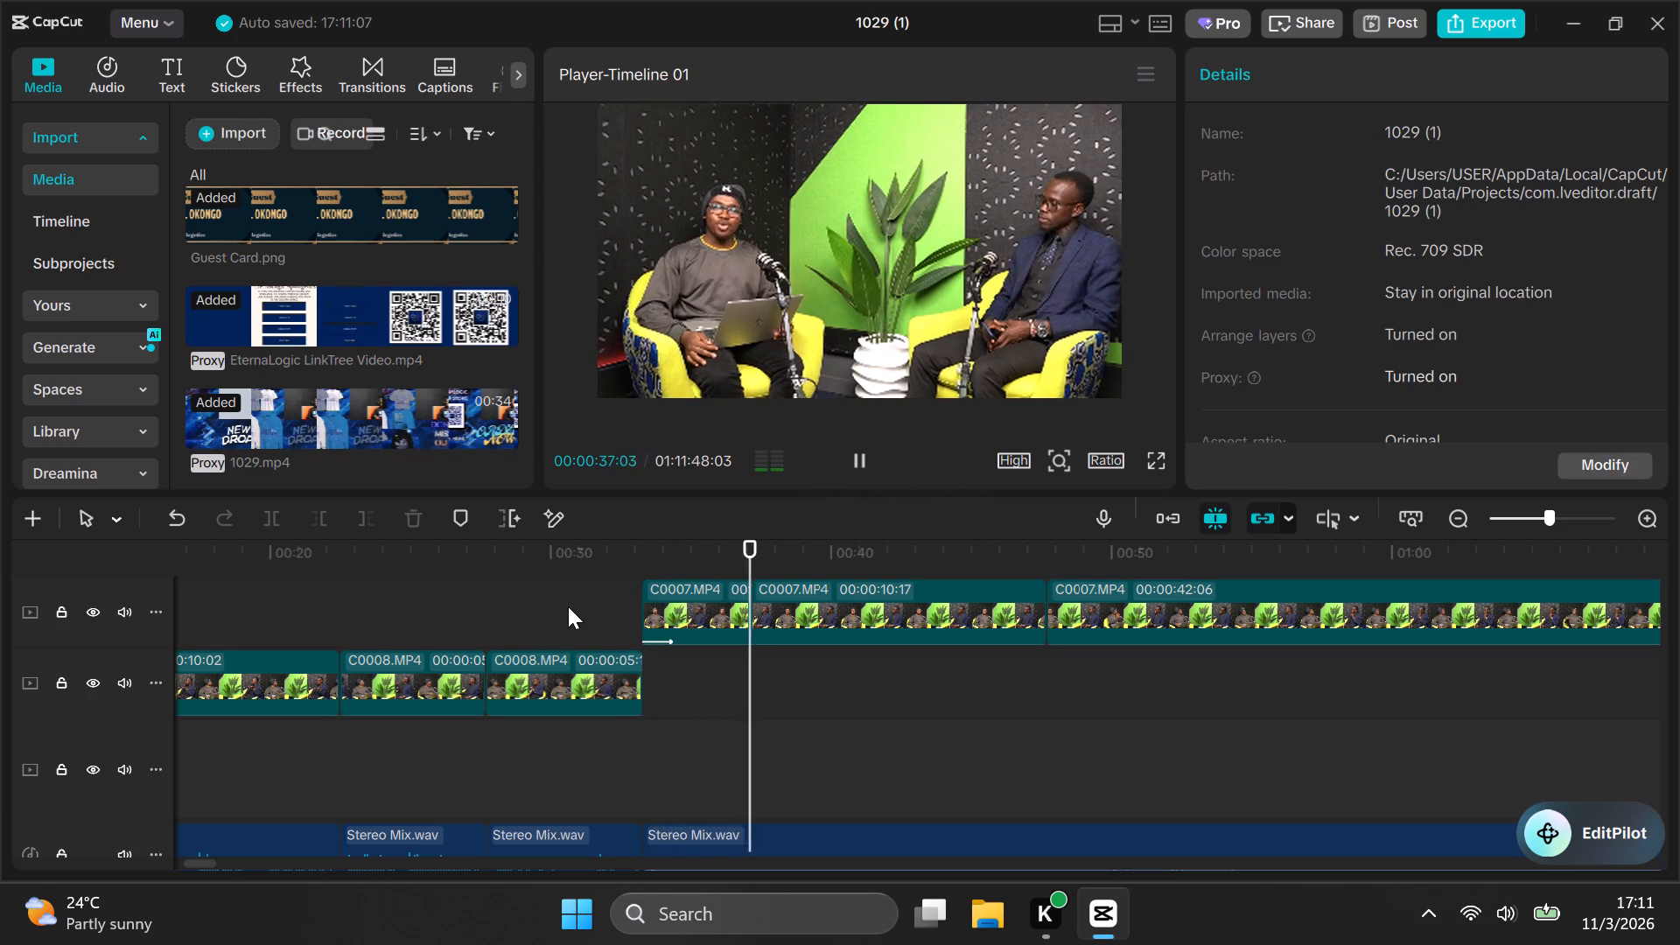
Set the Slide Right animation's duration to 0.7 s on the main episode's first clip and return to just before the join.
{"action": "left_click", "coordinate": [635, 560]}
{"action": "left_click", "coordinate": [683, 596]}
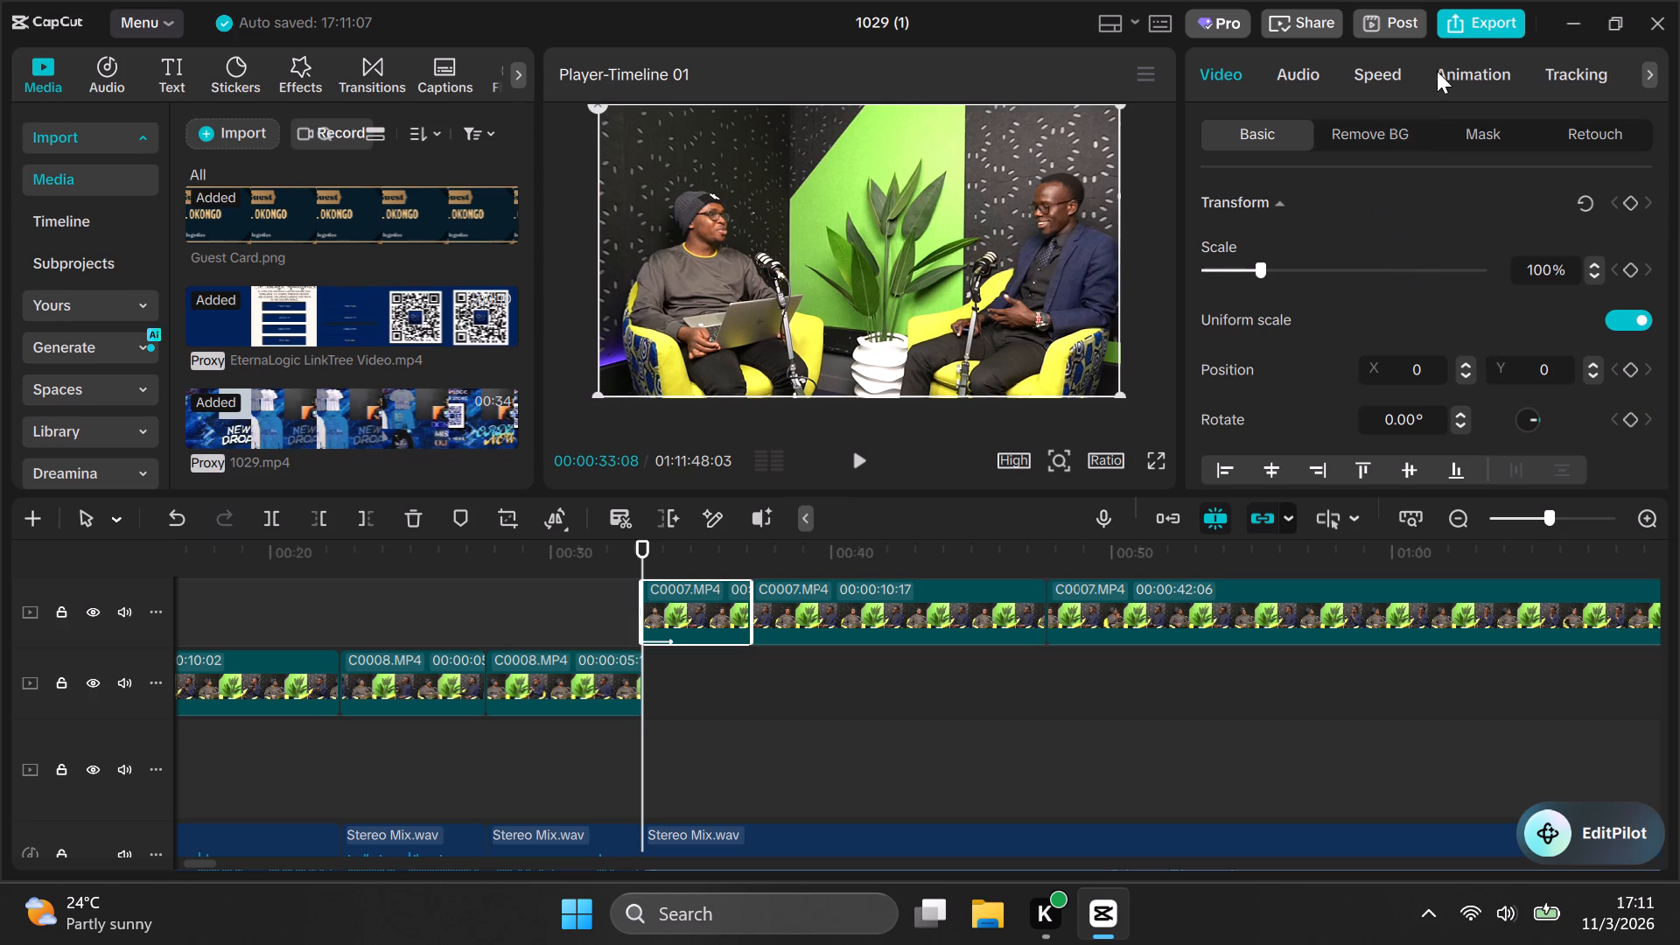
{"action": "left_click", "coordinate": [1475, 68]}
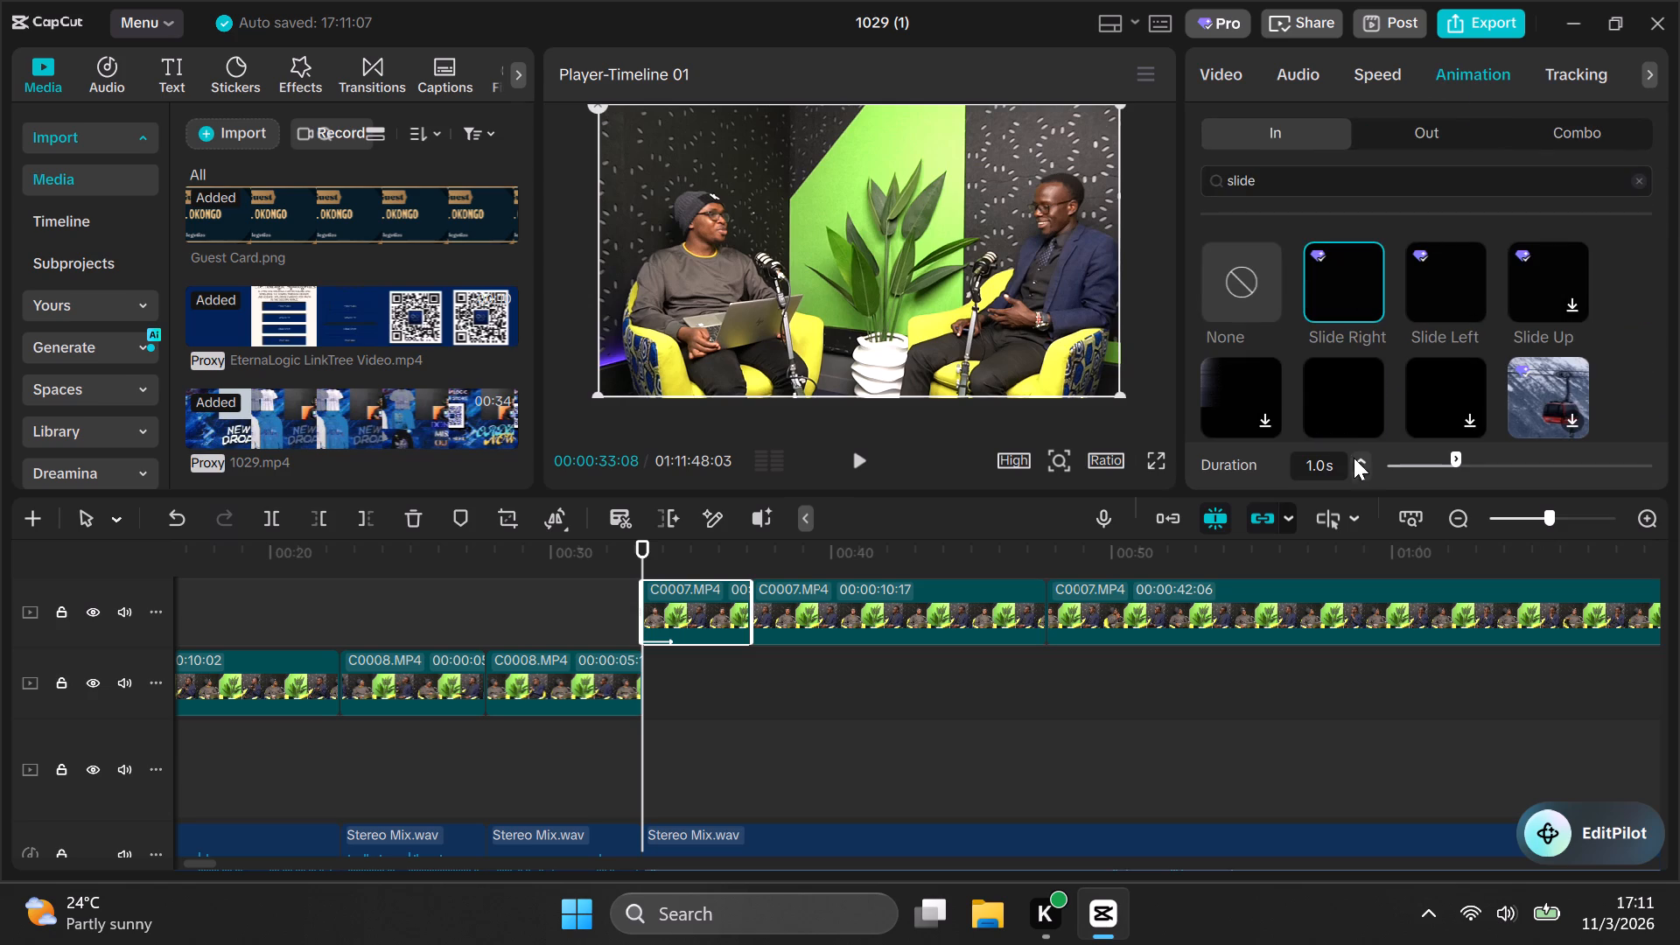
{"action": "left_click", "coordinate": [1361, 470]}
{"action": "left_click", "coordinate": [1361, 470]}
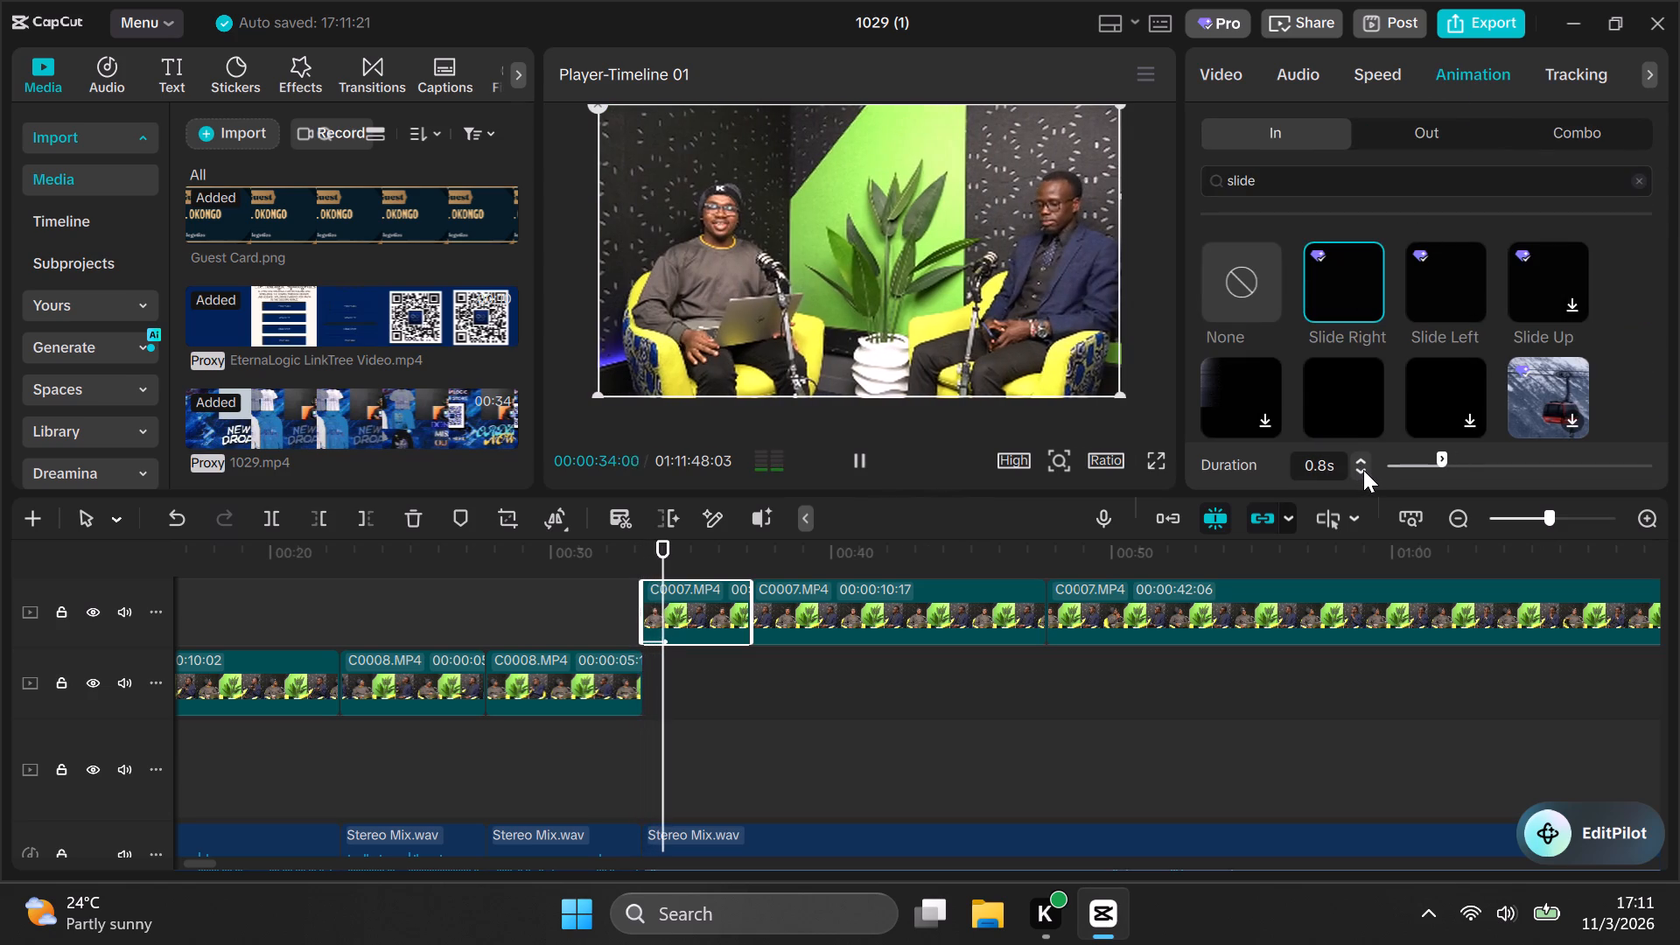
{"action": "left_click", "coordinate": [1363, 470]}
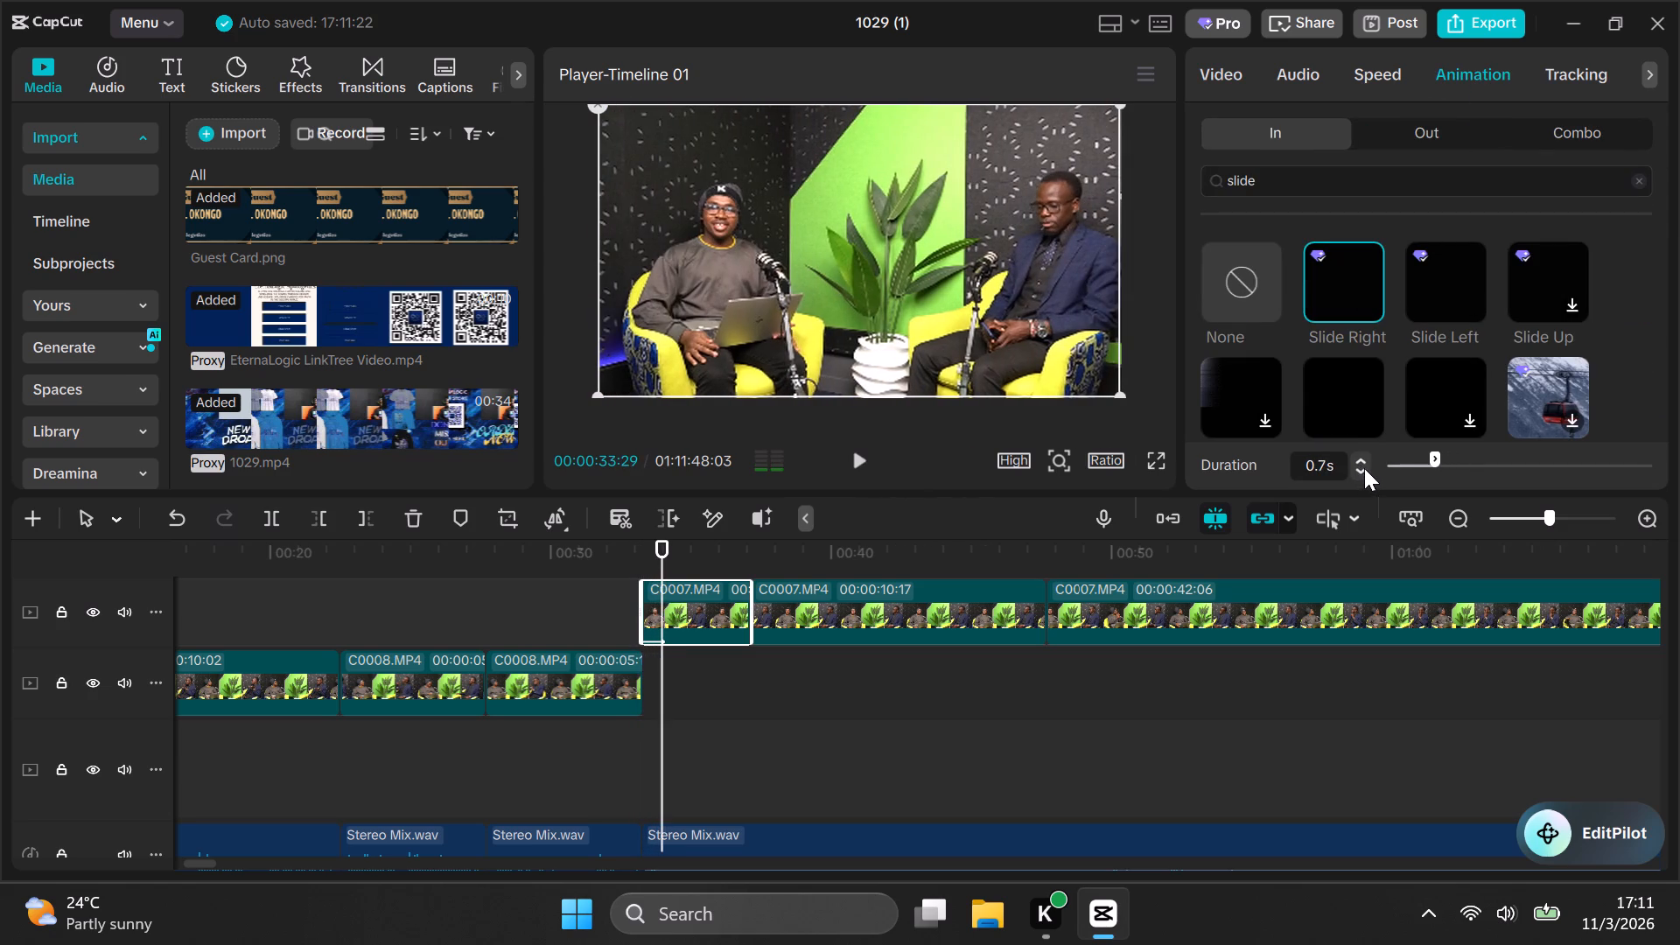
{"action": "left_click", "coordinate": [612, 594]}
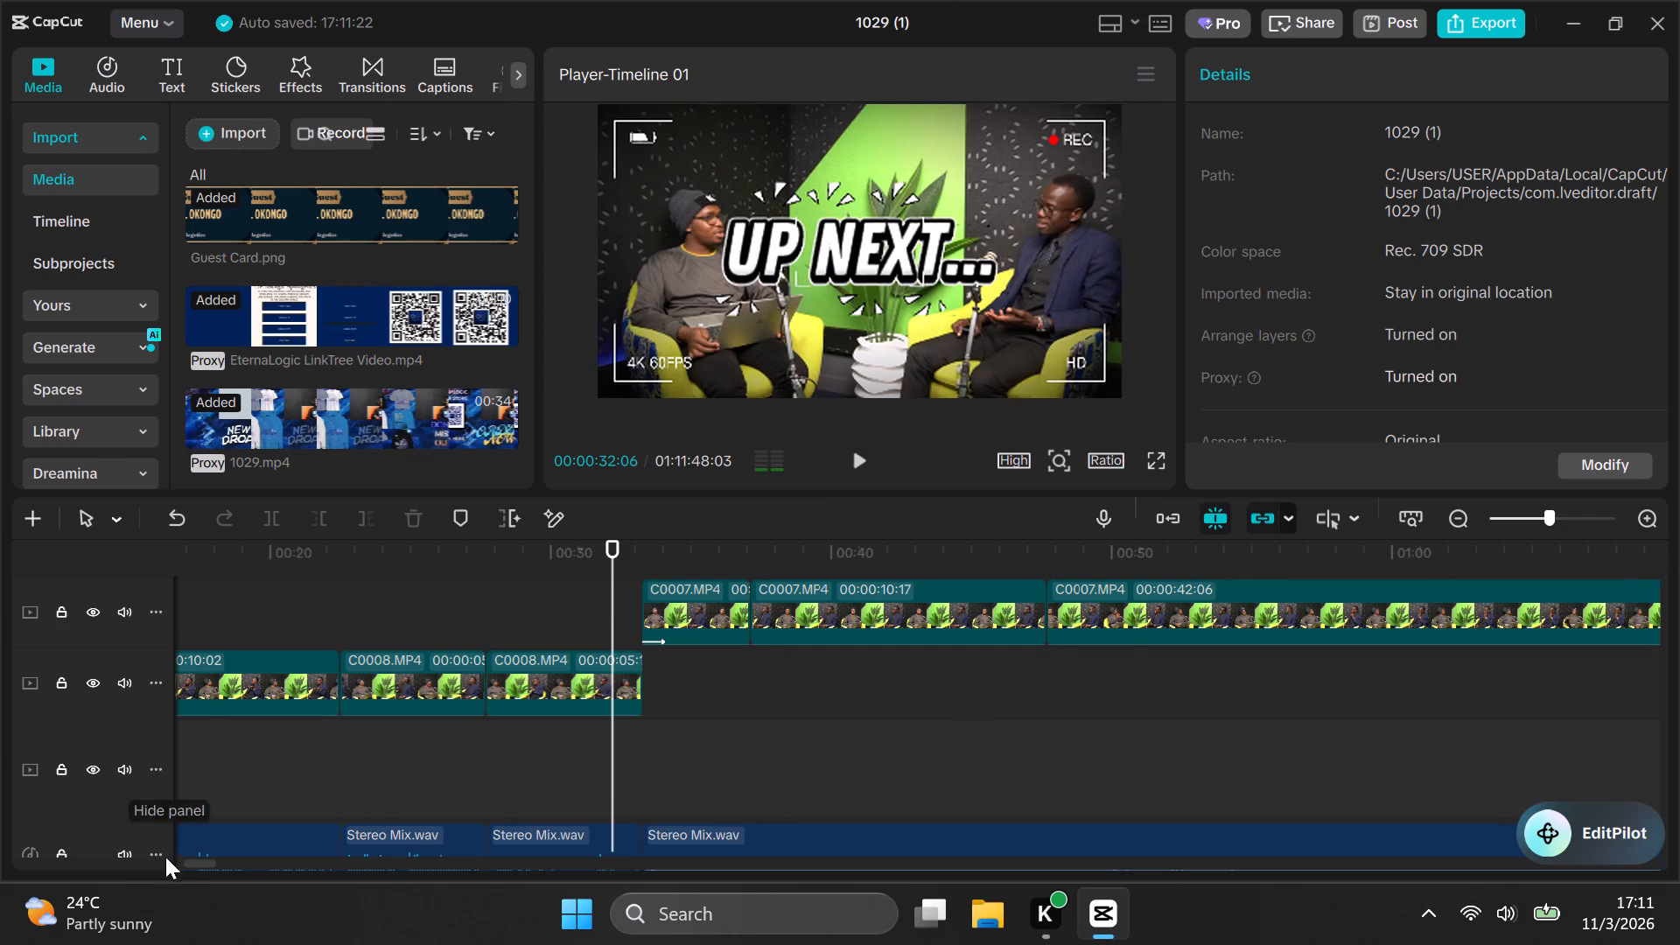
Examine the tracks at the end of the main episode and place the playhead on the cut to black at 01:11:33:02.
{"action": "left_click", "coordinate": [1452, 523]}
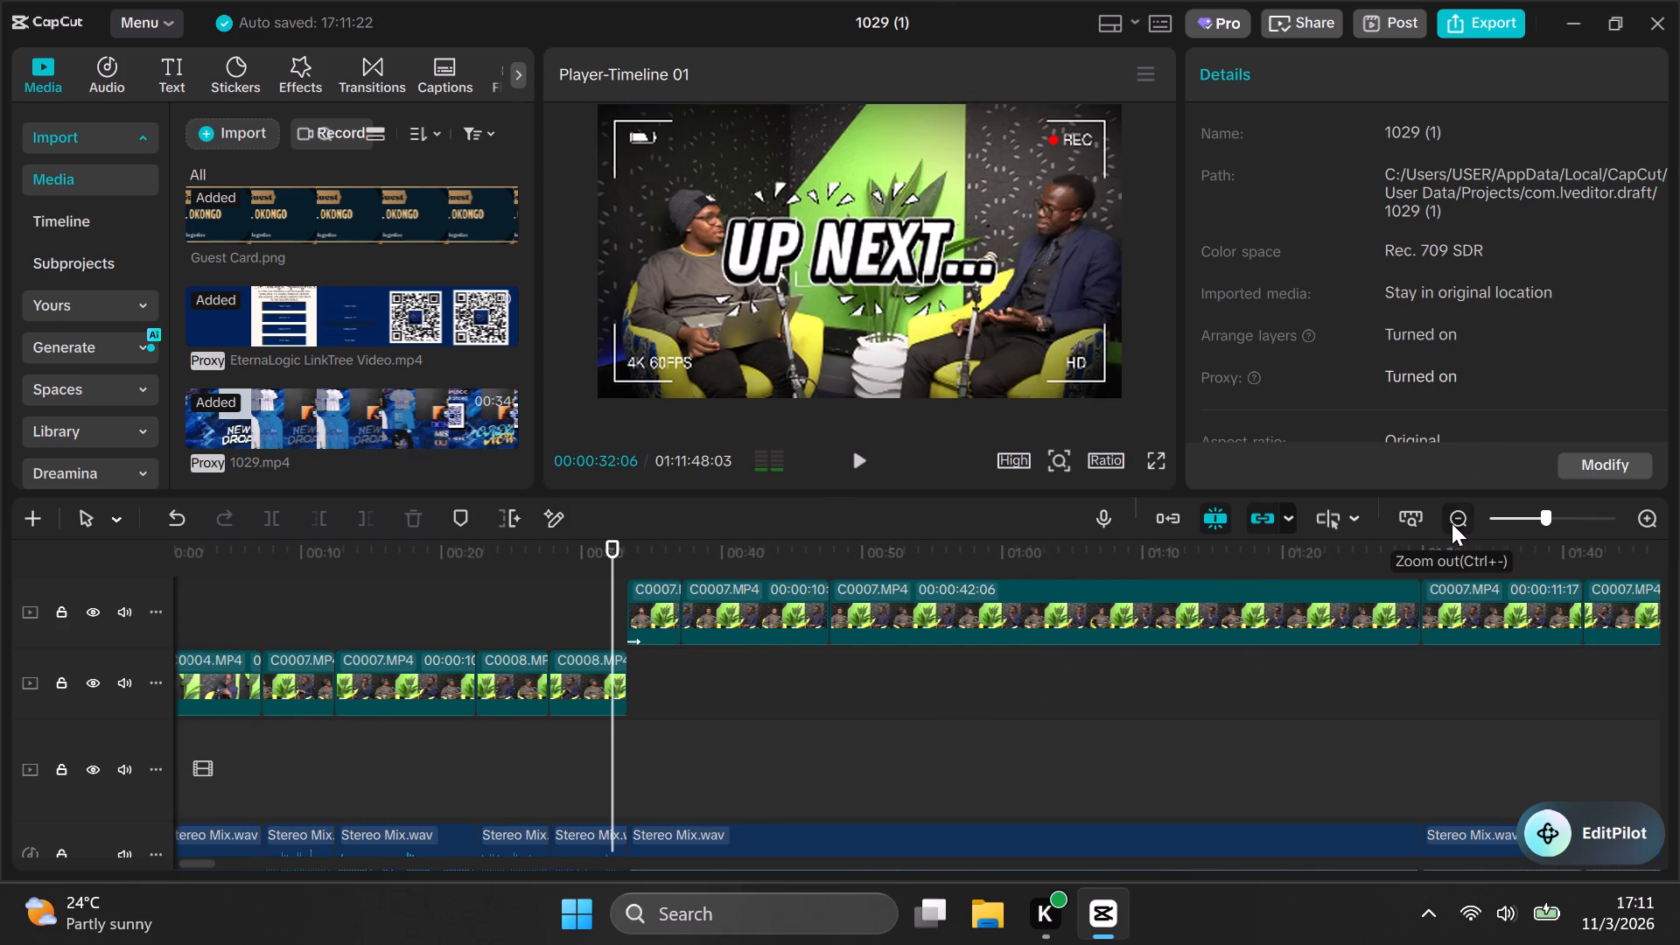
{"action": "double_click", "coordinate": [1452, 523]}
{"action": "left_click", "coordinate": [1452, 523]}
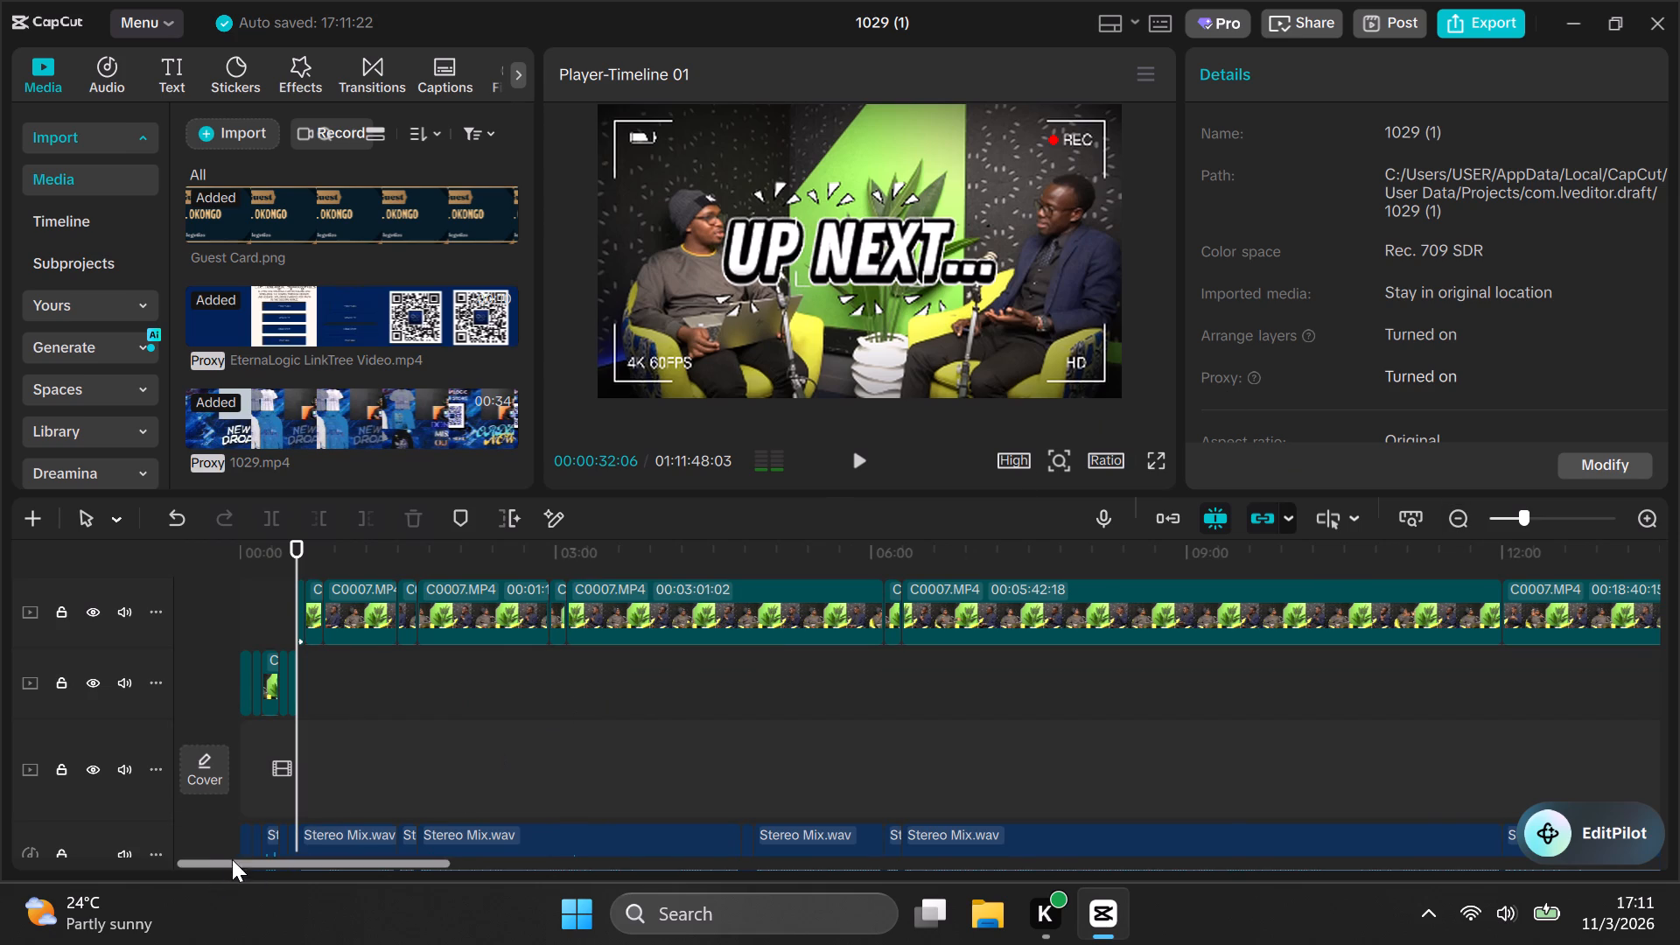
{"action": "left_click_drag", "start_coordinate": [234, 855], "coordinate": [248, 840]}
{"action": "left_click_drag", "start_coordinate": [232, 864], "coordinate": [382, 875]}
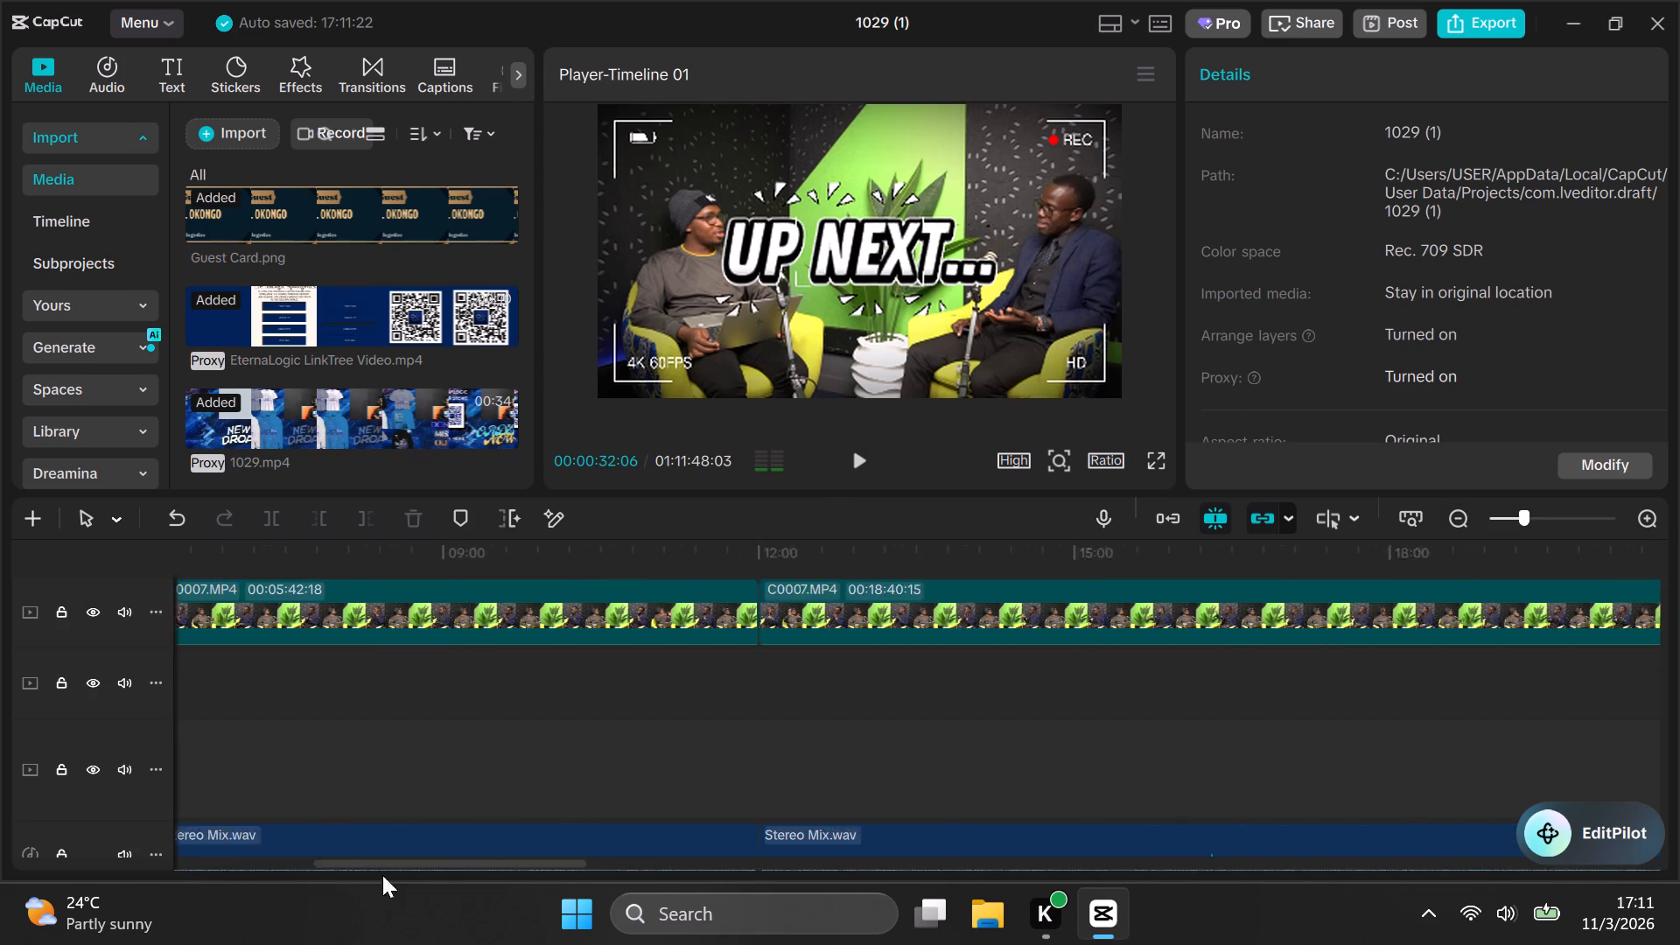
{"action": "left_click_drag", "start_coordinate": [382, 875], "coordinate": [1344, 857]}
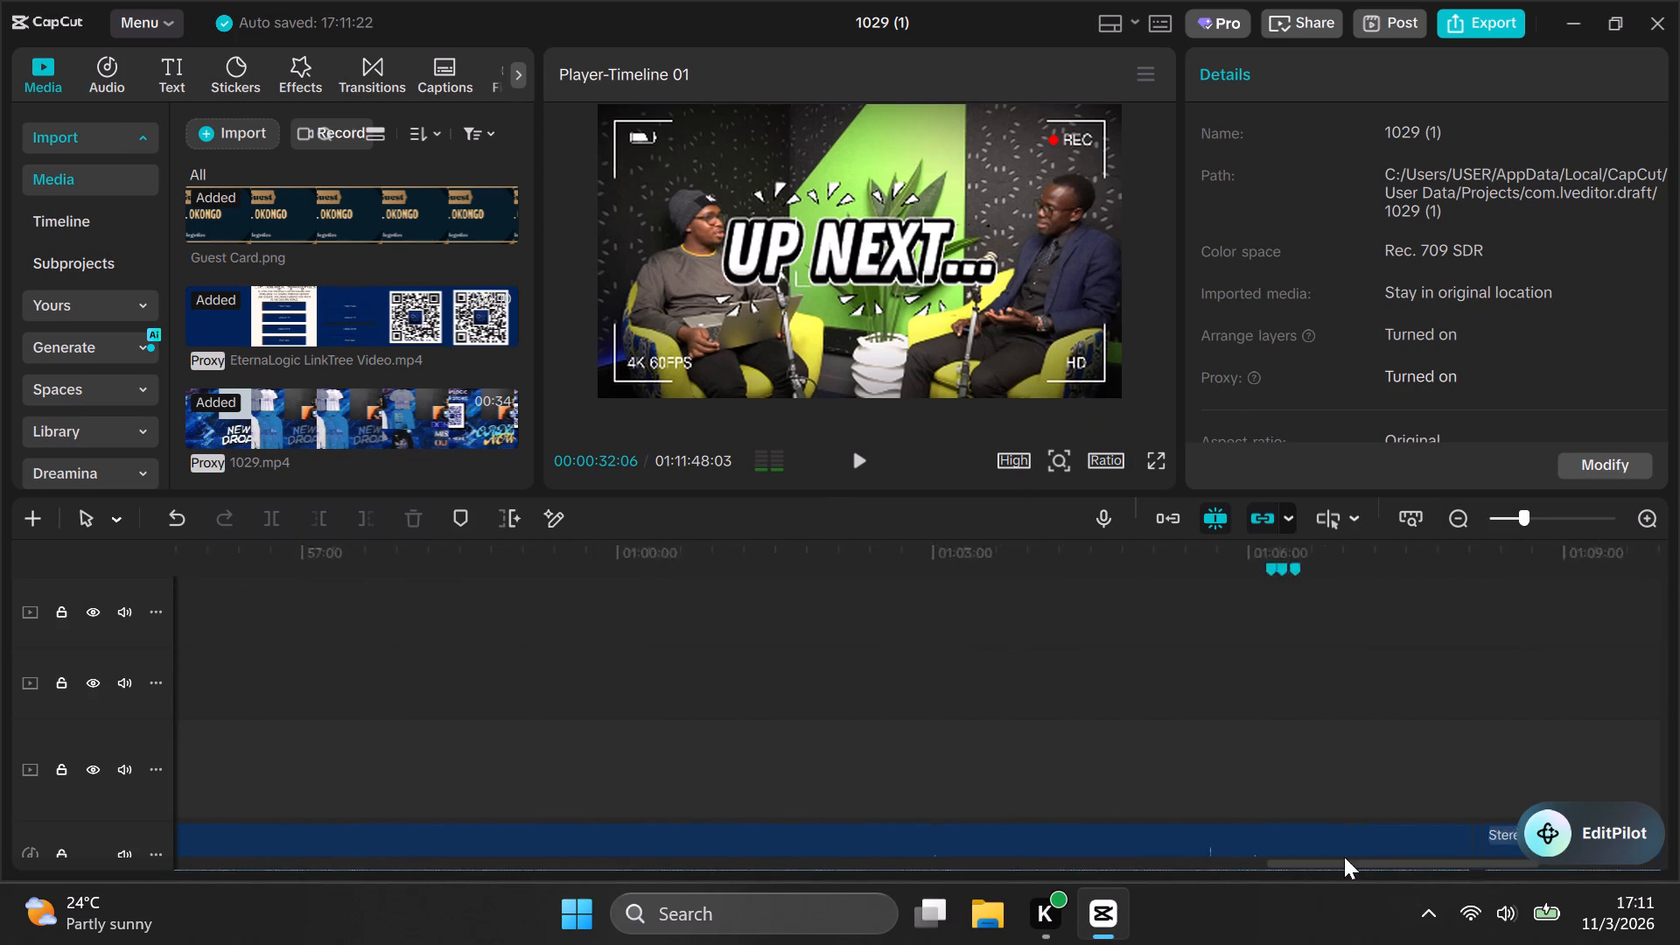
{"action": "left_click_drag", "start_coordinate": [1344, 857], "coordinate": [1452, 875]}
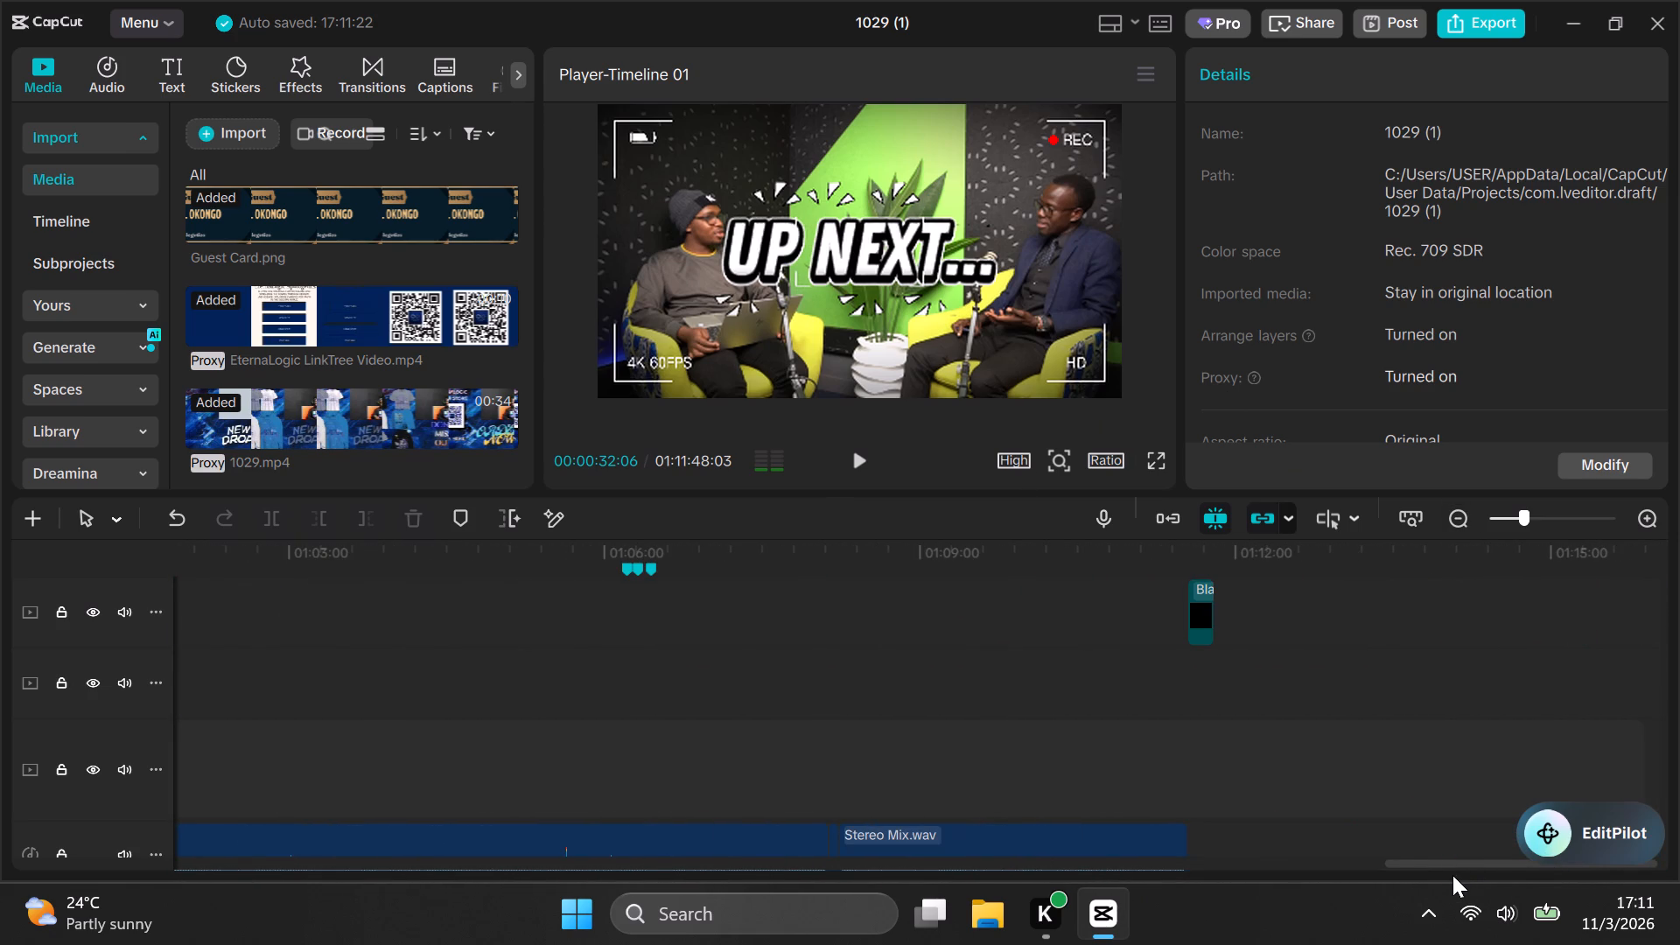
{"action": "left_click_drag", "start_coordinate": [1452, 875], "coordinate": [1452, 873]}
{"action": "left_click_drag", "start_coordinate": [1447, 861], "coordinate": [1417, 867]}
{"action": "scroll", "coordinate": [1370, 817], "scroll_direction": "up", "scroll_amount": 2}
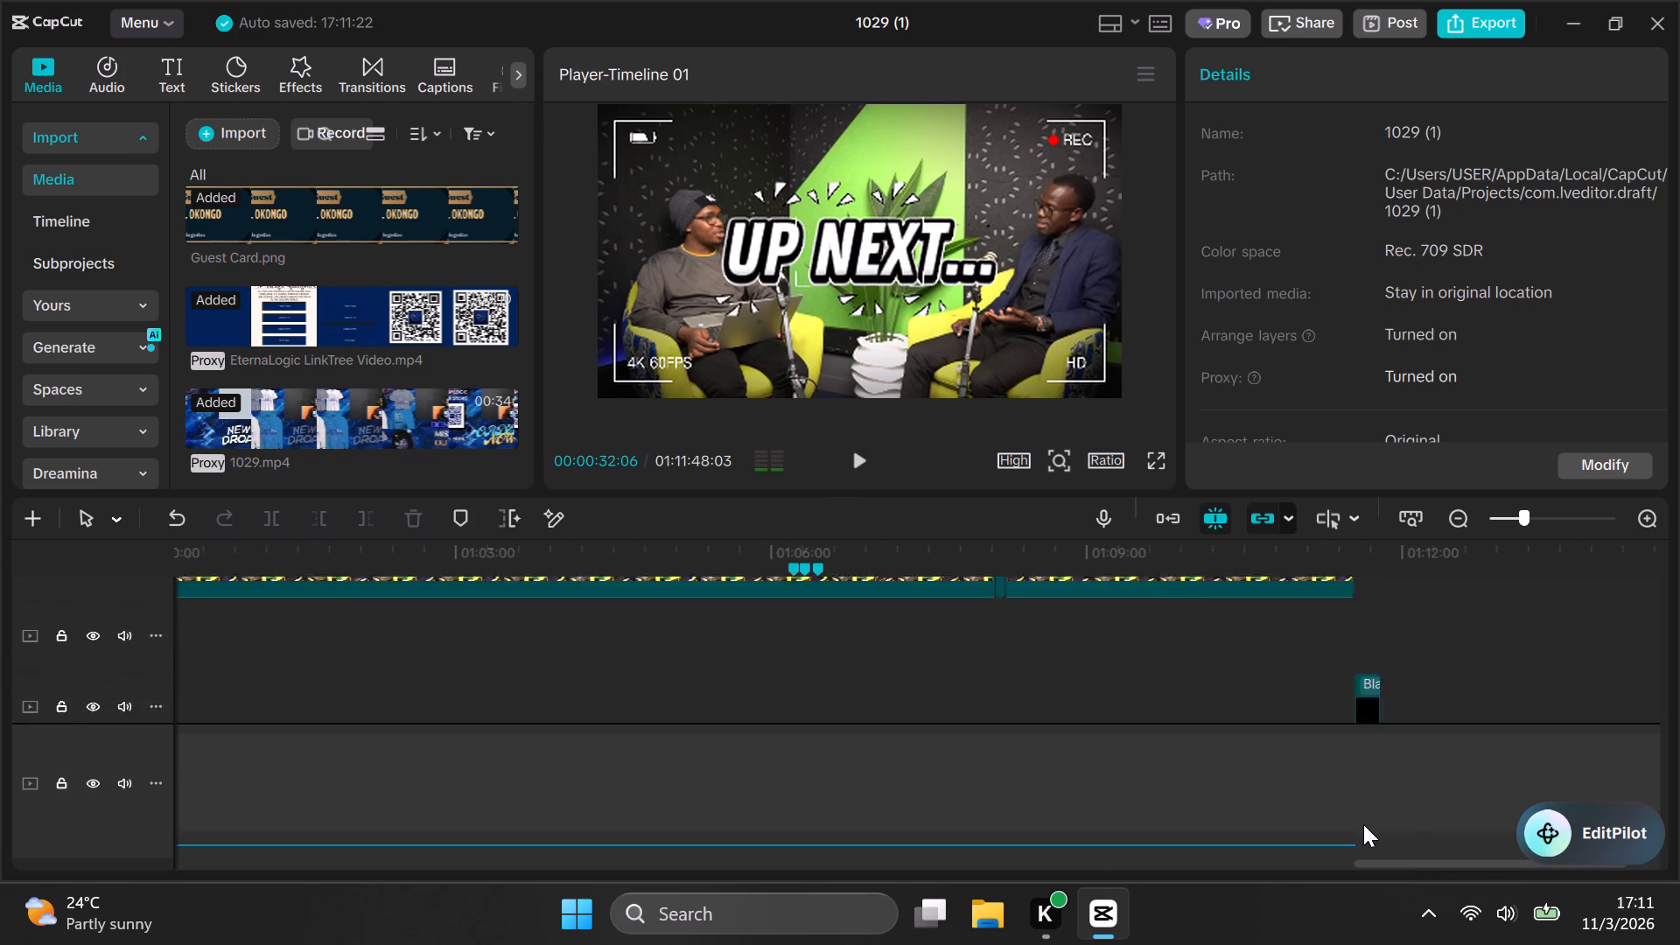
{"action": "scroll", "coordinate": [1363, 824], "scroll_direction": "up", "scroll_amount": 3}
{"action": "scroll", "coordinate": [1354, 769], "scroll_direction": "down", "scroll_amount": 11}
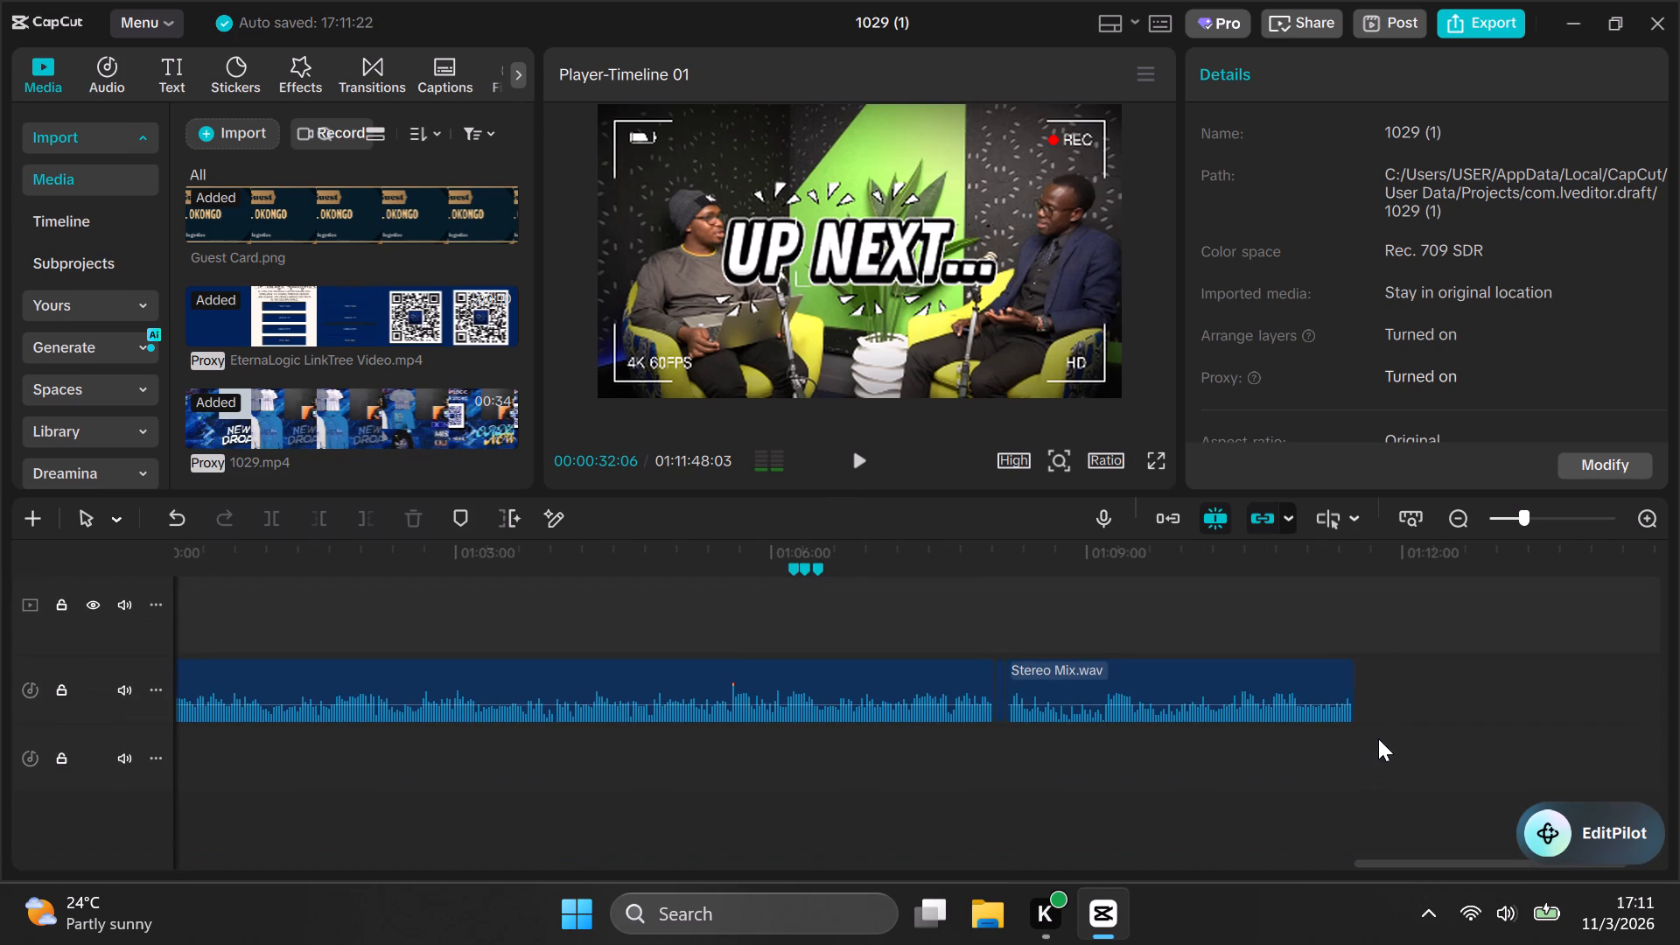
{"action": "left_click", "coordinate": [1364, 737]}
{"action": "left_click", "coordinate": [1356, 746]}
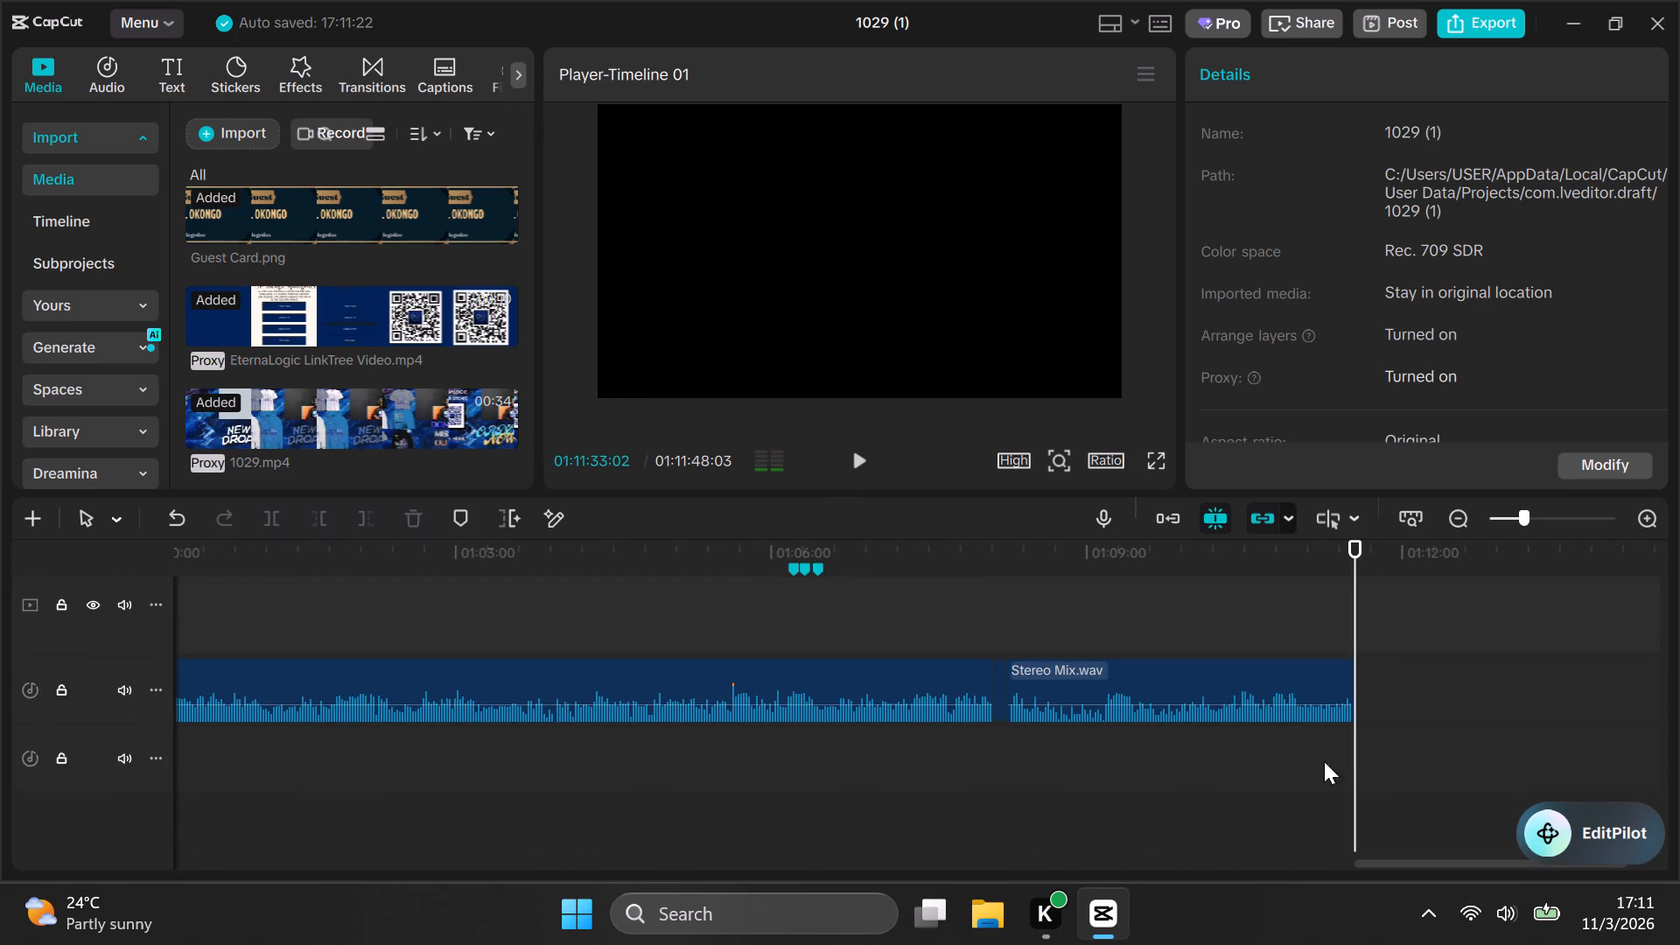
{"action": "key", "text": "Left"}
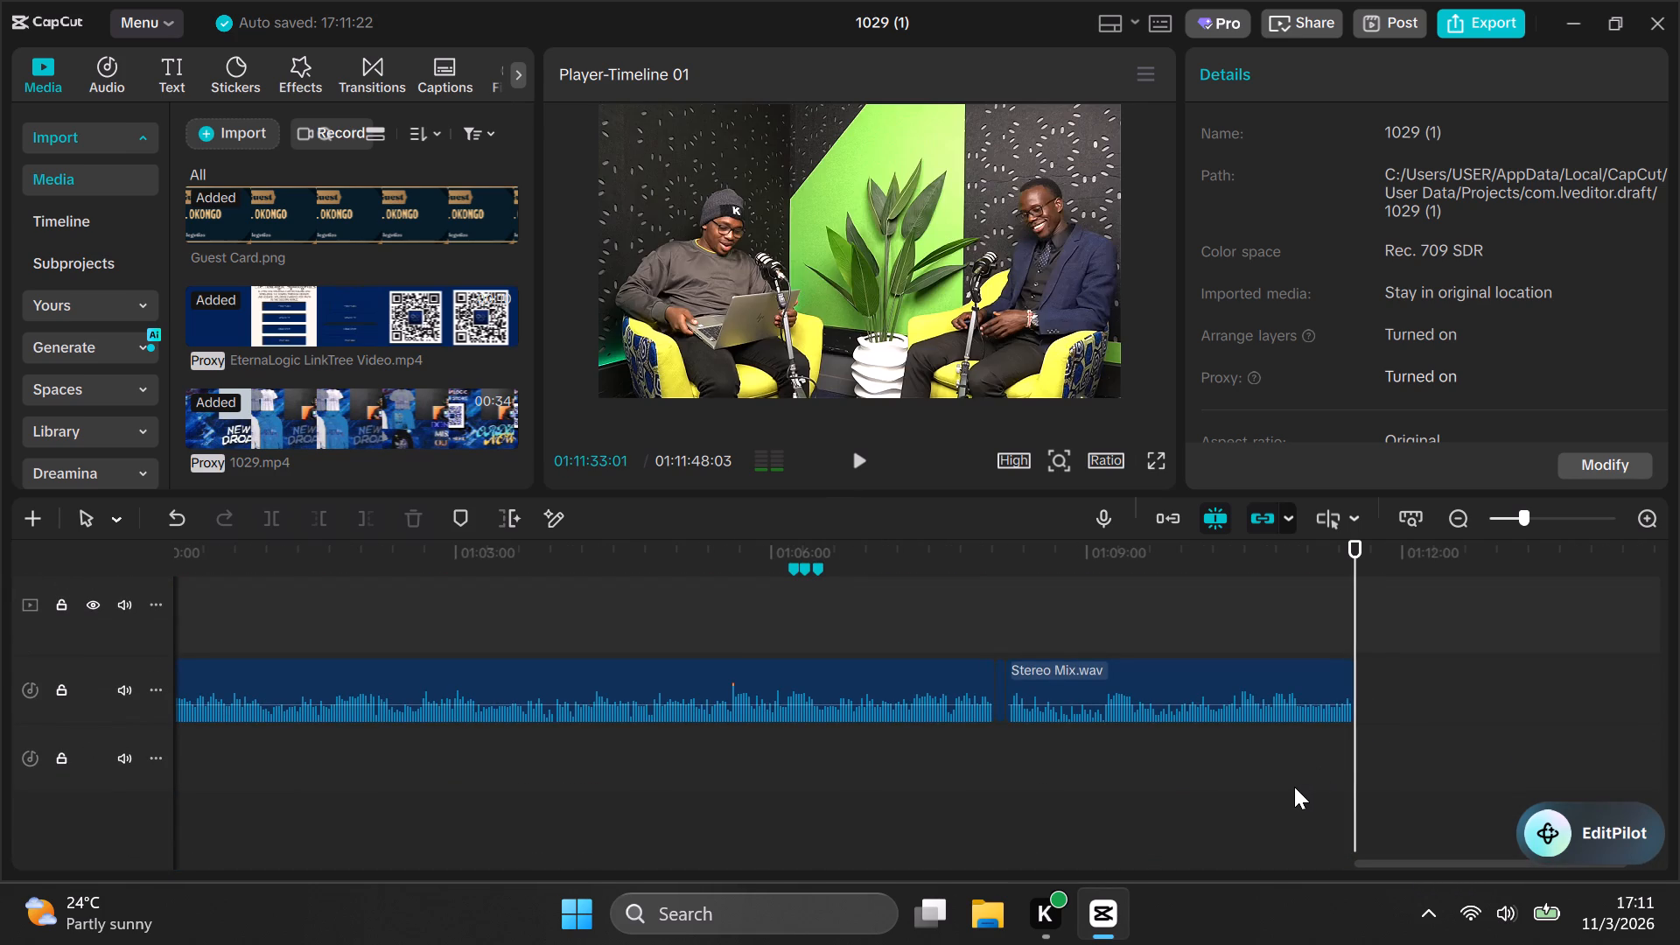
{"action": "key", "text": "Right"}
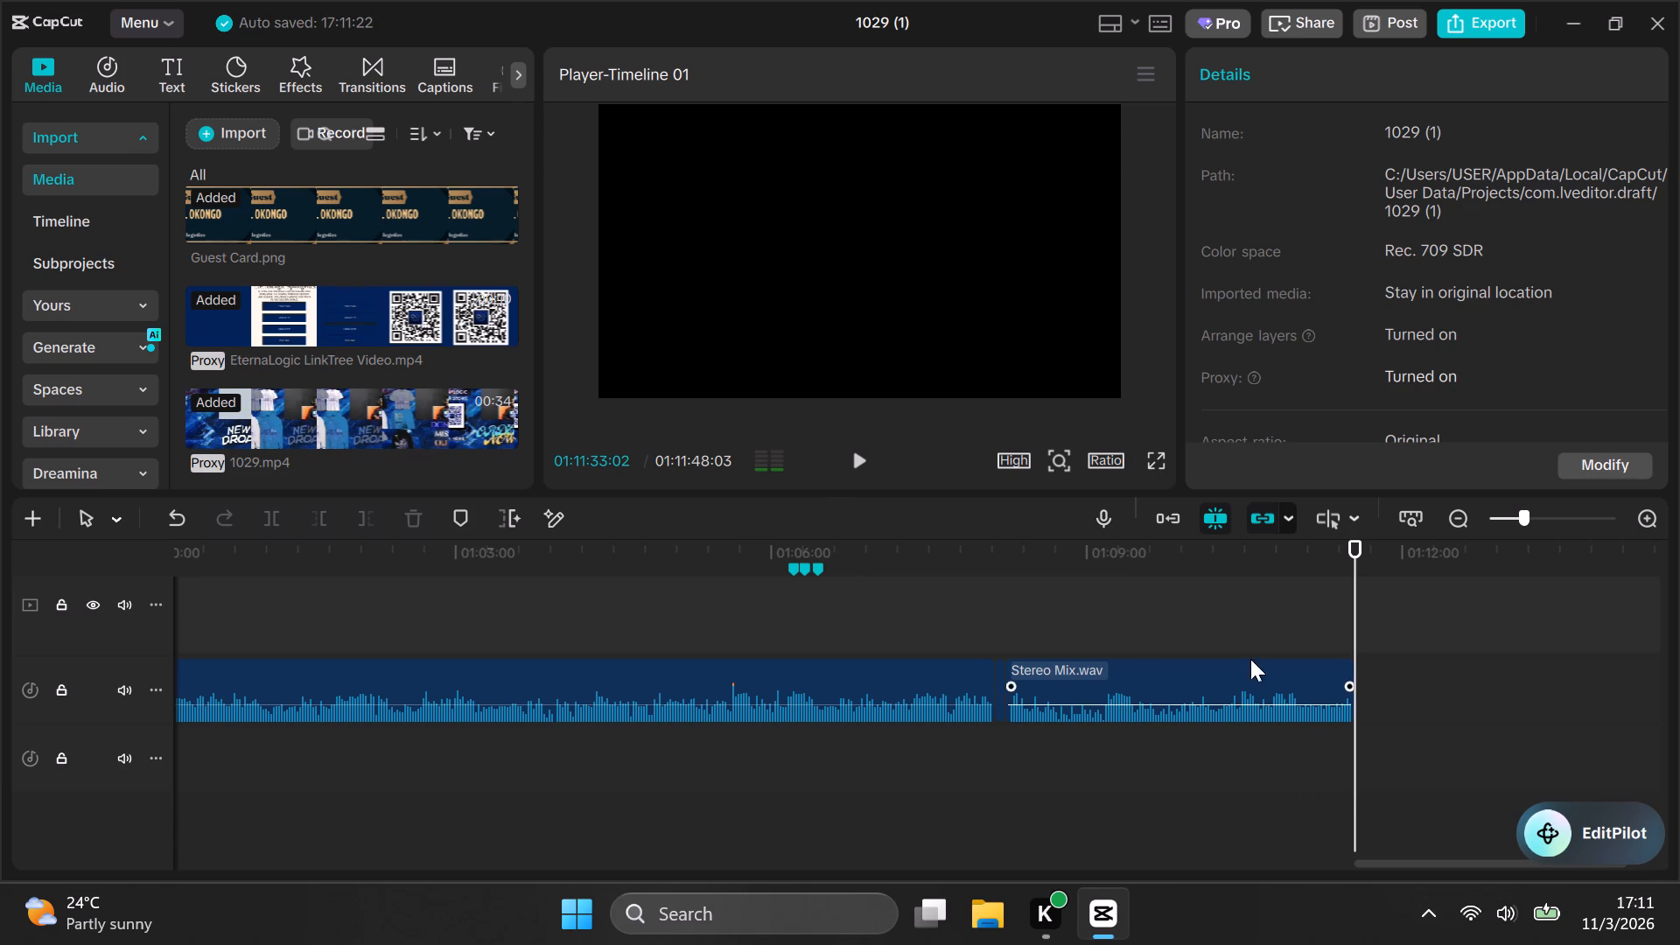
Browse the favourite music and sound effects, and preview Glitch noise(1115580) and the Modern city pop track.
{"action": "left_click", "coordinate": [105, 66]}
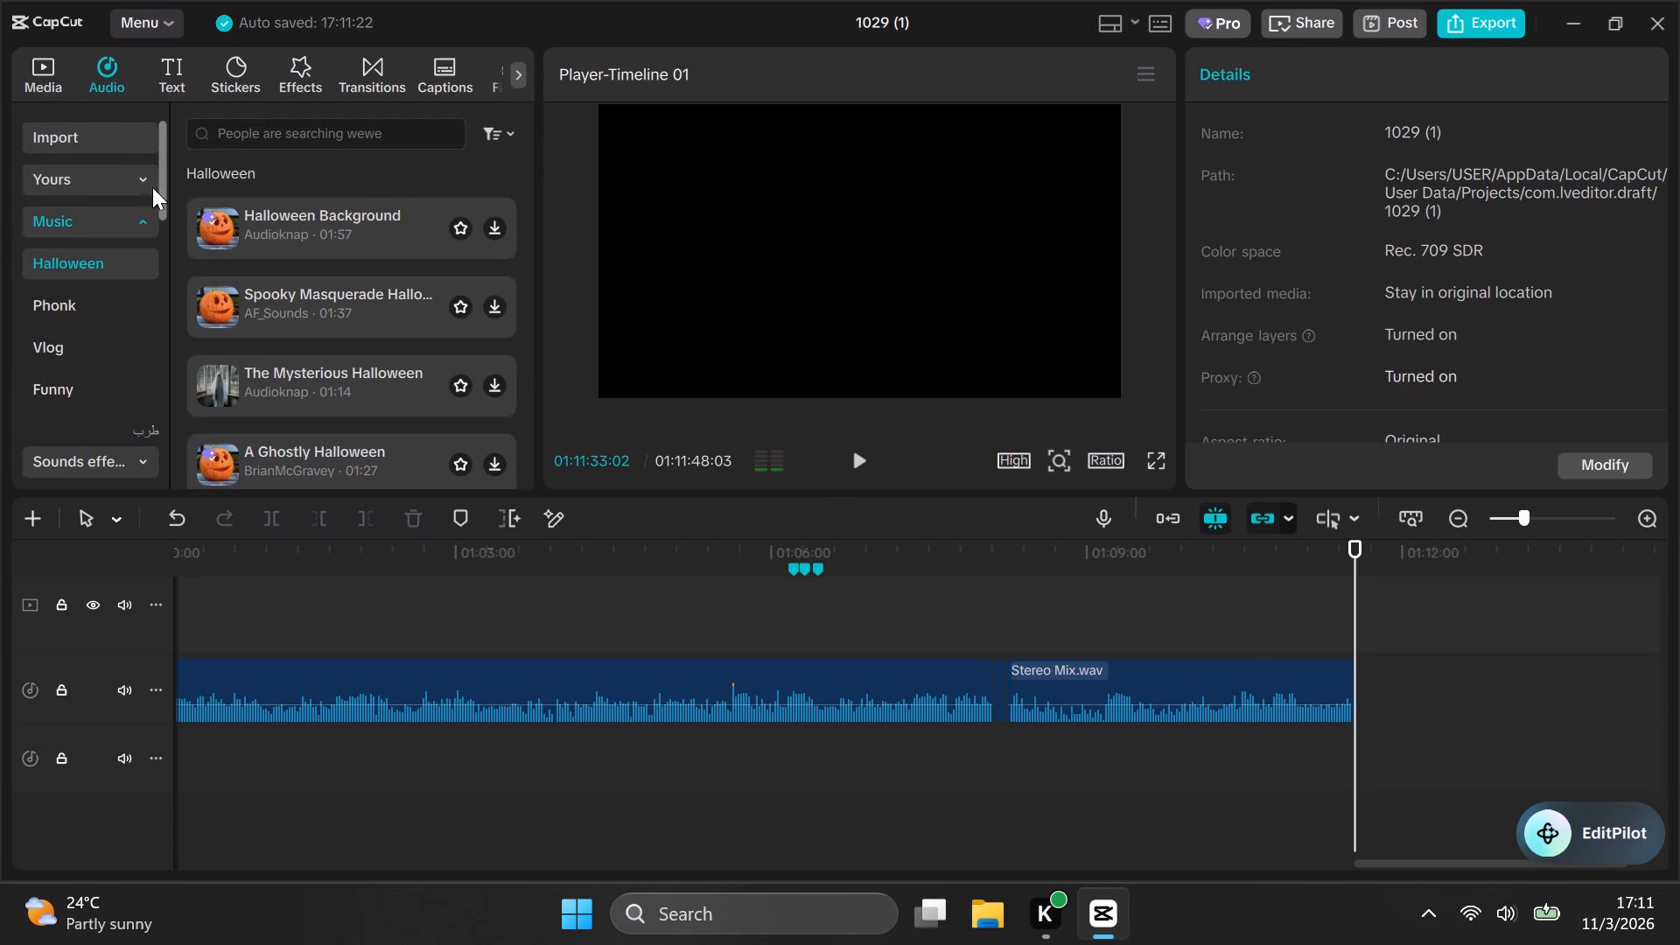
{"action": "left_click", "coordinate": [61, 171]}
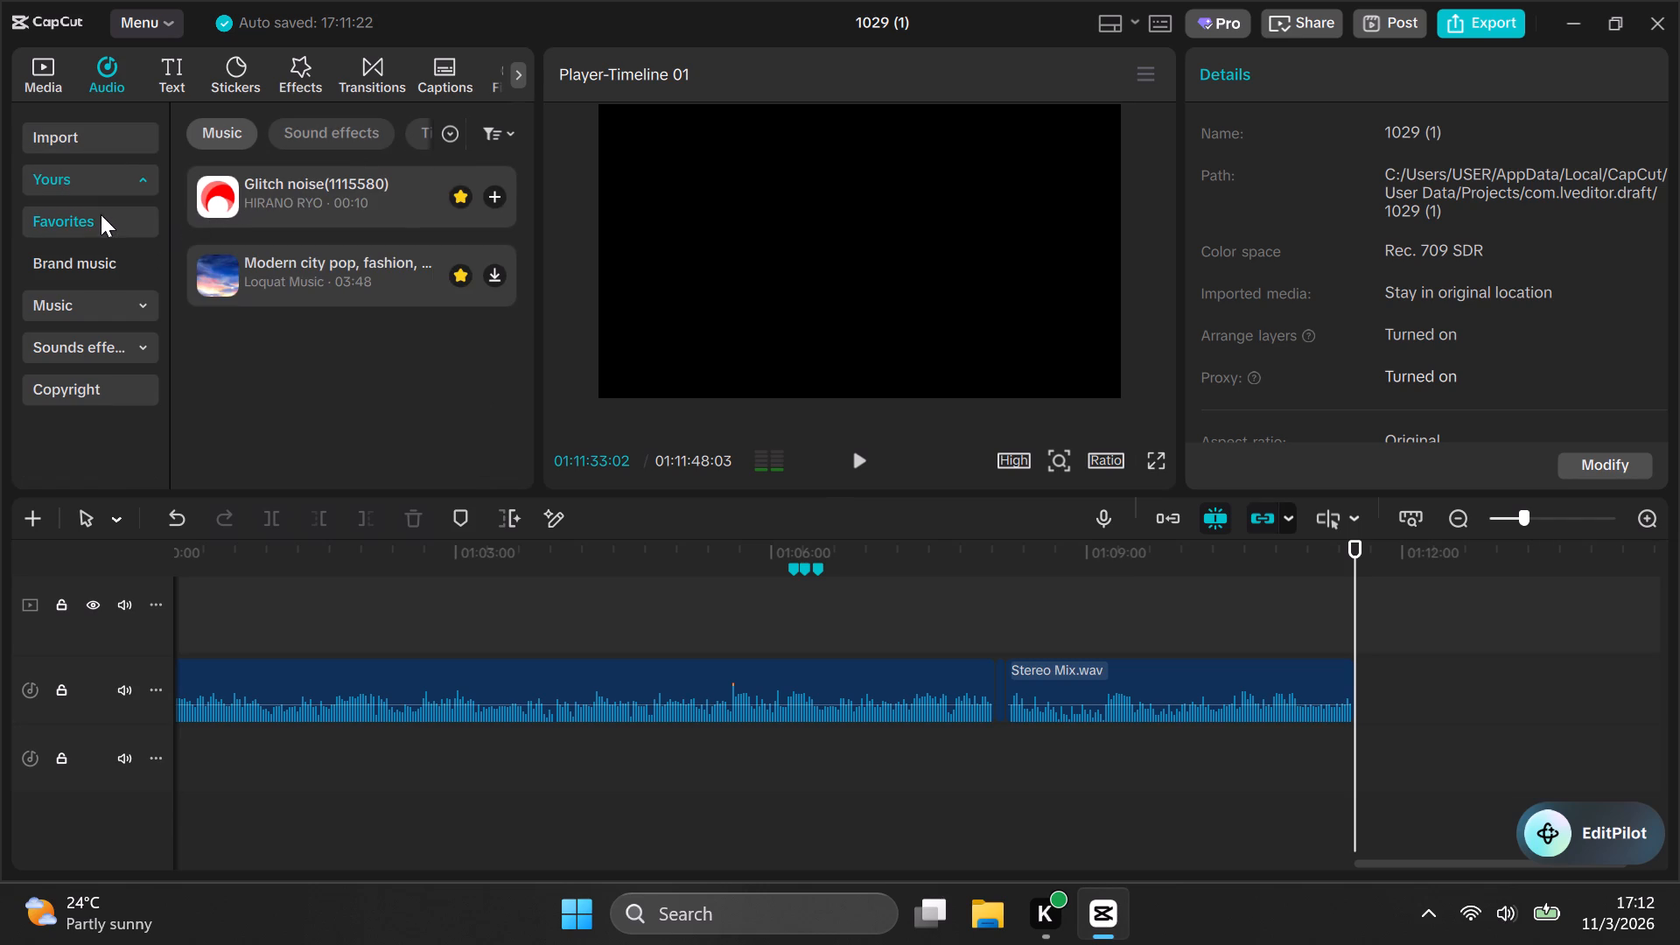
{"action": "left_click", "coordinate": [108, 185]}
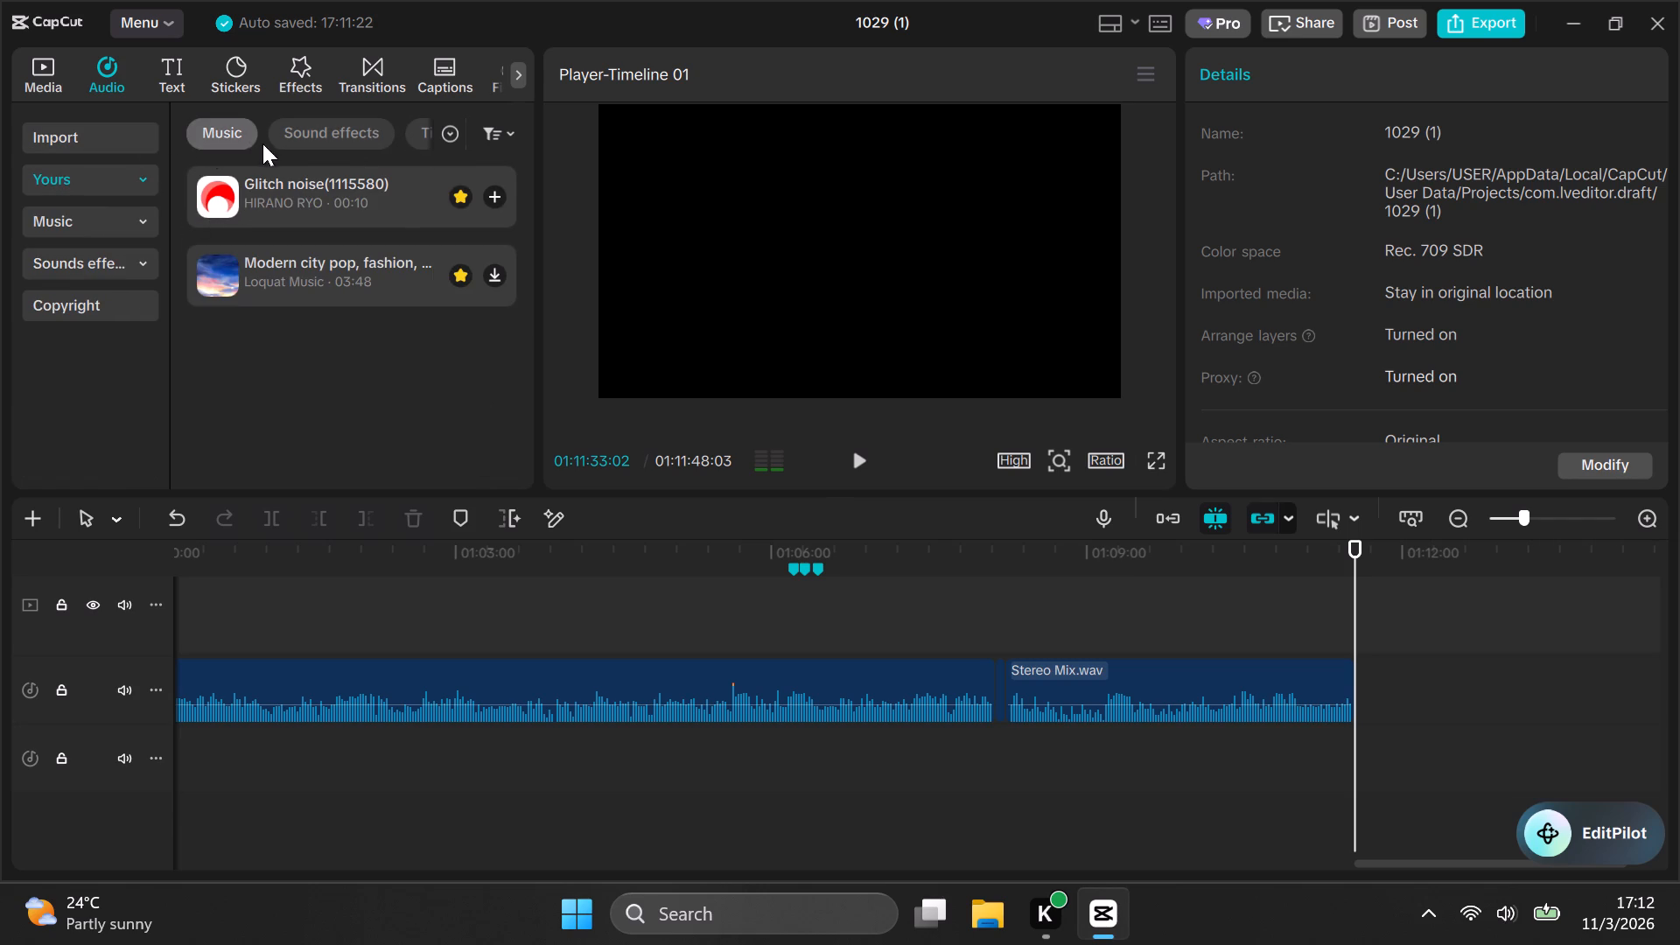
{"action": "left_click", "coordinate": [329, 129]}
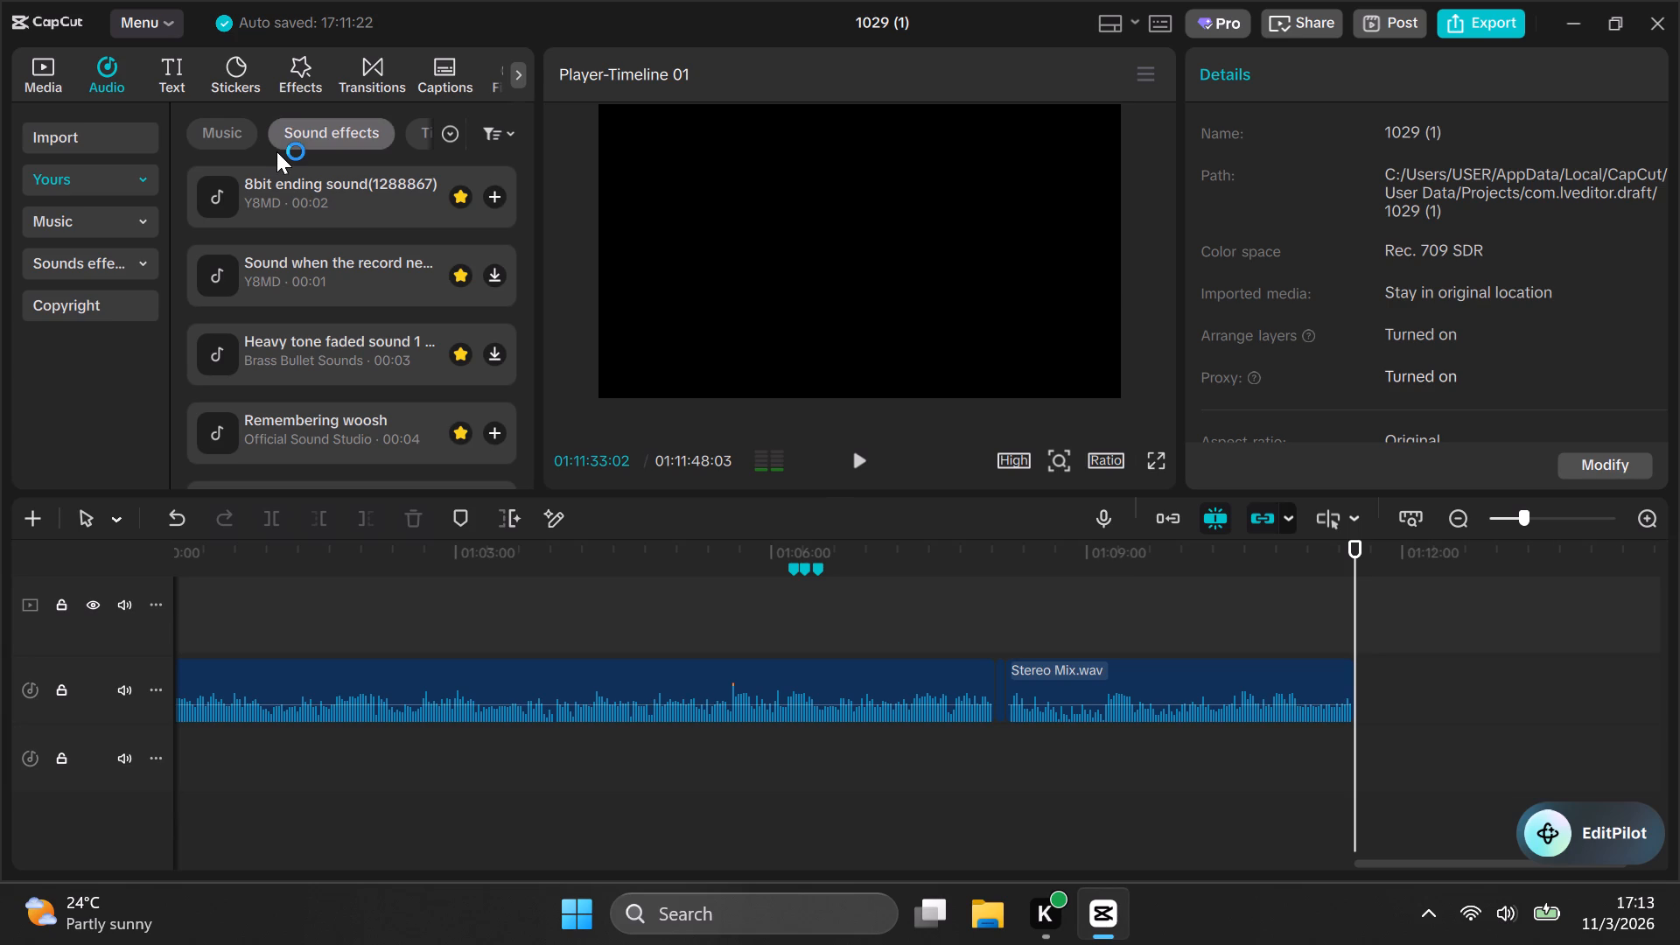
{"action": "left_click", "coordinate": [230, 131]}
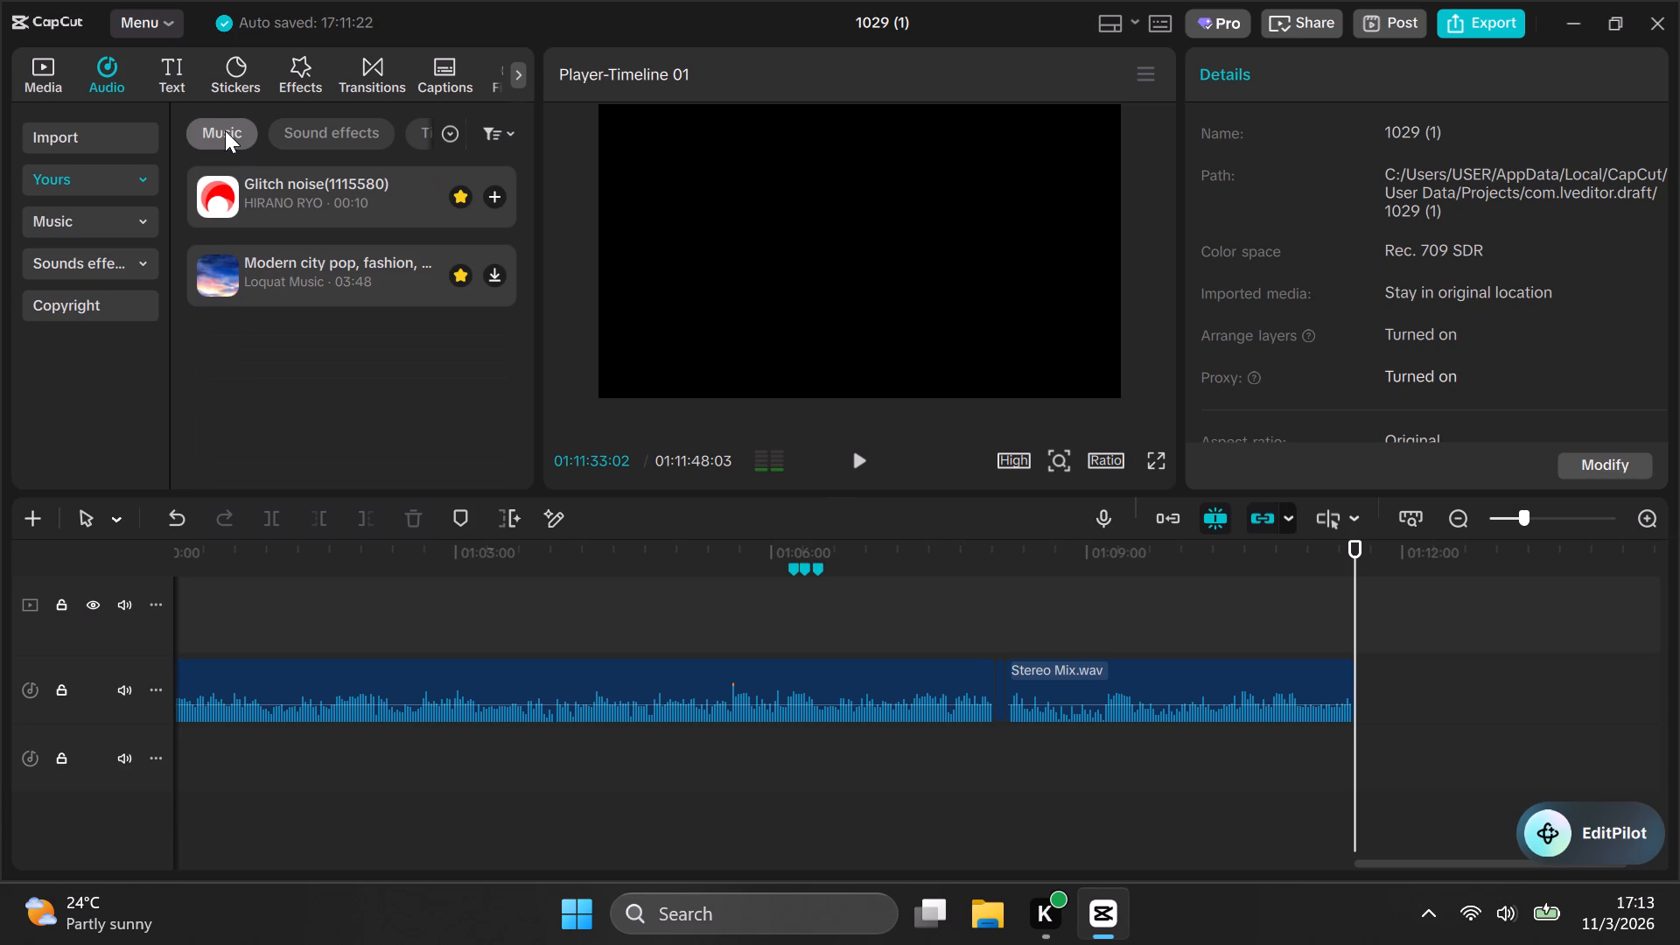
{"action": "left_click", "coordinate": [268, 202]}
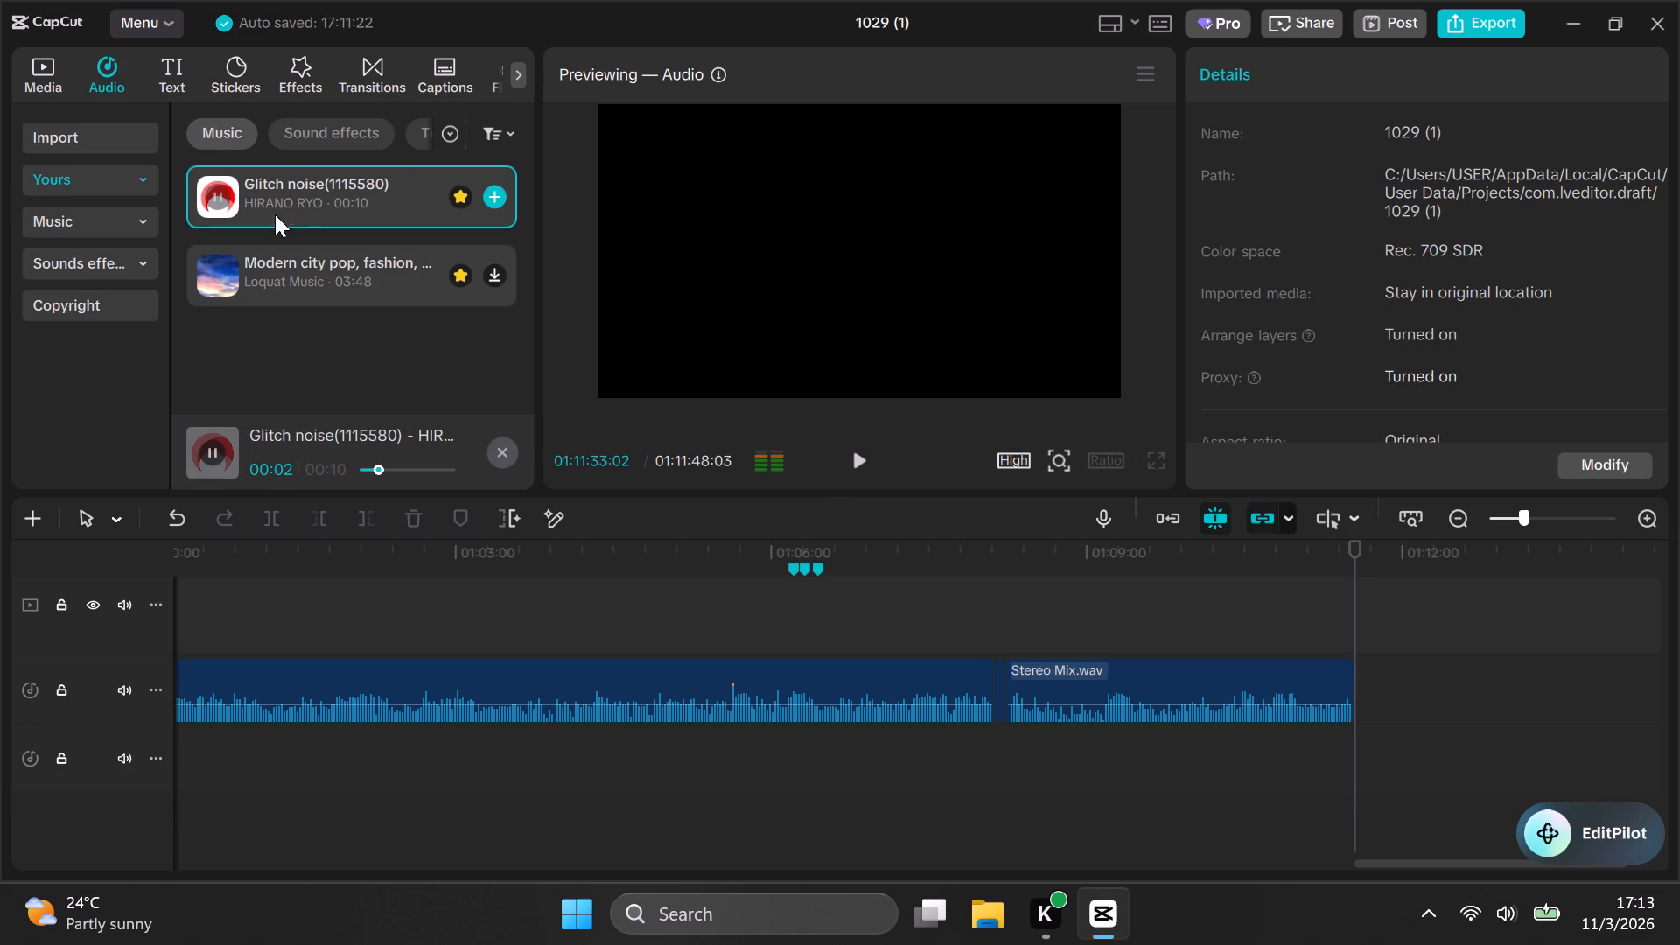
{"action": "left_click", "coordinate": [307, 265]}
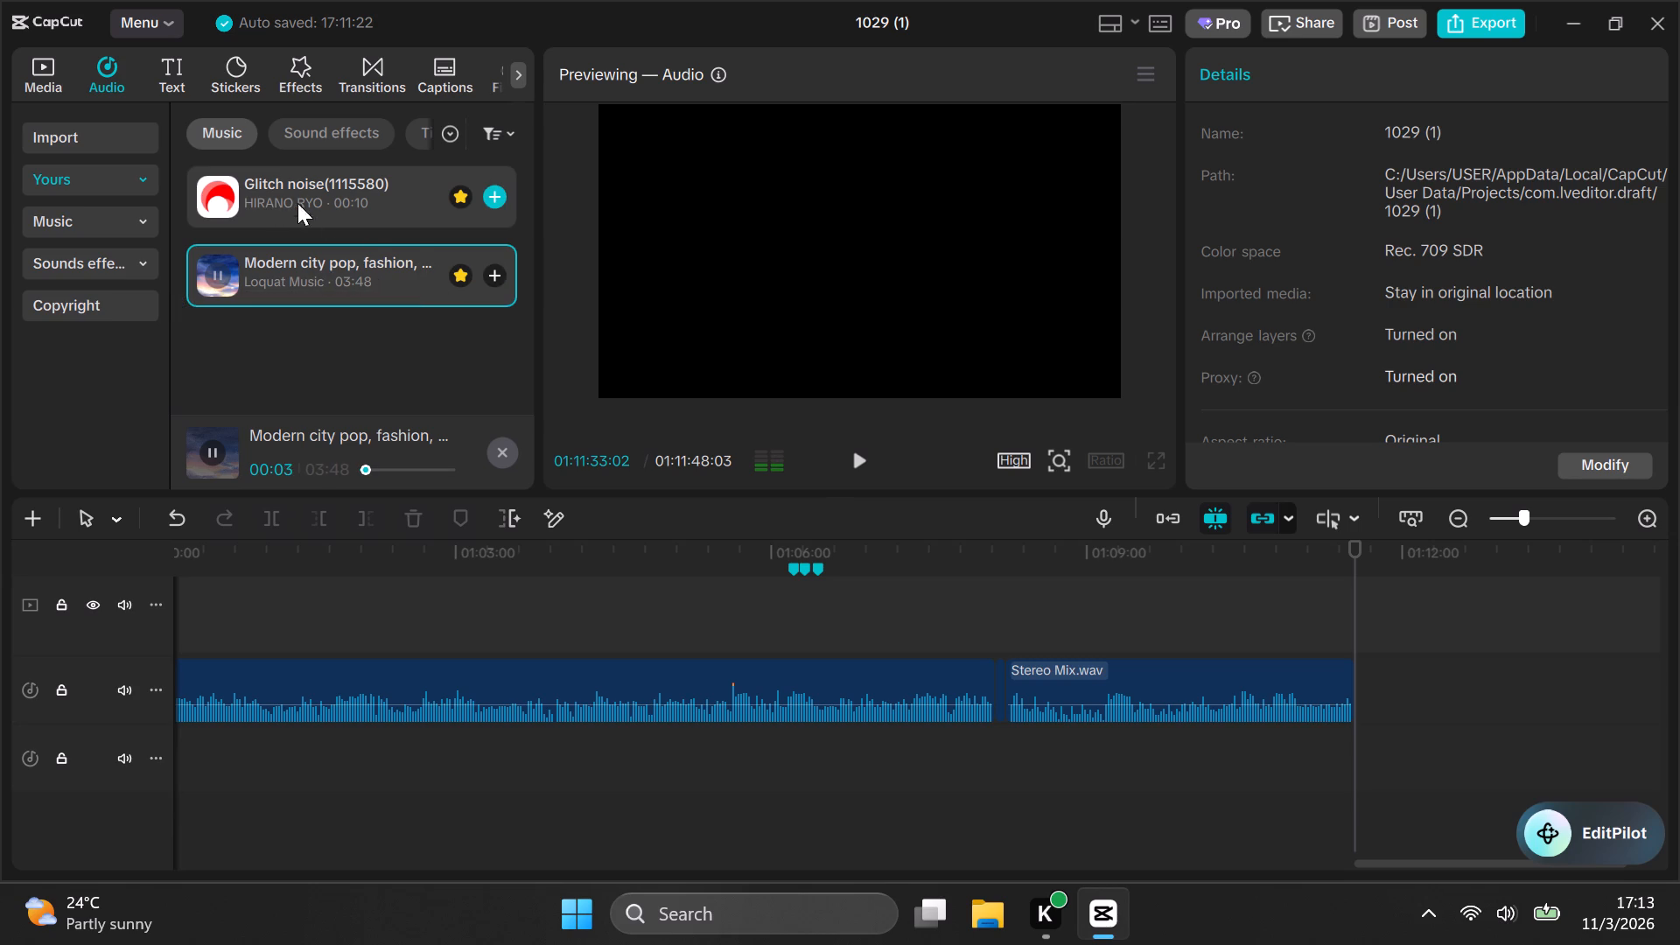
{"action": "left_click", "coordinate": [380, 266]}
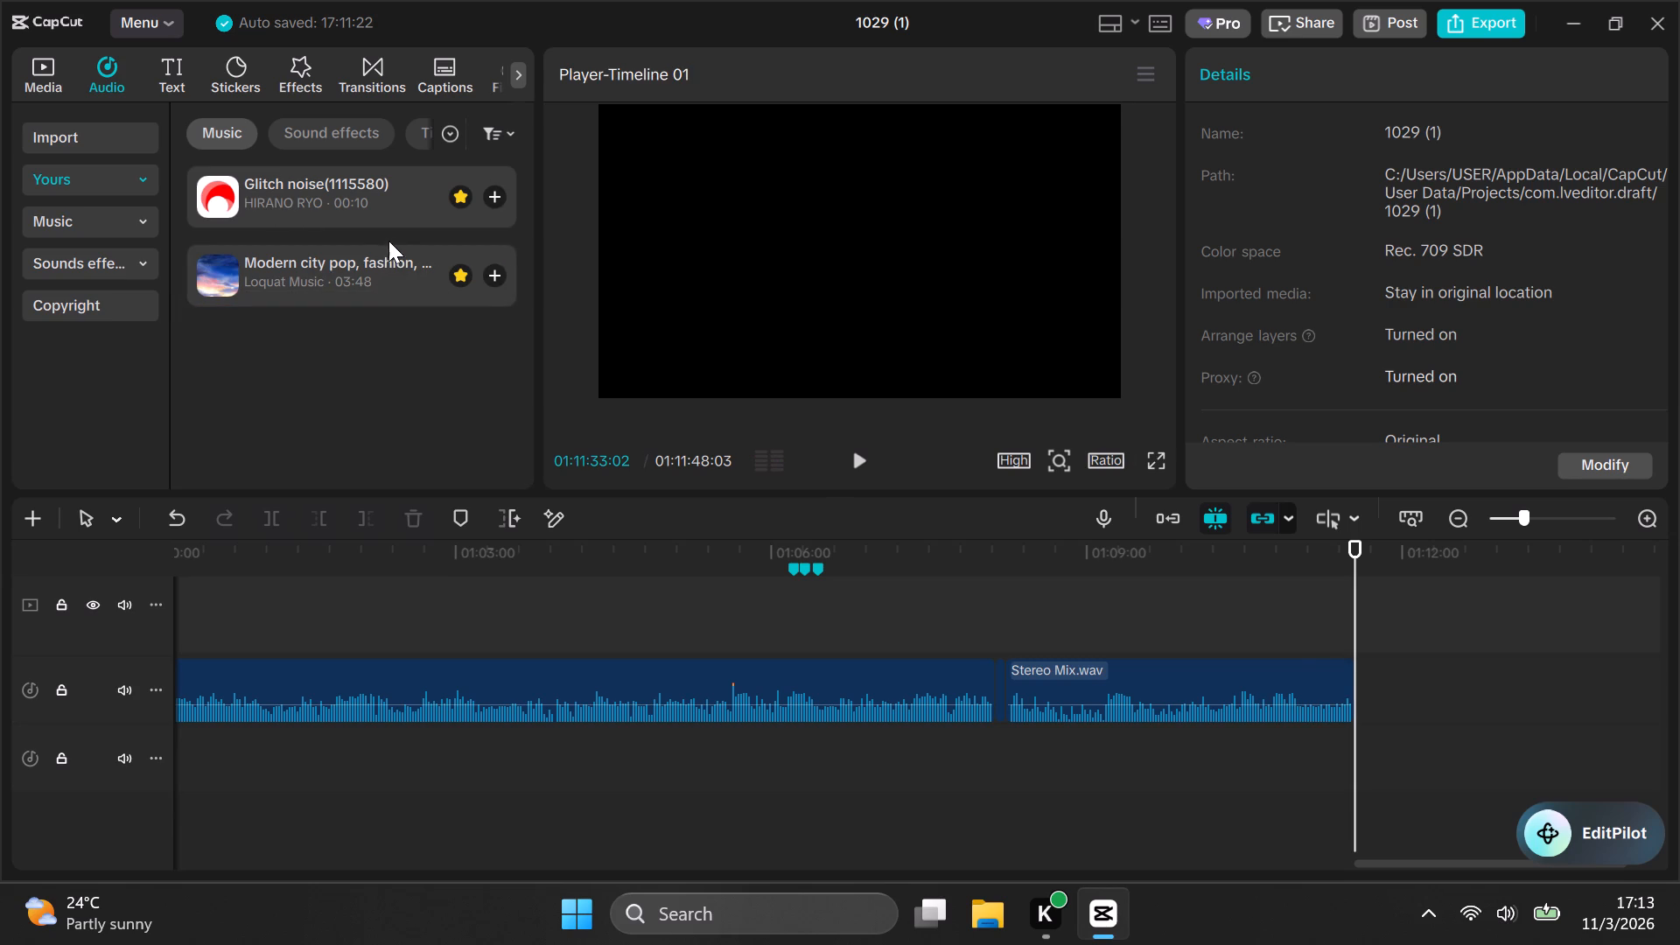
{"action": "left_click", "coordinate": [404, 192]}
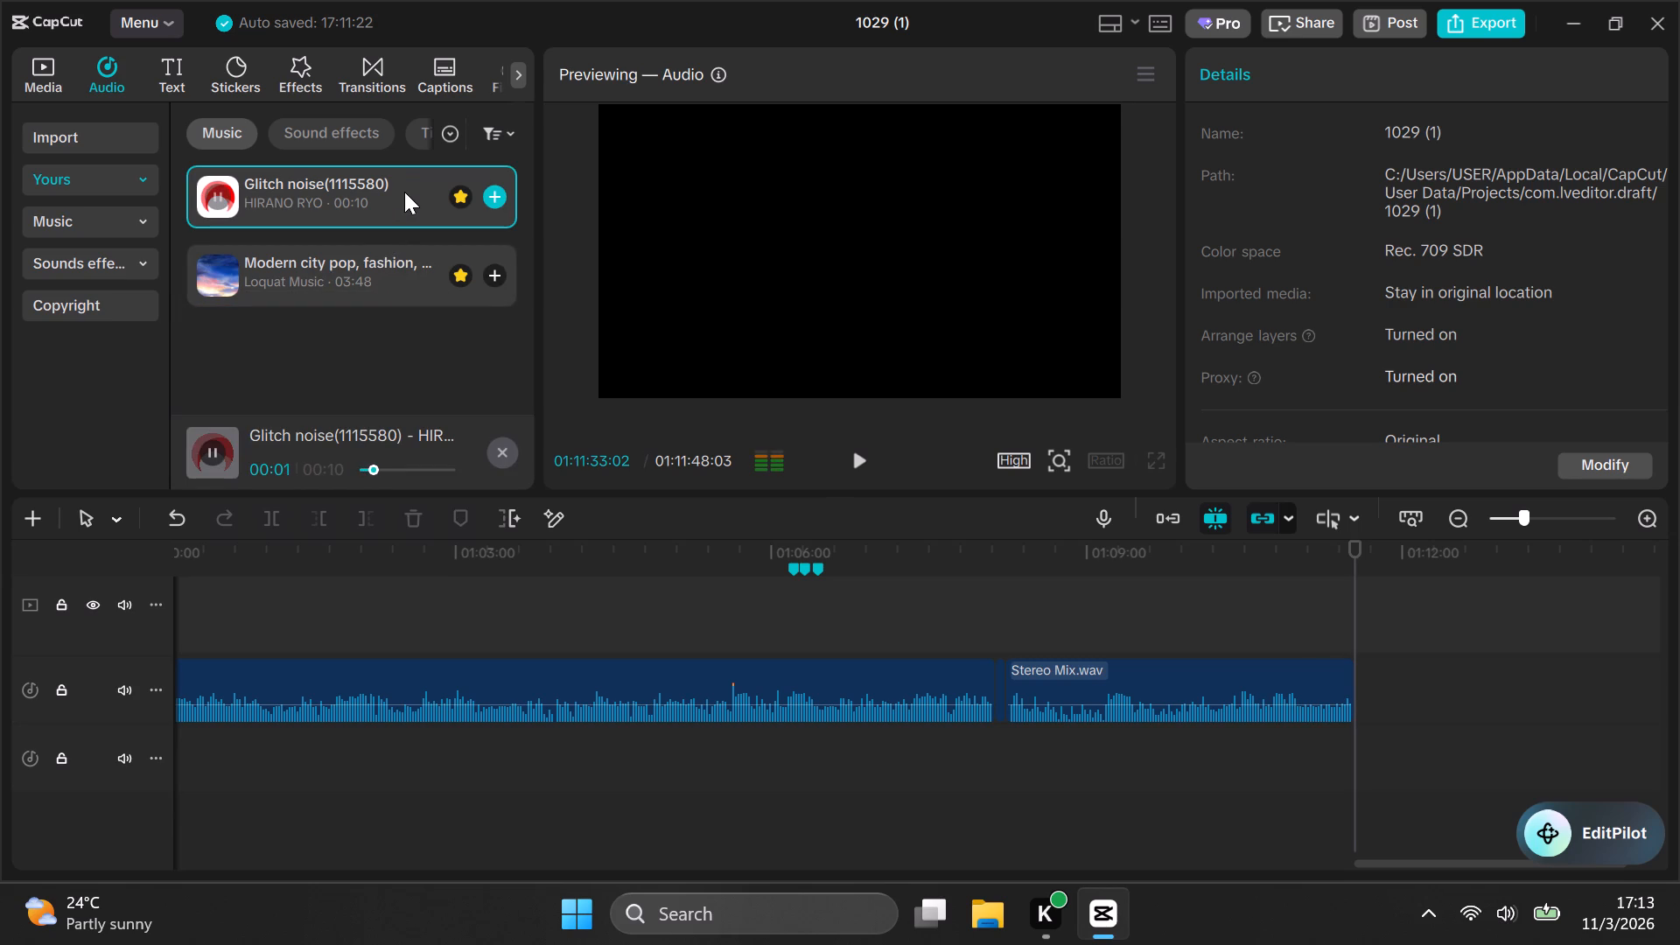
{"action": "left_click", "coordinate": [404, 192]}
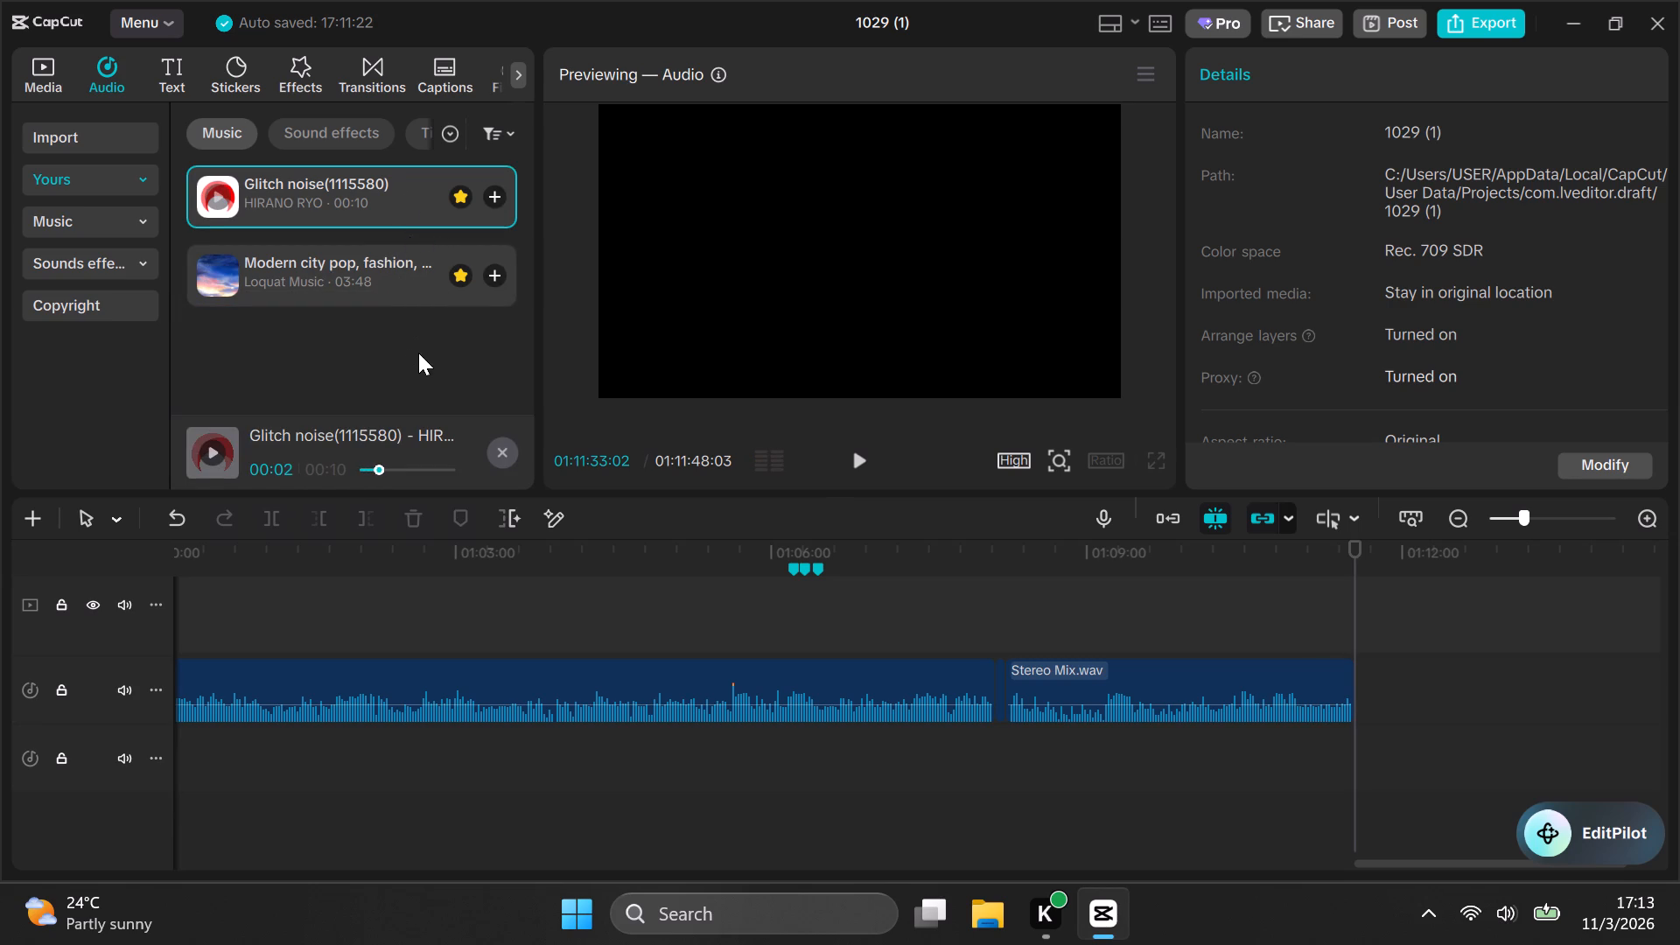
Preview favourite sound effects for the ending, including the record needle sound, Heavy tone faded sound 1, Remembering woosh, Awkward failure and Glitter system _038.
{"action": "left_click", "coordinate": [493, 449]}
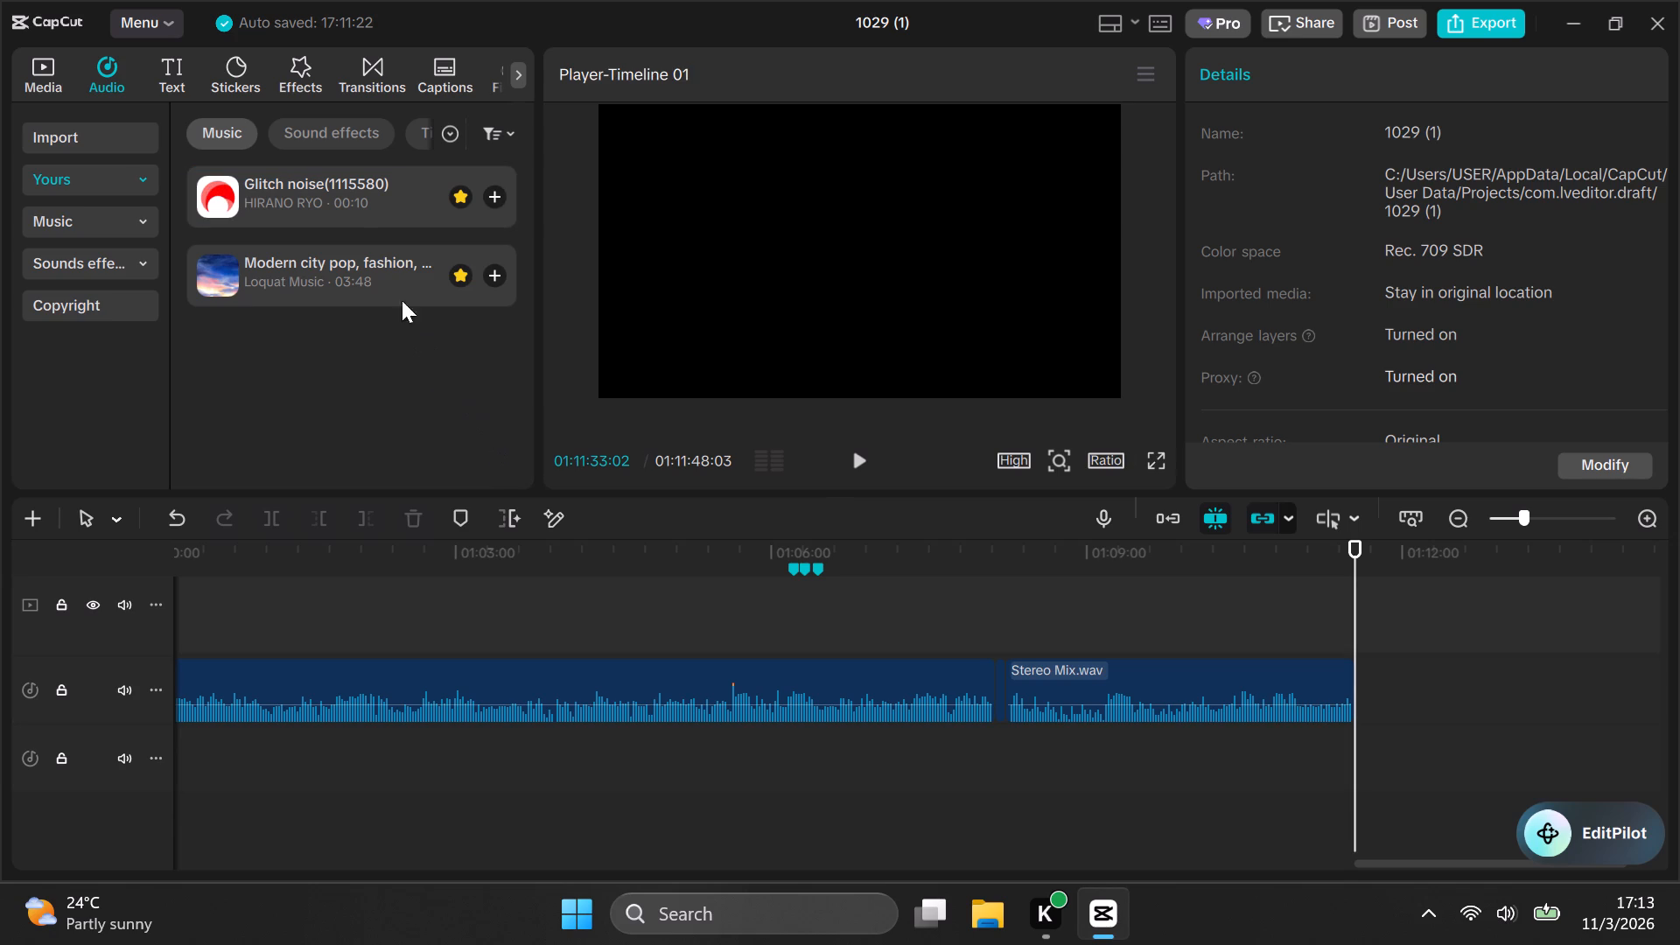
{"action": "left_click", "coordinate": [307, 130]}
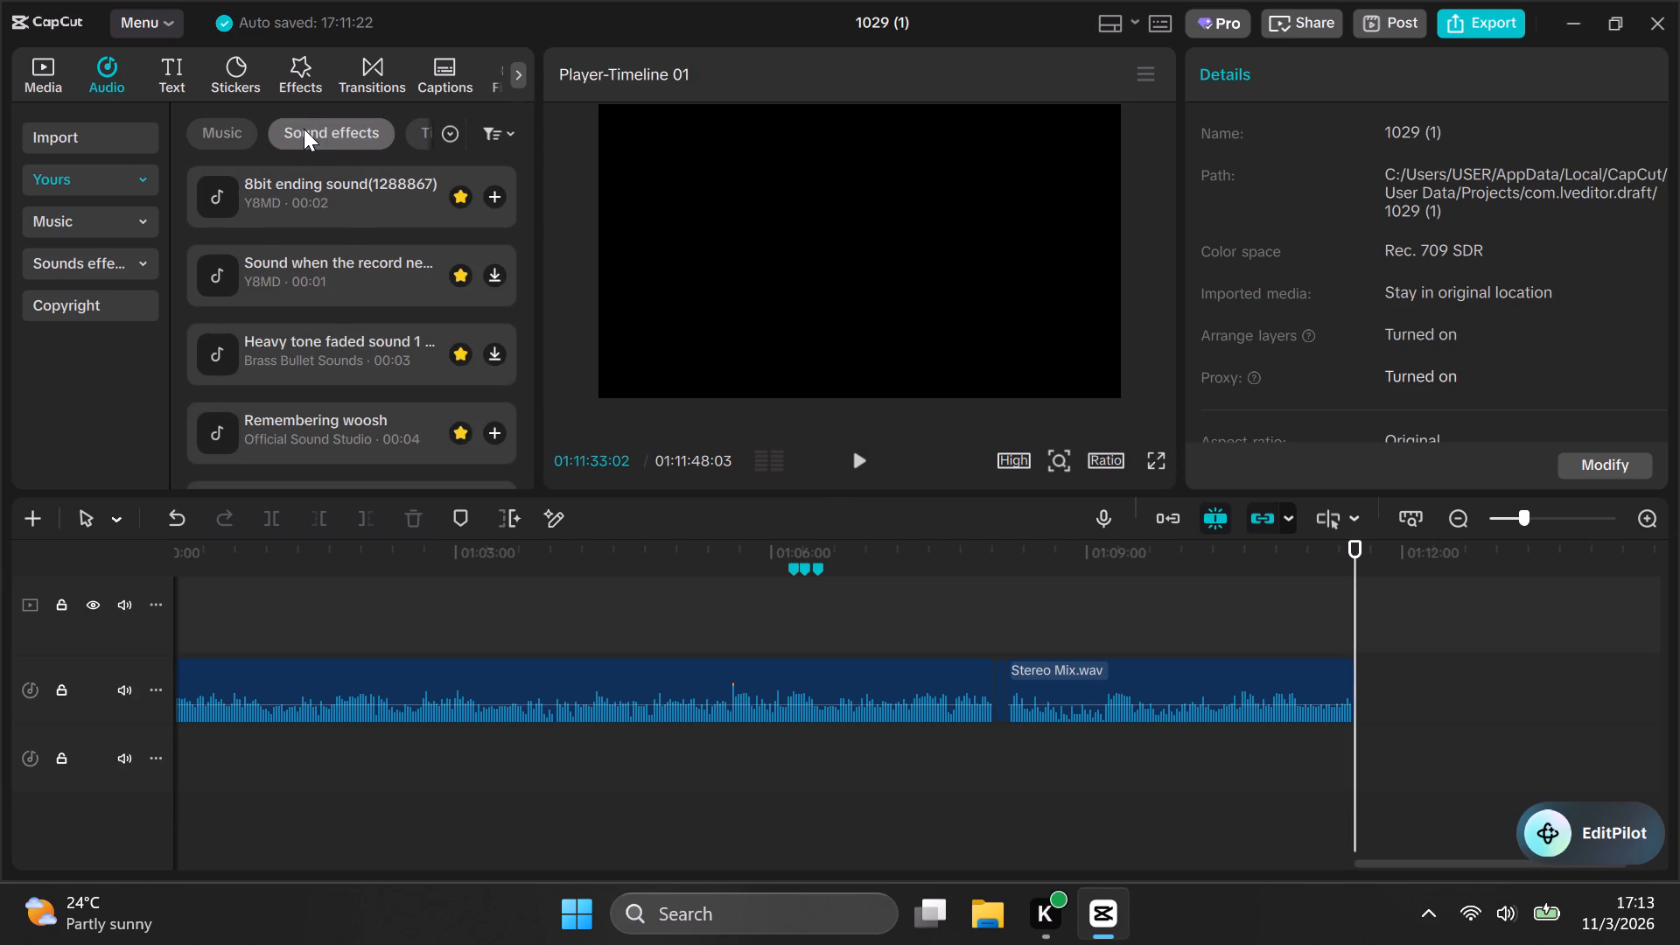
{"action": "left_click", "coordinate": [325, 292]}
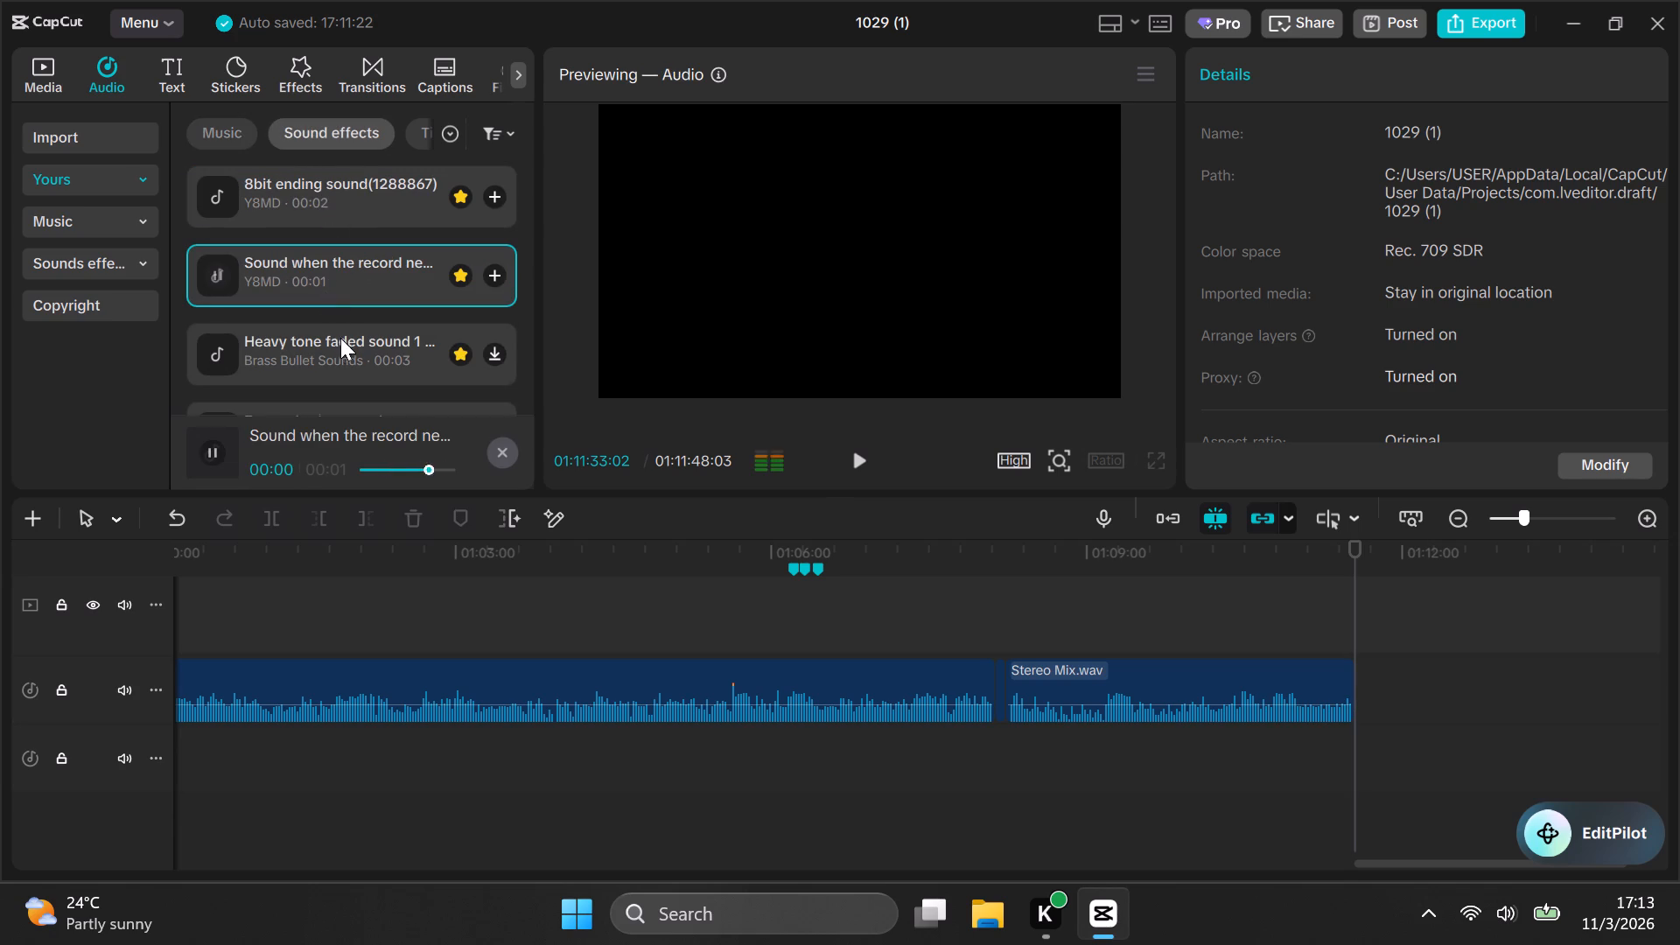
{"action": "left_click", "coordinate": [344, 348]}
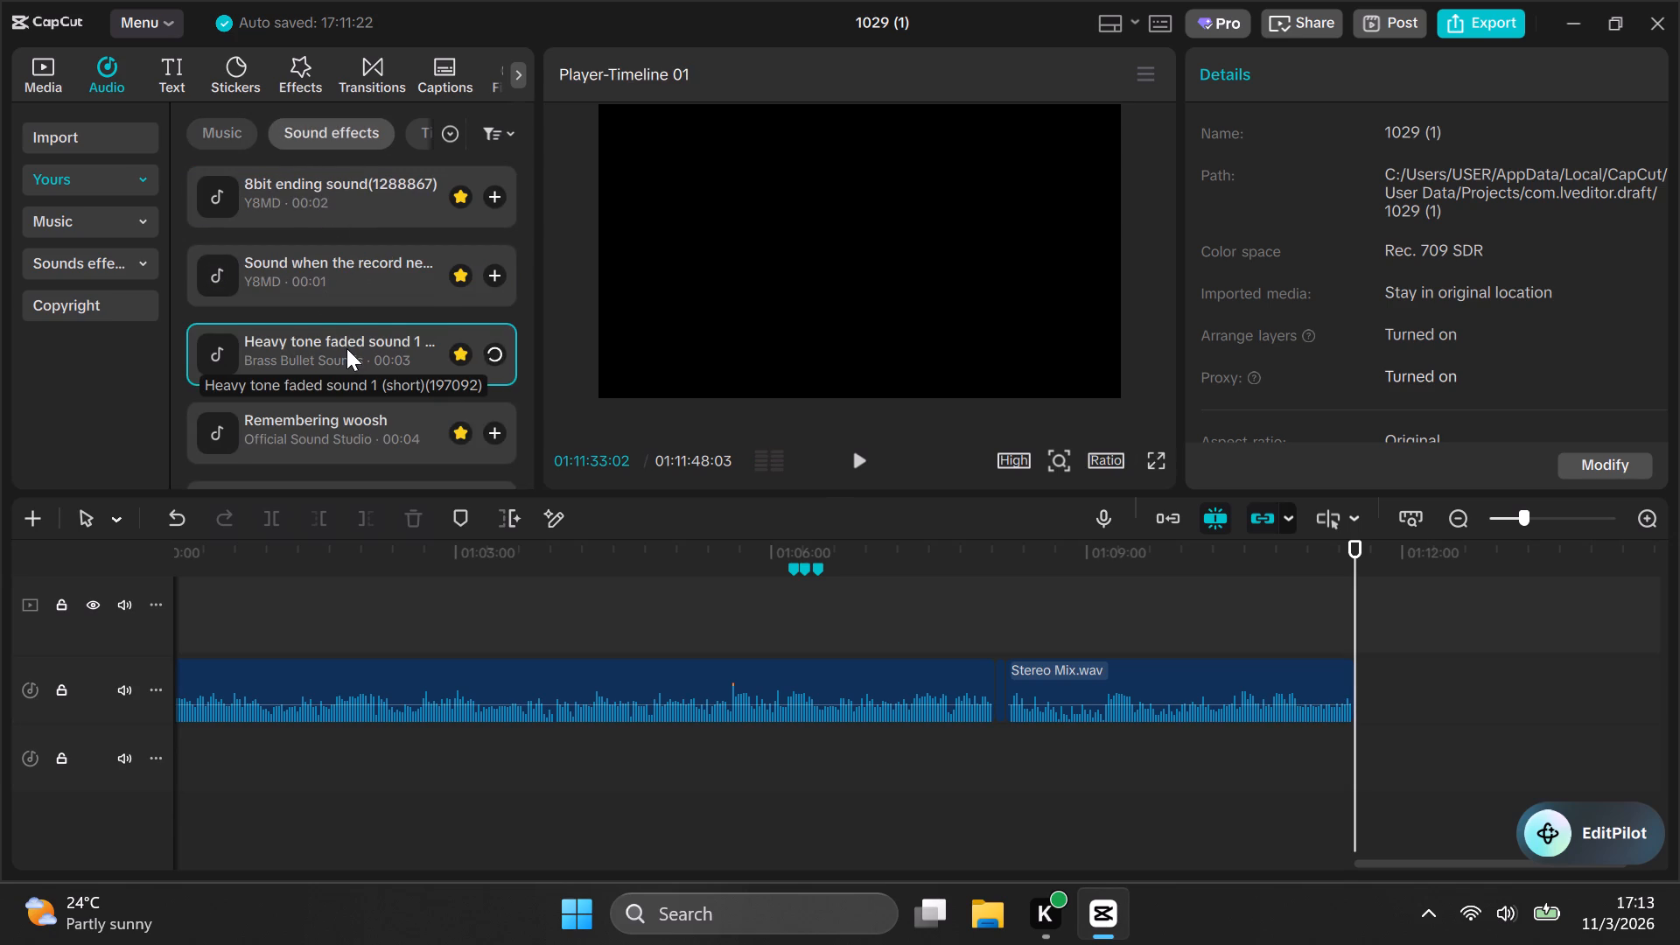
{"action": "scroll", "coordinate": [346, 348], "scroll_direction": "down", "scroll_amount": 1}
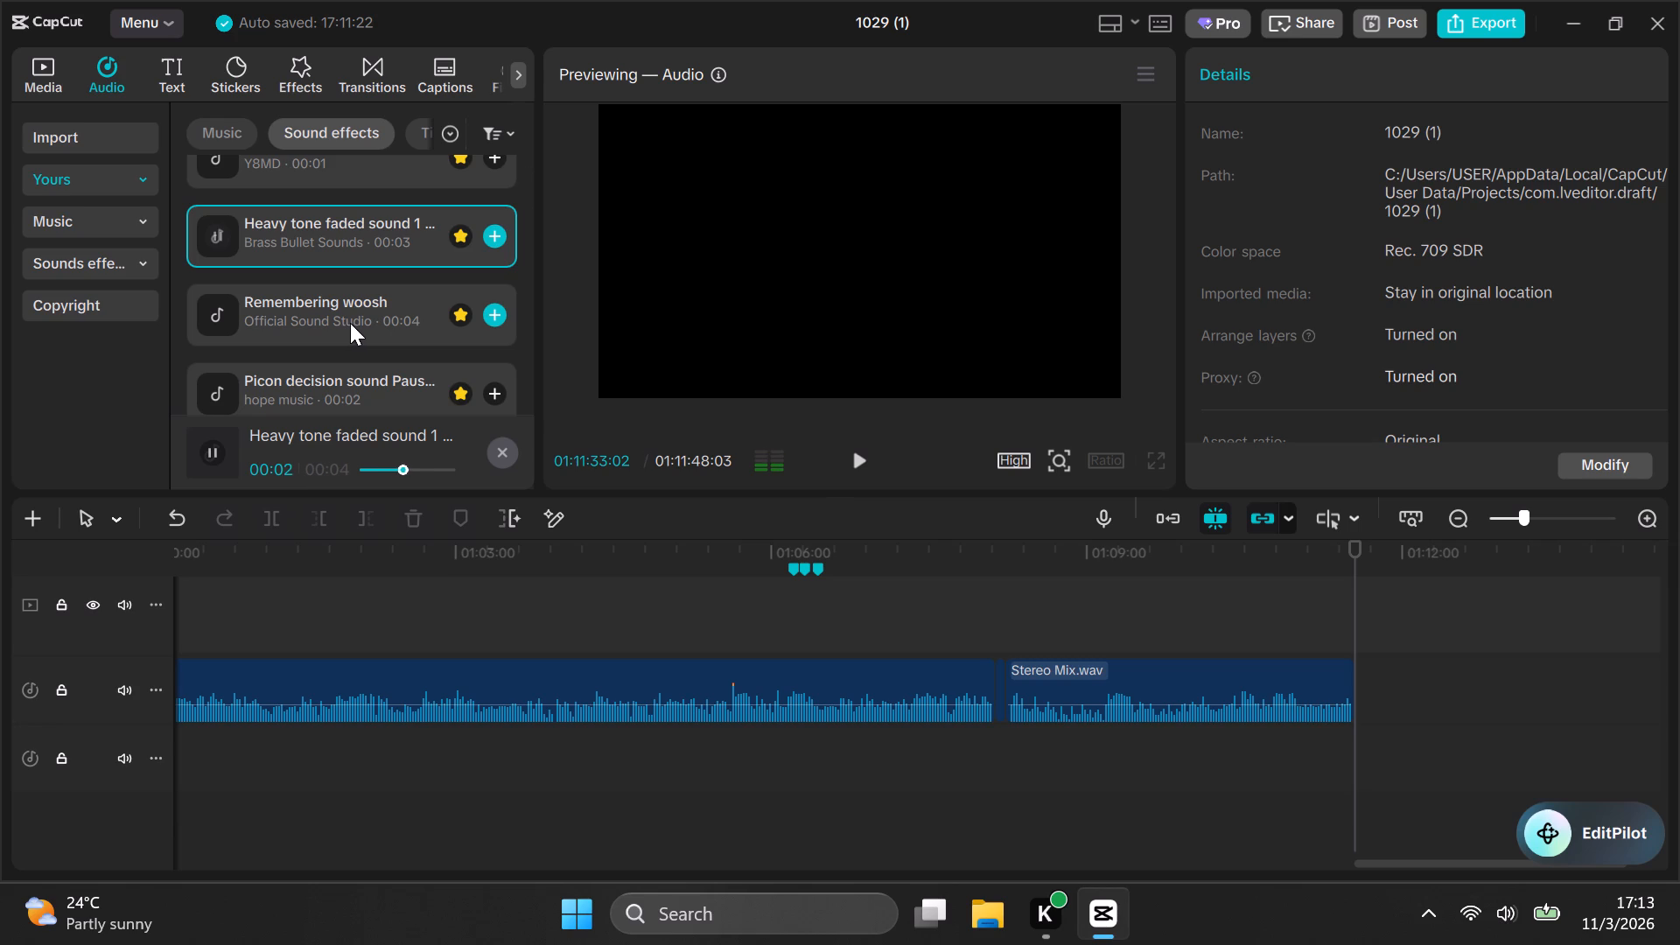
{"action": "left_click", "coordinate": [350, 323]}
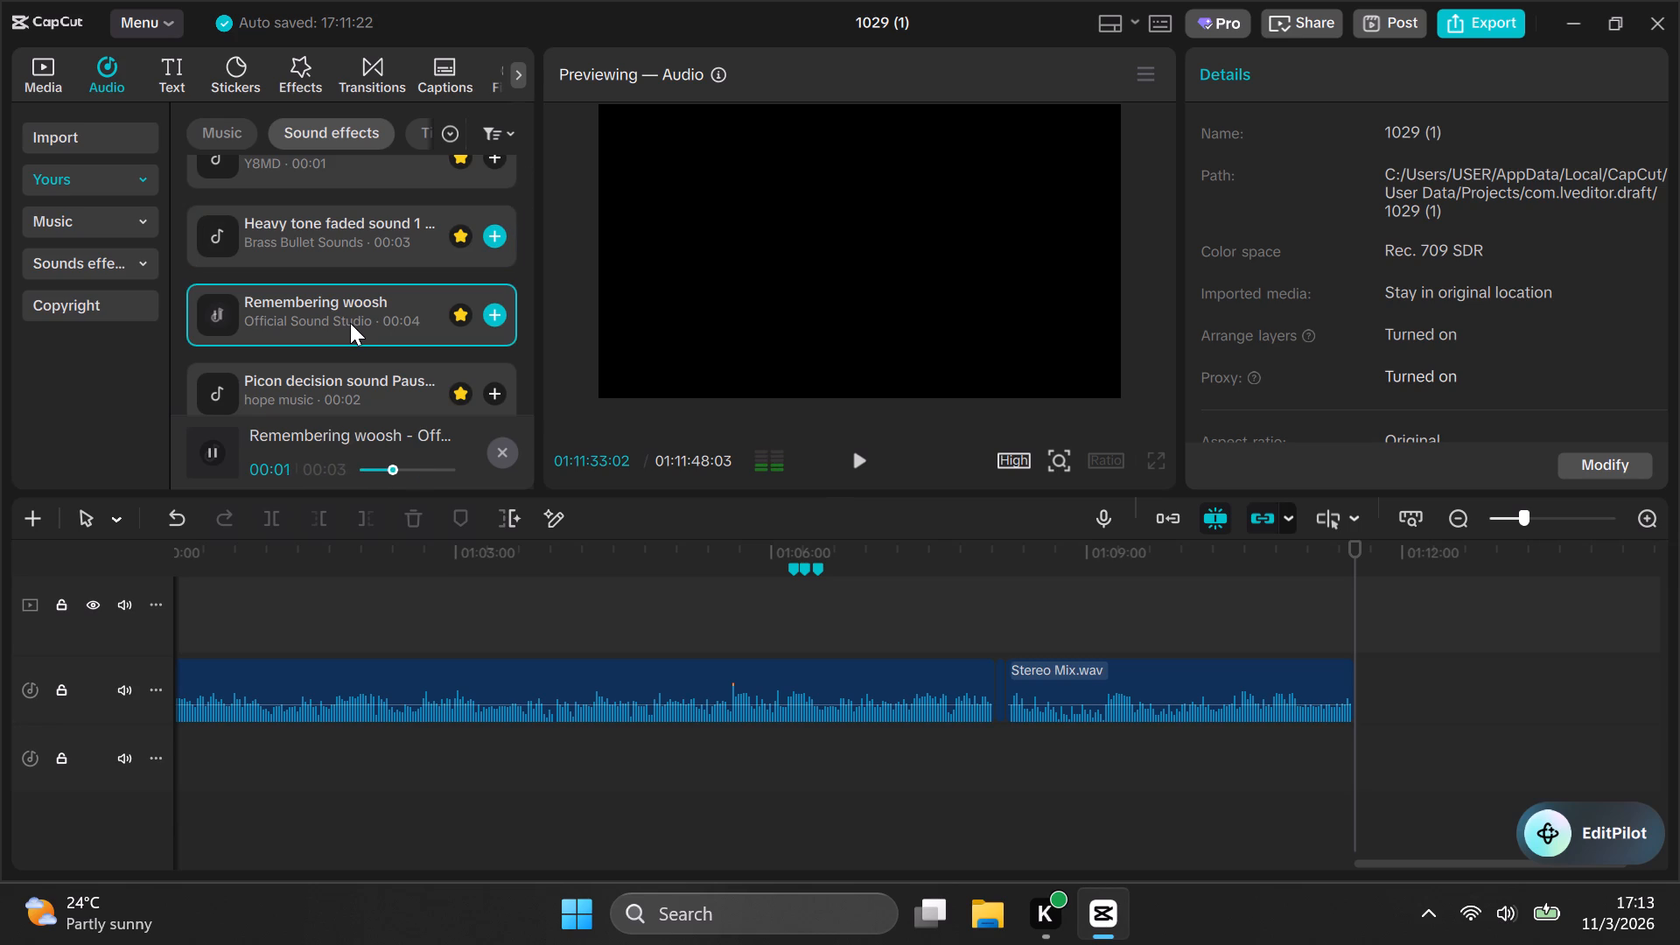
{"action": "scroll", "coordinate": [350, 323], "scroll_direction": "down", "scroll_amount": 2}
{"action": "left_click", "coordinate": [349, 320]}
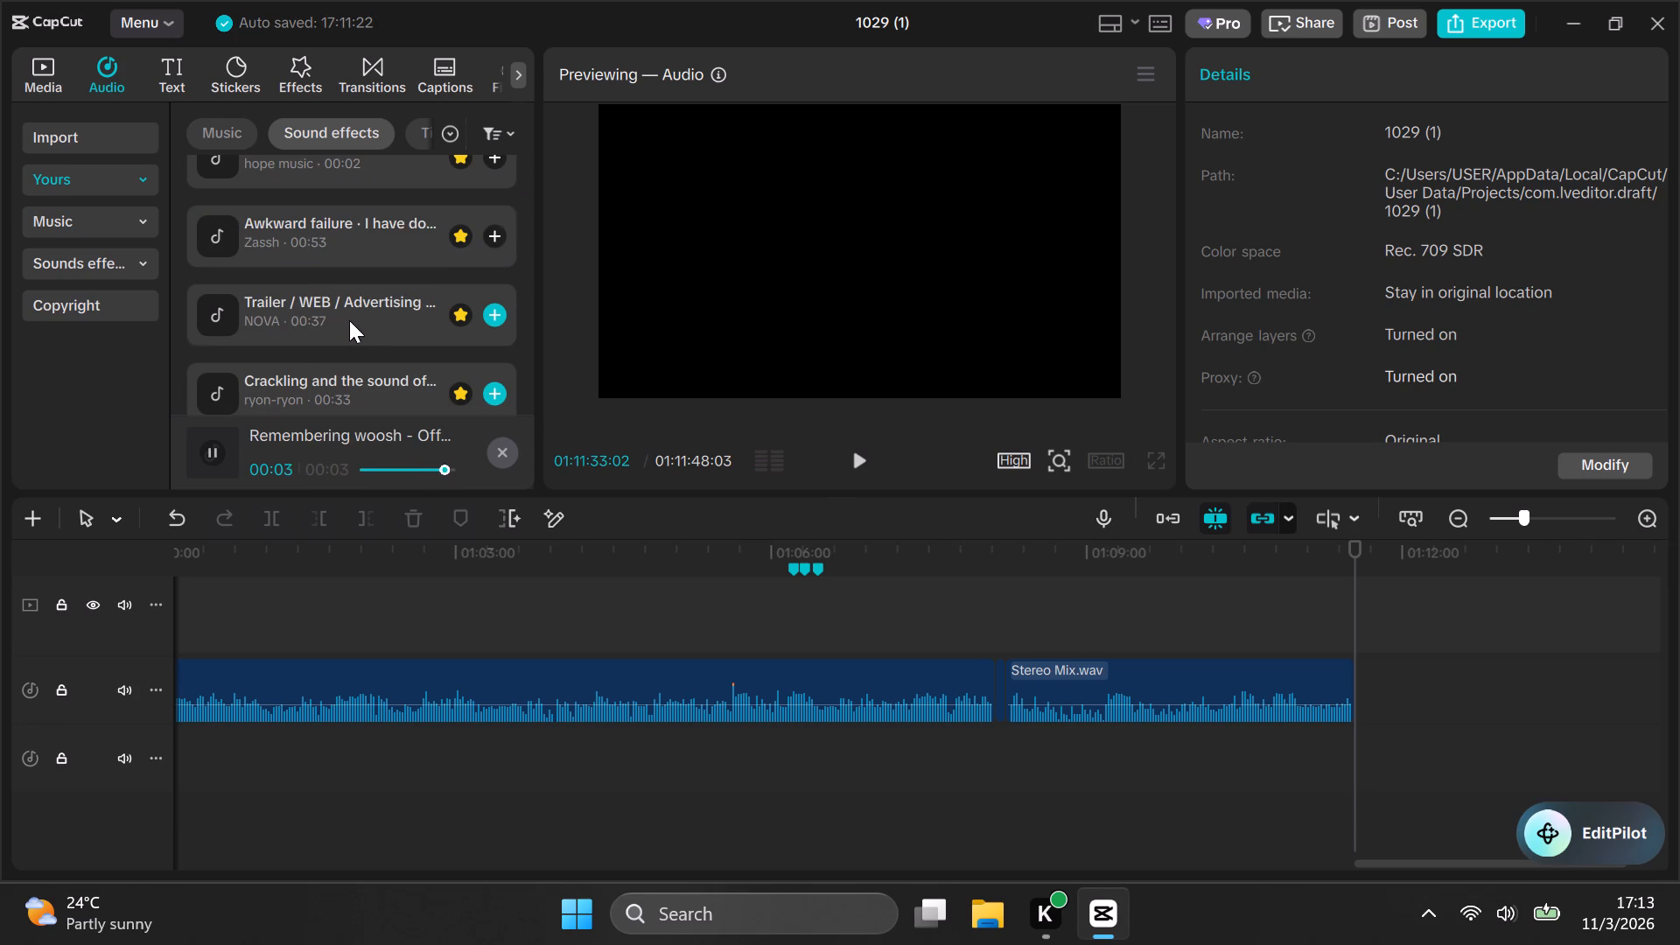
{"action": "left_click", "coordinate": [365, 250]}
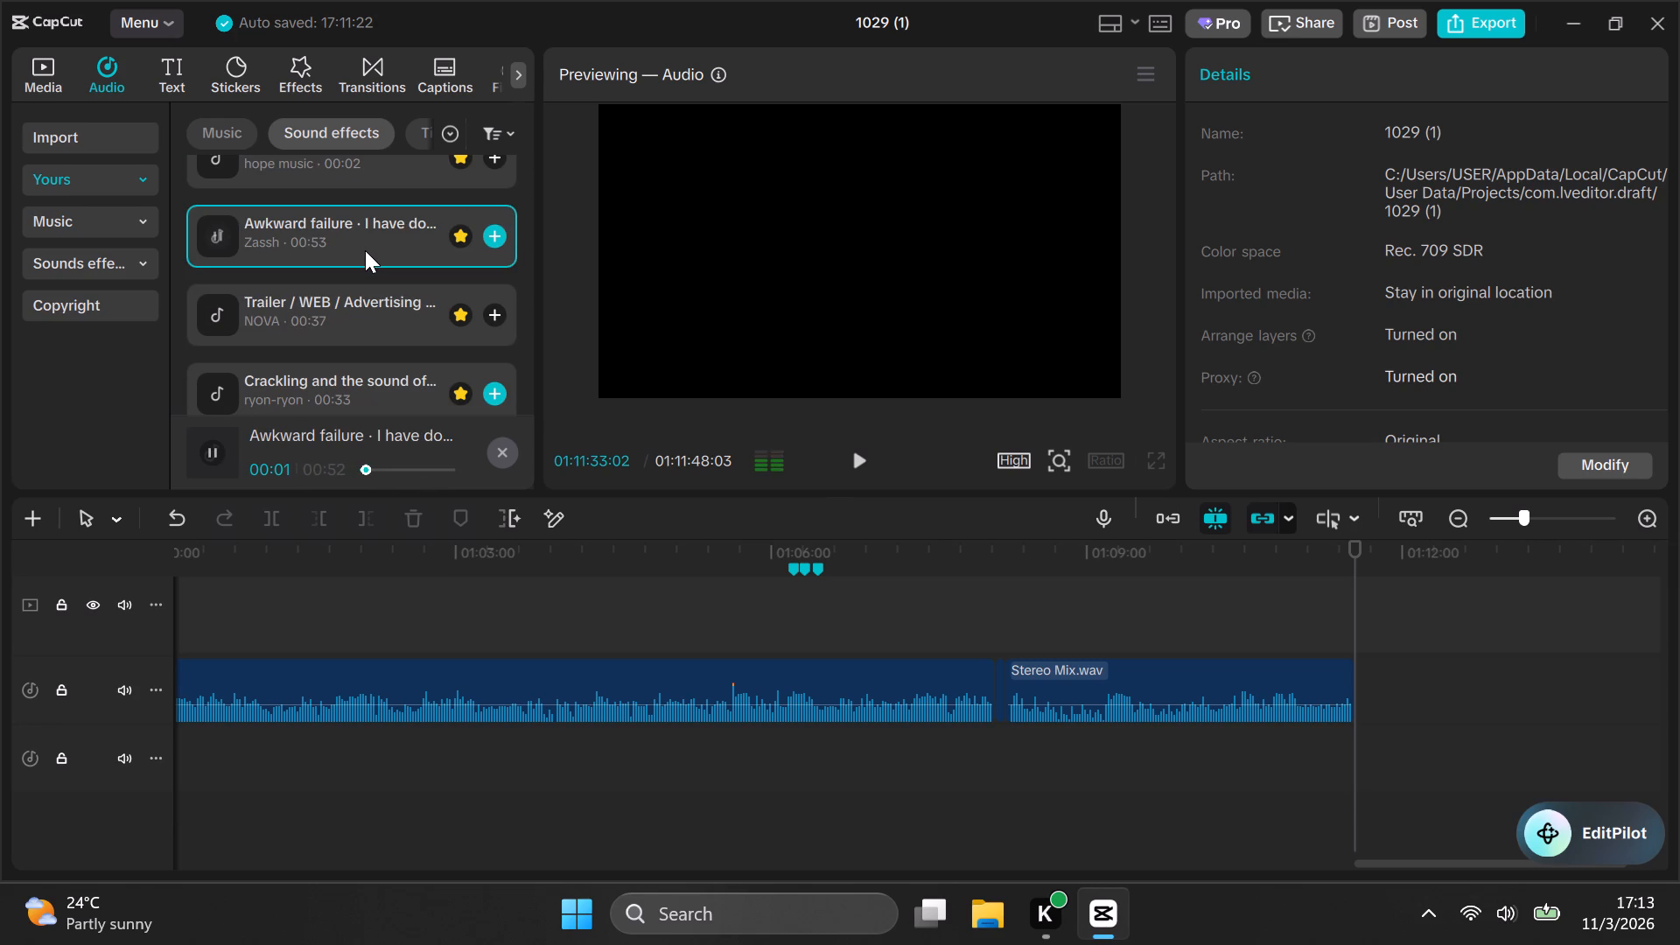
{"action": "scroll", "coordinate": [306, 334], "scroll_direction": "down", "scroll_amount": 1}
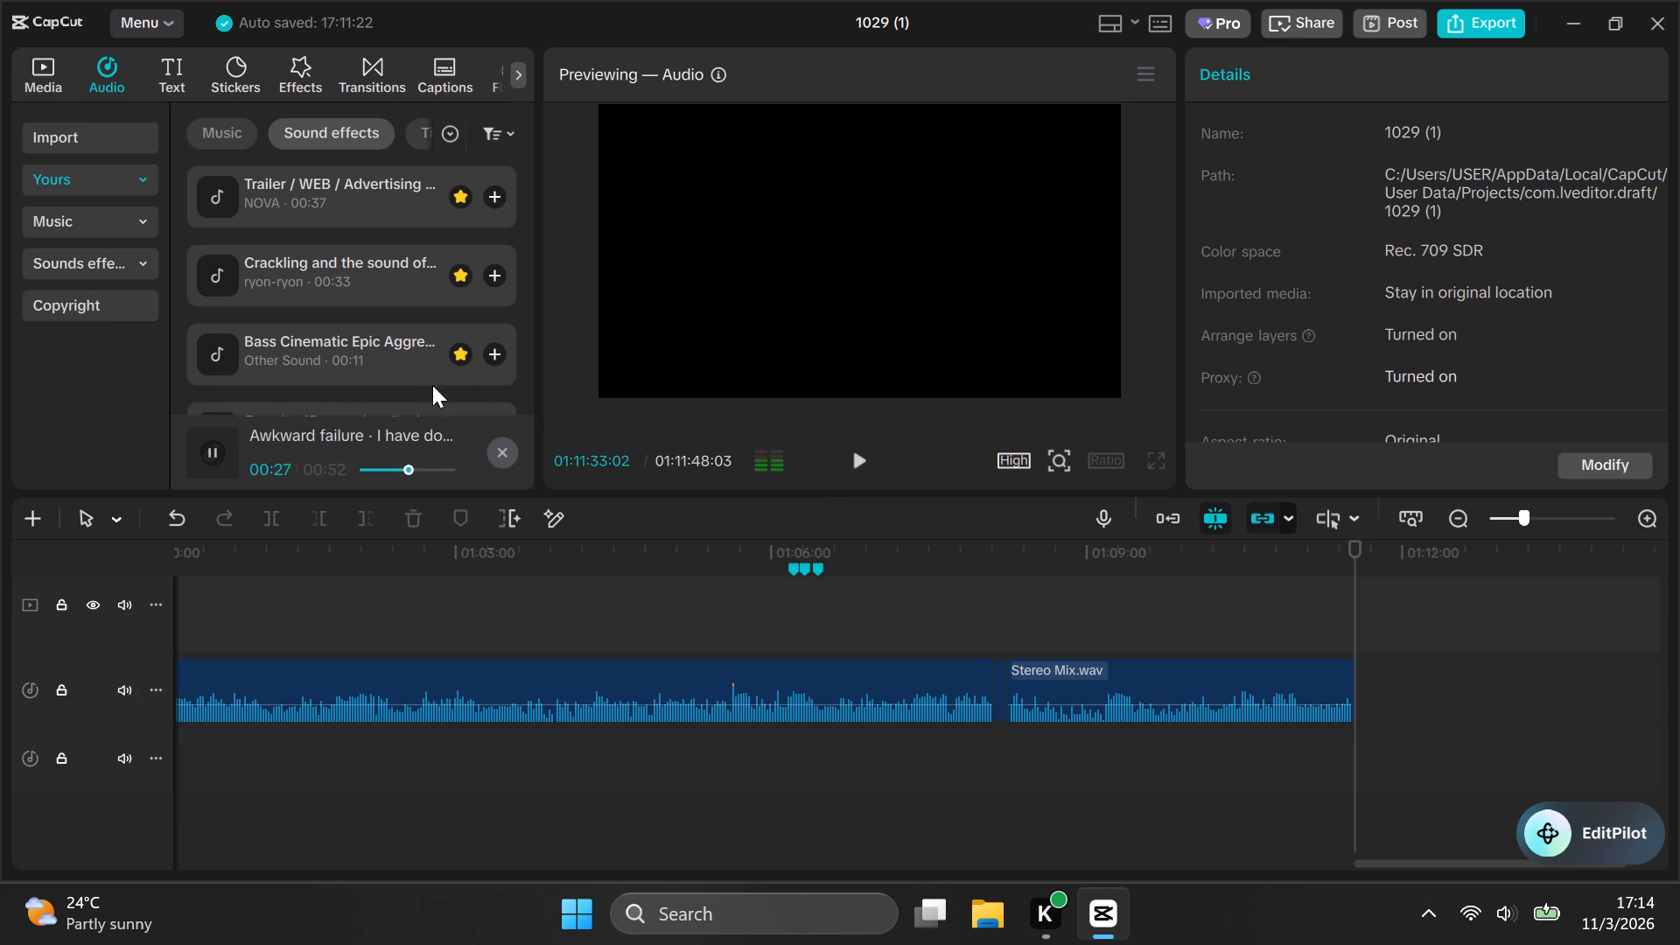
{"action": "scroll", "coordinate": [423, 354], "scroll_direction": "down", "scroll_amount": 2}
{"action": "left_click", "coordinate": [411, 352]}
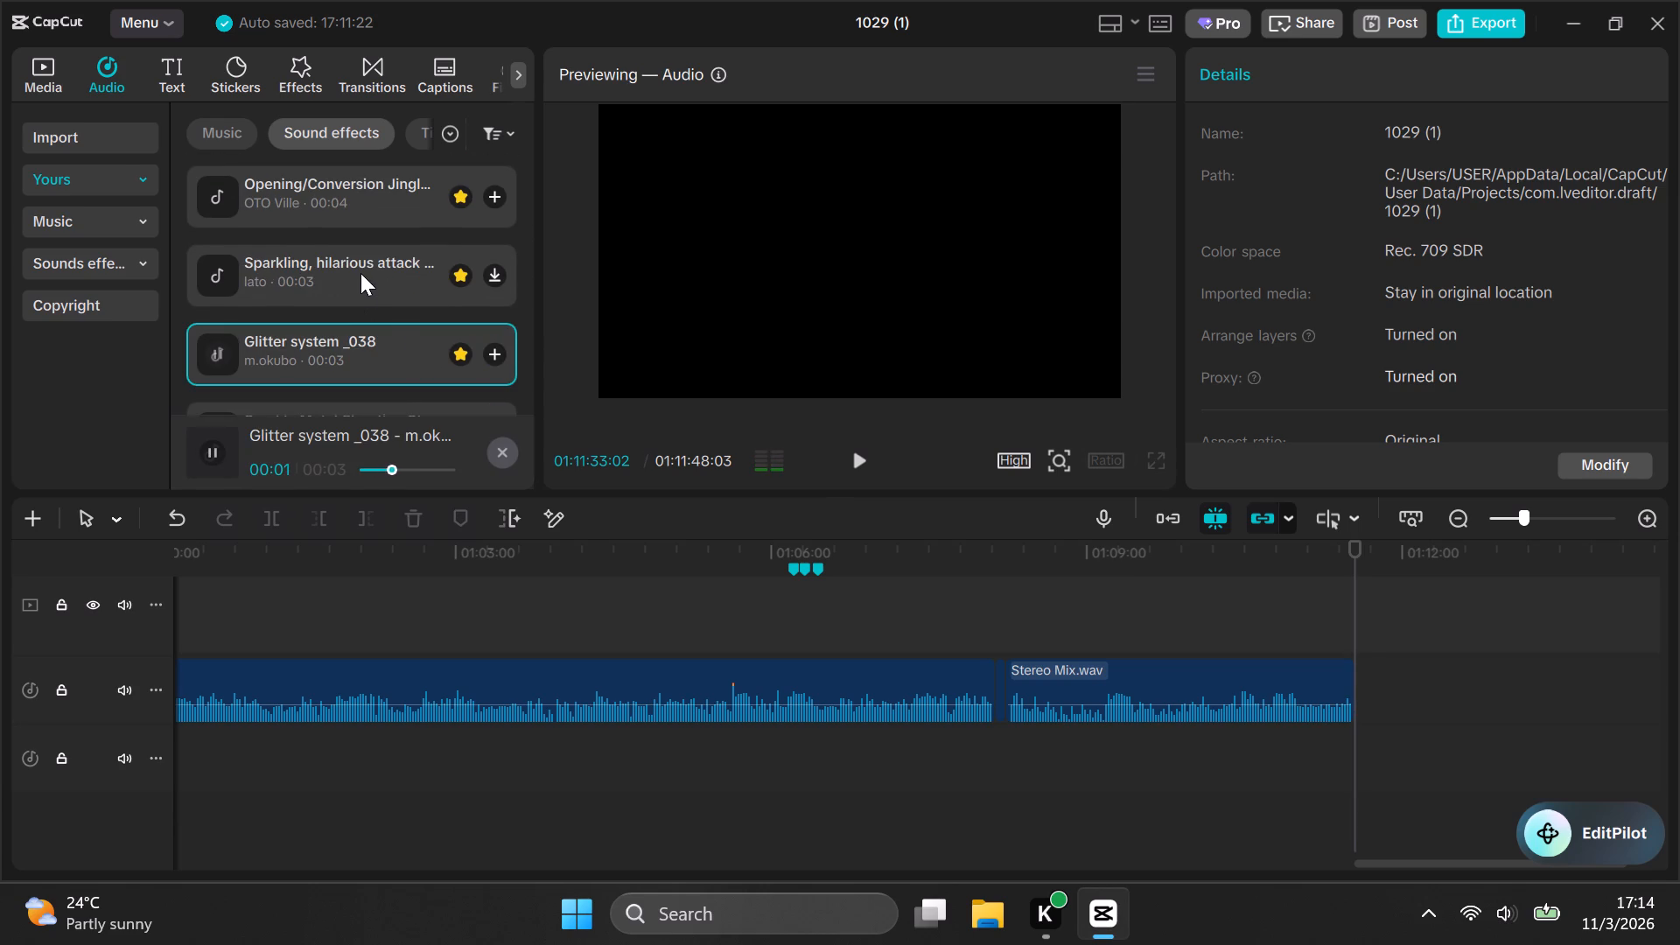
Browse further through the favourite sound effects and preview the Stylish and gentle Lofi track.
{"action": "scroll", "coordinate": [369, 243], "scroll_direction": "down", "scroll_amount": 4}
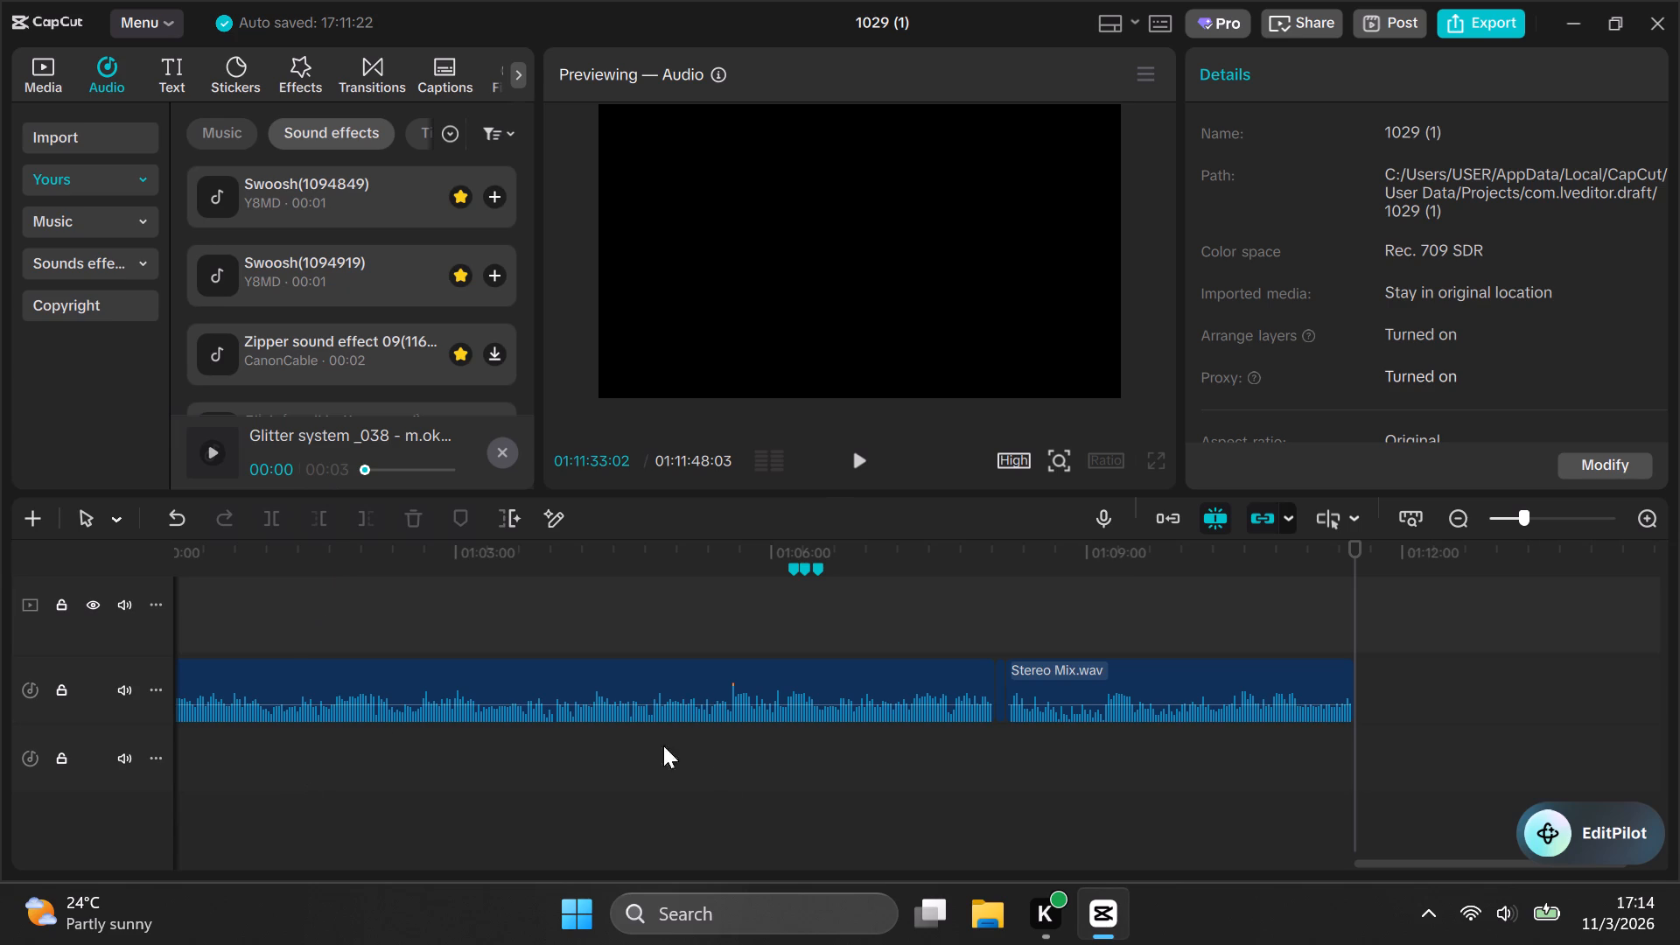
{"action": "scroll", "coordinate": [378, 315], "scroll_direction": "down", "scroll_amount": 5}
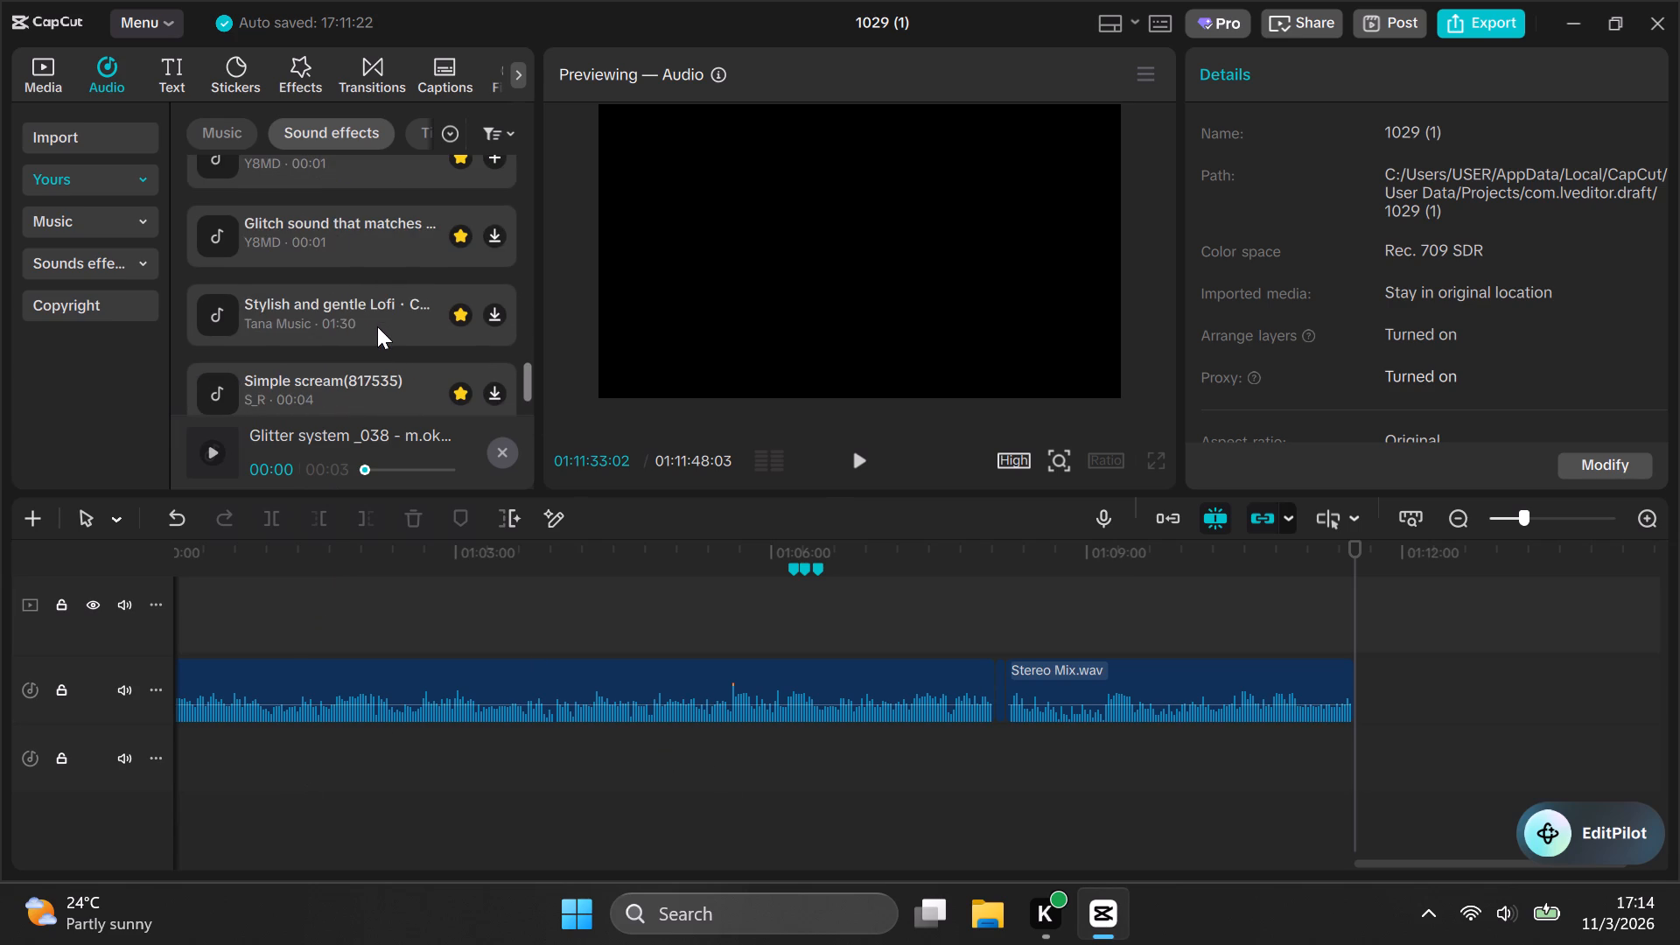
{"action": "scroll", "coordinate": [377, 326], "scroll_direction": "up", "scroll_amount": 1}
{"action": "scroll", "coordinate": [377, 326], "scroll_direction": "down", "scroll_amount": 2}
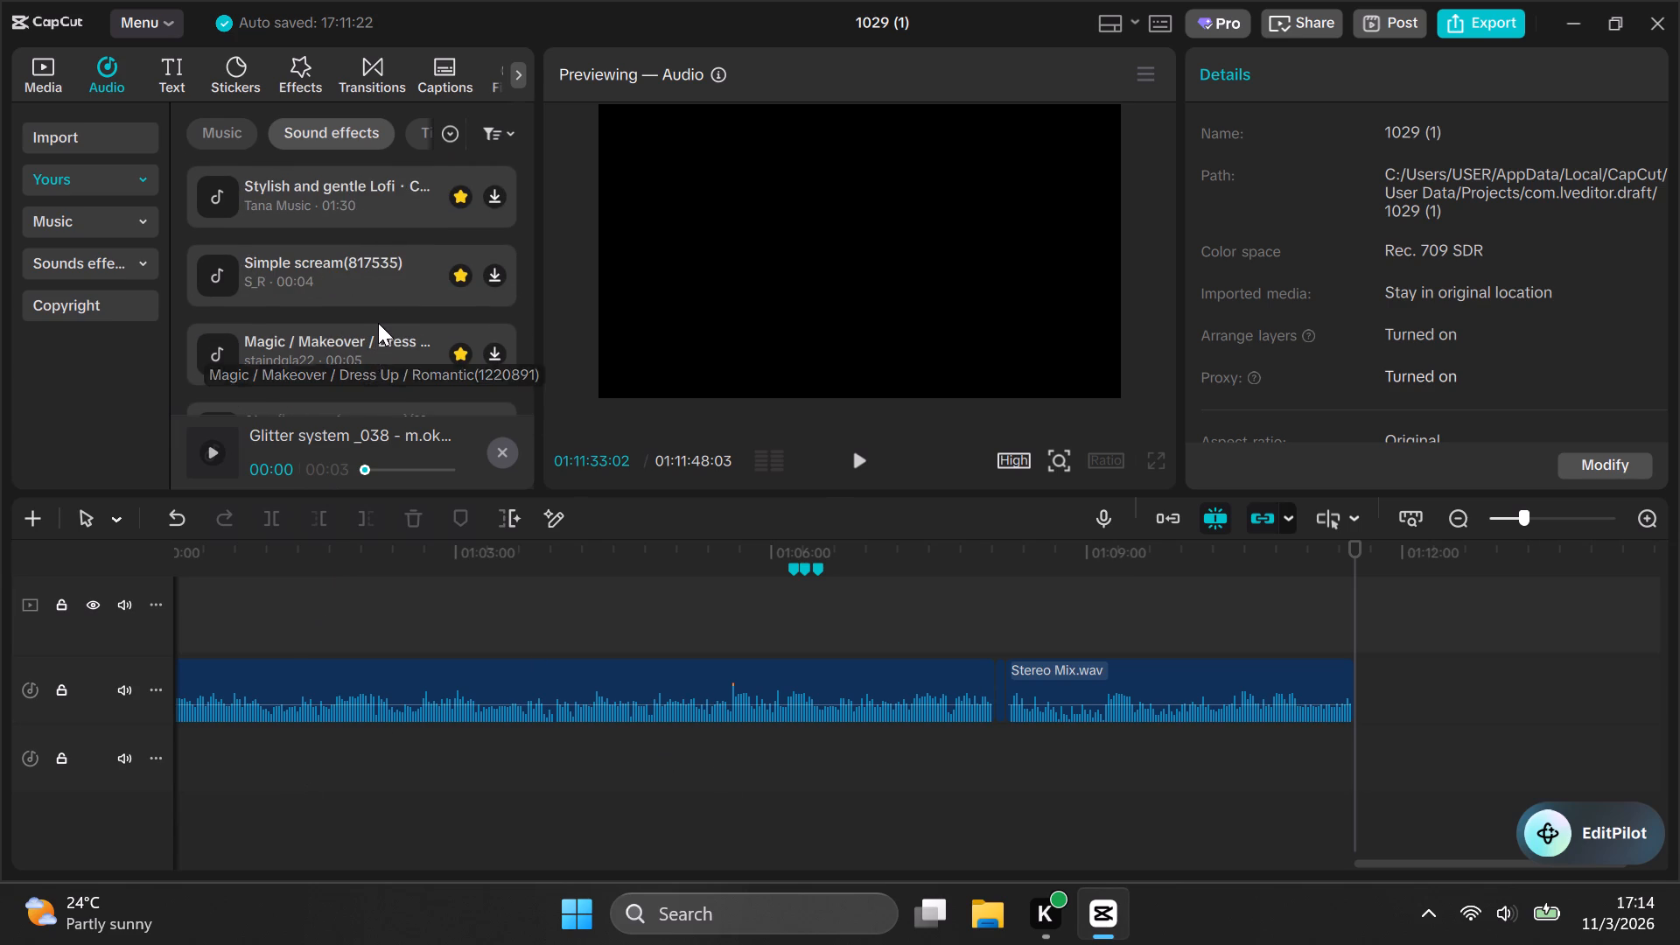
{"action": "scroll", "coordinate": [378, 267], "scroll_direction": "down", "scroll_amount": 3}
{"action": "scroll", "coordinate": [378, 267], "scroll_direction": "up", "scroll_amount": 3}
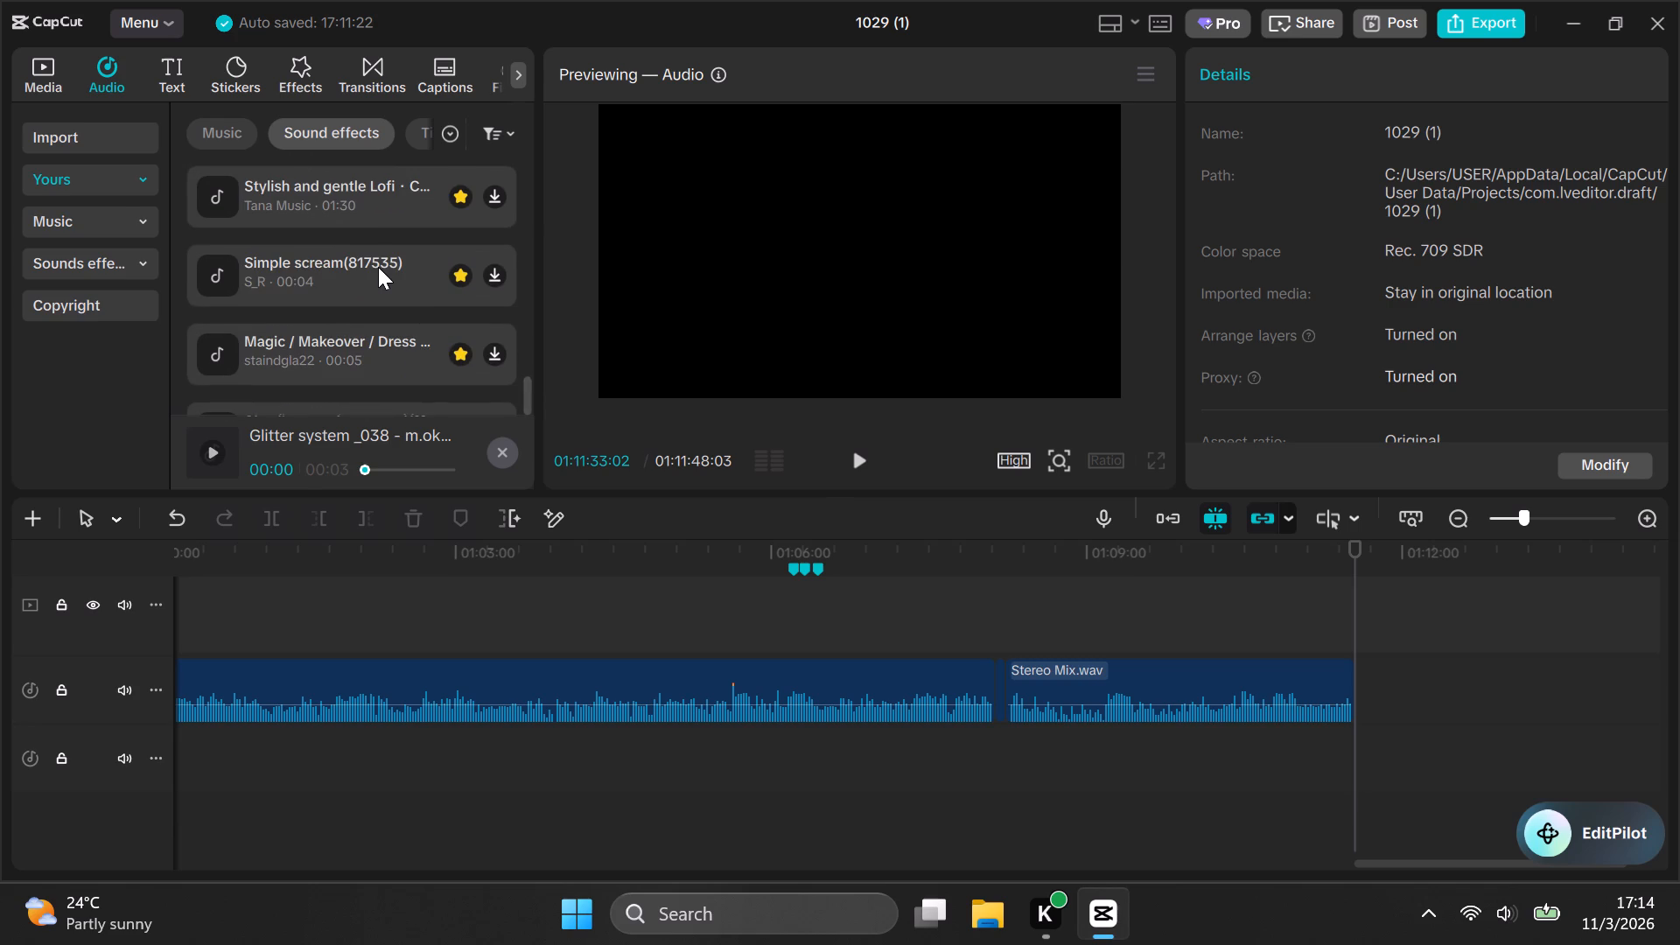
{"action": "left_click", "coordinate": [421, 199]}
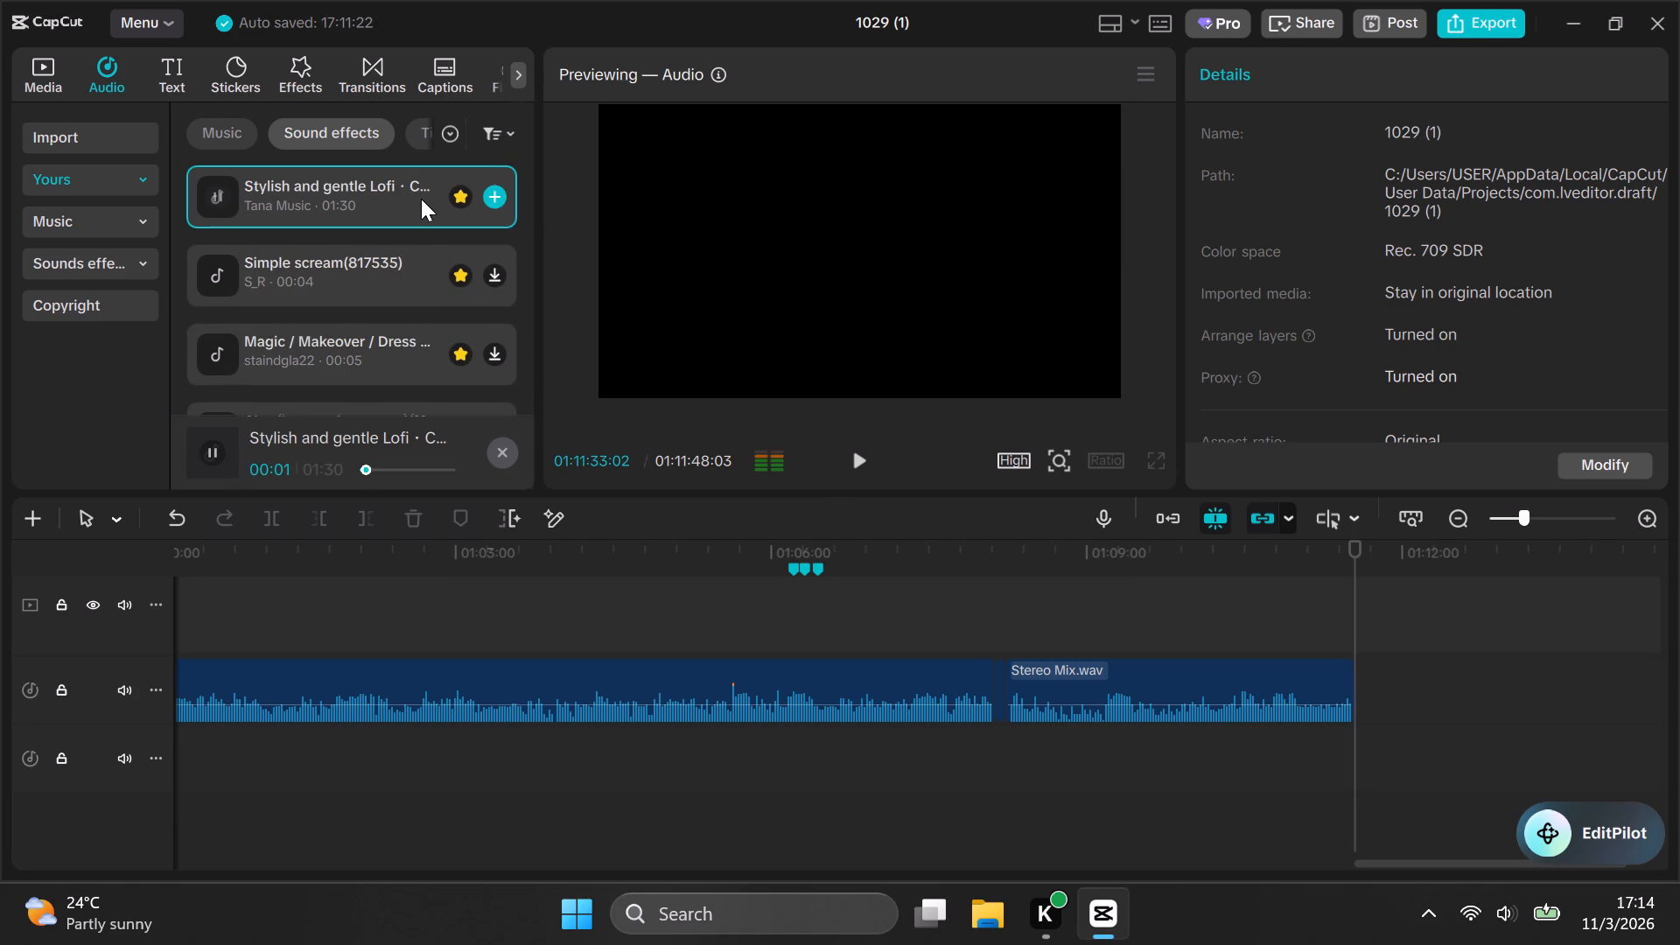
{"action": "scroll", "coordinate": [421, 199], "scroll_direction": "down", "scroll_amount": 2}
{"action": "scroll", "coordinate": [421, 205], "scroll_direction": "up", "scroll_amount": 8}
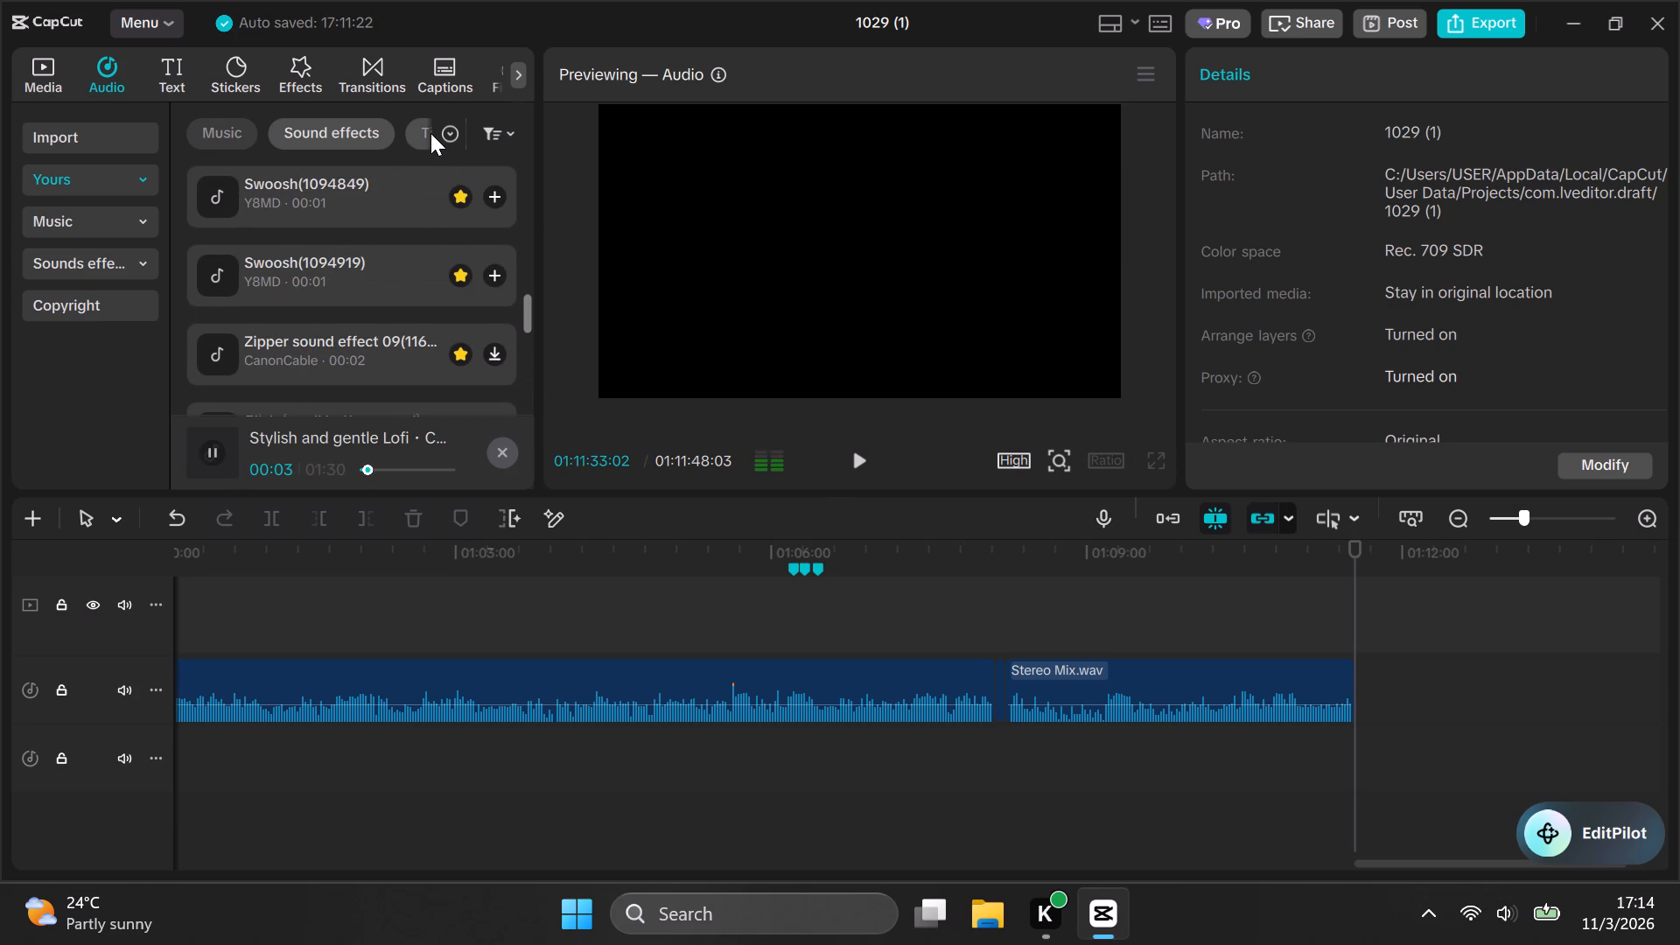
{"action": "left_click", "coordinate": [448, 133]}
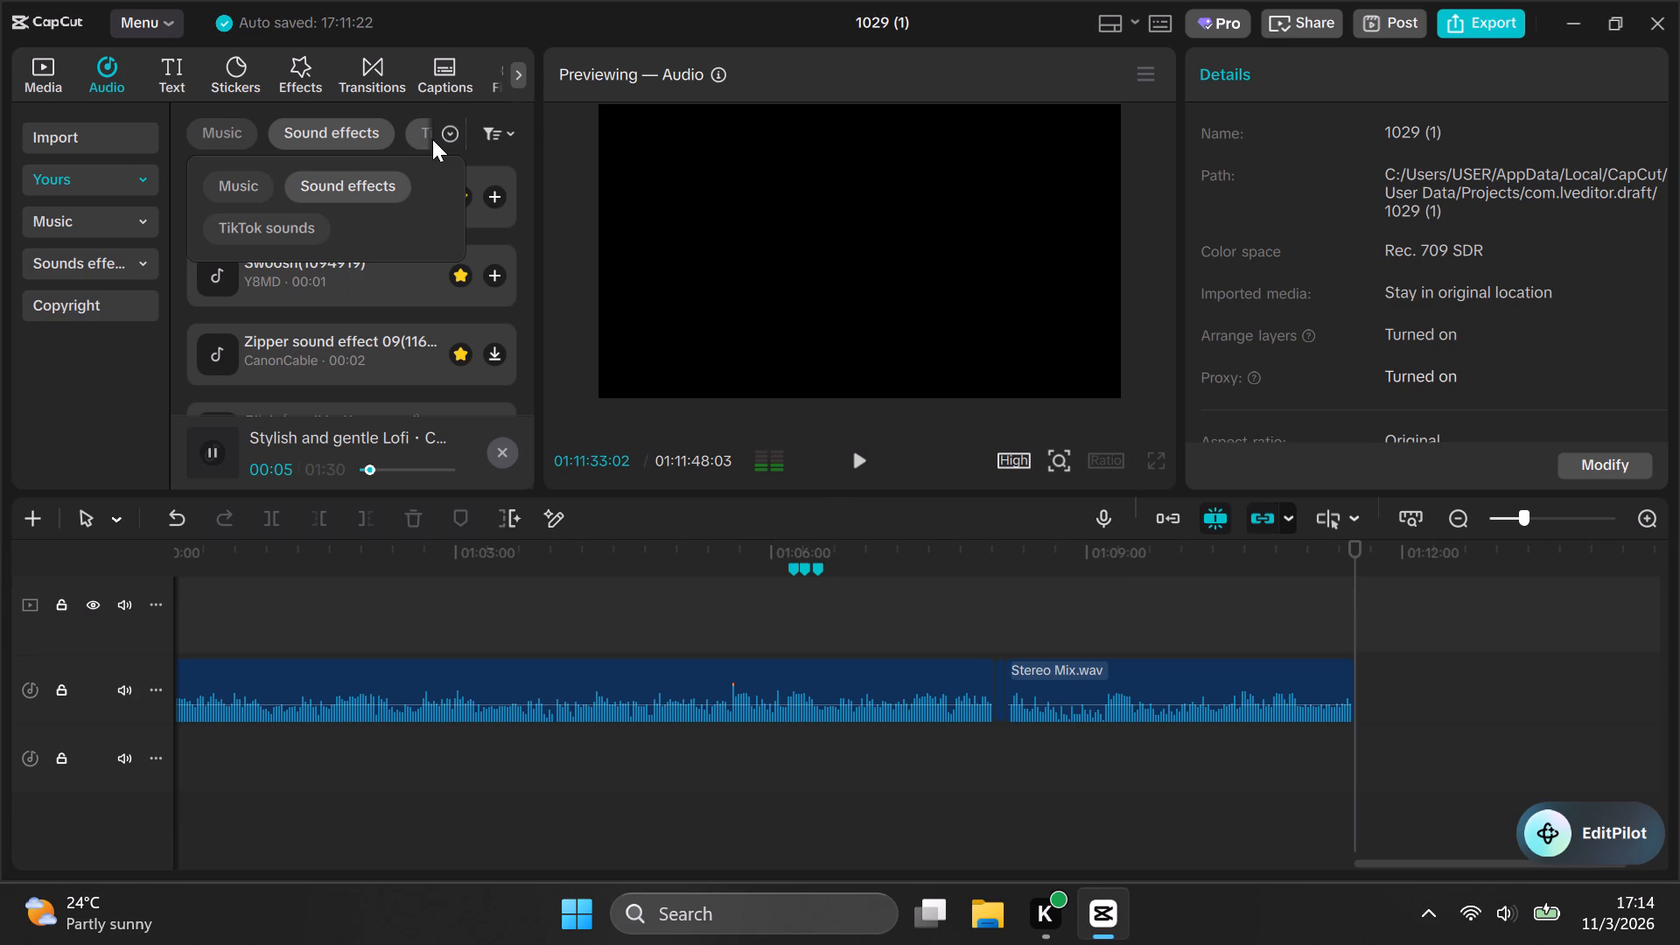
{"action": "left_click", "coordinate": [453, 136]}
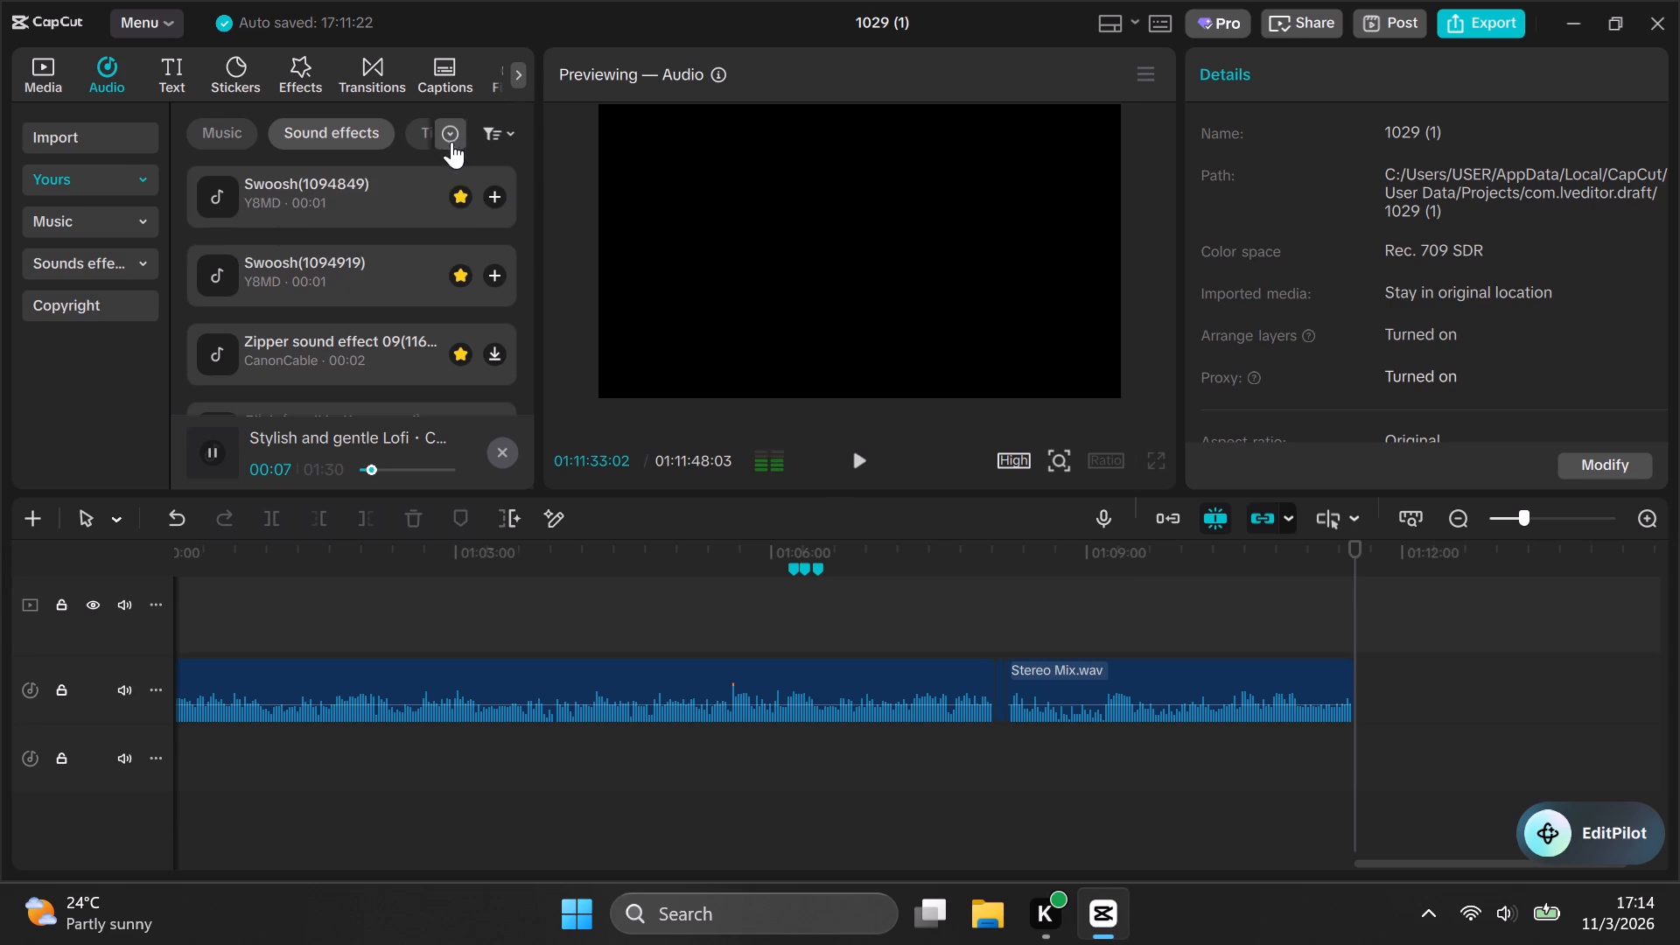
{"action": "scroll", "coordinate": [392, 241], "scroll_direction": "up", "scroll_amount": 4}
{"action": "left_click", "coordinate": [501, 445]}
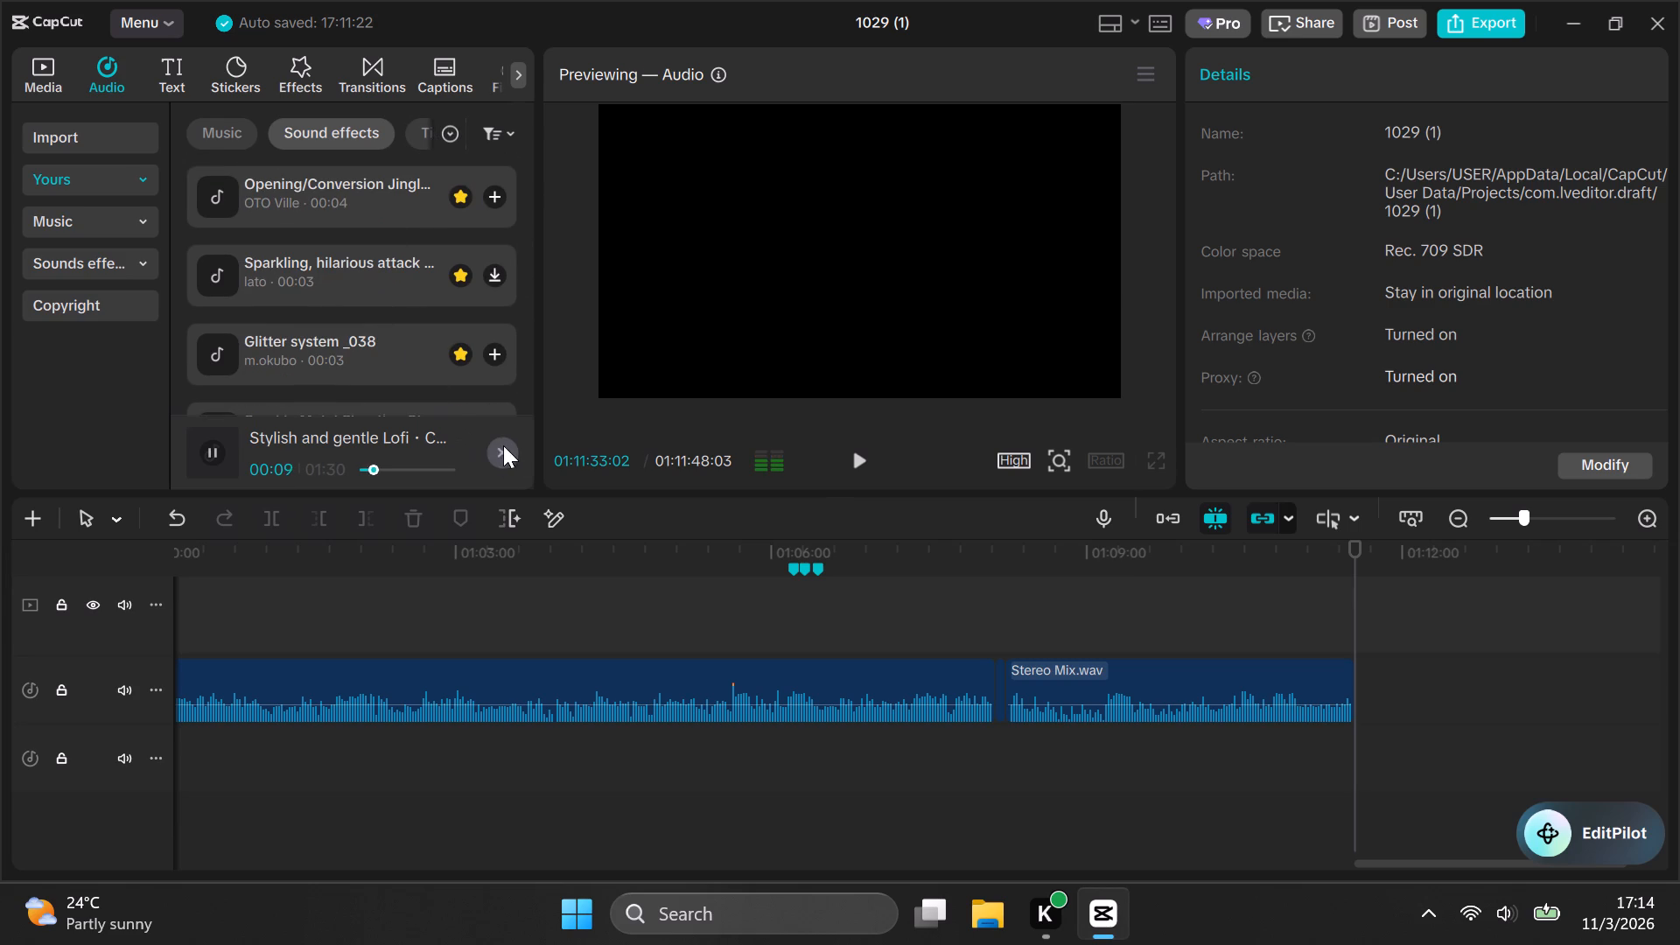
Compare the earlier favourite sound effects again, from 8bit ending sound(1288867) through Heavy tone faded sound 1 and the fire crackle to the Opening/Conversion jingle.
{"action": "scroll", "coordinate": [422, 311], "scroll_direction": "up", "scroll_amount": 9}
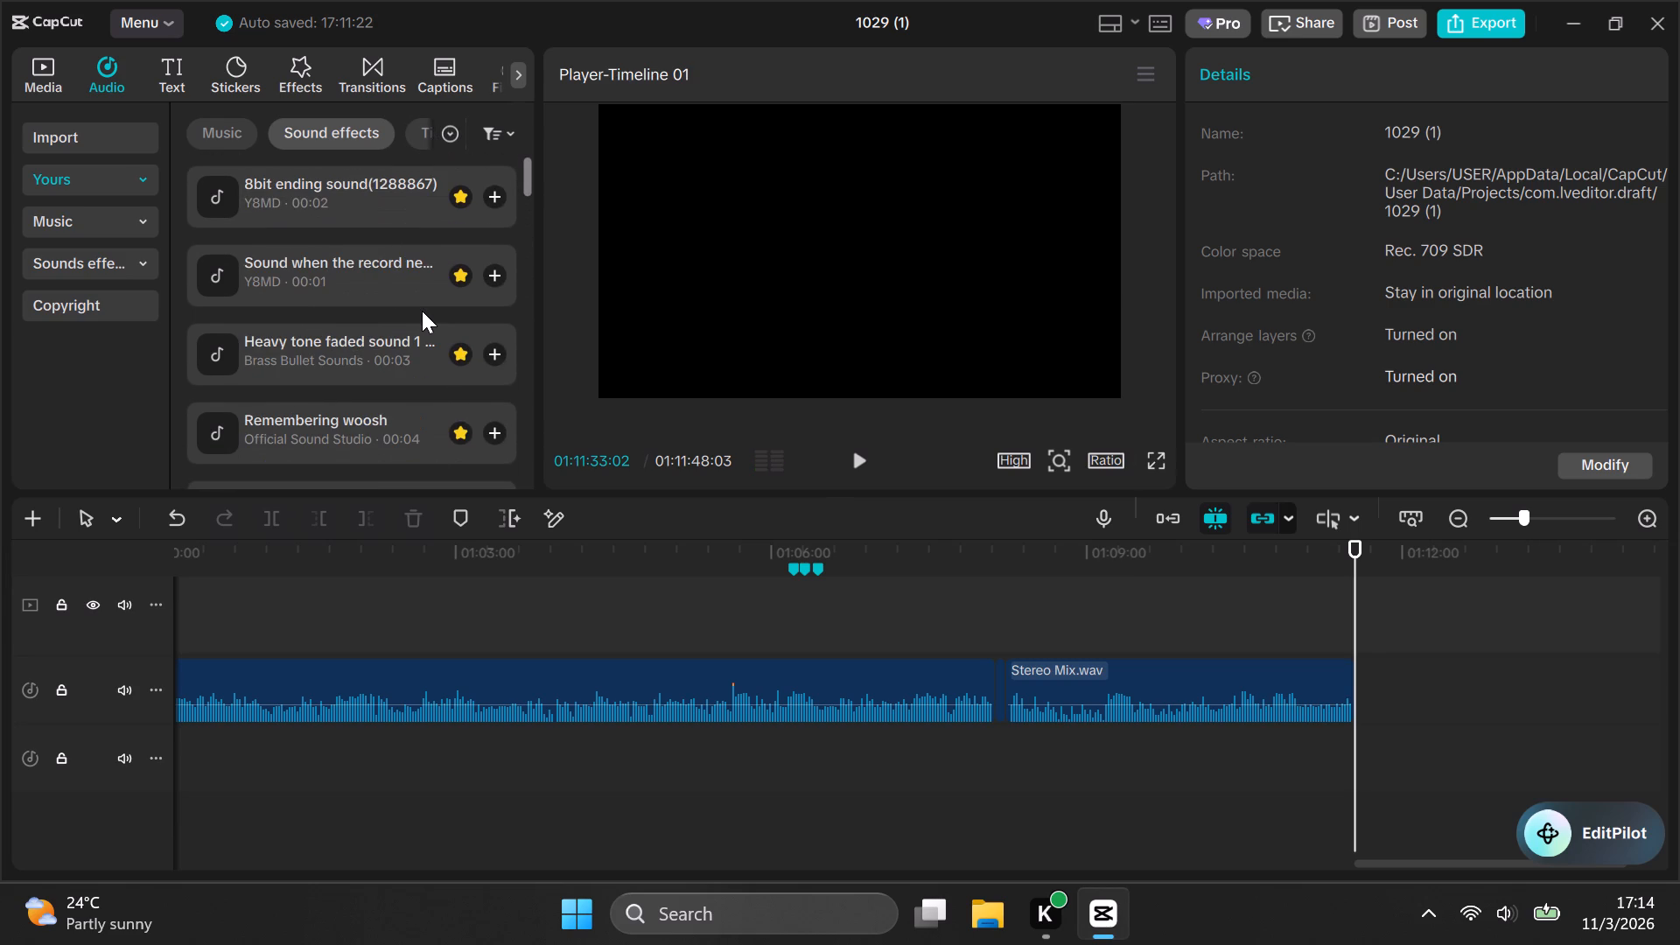
{"action": "left_click", "coordinate": [376, 208]}
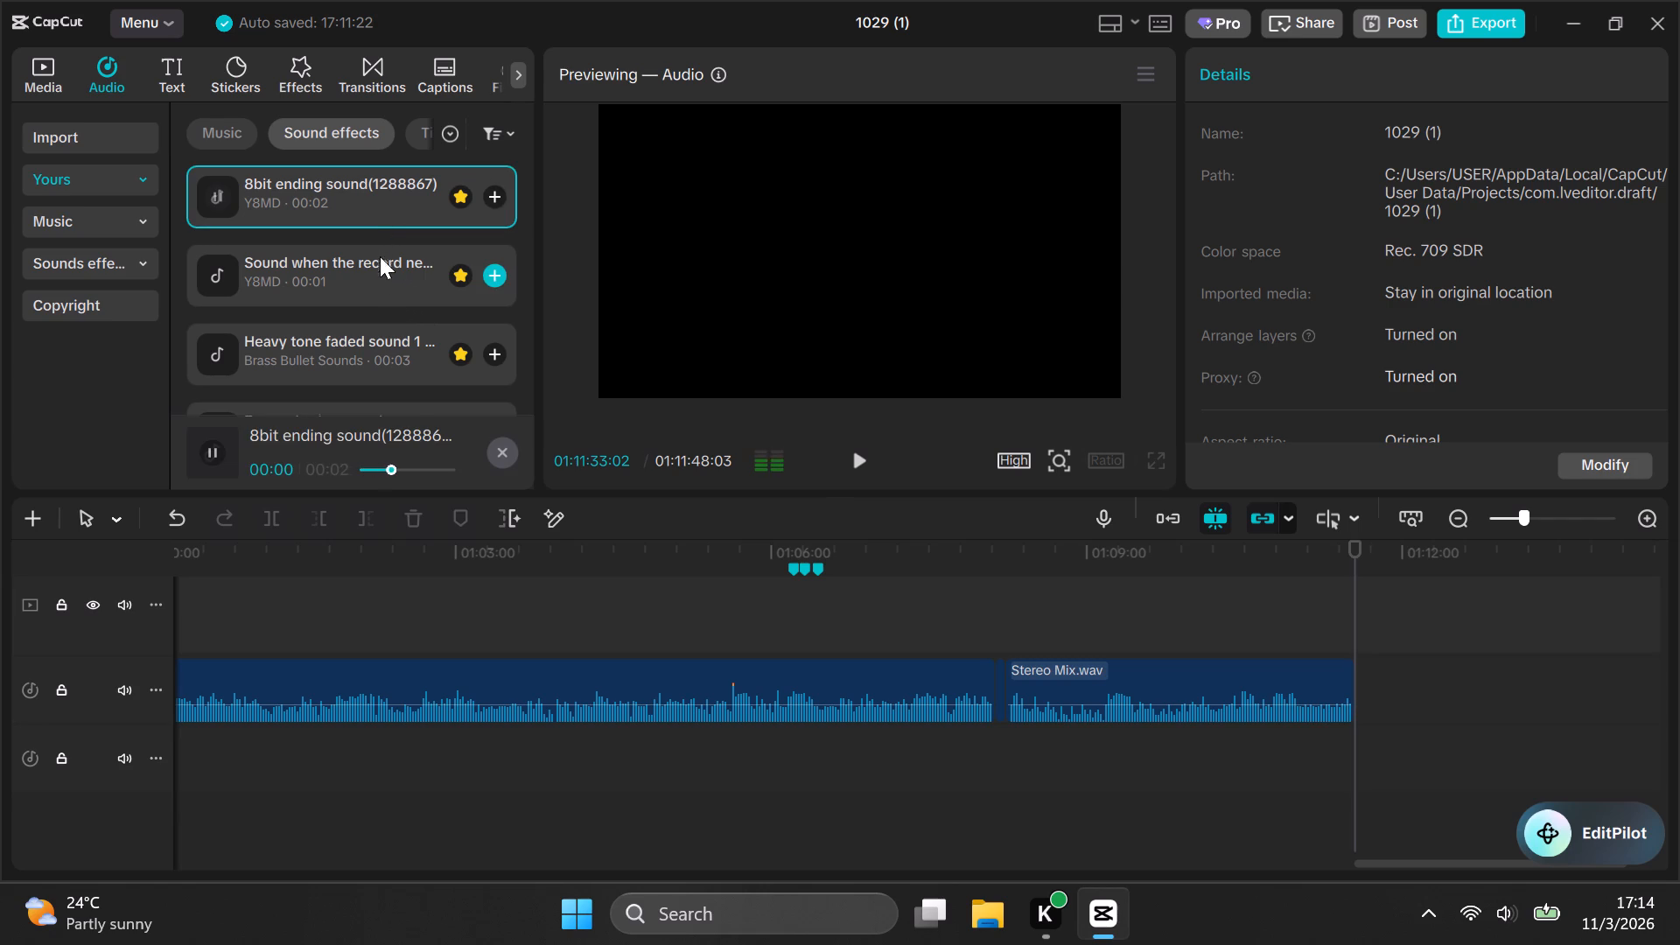
{"action": "left_click", "coordinate": [388, 278]}
{"action": "left_click", "coordinate": [395, 341]}
{"action": "scroll", "coordinate": [398, 346], "scroll_direction": "down", "scroll_amount": 3}
{"action": "left_click", "coordinate": [381, 322]}
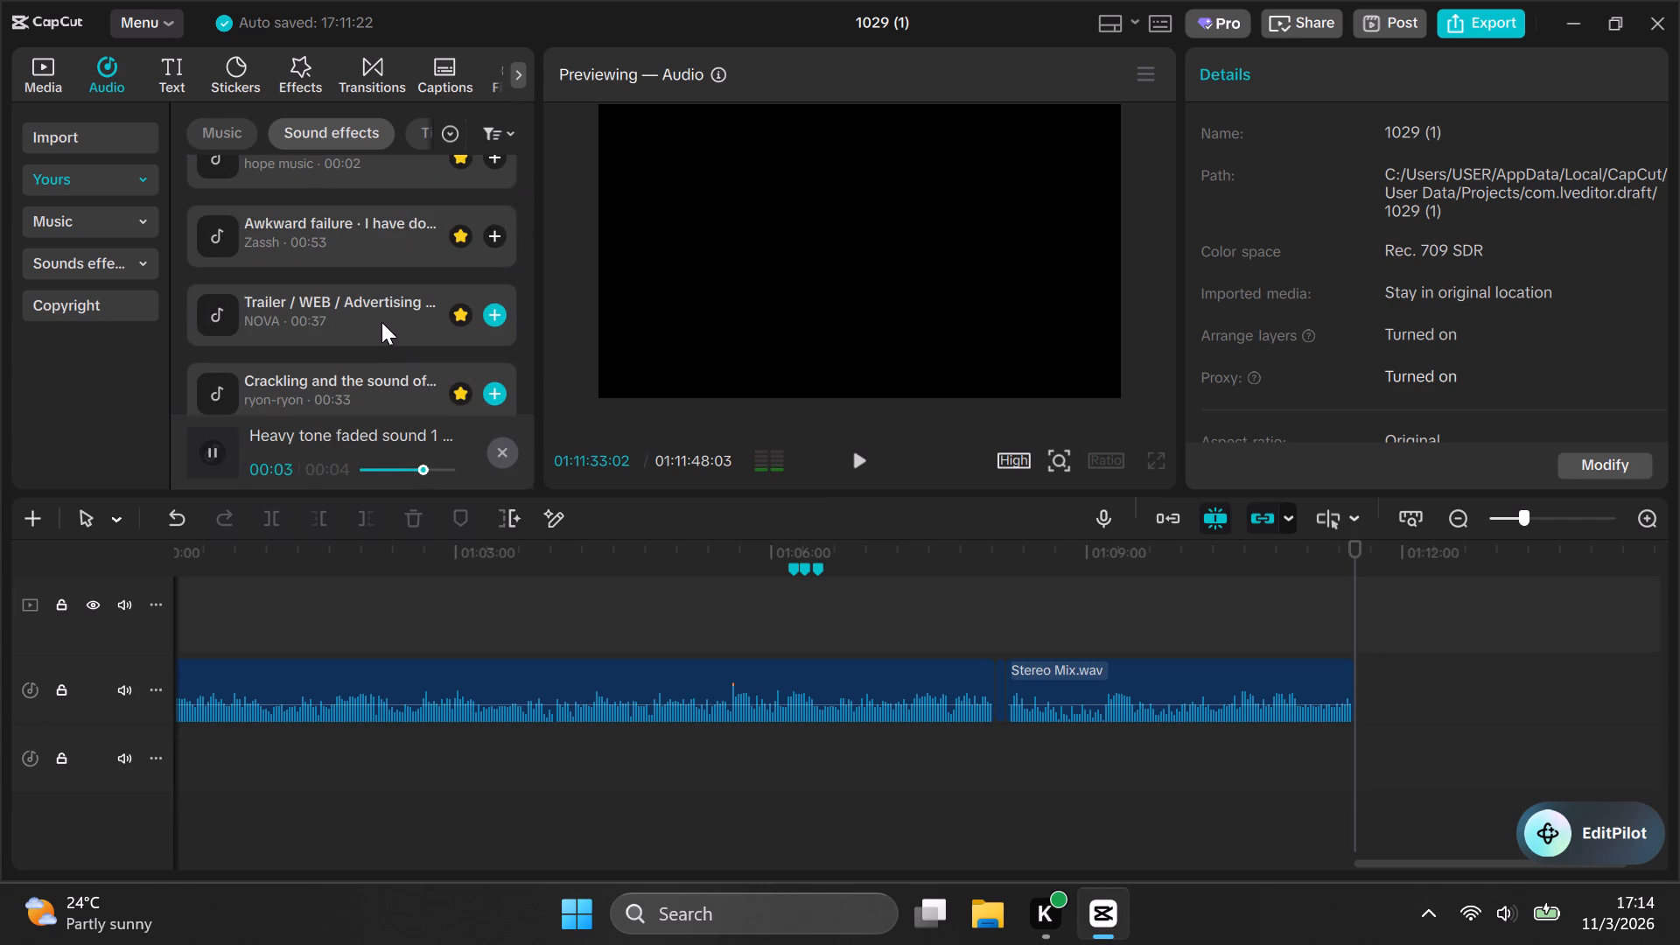
{"action": "left_click", "coordinate": [390, 386]}
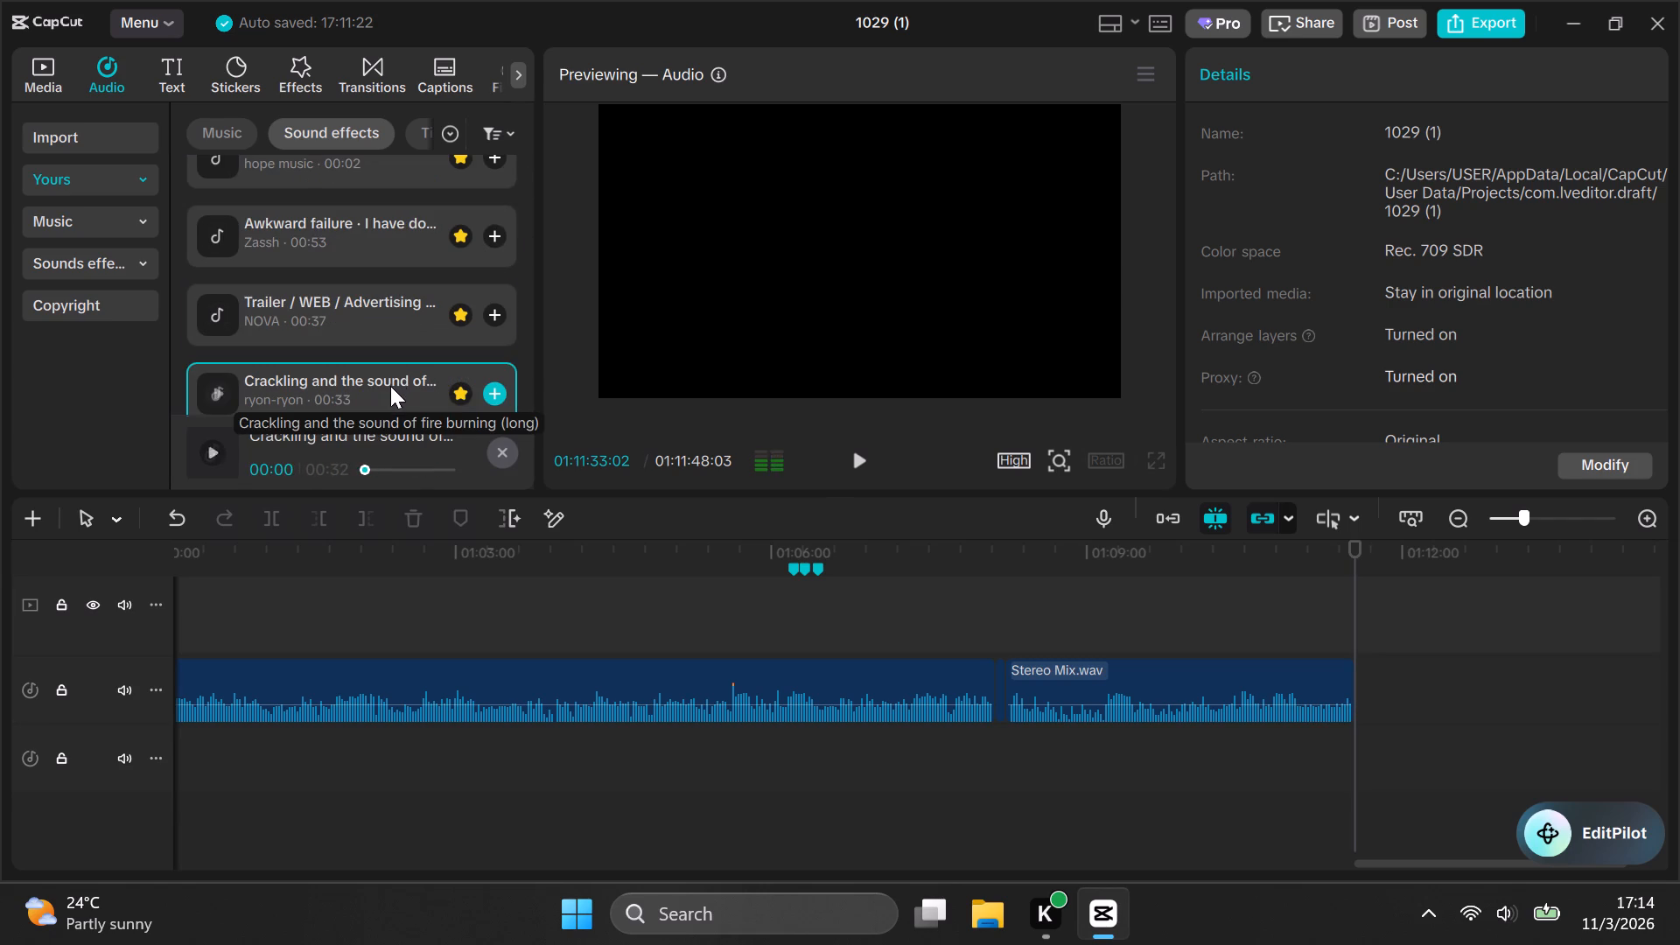
{"action": "scroll", "coordinate": [416, 362], "scroll_direction": "down", "scroll_amount": 2}
{"action": "left_click", "coordinate": [404, 328]}
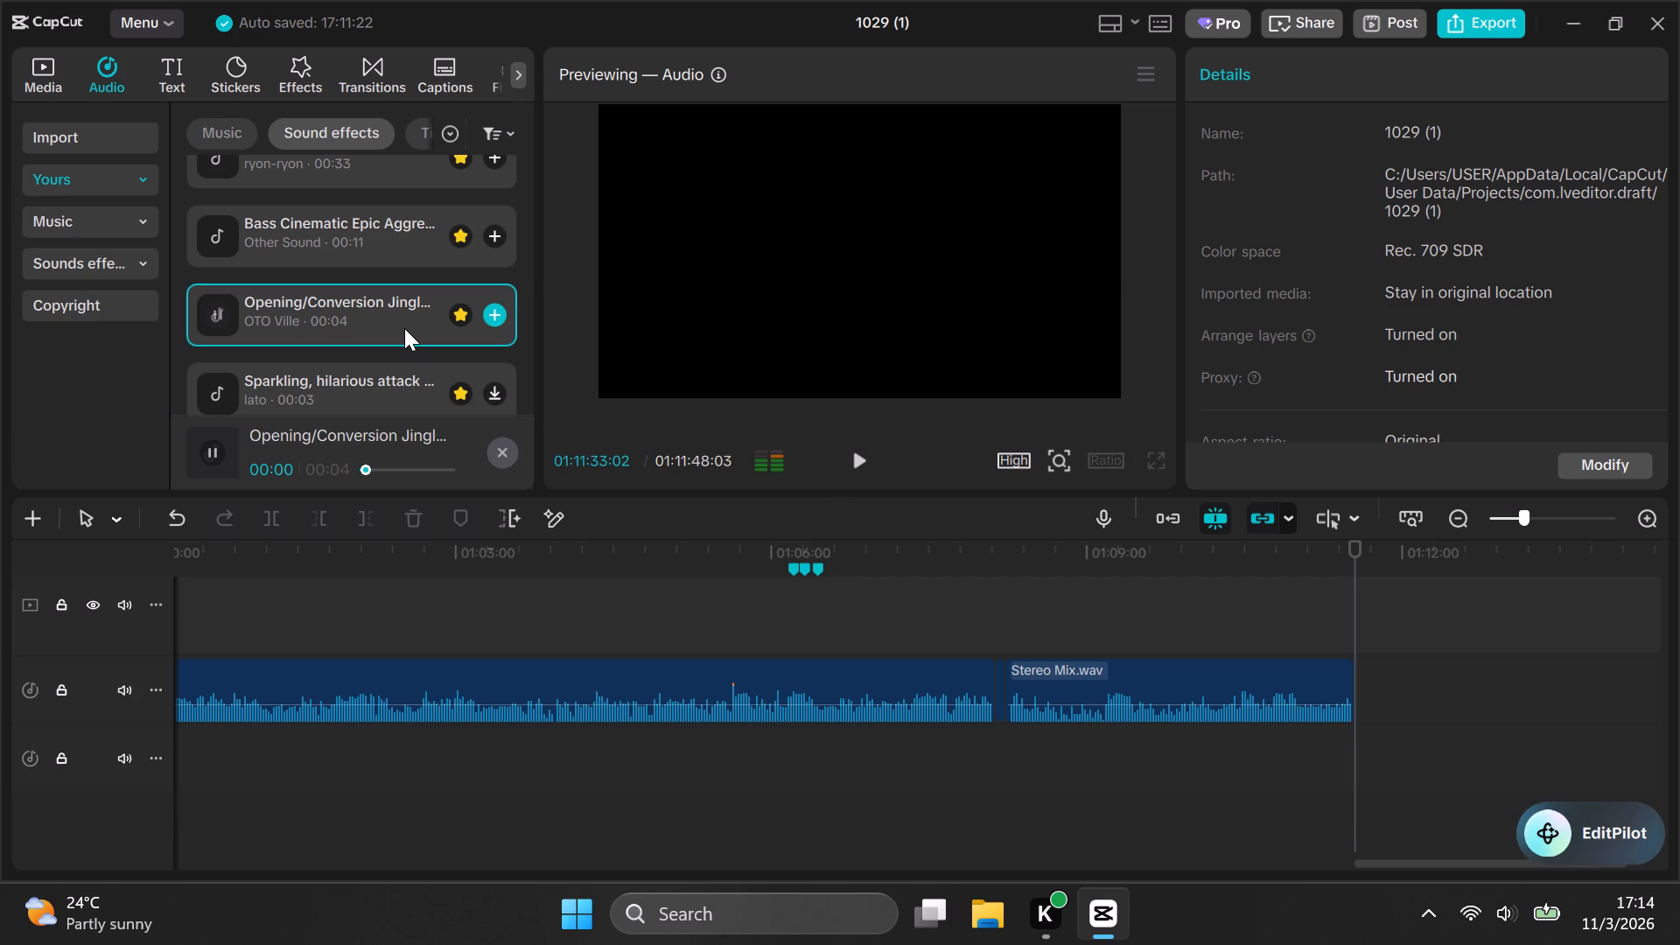
{"action": "left_click", "coordinate": [400, 377]}
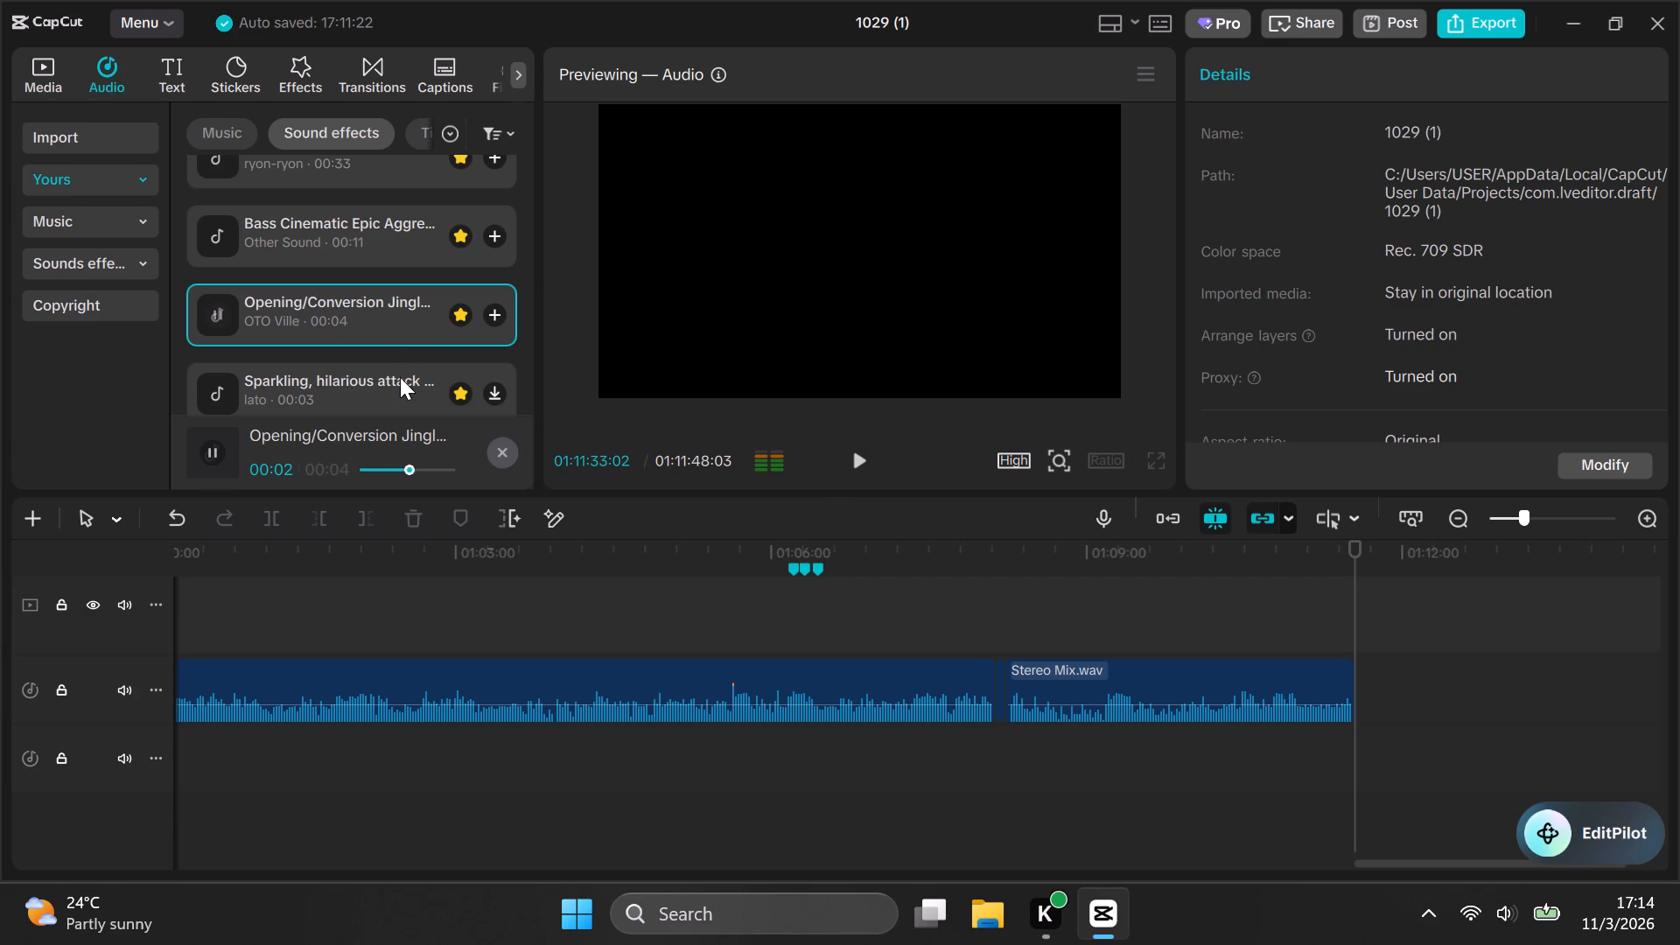
Move the playhead back to 01:11:19:24, shortly before the main episode's cut to black.
{"action": "left_click_drag", "start_coordinate": [1317, 640], "coordinate": [1332, 638]}
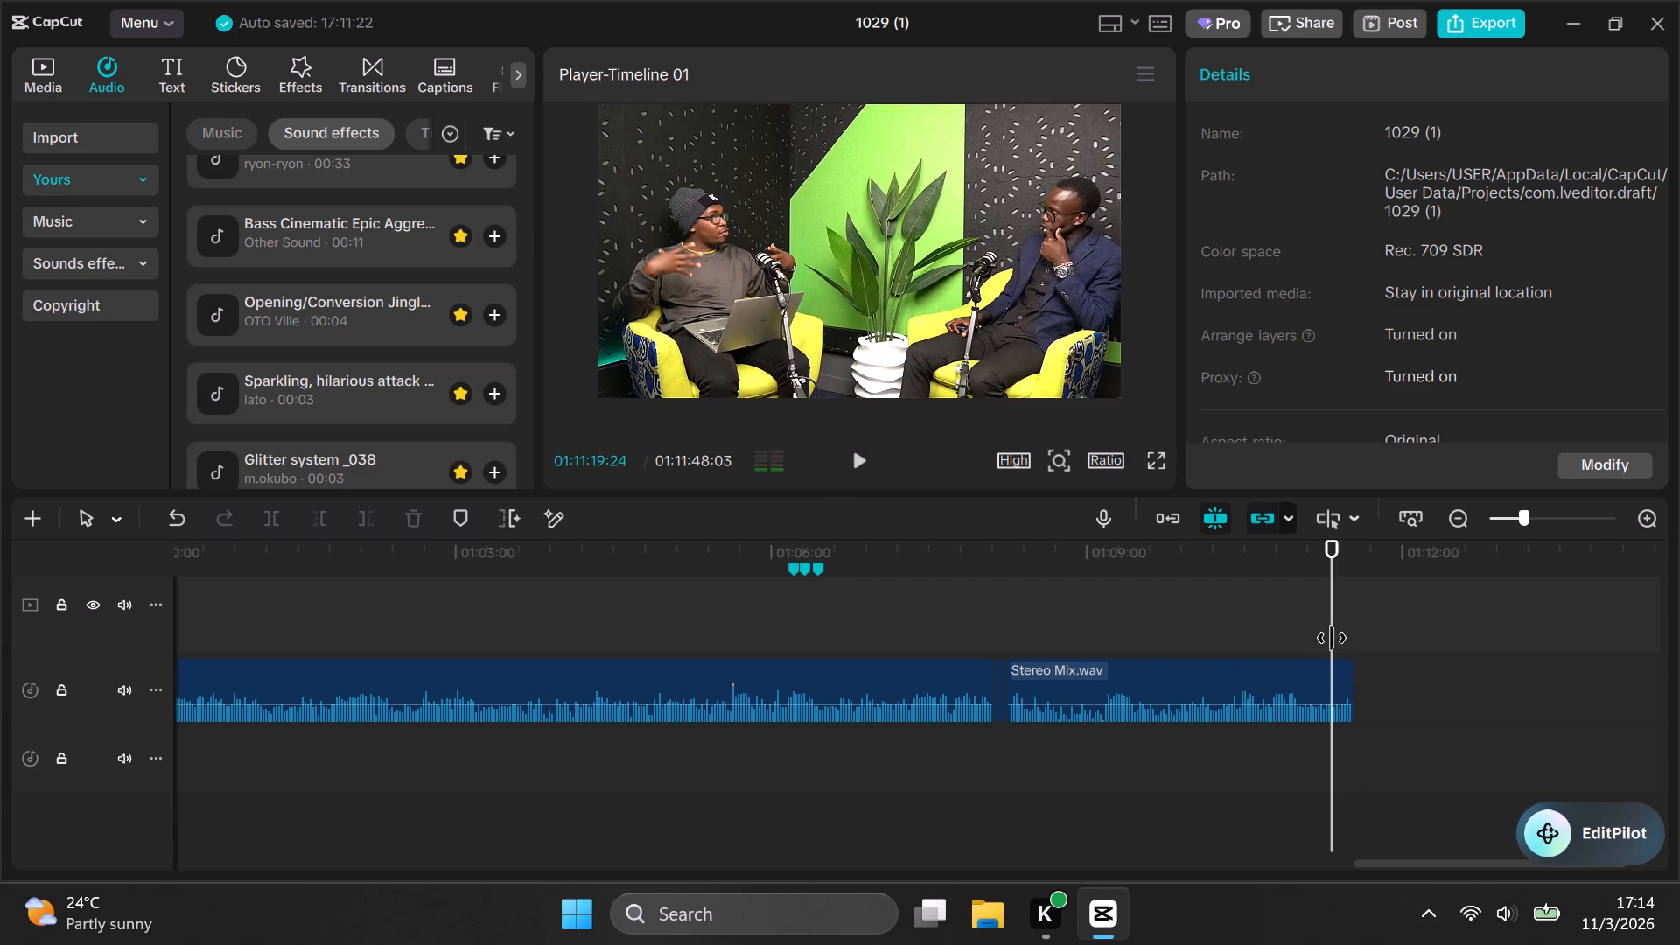